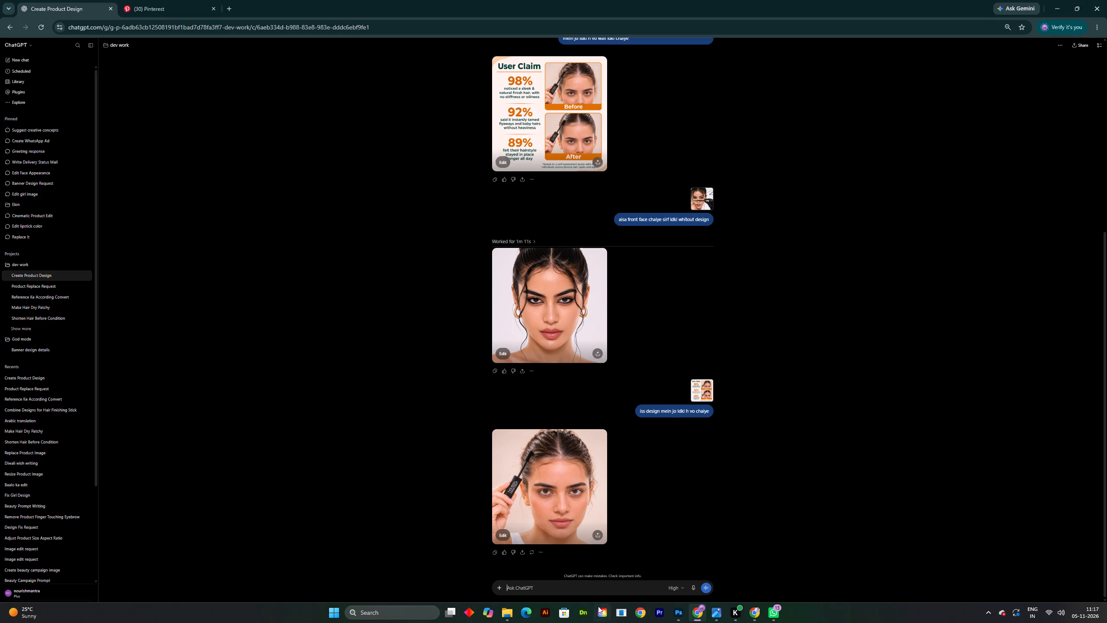
Switch to File Explorer, copy the 333333-Photoroom image from the Downloads folder, and return to the ChatGPT conversation.
{"action": "left_click", "coordinate": [509, 622]}
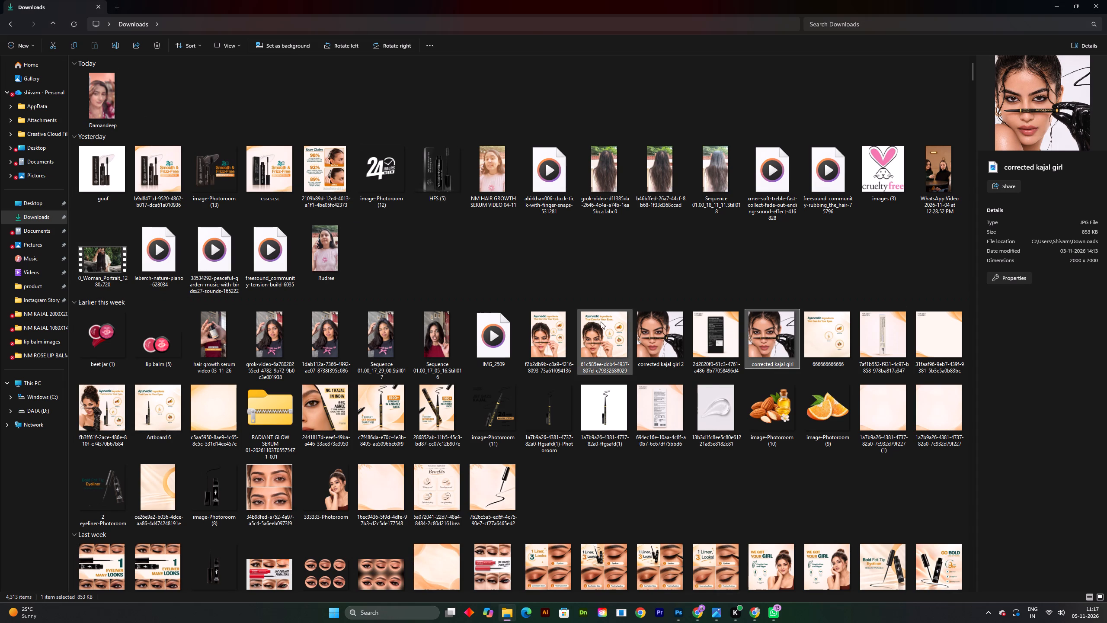
{"action": "scroll", "coordinate": [576, 321], "scroll_direction": "down", "scroll_amount": 1}
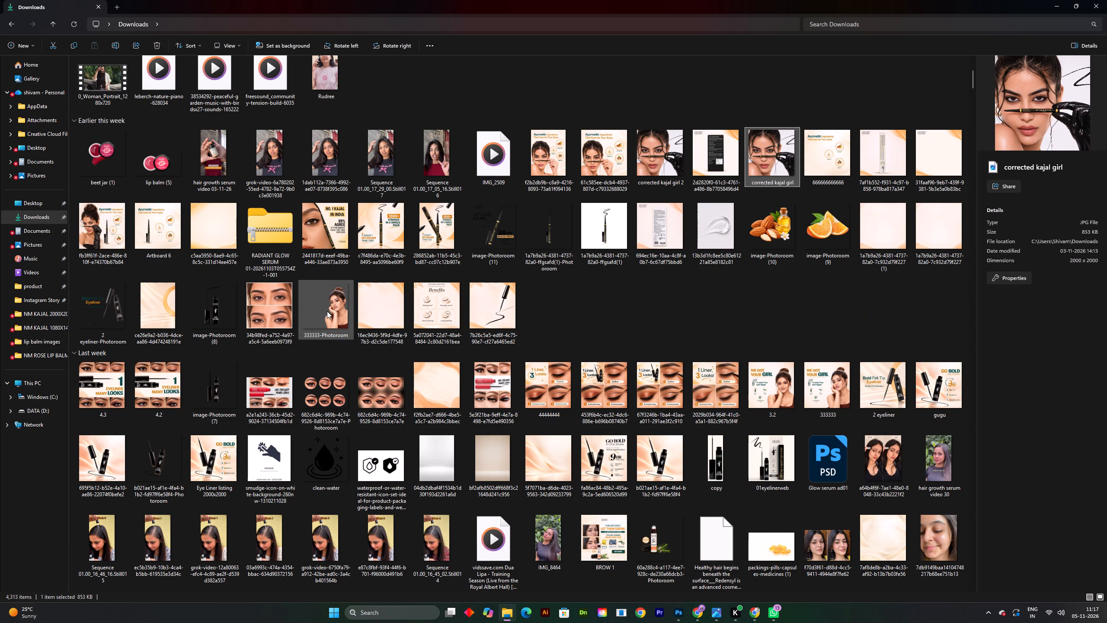
{"action": "left_click", "coordinate": [327, 311]}
{"action": "right_click", "coordinate": [335, 289]}
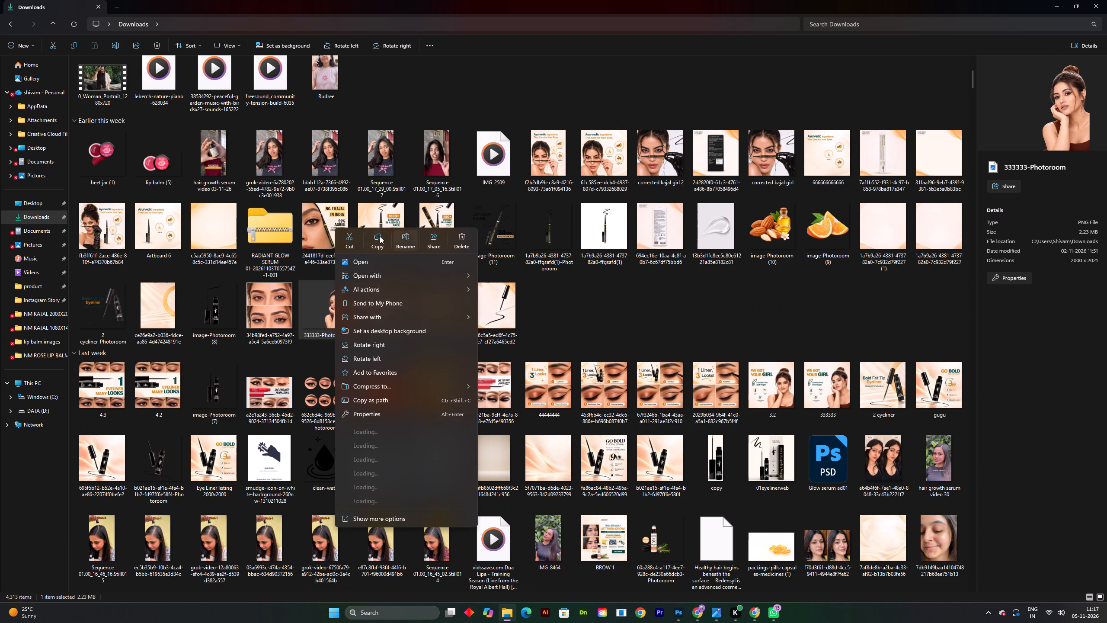
{"action": "left_click", "coordinate": [367, 244]}
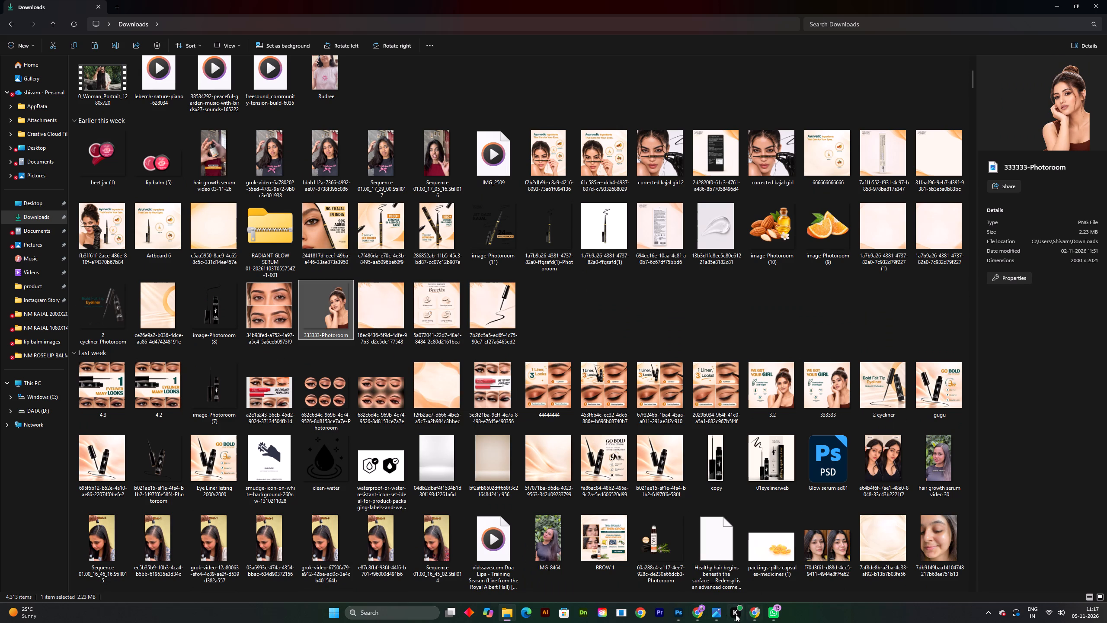
{"action": "left_click", "coordinate": [698, 615]}
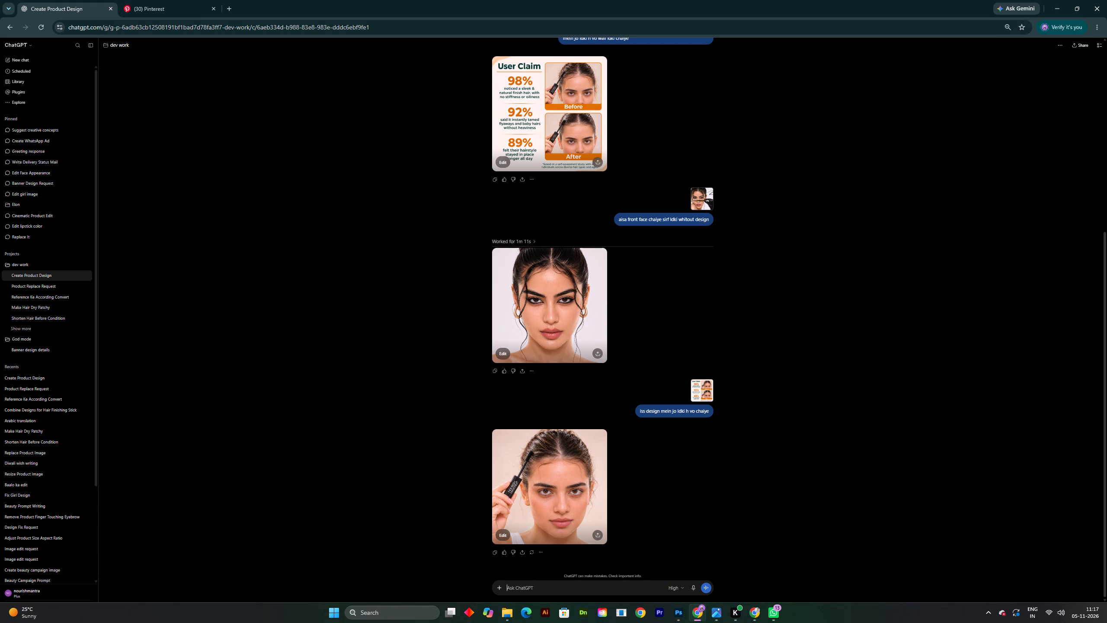
Attach the copied pose reference photo and a copy of the latest generated woman-with-stick image to a new message.
{"action": "key", "text": "ctrl+v"}
{"action": "right_click", "coordinate": [553, 405]}
{"action": "left_click", "coordinate": [595, 439]}
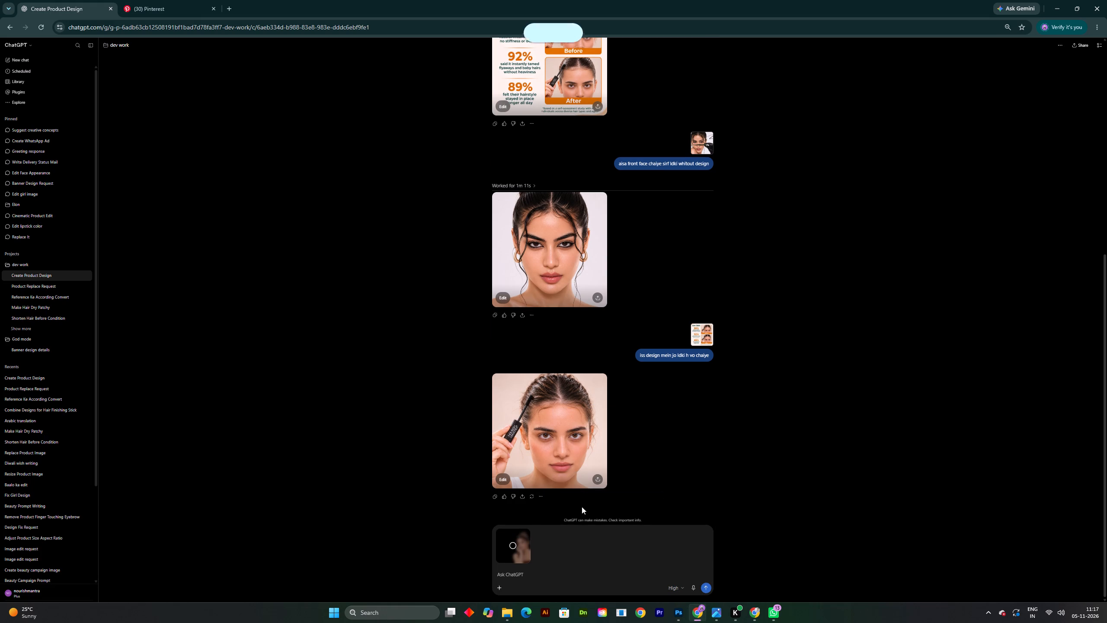
{"action": "left_click", "coordinate": [553, 564]}
{"action": "key", "text": "ctrl+v"}
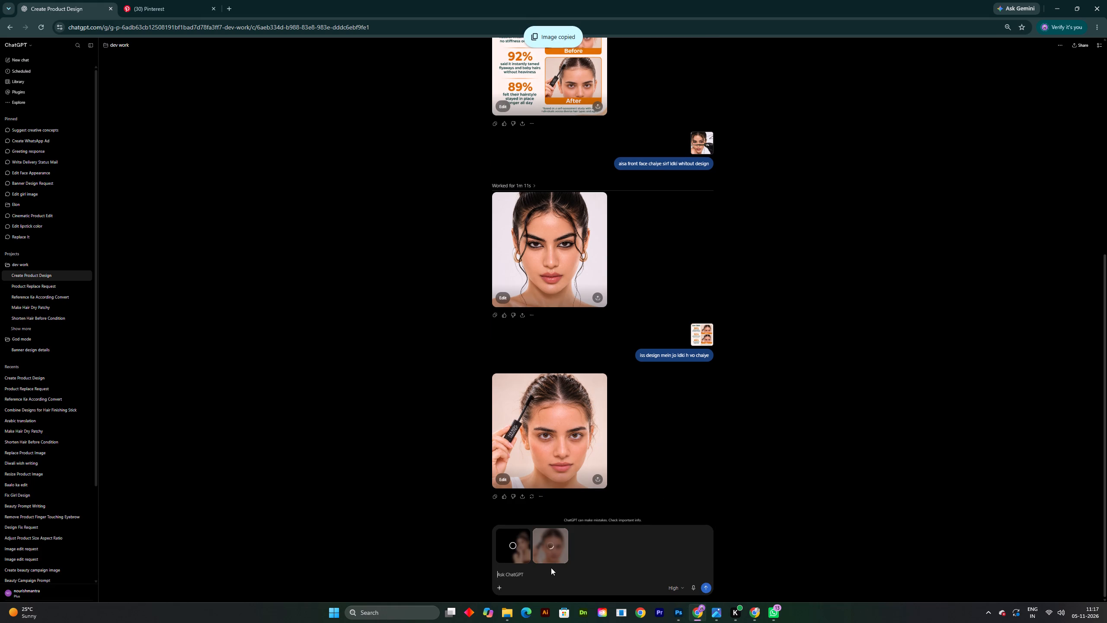
Send both attached images with the prompt "ab meri hair finising stick wali ldki ko full pose mein de".
{"action": "type", "text": "ab meri"}
{"action": "key", "text": "space"}
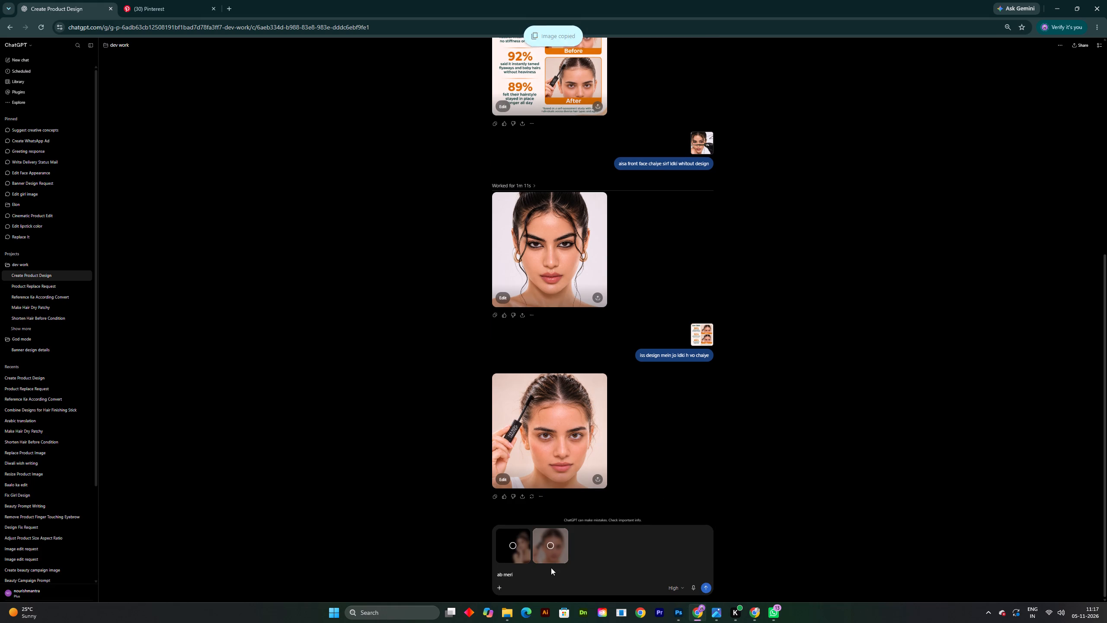
{"action": "type", "text": "hair"}
{"action": "key", "text": "space"}
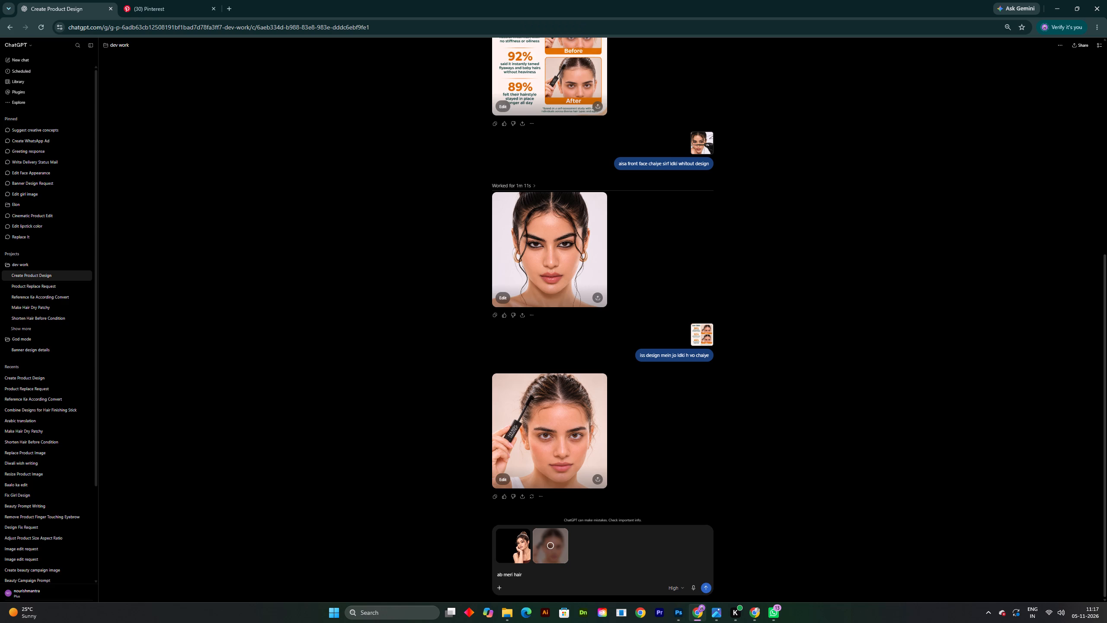
{"action": "type", "text": "finising"}
{"action": "key", "text": "space"}
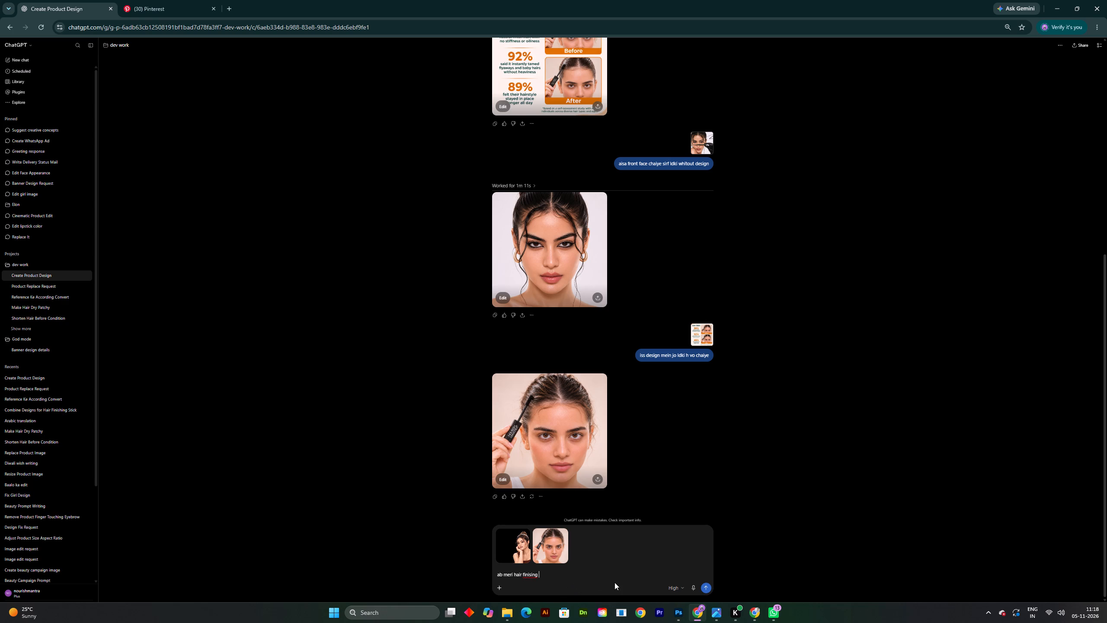
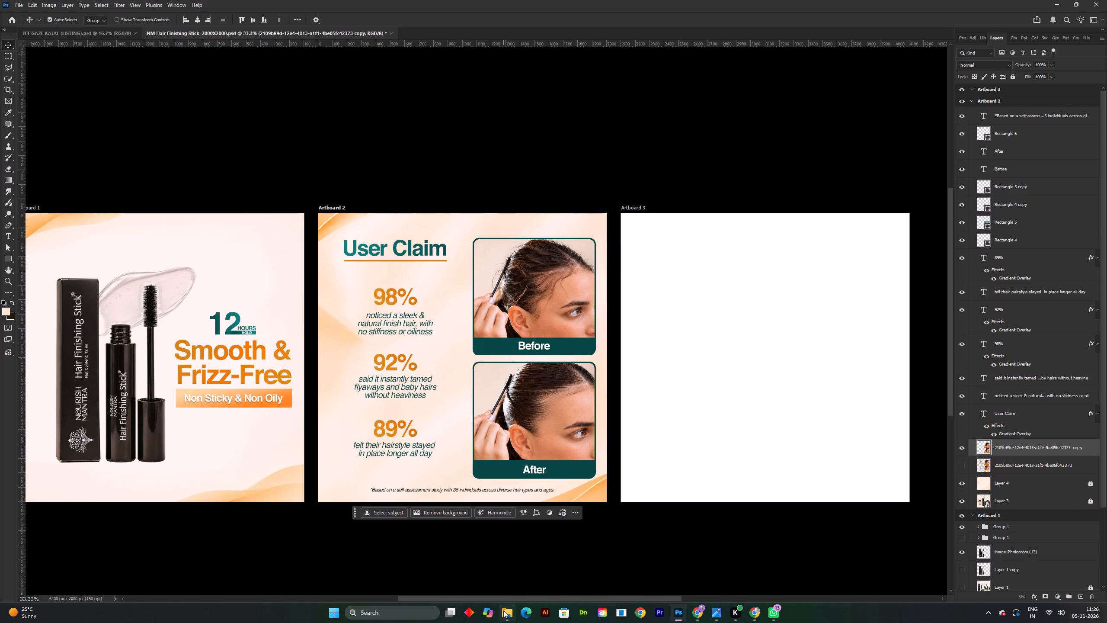
{"action": "left_click", "coordinate": [503, 610]}
{"action": "left_click", "coordinate": [341, 139]}
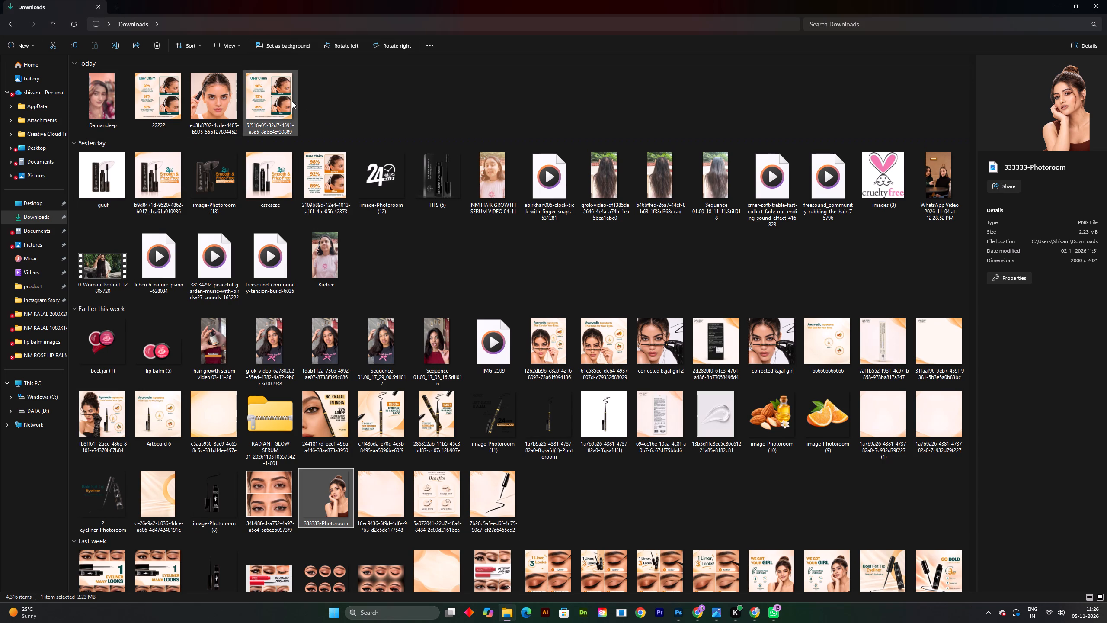
{"action": "left_click_drag", "start_coordinate": [271, 104], "coordinate": [326, 100]}
{"action": "left_click", "coordinate": [389, 105]}
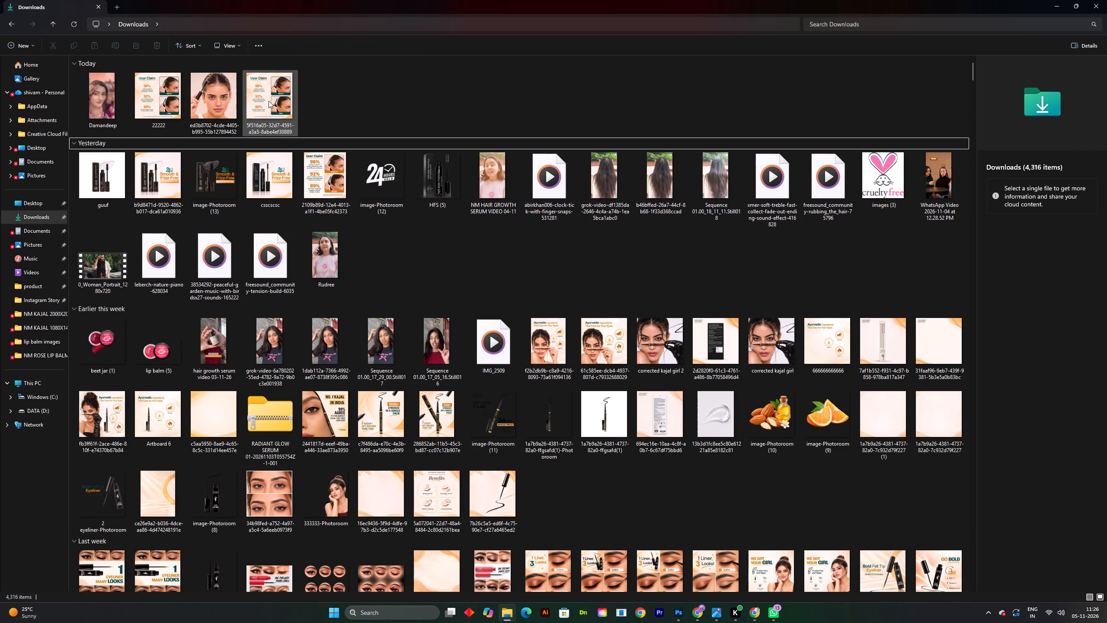
{"action": "left_click_drag", "start_coordinate": [272, 101], "coordinate": [464, 326]}
{"action": "key", "text": "alt+Tab"}
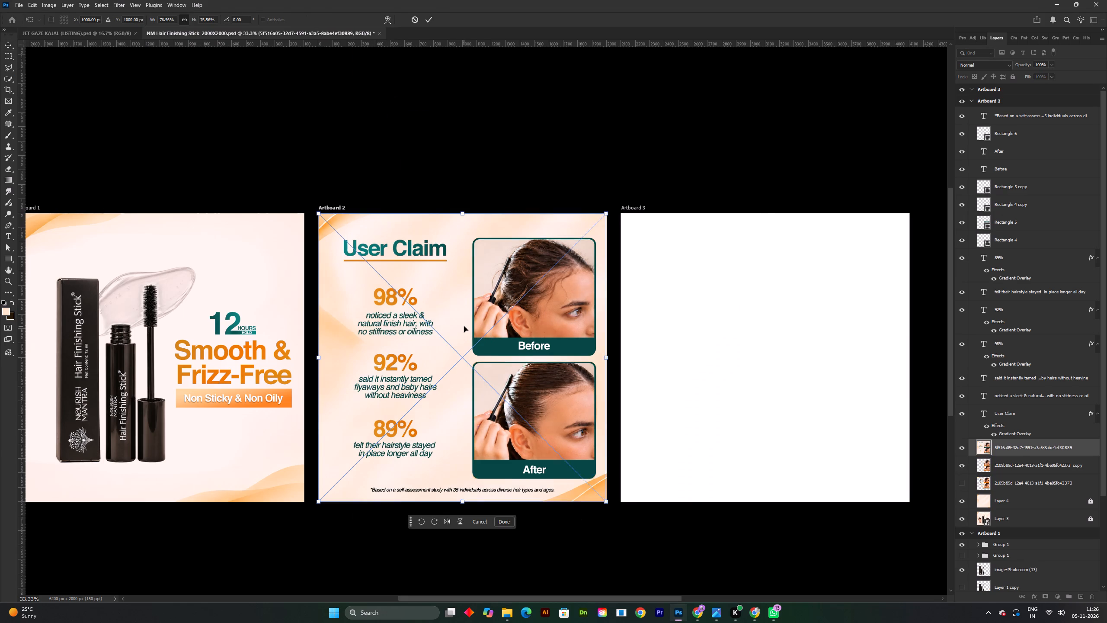
{"action": "scroll", "coordinate": [464, 326], "scroll_direction": "up", "scroll_amount": 1, "text": "shift"}
{"action": "left_click", "coordinate": [430, 22]}
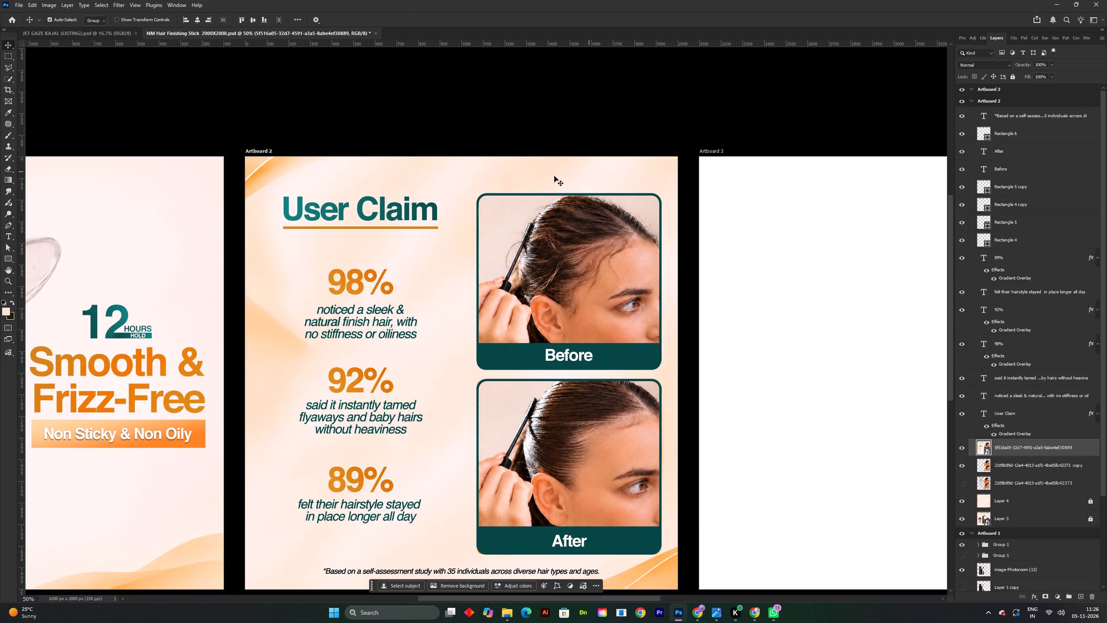
Compare the stick's bottom in the Before and After photos by toggling the placed image layer's visibility, leaving the layer shown.
{"action": "left_click", "coordinate": [423, 267]}
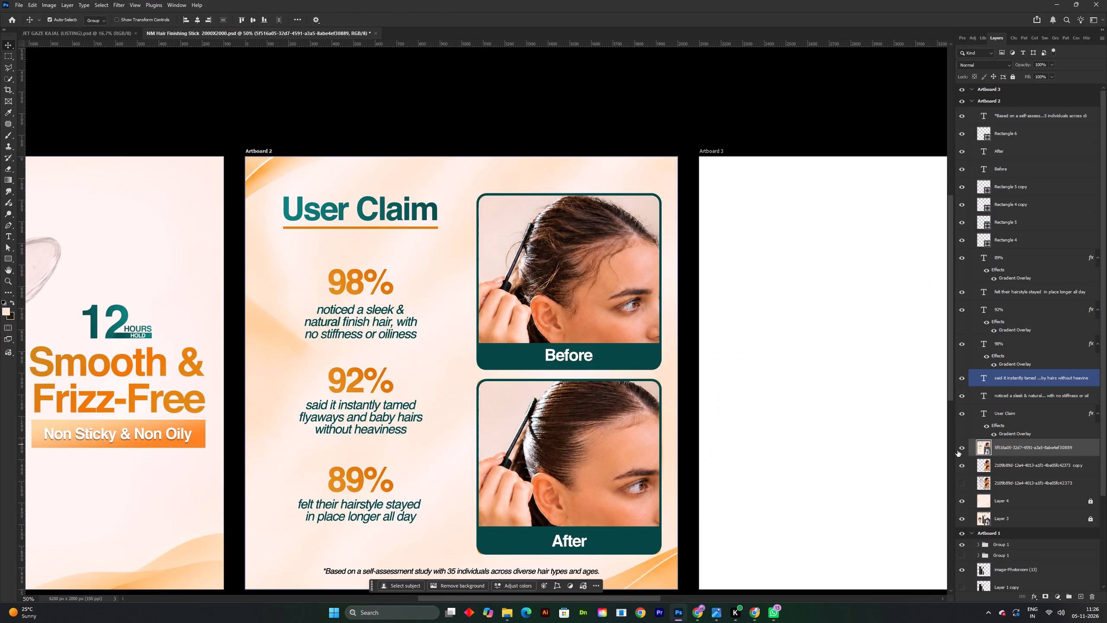
{"action": "left_click", "coordinate": [960, 450]}
{"action": "left_click", "coordinate": [960, 450]}
{"action": "left_click", "coordinate": [960, 450]}
{"action": "left_click", "coordinate": [960, 450]}
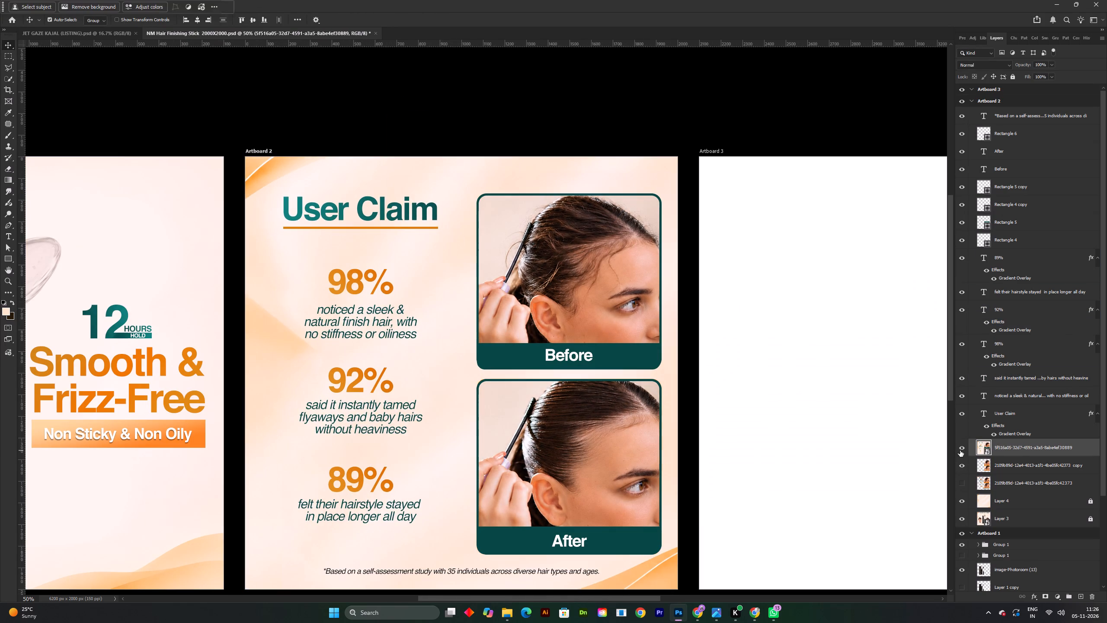
{"action": "left_click", "coordinate": [960, 450]}
{"action": "left_click", "coordinate": [960, 451]}
{"action": "left_click", "coordinate": [960, 451]}
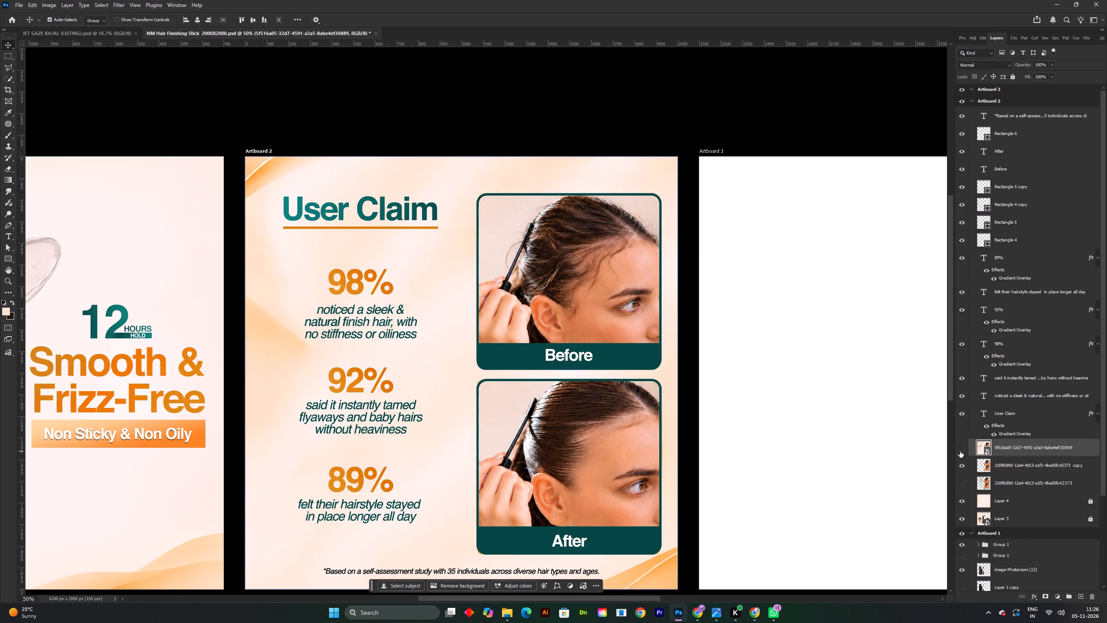
{"action": "left_click", "coordinate": [960, 451]}
{"action": "left_click", "coordinate": [960, 451]}
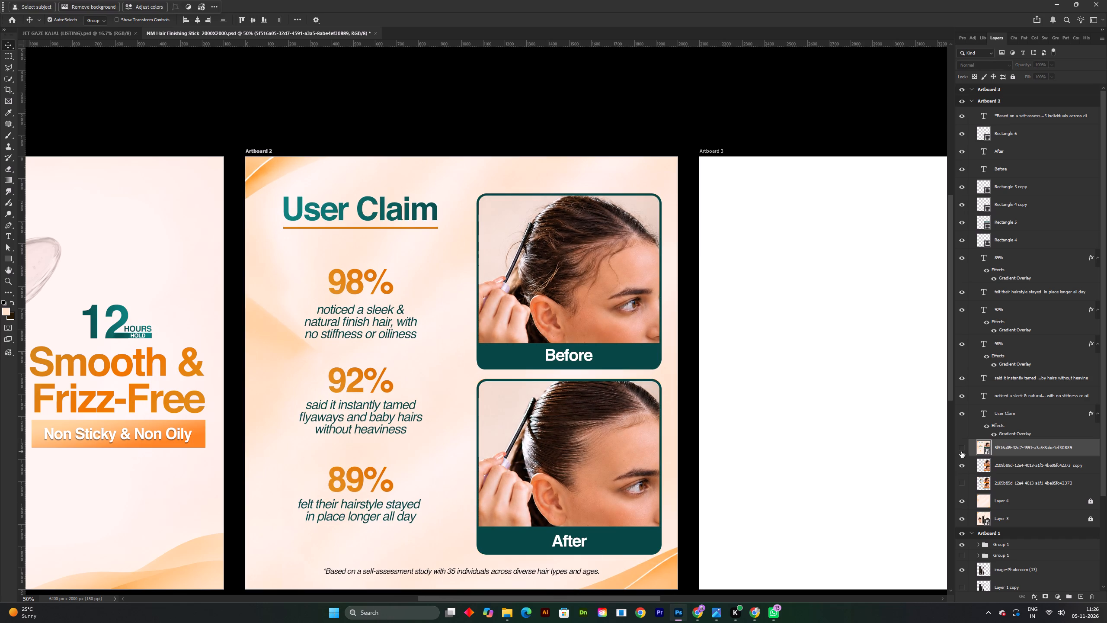
{"action": "left_click", "coordinate": [961, 451]}
{"action": "left_click", "coordinate": [963, 452]}
{"action": "left_click", "coordinate": [963, 452]}
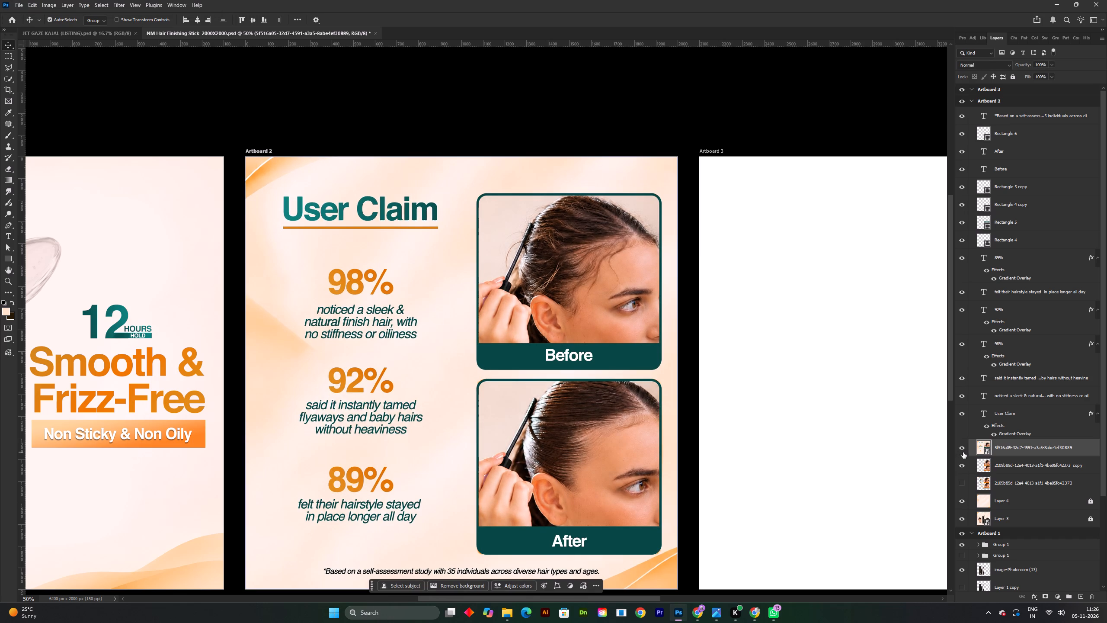
{"action": "left_click", "coordinate": [964, 453]}
{"action": "left_click", "coordinate": [964, 453]}
{"action": "left_click", "coordinate": [967, 453]}
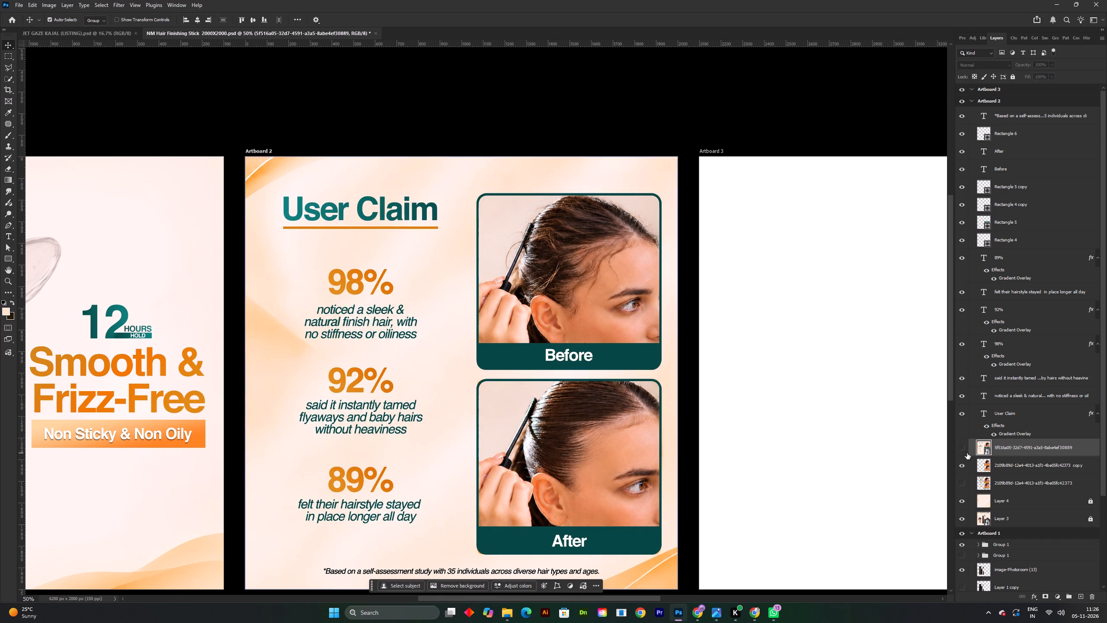
{"action": "left_click", "coordinate": [967, 453]}
{"action": "left_click", "coordinate": [968, 453]}
{"action": "left_click", "coordinate": [968, 453]}
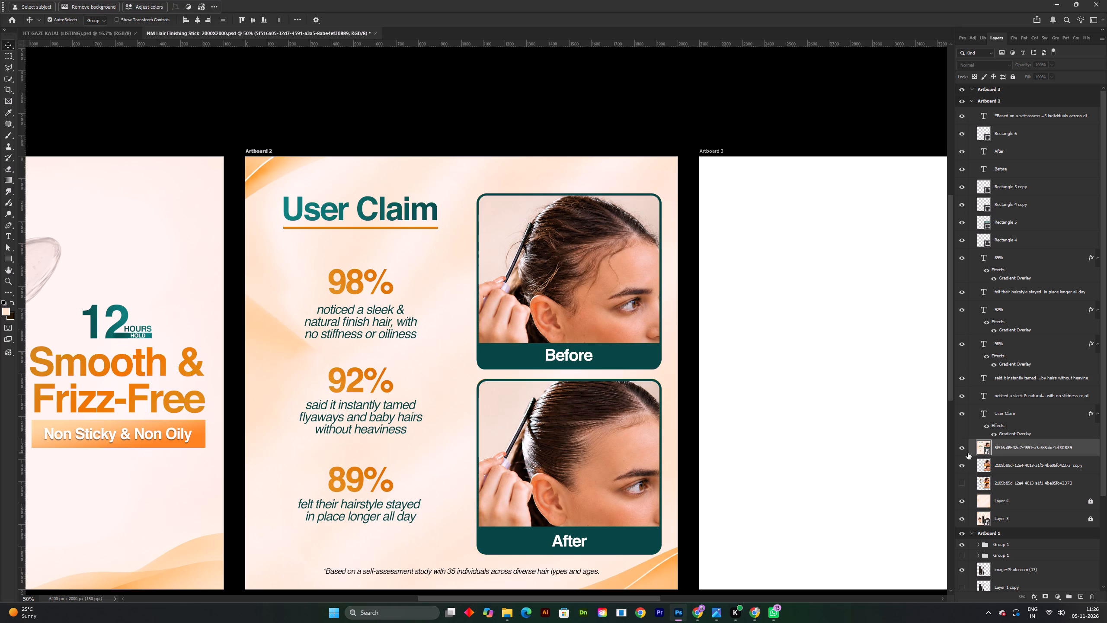
{"action": "left_click", "coordinate": [968, 453]}
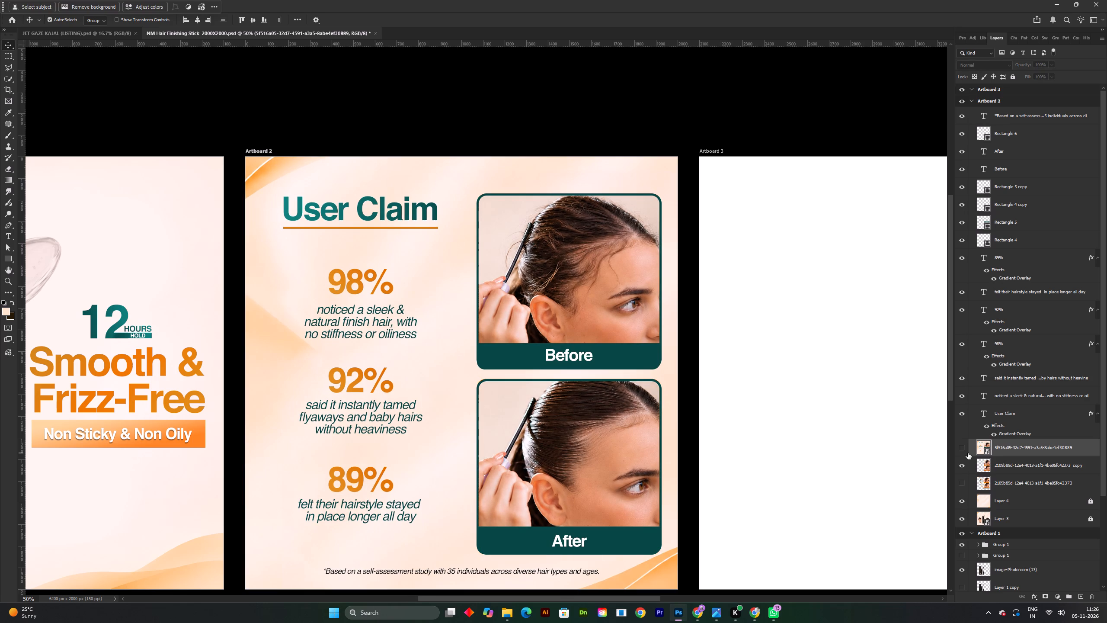
{"action": "left_click", "coordinate": [966, 453]}
{"action": "left_click", "coordinate": [966, 453]}
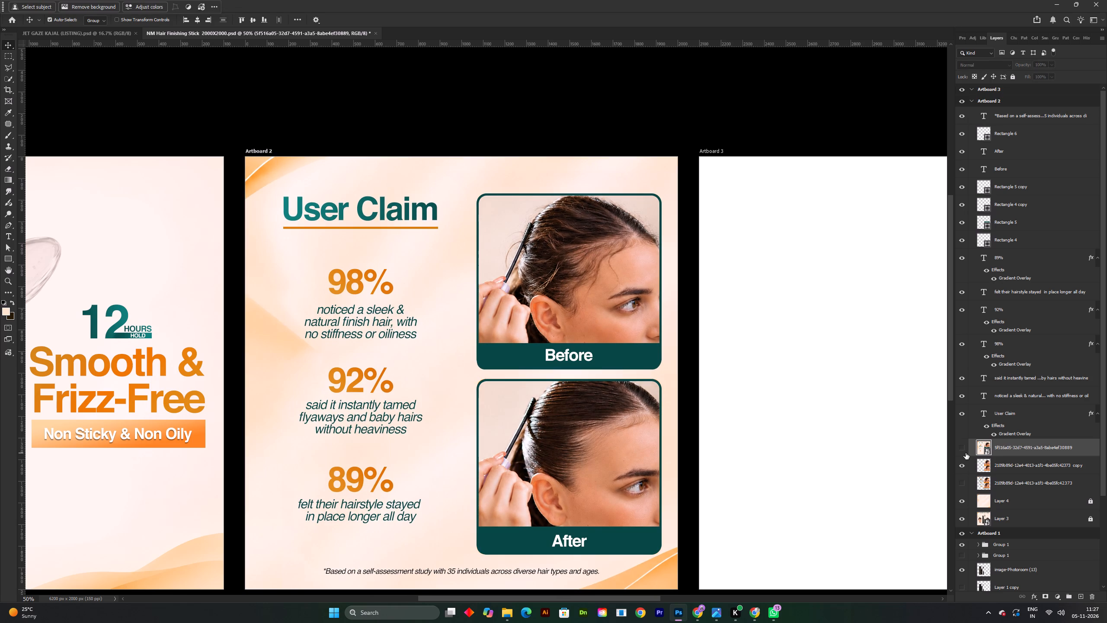
{"action": "left_click", "coordinate": [966, 453]}
{"action": "scroll", "coordinate": [601, 392], "scroll_direction": "down", "scroll_amount": 1, "text": "shift"}
{"action": "key", "text": "space"}
{"action": "left_click_drag", "start_coordinate": [573, 366], "coordinate": [566, 324]}
{"action": "scroll", "coordinate": [558, 324], "scroll_direction": "up", "scroll_amount": 1, "text": "shift"}
{"action": "key", "text": "space"}
{"action": "left_click_drag", "start_coordinate": [548, 327], "coordinate": [541, 303]}
{"action": "left_click", "coordinate": [963, 446]}
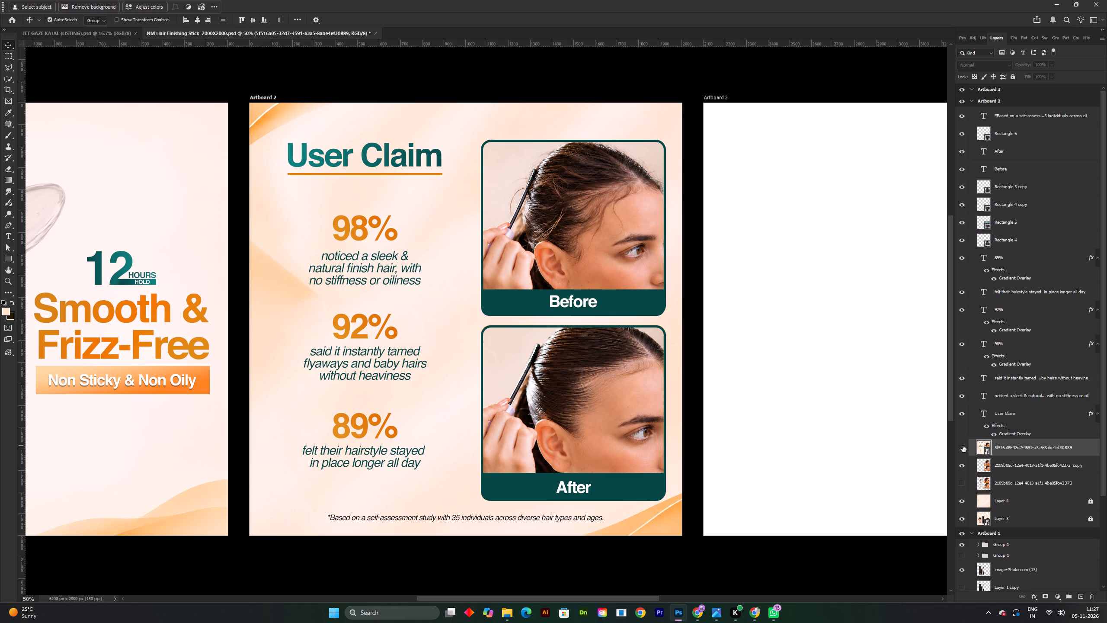
{"action": "left_click", "coordinate": [963, 446]}
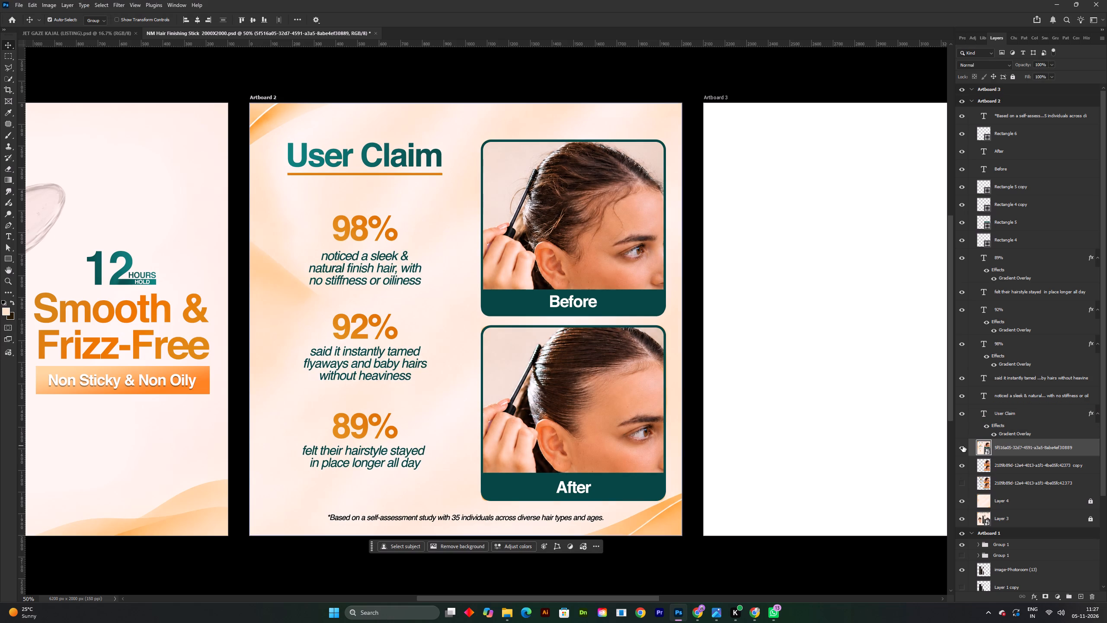
{"action": "left_click", "coordinate": [965, 446]}
{"action": "left_click", "coordinate": [965, 446]}
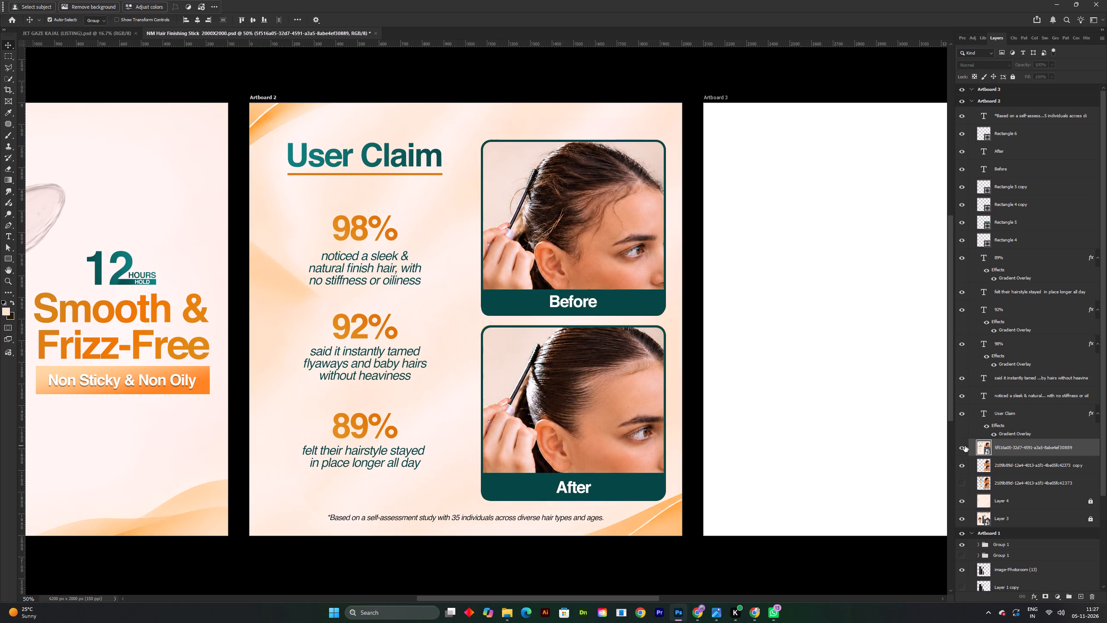
{"action": "left_click", "coordinate": [965, 446]}
{"action": "left_click", "coordinate": [965, 446]}
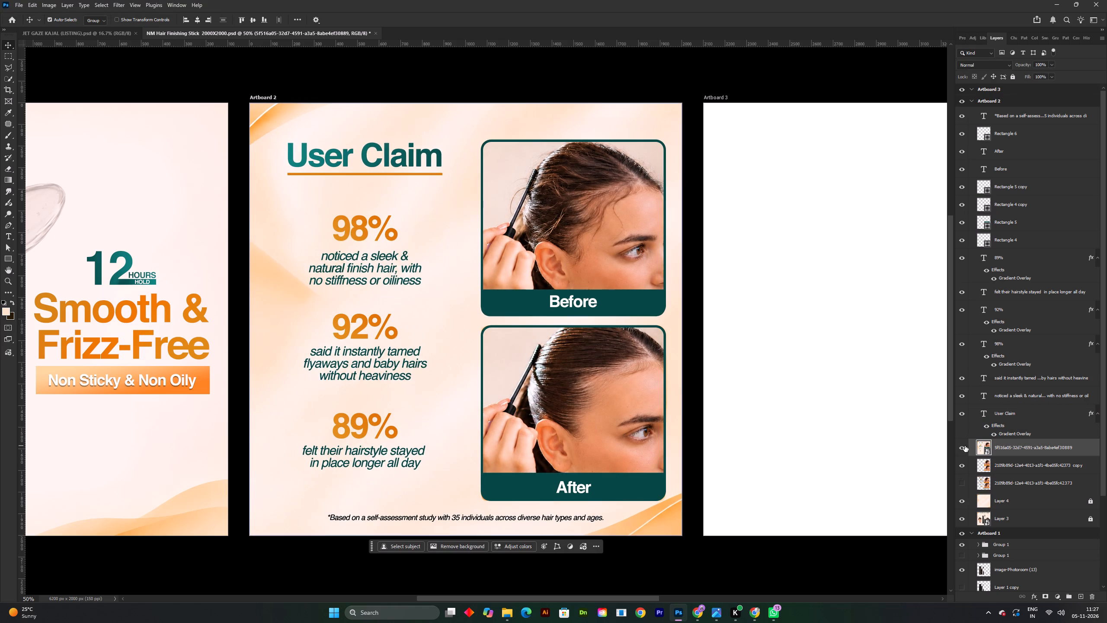
{"action": "left_click", "coordinate": [967, 446]}
{"action": "left_click", "coordinate": [969, 446]}
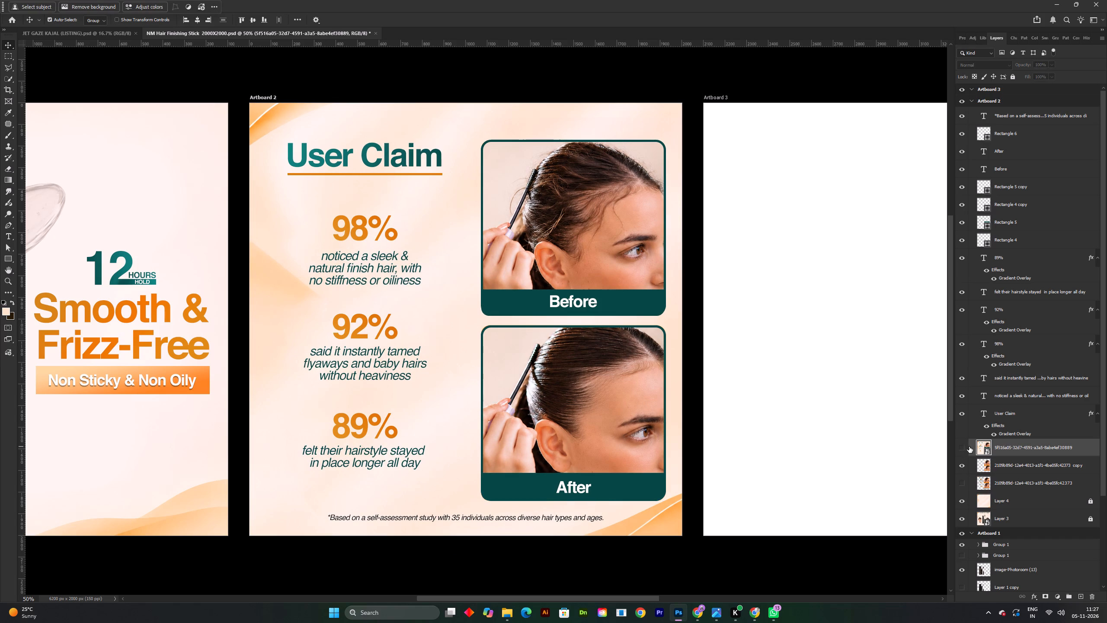
{"action": "left_click", "coordinate": [1078, 267]}
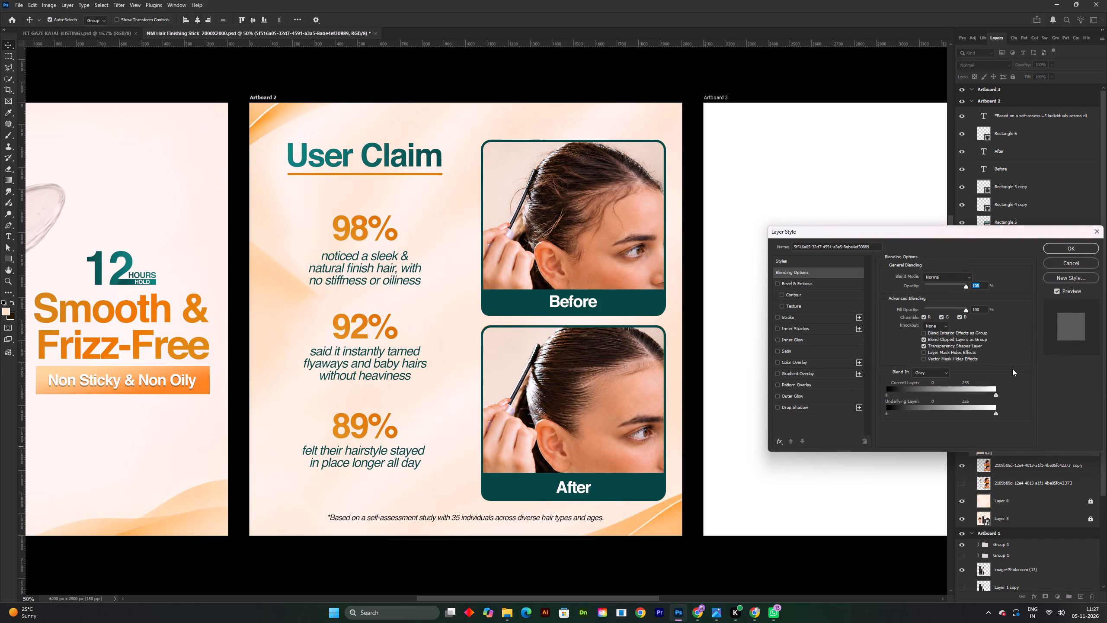
{"action": "left_click", "coordinate": [959, 443]}
Save the NM Hair Finishing Stick 2000X2000 document.
{"action": "key", "text": "space"}
{"action": "key", "text": "space"}
{"action": "key", "text": "space"}
{"action": "key", "text": "space"}
{"action": "key", "text": "space"}
{"action": "left_click_drag", "start_coordinate": [608, 323], "coordinate": [566, 323]}
{"action": "key", "text": "space"}
{"action": "left_click_drag", "start_coordinate": [615, 290], "coordinate": [615, 336]}
{"action": "scroll", "coordinate": [615, 336], "scroll_direction": "down", "scroll_amount": 2, "text": "shift"}
{"action": "key", "text": "space"}
{"action": "left_click_drag", "start_coordinate": [608, 331], "coordinate": [541, 276]}
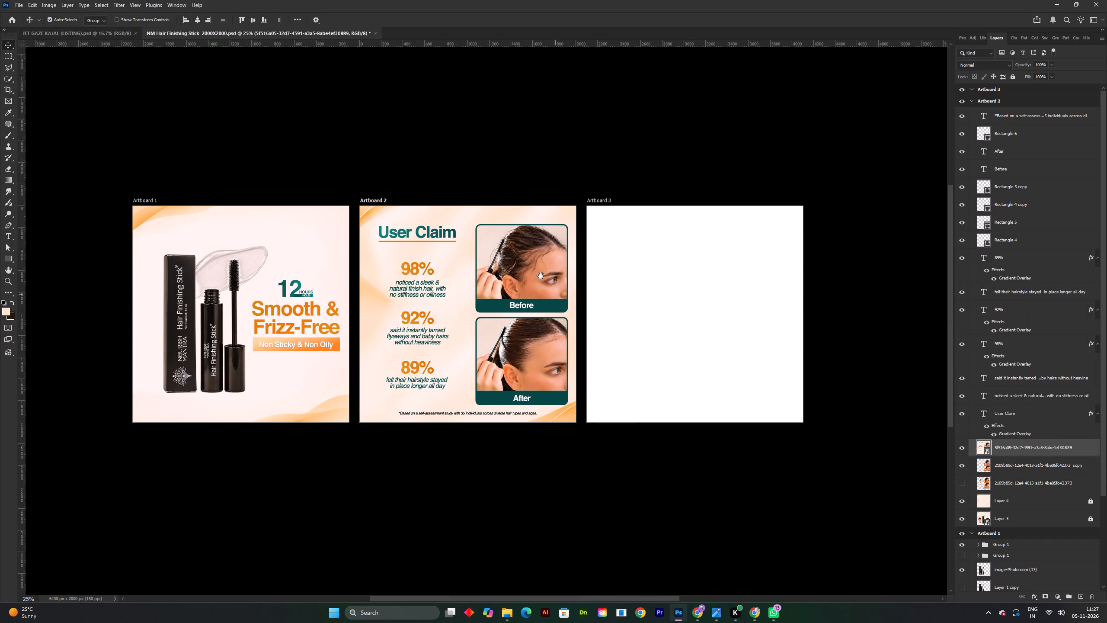
{"action": "left_click_drag", "start_coordinate": [541, 276], "coordinate": [537, 270]}
{"action": "scroll", "coordinate": [508, 260], "scroll_direction": "up", "scroll_amount": 1, "text": "shift"}
{"action": "key", "text": "space"}
{"action": "key", "text": "space"}
{"action": "key", "text": "space"}
{"action": "left_click_drag", "start_coordinate": [488, 256], "coordinate": [392, 228]}
{"action": "key", "text": "ctrl+s"}
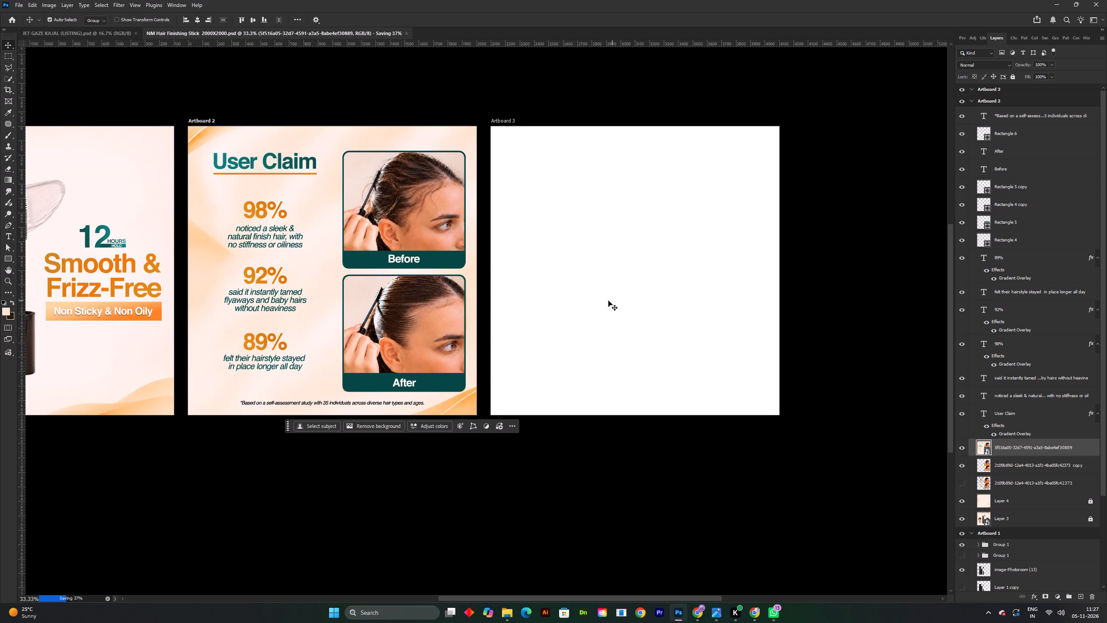
{"action": "key", "text": "space"}
{"action": "left_click_drag", "start_coordinate": [599, 301], "coordinate": [584, 301]}
{"action": "key", "text": "ctrl+s"}
Switch to the ChatGPT conversation, close the User Claim preview, and copy the model's close-up image without the cap logo.
{"action": "left_click", "coordinate": [754, 619]}
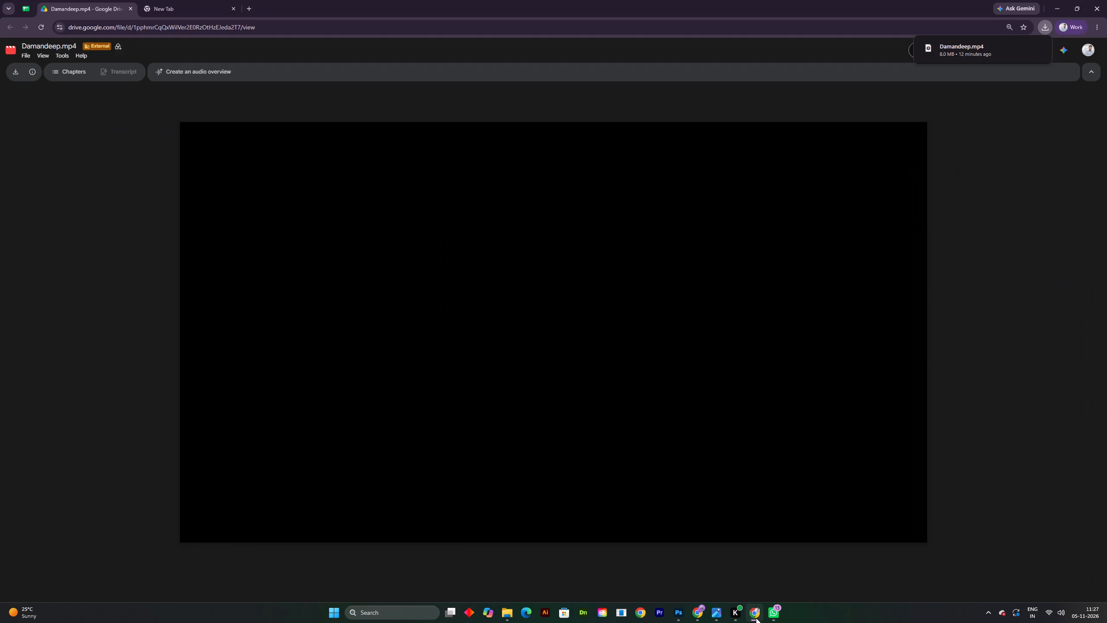
{"action": "left_click", "coordinate": [756, 618]}
{"action": "left_click", "coordinate": [691, 611]}
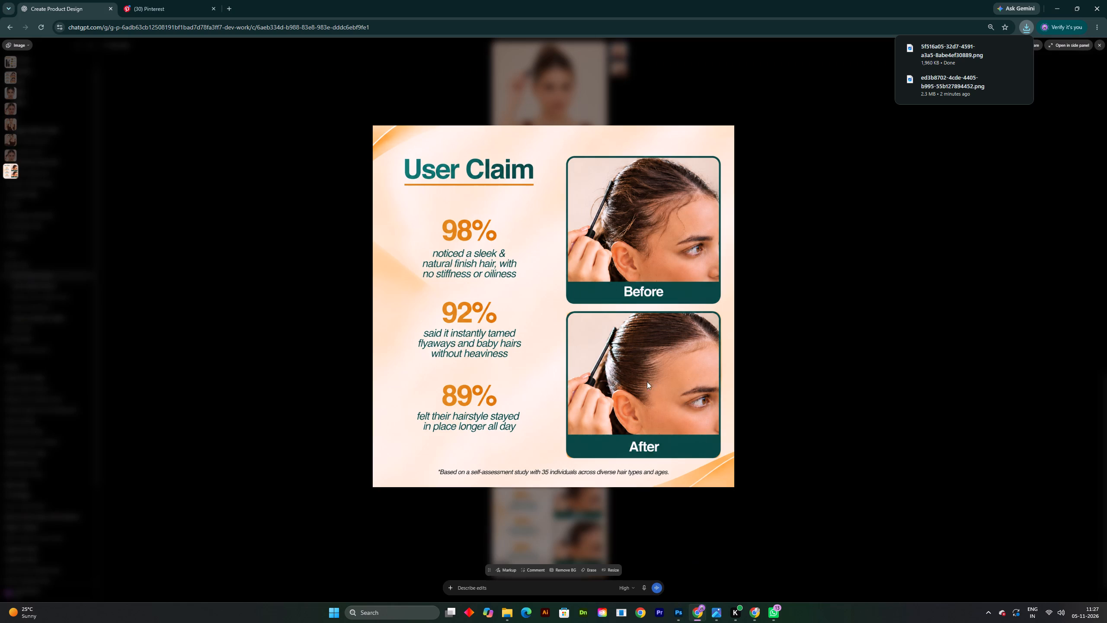
{"action": "left_click", "coordinate": [1093, 146]}
{"action": "left_click", "coordinate": [1105, 44]}
{"action": "double_click", "coordinate": [502, 352]}
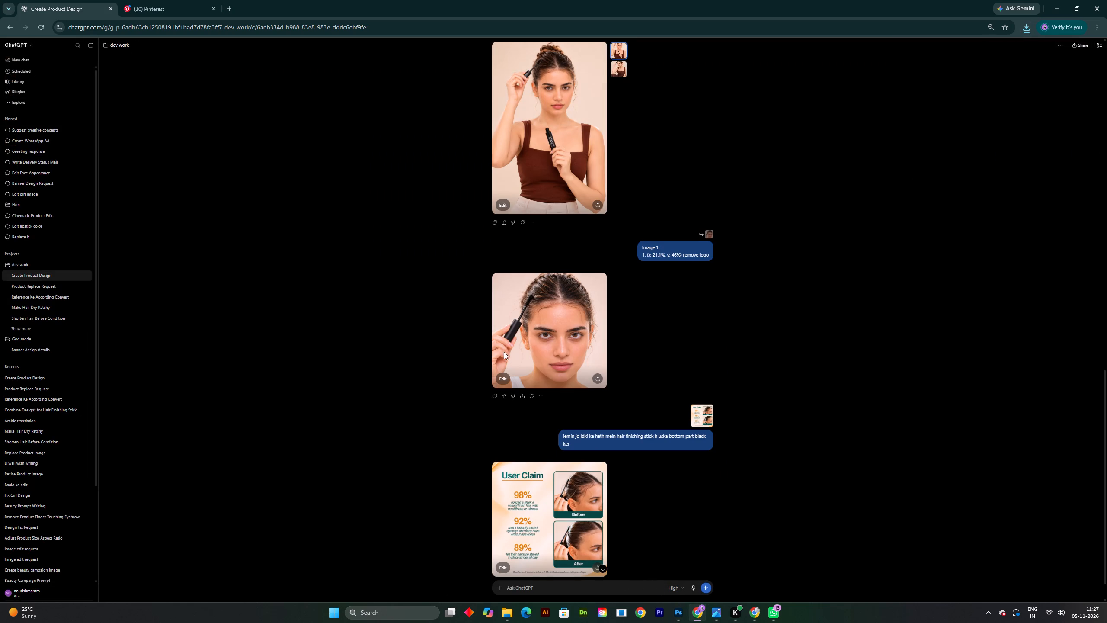
{"action": "left_click", "coordinate": [540, 312]}
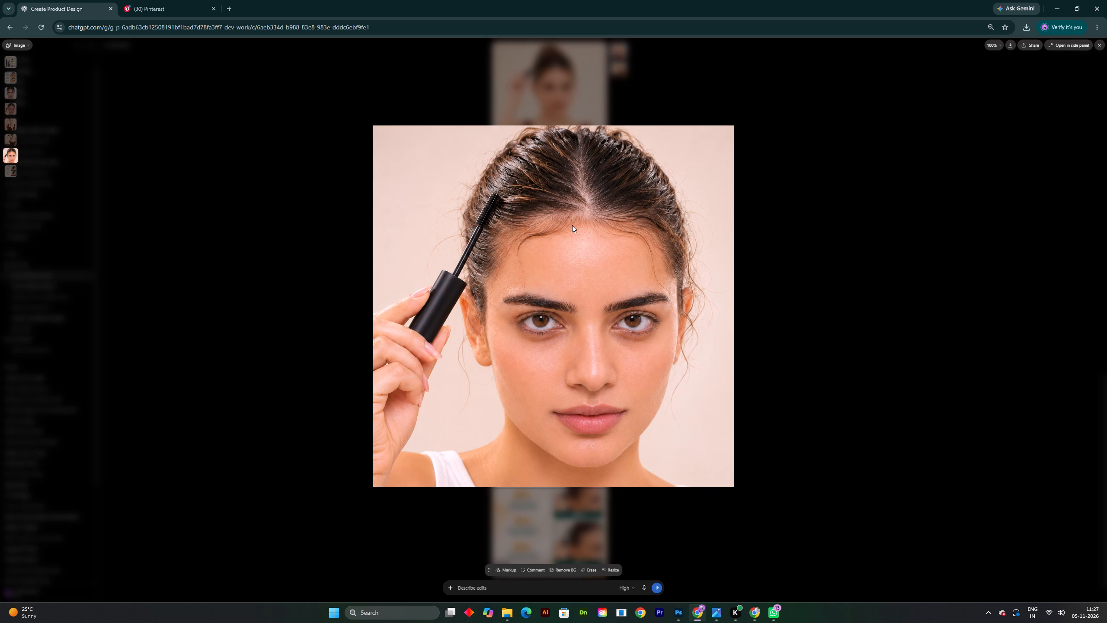
{"action": "right_click", "coordinate": [500, 270]}
{"action": "left_click", "coordinate": [588, 300]}
{"action": "left_click", "coordinate": [1106, 44]}
{"action": "left_click", "coordinate": [1097, 45]}
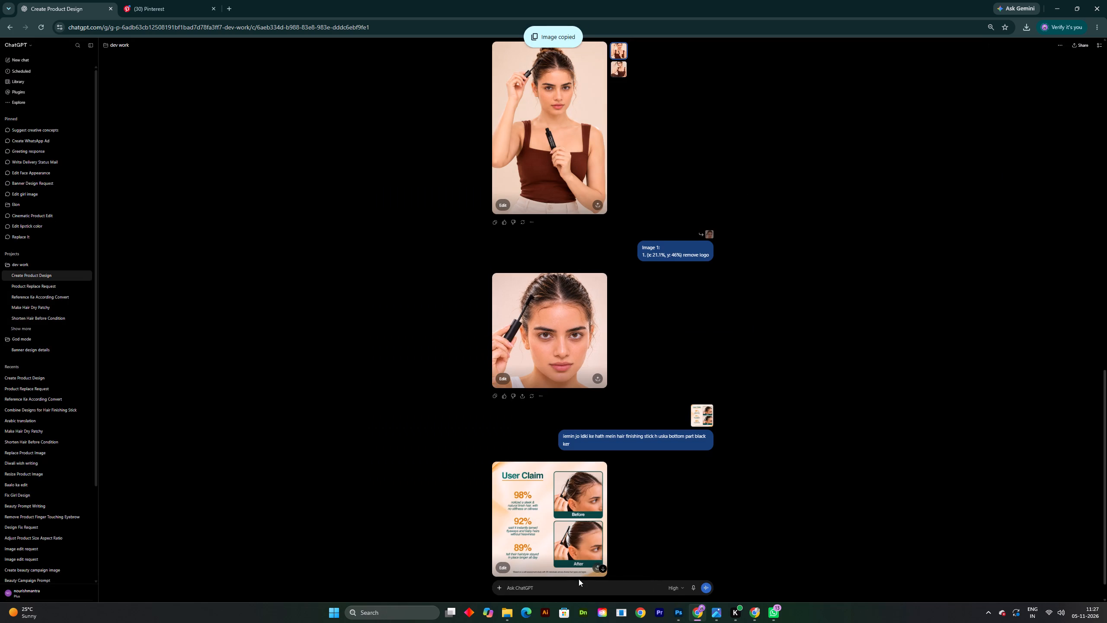
Paste the copied close-up into a new chat message and send it with the prompt "make her skin tone indian".
{"action": "key", "text": "ctrl+v"}
{"action": "type", "text": "make her skin loo"}
{"action": "key", "text": "BackSpace"}
{"action": "key", "text": "BackSpace"}
{"action": "key", "text": "BackSpace"}
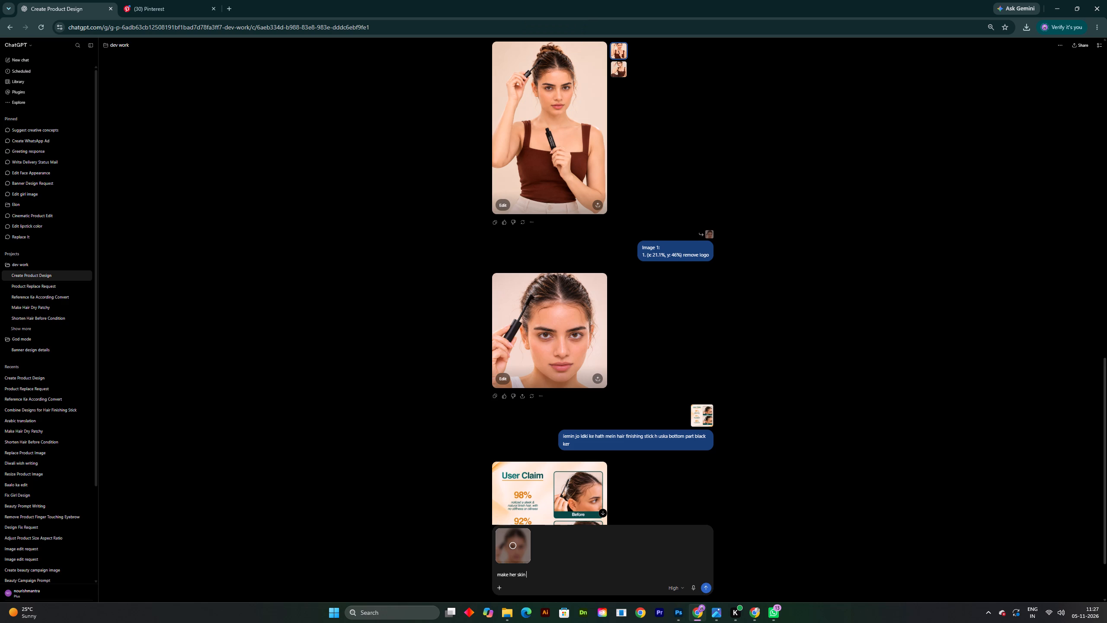
{"action": "type", "text": "indian"}
{"action": "key", "text": "space"}
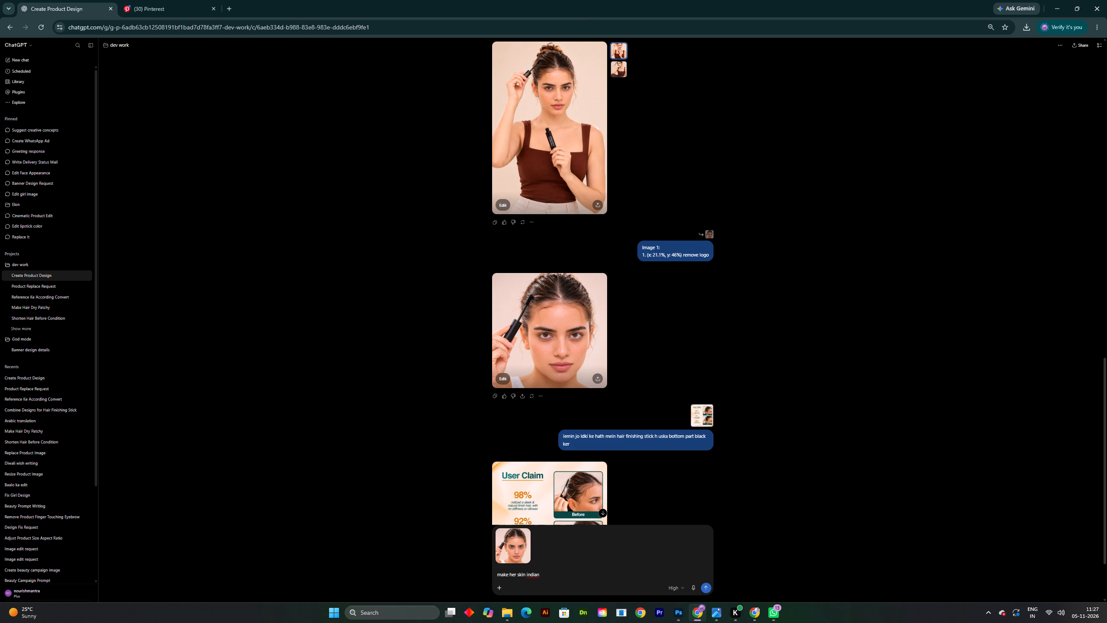
{"action": "key", "text": "BackSpace"}
{"action": "key", "text": "BackSpace"}
{"action": "key", "text": "BackSpace"}
{"action": "key", "text": "BackSpace"}
{"action": "key", "text": "BackSpace"}
{"action": "key", "text": "BackSpace"}
{"action": "key", "text": "BackSpace"}
{"action": "type", "text": "tone indian"}
{"action": "key", "text": "space"}
{"action": "key", "text": "Return"}
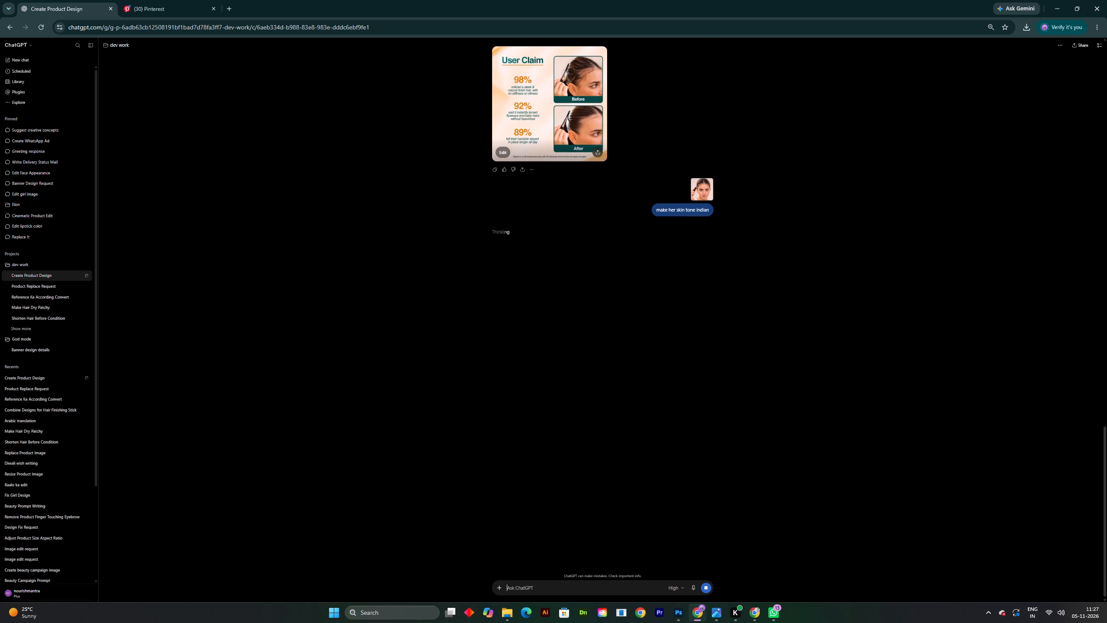
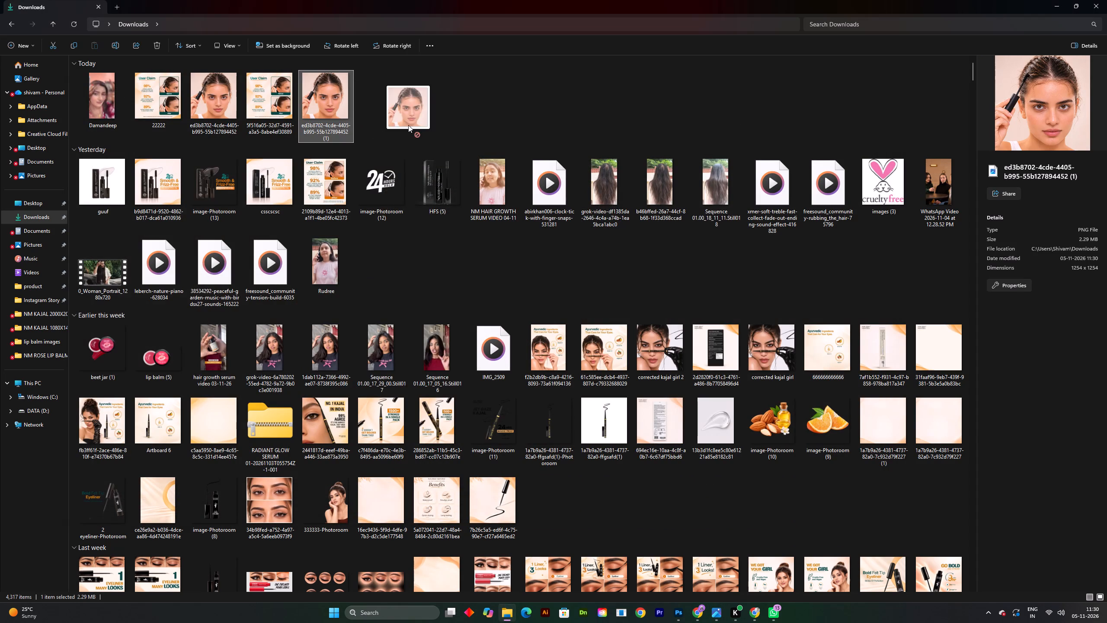
{"action": "left_click_drag", "start_coordinate": [408, 125], "coordinate": [636, 337]}
{"action": "key", "text": "alt+Tab"}
{"action": "key", "text": "alt+Tab"}
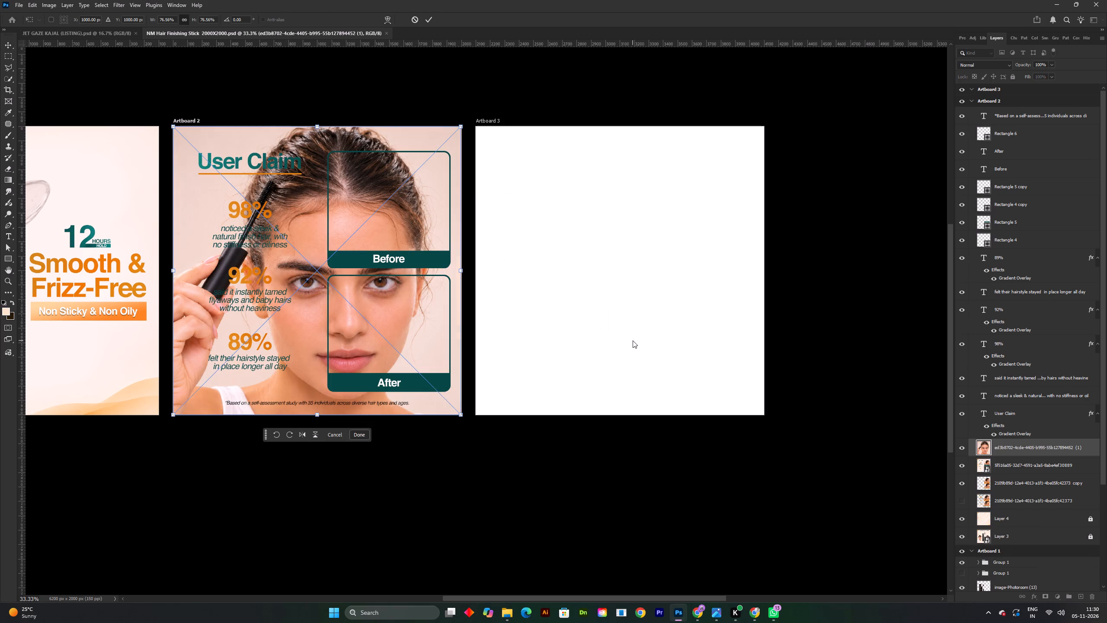
{"action": "left_click", "coordinate": [430, 20]}
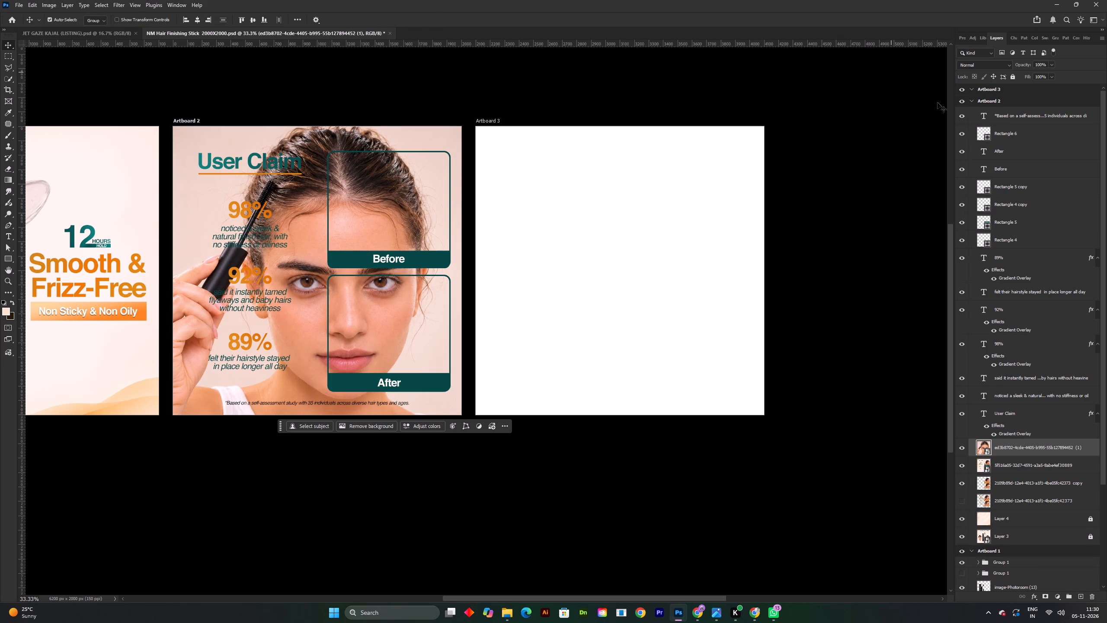
Move the placed model close-up layer out of Artboard 2 and into Artboard 3.
{"action": "left_click_drag", "start_coordinate": [1011, 446], "coordinate": [1021, 247]}
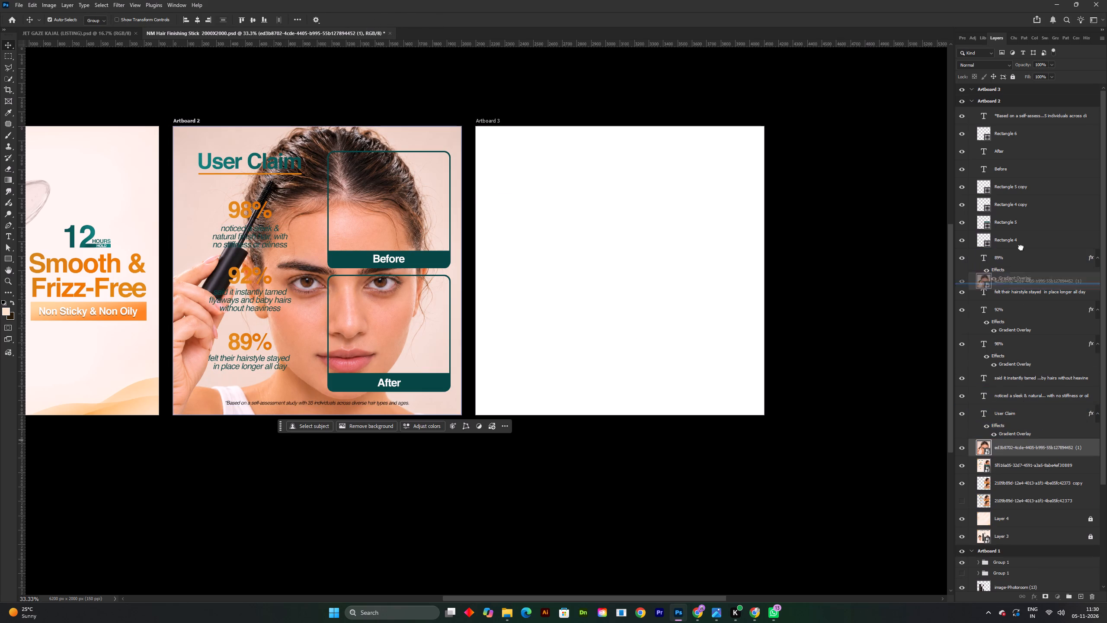
{"action": "left_click_drag", "start_coordinate": [1021, 247], "coordinate": [1010, 86]}
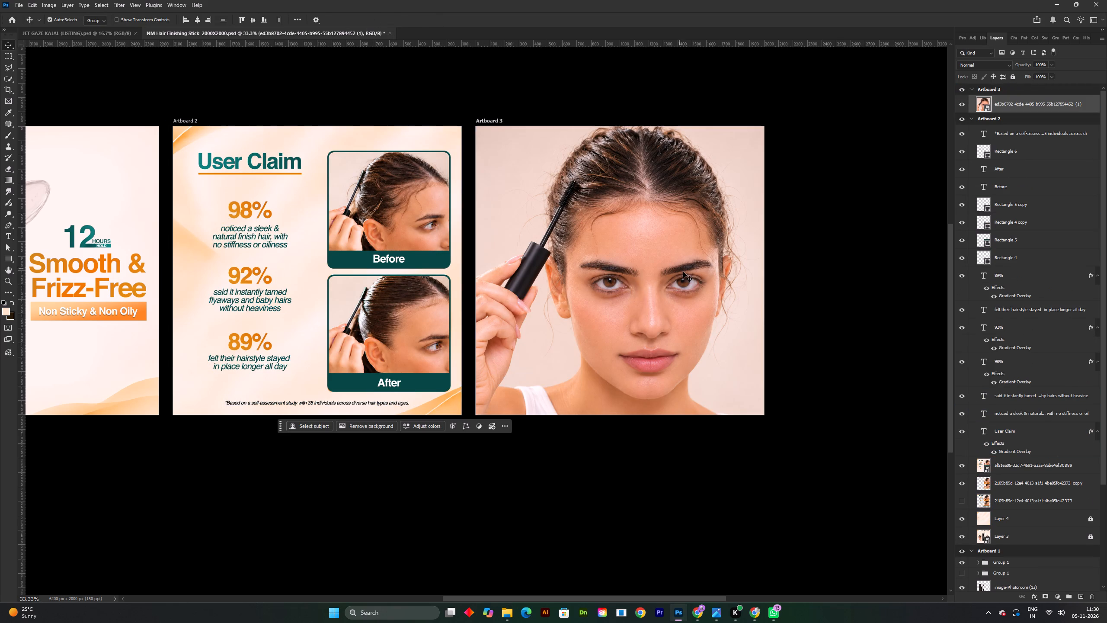
Rasterize the model close-up smart object in Artboard 3 for erasing.
{"action": "key", "text": "space"}
{"action": "key", "text": "space"}
{"action": "key", "text": "space"}
{"action": "key", "text": "space"}
{"action": "left_click_drag", "start_coordinate": [617, 299], "coordinate": [601, 301]}
{"action": "key", "text": "e"}
{"action": "left_click", "coordinate": [515, 189]}
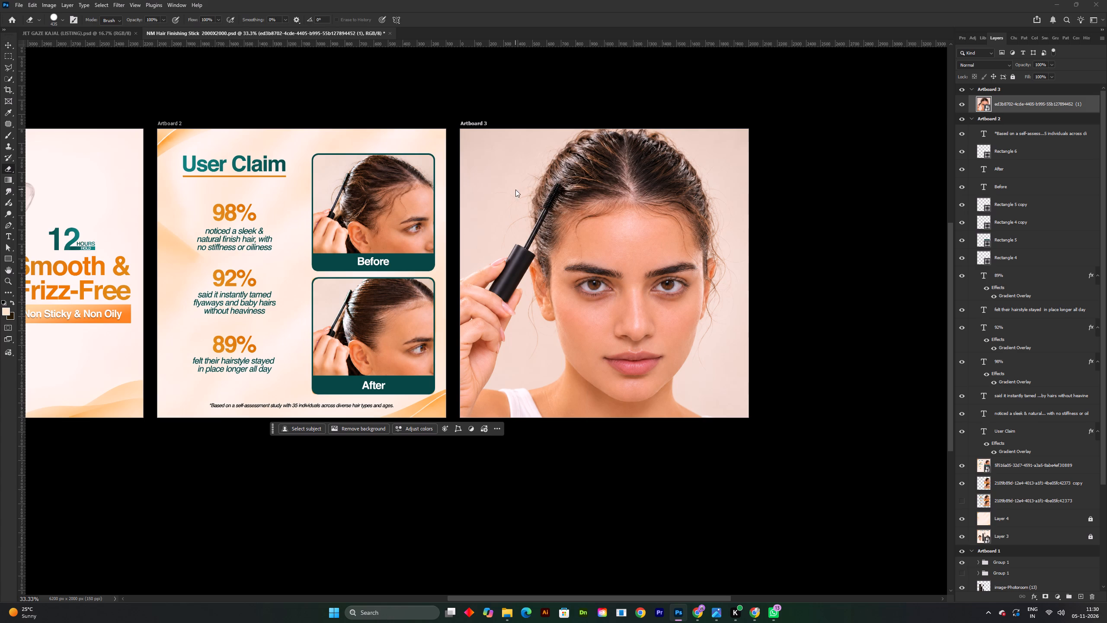
{"action": "left_click", "coordinate": [530, 218]}
Erase the beige backdrop around the model with a very large Background Eraser brush, sampling both sides and above the shoulder.
{"action": "right_click", "coordinate": [11, 169]}
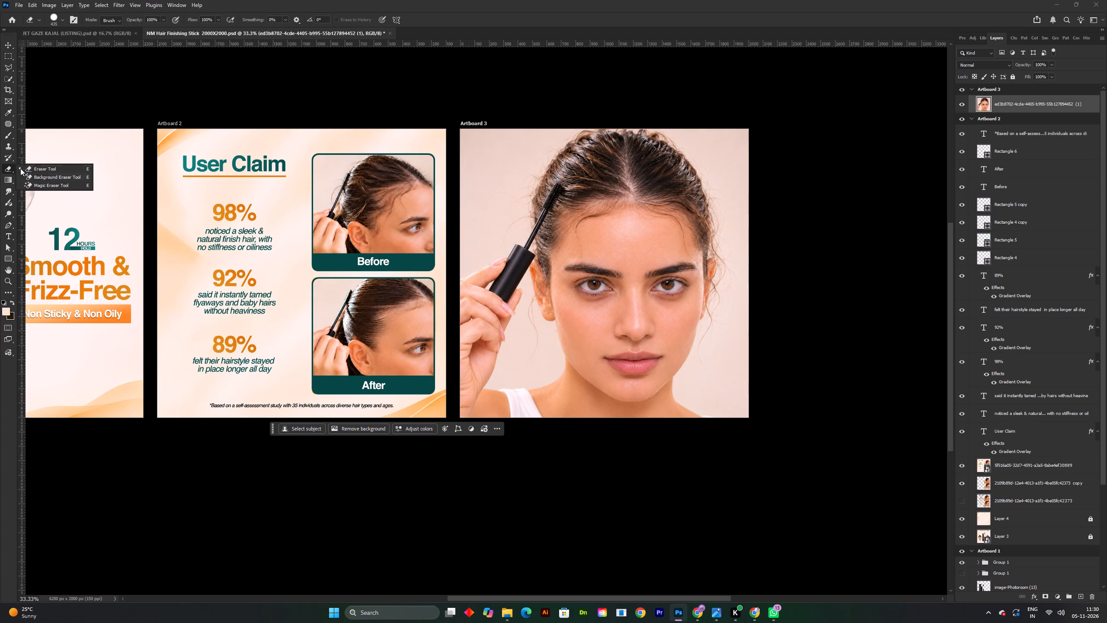
{"action": "left_click", "coordinate": [44, 174]}
{"action": "right_click_drag", "start_coordinate": [589, 205], "coordinate": [846, 195], "text": "alt"}
{"action": "right_click_drag", "start_coordinate": [633, 243], "coordinate": [783, 223], "text": "alt"}
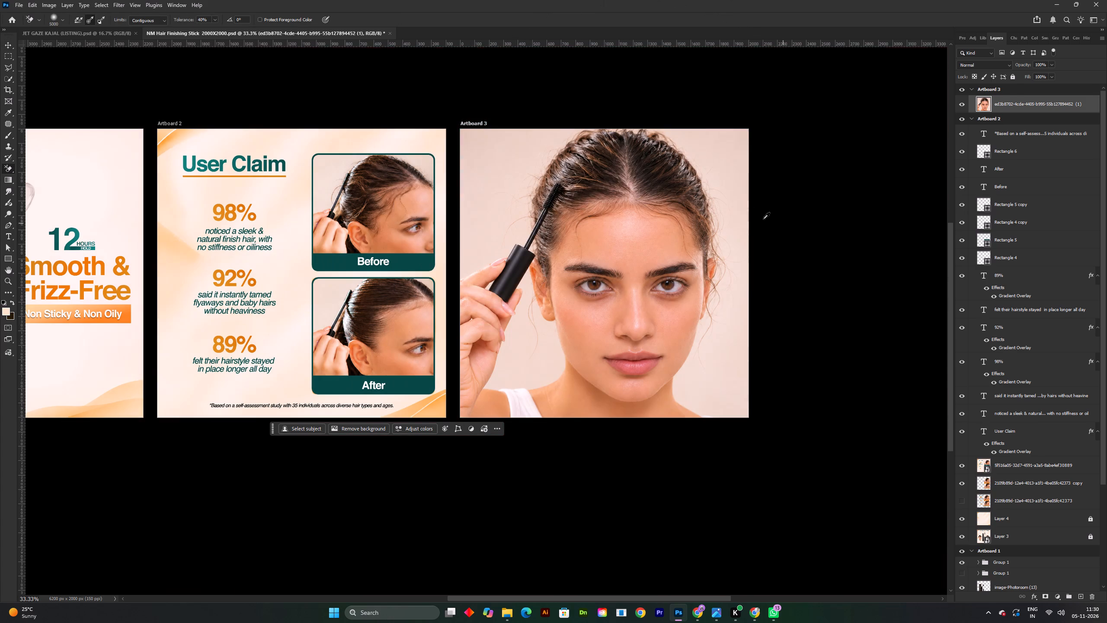
{"action": "left_click", "coordinate": [728, 165]}
{"action": "left_click", "coordinate": [511, 199]}
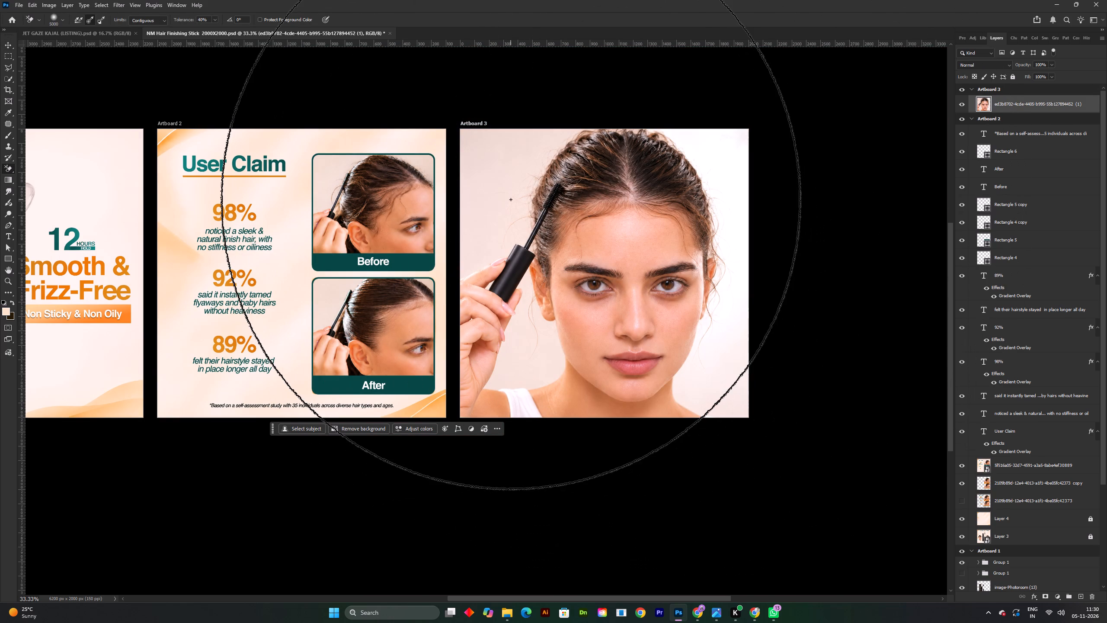
{"action": "left_click", "coordinate": [530, 356]}
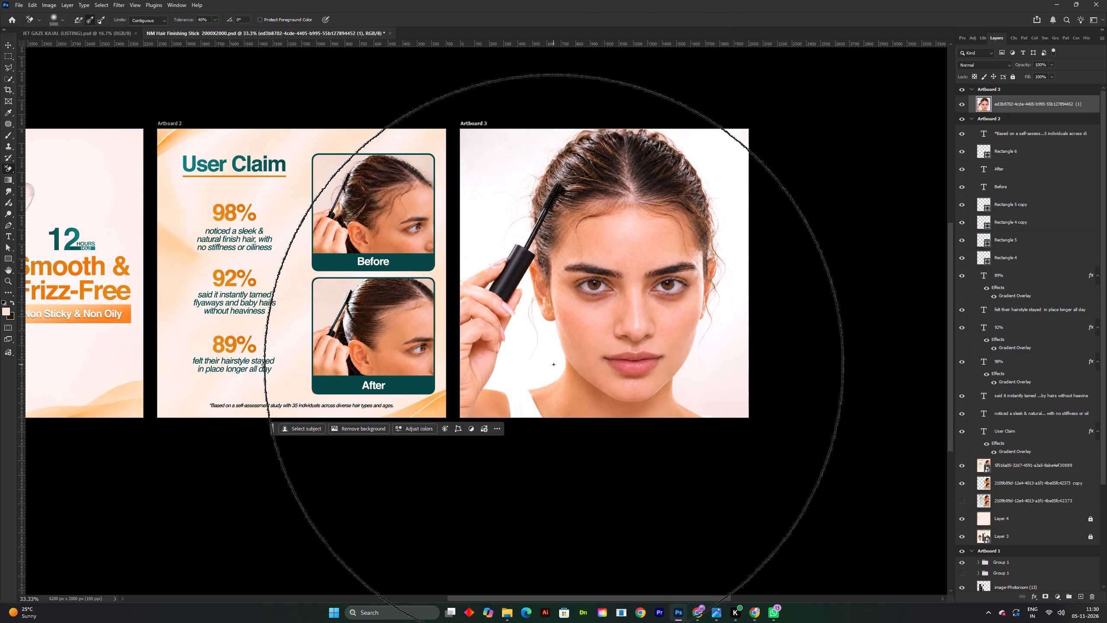
{"action": "key", "text": "v"}
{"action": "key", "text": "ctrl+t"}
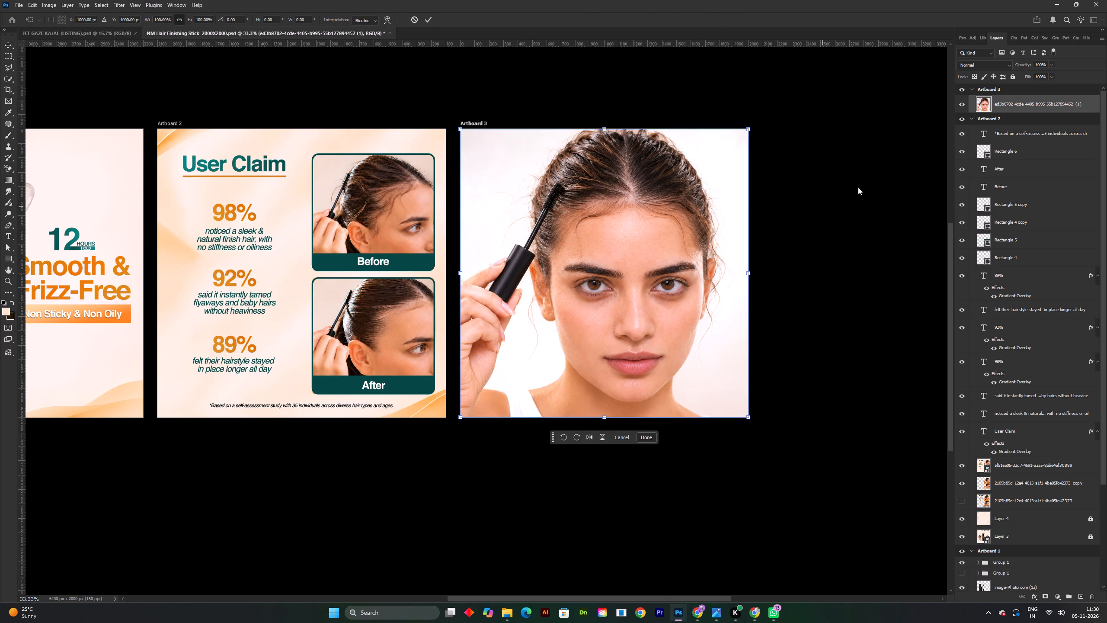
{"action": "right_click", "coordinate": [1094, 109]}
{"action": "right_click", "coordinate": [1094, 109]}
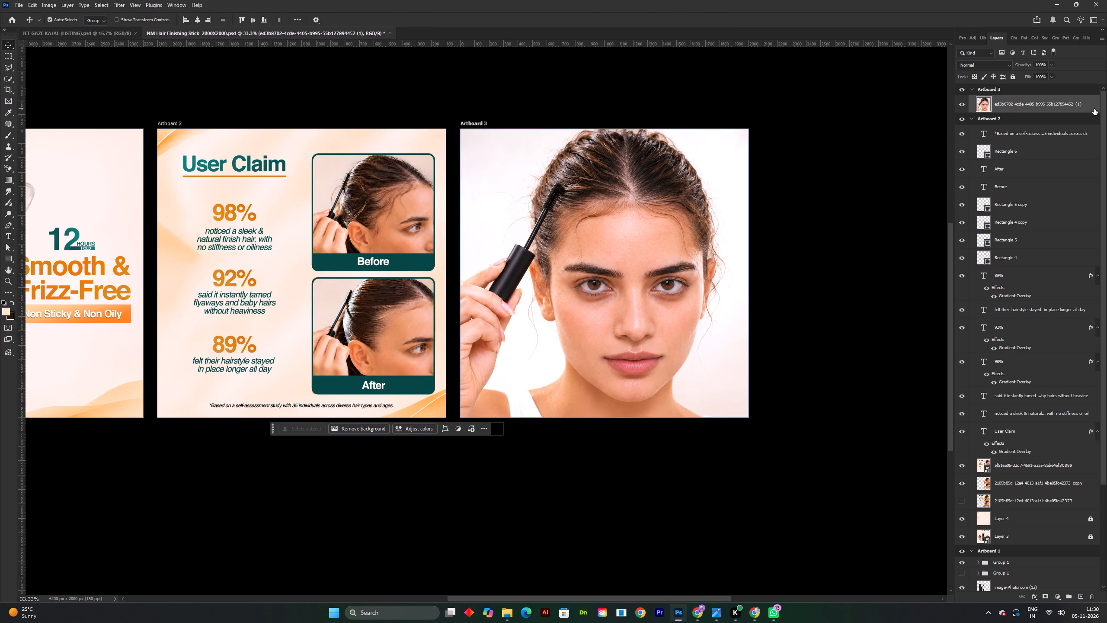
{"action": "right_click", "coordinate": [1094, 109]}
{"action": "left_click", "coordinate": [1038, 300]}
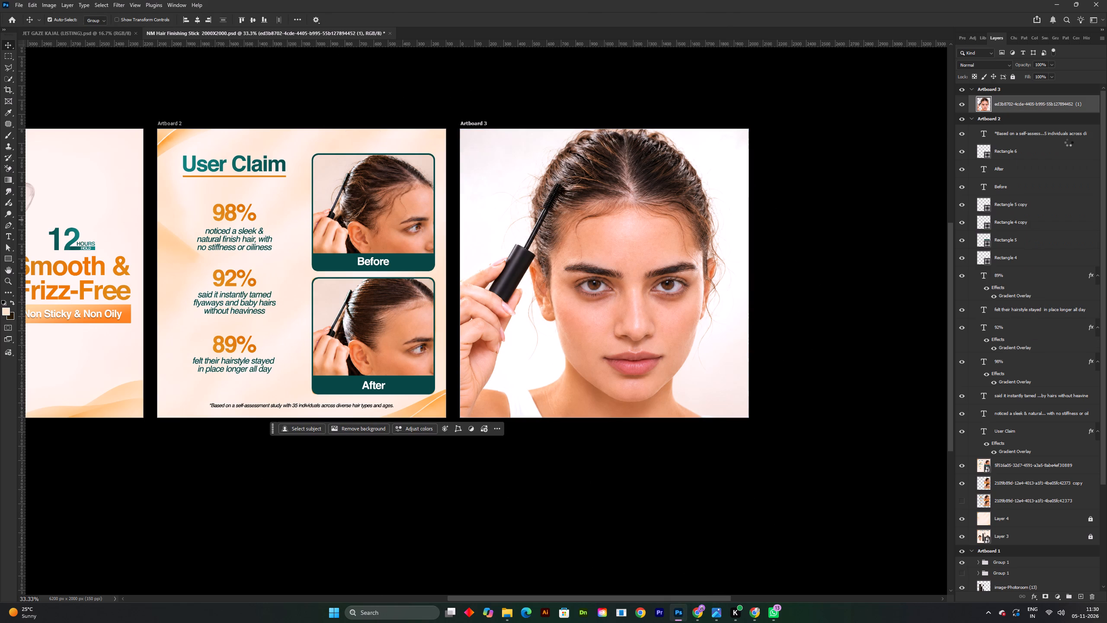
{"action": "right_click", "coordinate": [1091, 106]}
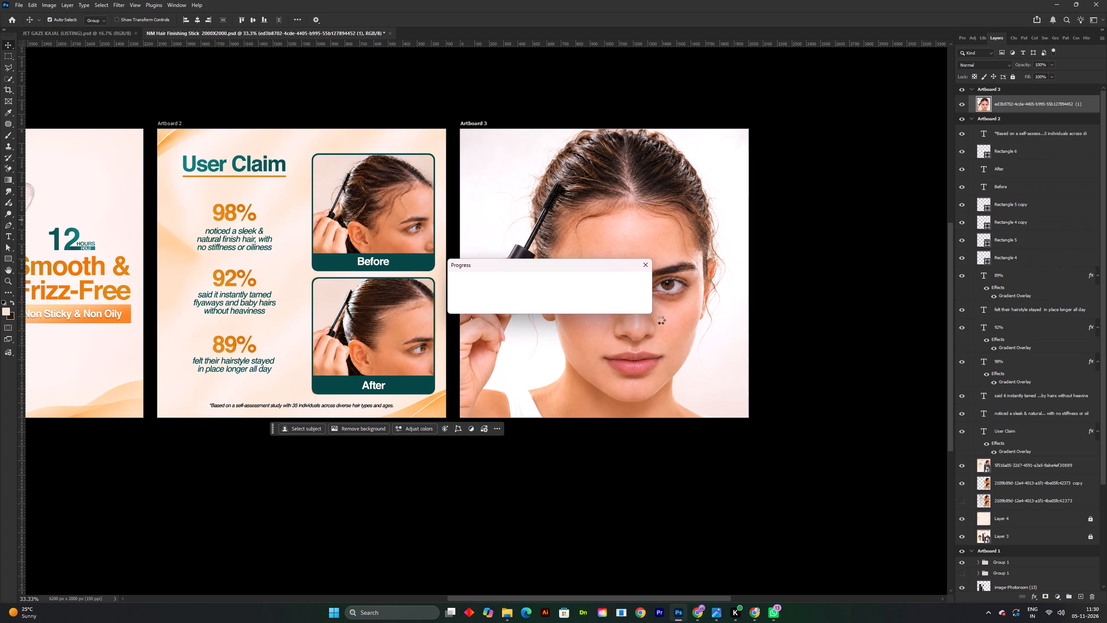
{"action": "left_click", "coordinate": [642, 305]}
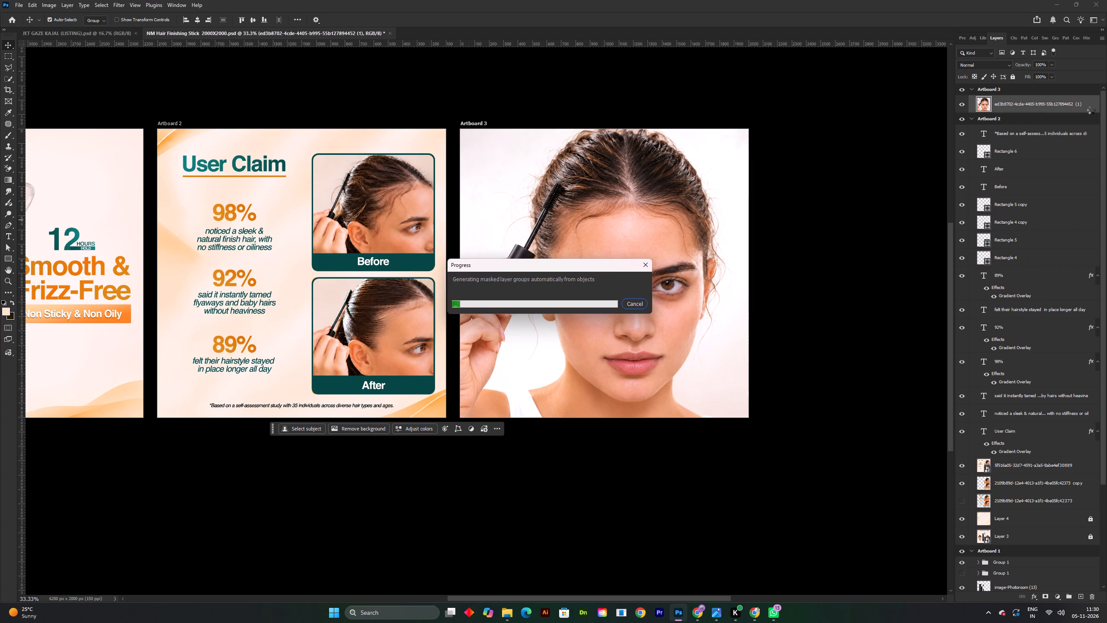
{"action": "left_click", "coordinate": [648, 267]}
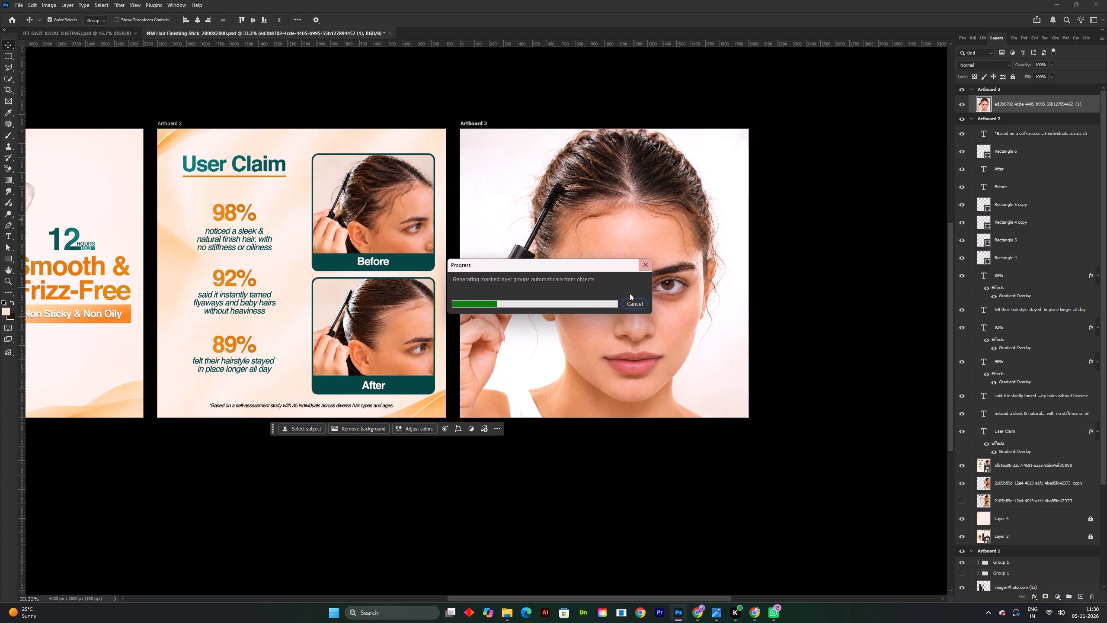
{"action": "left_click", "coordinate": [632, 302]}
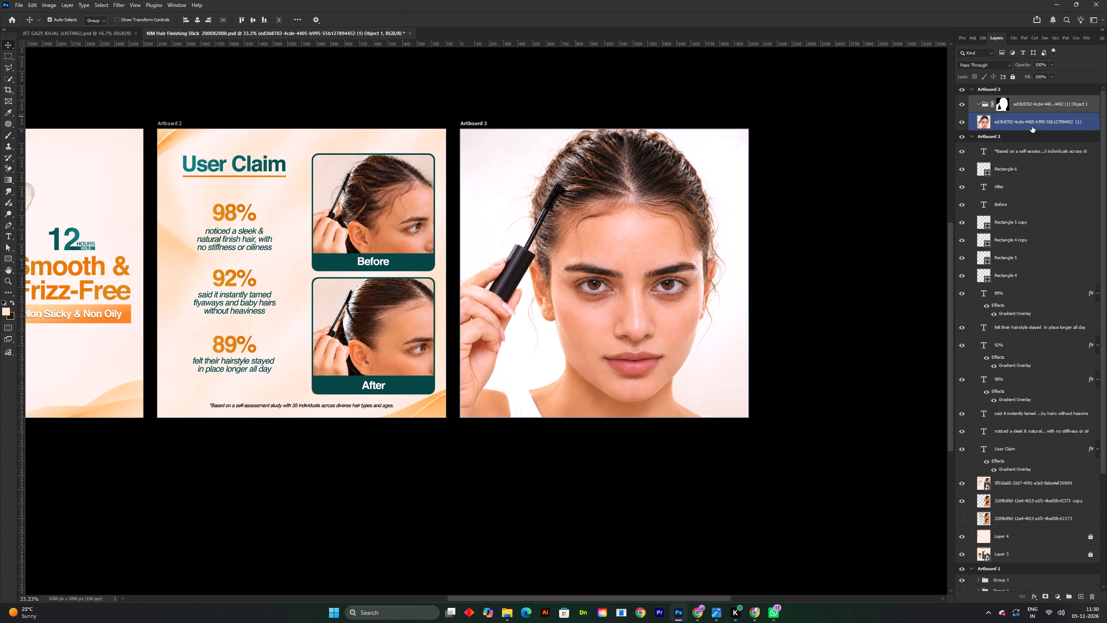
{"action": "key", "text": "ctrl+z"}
Convert the model close-up layer in Artboard 3 to a smart object.
{"action": "right_click", "coordinate": [1094, 105]}
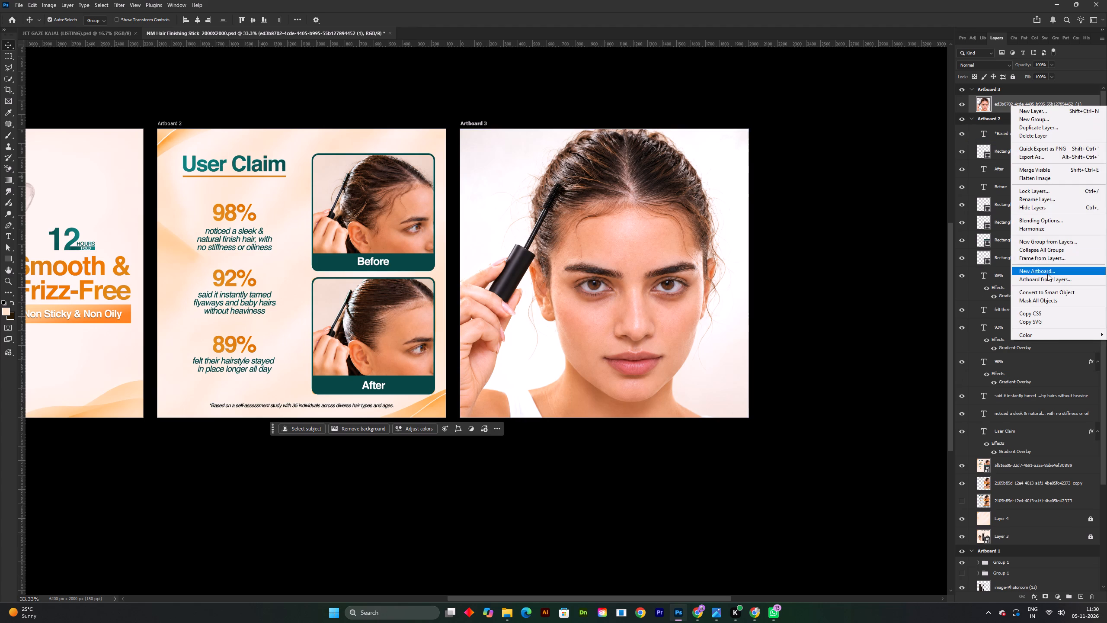
{"action": "left_click", "coordinate": [1034, 295]}
Scale the model close-up to 70% and position it in the lower-left corner of Artboard 3.
{"action": "key", "text": "ctrl+t"}
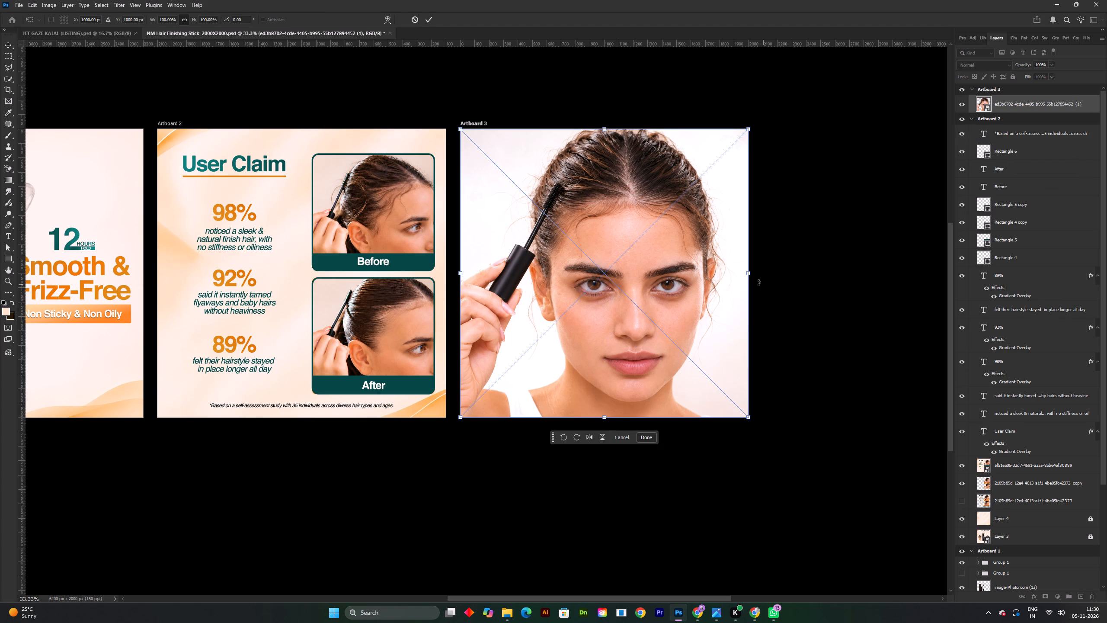
{"action": "left_click_drag", "start_coordinate": [752, 276], "coordinate": [665, 287]}
{"action": "left_click_drag", "start_coordinate": [603, 309], "coordinate": [590, 355]}
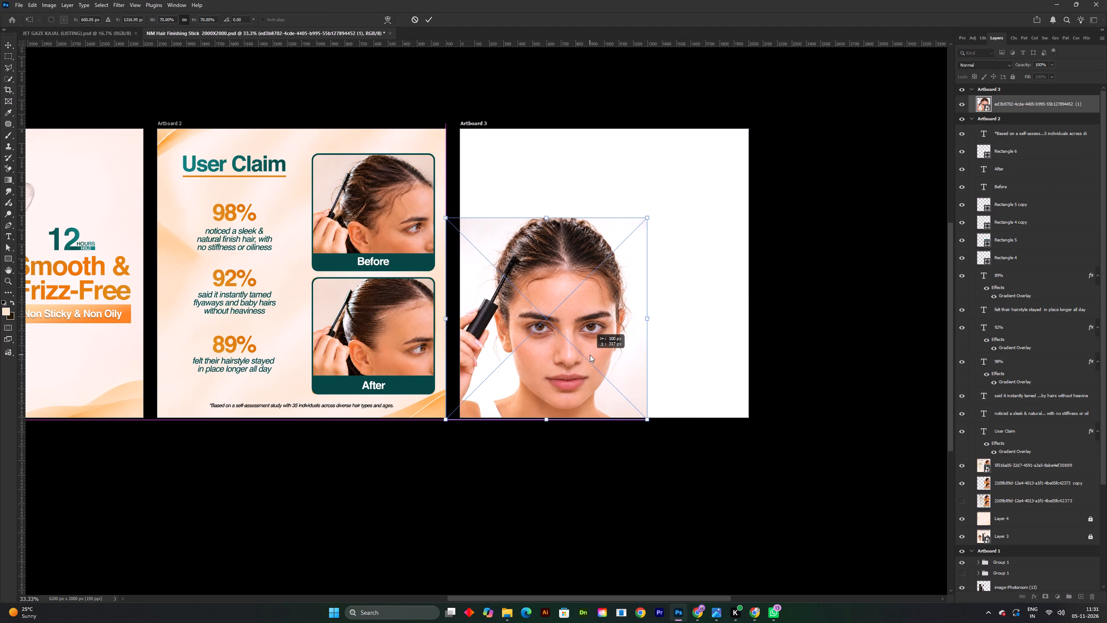
{"action": "left_click_drag", "start_coordinate": [590, 355], "coordinate": [605, 355]}
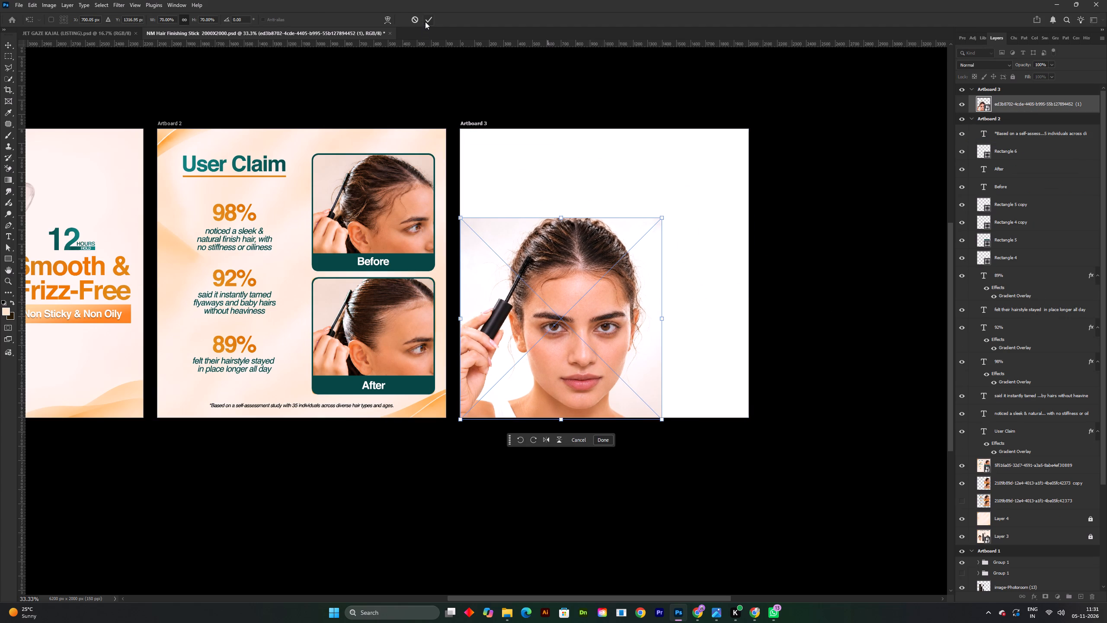
{"action": "left_click", "coordinate": [425, 22]}
Rasterize the scaled model layer and erase its upper-left background corner with the Eraser, undoing the extra strokes.
{"action": "key", "text": "e"}
{"action": "left_click", "coordinate": [523, 243]}
{"action": "left_click", "coordinate": [525, 224]}
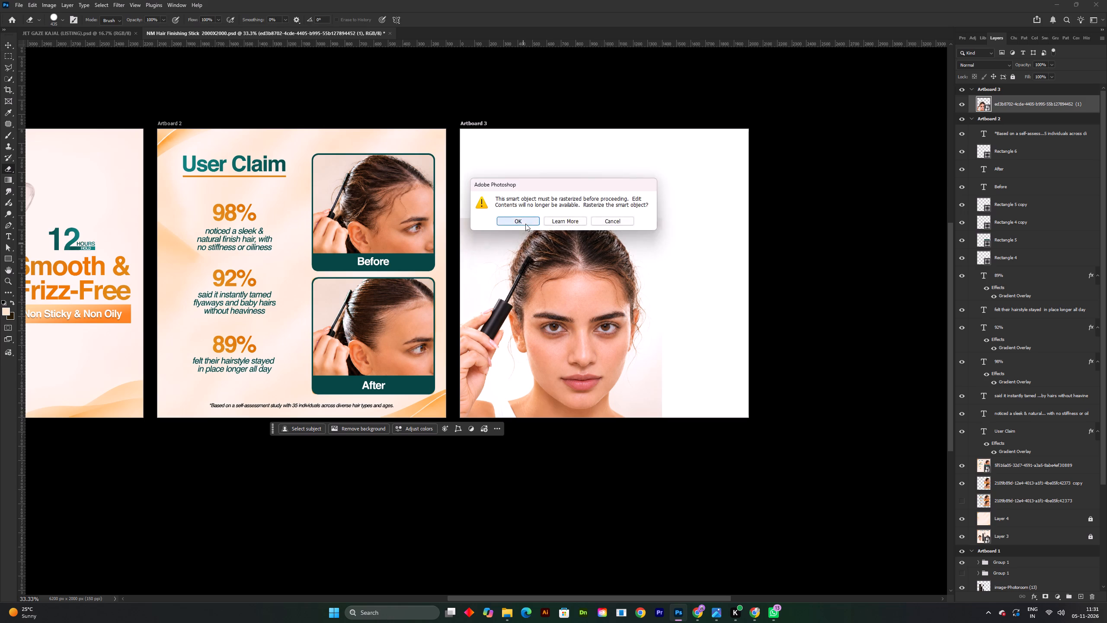
{"action": "left_click", "coordinate": [490, 230]}
{"action": "left_click_drag", "start_coordinate": [487, 230], "coordinate": [484, 236]}
{"action": "left_click", "coordinate": [499, 216]}
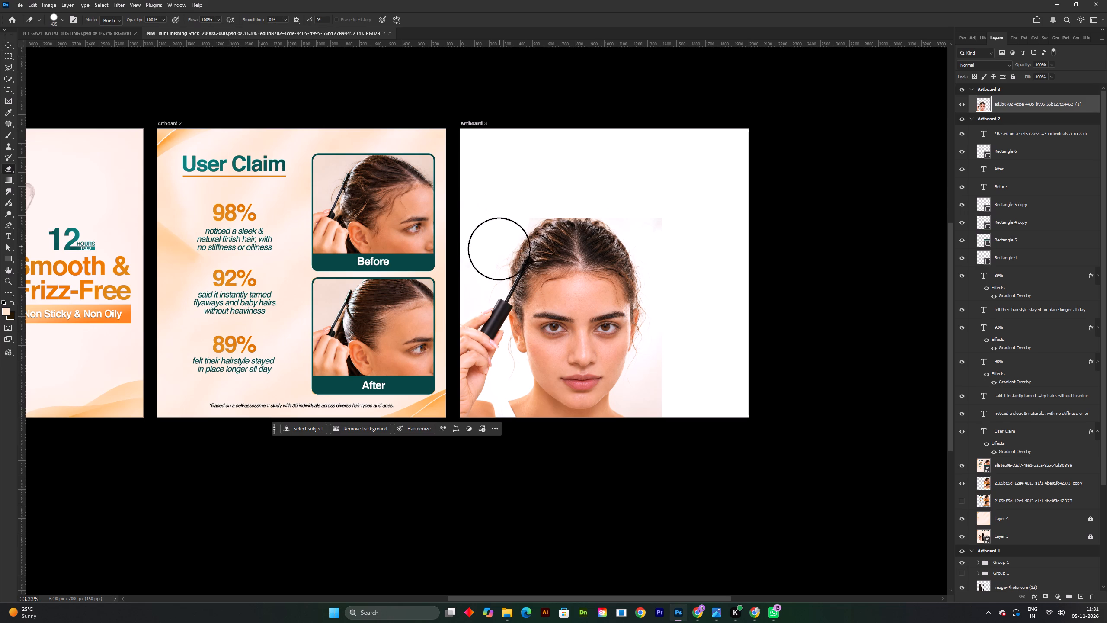
{"action": "key", "text": "ctrl+z"}
{"action": "key", "text": "ctrl+z"}
Clear the remaining pale background beside the model's shoulders and near the stick with a very large Background Eraser brush.
{"action": "right_click", "coordinate": [13, 171]}
{"action": "left_click", "coordinate": [36, 177]}
{"action": "right_click_drag", "start_coordinate": [624, 342], "coordinate": [713, 325], "text": "alt"}
{"action": "triple_click", "coordinate": [656, 378]}
{"action": "triple_click", "coordinate": [654, 389]}
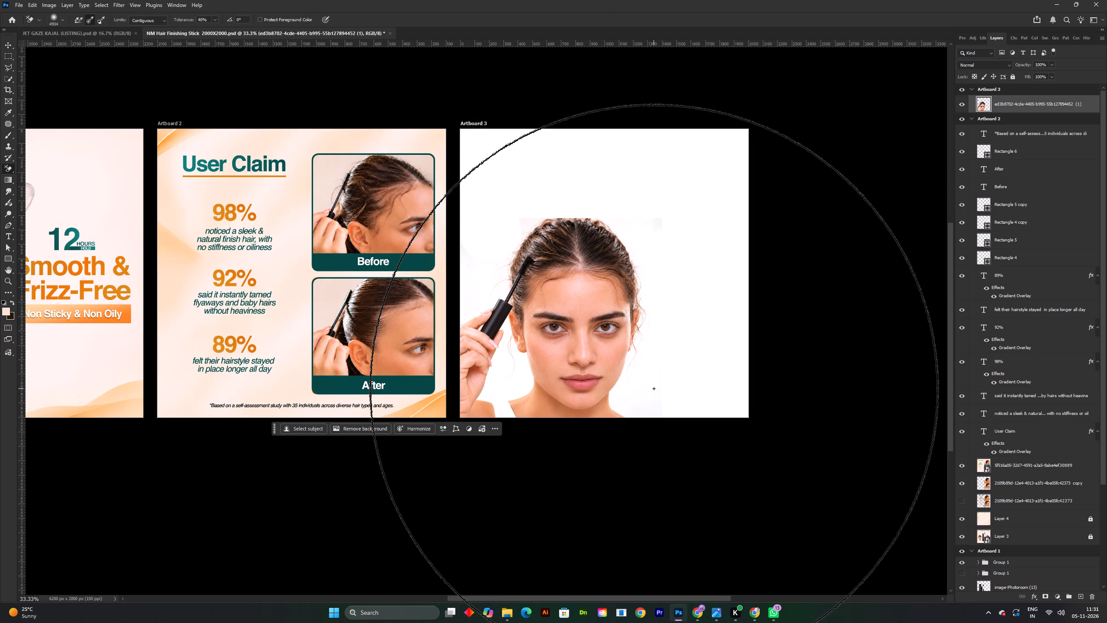
{"action": "left_click", "coordinate": [654, 389]}
{"action": "left_click", "coordinate": [654, 391]}
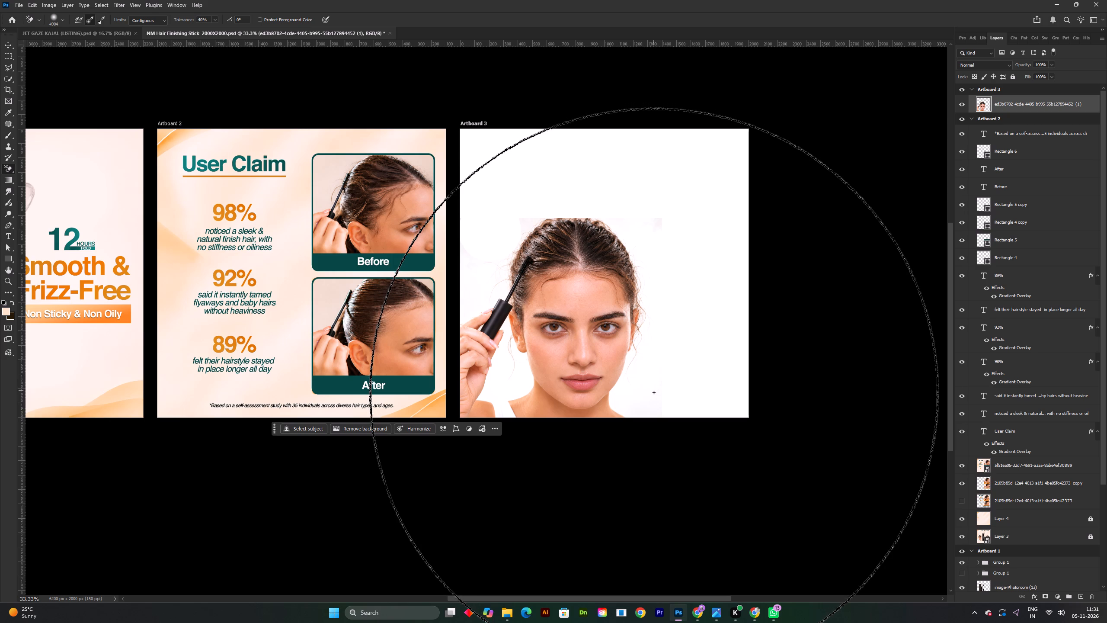
{"action": "left_click", "coordinate": [654, 393]}
{"action": "left_click", "coordinate": [655, 400]}
{"action": "double_click", "coordinate": [507, 376]}
{"action": "double_click", "coordinate": [488, 257]}
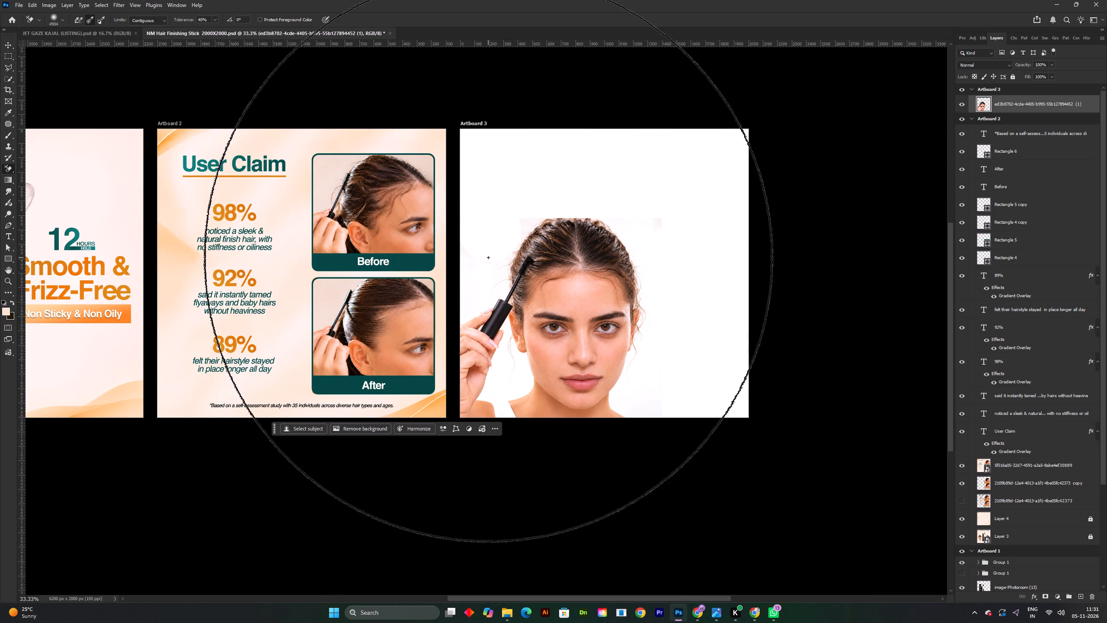
{"action": "double_click", "coordinate": [490, 271]}
{"action": "double_click", "coordinate": [493, 275]}
{"action": "double_click", "coordinate": [496, 275]}
{"action": "triple_click", "coordinate": [499, 275]}
{"action": "left_click", "coordinate": [503, 275]}
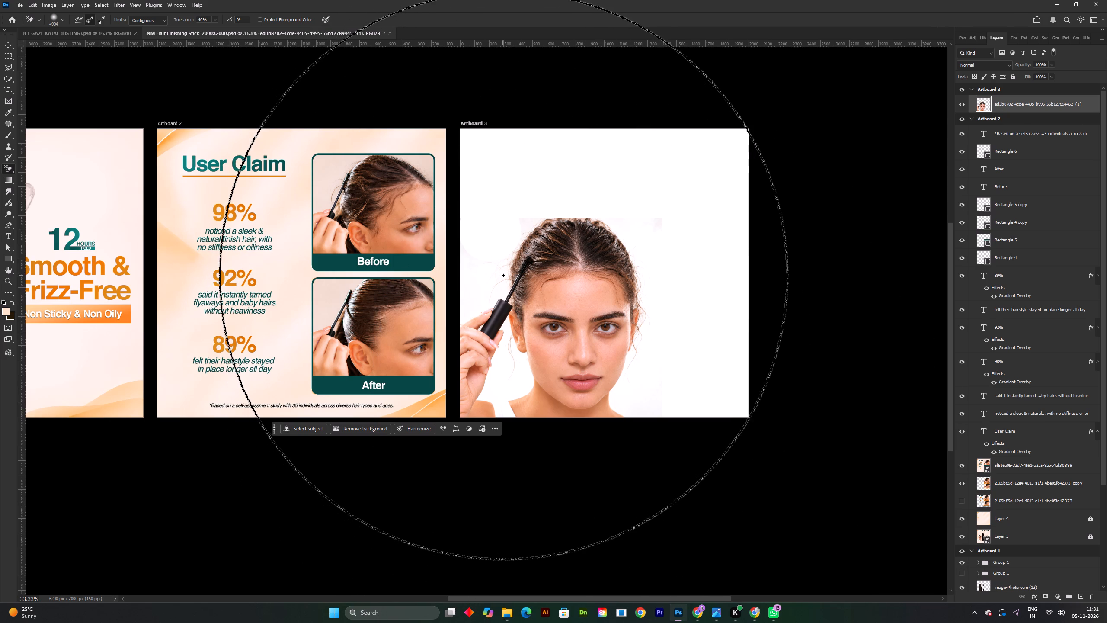
{"action": "left_click", "coordinate": [508, 275]}
{"action": "left_click", "coordinate": [516, 275]}
{"action": "key", "text": "v"}
Save the NM Hair Finishing Stick 2000X2000 document.
{"action": "key", "text": "ctrl+s"}
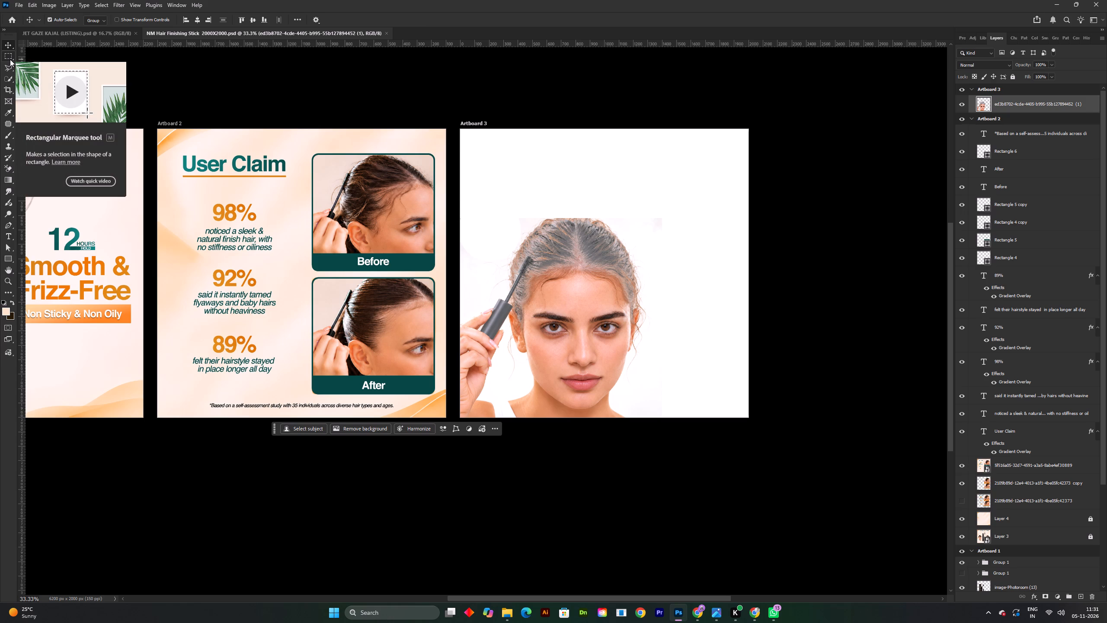
Undo the last Background Eraser stroke on the model's hair and stick.
{"action": "key", "text": "ctrl+z"}
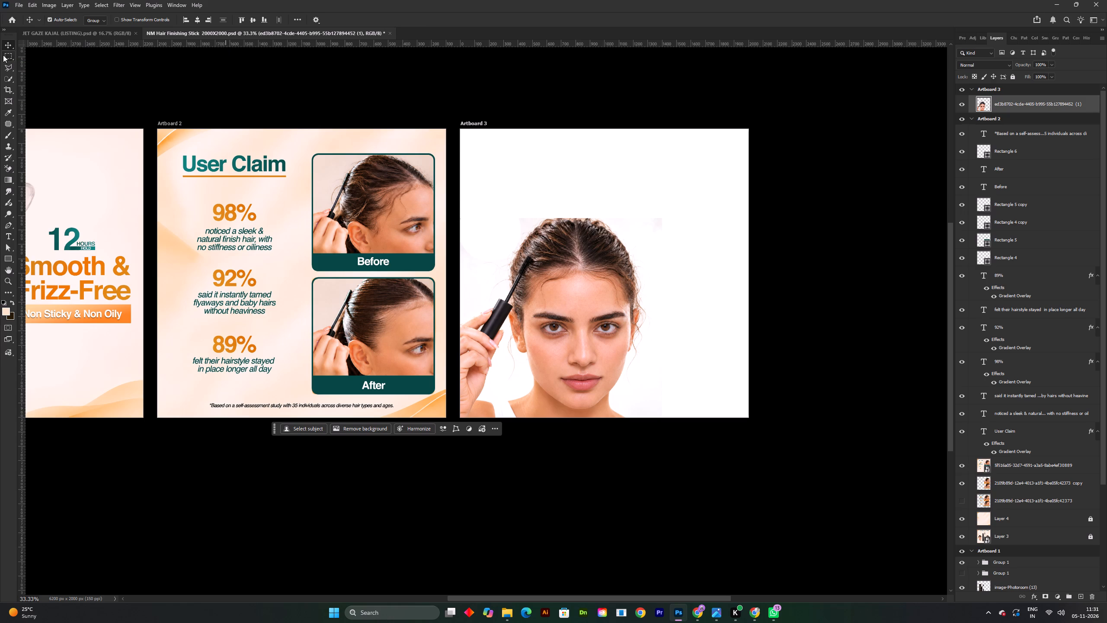
Deselect the model layer and save the NM Hair Finishing Stick 2000X2000 document with the restored cutout.
{"action": "left_click", "coordinate": [133, 95]}
{"action": "key", "text": "space"}
{"action": "left_click_drag", "start_coordinate": [534, 203], "coordinate": [501, 215]}
{"action": "left_click", "coordinate": [501, 215]}
{"action": "key", "text": "ctrl+s"}
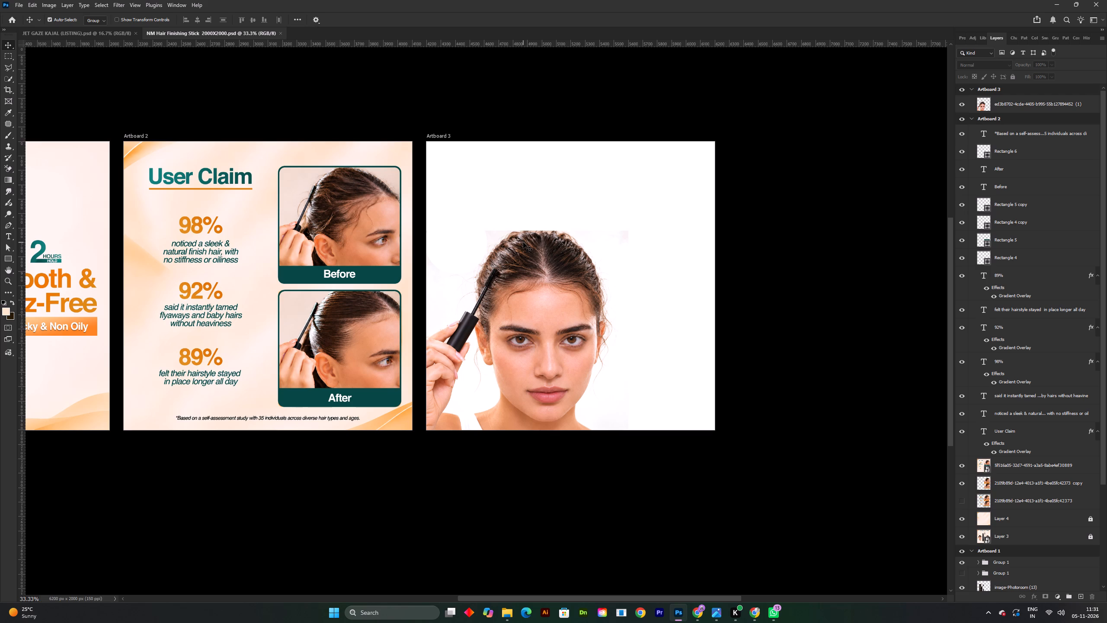
{"action": "key", "text": "space"}
{"action": "left_click", "coordinate": [553, 279]}
{"action": "left_click_drag", "start_coordinate": [553, 265], "coordinate": [553, 251]}
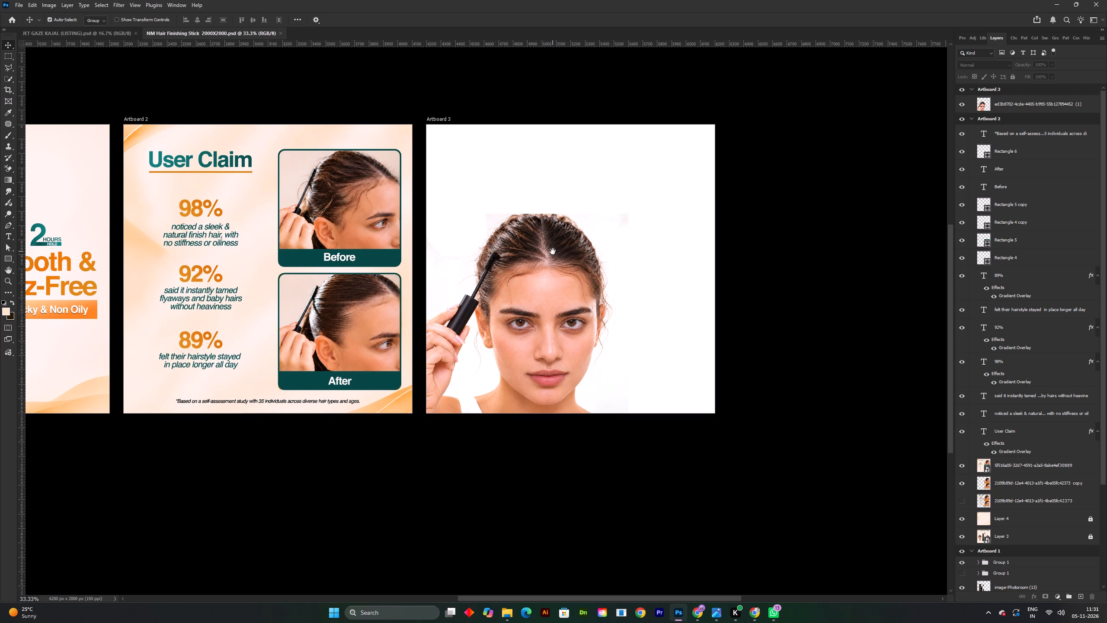
{"action": "key", "text": "ctrl+s"}
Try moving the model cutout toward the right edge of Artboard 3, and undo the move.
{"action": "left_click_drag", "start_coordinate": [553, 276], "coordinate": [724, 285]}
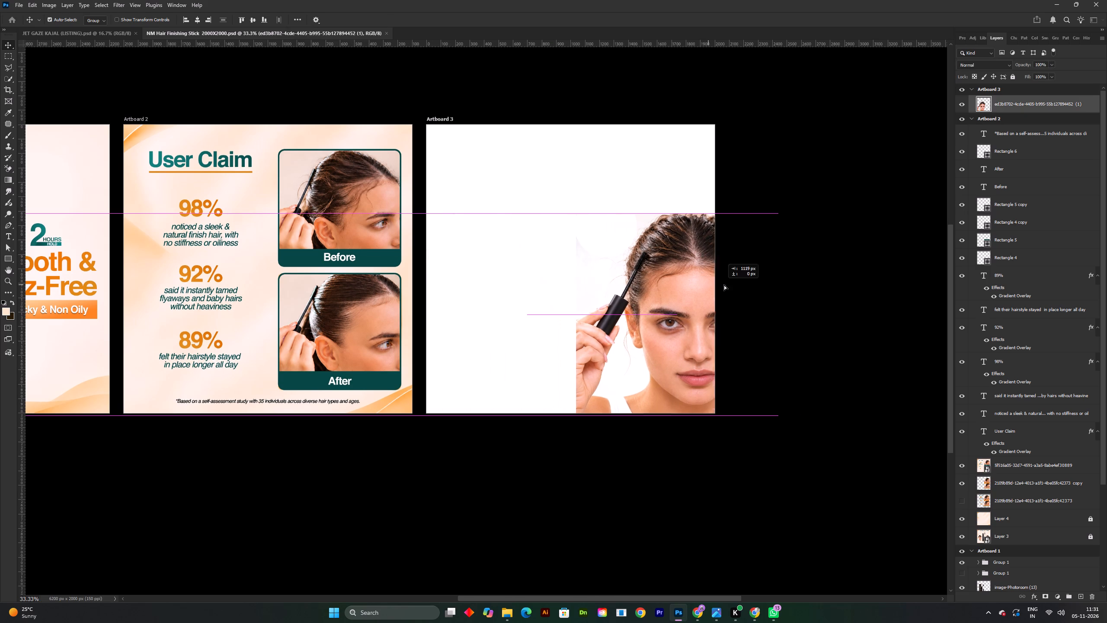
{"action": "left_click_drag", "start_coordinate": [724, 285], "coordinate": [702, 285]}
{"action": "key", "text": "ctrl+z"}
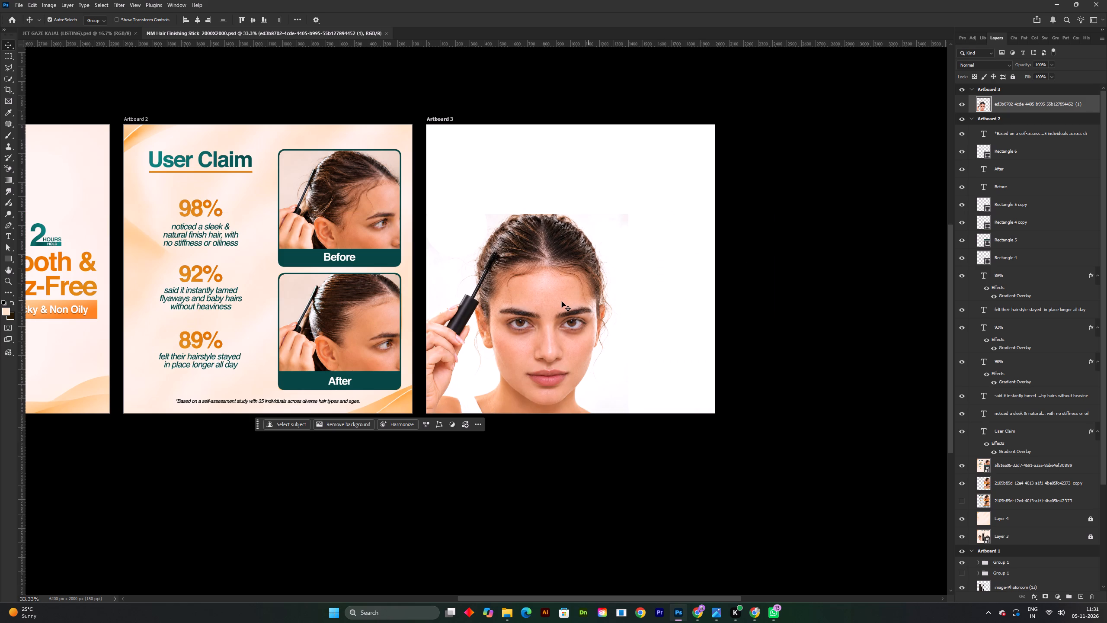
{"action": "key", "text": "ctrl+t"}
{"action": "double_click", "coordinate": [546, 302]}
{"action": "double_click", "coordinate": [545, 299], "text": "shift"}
Deselect the model layer on Artboard 3 and save the NM Hair Finishing Stick 2000X2000 document.
{"action": "left_click", "coordinate": [381, 86]}
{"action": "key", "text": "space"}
{"action": "left_click_drag", "start_coordinate": [558, 156], "coordinate": [554, 157]}
{"action": "key", "text": "ctrl+s"}
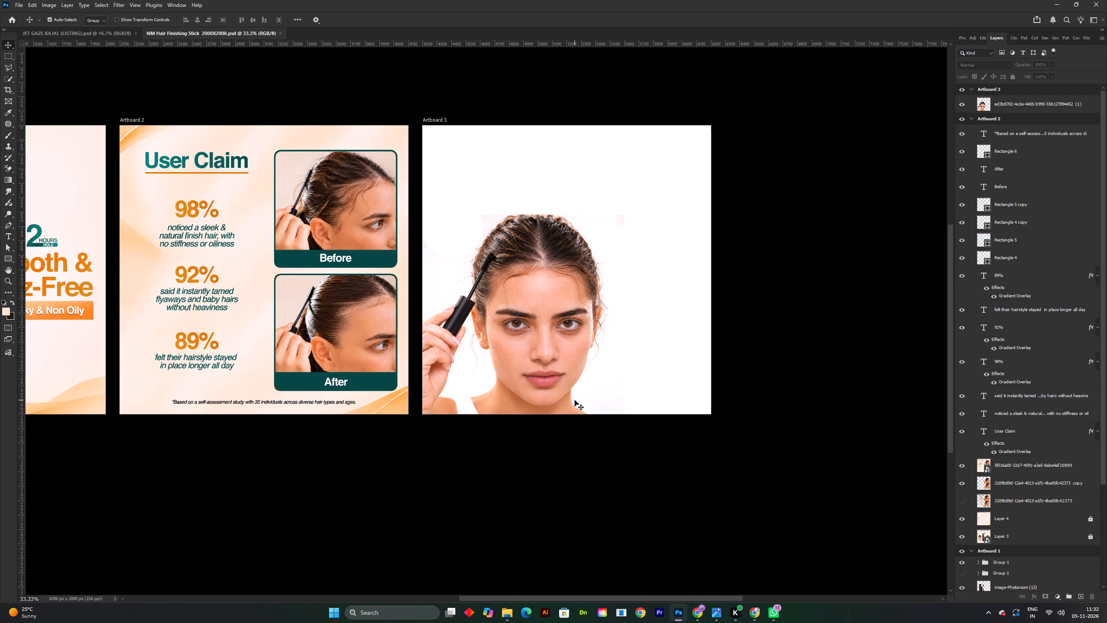
{"action": "key", "text": "ctrl+s"}
Switch to File Explorer and bring up the Downloads folder.
{"action": "left_click", "coordinate": [506, 610]}
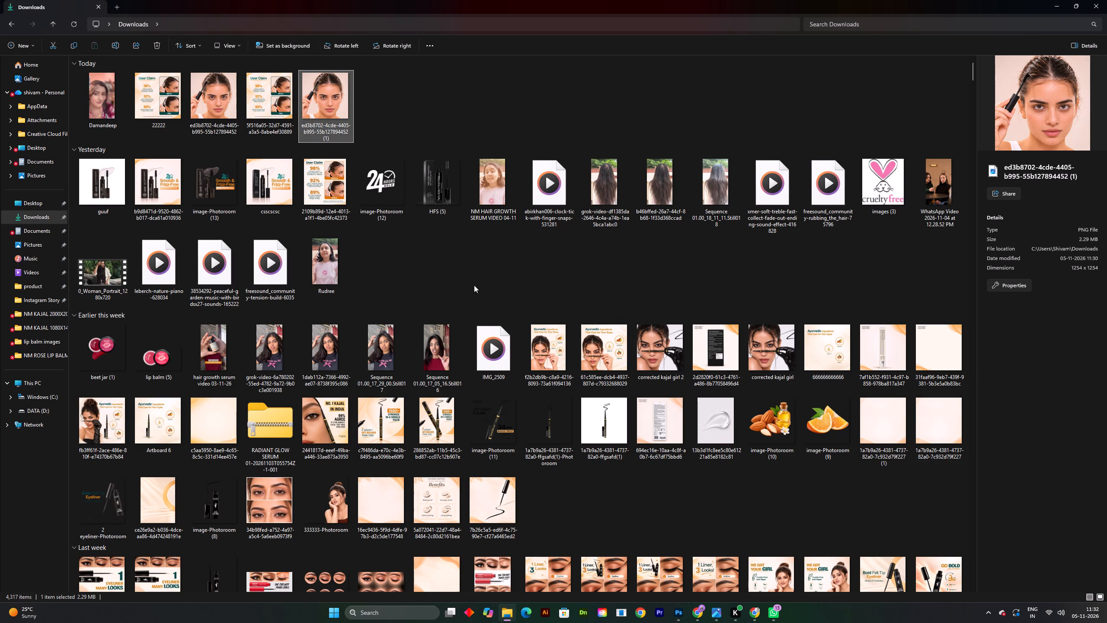
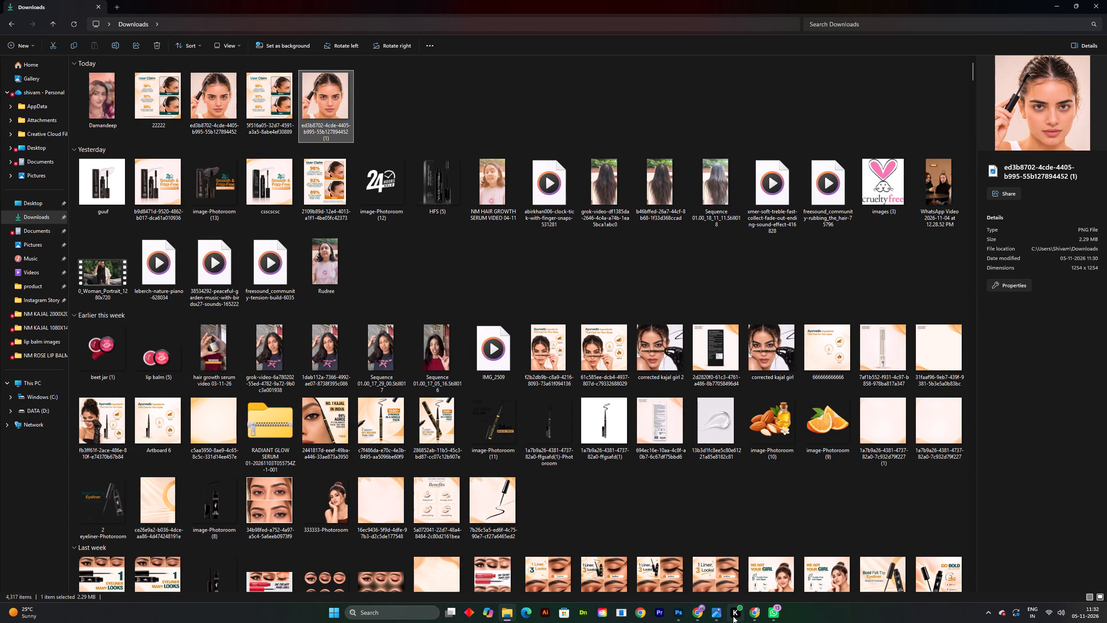
Switch to the ChatGPT conversation in Chrome and examine the generated Hair-Loving Ingredients design at full size.
{"action": "left_click", "coordinate": [698, 607]}
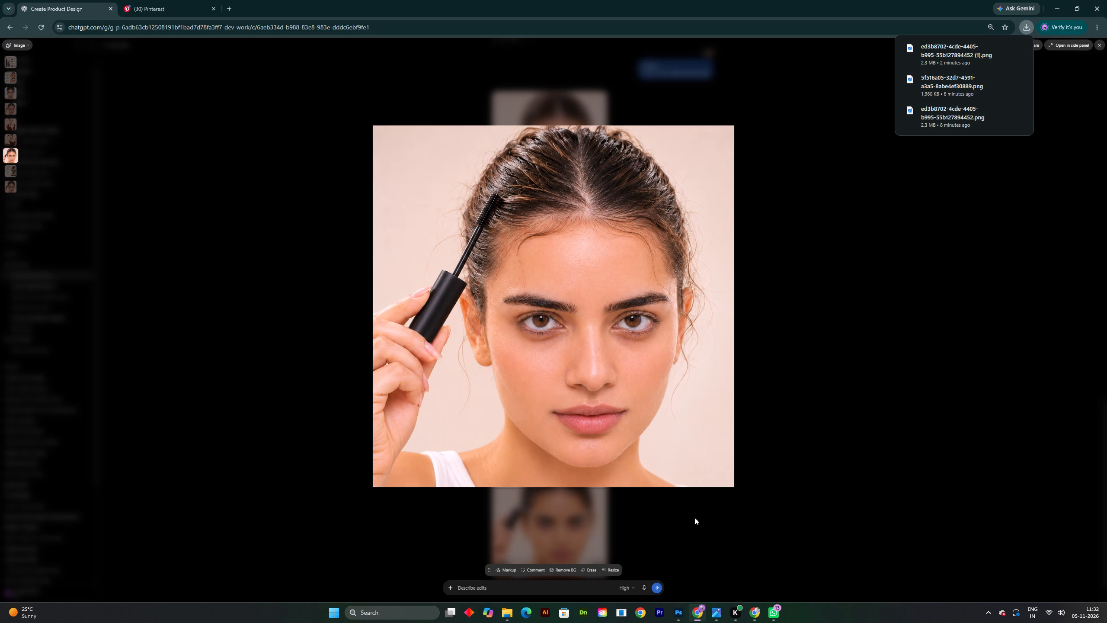
{"action": "double_click", "coordinate": [1018, 223]}
{"action": "scroll", "coordinate": [655, 267], "scroll_direction": "up", "scroll_amount": 3}
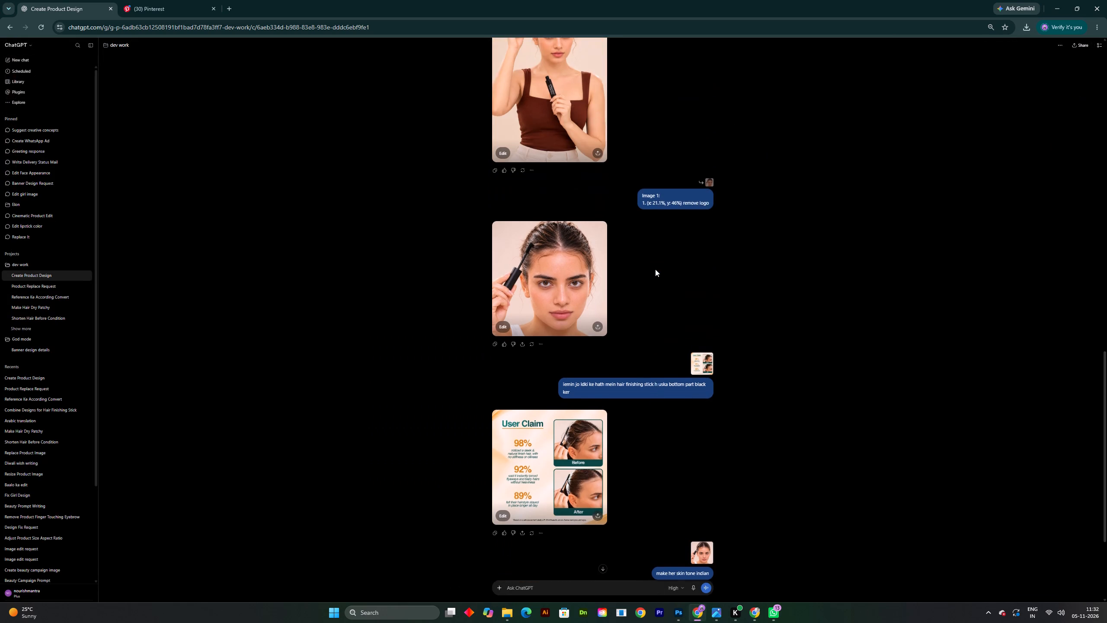
{"action": "scroll", "coordinate": [655, 269], "scroll_direction": "up", "scroll_amount": 1}
{"action": "scroll", "coordinate": [655, 269], "scroll_direction": "down", "scroll_amount": 1}
{"action": "scroll", "coordinate": [655, 269], "scroll_direction": "up", "scroll_amount": 14}
{"action": "scroll", "coordinate": [660, 269], "scroll_direction": "down", "scroll_amount": 1}
{"action": "scroll", "coordinate": [660, 269], "scroll_direction": "up", "scroll_amount": 6}
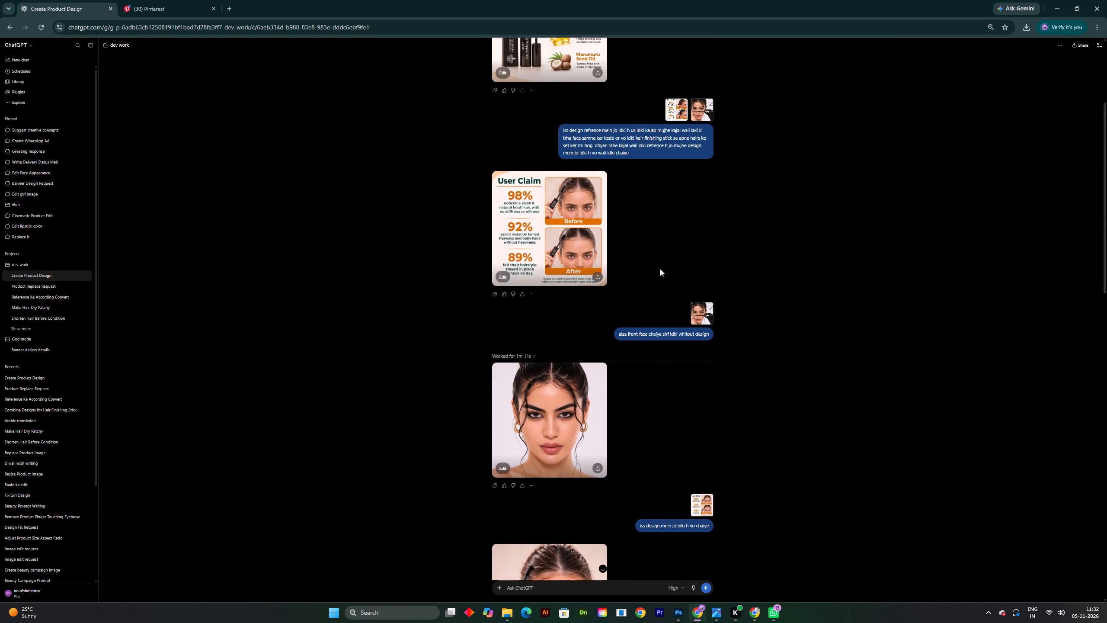
{"action": "scroll", "coordinate": [660, 269], "scroll_direction": "up", "scroll_amount": 2}
{"action": "right_click", "coordinate": [515, 214]}
{"action": "left_click", "coordinate": [752, 235]}
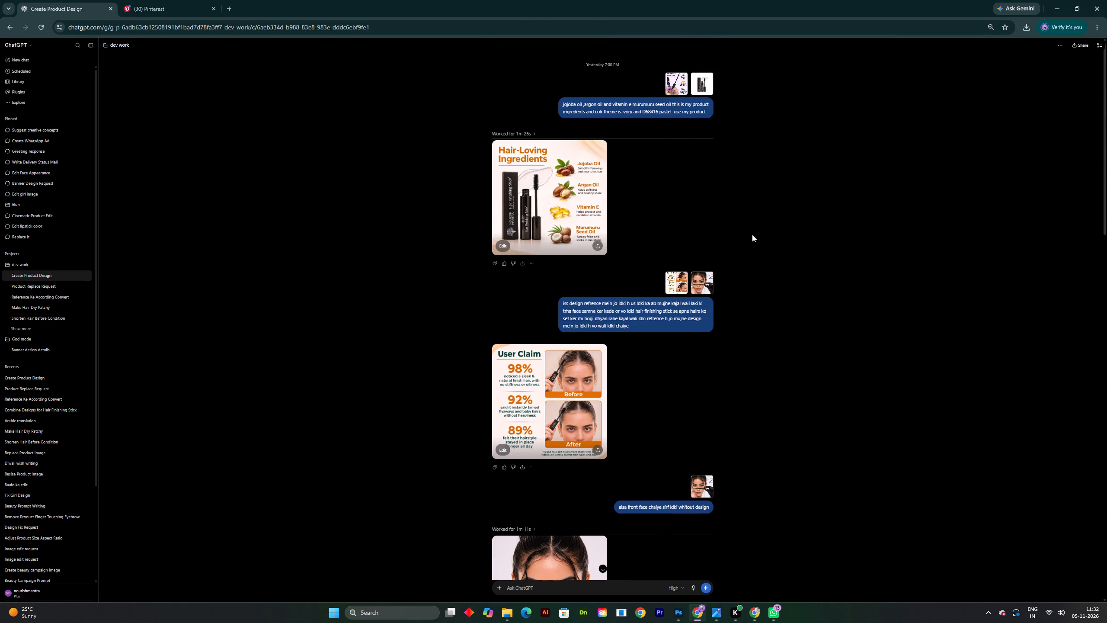
{"action": "left_click", "coordinate": [554, 190]}
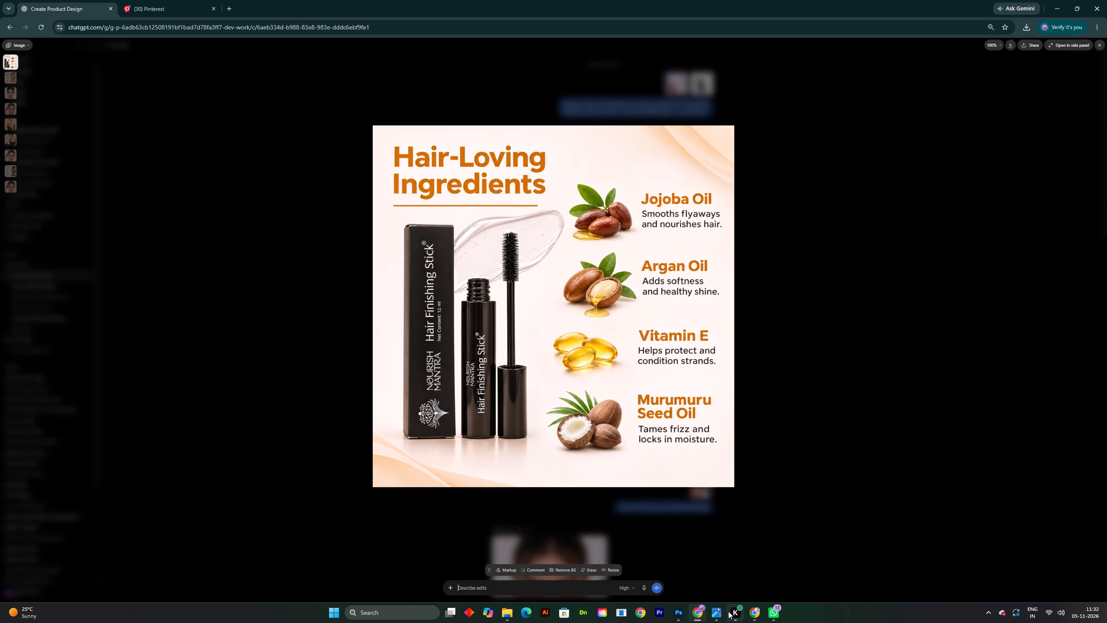
Return to Photoshop and examine the model on Artboard 3 alongside the other artboards of the Hair Finishing Stick document.
{"action": "left_click", "coordinate": [680, 611]}
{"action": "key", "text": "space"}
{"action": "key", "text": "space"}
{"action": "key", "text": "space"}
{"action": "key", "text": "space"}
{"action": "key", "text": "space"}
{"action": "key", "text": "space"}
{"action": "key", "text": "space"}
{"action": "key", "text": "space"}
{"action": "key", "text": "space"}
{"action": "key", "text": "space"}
{"action": "left_click_drag", "start_coordinate": [532, 356], "coordinate": [541, 361]}
{"action": "left_click_drag", "start_coordinate": [593, 377], "coordinate": [675, 392]}
{"action": "scroll", "coordinate": [670, 392], "scroll_direction": "down", "scroll_amount": 2, "text": "shift"}
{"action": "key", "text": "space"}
{"action": "left_click_drag", "start_coordinate": [634, 385], "coordinate": [592, 364]}
{"action": "scroll", "coordinate": [592, 364], "scroll_direction": "up", "scroll_amount": 1, "text": "shift"}
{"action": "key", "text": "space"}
{"action": "left_click", "coordinate": [599, 376]}
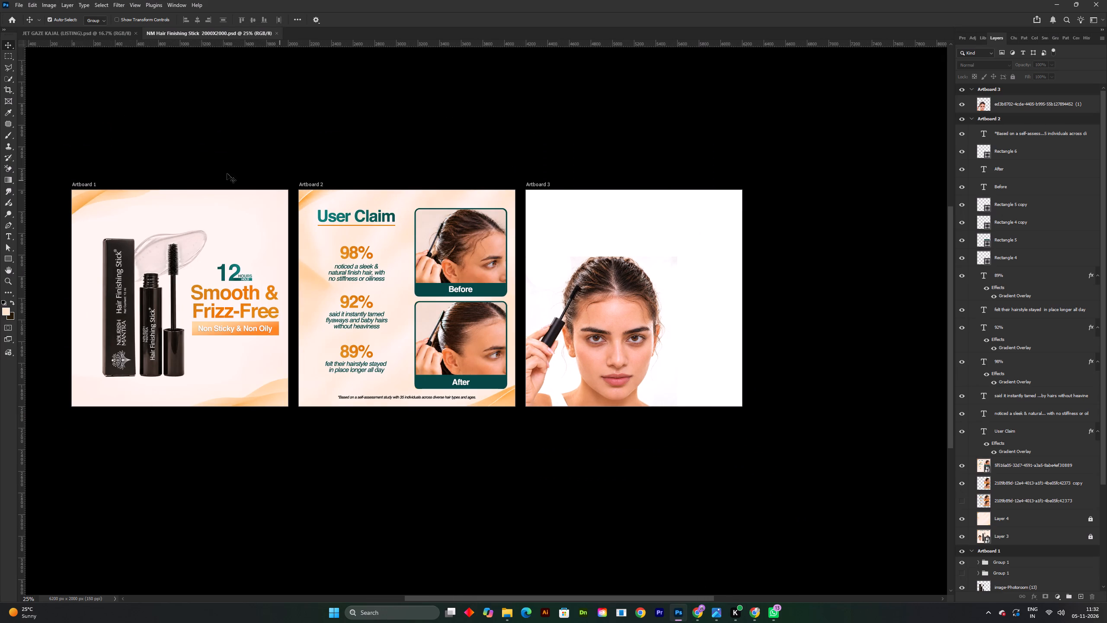
Draw a rectangle about 2017 px wide that covers the whole of Artboard 3.
{"action": "left_click", "coordinate": [2, 263]}
{"action": "left_click", "coordinate": [525, 189]}
{"action": "left_click_drag", "start_coordinate": [557, 222], "coordinate": [630, 308]}
{"action": "left_click", "coordinate": [434, 193]}
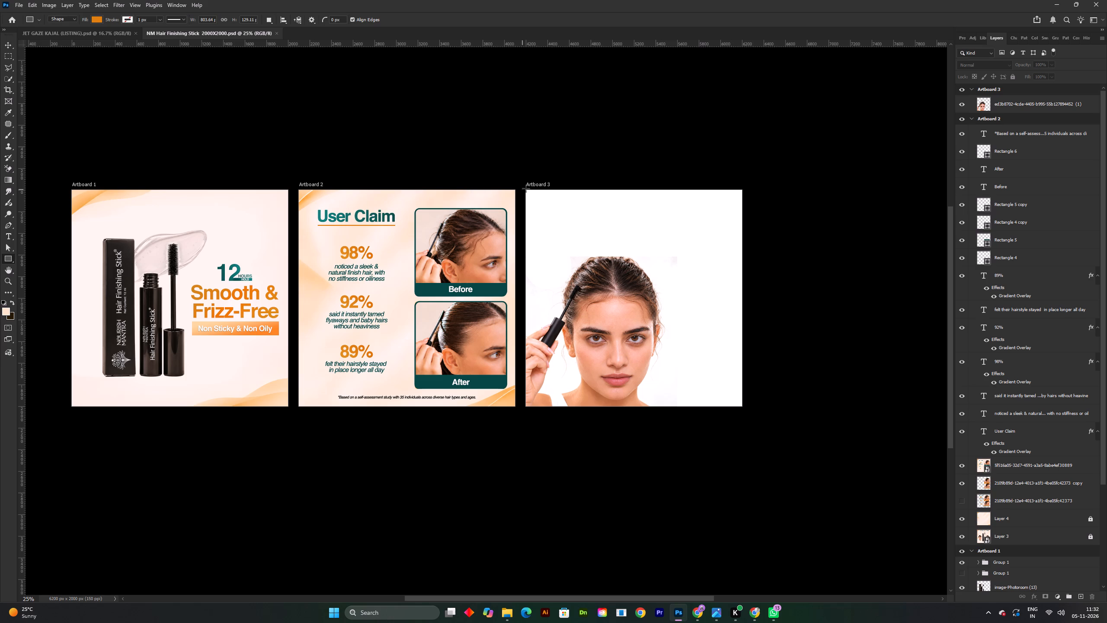
{"action": "left_click_drag", "start_coordinate": [525, 188], "coordinate": [742, 403]}
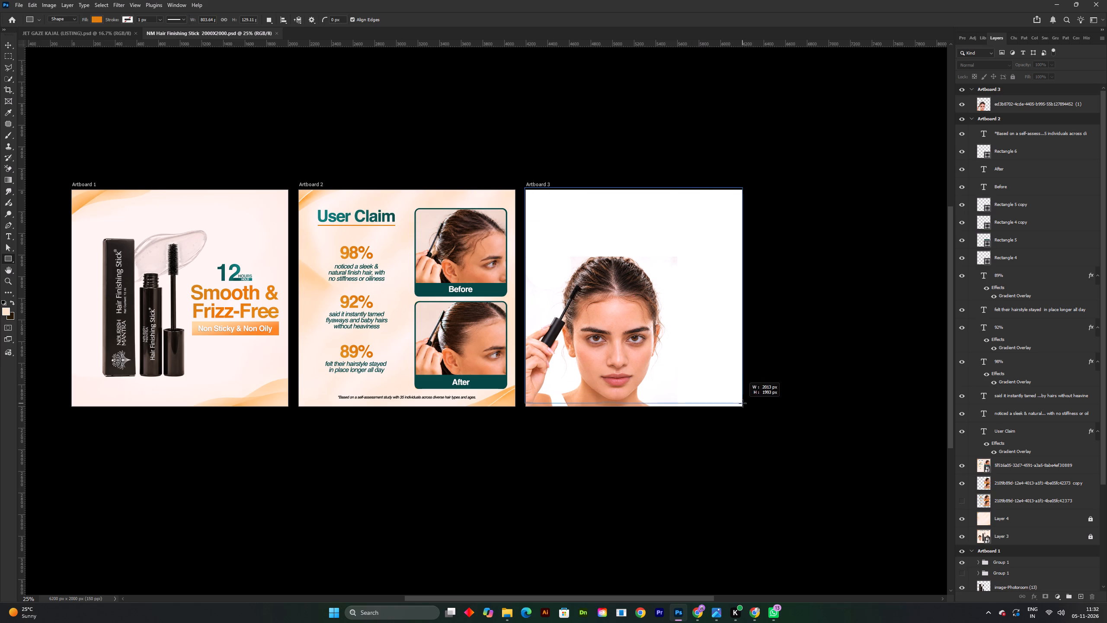
{"action": "left_click_drag", "start_coordinate": [742, 403], "coordinate": [743, 408]}
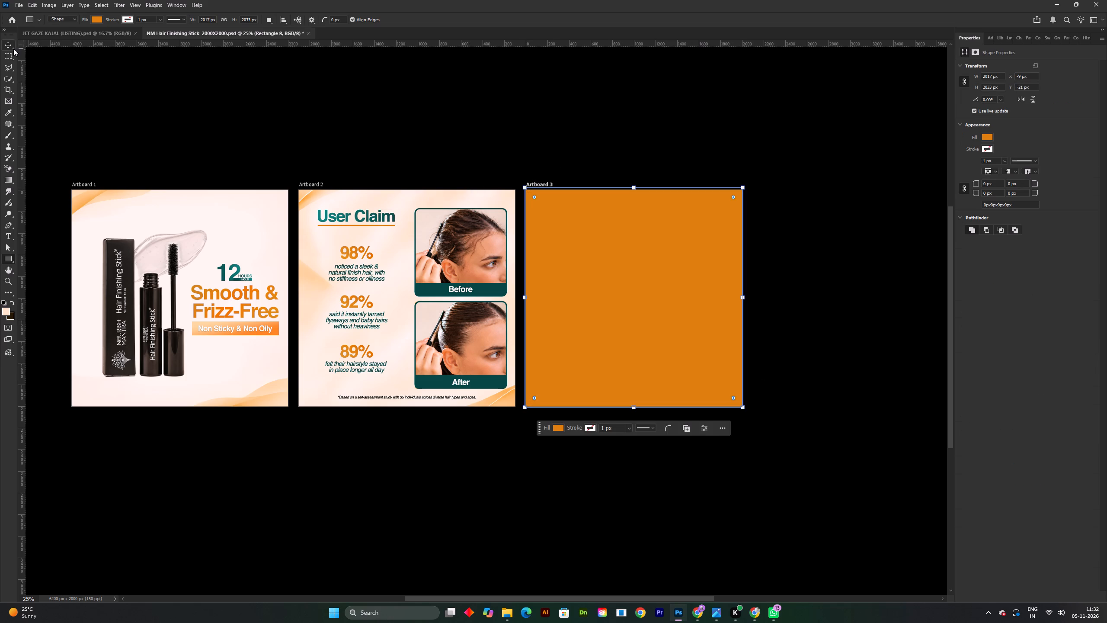
{"action": "double_click", "coordinate": [11, 48]}
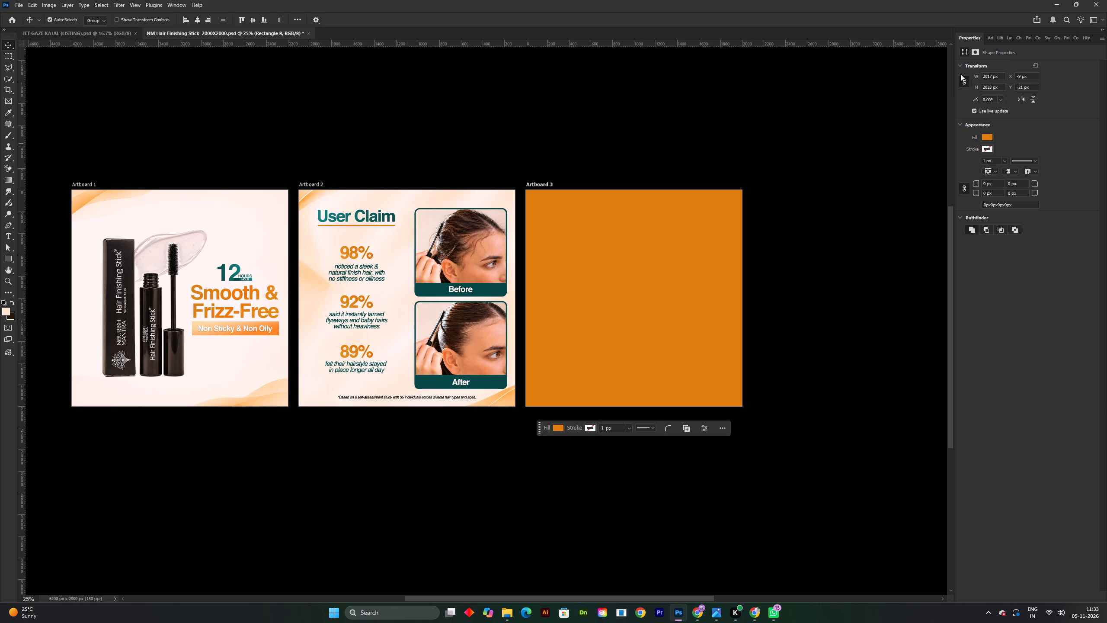
Set the rectangle's fill to the pale background colour fef4ef sampled from Artboard 1.
{"action": "left_click", "coordinate": [981, 139]}
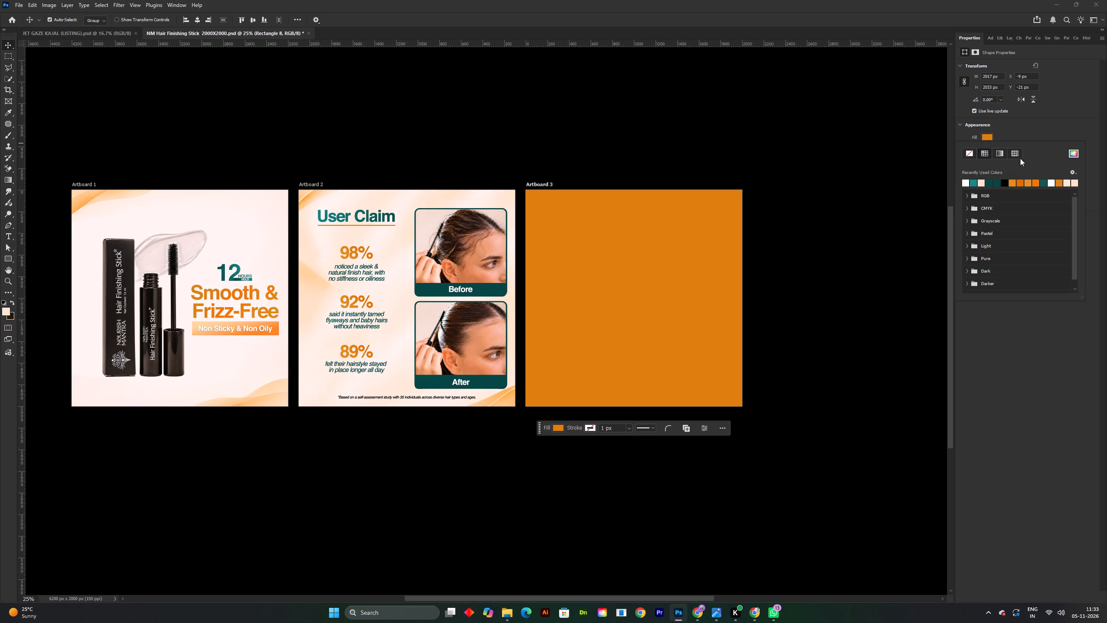
{"action": "left_click", "coordinate": [1065, 183]}
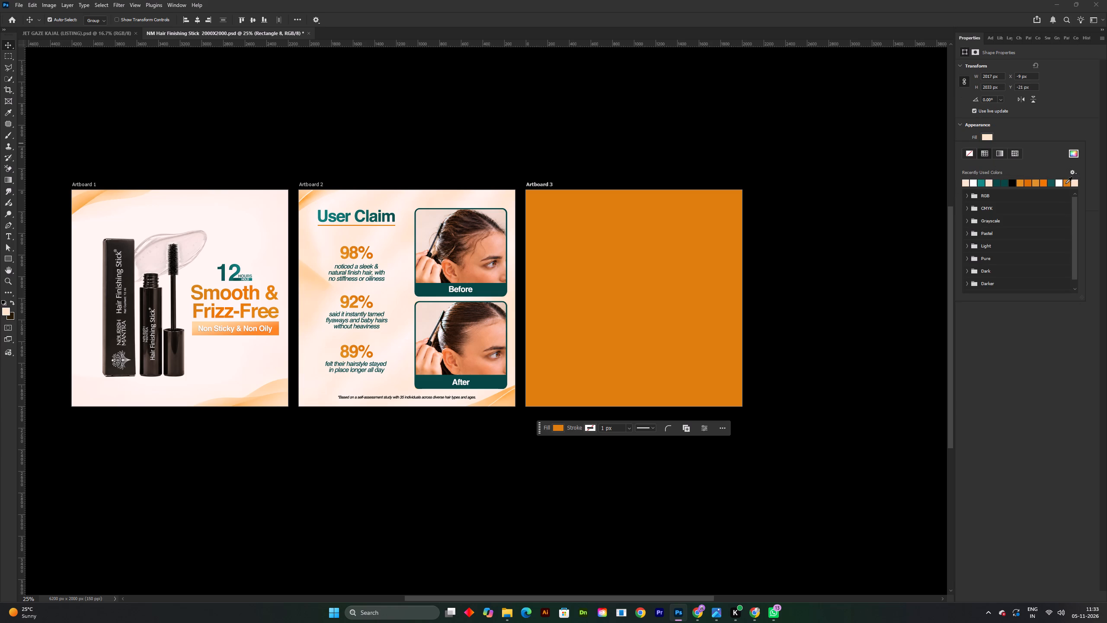
{"action": "left_click", "coordinate": [1077, 154]}
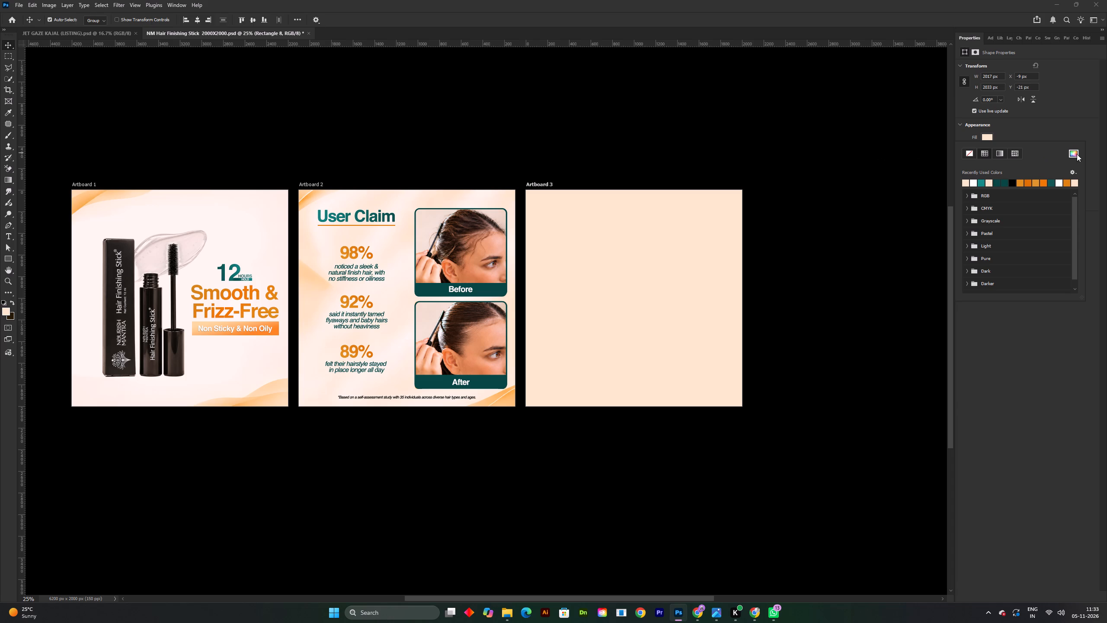
{"action": "left_click", "coordinate": [177, 212]}
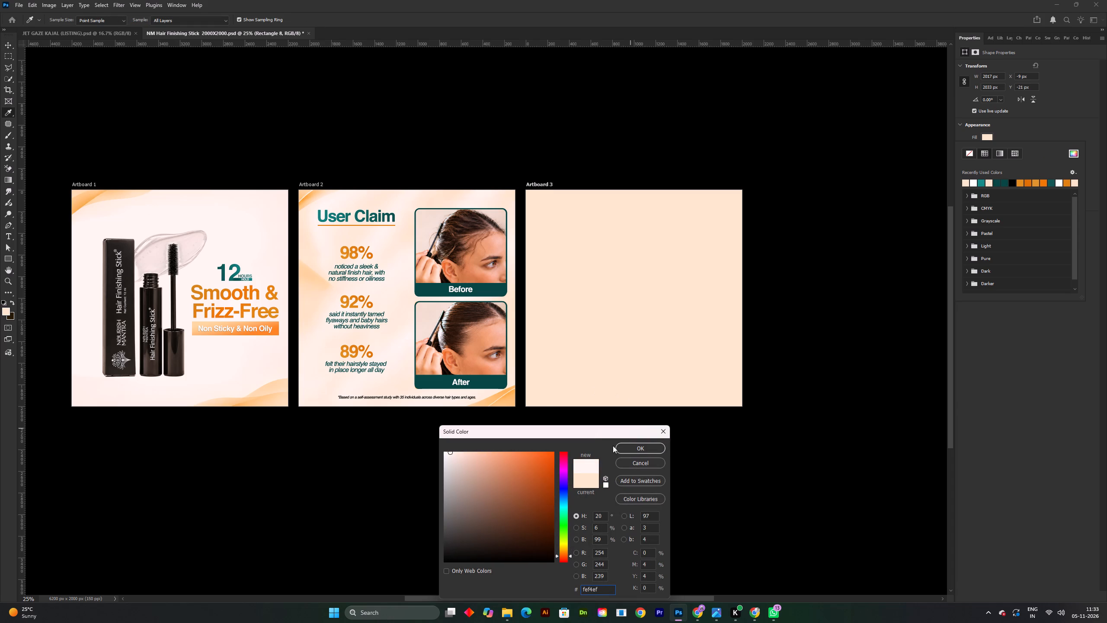
{"action": "left_click", "coordinate": [625, 447]}
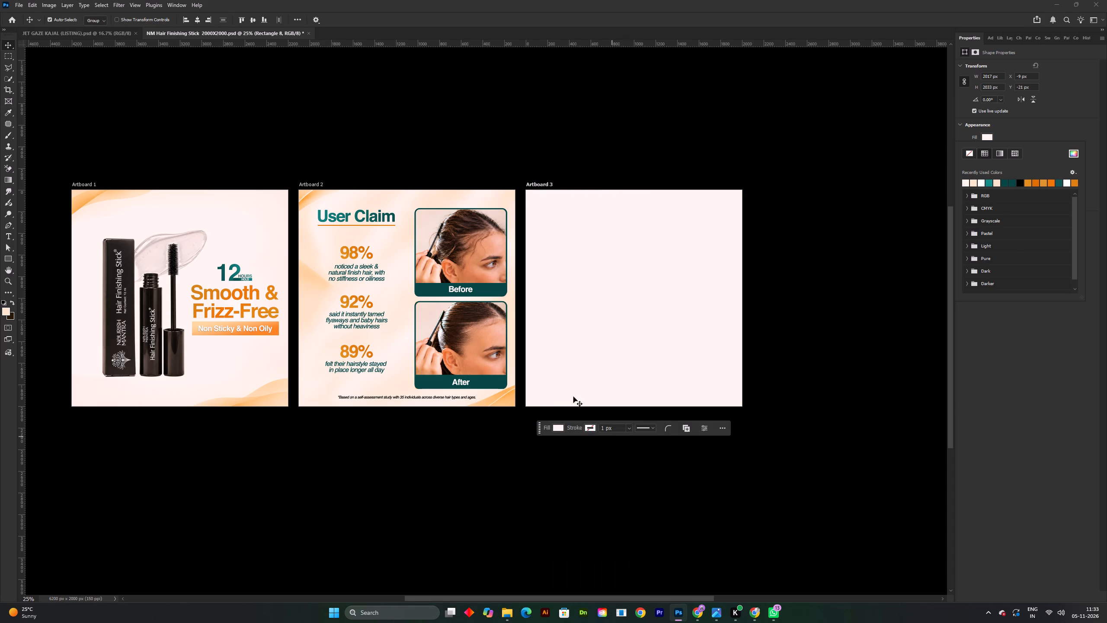
Send the pale rectangle behind the model cutout on Artboard 3 and save the document.
{"action": "left_click", "coordinate": [165, 77]}
{"action": "left_click", "coordinate": [635, 308]}
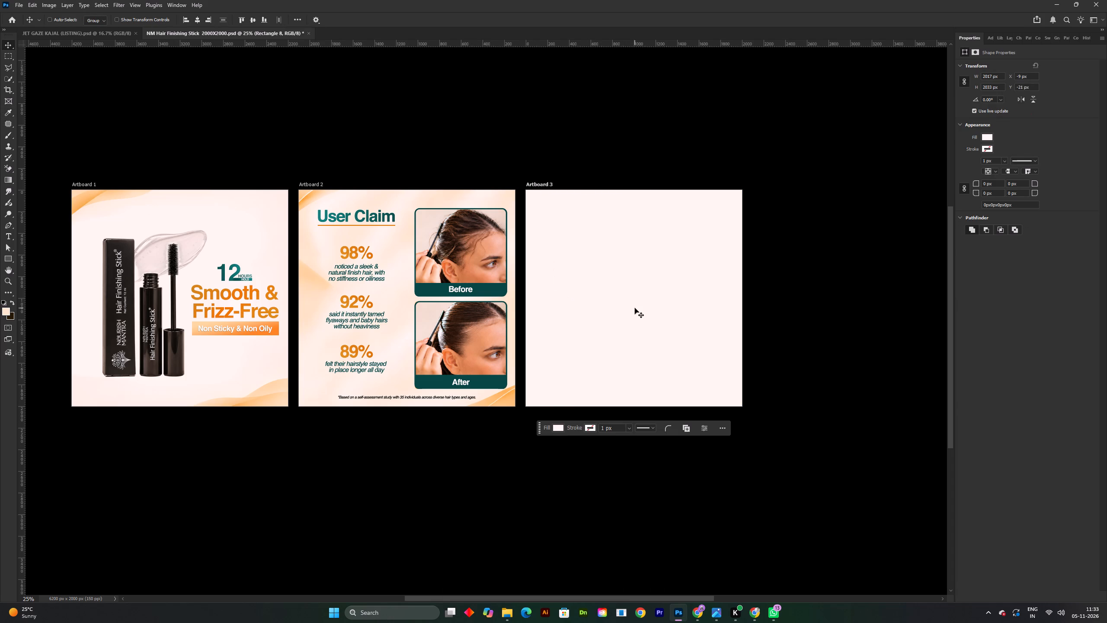
{"action": "key", "text": "ctrl+shift+bracketleft"}
{"action": "key", "text": "ctrl+s"}
Select the model layer and use the Background Eraser on the leftover background at both upper corners around the hair.
{"action": "scroll", "coordinate": [677, 313], "scroll_direction": "up", "scroll_amount": 2, "text": "shift"}
{"action": "key", "text": "space"}
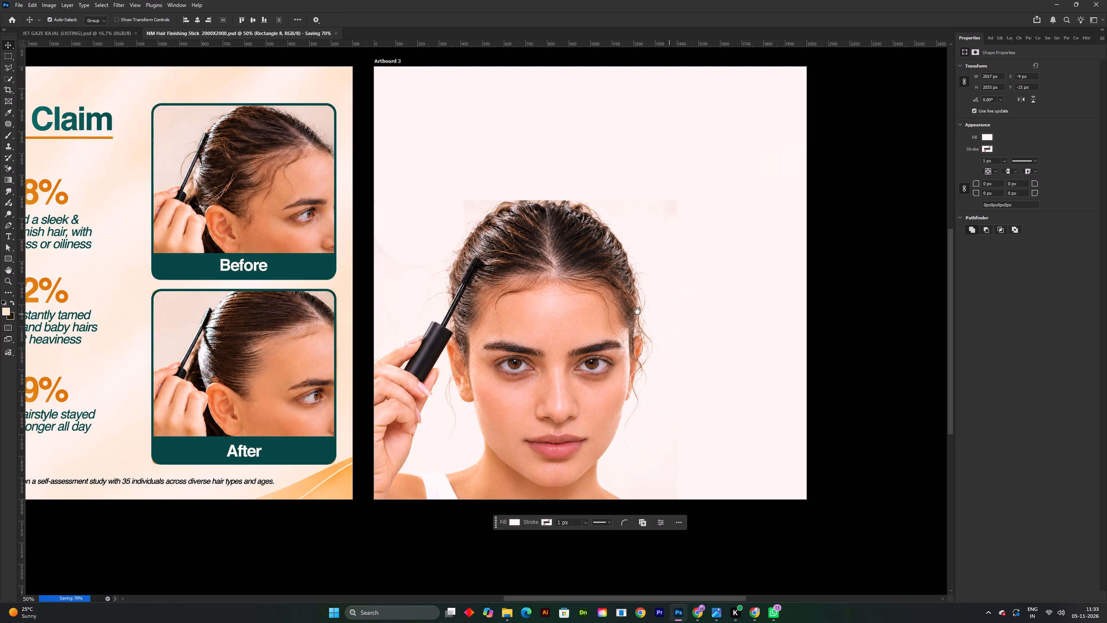
{"action": "left_click_drag", "start_coordinate": [634, 311], "coordinate": [633, 326]}
{"action": "left_click_drag", "start_coordinate": [633, 350], "coordinate": [629, 361]}
{"action": "key", "text": "space"}
{"action": "left_click_drag", "start_coordinate": [620, 336], "coordinate": [606, 348]}
{"action": "left_click", "coordinate": [547, 273]}
{"action": "key", "text": "e"}
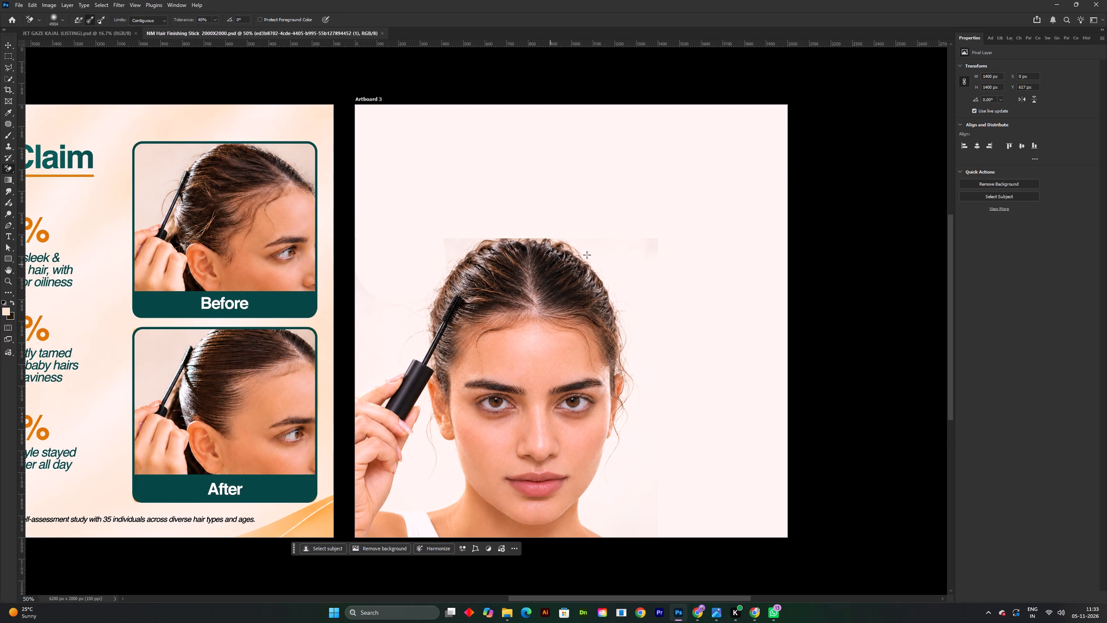
{"action": "left_click", "coordinate": [651, 246]}
{"action": "triple_click", "coordinate": [654, 246]}
{"action": "triple_click", "coordinate": [654, 246]}
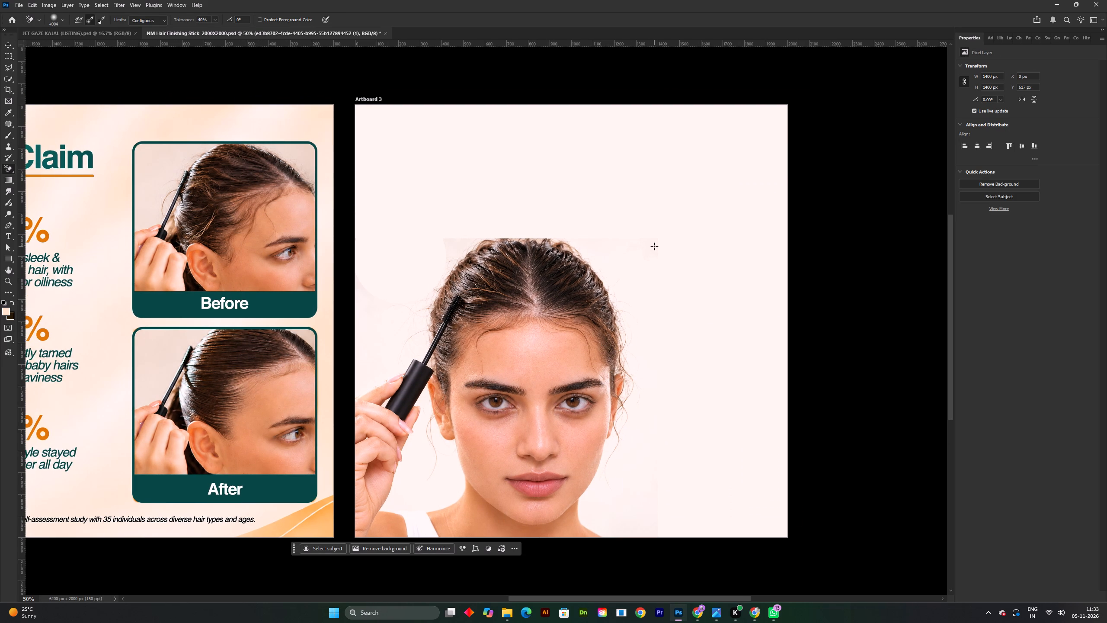
{"action": "left_click", "coordinate": [654, 246]}
{"action": "triple_click", "coordinate": [450, 245]}
{"action": "left_click", "coordinate": [451, 245]}
{"action": "left_click", "coordinate": [453, 245]}
Resize the Background Eraser brush and erase the remaining background haze beside the model's hair, raised hand and shoulder.
{"action": "right_click_drag", "start_coordinate": [471, 251], "coordinate": [412, 255], "text": "alt"}
{"action": "right_click_drag", "start_coordinate": [467, 252], "coordinate": [432, 252], "text": "alt"}
{"action": "right_click_drag", "start_coordinate": [586, 259], "coordinate": [577, 259], "text": "alt"}
{"action": "right_click_drag", "start_coordinate": [577, 259], "coordinate": [204, 265], "text": "alt"}
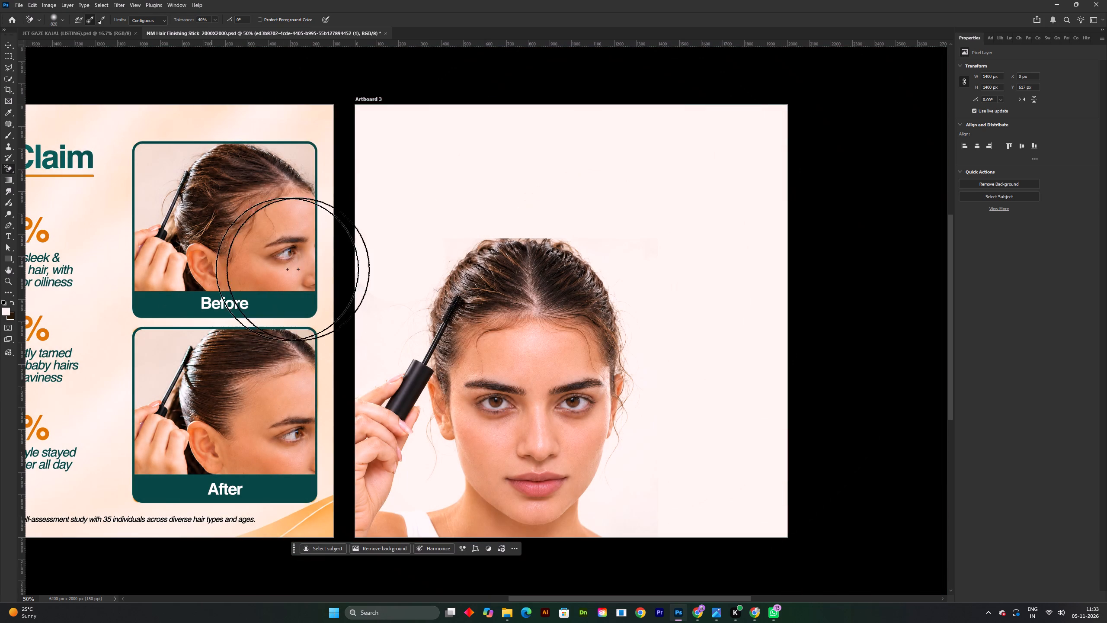
{"action": "double_click", "coordinate": [467, 246]}
{"action": "left_click", "coordinate": [461, 244]}
{"action": "double_click", "coordinate": [446, 251]}
{"action": "left_click_drag", "start_coordinate": [446, 253], "coordinate": [450, 254]}
{"action": "double_click", "coordinate": [451, 254]}
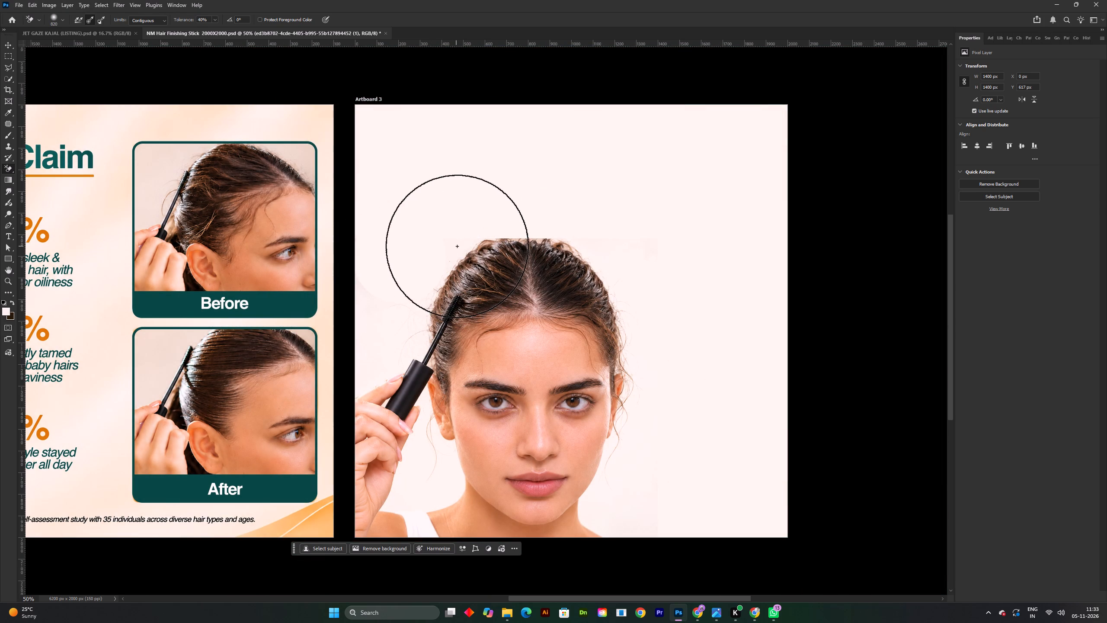
{"action": "left_click", "coordinate": [456, 246]}
{"action": "left_click", "coordinate": [461, 246]}
{"action": "left_click", "coordinate": [464, 244]}
{"action": "left_click", "coordinate": [467, 244]}
{"action": "left_click", "coordinate": [467, 244]}
{"action": "left_click", "coordinate": [383, 343]}
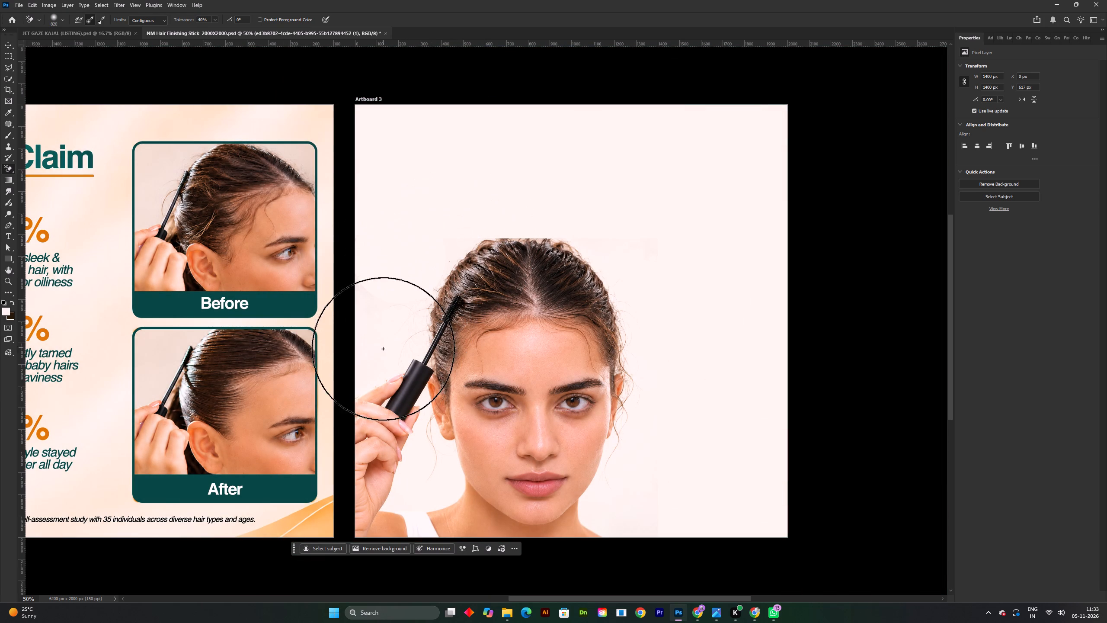
{"action": "left_click", "coordinate": [383, 349]}
{"action": "left_click_drag", "start_coordinate": [386, 357], "coordinate": [393, 363]}
{"action": "left_click_drag", "start_coordinate": [393, 363], "coordinate": [394, 368]}
{"action": "left_click", "coordinate": [424, 486]}
{"action": "key", "text": "v"}
{"action": "key", "text": "v"}
{"action": "type", "text": "vv"}
{"action": "key", "text": "v"}
{"action": "key", "text": "v"}
{"action": "key", "text": "v"}
{"action": "key", "text": "v"}
{"action": "key", "text": "v"}
{"action": "key", "text": "v"}
{"action": "left_click", "coordinate": [567, 292]}
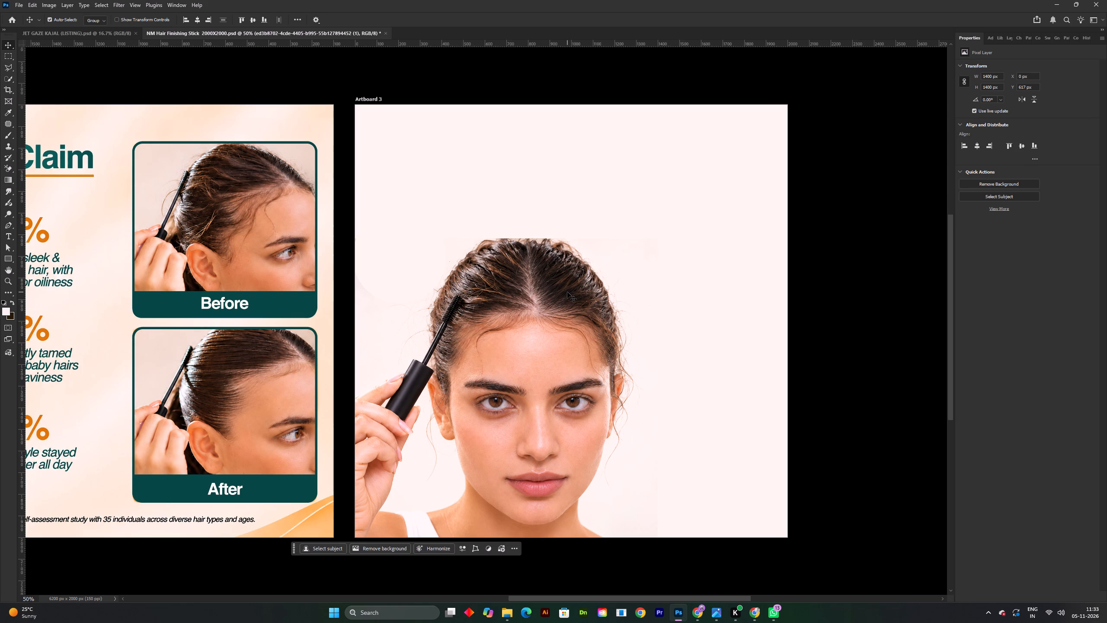
Switch to the regular Eraser tool with a small Soft Round brush.
{"action": "key", "text": "e"}
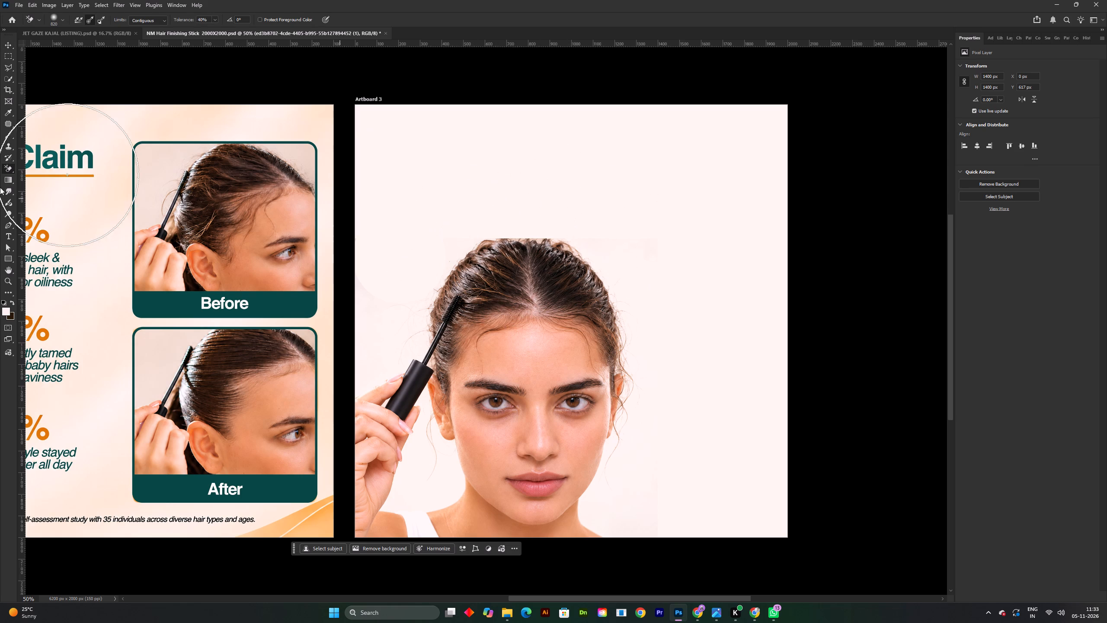
{"action": "right_click", "coordinate": [7, 172]}
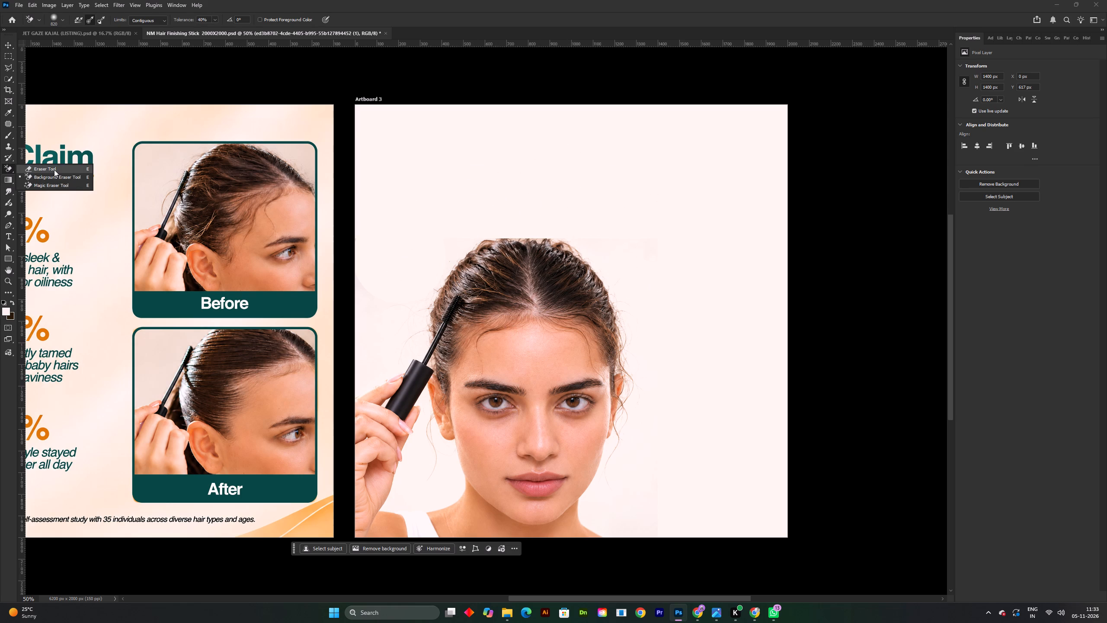
{"action": "left_click", "coordinate": [54, 170]}
{"action": "right_click_drag", "start_coordinate": [482, 224], "coordinate": [454, 224], "text": "alt"}
{"action": "right_click", "coordinate": [484, 237]}
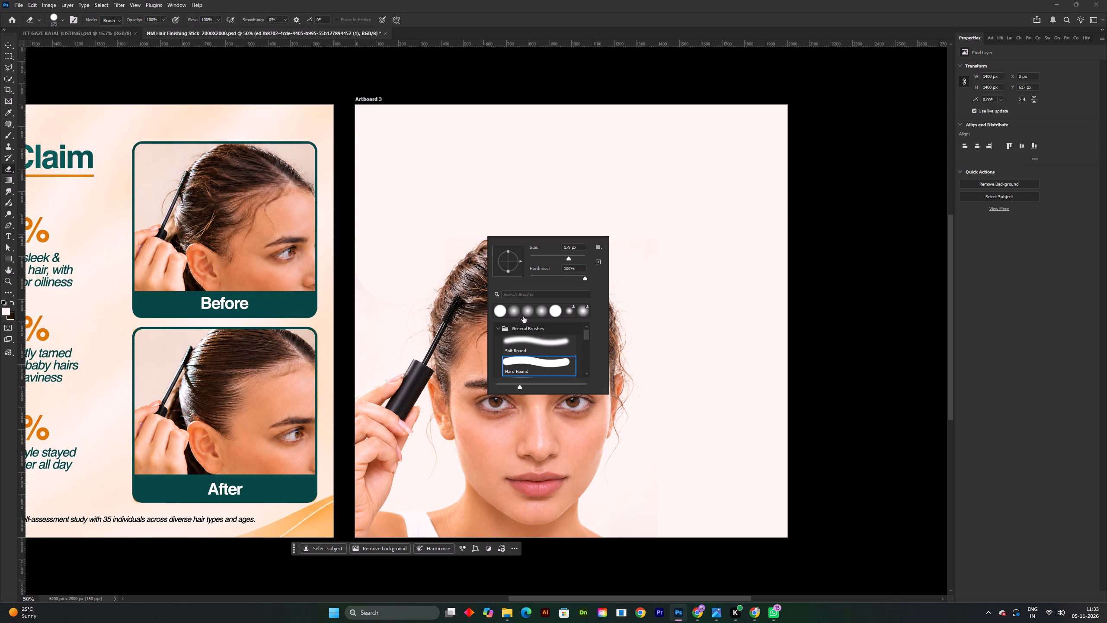
{"action": "left_click", "coordinate": [527, 340]}
{"action": "right_click_drag", "start_coordinate": [499, 206], "coordinate": [477, 212], "text": "alt"}
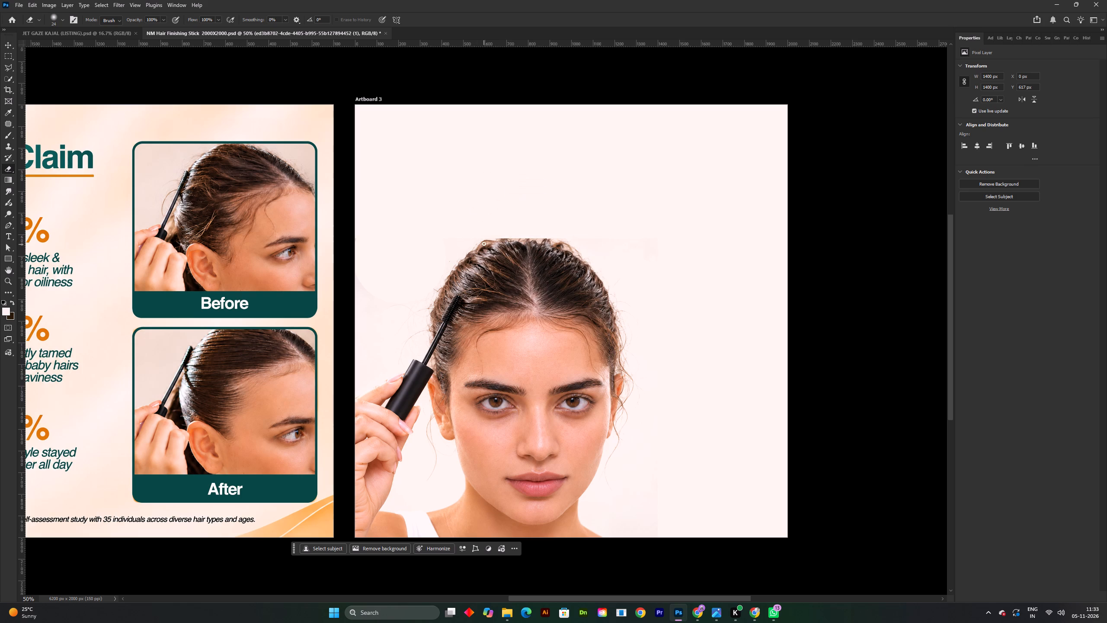
{"action": "right_click_drag", "start_coordinate": [491, 241], "coordinate": [497, 241], "text": "alt"}
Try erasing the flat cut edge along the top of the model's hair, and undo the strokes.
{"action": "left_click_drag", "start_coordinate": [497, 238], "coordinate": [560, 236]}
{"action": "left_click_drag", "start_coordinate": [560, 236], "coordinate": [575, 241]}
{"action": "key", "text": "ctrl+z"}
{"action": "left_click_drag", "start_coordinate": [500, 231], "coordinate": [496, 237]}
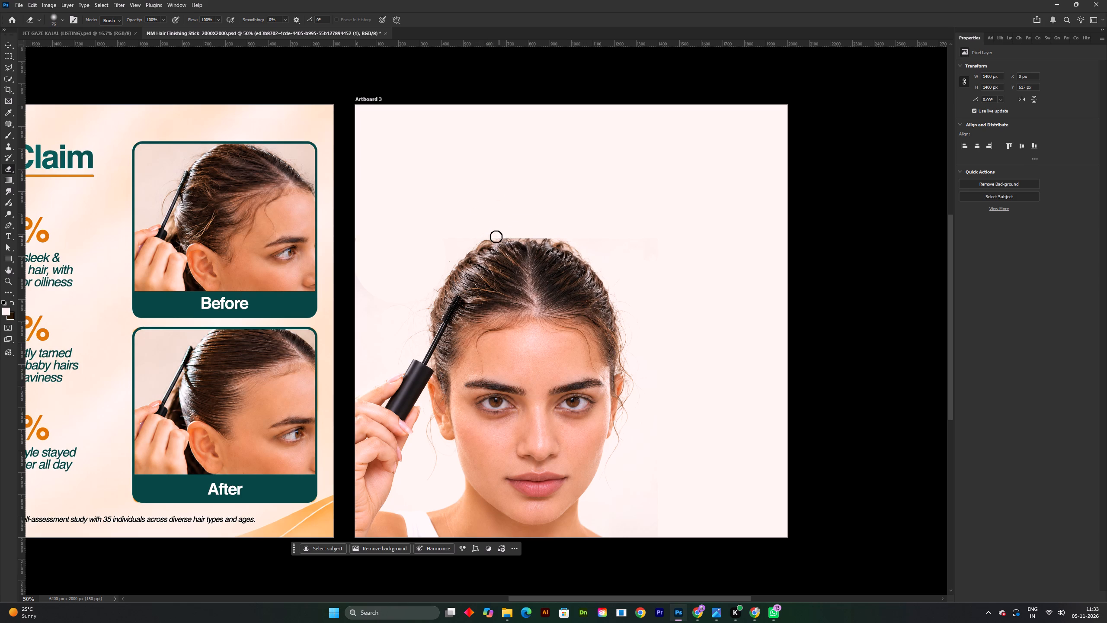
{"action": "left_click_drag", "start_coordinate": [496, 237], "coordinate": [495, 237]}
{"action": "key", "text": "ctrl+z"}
Shrink the Eraser brush and erase the flat cut edge along the hair's crown on the side of the raised hand.
{"action": "scroll", "coordinate": [505, 235], "scroll_direction": "up", "scroll_amount": 2, "text": "alt"}
{"action": "scroll", "coordinate": [512, 266], "scroll_direction": "up", "scroll_amount": 3, "text": "shift"}
{"action": "right_click_drag", "start_coordinate": [489, 220], "coordinate": [480, 220], "text": "alt"}
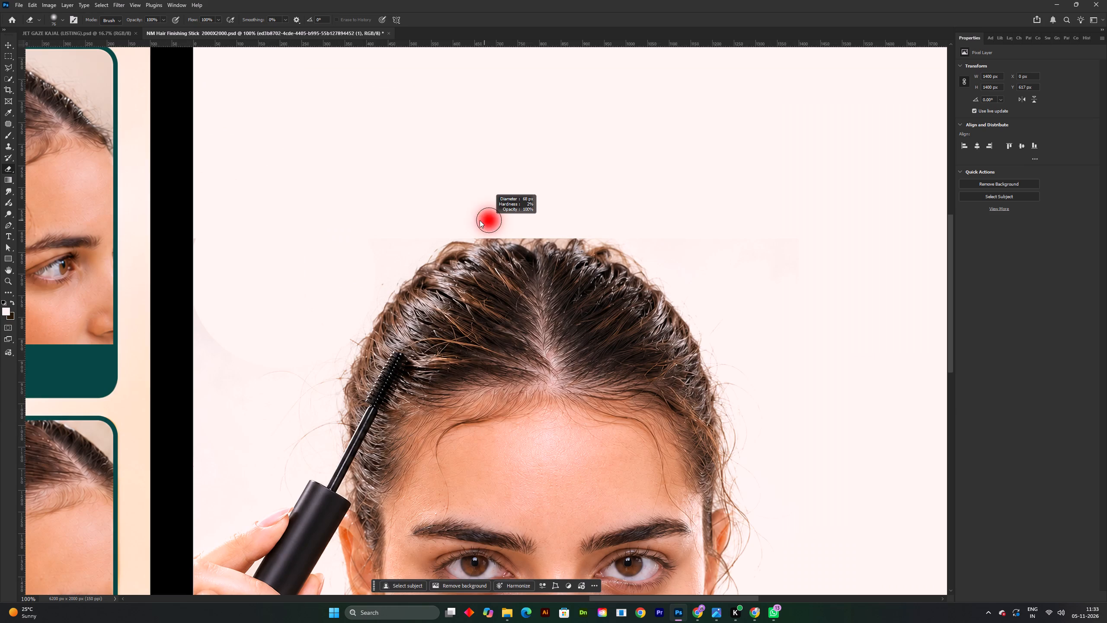
{"action": "right_click_drag", "start_coordinate": [480, 220], "coordinate": [480, 223], "text": "alt"}
{"action": "left_click_drag", "start_coordinate": [477, 231], "coordinate": [476, 244]}
{"action": "key", "text": "ctrl+z"}
{"action": "left_click_drag", "start_coordinate": [477, 237], "coordinate": [482, 239]}
{"action": "left_click_drag", "start_coordinate": [475, 239], "coordinate": [391, 261]}
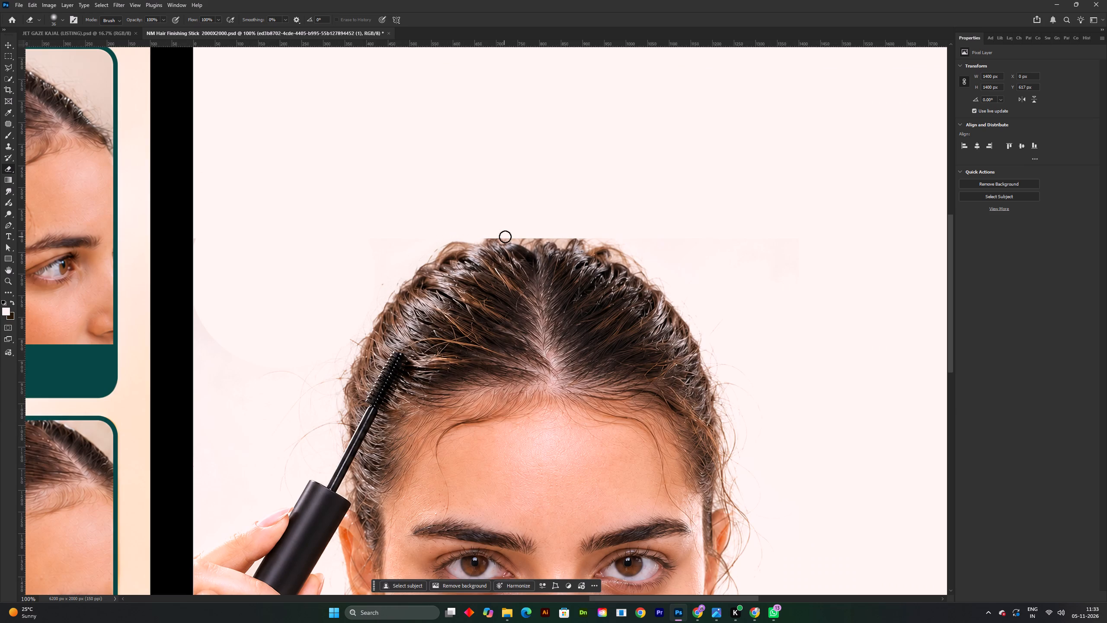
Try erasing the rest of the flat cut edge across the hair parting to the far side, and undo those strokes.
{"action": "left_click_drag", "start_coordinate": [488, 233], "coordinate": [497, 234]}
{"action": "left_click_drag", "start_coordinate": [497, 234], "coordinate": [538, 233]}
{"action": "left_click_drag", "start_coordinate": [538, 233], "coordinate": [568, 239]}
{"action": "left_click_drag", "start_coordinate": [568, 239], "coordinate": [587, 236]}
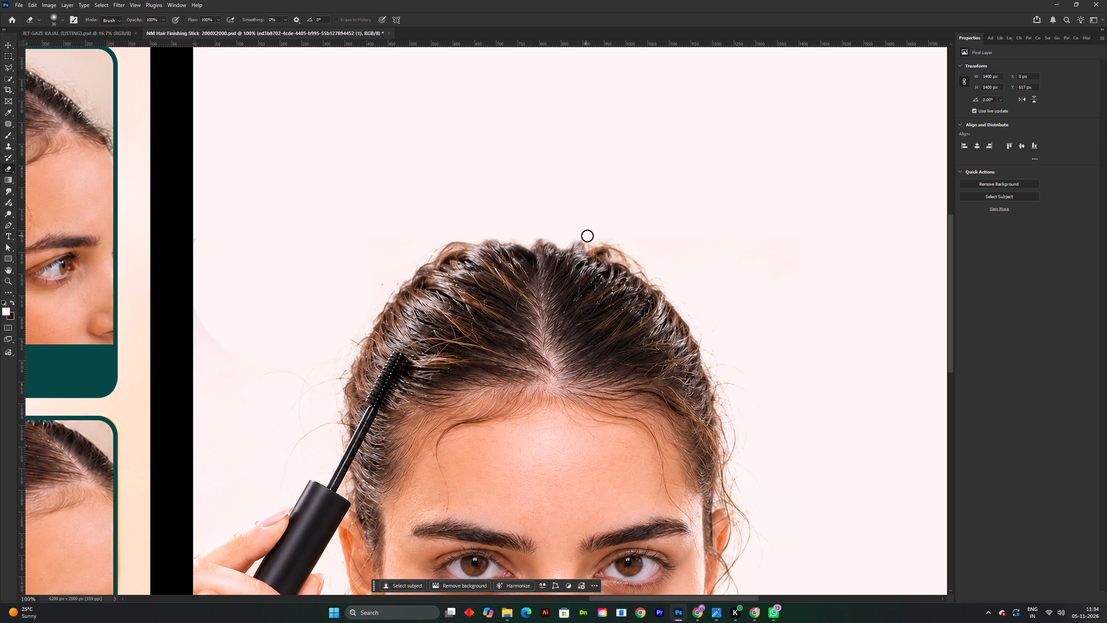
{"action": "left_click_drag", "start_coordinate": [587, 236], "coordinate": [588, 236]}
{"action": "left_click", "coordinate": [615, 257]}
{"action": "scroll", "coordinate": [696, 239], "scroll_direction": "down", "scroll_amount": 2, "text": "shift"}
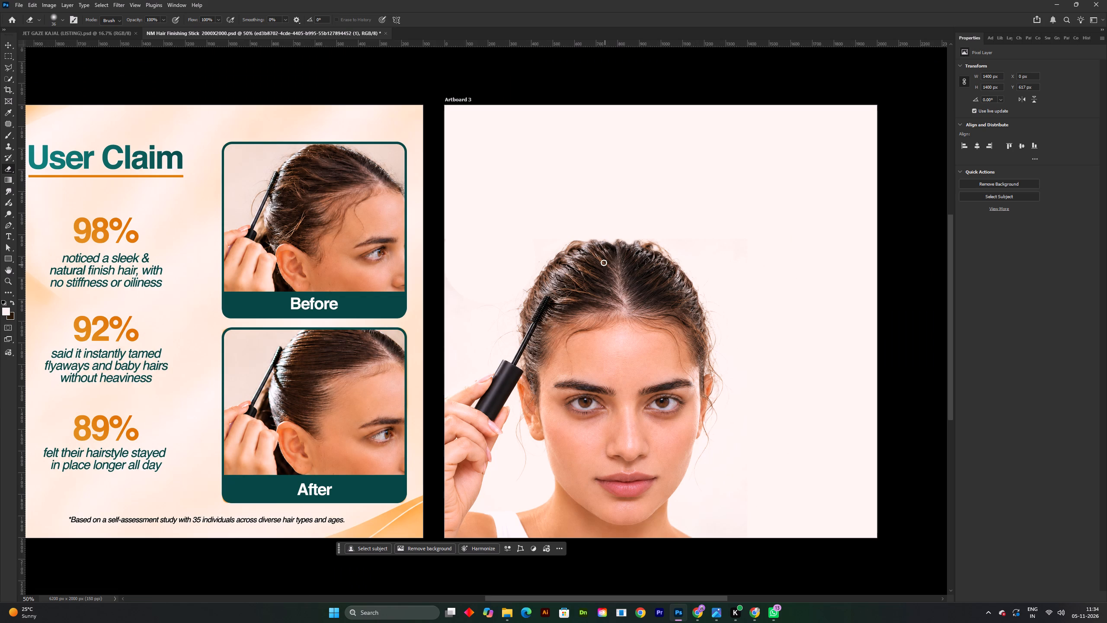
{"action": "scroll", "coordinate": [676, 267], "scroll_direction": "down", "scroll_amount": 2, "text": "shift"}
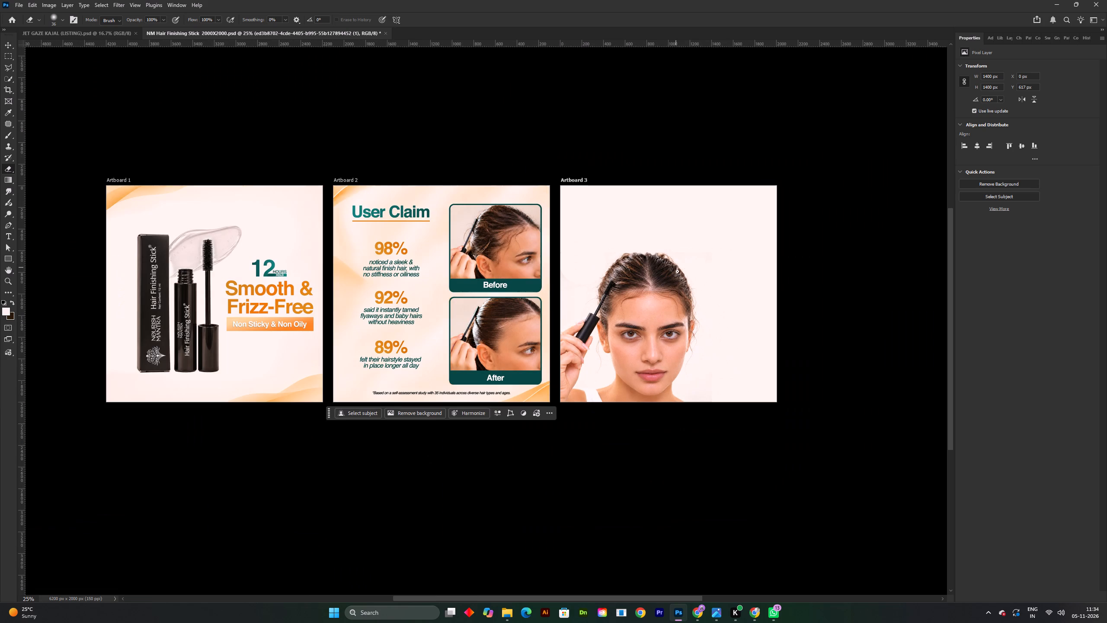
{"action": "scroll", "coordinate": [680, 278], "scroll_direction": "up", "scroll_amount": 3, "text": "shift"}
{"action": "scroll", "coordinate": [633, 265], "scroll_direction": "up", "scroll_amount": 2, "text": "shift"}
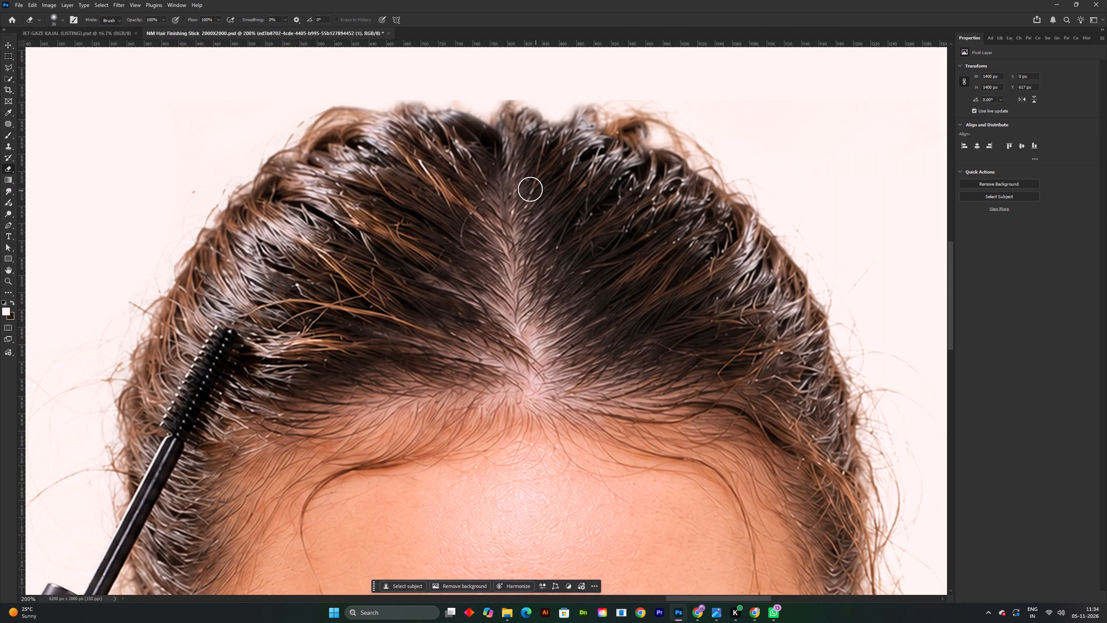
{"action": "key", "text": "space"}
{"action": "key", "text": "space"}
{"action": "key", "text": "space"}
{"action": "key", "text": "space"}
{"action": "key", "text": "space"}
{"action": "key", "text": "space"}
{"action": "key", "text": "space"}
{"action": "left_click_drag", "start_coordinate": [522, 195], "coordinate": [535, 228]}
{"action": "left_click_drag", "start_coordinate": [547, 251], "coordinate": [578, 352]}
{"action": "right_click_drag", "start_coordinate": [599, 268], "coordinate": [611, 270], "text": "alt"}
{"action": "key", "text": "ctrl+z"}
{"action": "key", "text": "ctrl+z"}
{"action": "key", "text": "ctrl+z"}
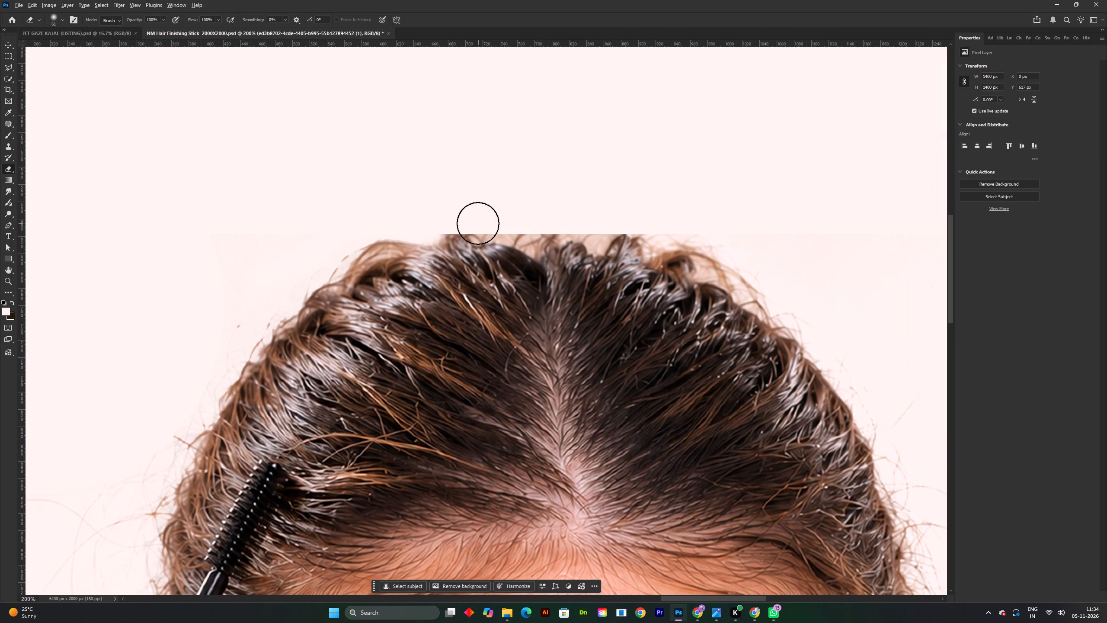
Resize the Eraser brush and erase the flat cut edge across the top of the hair, past the parting to the far side.
{"action": "right_click_drag", "start_coordinate": [477, 223], "coordinate": [473, 223], "text": "alt"}
{"action": "left_click_drag", "start_coordinate": [436, 225], "coordinate": [446, 216]}
{"action": "right_click", "coordinate": [454, 213], "text": "alt"}
{"action": "left_click_drag", "start_coordinate": [437, 225], "coordinate": [487, 219]}
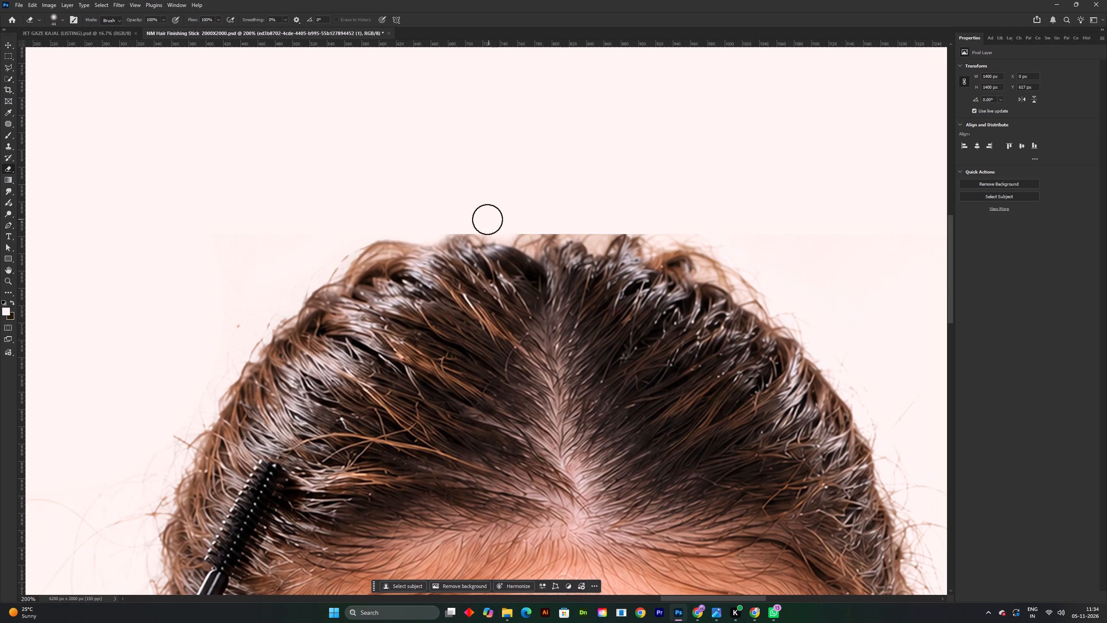
{"action": "left_click_drag", "start_coordinate": [487, 219], "coordinate": [443, 222]}
{"action": "left_click_drag", "start_coordinate": [442, 224], "coordinate": [486, 212]}
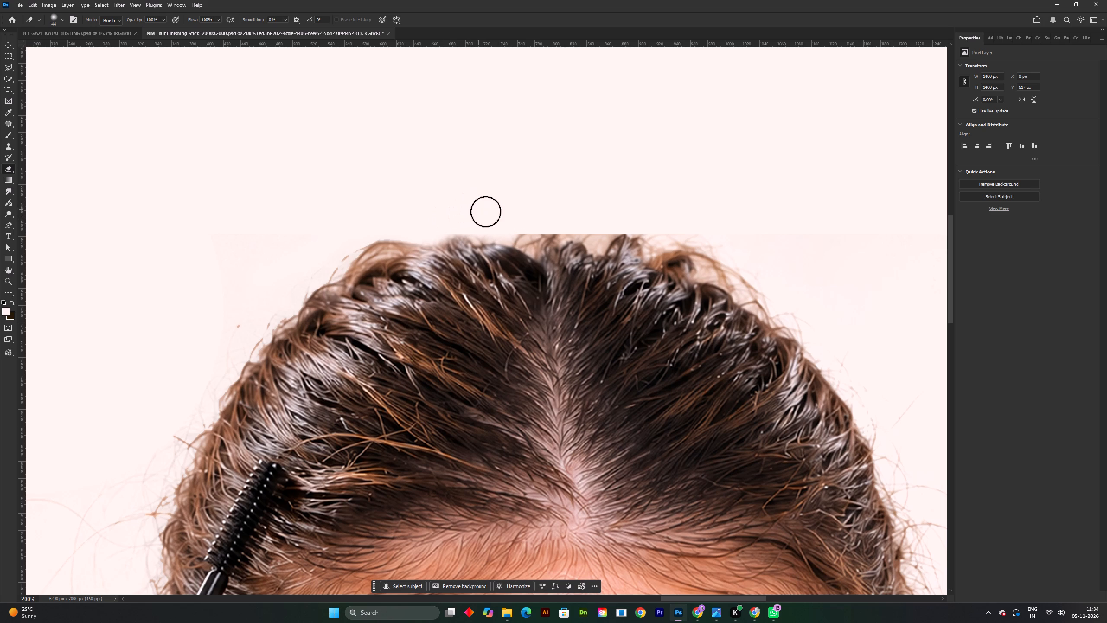
{"action": "left_click_drag", "start_coordinate": [486, 212], "coordinate": [589, 231]}
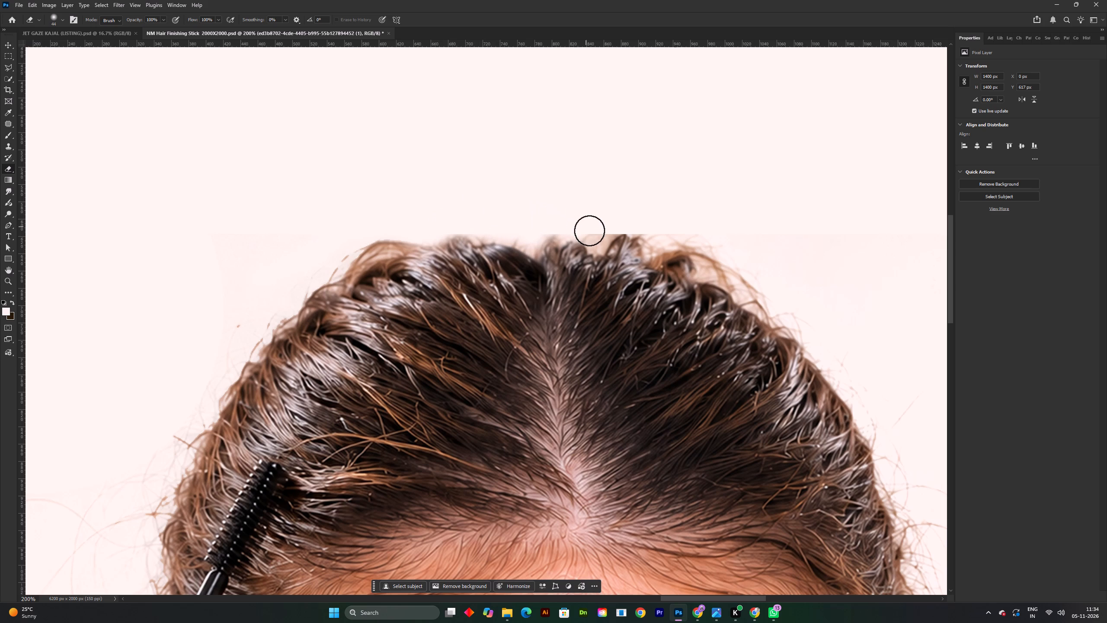
{"action": "left_click_drag", "start_coordinate": [589, 231], "coordinate": [688, 231]}
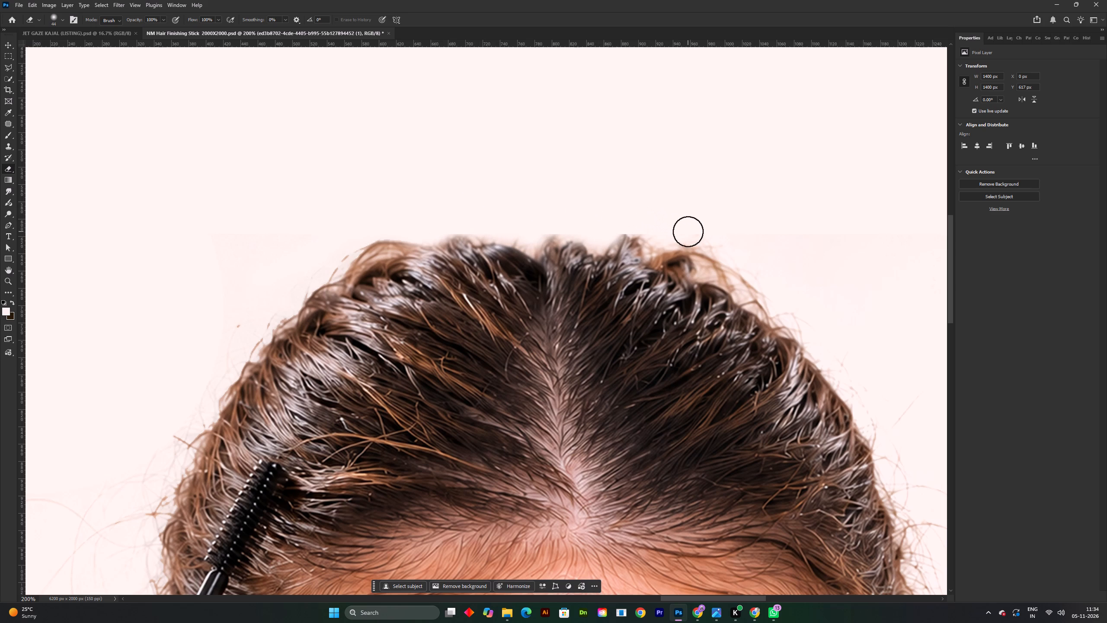
{"action": "left_click_drag", "start_coordinate": [688, 231], "coordinate": [706, 241]}
{"action": "left_click", "coordinate": [706, 241]}
Reduce the Eraser brush further and soften the remaining hard edges on the hair tufts around and beyond the parting.
{"action": "scroll", "coordinate": [709, 238], "scroll_direction": "down", "scroll_amount": 3, "text": "shift"}
{"action": "scroll", "coordinate": [683, 218], "scroll_direction": "up", "scroll_amount": 2, "text": "shift"}
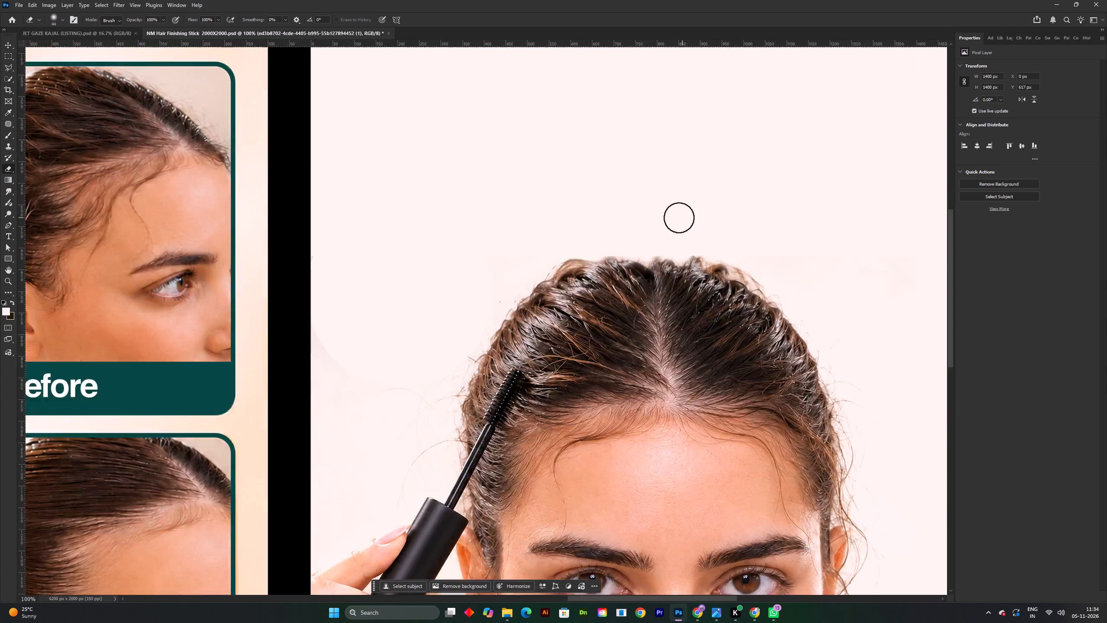
{"action": "scroll", "coordinate": [679, 218], "scroll_direction": "up", "scroll_amount": 3, "text": "shift"}
{"action": "right_click_drag", "start_coordinate": [630, 326], "coordinate": [604, 325], "text": "alt"}
{"action": "left_click_drag", "start_coordinate": [590, 357], "coordinate": [609, 358]}
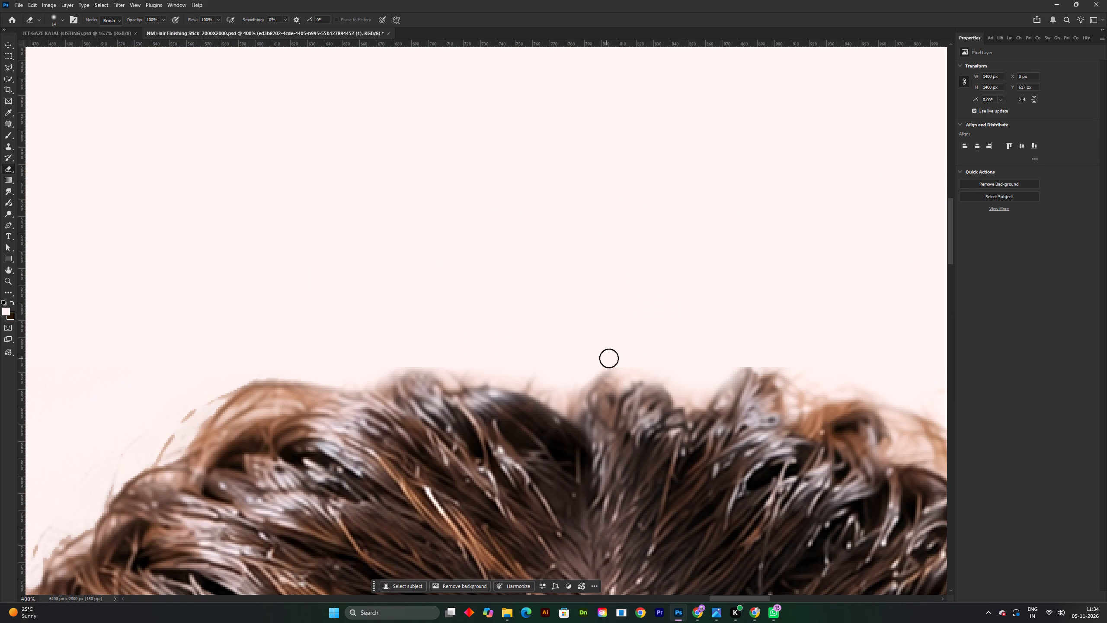
{"action": "left_click_drag", "start_coordinate": [609, 358], "coordinate": [616, 362]}
{"action": "left_click_drag", "start_coordinate": [662, 367], "coordinate": [666, 376]}
{"action": "left_click", "coordinate": [685, 390]}
{"action": "left_click_drag", "start_coordinate": [686, 391], "coordinate": [720, 366]}
{"action": "left_click_drag", "start_coordinate": [723, 363], "coordinate": [749, 357]}
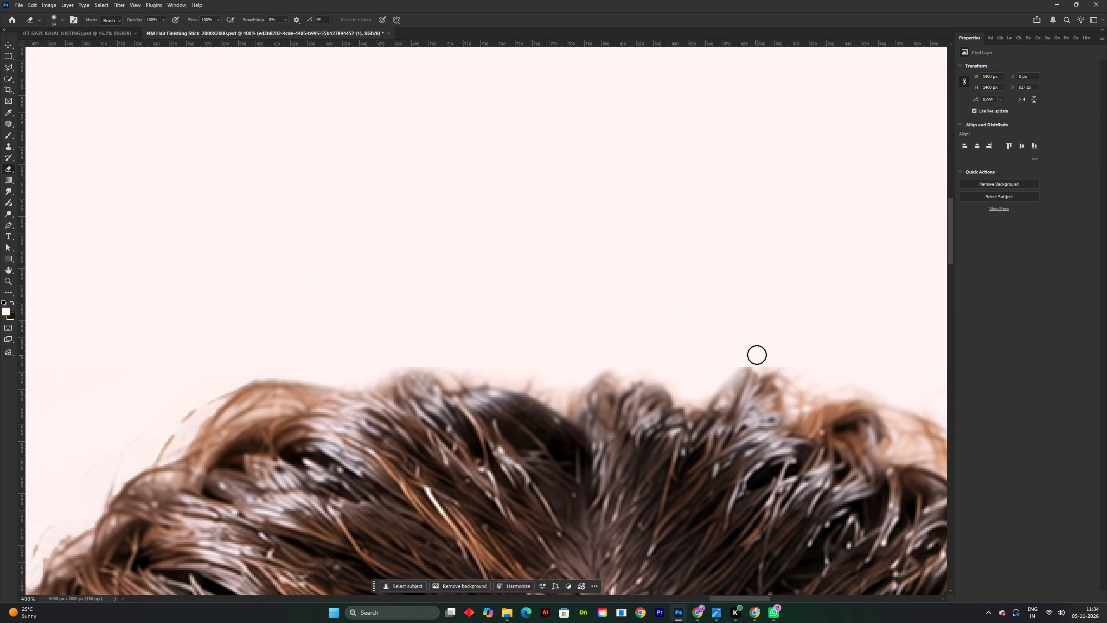
{"action": "left_click", "coordinate": [757, 355]}
{"action": "left_click_drag", "start_coordinate": [761, 351], "coordinate": [798, 372]}
Switch to the Move tool and save the document.
{"action": "scroll", "coordinate": [765, 308], "scroll_direction": "down", "scroll_amount": 4, "text": "shift"}
{"action": "key", "text": "space"}
{"action": "key", "text": "space"}
{"action": "key", "text": "space"}
{"action": "key", "text": "space"}
{"action": "key", "text": "space"}
{"action": "key", "text": "space"}
{"action": "key", "text": "space"}
{"action": "key", "text": "space"}
{"action": "key", "text": "space"}
{"action": "key", "text": "space"}
{"action": "key", "text": "space"}
{"action": "key", "text": "space"}
{"action": "key", "text": "space"}
{"action": "key", "text": "space"}
{"action": "key", "text": "space"}
{"action": "key", "text": "space"}
{"action": "key", "text": "space"}
{"action": "left_click_drag", "start_coordinate": [745, 302], "coordinate": [613, 207]}
{"action": "left_click_drag", "start_coordinate": [640, 315], "coordinate": [607, 263]}
{"action": "scroll", "coordinate": [614, 266], "scroll_direction": "down", "scroll_amount": 1, "text": "shift"}
{"action": "key", "text": "space"}
{"action": "left_click_drag", "start_coordinate": [614, 267], "coordinate": [601, 287]}
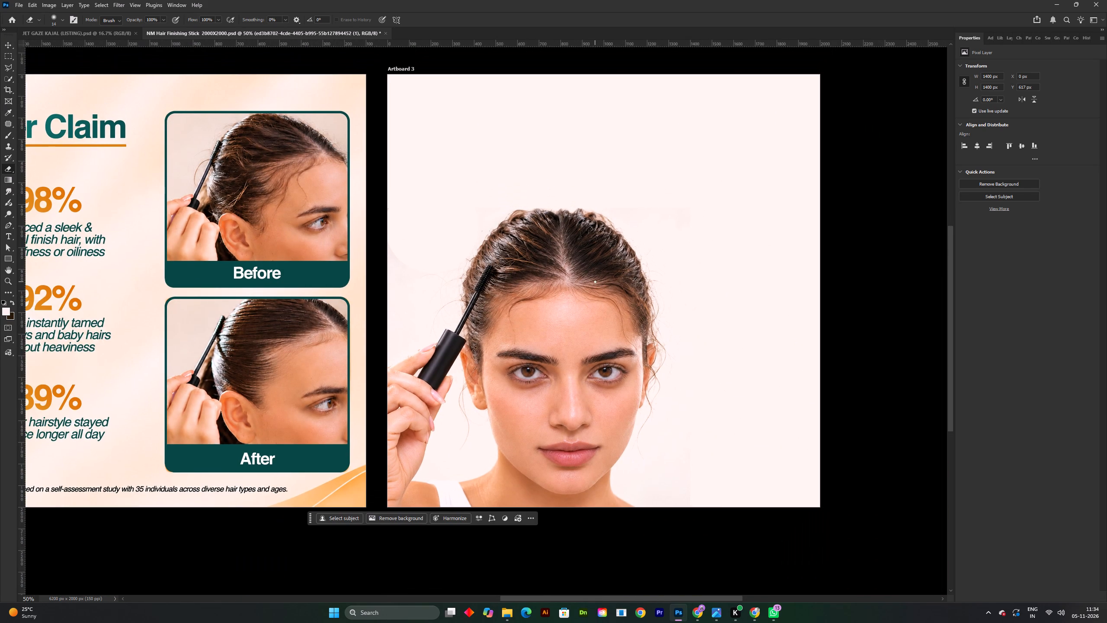
{"action": "key", "text": "v"}
{"action": "key", "text": "ctrl+s"}
Examine the model cutout's face, hair edges and blend with the pale background on Artboard 3.
{"action": "key", "text": "space"}
{"action": "left_click_drag", "start_coordinate": [538, 382], "coordinate": [512, 377]}
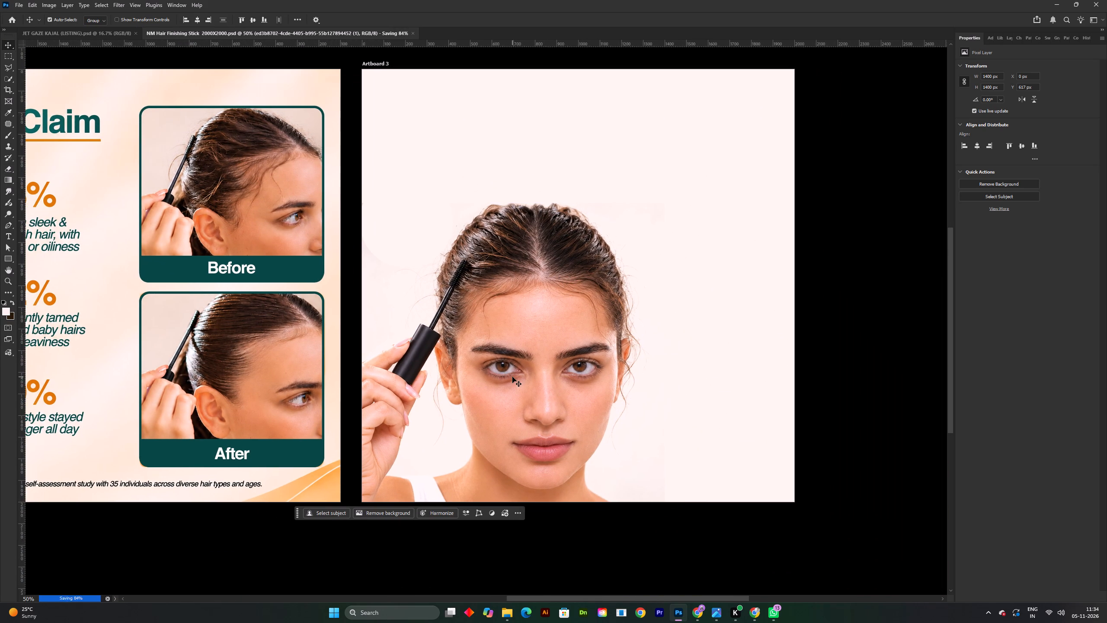
{"action": "scroll", "coordinate": [576, 360], "scroll_direction": "down", "scroll_amount": 1, "text": "shift"}
{"action": "key", "text": "space"}
{"action": "left_click", "coordinate": [571, 363]}
{"action": "left_click_drag", "start_coordinate": [563, 365], "coordinate": [559, 365]}
{"action": "scroll", "coordinate": [515, 405], "scroll_direction": "up", "scroll_amount": 3, "text": "shift"}
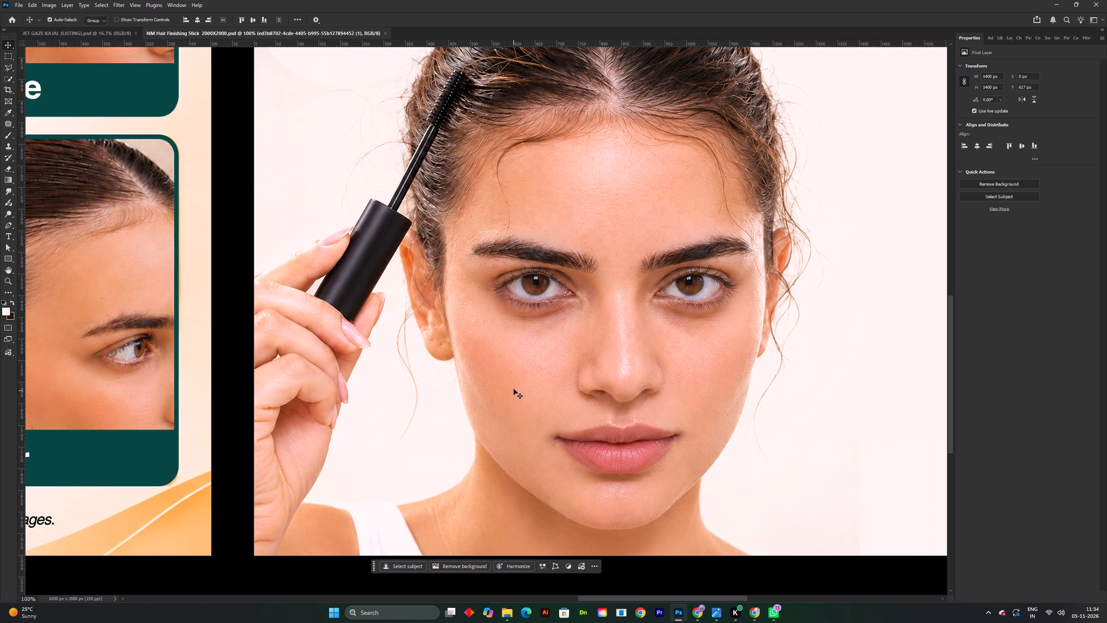
{"action": "scroll", "coordinate": [514, 387], "scroll_direction": "up", "scroll_amount": 2, "text": "shift"}
{"action": "scroll", "coordinate": [514, 381], "scroll_direction": "down", "scroll_amount": 1, "text": "shift"}
{"action": "key", "text": "space"}
{"action": "key", "text": "space"}
{"action": "key", "text": "space"}
{"action": "key", "text": "space"}
{"action": "key", "text": "space"}
{"action": "key", "text": "space"}
{"action": "key", "text": "space"}
{"action": "key", "text": "space"}
{"action": "key", "text": "space"}
{"action": "key", "text": "space"}
{"action": "key", "text": "space"}
{"action": "key", "text": "space"}
{"action": "key", "text": "space"}
{"action": "key", "text": "space"}
{"action": "key", "text": "space"}
{"action": "key", "text": "space"}
{"action": "key", "text": "space"}
{"action": "key", "text": "space"}
{"action": "key", "text": "space"}
{"action": "key", "text": "space"}
{"action": "left_click_drag", "start_coordinate": [554, 315], "coordinate": [414, 453]}
{"action": "left_click_drag", "start_coordinate": [553, 398], "coordinate": [480, 394]}
{"action": "scroll", "coordinate": [473, 395], "scroll_direction": "up", "scroll_amount": 1, "text": "shift"}
{"action": "key", "text": "space"}
{"action": "key", "text": "space"}
{"action": "key", "text": "space"}
{"action": "key", "text": "space"}
{"action": "left_click_drag", "start_coordinate": [471, 401], "coordinate": [413, 450]}
{"action": "scroll", "coordinate": [412, 450], "scroll_direction": "down", "scroll_amount": 3, "text": "shift"}
{"action": "key", "text": "space"}
{"action": "key", "text": "space"}
{"action": "left_click_drag", "start_coordinate": [410, 450], "coordinate": [412, 381]}
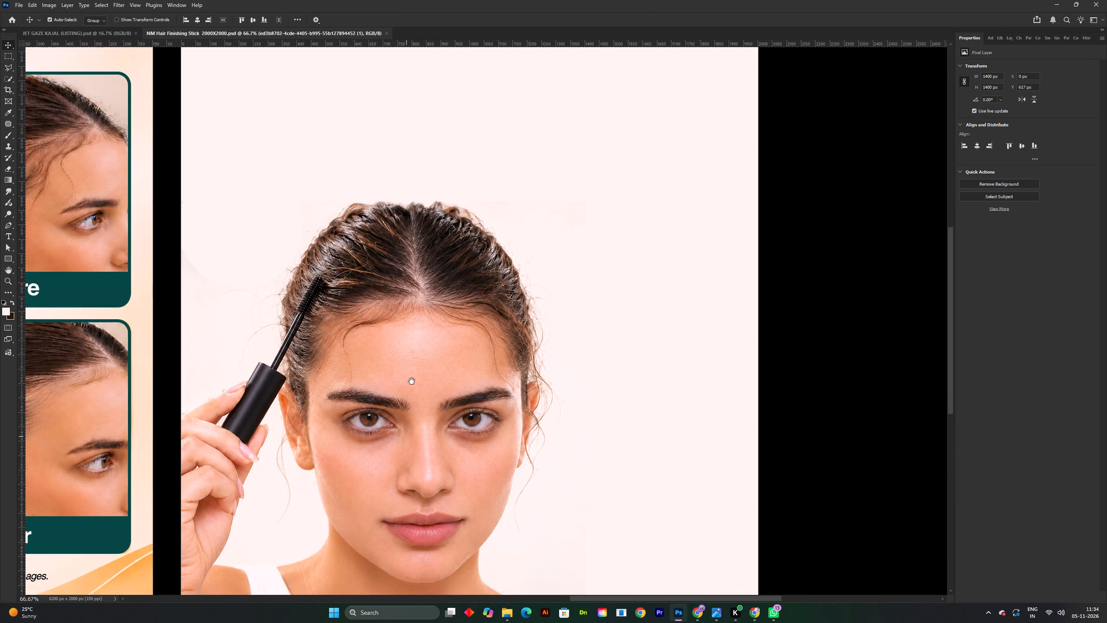
{"action": "left_click_drag", "start_coordinate": [412, 381], "coordinate": [413, 349]}
{"action": "scroll", "coordinate": [401, 342], "scroll_direction": "down", "scroll_amount": 2, "text": "shift"}
{"action": "key", "text": "space"}
{"action": "left_click_drag", "start_coordinate": [400, 342], "coordinate": [400, 365]}
Save the document with the cleaned-up model cutout.
{"action": "key", "text": "ctrl+s"}
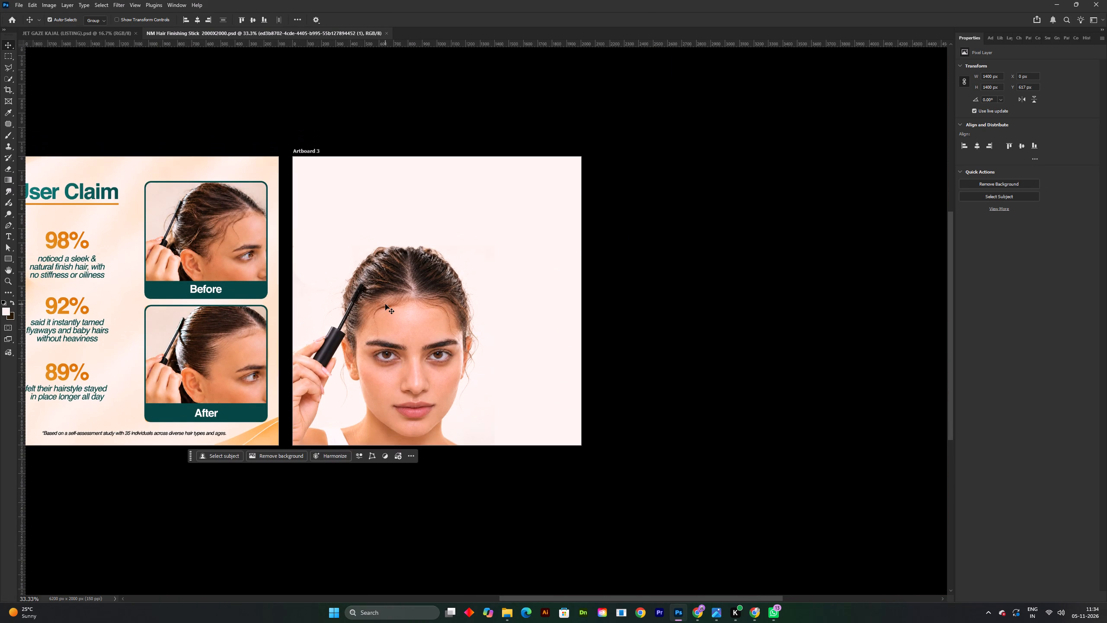
{"action": "key", "text": "space"}
{"action": "key", "text": "space"}
{"action": "key", "text": "space"}
{"action": "left_click", "coordinate": [415, 307]}
{"action": "key", "text": "ctrl+s"}
{"action": "left_click", "coordinate": [724, 243]}
{"action": "key", "text": "space"}
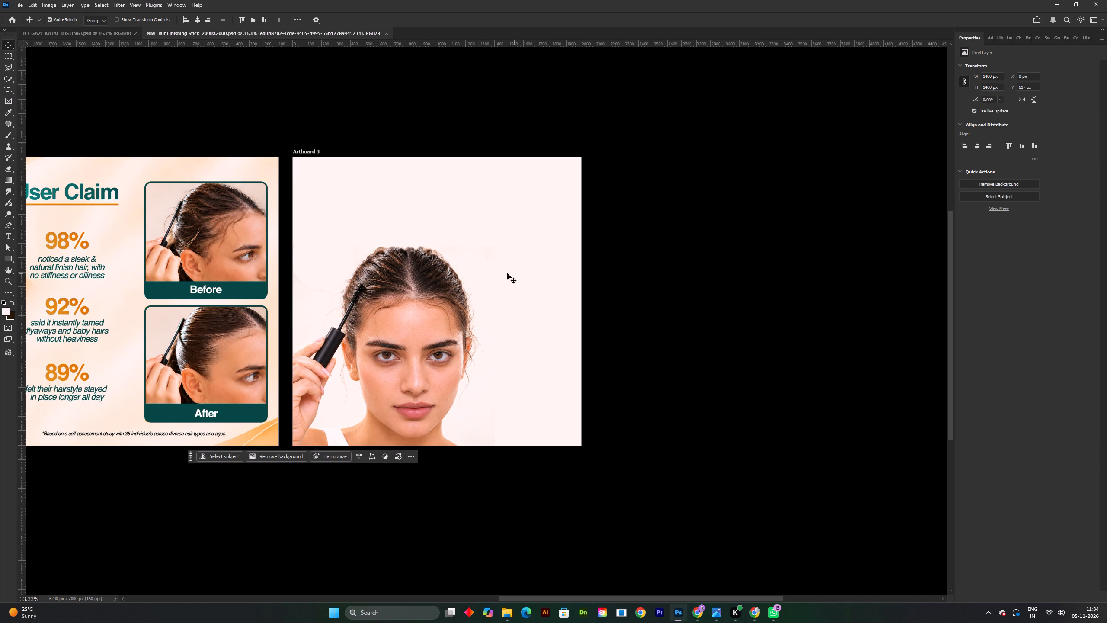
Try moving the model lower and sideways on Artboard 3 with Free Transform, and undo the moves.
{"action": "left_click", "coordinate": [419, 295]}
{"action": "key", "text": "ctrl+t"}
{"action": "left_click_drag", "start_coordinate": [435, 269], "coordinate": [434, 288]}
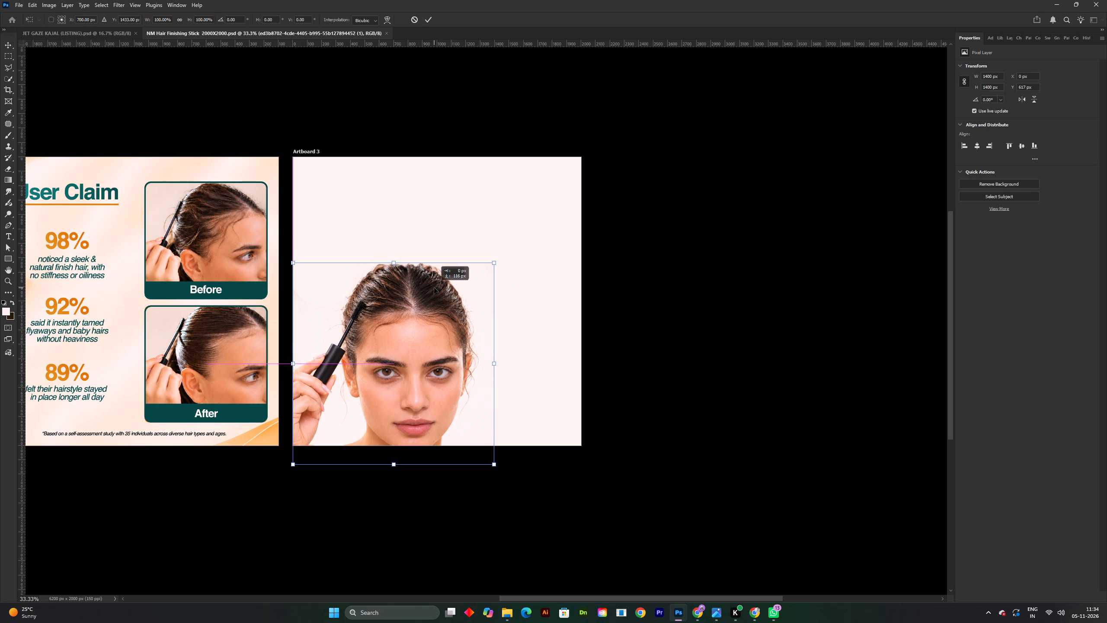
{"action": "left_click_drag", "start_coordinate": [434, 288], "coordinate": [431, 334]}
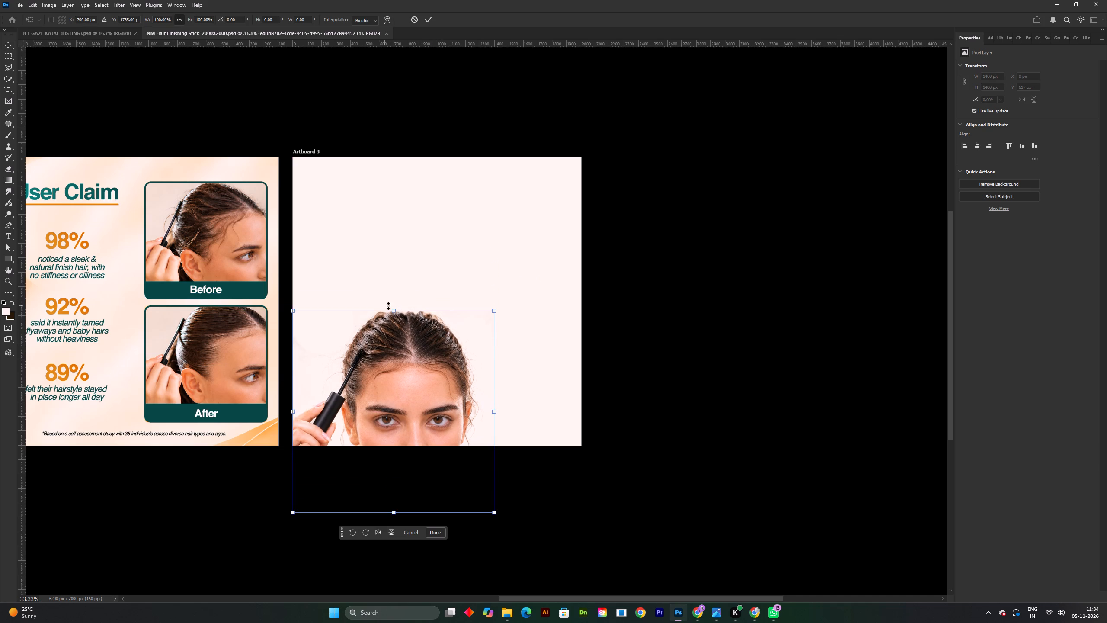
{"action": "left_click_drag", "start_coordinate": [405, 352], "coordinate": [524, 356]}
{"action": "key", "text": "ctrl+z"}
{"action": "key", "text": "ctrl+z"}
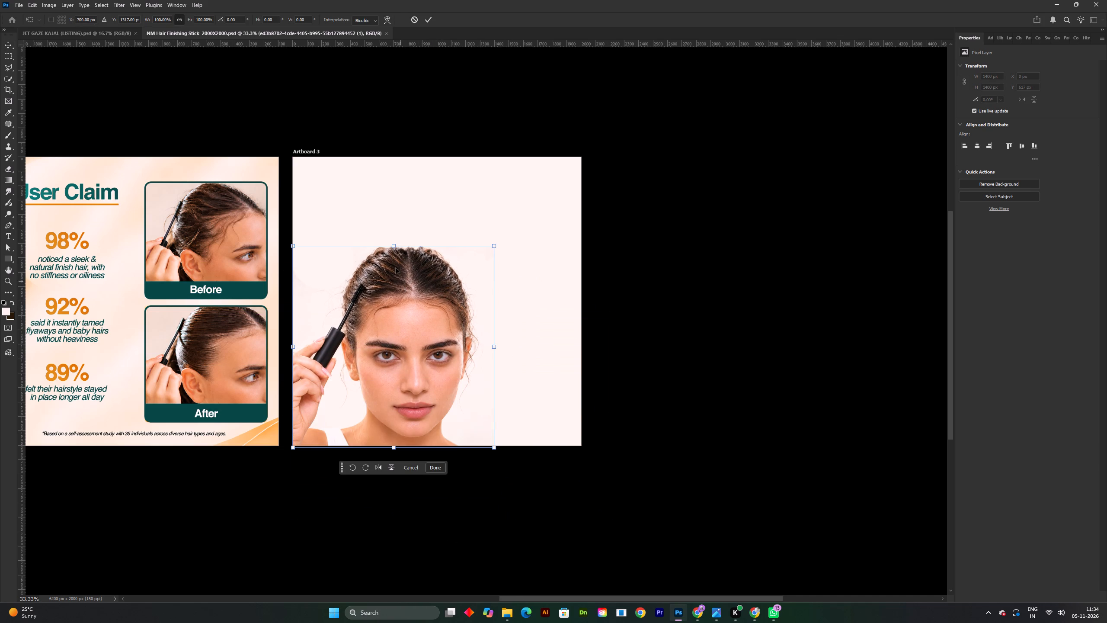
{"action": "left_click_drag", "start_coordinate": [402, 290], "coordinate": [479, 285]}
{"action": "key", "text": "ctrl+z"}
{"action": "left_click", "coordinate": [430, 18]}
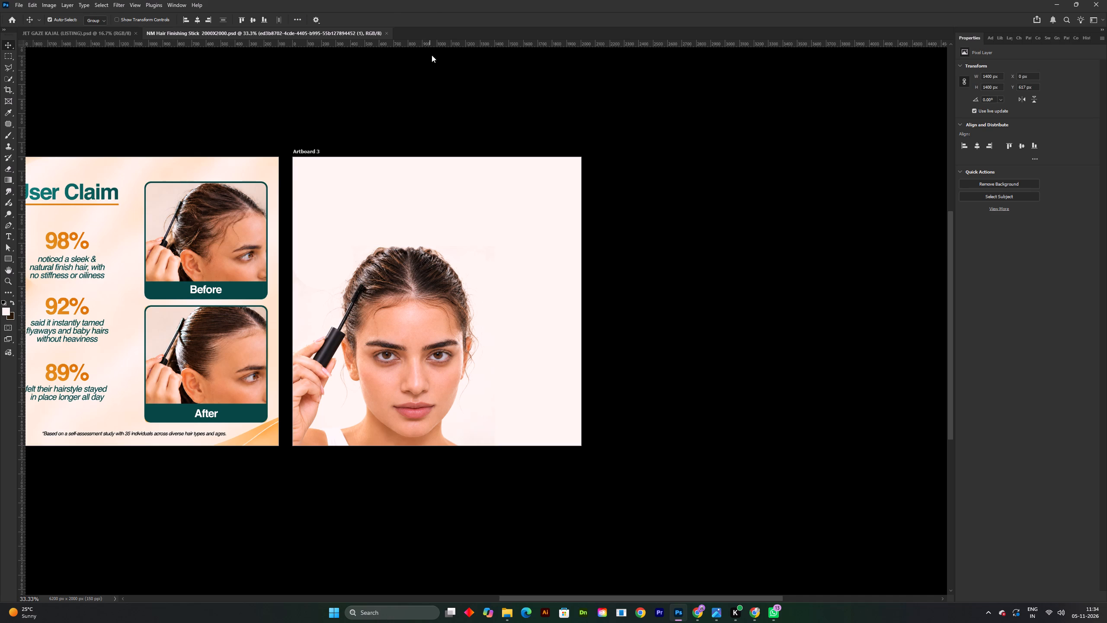
Save the document again.
{"action": "key", "text": "space"}
{"action": "left_click_drag", "start_coordinate": [458, 234], "coordinate": [467, 252]}
{"action": "key", "text": "ctrl+s"}
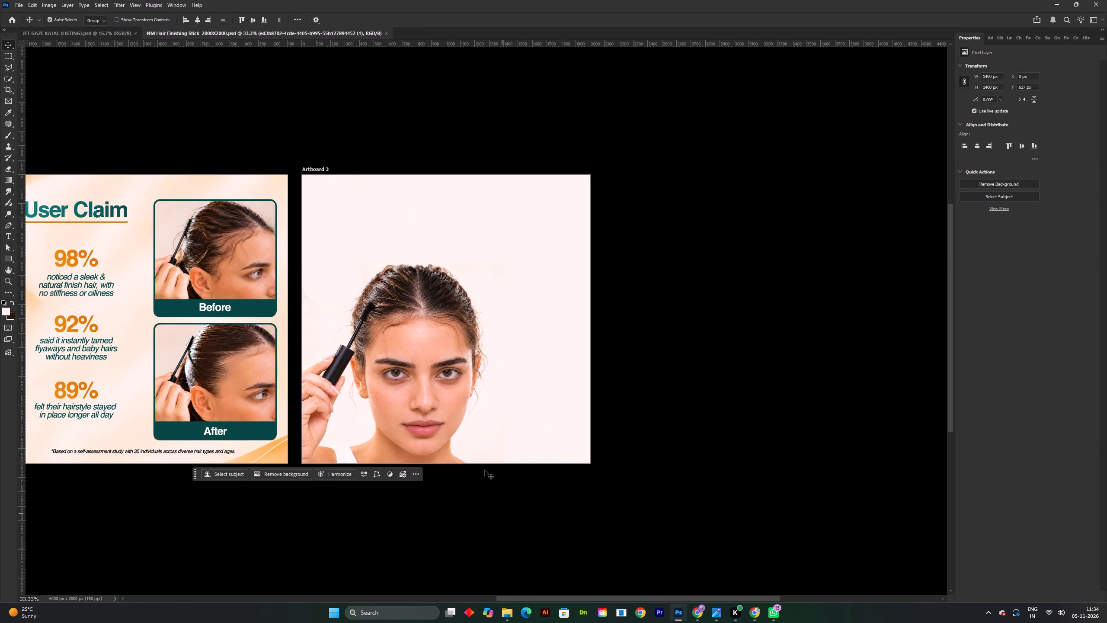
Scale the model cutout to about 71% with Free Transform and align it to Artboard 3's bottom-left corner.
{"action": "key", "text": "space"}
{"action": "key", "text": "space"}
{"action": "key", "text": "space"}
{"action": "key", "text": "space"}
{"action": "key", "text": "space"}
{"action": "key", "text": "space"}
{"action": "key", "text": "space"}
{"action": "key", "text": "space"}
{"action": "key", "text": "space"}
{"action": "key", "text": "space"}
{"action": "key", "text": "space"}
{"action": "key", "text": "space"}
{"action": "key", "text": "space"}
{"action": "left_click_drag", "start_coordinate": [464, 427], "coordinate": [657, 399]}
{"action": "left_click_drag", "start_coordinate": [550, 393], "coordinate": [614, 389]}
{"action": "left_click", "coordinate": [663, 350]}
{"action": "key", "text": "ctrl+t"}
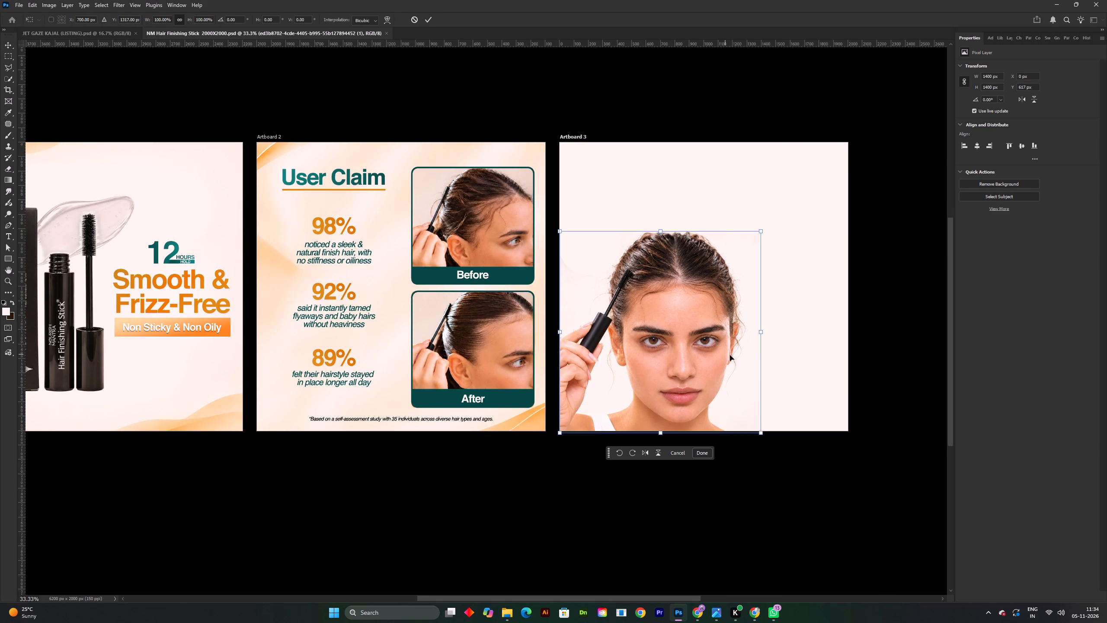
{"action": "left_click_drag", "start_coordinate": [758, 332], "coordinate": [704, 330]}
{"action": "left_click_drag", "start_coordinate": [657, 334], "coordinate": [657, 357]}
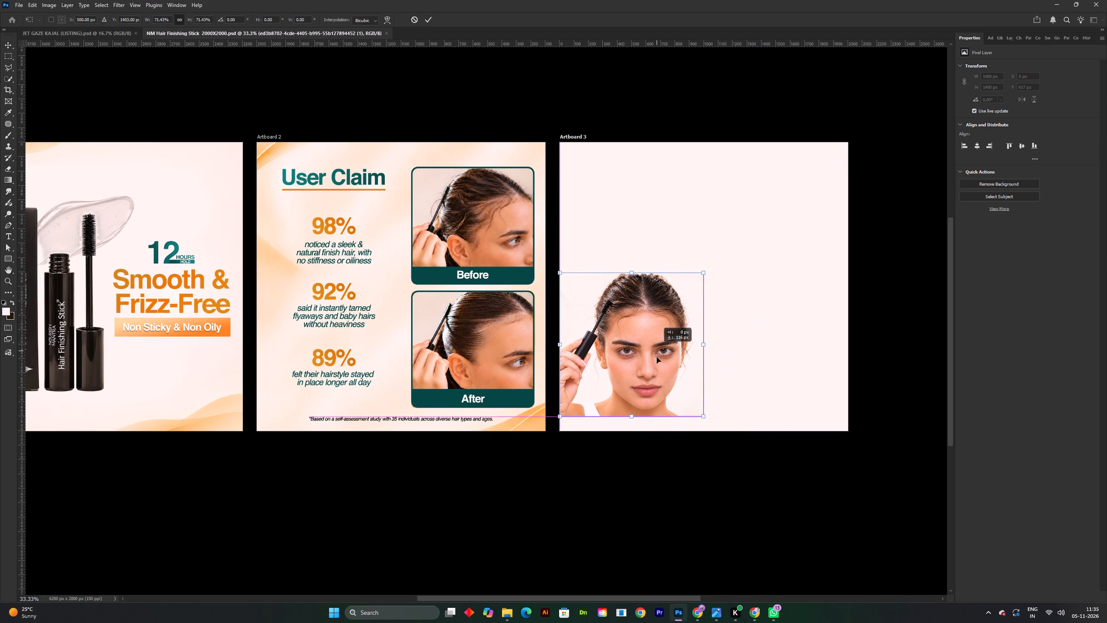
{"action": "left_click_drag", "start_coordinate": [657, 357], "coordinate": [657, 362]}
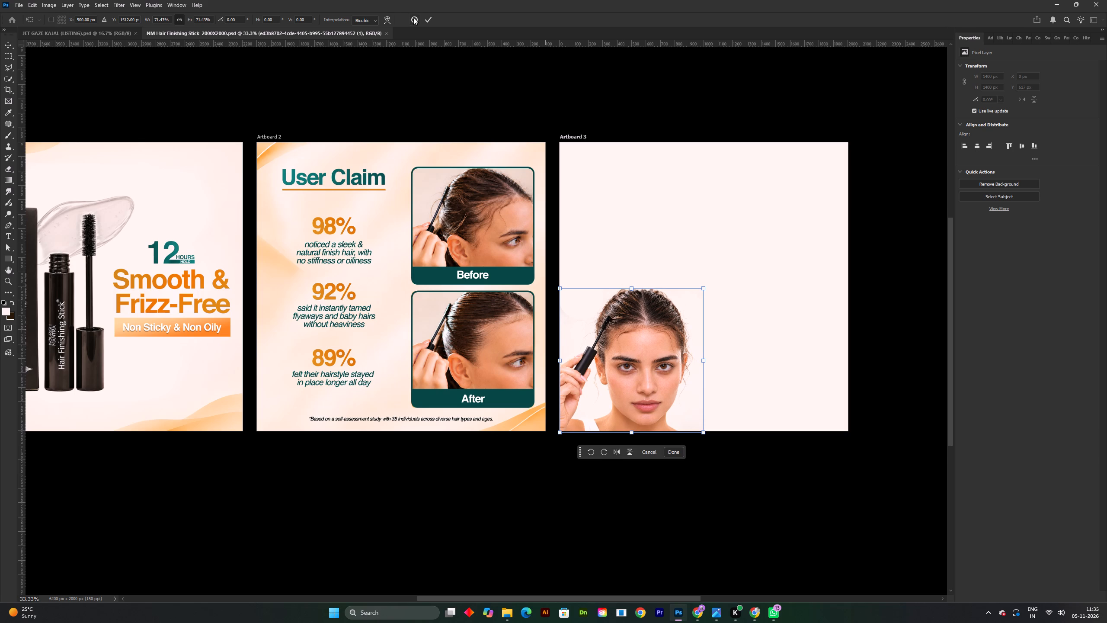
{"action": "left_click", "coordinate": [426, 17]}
Save the hair finishing stick document.
{"action": "key", "text": "space"}
{"action": "left_click_drag", "start_coordinate": [630, 375], "coordinate": [461, 398]}
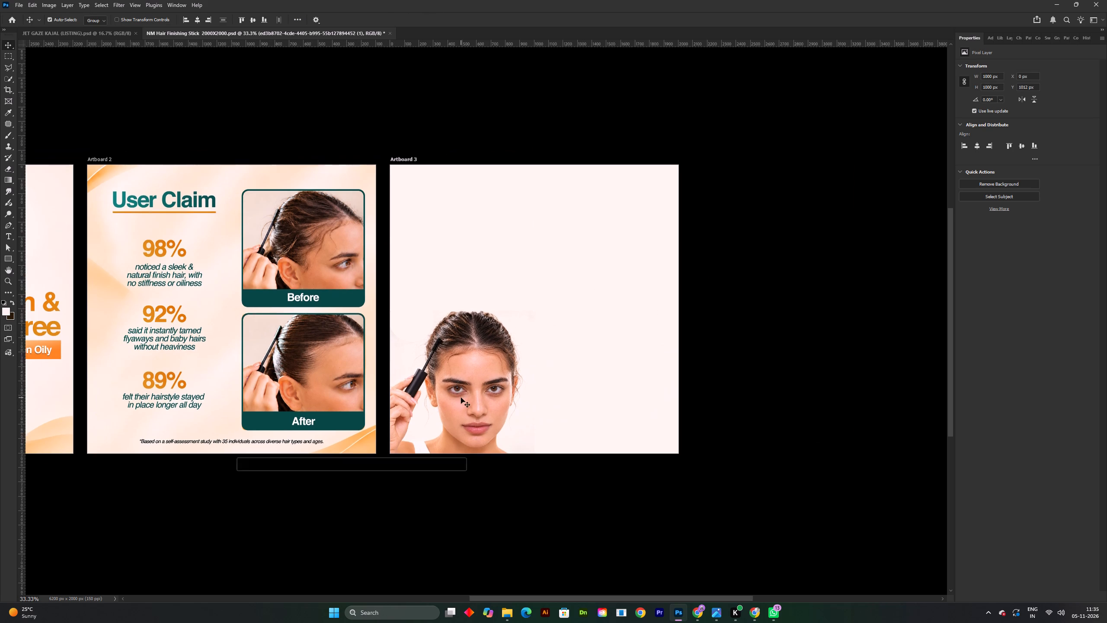
{"action": "scroll", "coordinate": [461, 392], "scroll_direction": "up", "scroll_amount": 1, "text": "shift"}
{"action": "key", "text": "space"}
{"action": "key", "text": "space"}
{"action": "key", "text": "space"}
{"action": "key", "text": "space"}
{"action": "key", "text": "space"}
{"action": "key", "text": "space"}
{"action": "key", "text": "space"}
{"action": "key", "text": "space"}
{"action": "key", "text": "space"}
{"action": "left_click_drag", "start_coordinate": [452, 378], "coordinate": [377, 437]}
{"action": "left_click", "coordinate": [424, 374]}
{"action": "key", "text": "ctrl+s"}
Switch to Chrome and copy the "Hair-Loving Ingredients" heading from the ingredients creative with screen text extraction.
{"action": "left_click", "coordinate": [511, 611]}
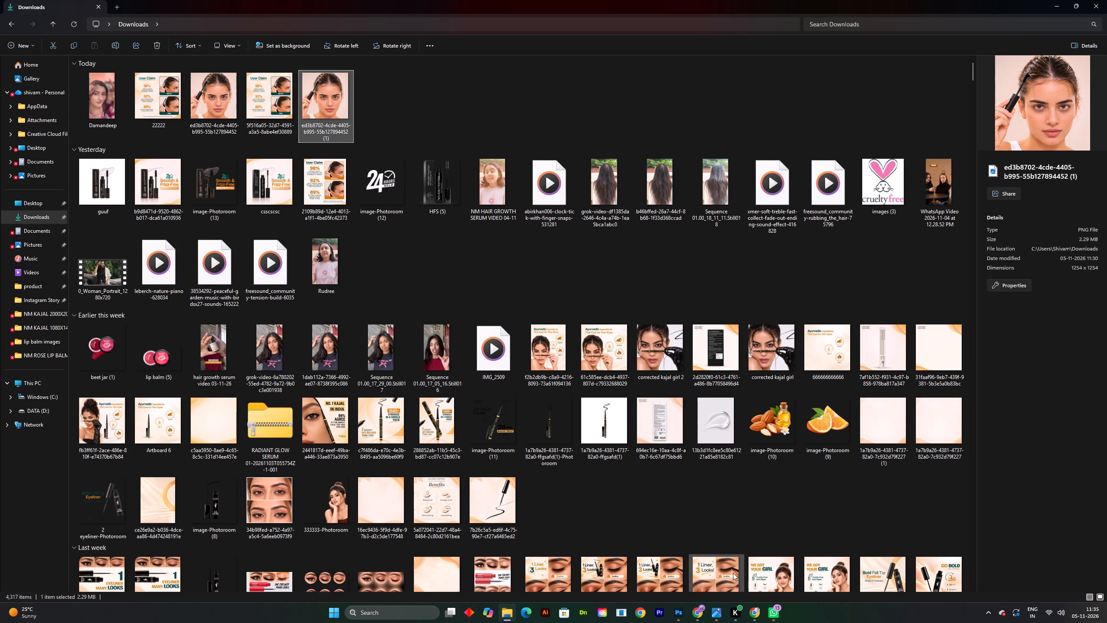
{"action": "left_click", "coordinate": [705, 613]}
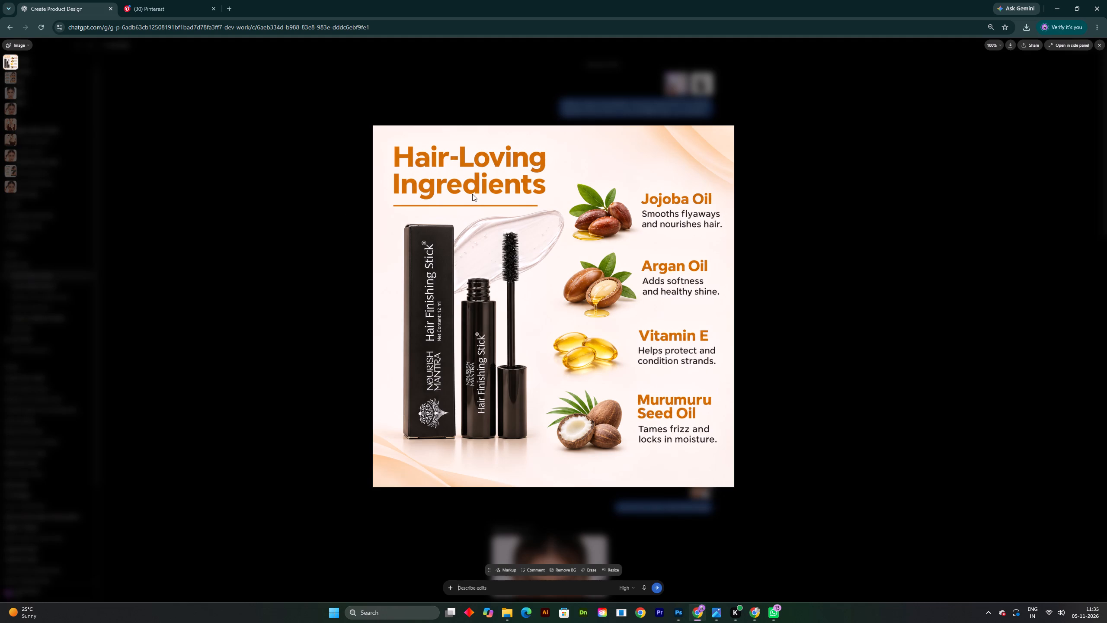
{"action": "key", "text": "shift+super+t"}
{"action": "left_click_drag", "start_coordinate": [375, 126], "coordinate": [562, 225]}
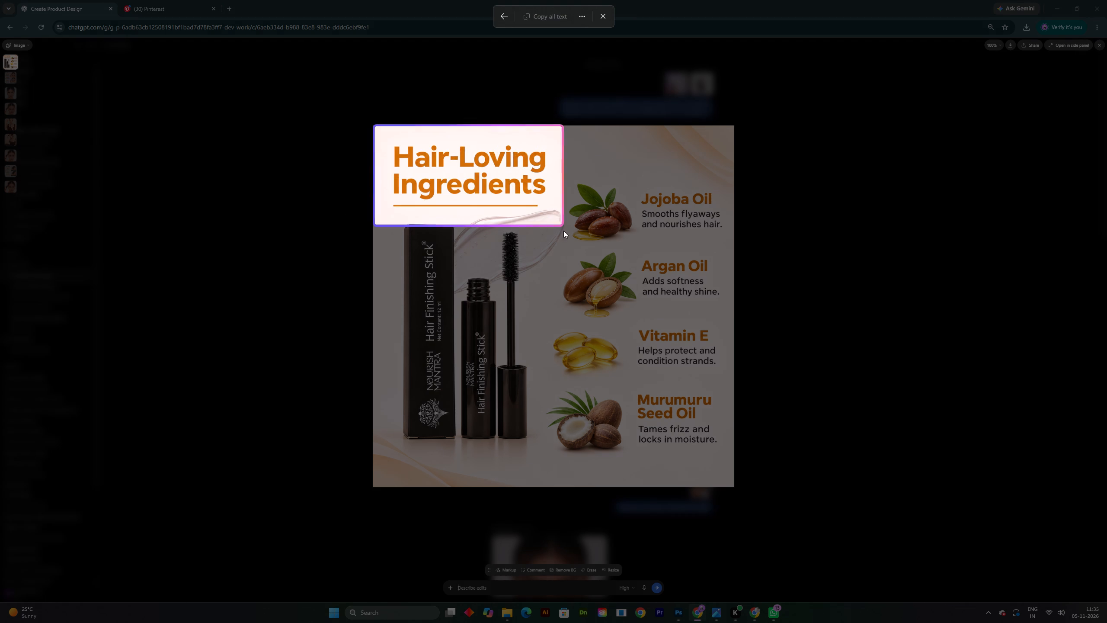
{"action": "left_click", "coordinate": [534, 16]}
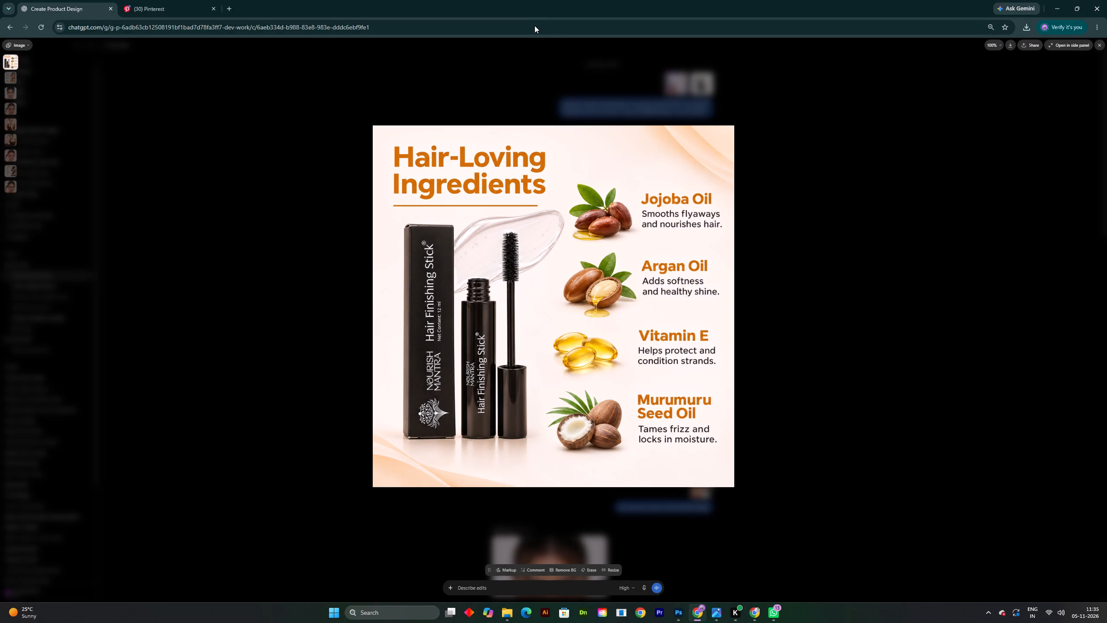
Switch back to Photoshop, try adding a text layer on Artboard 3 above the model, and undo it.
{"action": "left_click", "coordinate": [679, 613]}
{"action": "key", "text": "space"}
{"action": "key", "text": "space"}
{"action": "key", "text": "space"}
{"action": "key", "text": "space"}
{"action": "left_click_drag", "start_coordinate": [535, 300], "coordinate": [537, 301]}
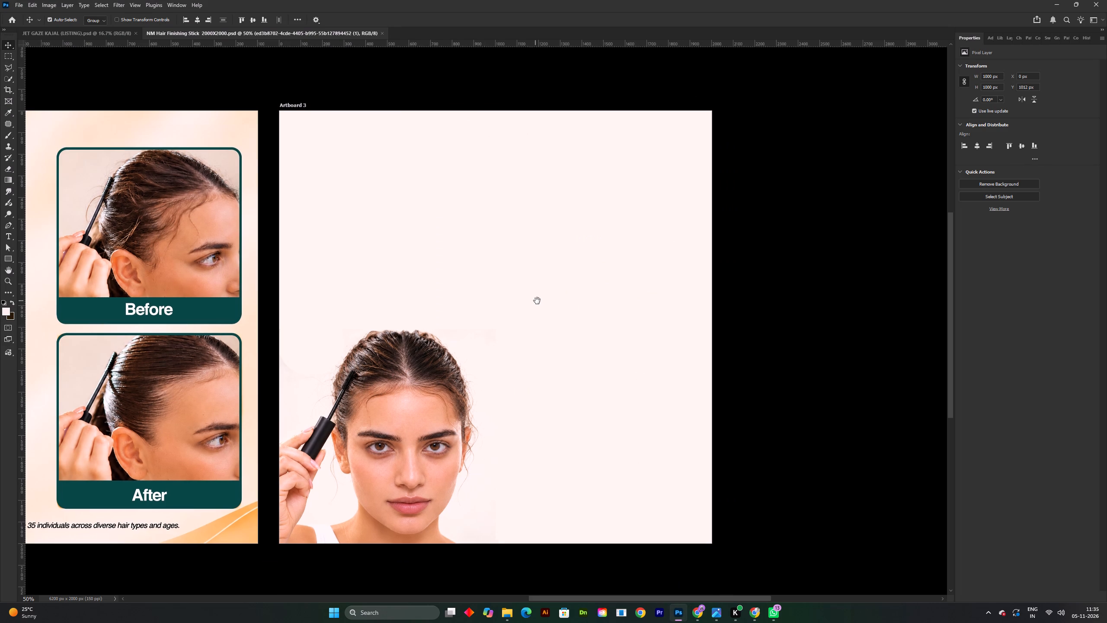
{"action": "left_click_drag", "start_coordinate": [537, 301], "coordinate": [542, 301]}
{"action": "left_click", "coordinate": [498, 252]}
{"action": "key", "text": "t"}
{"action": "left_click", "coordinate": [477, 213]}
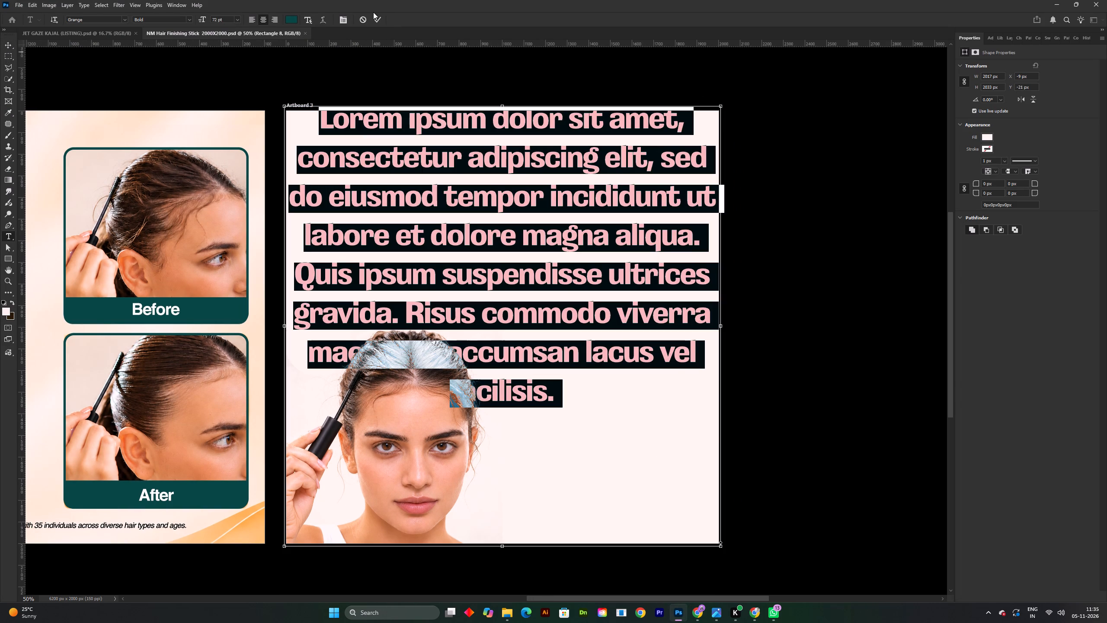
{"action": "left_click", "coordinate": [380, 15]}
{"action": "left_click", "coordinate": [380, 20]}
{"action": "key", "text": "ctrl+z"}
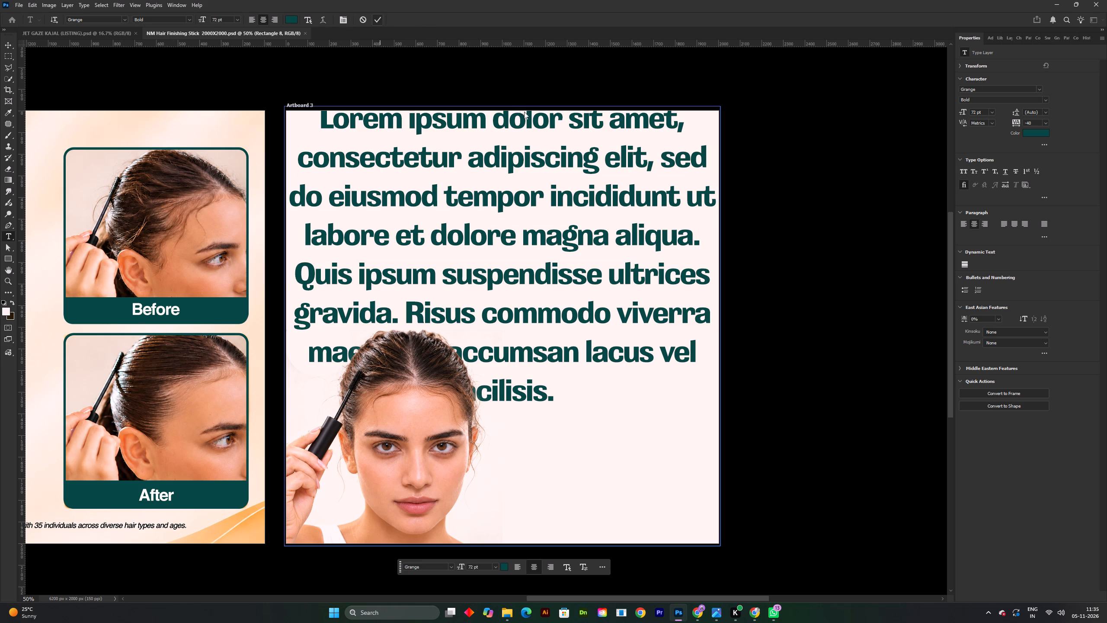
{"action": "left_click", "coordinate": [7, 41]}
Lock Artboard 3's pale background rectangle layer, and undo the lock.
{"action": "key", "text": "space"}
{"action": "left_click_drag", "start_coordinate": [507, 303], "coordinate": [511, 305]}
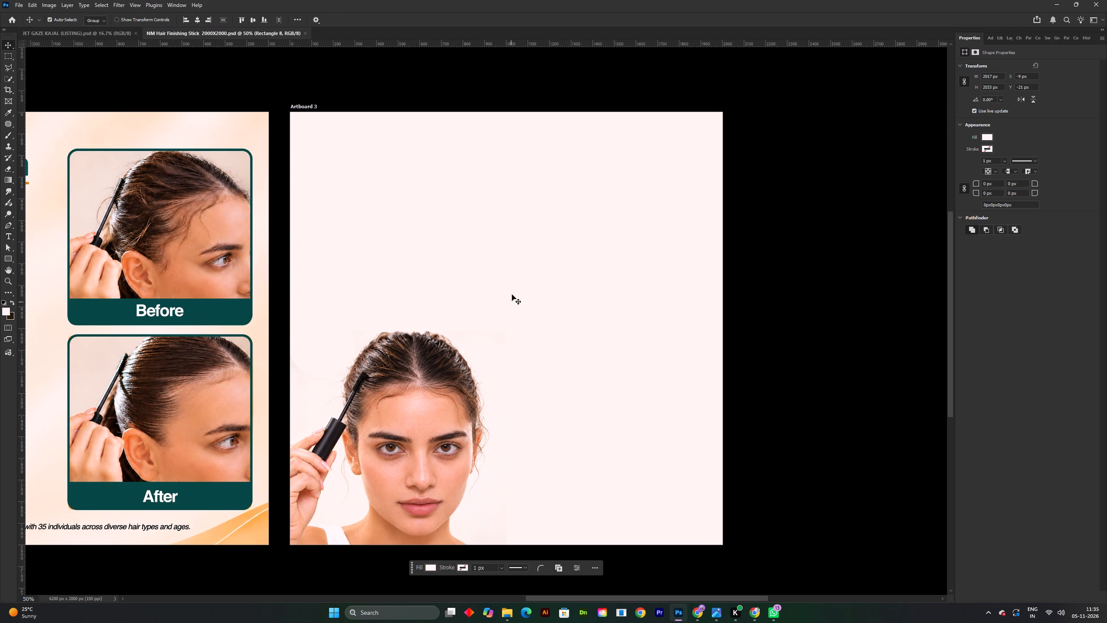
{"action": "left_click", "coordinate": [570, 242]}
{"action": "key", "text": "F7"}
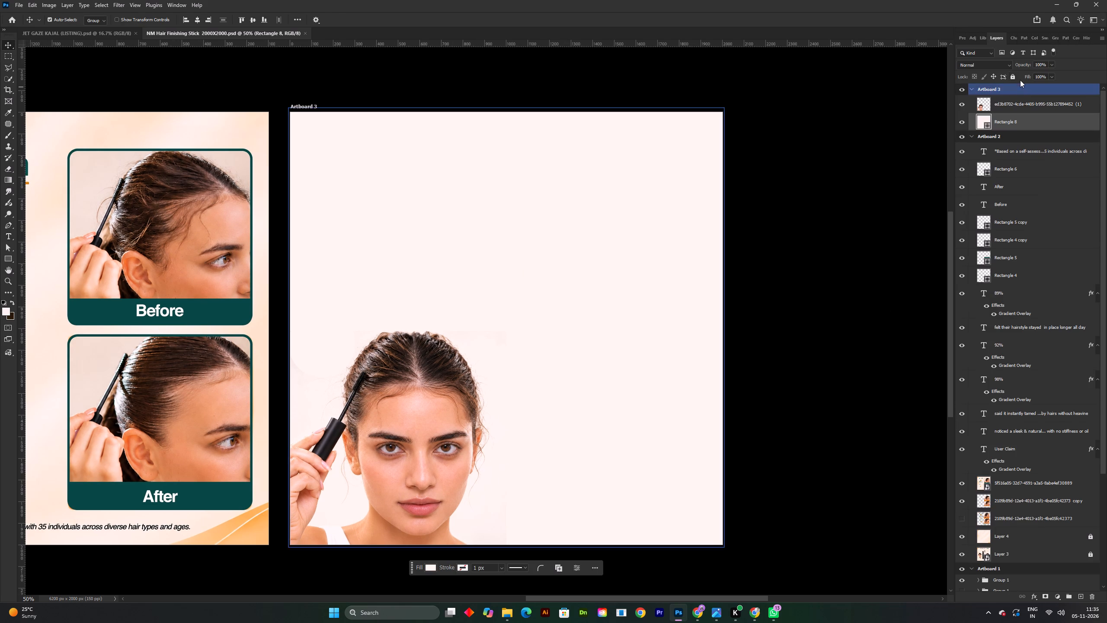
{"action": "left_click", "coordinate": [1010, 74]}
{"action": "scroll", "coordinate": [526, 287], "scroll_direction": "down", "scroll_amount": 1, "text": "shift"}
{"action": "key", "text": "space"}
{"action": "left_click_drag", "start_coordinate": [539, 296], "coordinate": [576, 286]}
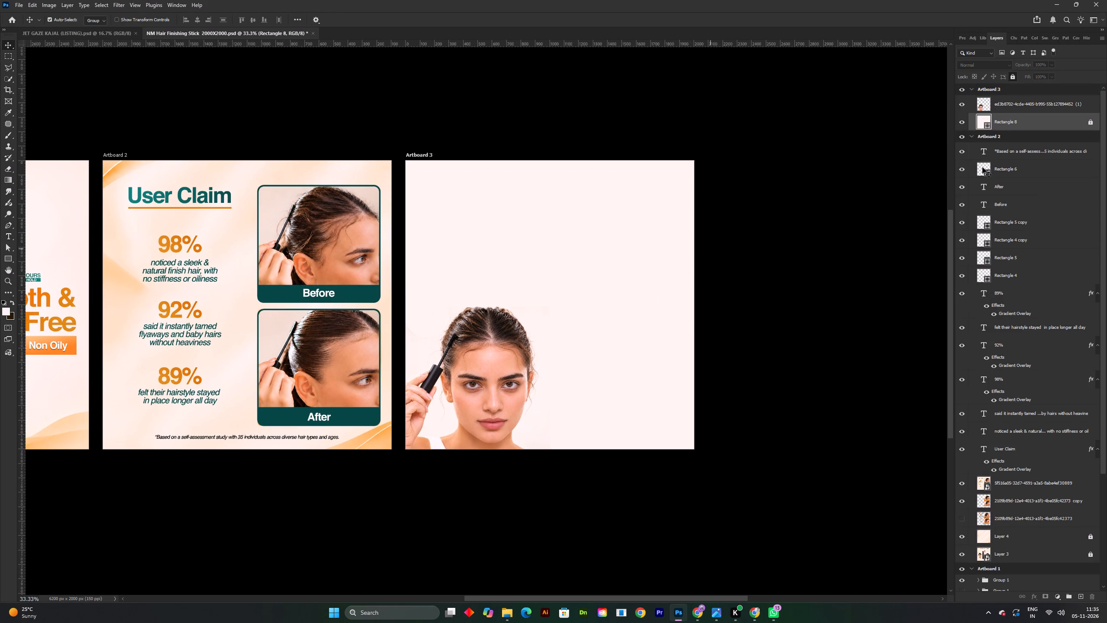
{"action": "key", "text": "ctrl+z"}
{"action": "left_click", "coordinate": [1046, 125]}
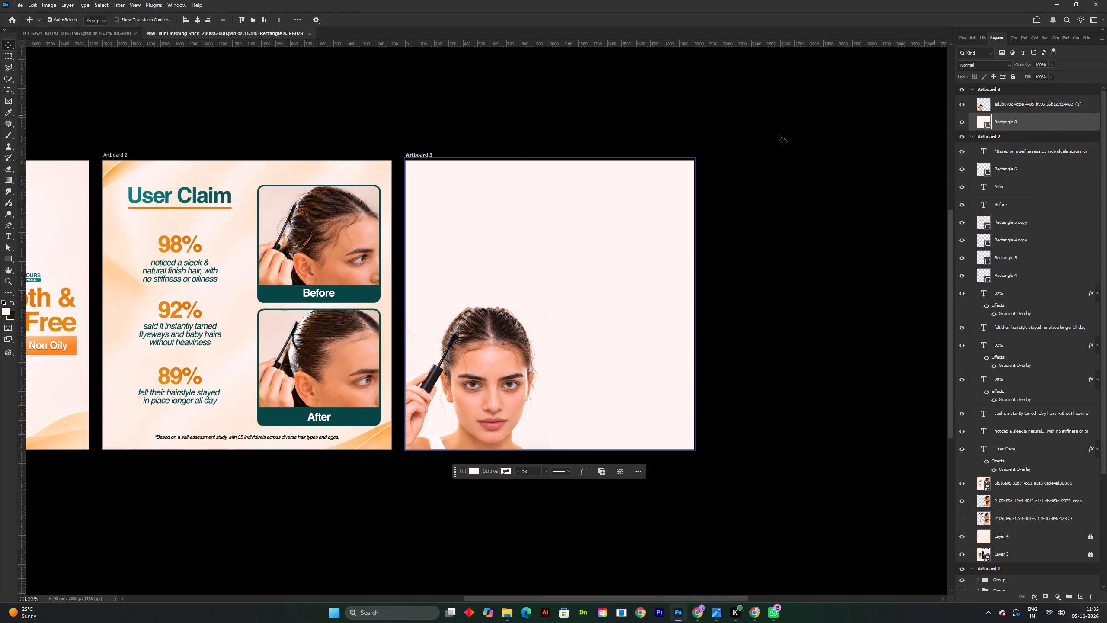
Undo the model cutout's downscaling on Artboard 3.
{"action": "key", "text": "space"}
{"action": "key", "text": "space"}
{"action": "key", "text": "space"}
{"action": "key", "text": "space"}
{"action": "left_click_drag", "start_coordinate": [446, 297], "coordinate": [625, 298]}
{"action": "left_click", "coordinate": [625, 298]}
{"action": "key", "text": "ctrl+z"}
Examine the product, User Claim and model layouts across Artboards 1, 2 and 3.
{"action": "key", "text": "space"}
{"action": "key", "text": "space"}
{"action": "key", "text": "space"}
{"action": "key", "text": "space"}
{"action": "key", "text": "space"}
{"action": "key", "text": "space"}
{"action": "key", "text": "space"}
{"action": "key", "text": "space"}
{"action": "key", "text": "space"}
{"action": "key", "text": "space"}
{"action": "key", "text": "space"}
{"action": "key", "text": "space"}
{"action": "key", "text": "space"}
{"action": "key", "text": "space"}
{"action": "key", "text": "space"}
{"action": "key", "text": "space"}
{"action": "key", "text": "space"}
{"action": "left_click_drag", "start_coordinate": [583, 329], "coordinate": [608, 318]}
{"action": "left_click_drag", "start_coordinate": [619, 310], "coordinate": [799, 264]}
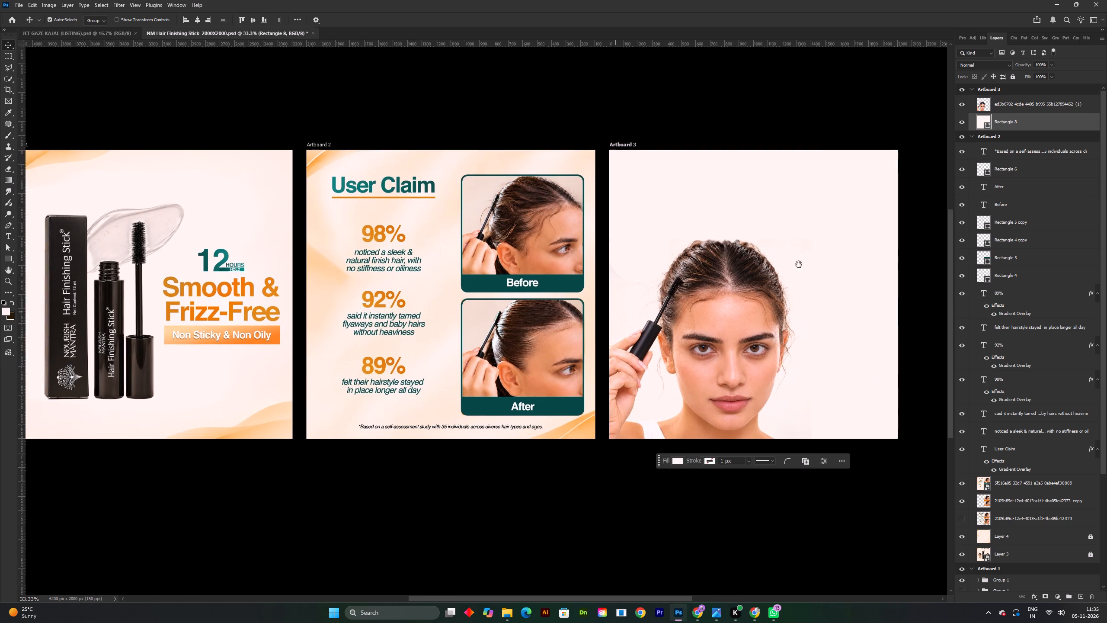
{"action": "left_click_drag", "start_coordinate": [799, 264], "coordinate": [835, 254]}
{"action": "left_click_drag", "start_coordinate": [537, 280], "coordinate": [523, 345]}
{"action": "scroll", "coordinate": [522, 341], "scroll_direction": "up", "scroll_amount": 2, "text": "shift"}
{"action": "scroll", "coordinate": [522, 326], "scroll_direction": "down", "scroll_amount": 2, "text": "shift"}
{"action": "key", "text": "space"}
{"action": "key", "text": "space"}
{"action": "key", "text": "space"}
{"action": "key", "text": "space"}
{"action": "key", "text": "space"}
{"action": "key", "text": "space"}
{"action": "key", "text": "space"}
{"action": "key", "text": "space"}
{"action": "key", "text": "space"}
{"action": "key", "text": "space"}
{"action": "key", "text": "space"}
{"action": "key", "text": "space"}
{"action": "key", "text": "space"}
{"action": "key", "text": "space"}
{"action": "key", "text": "space"}
{"action": "key", "text": "space"}
{"action": "key", "text": "space"}
{"action": "key", "text": "space"}
{"action": "key", "text": "space"}
{"action": "key", "text": "space"}
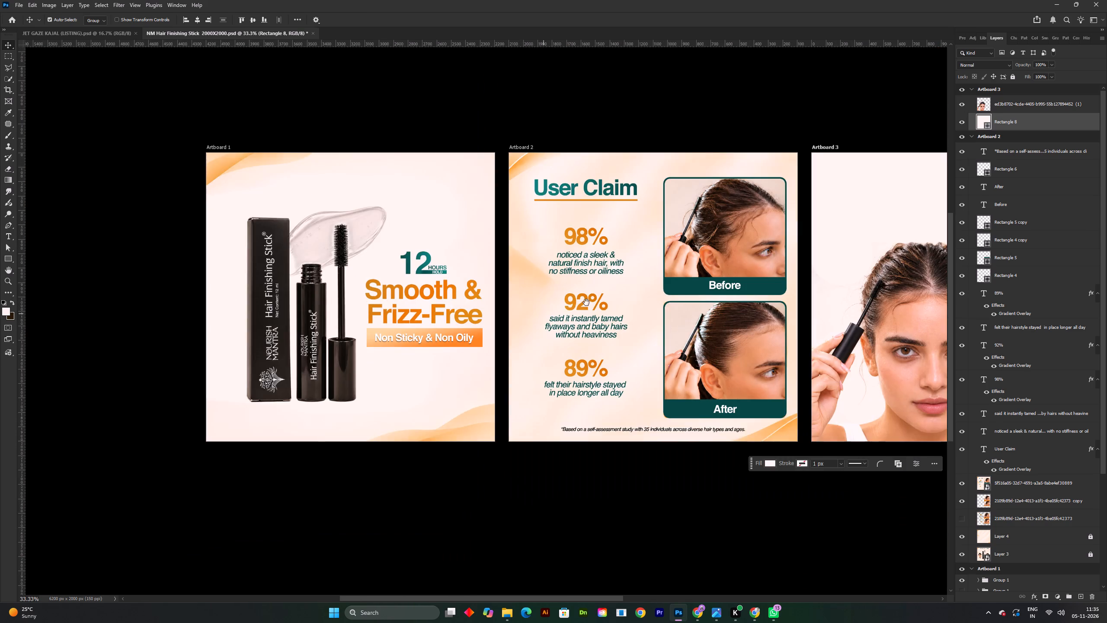
{"action": "left_click_drag", "start_coordinate": [604, 301], "coordinate": [442, 350]}
{"action": "left_click_drag", "start_coordinate": [598, 328], "coordinate": [510, 328]}
{"action": "scroll", "coordinate": [538, 328], "scroll_direction": "up", "scroll_amount": 2, "text": "shift"}
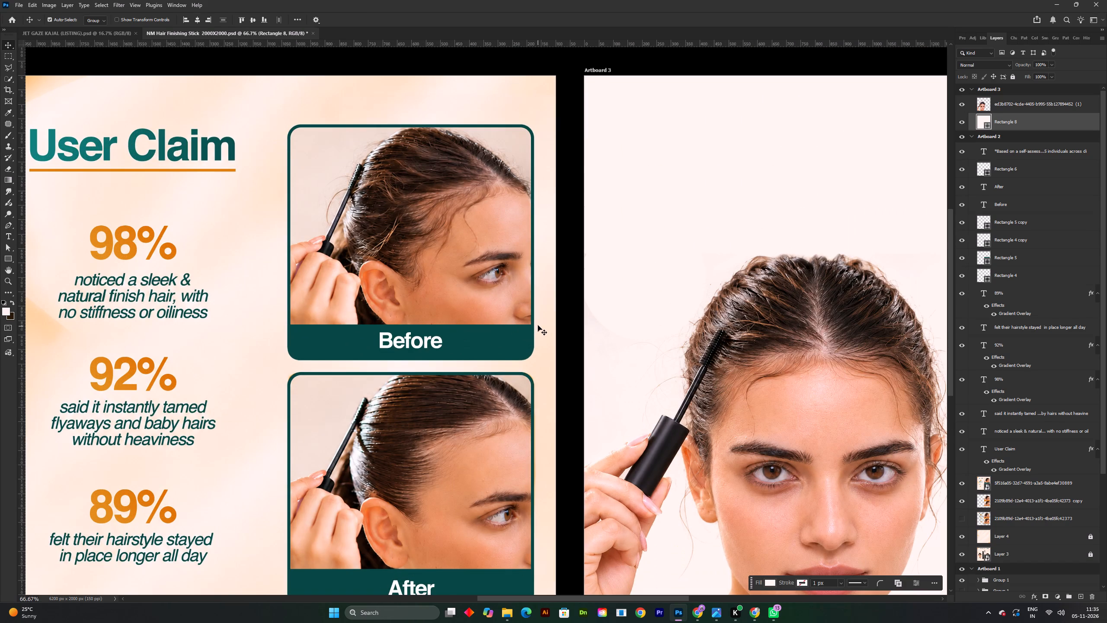
{"action": "scroll", "coordinate": [538, 325], "scroll_direction": "down", "scroll_amount": 2, "text": "shift"}
{"action": "key", "text": "space"}
{"action": "key", "text": "space"}
{"action": "key", "text": "space"}
{"action": "key", "text": "space"}
{"action": "key", "text": "space"}
{"action": "key", "text": "space"}
{"action": "key", "text": "space"}
{"action": "key", "text": "space"}
{"action": "key", "text": "space"}
{"action": "key", "text": "space"}
{"action": "left_click_drag", "start_coordinate": [542, 328], "coordinate": [582, 273]}
Switch to the JET GAZE KAJAL (LISTING) document and examine the "UPTO 12hr LONG LASTING" artboard's text styling and layout.
{"action": "left_click", "coordinate": [106, 40]}
{"action": "left_click", "coordinate": [105, 35]}
{"action": "key", "text": "space"}
{"action": "left_click_drag", "start_coordinate": [505, 176], "coordinate": [506, 206]}
{"action": "scroll", "coordinate": [313, 189], "scroll_direction": "up", "scroll_amount": 4, "text": "shift"}
{"action": "scroll", "coordinate": [384, 195], "scroll_direction": "up", "scroll_amount": 3, "text": "shift"}
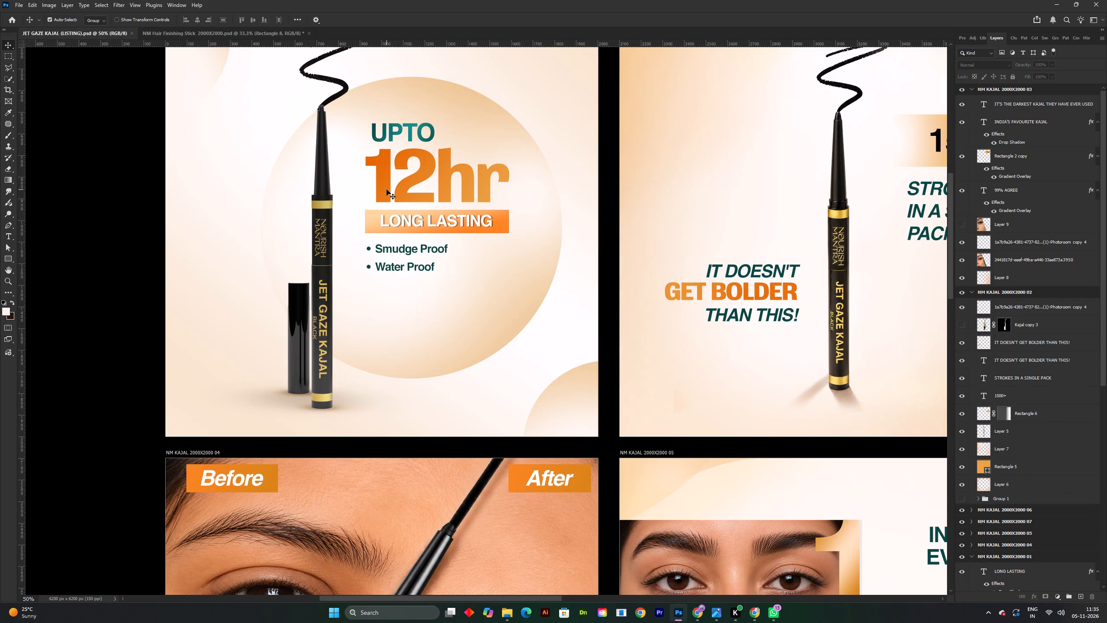
{"action": "scroll", "coordinate": [387, 189], "scroll_direction": "down", "scroll_amount": 5, "text": "shift"}
{"action": "scroll", "coordinate": [440, 185], "scroll_direction": "down", "scroll_amount": 3, "text": "shift"}
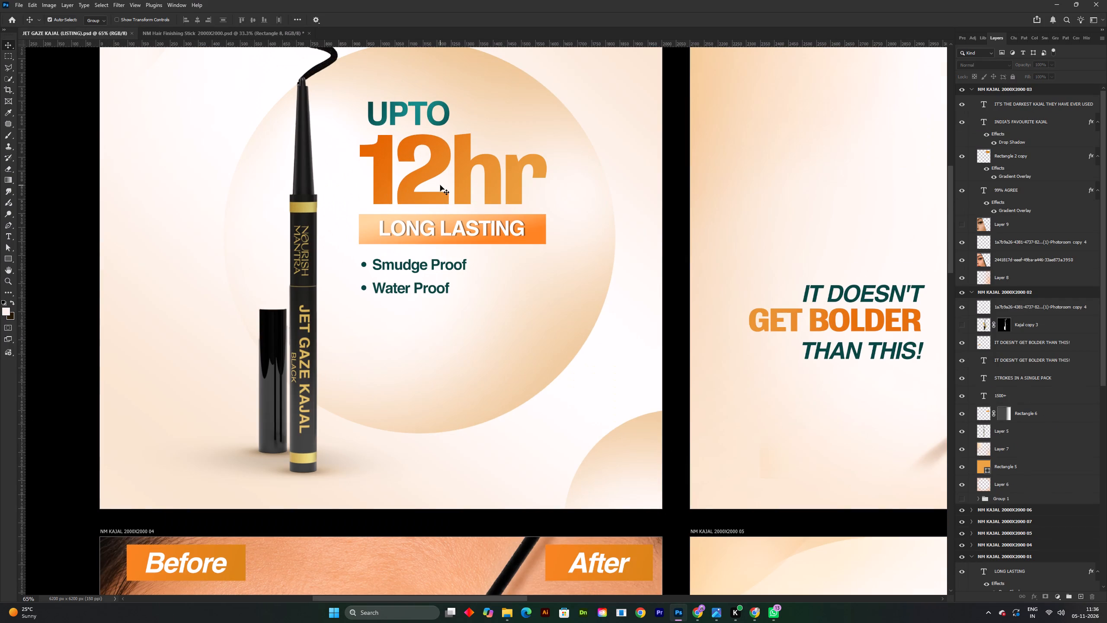
Return to the NM Hair Finishing Stick 2000X2000 document and view its three artboards.
{"action": "left_click", "coordinate": [234, 36]}
{"action": "left_click", "coordinate": [1106, 0]}
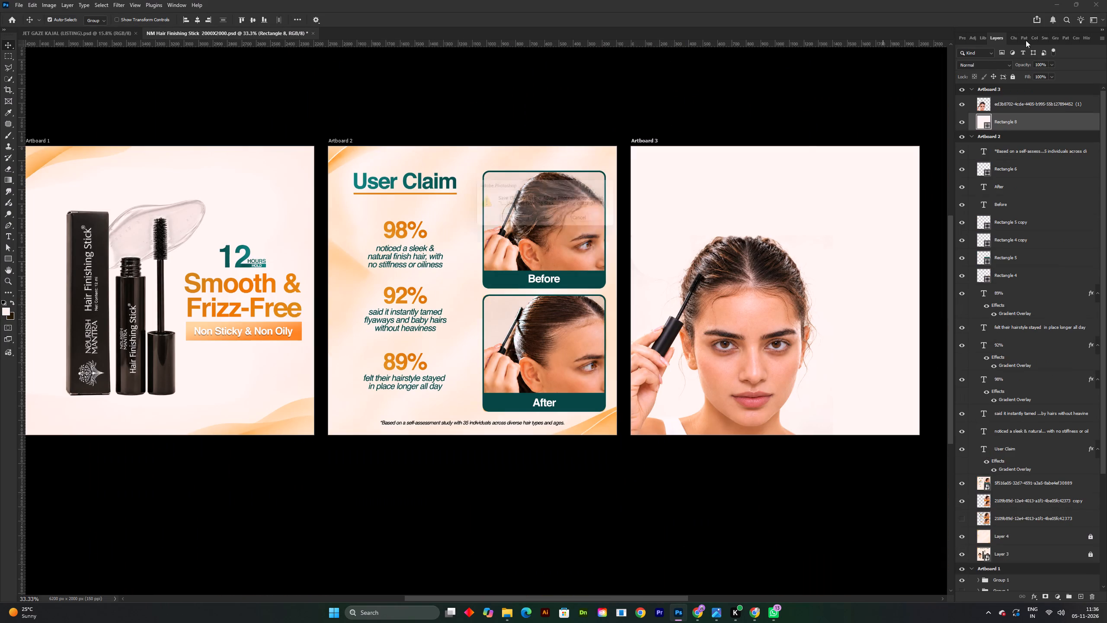
Switch to the ChatGPT conversation in Chrome, view the "Hair-Loving Ingredients" design enlarged, and close the preview.
{"action": "left_click", "coordinate": [548, 218]}
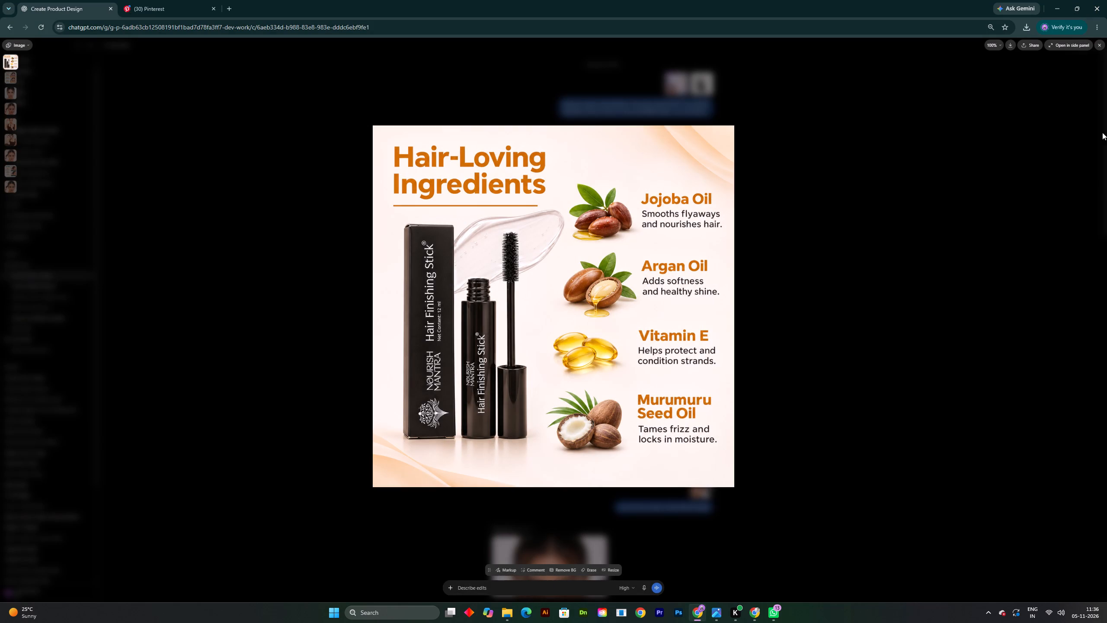
{"action": "left_click", "coordinate": [1102, 42]}
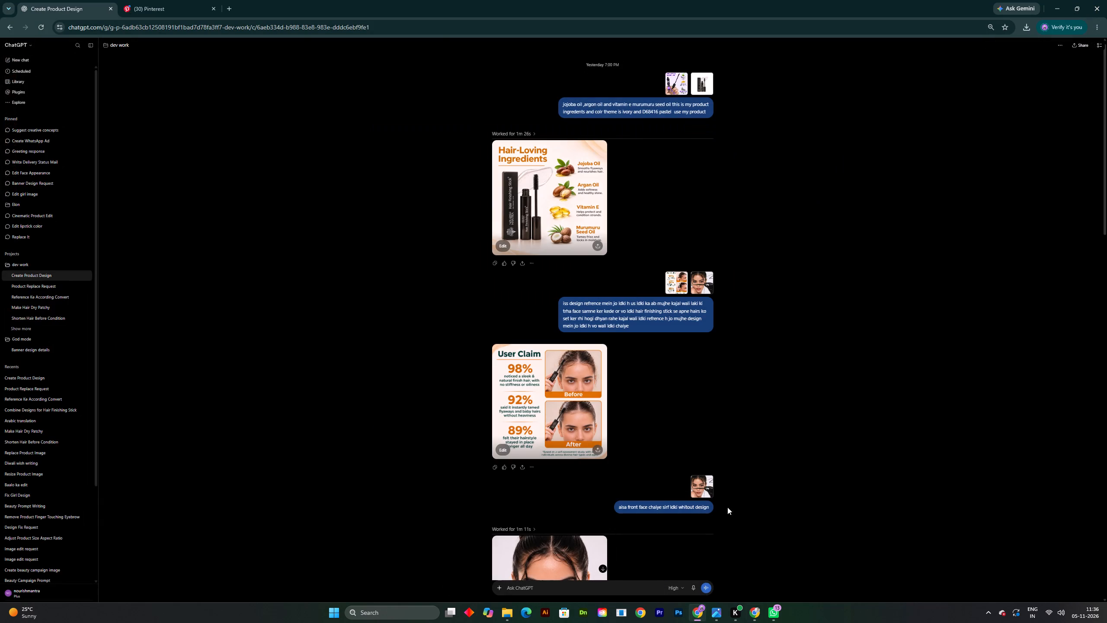
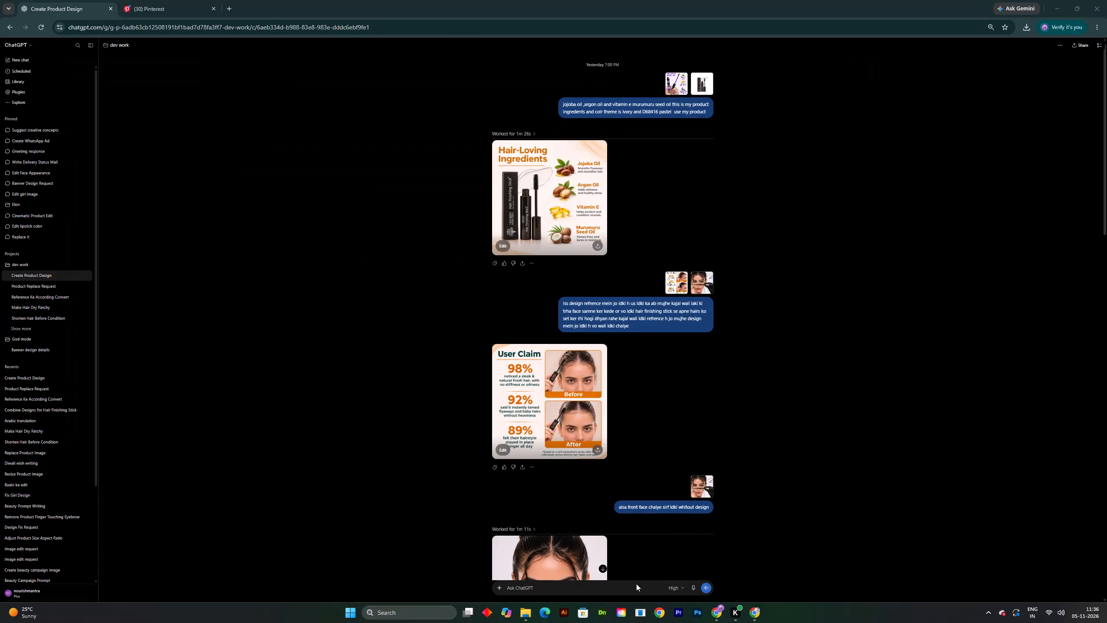
Switch to File Explorer to look over the generated images in the Downloads folder, and return to Photoshop.
{"action": "left_click", "coordinate": [522, 619]}
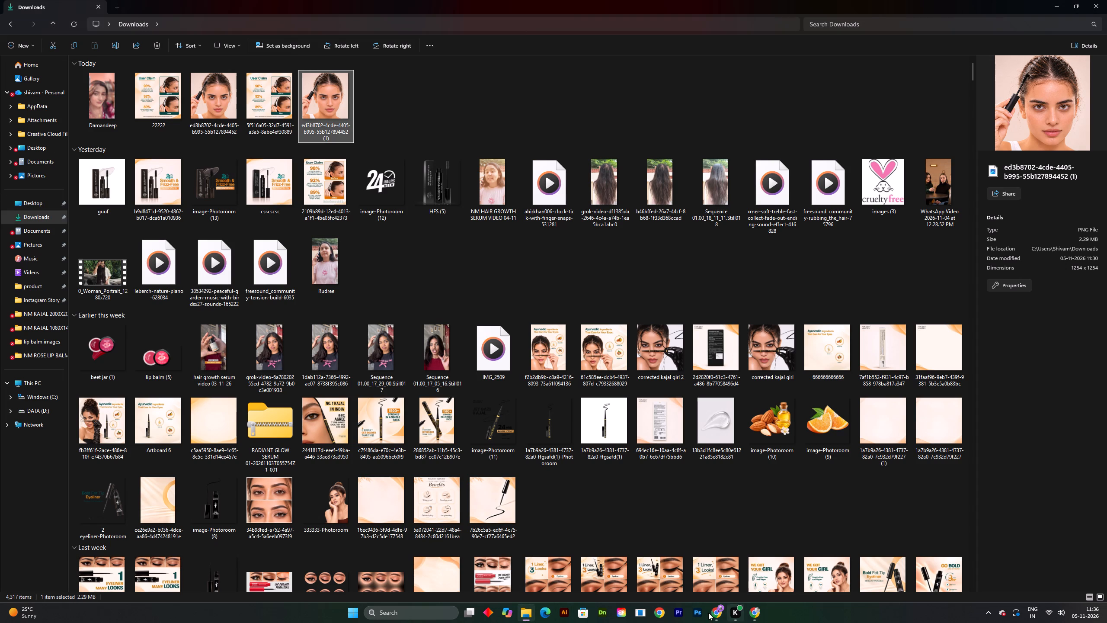
{"action": "left_click", "coordinate": [703, 615]}
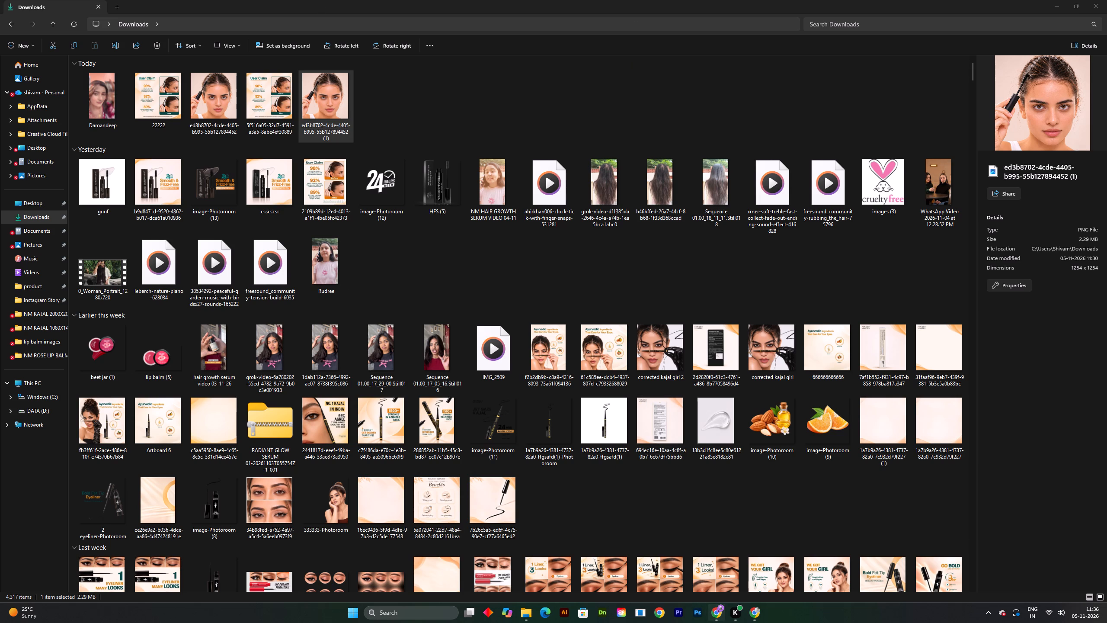
Switch to Pinterest in the browser and browse the home feed for hair-care layout and background ideas.
{"action": "double_click", "coordinate": [704, 612]}
{"action": "left_click", "coordinate": [1060, 4]}
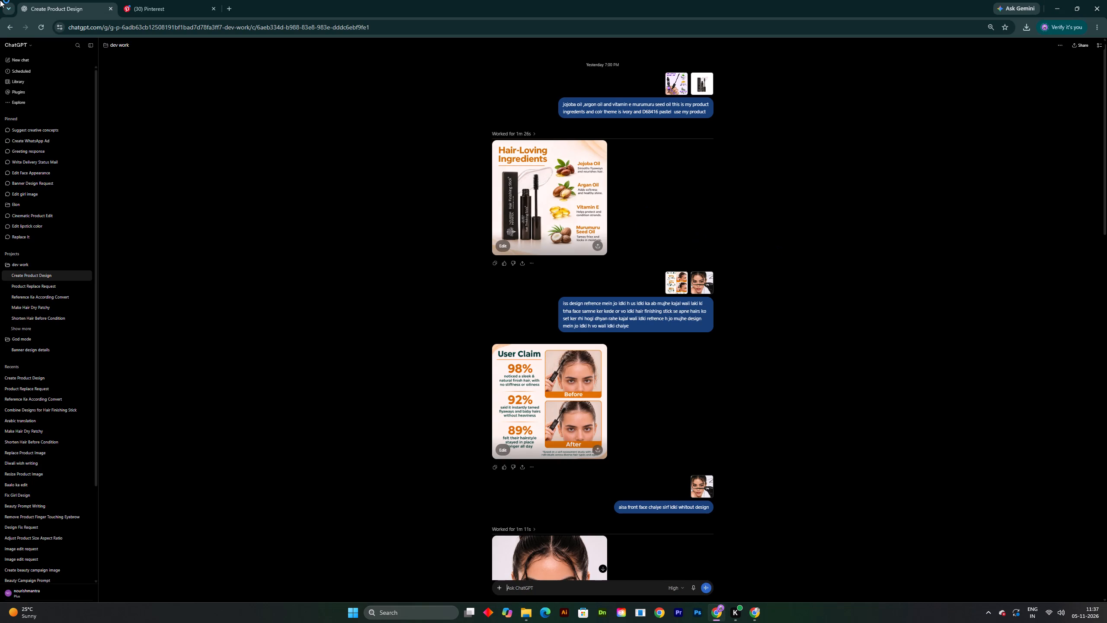
{"action": "left_click", "coordinate": [140, 0]}
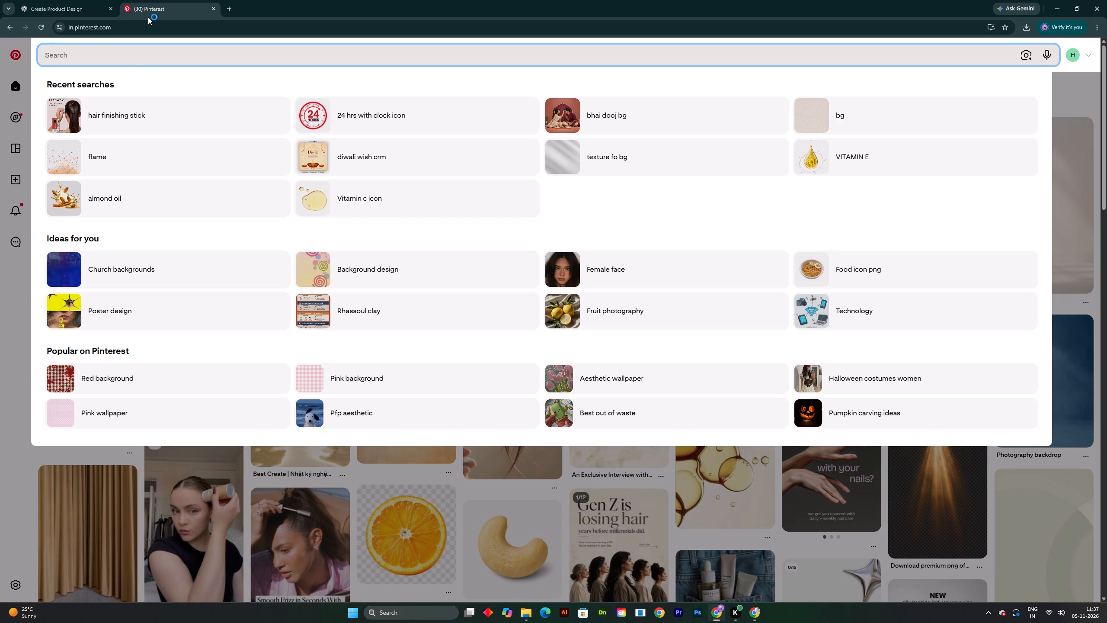
{"action": "left_click", "coordinate": [4, 316]}
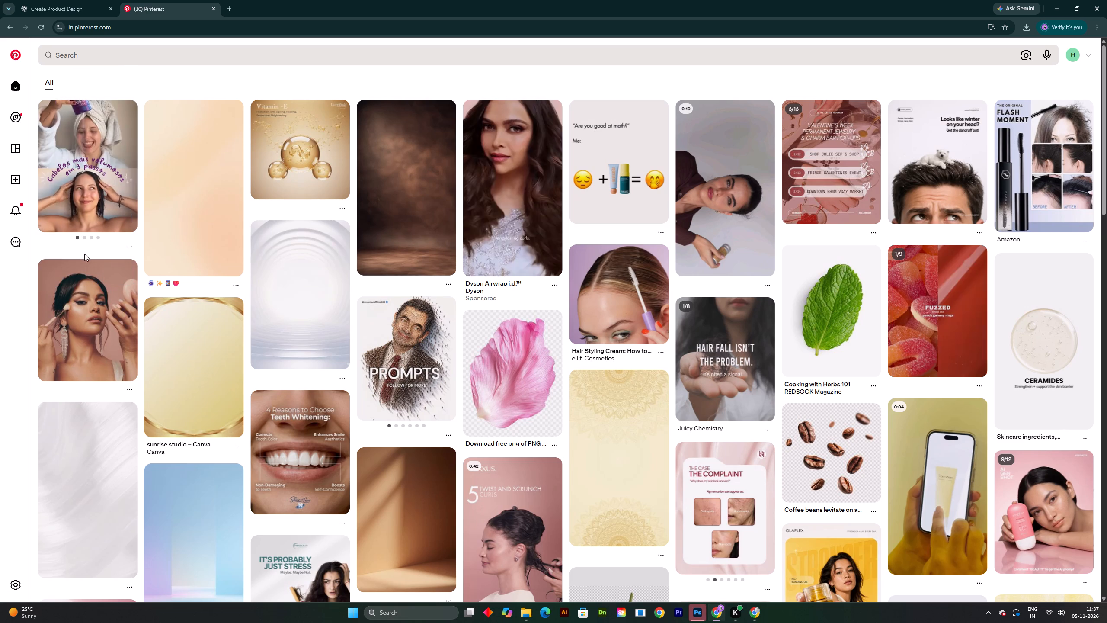
{"action": "scroll", "coordinate": [965, 393], "scroll_direction": "up", "scroll_amount": 1}
{"action": "scroll", "coordinate": [965, 393], "scroll_direction": "down", "scroll_amount": 6}
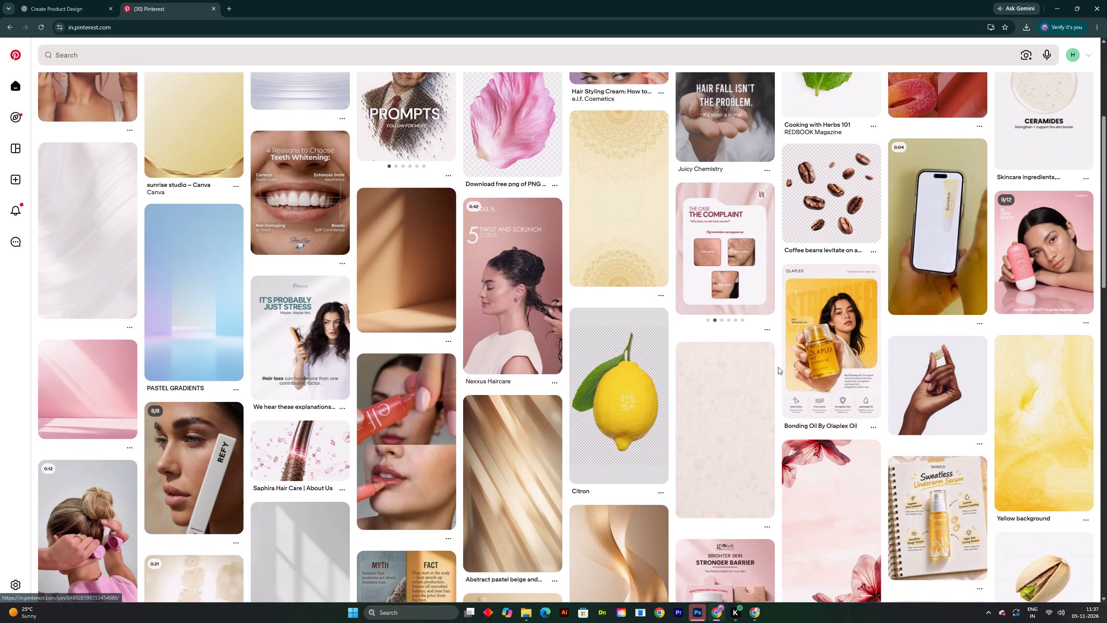
{"action": "scroll", "coordinate": [774, 365], "scroll_direction": "down", "scroll_amount": 2}
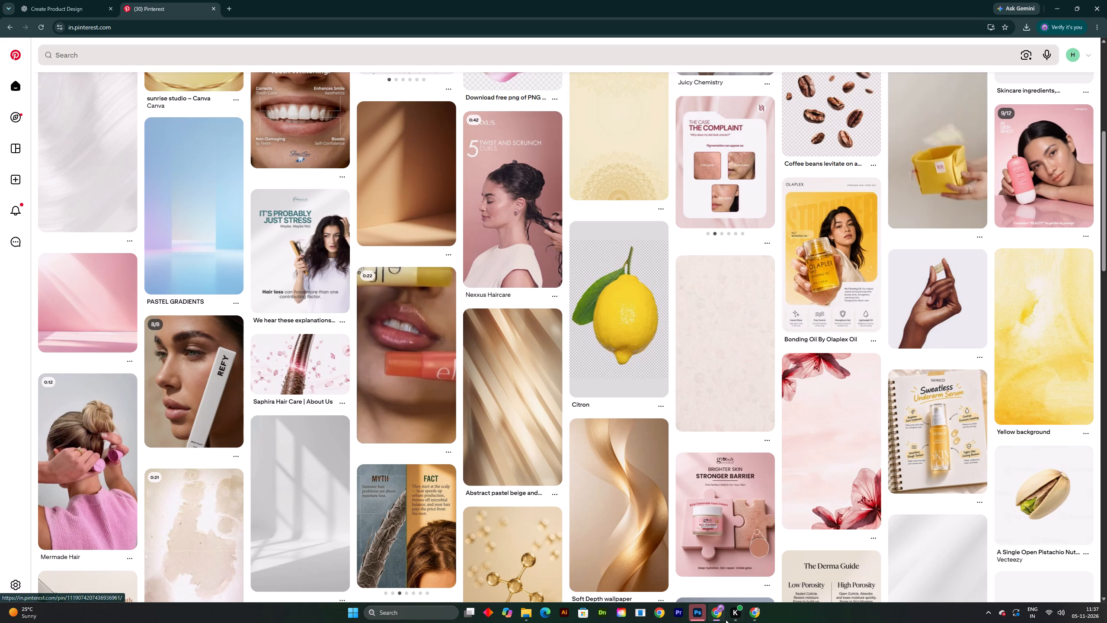
Open the recent NM Hair Finishing Stick 2000X2000 document in Photoshop and save it.
{"action": "left_click", "coordinate": [697, 611]}
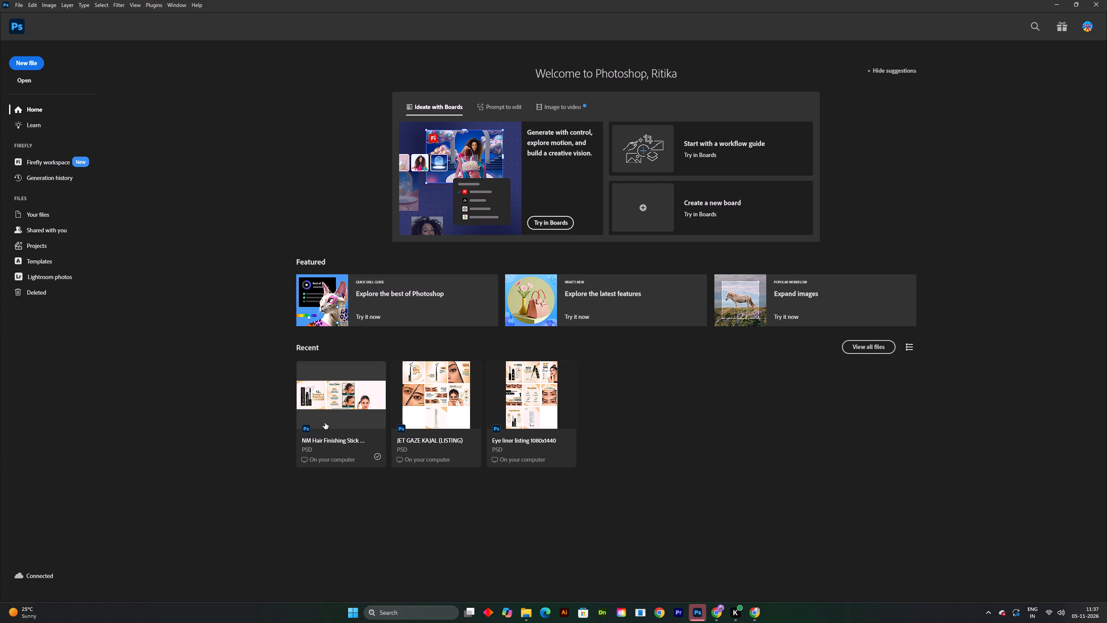
{"action": "double_click", "coordinate": [338, 400]}
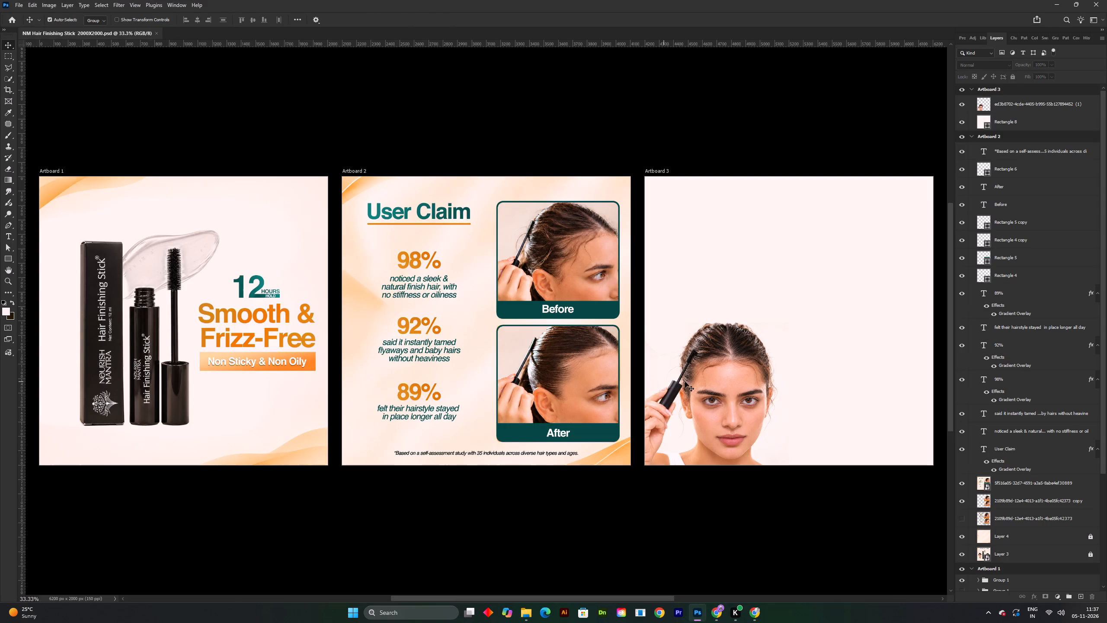
{"action": "key", "text": "space"}
{"action": "key", "text": "space"}
{"action": "key", "text": "space"}
{"action": "key", "text": "space"}
{"action": "left_click_drag", "start_coordinate": [761, 369], "coordinate": [708, 376]}
{"action": "key", "text": "ctrl+s"}
Convert the model cutout layer on Artboard 3 to a smart object.
{"action": "scroll", "coordinate": [724, 368], "scroll_direction": "up", "scroll_amount": 2, "text": "shift"}
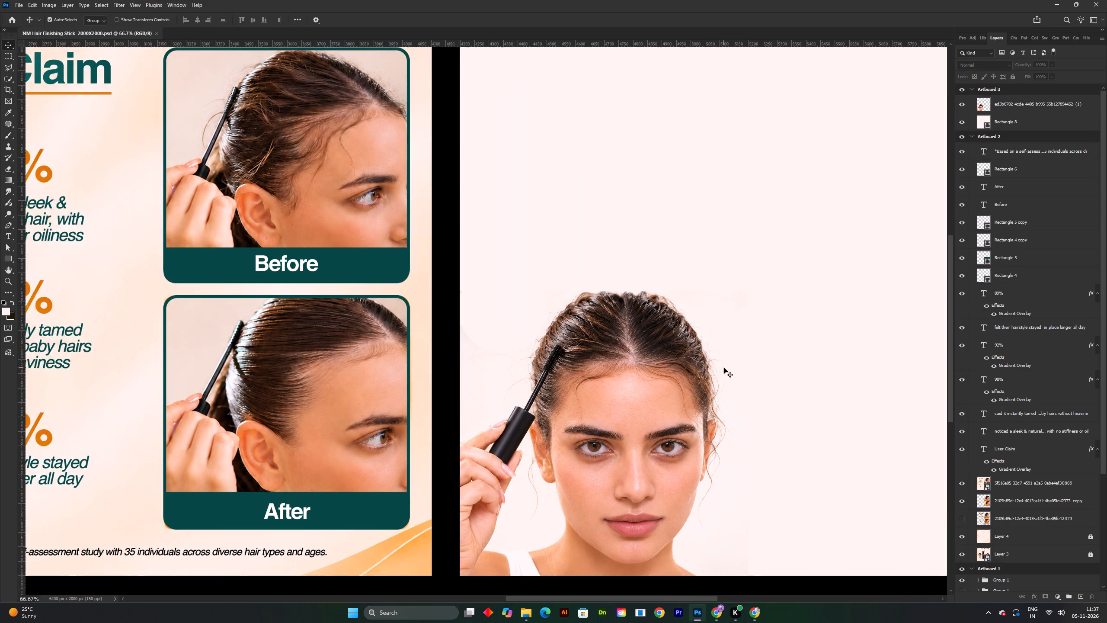
{"action": "key", "text": "space"}
{"action": "key", "text": "space"}
{"action": "left_click_drag", "start_coordinate": [674, 379], "coordinate": [589, 415]}
{"action": "scroll", "coordinate": [573, 404], "scroll_direction": "down", "scroll_amount": 2, "text": "shift"}
{"action": "left_click", "coordinate": [570, 395]}
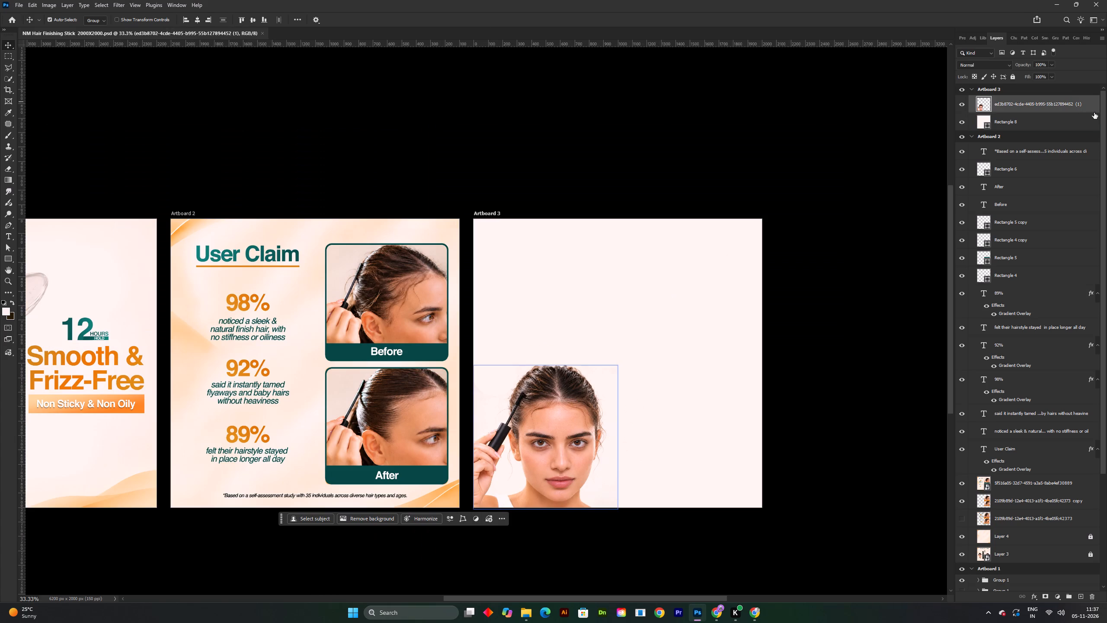
{"action": "key", "text": "Delete"}
{"action": "key", "text": "ctrl+z"}
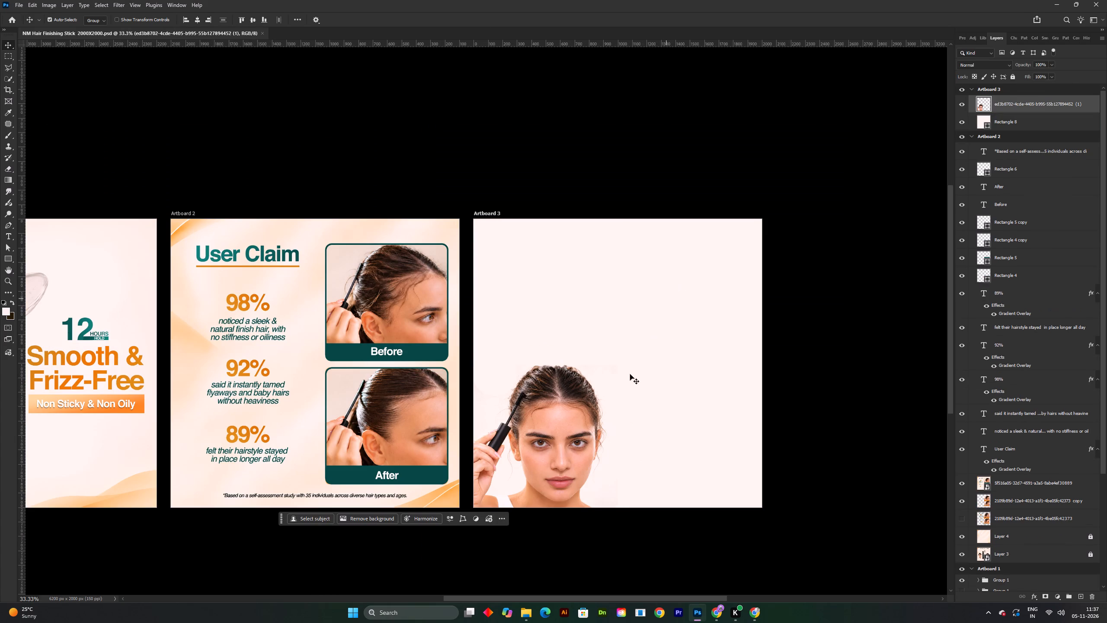
{"action": "right_click", "coordinate": [1094, 102]}
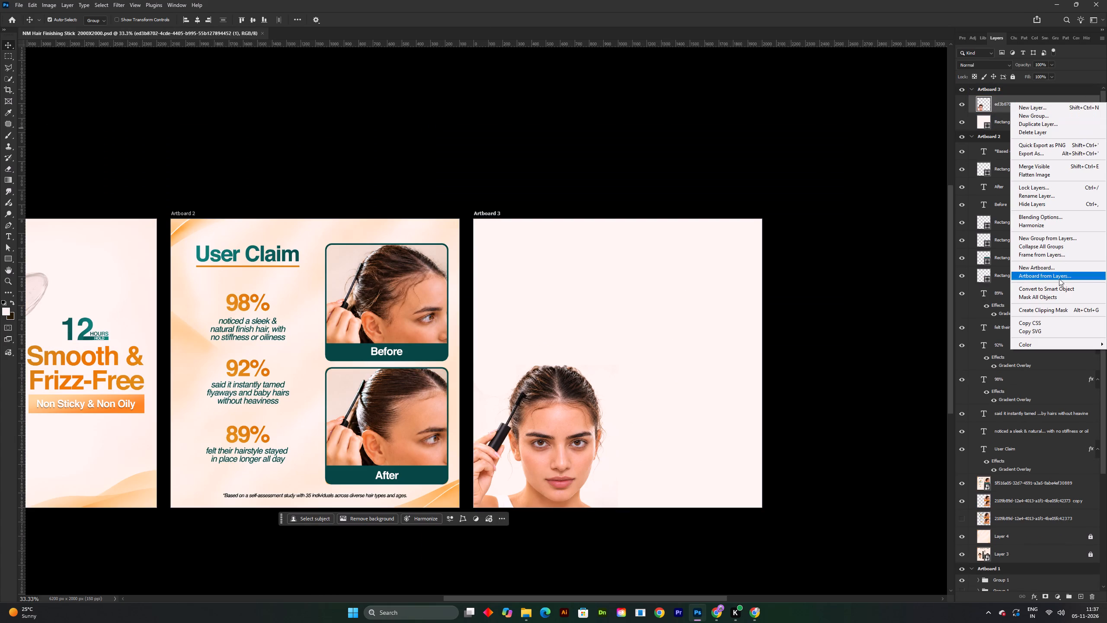
{"action": "left_click", "coordinate": [1046, 286]}
Scale the model cutout on Artboard 3 up to about 125%, keeping it in the lower-left corner, and save the document.
{"action": "key", "text": "ctrl+t"}
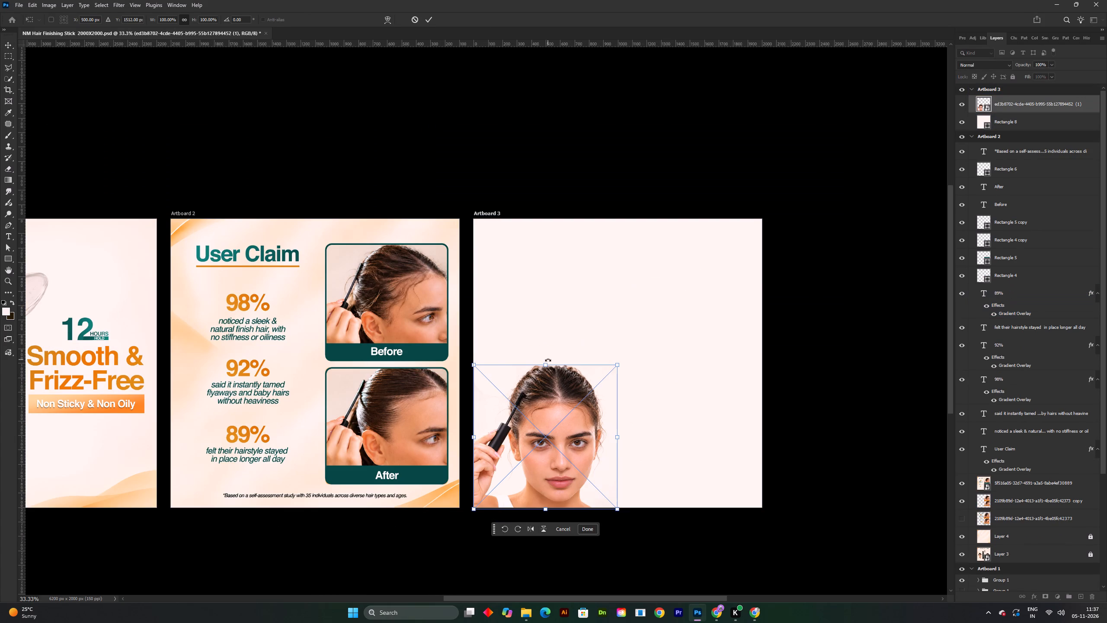
{"action": "left_click_drag", "start_coordinate": [546, 360], "coordinate": [549, 344]}
{"action": "key", "text": "ctrl+z"}
{"action": "left_click_drag", "start_coordinate": [551, 360], "coordinate": [564, 324]}
{"action": "left_click_drag", "start_coordinate": [570, 360], "coordinate": [587, 360]}
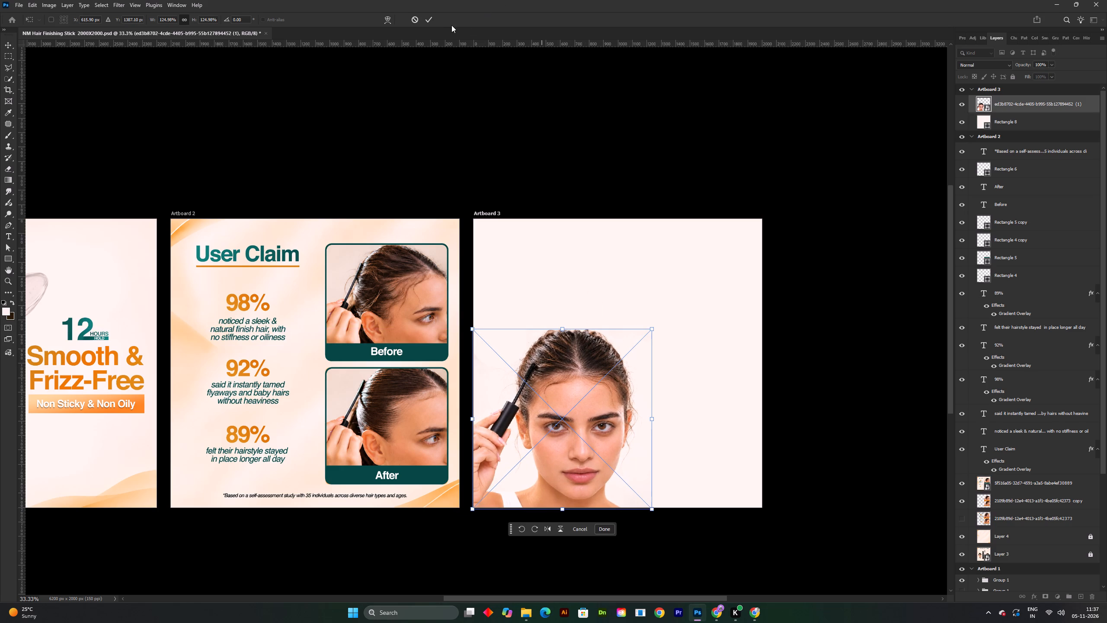
{"action": "left_click", "coordinate": [433, 25]}
{"action": "key", "text": "space"}
{"action": "left_click_drag", "start_coordinate": [660, 287], "coordinate": [642, 309]}
{"action": "key", "text": "ctrl+s"}
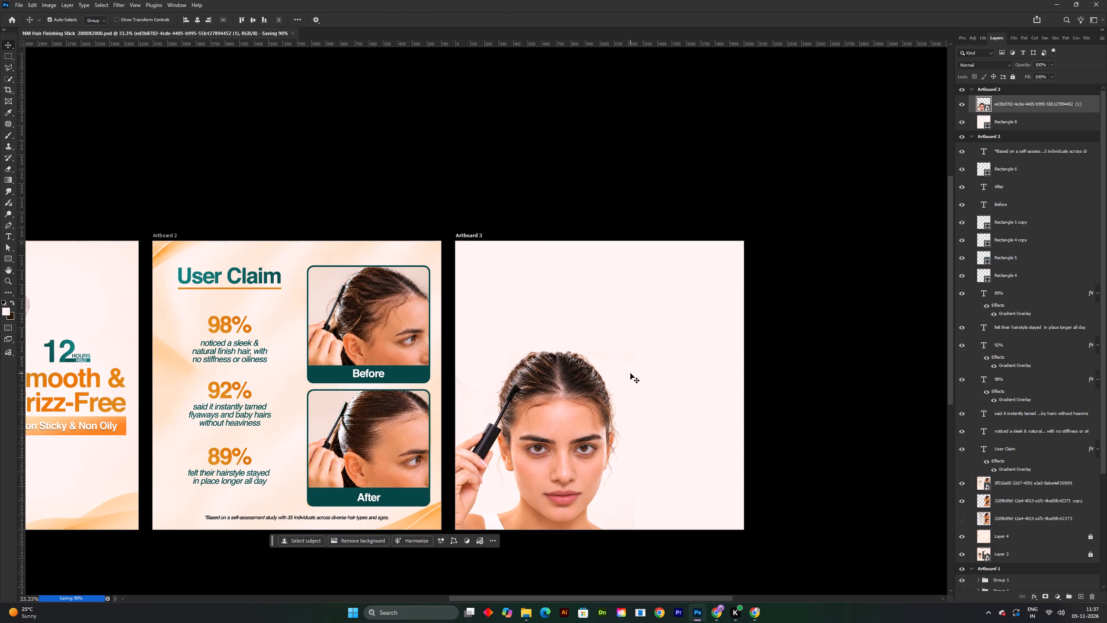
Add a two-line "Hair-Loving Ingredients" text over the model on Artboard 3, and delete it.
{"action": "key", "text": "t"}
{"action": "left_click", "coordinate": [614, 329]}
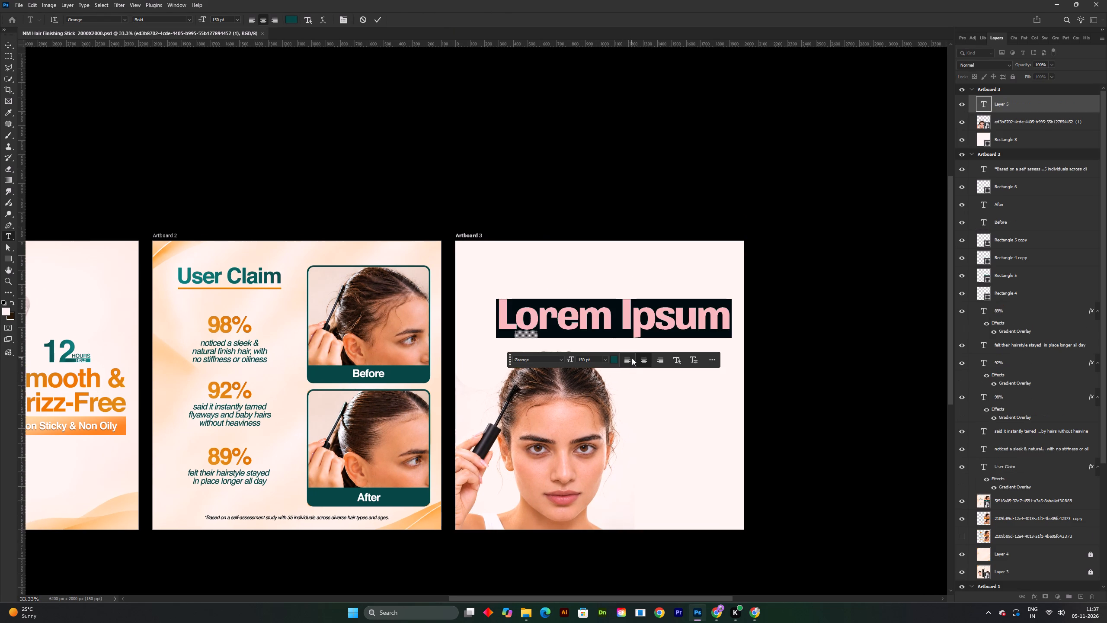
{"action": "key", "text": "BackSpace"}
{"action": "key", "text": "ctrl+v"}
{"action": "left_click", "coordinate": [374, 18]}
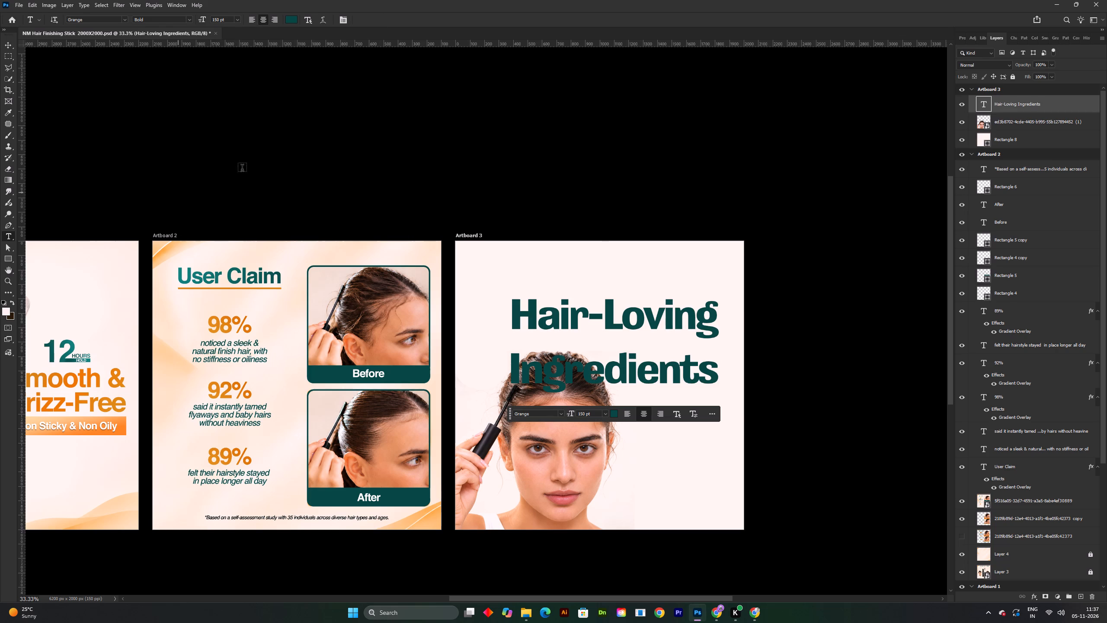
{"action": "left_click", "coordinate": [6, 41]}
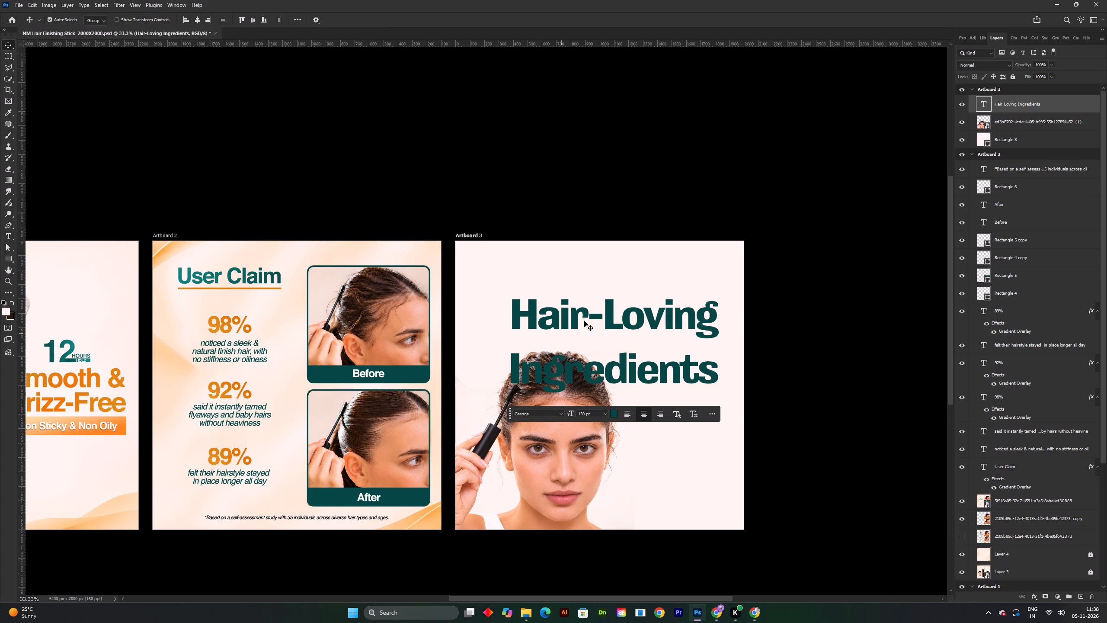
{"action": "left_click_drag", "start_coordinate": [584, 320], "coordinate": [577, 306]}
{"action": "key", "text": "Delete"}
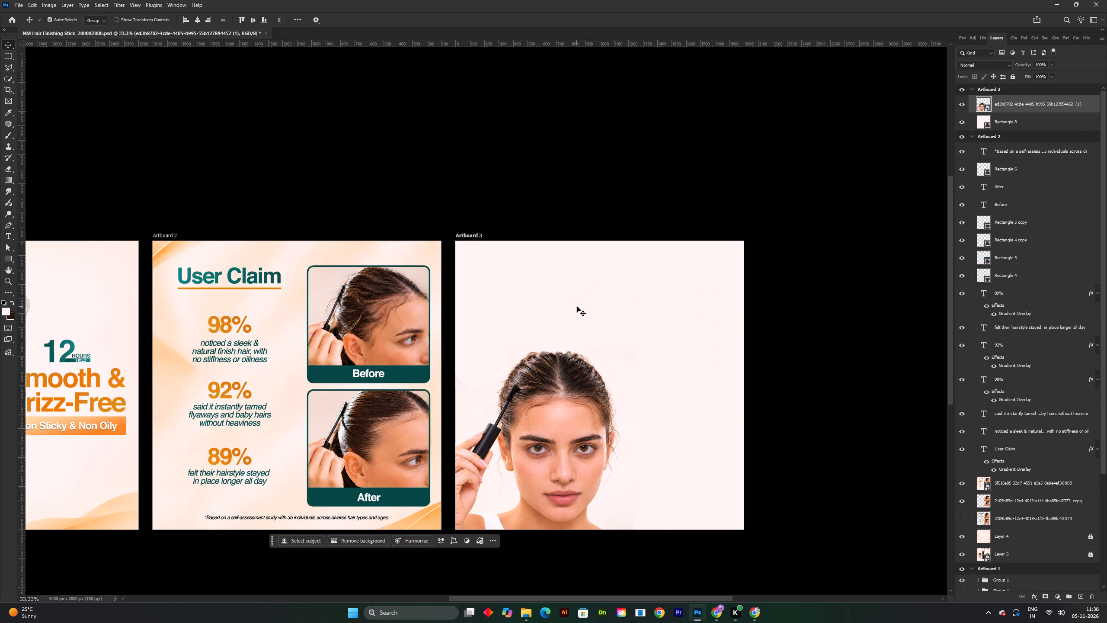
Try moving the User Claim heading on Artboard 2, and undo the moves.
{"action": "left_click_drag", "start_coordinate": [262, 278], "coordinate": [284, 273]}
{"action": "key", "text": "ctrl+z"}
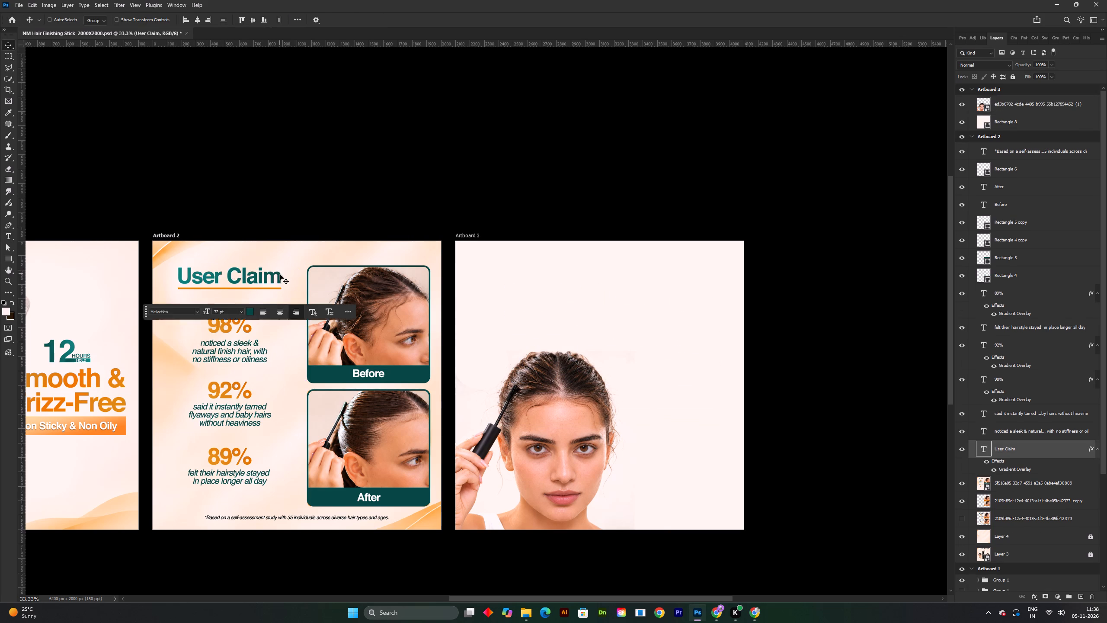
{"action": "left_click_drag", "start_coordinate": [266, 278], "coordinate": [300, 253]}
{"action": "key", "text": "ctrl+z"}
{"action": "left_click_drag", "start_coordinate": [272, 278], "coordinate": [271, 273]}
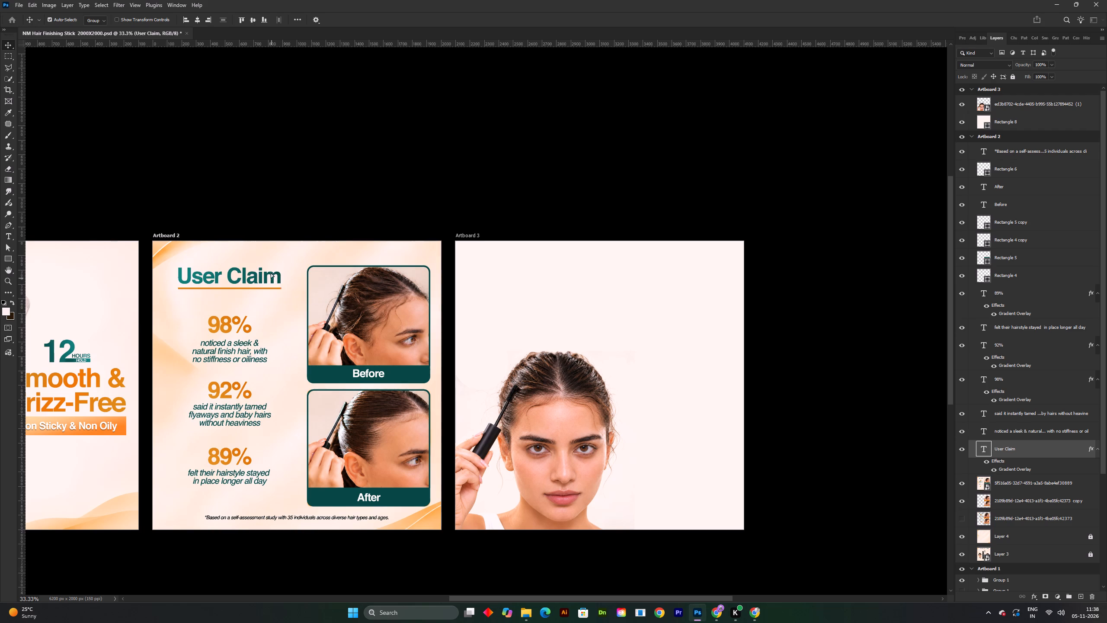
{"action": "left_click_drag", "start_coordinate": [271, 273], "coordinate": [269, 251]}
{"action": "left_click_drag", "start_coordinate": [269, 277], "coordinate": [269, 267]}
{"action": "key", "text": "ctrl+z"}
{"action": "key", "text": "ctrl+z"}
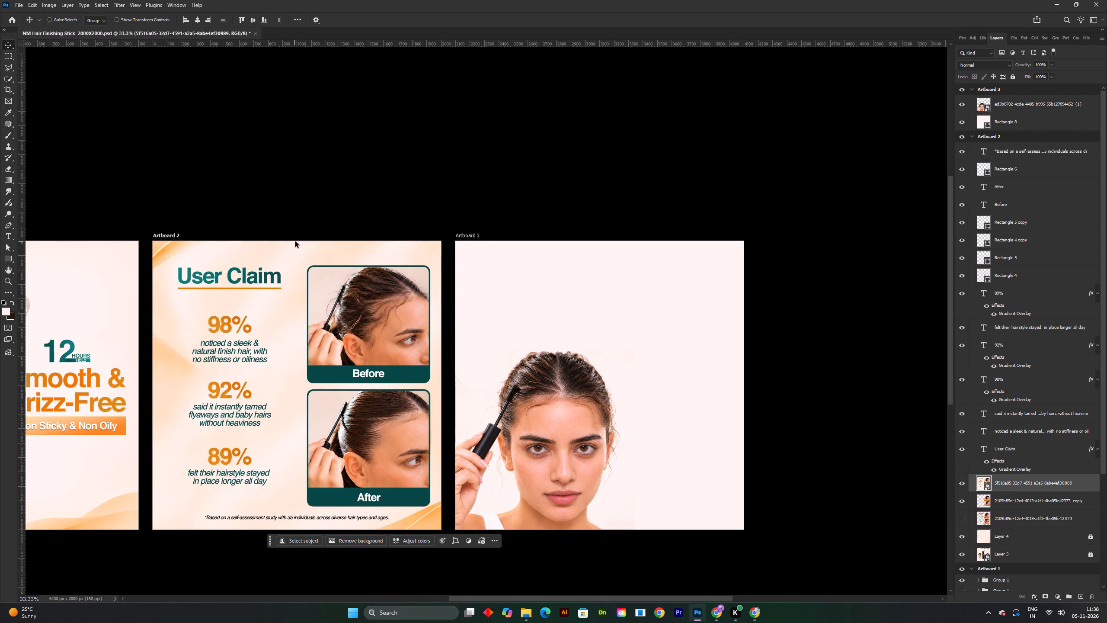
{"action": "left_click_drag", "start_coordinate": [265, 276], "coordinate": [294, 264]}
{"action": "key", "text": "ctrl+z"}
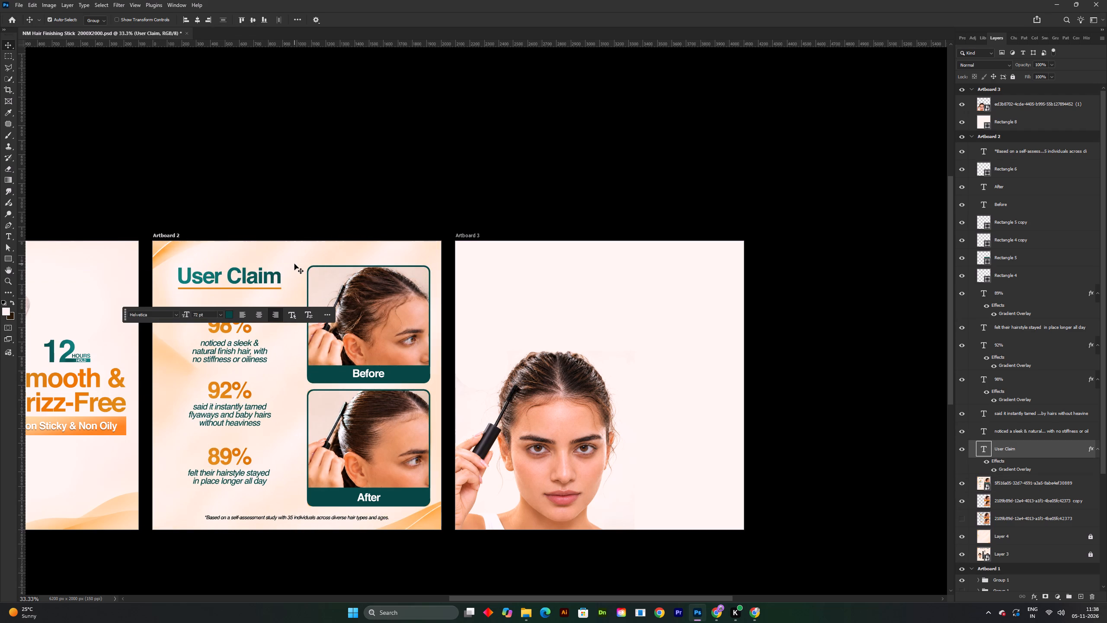
Copy the User Claim heading to Artboard 3, bring it to the front and position it above the model's head.
{"action": "key", "text": "ctrl+c"}
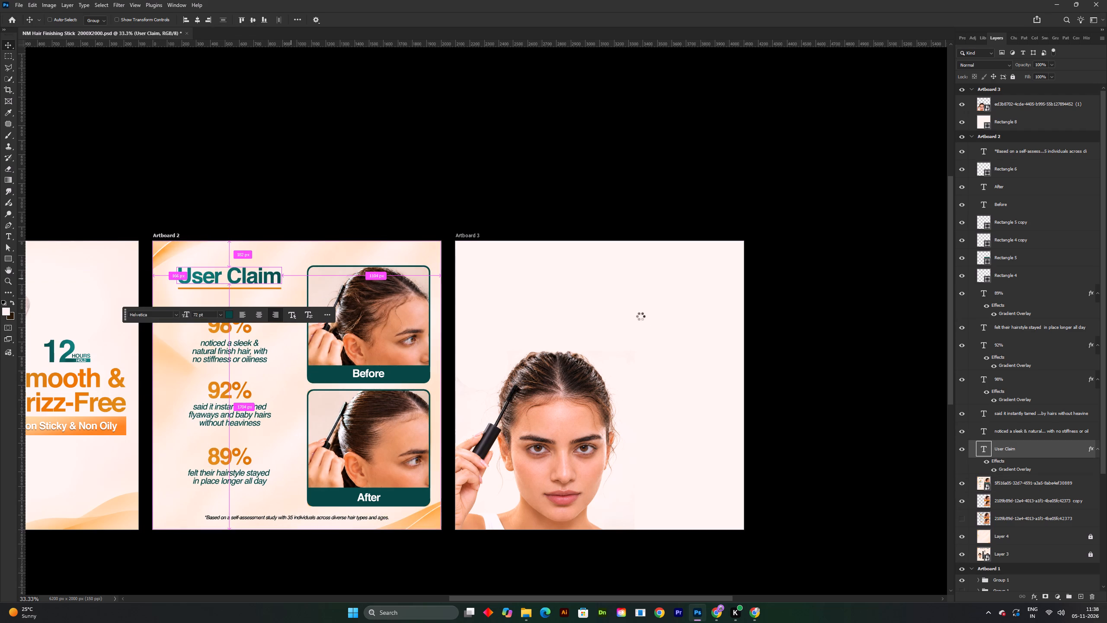
{"action": "left_click", "coordinate": [640, 316]}
{"action": "key", "text": "ctrl+v"}
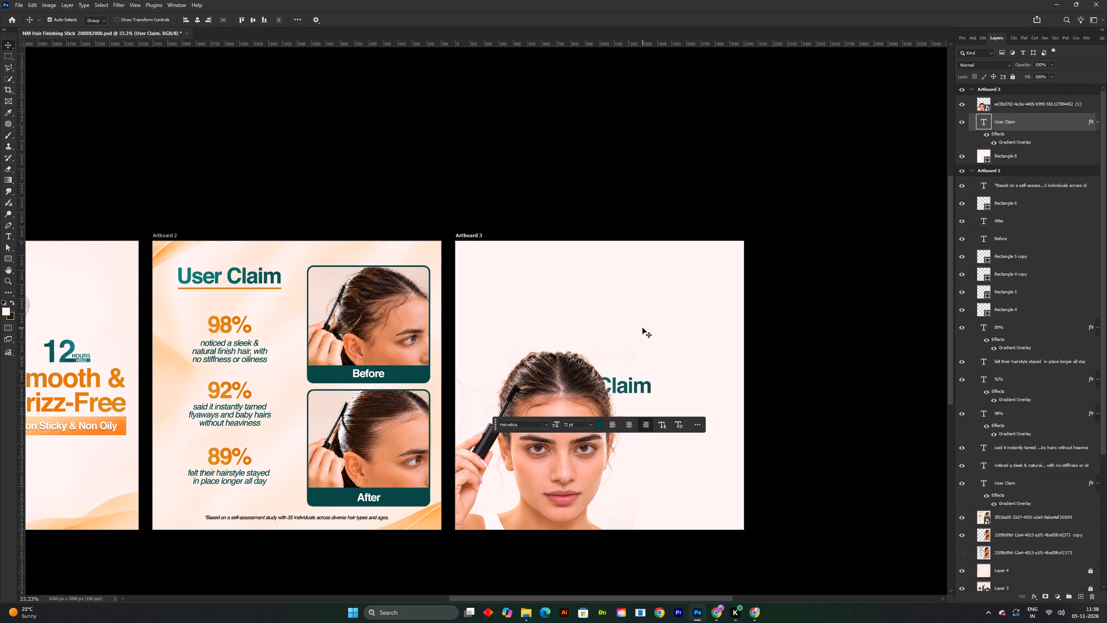
{"action": "key", "text": "ctrl+shift+bracketright"}
{"action": "left_click_drag", "start_coordinate": [640, 388], "coordinate": [632, 294]}
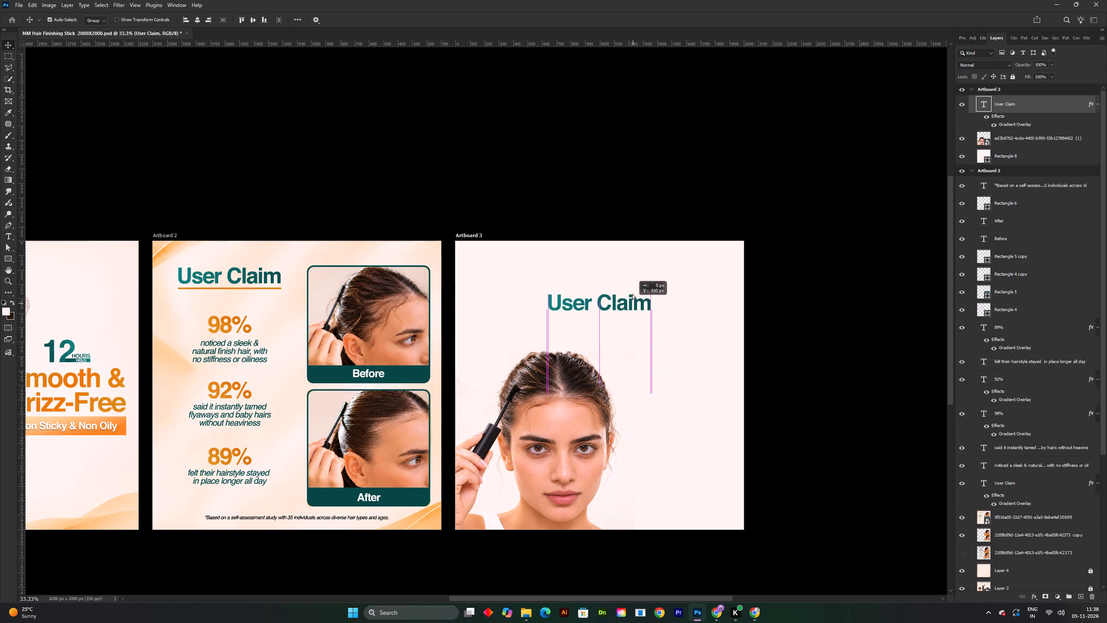
{"action": "left_click_drag", "start_coordinate": [632, 294], "coordinate": [632, 286]}
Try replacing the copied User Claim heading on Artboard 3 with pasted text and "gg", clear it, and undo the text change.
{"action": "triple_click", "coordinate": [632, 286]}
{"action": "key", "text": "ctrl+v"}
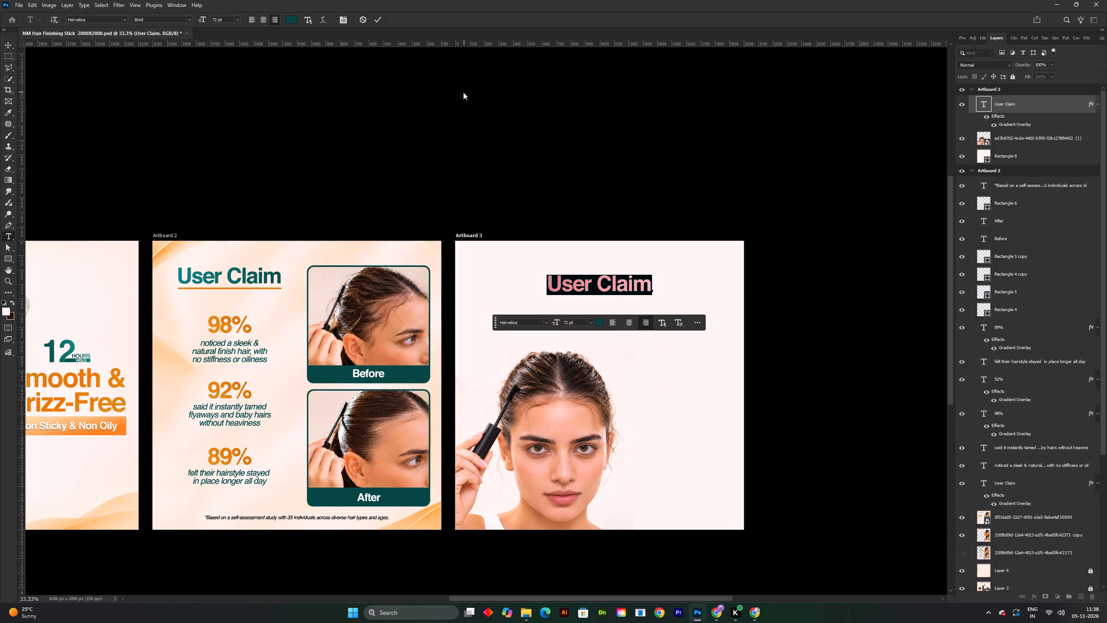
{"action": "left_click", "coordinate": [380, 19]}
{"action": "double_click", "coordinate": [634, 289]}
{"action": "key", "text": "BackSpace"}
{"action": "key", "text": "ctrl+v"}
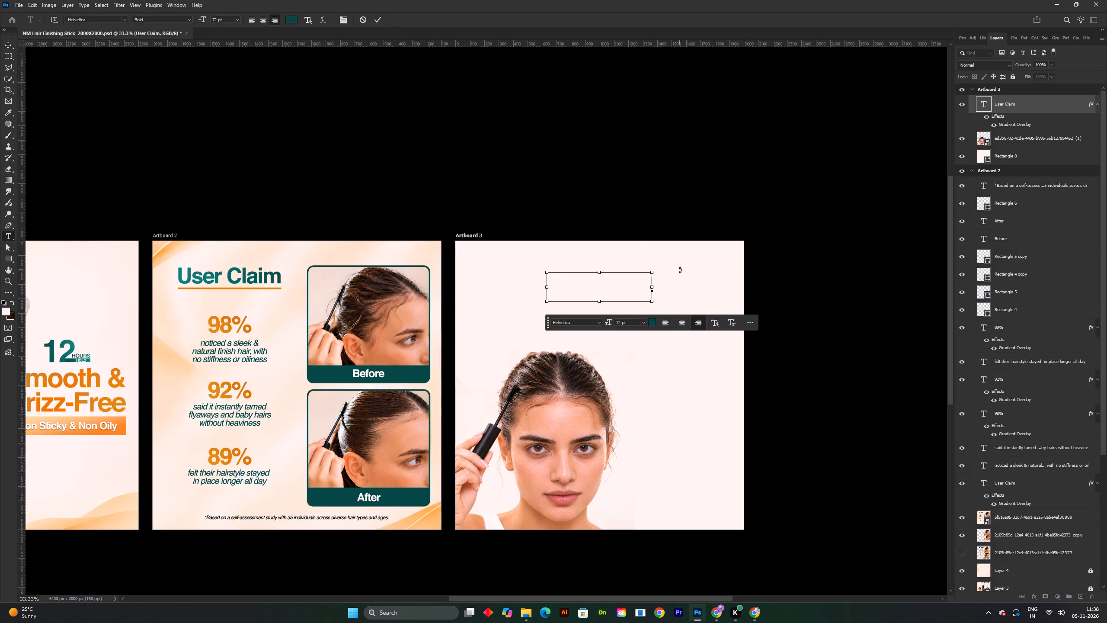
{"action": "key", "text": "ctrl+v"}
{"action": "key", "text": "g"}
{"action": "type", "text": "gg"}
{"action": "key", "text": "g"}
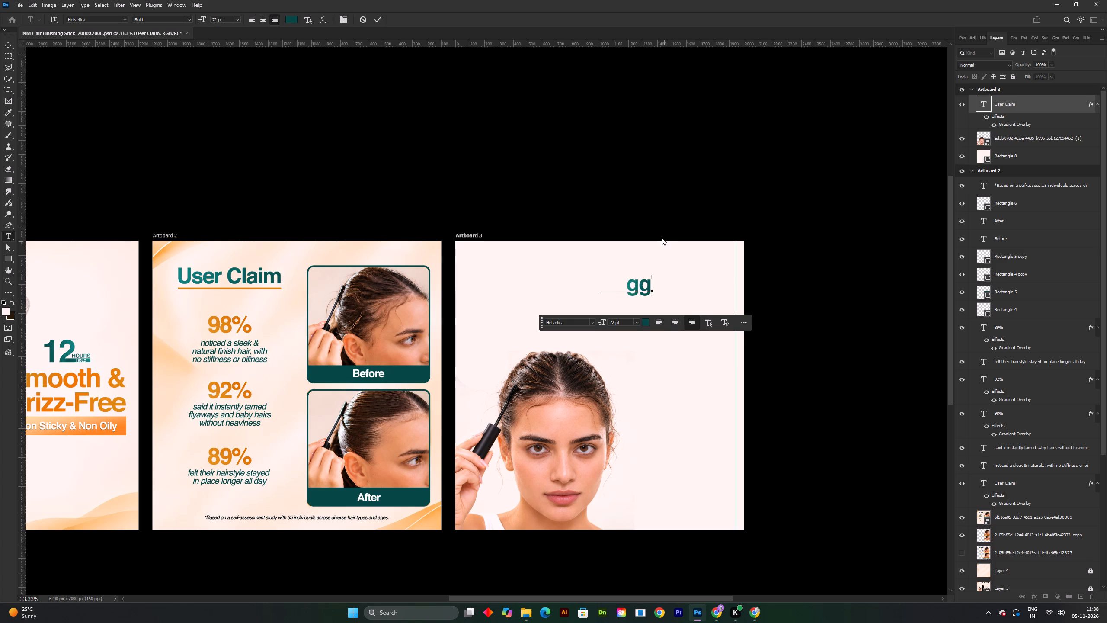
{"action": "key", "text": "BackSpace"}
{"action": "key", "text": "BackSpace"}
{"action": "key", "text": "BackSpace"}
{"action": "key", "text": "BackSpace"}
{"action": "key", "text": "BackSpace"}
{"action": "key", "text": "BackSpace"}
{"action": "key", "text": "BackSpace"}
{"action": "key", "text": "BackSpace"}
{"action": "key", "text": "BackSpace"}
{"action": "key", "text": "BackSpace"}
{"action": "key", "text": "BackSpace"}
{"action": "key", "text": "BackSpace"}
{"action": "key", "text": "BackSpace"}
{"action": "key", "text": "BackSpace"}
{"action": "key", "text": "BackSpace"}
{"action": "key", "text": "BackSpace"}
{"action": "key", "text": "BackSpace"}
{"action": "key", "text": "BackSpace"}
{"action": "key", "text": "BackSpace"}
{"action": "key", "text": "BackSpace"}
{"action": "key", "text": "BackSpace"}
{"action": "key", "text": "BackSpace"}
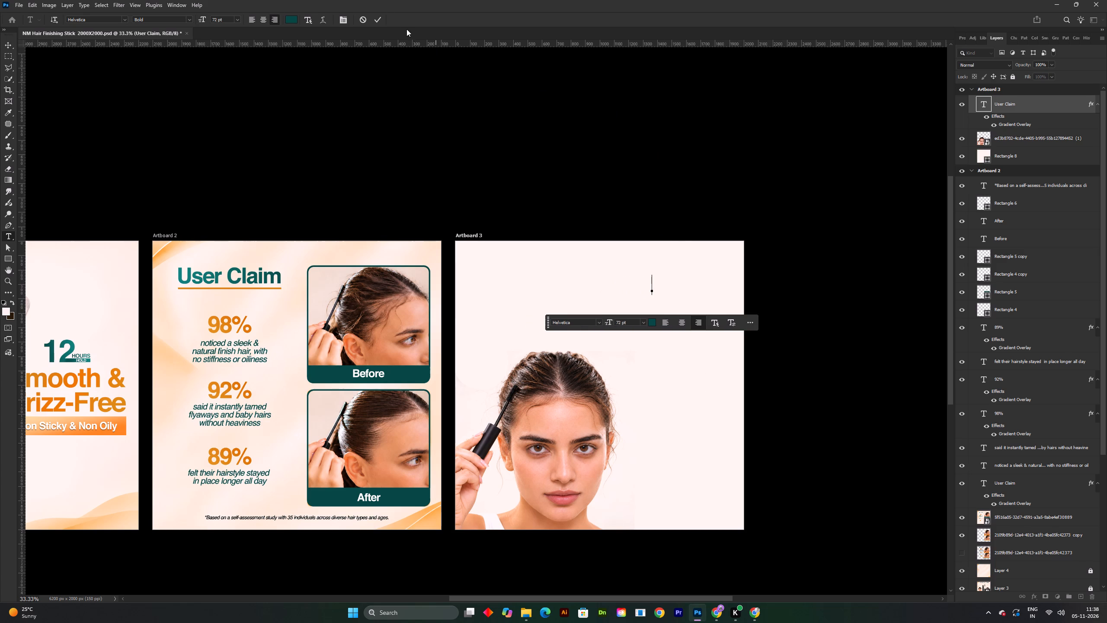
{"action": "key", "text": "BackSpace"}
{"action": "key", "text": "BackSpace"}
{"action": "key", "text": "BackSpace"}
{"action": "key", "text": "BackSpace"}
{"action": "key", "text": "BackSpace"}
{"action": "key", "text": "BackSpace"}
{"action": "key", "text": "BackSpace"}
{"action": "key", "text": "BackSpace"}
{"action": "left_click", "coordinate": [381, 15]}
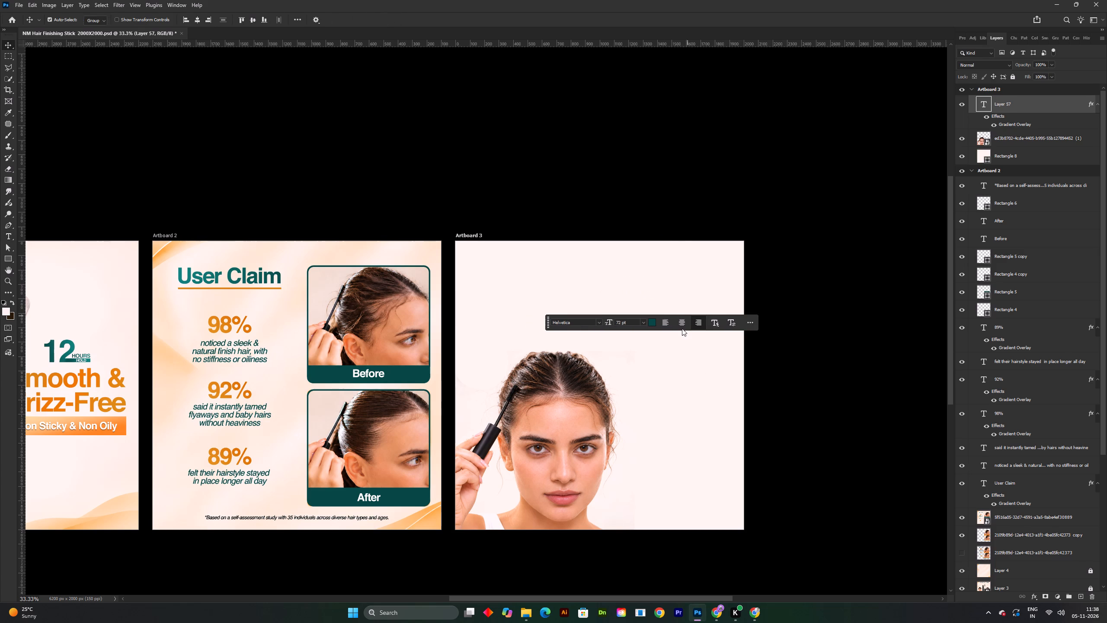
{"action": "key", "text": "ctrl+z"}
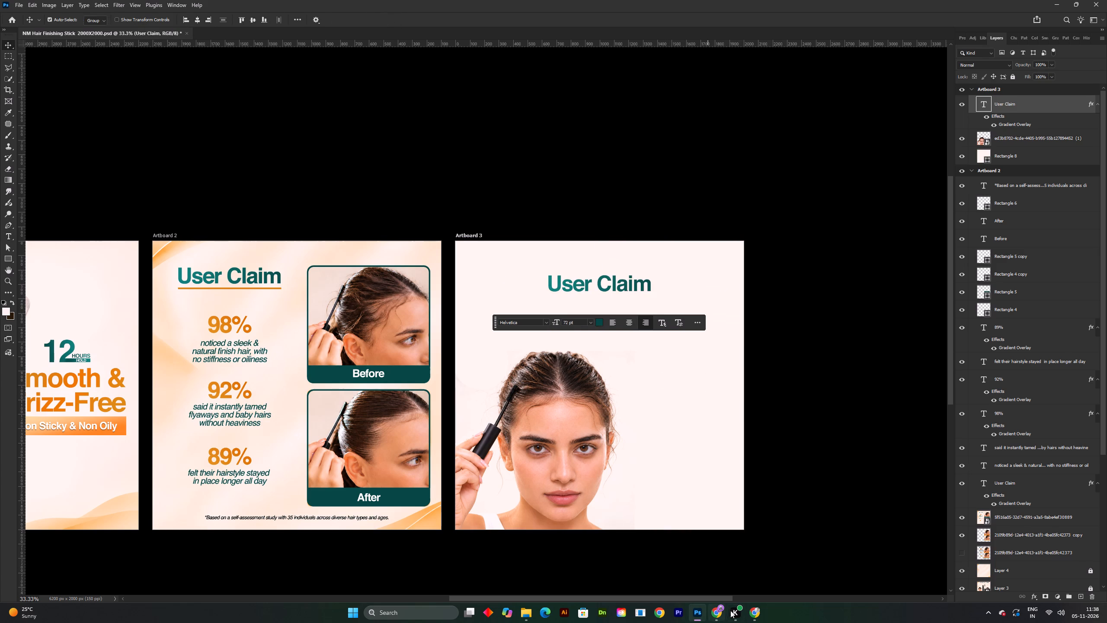
Switch to ChatGPT in Chrome, open the generated ingredients design, and extract and copy its "Hair-Loving Ingredients" heading text.
{"action": "left_click", "coordinate": [760, 613]}
{"action": "left_click", "coordinate": [721, 610]}
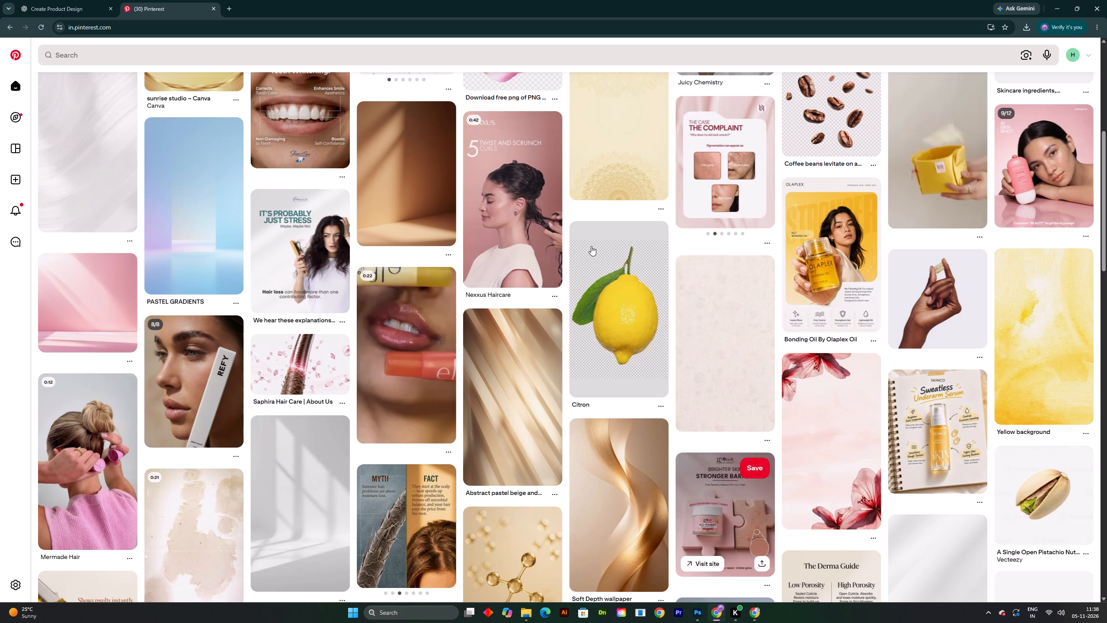
{"action": "left_click", "coordinate": [61, 0]}
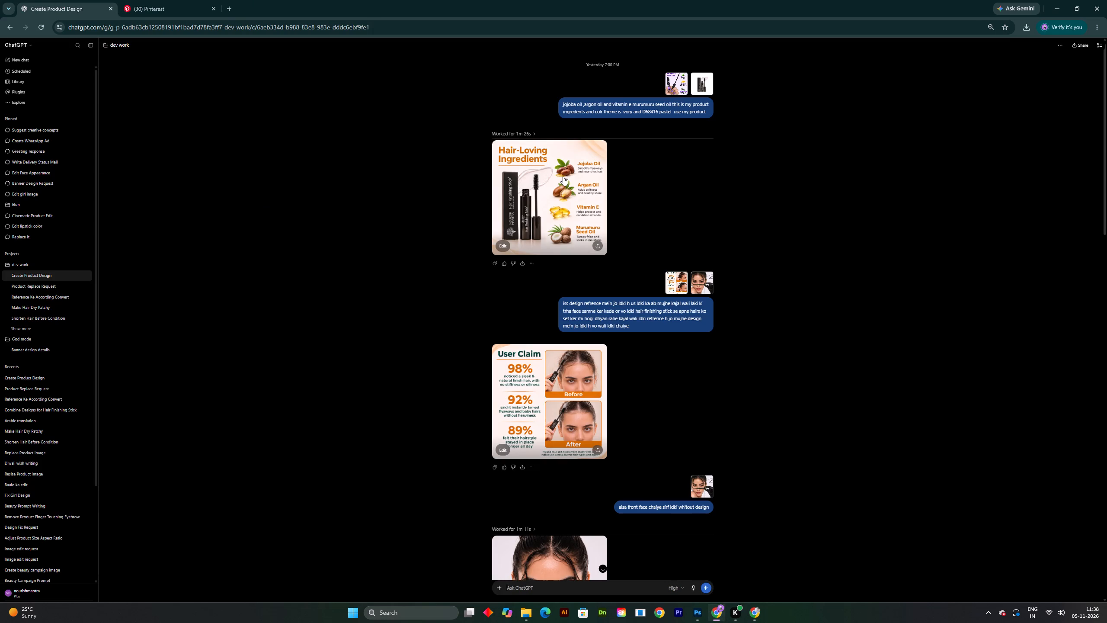
{"action": "left_click", "coordinate": [550, 167]}
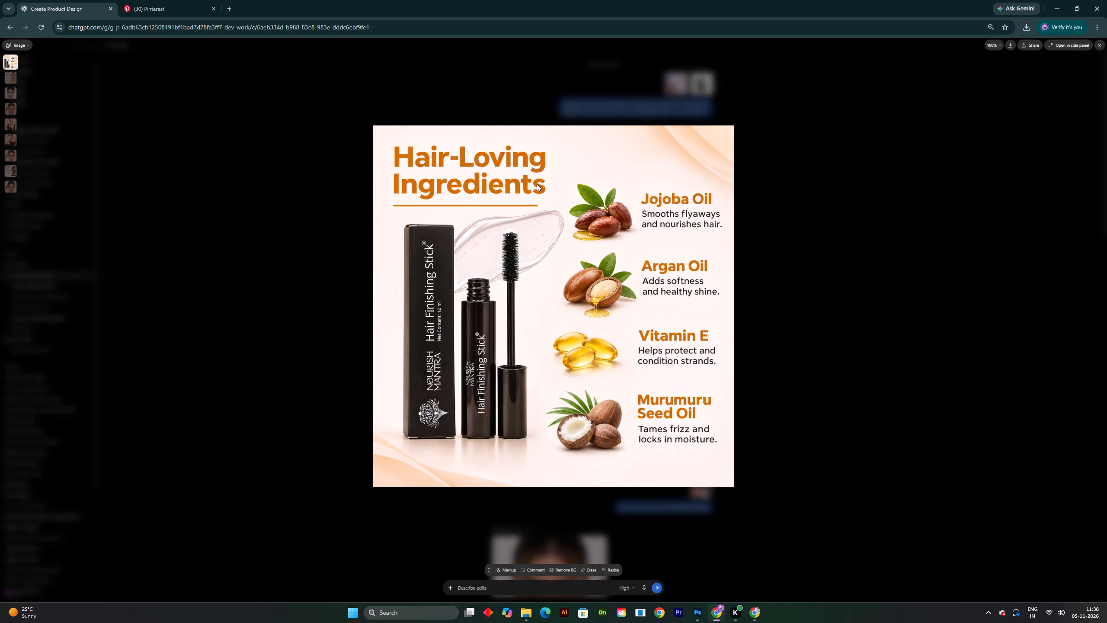
{"action": "key", "text": "shift+super+t"}
{"action": "left_click_drag", "start_coordinate": [382, 140], "coordinate": [560, 199]}
{"action": "left_click_drag", "start_coordinate": [560, 199], "coordinate": [561, 203]}
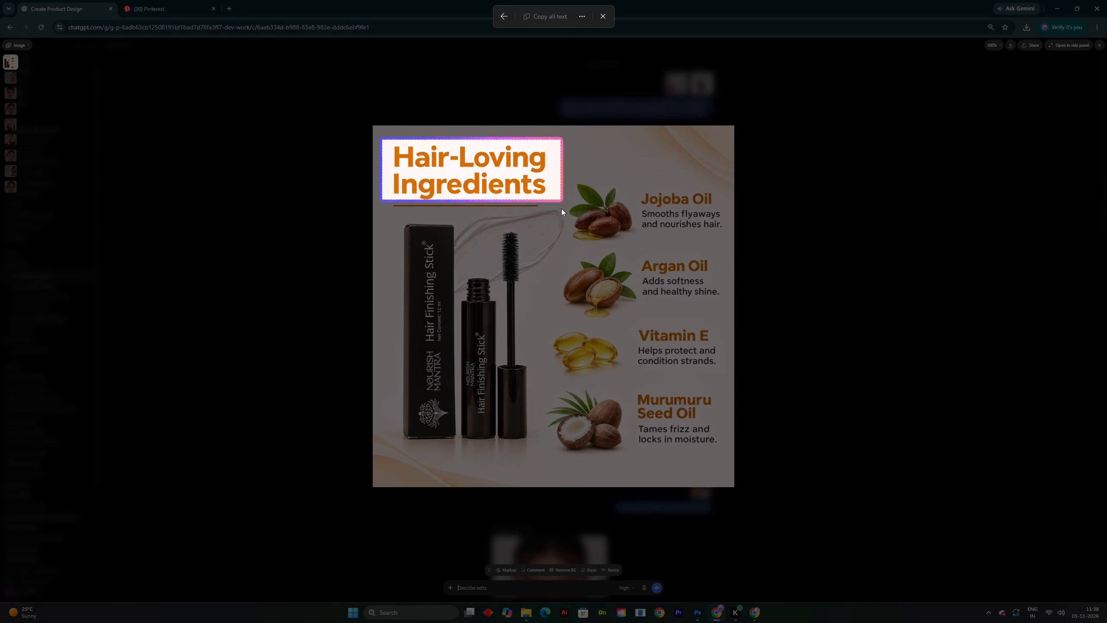
{"action": "left_click", "coordinate": [561, 209]}
{"action": "left_click", "coordinate": [560, 19]}
Return to Photoshop and replace the copied User Claim heading on Artboard 3 with the pasted text "Hair-Loving Ingredients".
{"action": "left_click", "coordinate": [694, 609]}
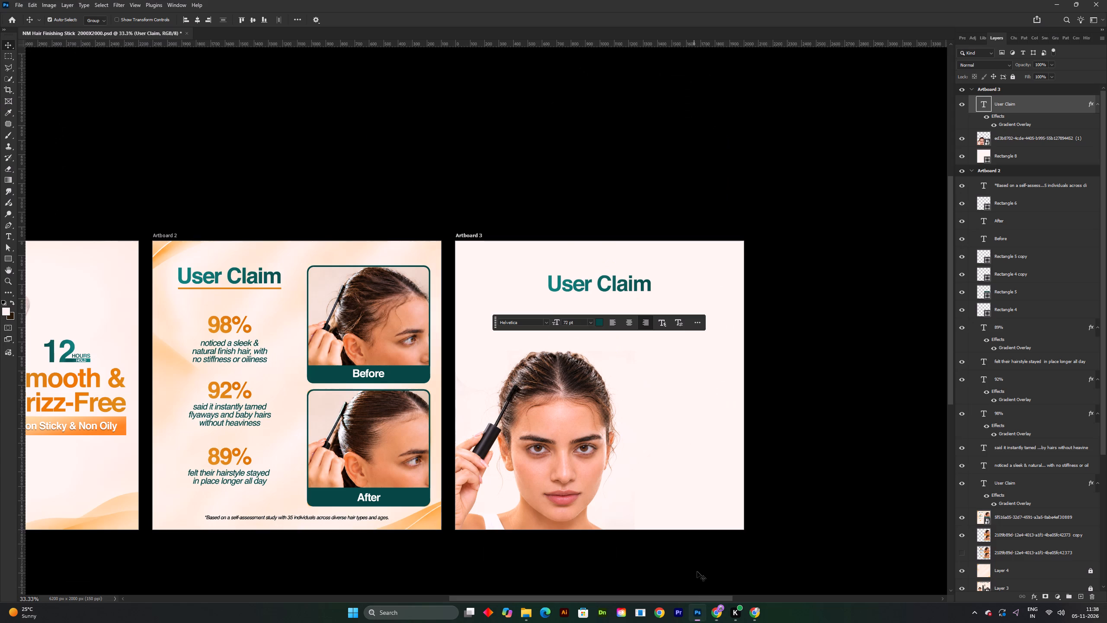
{"action": "double_click", "coordinate": [575, 287]}
{"action": "key", "text": "ctrl+v"}
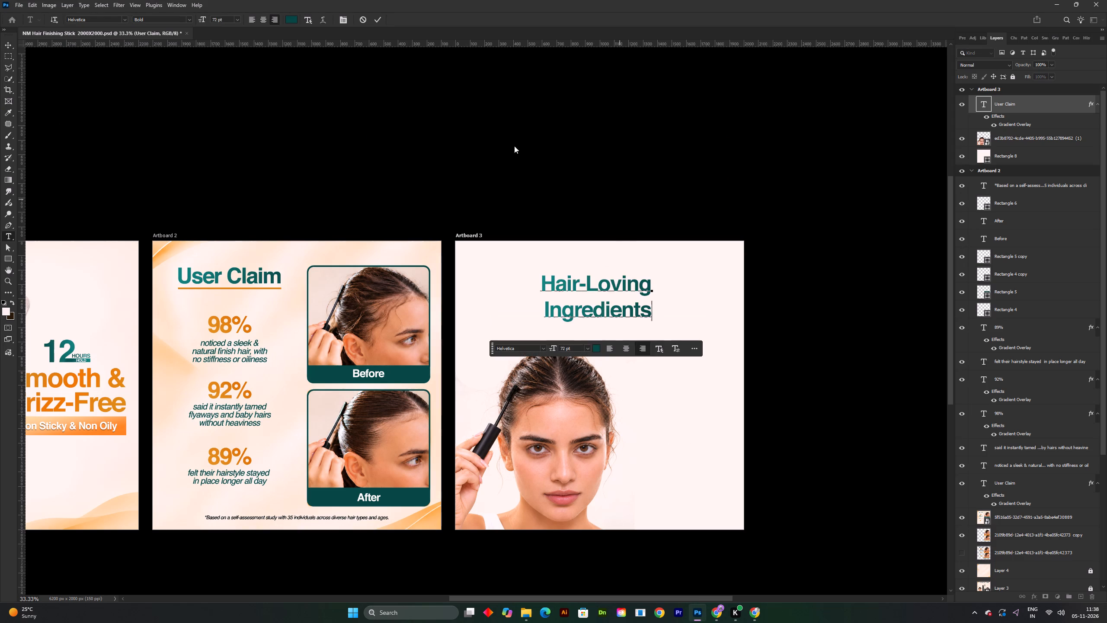
{"action": "left_click", "coordinate": [376, 19]}
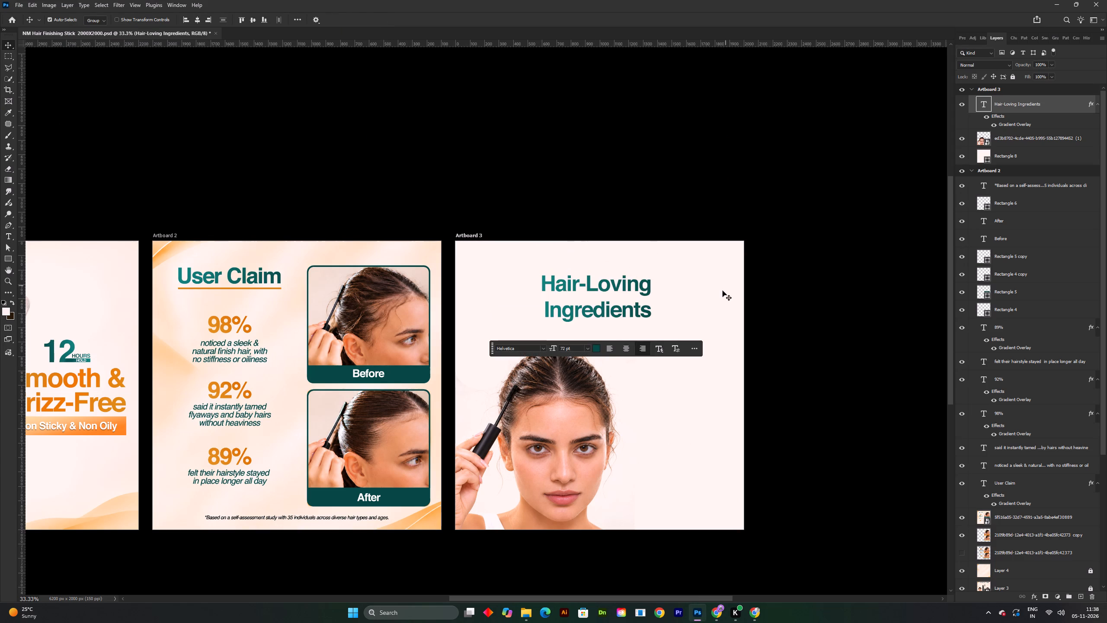
Undo the accidental background move on Artboard 3 and lock the Rectangle 8 background layer.
{"action": "left_click_drag", "start_coordinate": [723, 291], "coordinate": [723, 331]}
{"action": "key", "text": "ctrl+z"}
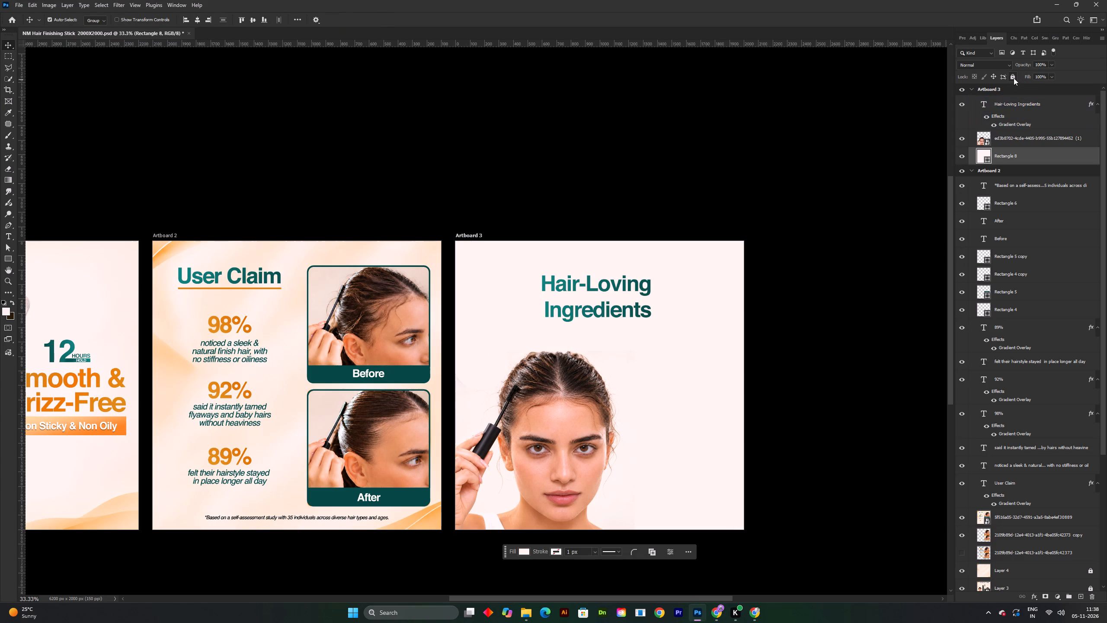
{"action": "left_click", "coordinate": [1014, 78]}
Add an empty layer directly above the locked background on Artboard 3 and save the document.
{"action": "left_click", "coordinate": [1085, 598]}
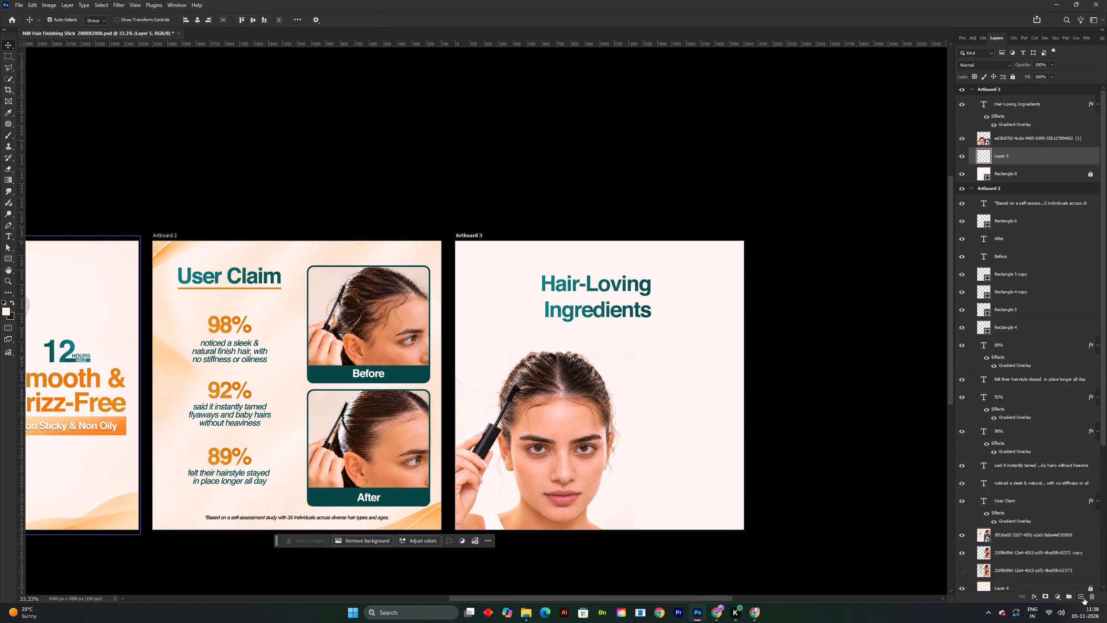
{"action": "key", "text": "ctrl+s"}
Sample the light peach colour from the top of Artboard 2's background as the brush colour.
{"action": "key", "text": "b"}
{"action": "scroll", "coordinate": [604, 311], "scroll_direction": "down", "scroll_amount": 2, "text": "alt"}
{"action": "scroll", "coordinate": [555, 308], "scroll_direction": "down", "scroll_amount": 1, "text": "shift"}
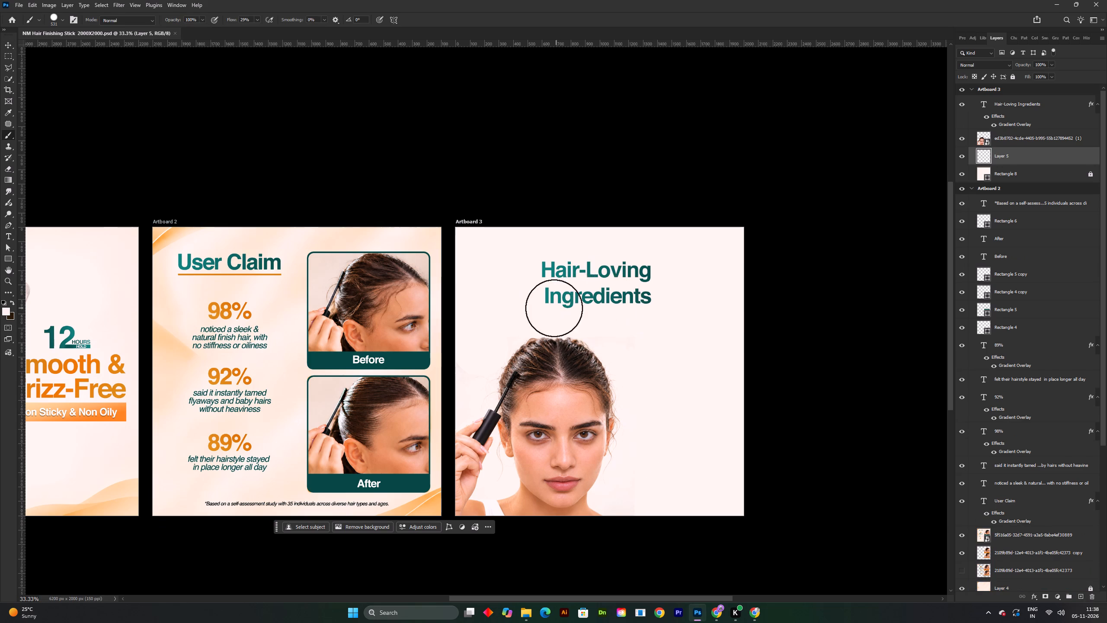
{"action": "scroll", "coordinate": [554, 308], "scroll_direction": "down", "scroll_amount": 1, "text": "shift"}
{"action": "key", "text": "space"}
{"action": "left_click_drag", "start_coordinate": [542, 308], "coordinate": [592, 348]}
{"action": "scroll", "coordinate": [412, 323], "scroll_direction": "up", "scroll_amount": 3, "text": "shift"}
{"action": "key", "text": "space"}
{"action": "left_click_drag", "start_coordinate": [391, 304], "coordinate": [390, 340]}
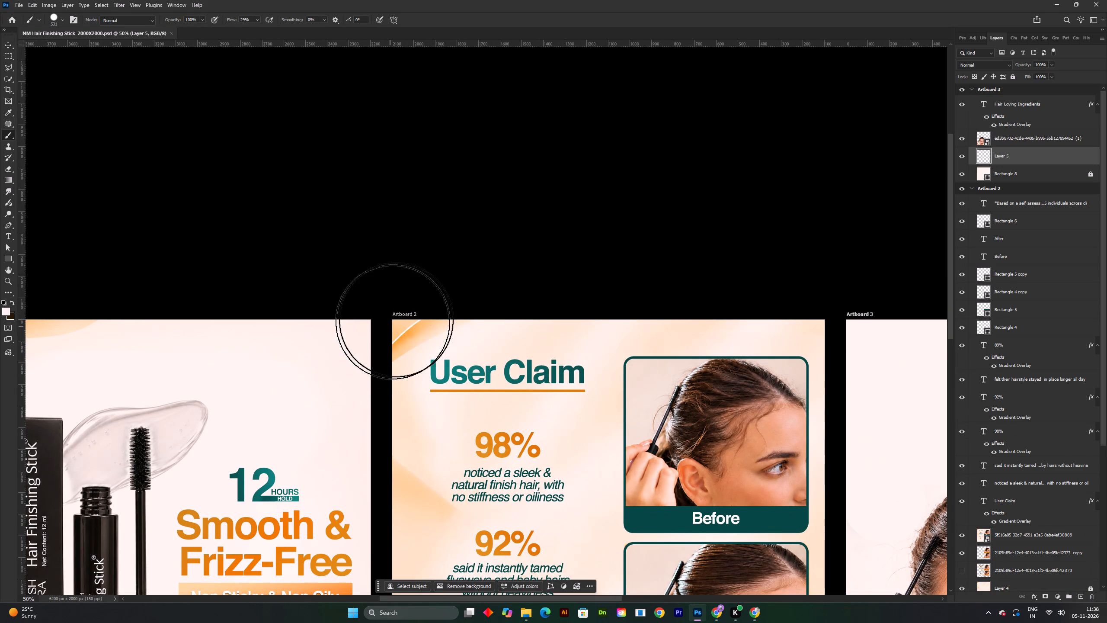
{"action": "key", "text": "i"}
{"action": "left_click", "coordinate": [434, 331]}
{"action": "scroll", "coordinate": [486, 346], "scroll_direction": "down", "scroll_amount": 2, "text": "shift"}
{"action": "key", "text": "space"}
{"action": "left_click_drag", "start_coordinate": [696, 385], "coordinate": [572, 379]}
{"action": "key", "text": "b"}
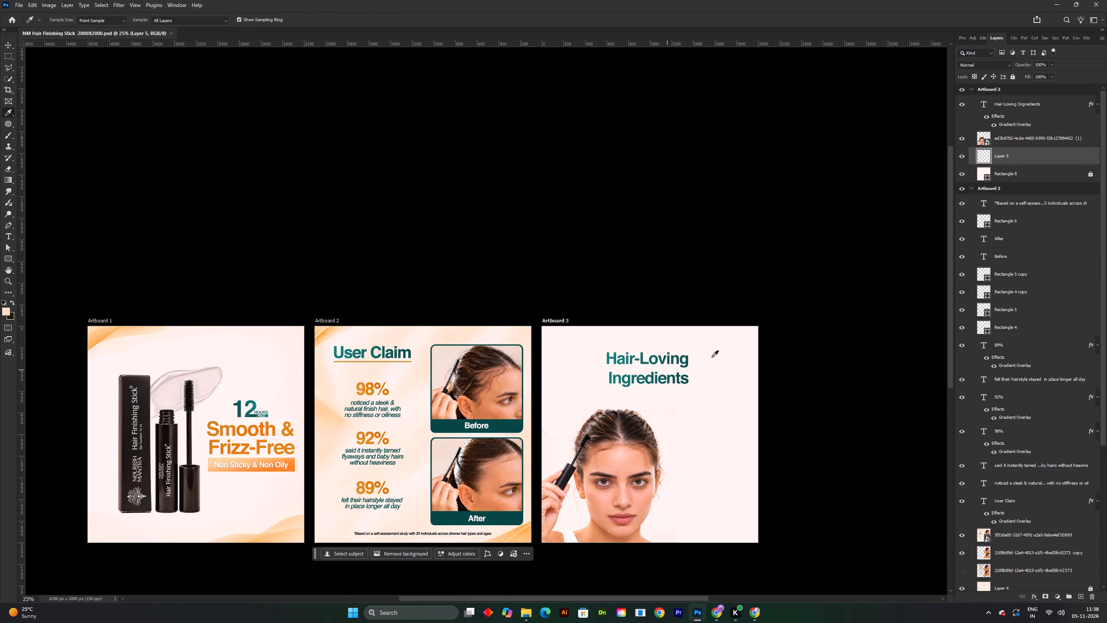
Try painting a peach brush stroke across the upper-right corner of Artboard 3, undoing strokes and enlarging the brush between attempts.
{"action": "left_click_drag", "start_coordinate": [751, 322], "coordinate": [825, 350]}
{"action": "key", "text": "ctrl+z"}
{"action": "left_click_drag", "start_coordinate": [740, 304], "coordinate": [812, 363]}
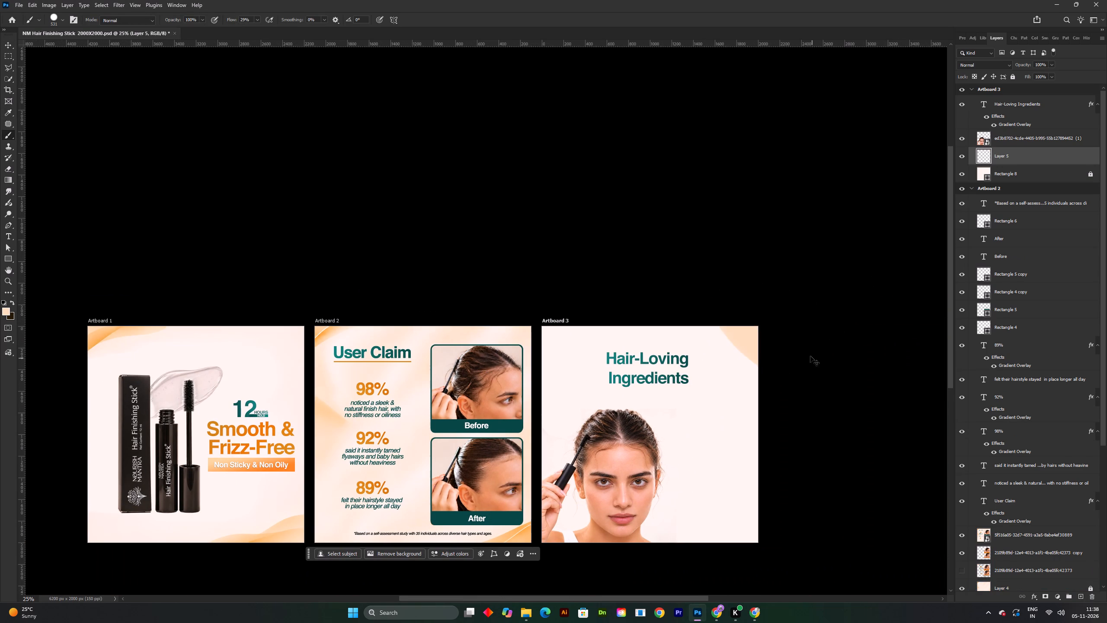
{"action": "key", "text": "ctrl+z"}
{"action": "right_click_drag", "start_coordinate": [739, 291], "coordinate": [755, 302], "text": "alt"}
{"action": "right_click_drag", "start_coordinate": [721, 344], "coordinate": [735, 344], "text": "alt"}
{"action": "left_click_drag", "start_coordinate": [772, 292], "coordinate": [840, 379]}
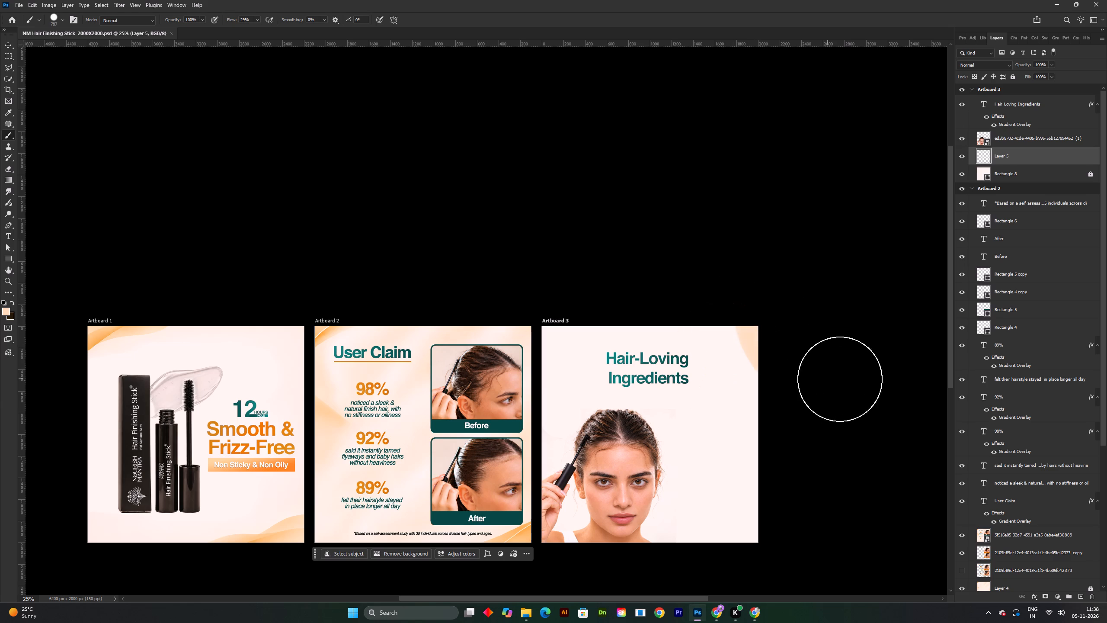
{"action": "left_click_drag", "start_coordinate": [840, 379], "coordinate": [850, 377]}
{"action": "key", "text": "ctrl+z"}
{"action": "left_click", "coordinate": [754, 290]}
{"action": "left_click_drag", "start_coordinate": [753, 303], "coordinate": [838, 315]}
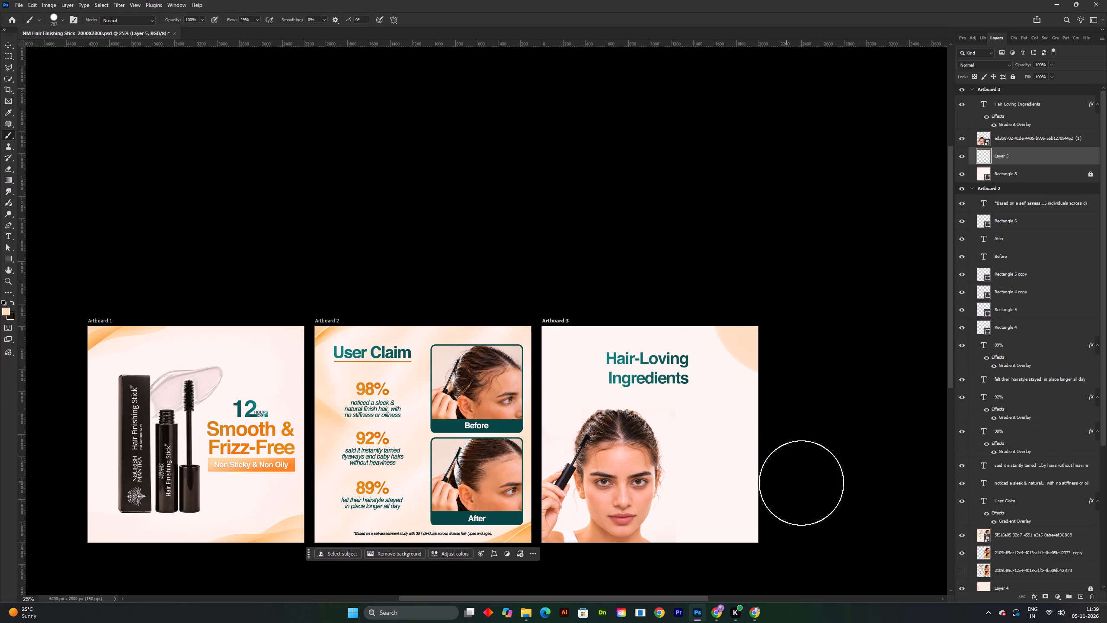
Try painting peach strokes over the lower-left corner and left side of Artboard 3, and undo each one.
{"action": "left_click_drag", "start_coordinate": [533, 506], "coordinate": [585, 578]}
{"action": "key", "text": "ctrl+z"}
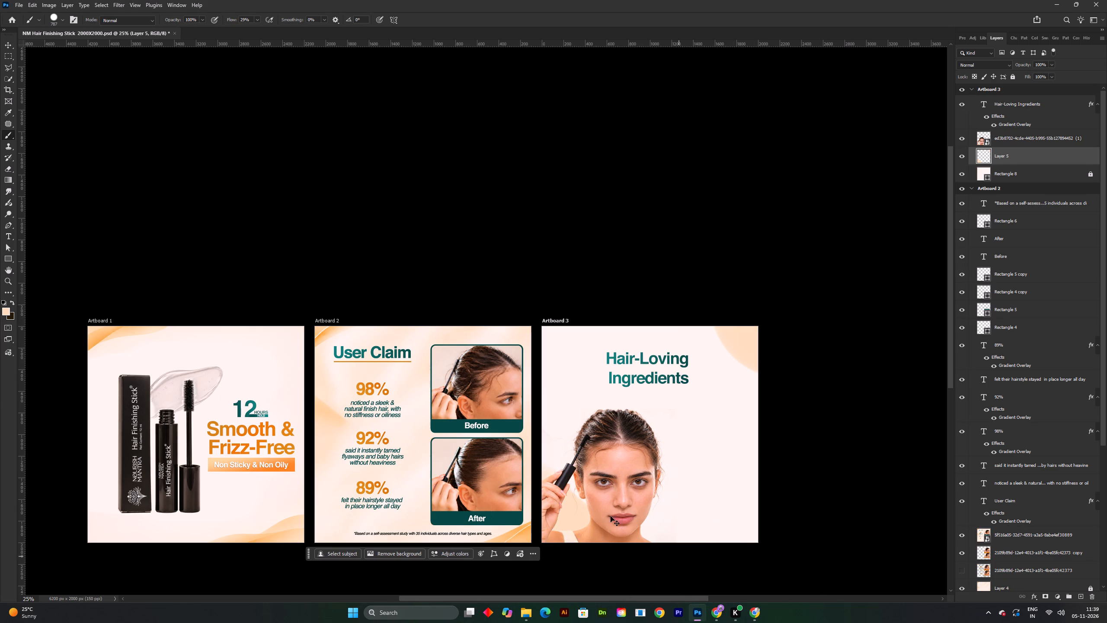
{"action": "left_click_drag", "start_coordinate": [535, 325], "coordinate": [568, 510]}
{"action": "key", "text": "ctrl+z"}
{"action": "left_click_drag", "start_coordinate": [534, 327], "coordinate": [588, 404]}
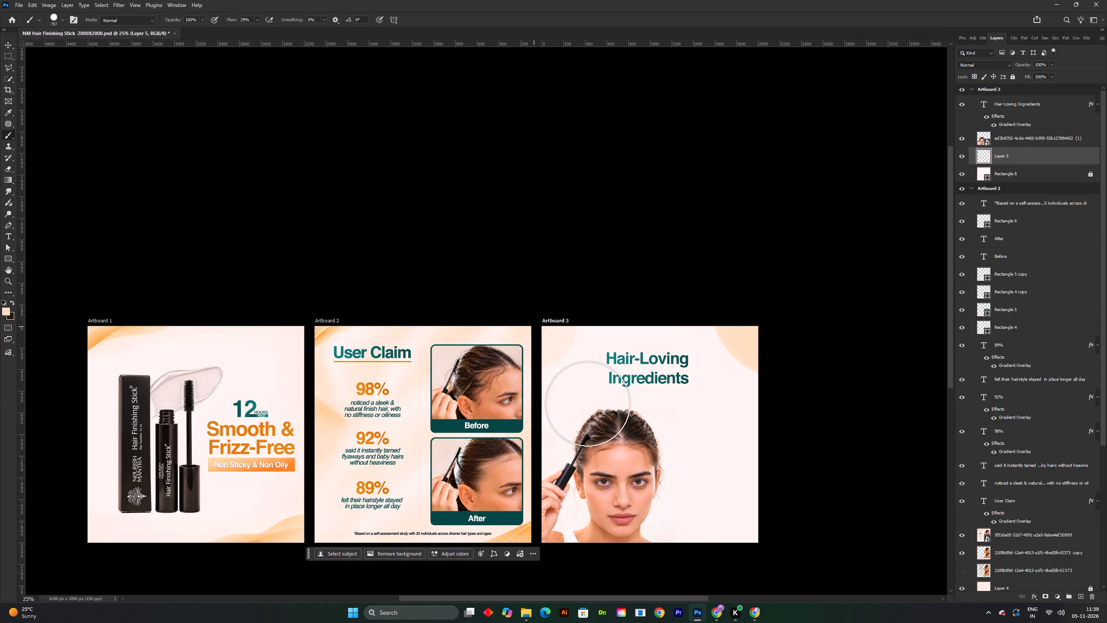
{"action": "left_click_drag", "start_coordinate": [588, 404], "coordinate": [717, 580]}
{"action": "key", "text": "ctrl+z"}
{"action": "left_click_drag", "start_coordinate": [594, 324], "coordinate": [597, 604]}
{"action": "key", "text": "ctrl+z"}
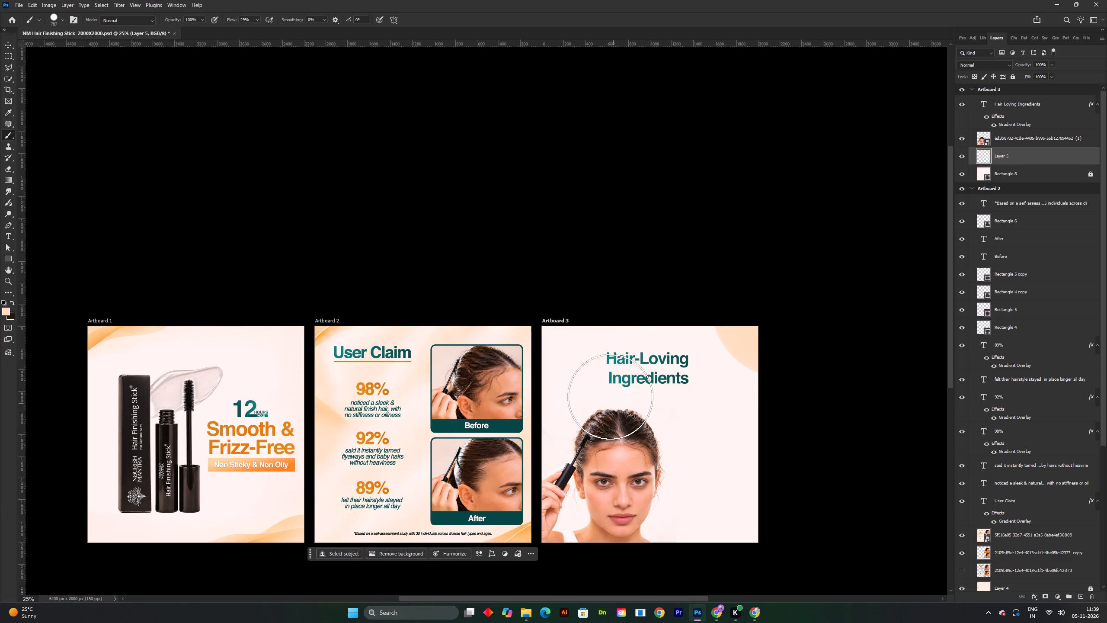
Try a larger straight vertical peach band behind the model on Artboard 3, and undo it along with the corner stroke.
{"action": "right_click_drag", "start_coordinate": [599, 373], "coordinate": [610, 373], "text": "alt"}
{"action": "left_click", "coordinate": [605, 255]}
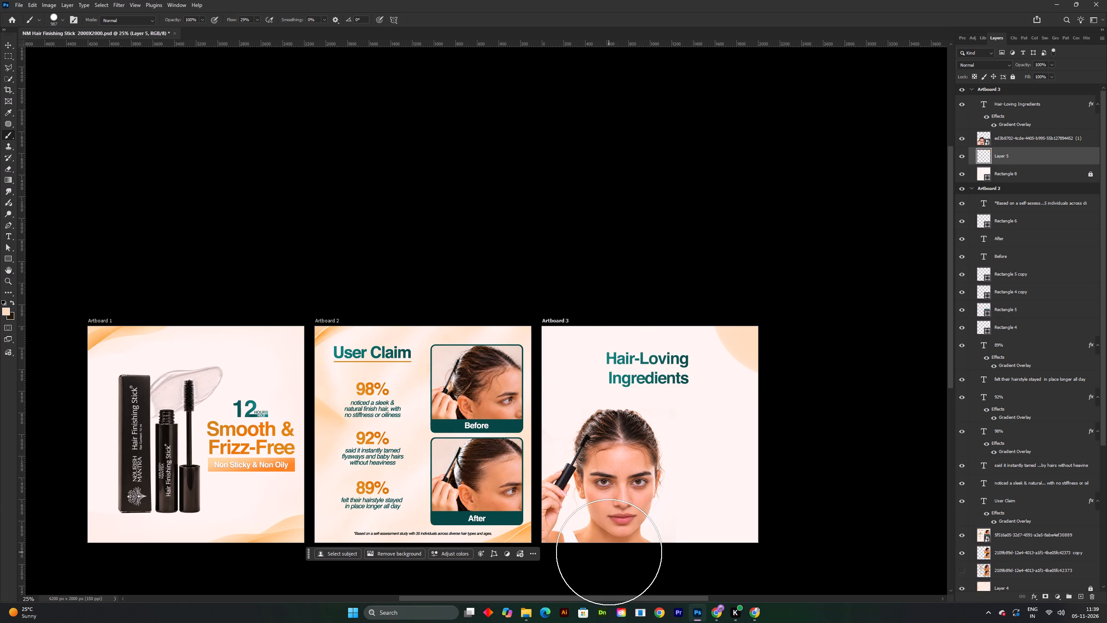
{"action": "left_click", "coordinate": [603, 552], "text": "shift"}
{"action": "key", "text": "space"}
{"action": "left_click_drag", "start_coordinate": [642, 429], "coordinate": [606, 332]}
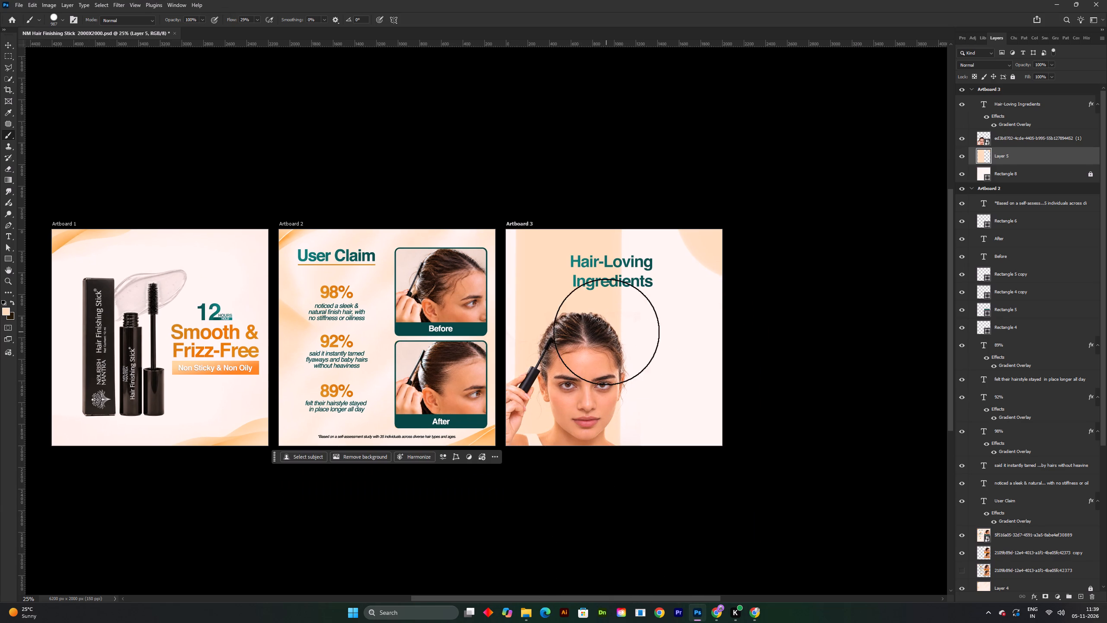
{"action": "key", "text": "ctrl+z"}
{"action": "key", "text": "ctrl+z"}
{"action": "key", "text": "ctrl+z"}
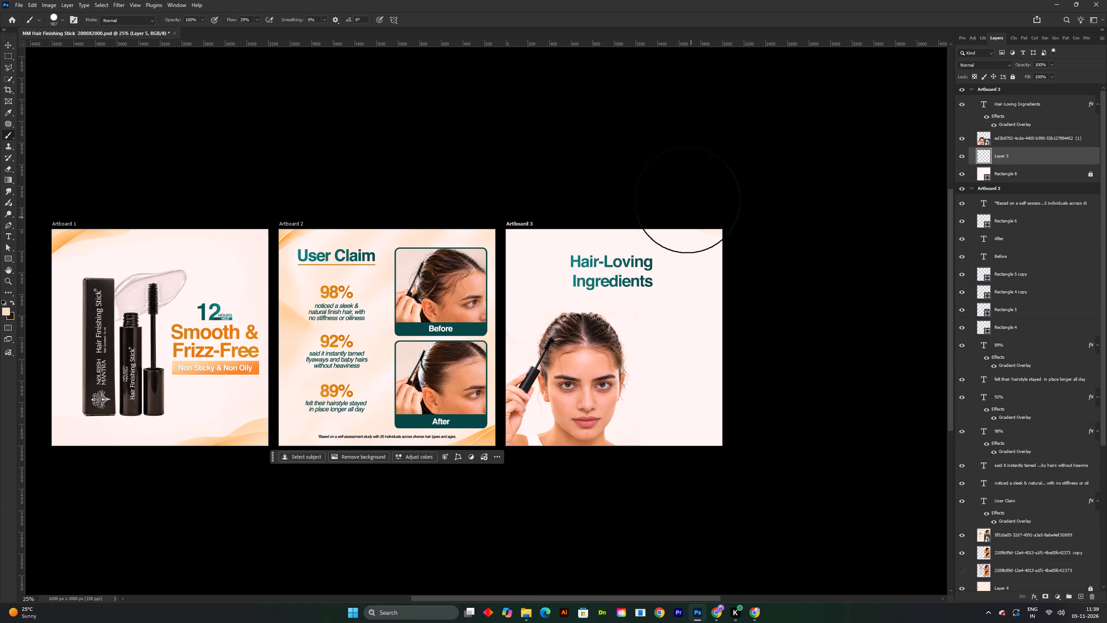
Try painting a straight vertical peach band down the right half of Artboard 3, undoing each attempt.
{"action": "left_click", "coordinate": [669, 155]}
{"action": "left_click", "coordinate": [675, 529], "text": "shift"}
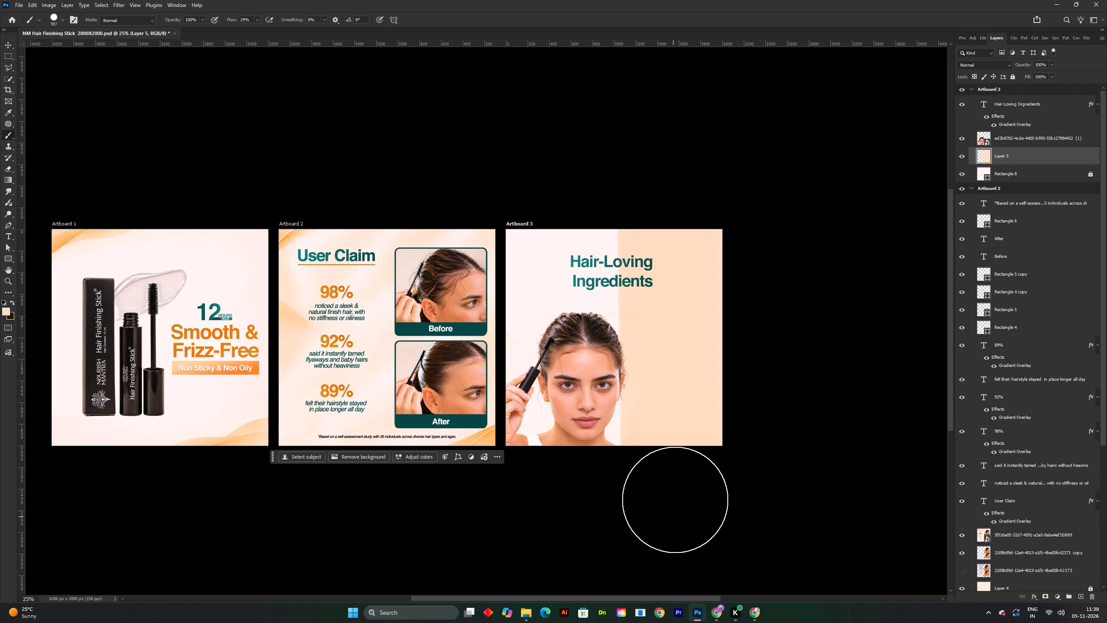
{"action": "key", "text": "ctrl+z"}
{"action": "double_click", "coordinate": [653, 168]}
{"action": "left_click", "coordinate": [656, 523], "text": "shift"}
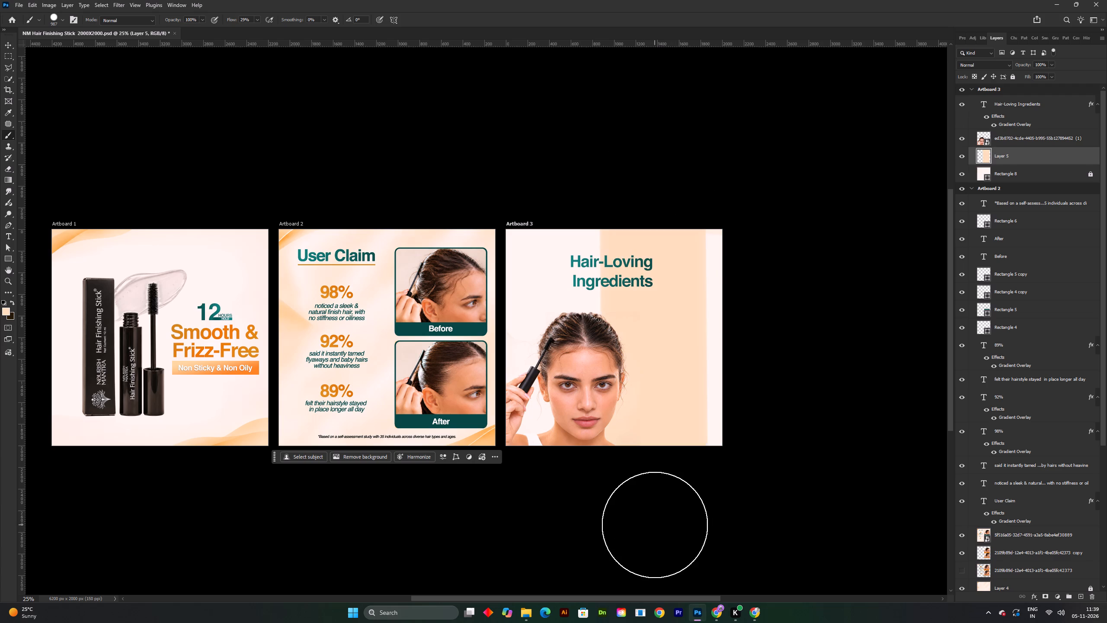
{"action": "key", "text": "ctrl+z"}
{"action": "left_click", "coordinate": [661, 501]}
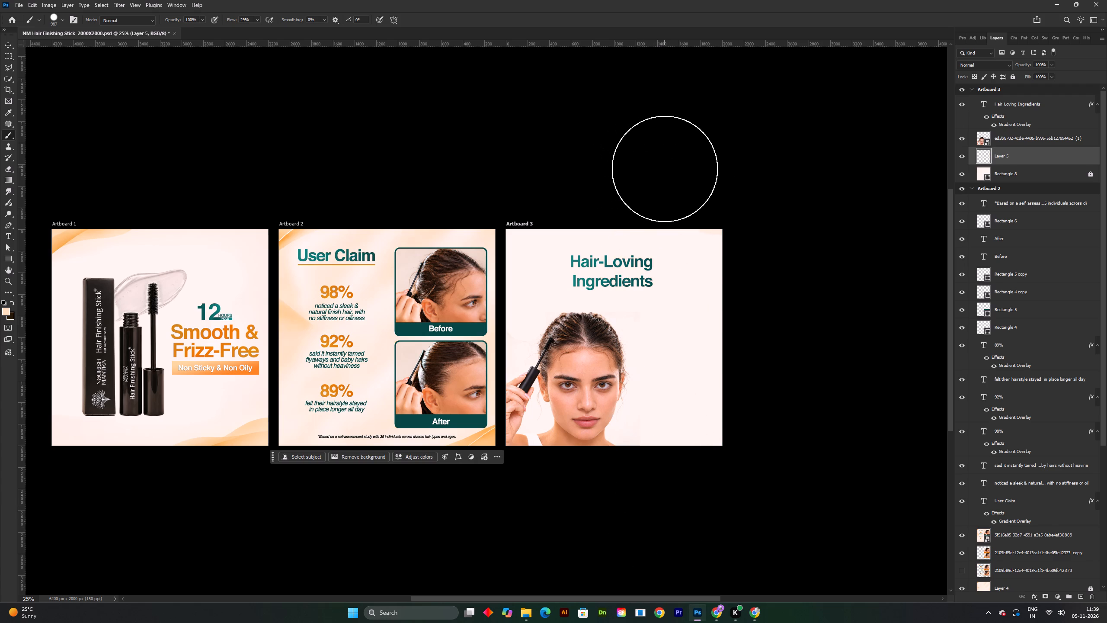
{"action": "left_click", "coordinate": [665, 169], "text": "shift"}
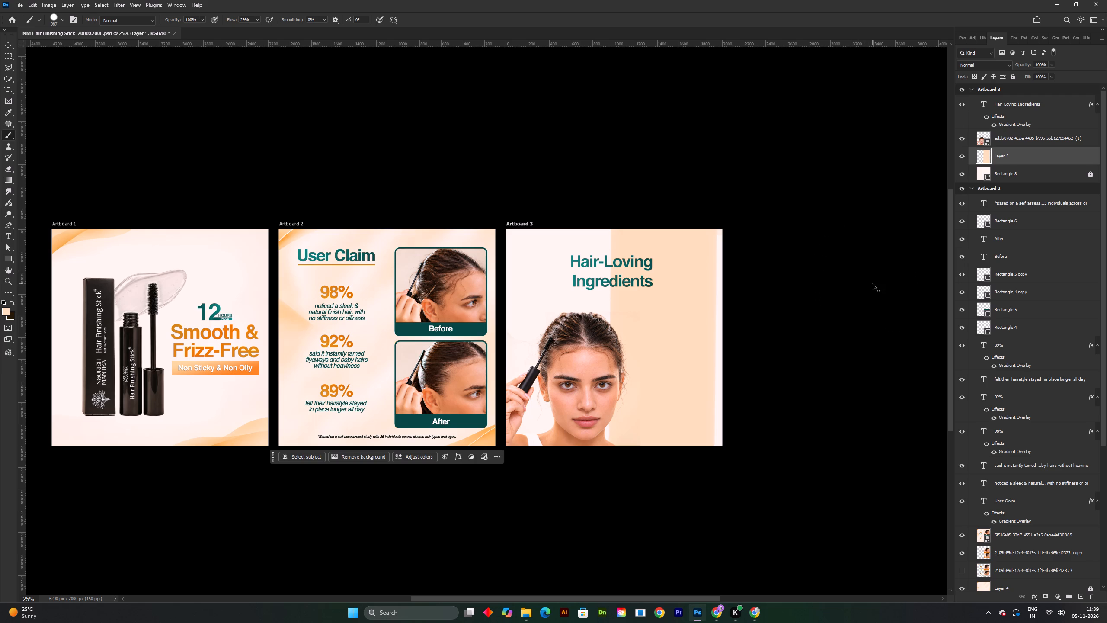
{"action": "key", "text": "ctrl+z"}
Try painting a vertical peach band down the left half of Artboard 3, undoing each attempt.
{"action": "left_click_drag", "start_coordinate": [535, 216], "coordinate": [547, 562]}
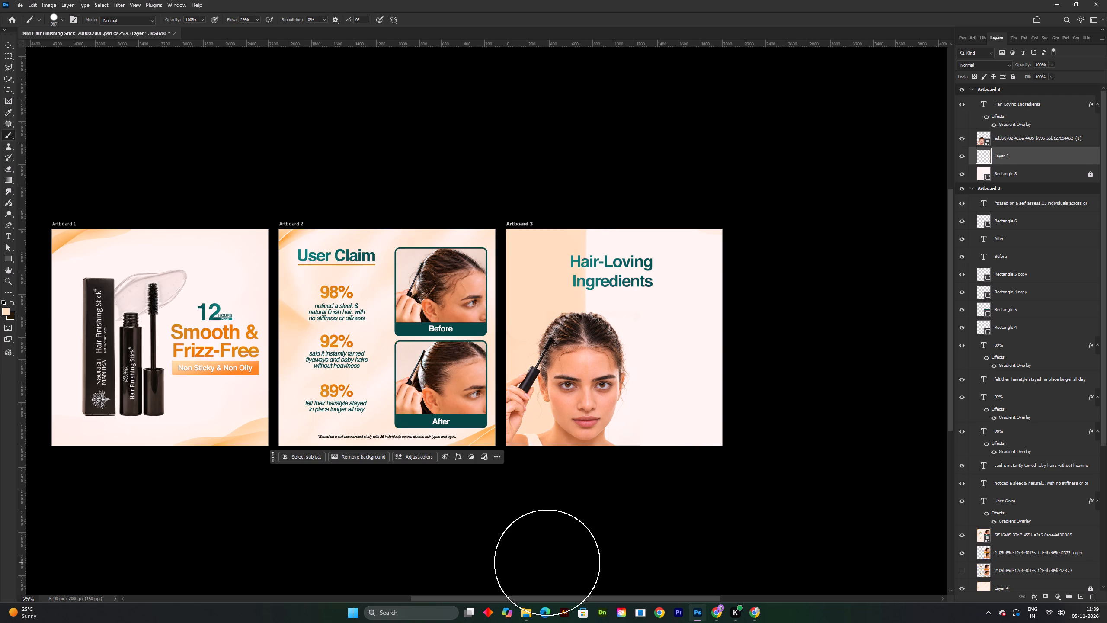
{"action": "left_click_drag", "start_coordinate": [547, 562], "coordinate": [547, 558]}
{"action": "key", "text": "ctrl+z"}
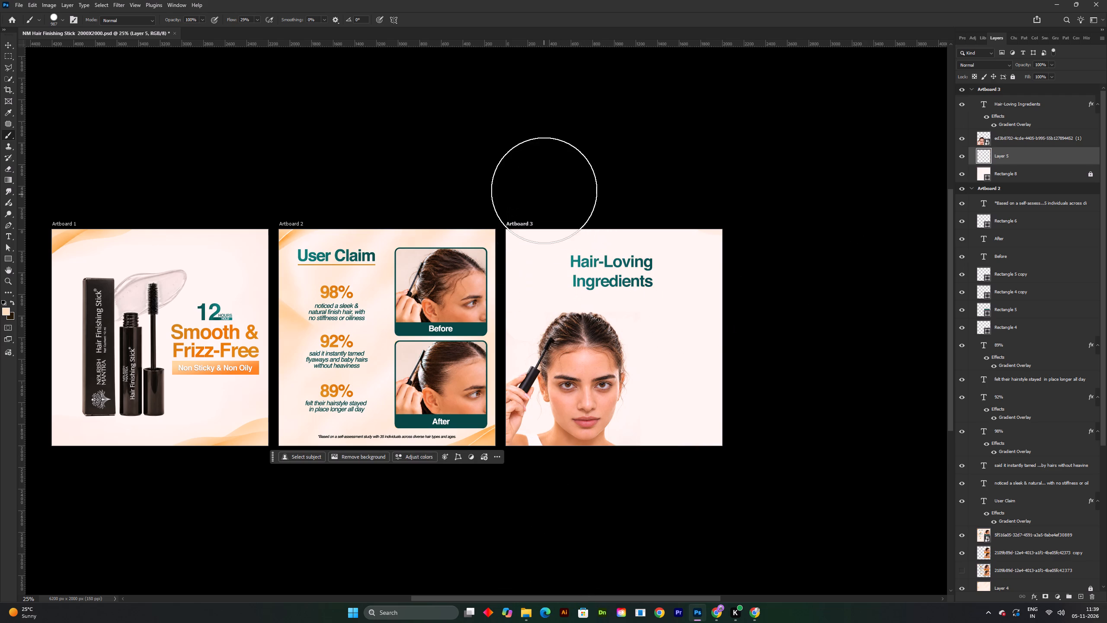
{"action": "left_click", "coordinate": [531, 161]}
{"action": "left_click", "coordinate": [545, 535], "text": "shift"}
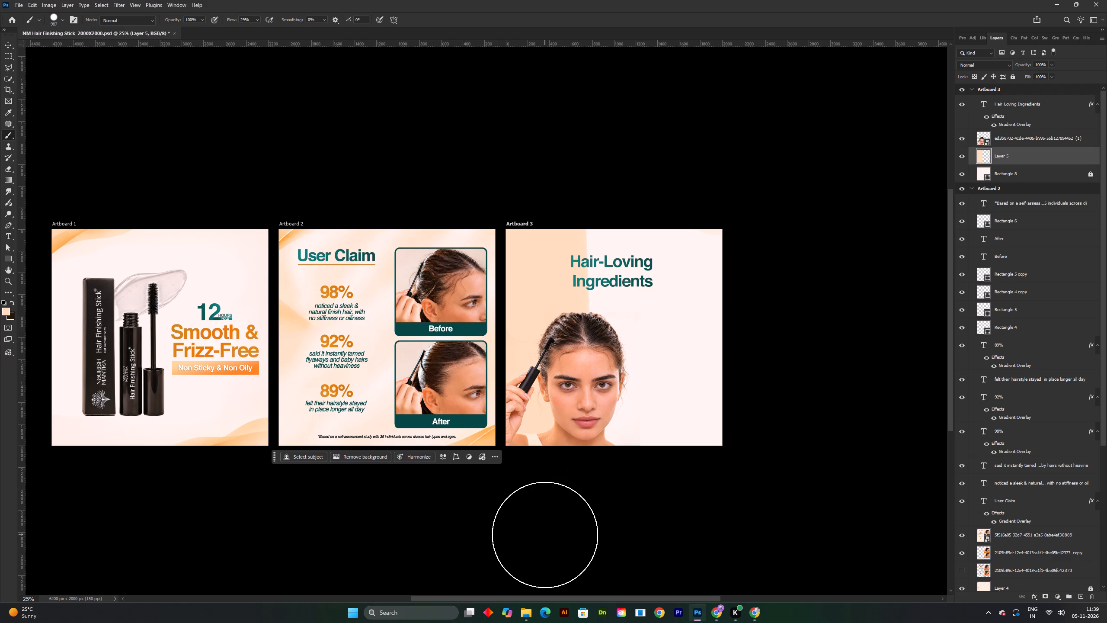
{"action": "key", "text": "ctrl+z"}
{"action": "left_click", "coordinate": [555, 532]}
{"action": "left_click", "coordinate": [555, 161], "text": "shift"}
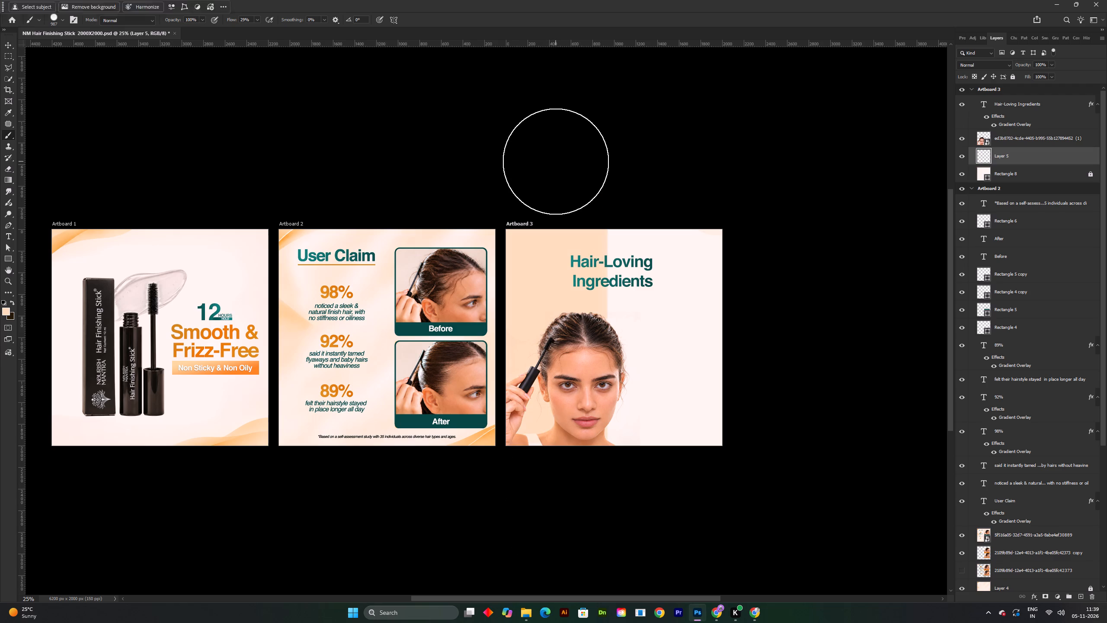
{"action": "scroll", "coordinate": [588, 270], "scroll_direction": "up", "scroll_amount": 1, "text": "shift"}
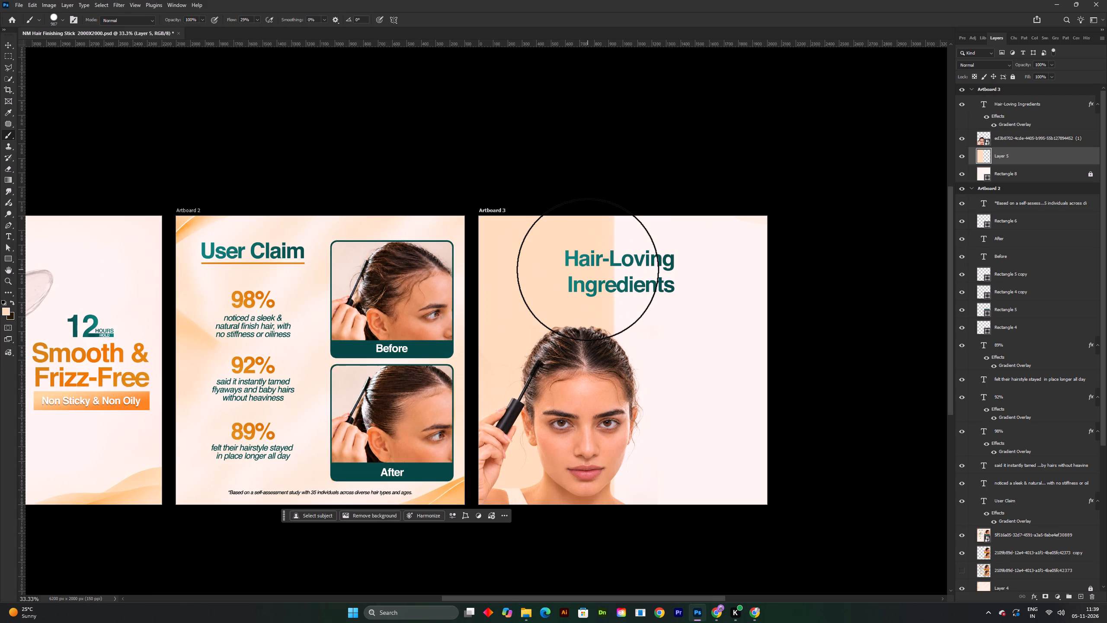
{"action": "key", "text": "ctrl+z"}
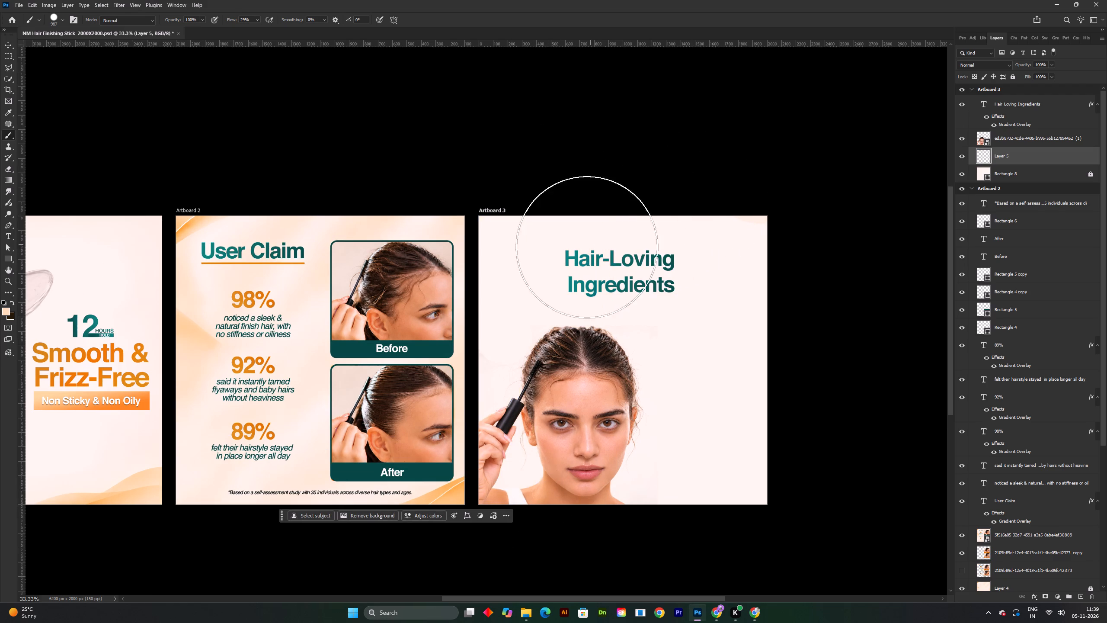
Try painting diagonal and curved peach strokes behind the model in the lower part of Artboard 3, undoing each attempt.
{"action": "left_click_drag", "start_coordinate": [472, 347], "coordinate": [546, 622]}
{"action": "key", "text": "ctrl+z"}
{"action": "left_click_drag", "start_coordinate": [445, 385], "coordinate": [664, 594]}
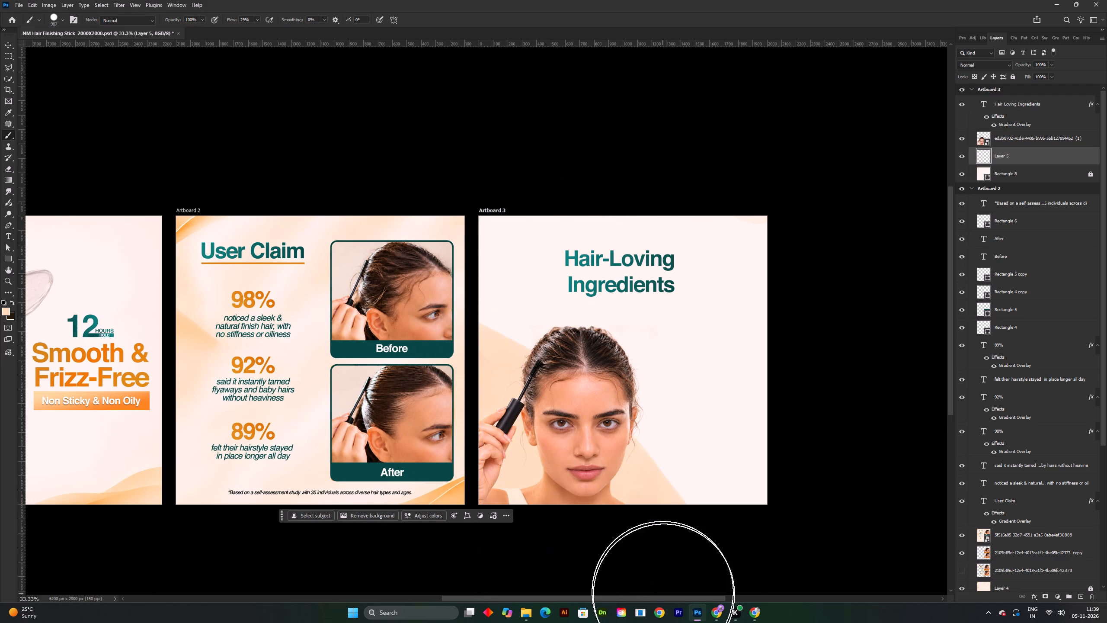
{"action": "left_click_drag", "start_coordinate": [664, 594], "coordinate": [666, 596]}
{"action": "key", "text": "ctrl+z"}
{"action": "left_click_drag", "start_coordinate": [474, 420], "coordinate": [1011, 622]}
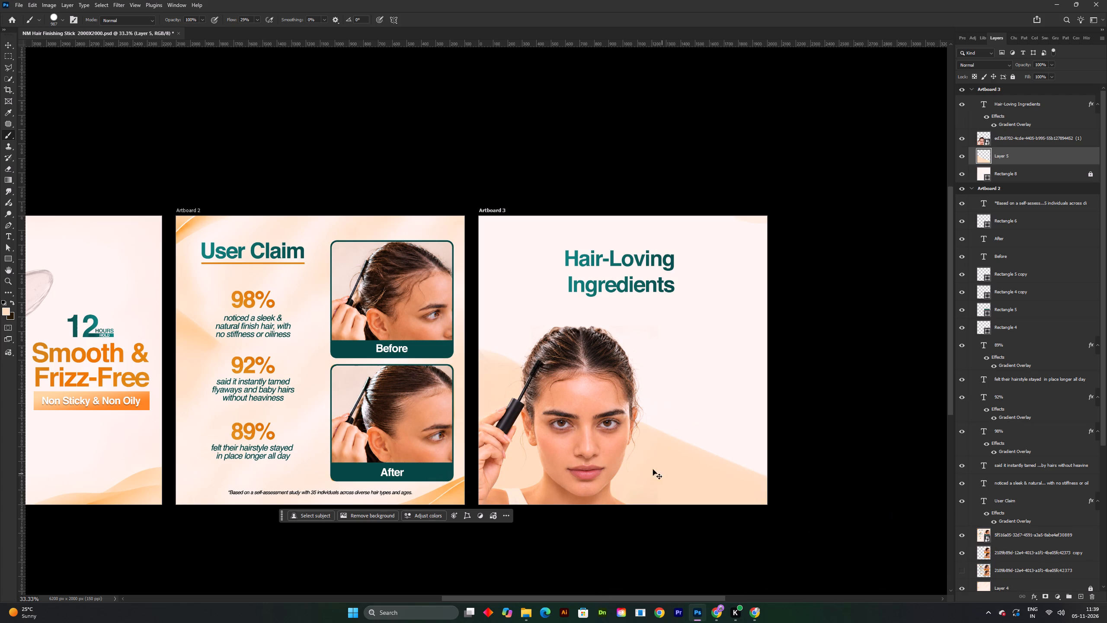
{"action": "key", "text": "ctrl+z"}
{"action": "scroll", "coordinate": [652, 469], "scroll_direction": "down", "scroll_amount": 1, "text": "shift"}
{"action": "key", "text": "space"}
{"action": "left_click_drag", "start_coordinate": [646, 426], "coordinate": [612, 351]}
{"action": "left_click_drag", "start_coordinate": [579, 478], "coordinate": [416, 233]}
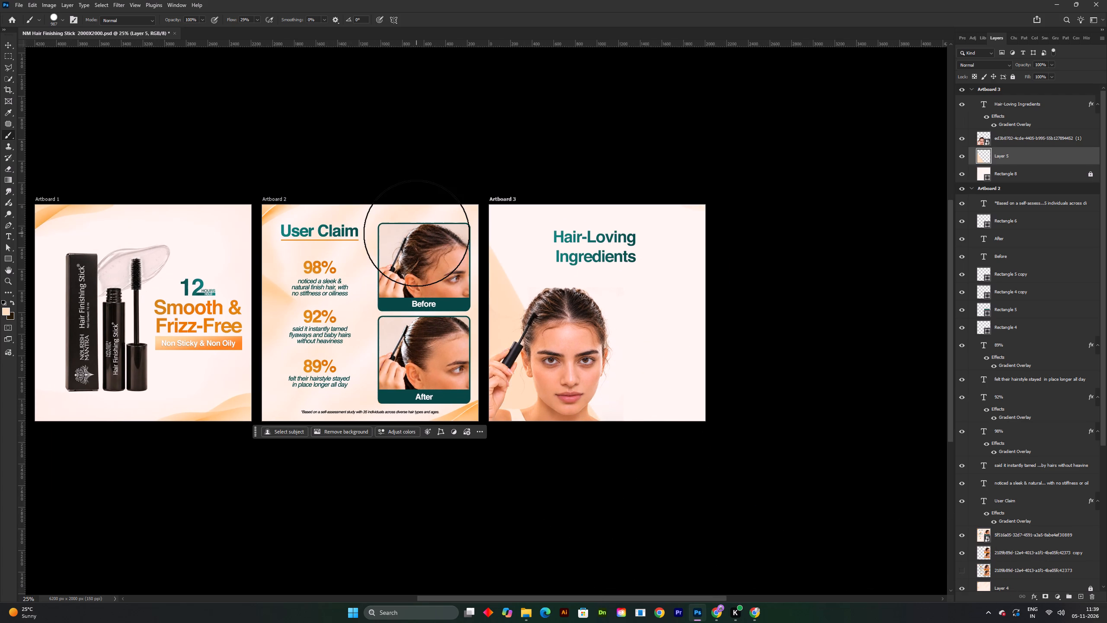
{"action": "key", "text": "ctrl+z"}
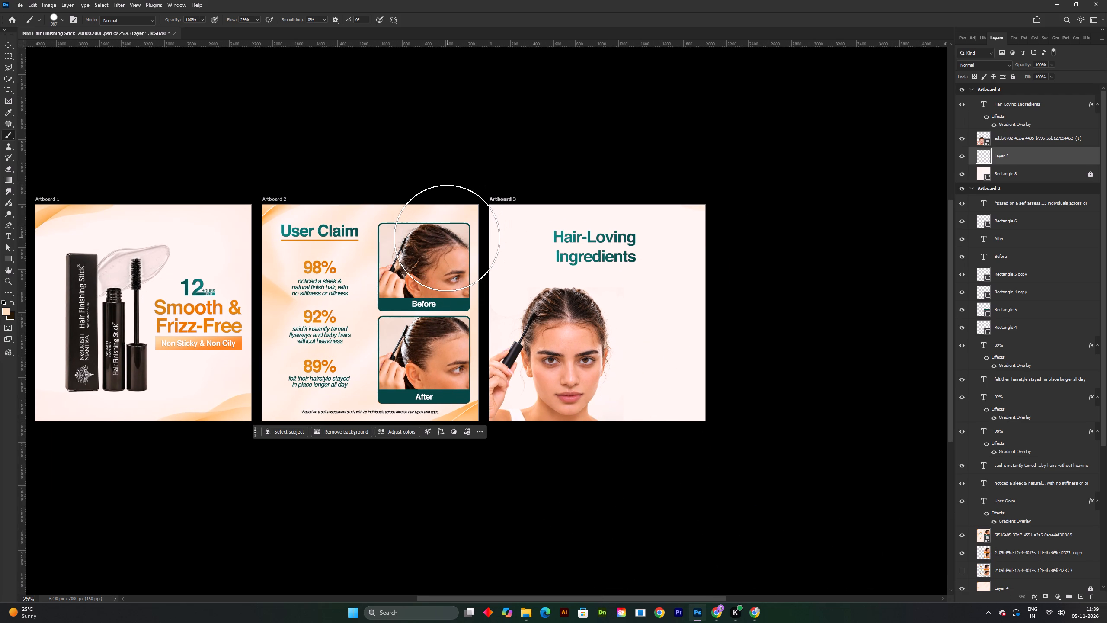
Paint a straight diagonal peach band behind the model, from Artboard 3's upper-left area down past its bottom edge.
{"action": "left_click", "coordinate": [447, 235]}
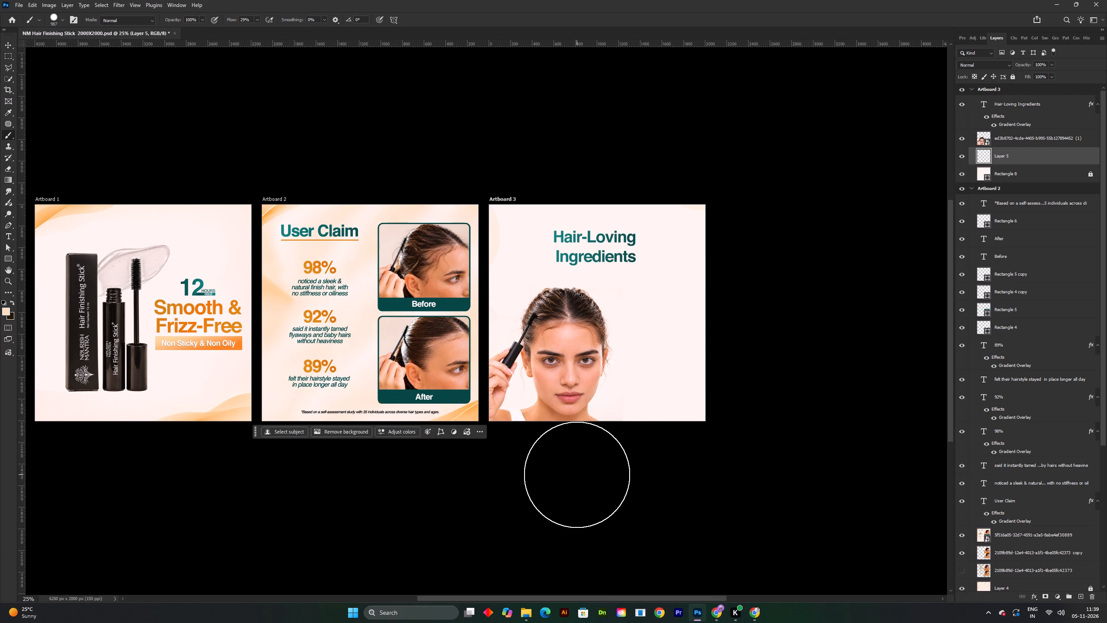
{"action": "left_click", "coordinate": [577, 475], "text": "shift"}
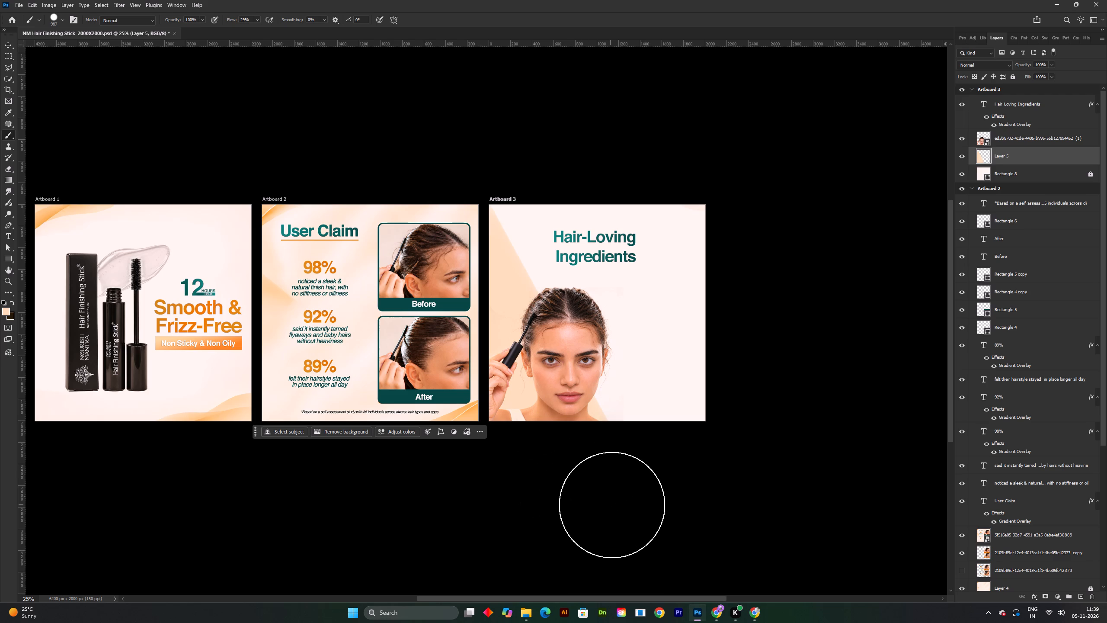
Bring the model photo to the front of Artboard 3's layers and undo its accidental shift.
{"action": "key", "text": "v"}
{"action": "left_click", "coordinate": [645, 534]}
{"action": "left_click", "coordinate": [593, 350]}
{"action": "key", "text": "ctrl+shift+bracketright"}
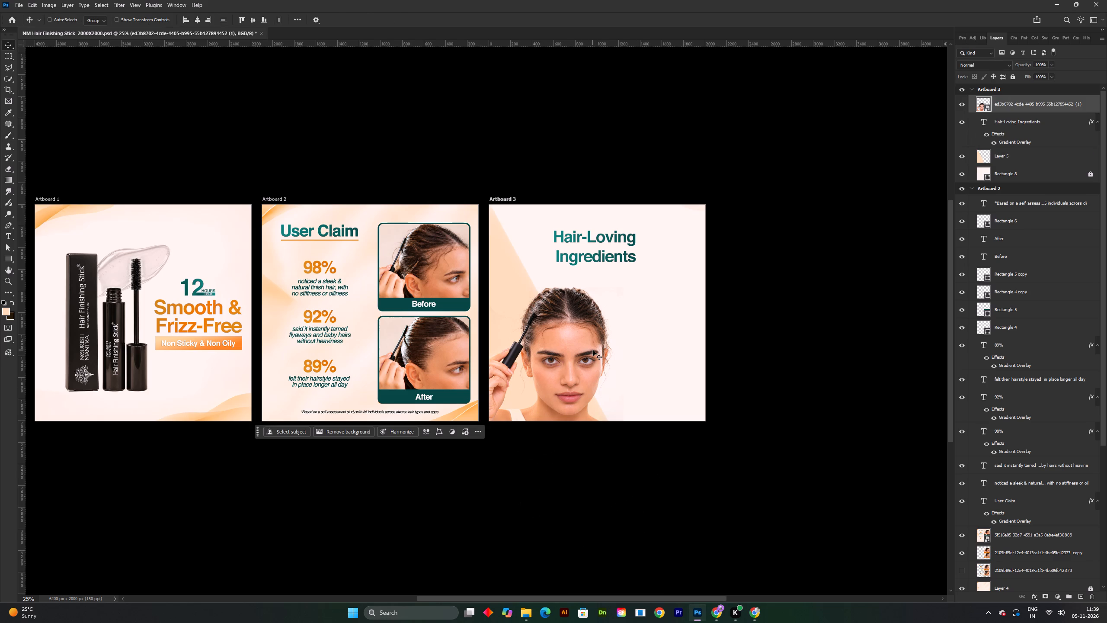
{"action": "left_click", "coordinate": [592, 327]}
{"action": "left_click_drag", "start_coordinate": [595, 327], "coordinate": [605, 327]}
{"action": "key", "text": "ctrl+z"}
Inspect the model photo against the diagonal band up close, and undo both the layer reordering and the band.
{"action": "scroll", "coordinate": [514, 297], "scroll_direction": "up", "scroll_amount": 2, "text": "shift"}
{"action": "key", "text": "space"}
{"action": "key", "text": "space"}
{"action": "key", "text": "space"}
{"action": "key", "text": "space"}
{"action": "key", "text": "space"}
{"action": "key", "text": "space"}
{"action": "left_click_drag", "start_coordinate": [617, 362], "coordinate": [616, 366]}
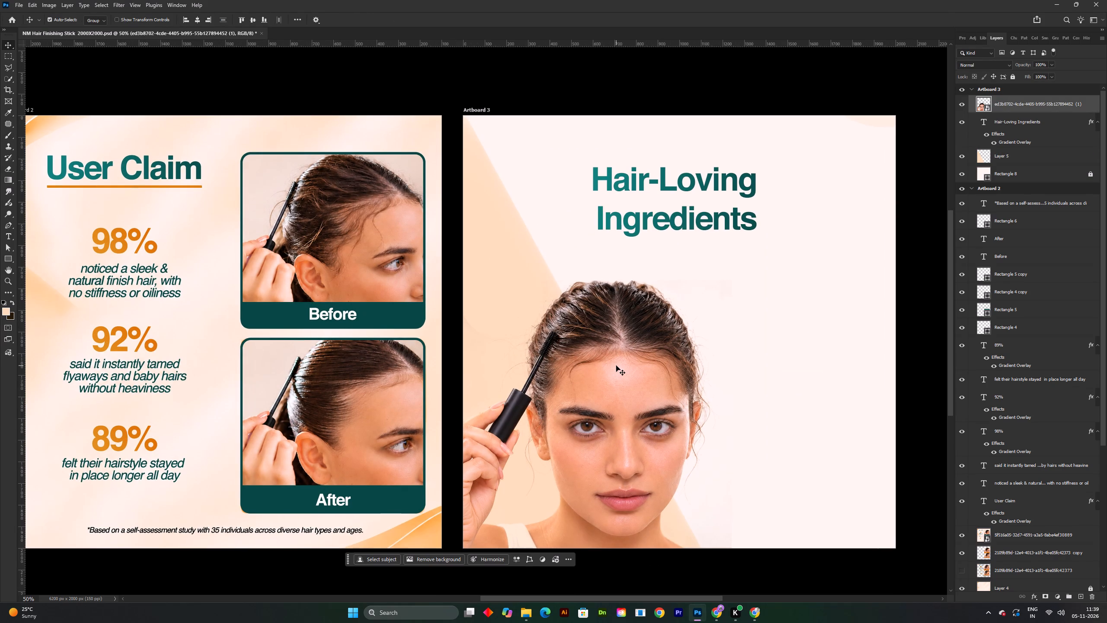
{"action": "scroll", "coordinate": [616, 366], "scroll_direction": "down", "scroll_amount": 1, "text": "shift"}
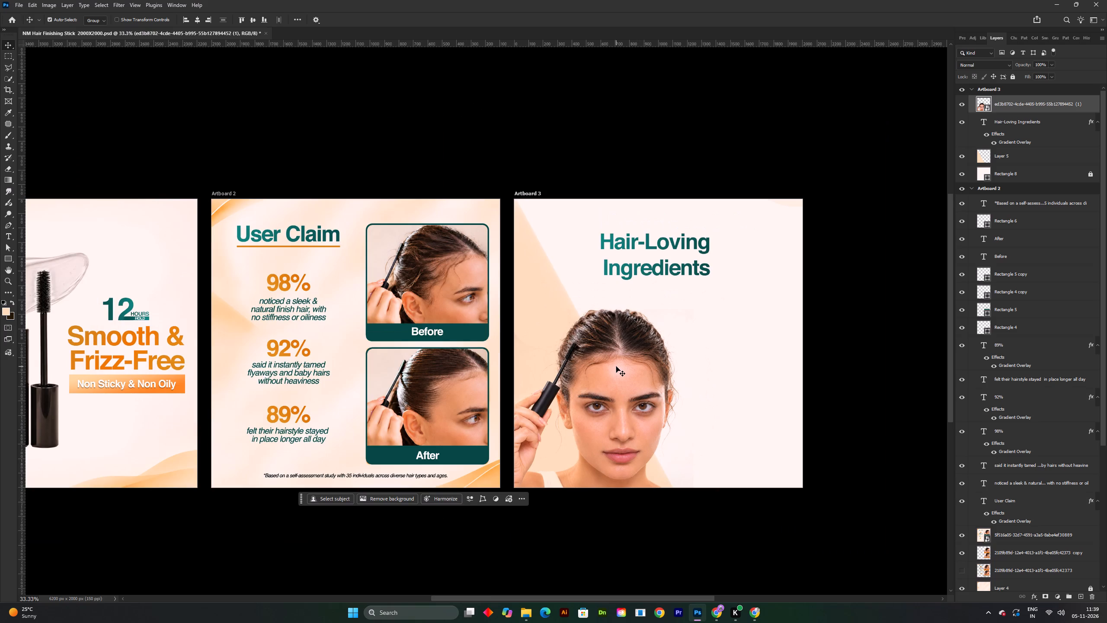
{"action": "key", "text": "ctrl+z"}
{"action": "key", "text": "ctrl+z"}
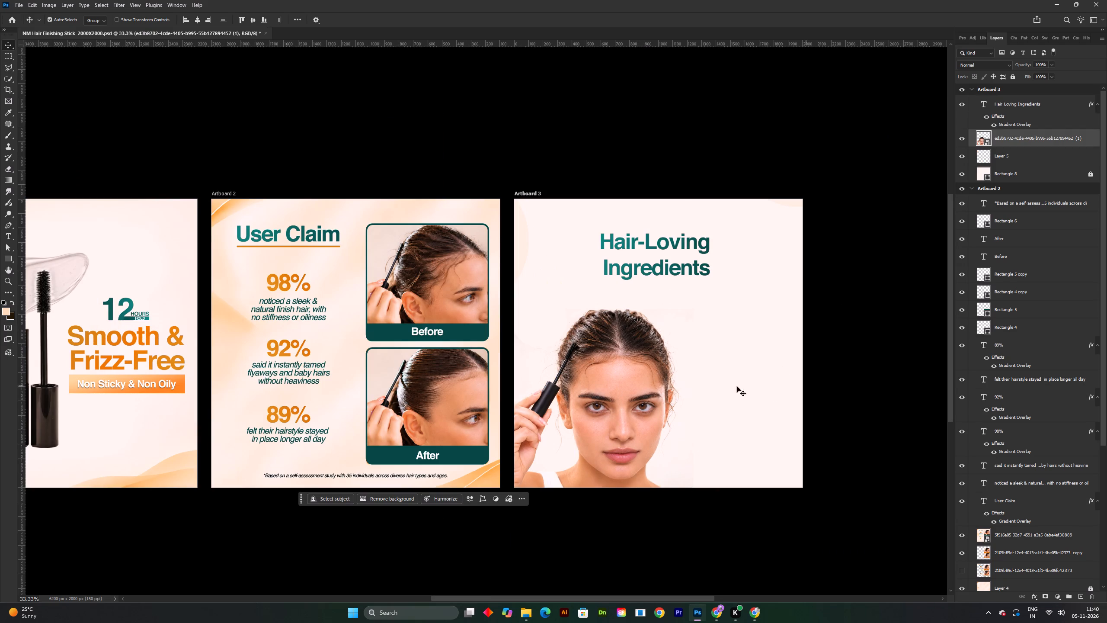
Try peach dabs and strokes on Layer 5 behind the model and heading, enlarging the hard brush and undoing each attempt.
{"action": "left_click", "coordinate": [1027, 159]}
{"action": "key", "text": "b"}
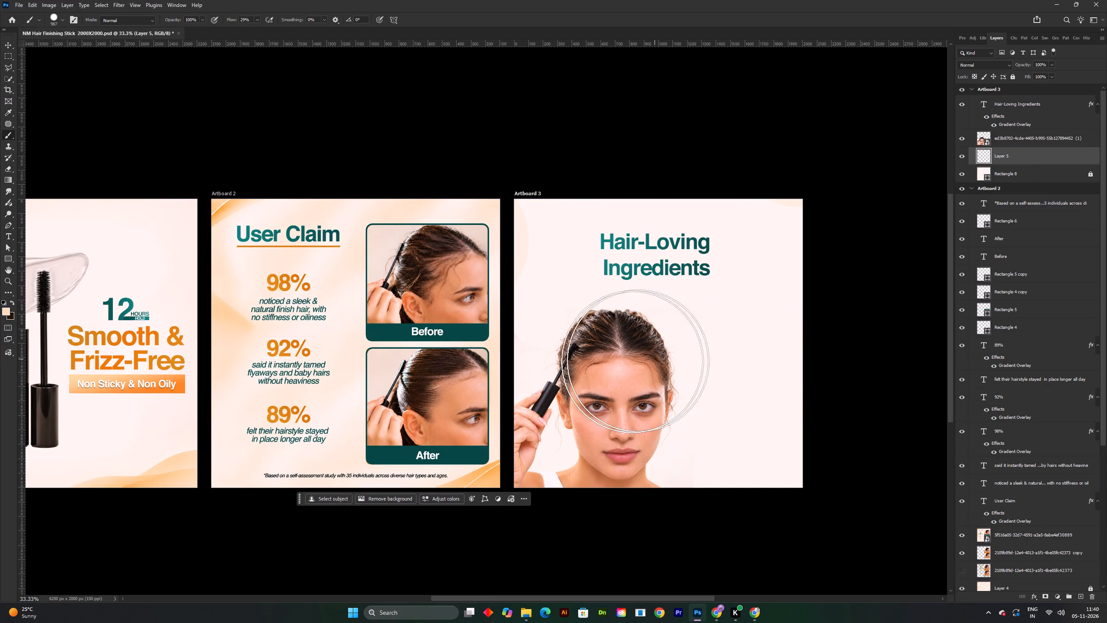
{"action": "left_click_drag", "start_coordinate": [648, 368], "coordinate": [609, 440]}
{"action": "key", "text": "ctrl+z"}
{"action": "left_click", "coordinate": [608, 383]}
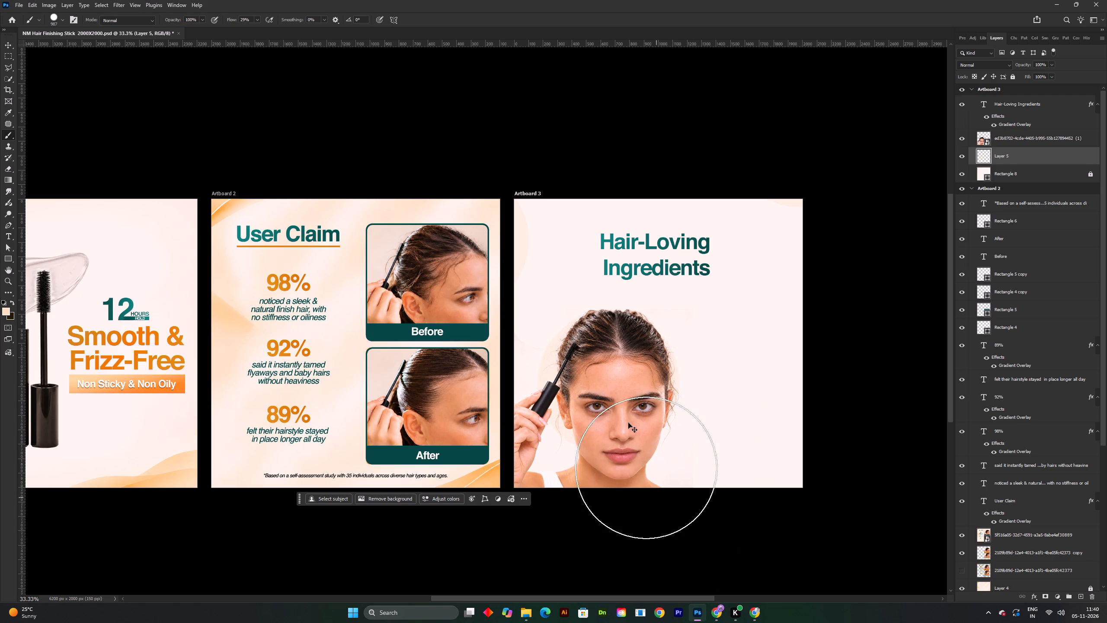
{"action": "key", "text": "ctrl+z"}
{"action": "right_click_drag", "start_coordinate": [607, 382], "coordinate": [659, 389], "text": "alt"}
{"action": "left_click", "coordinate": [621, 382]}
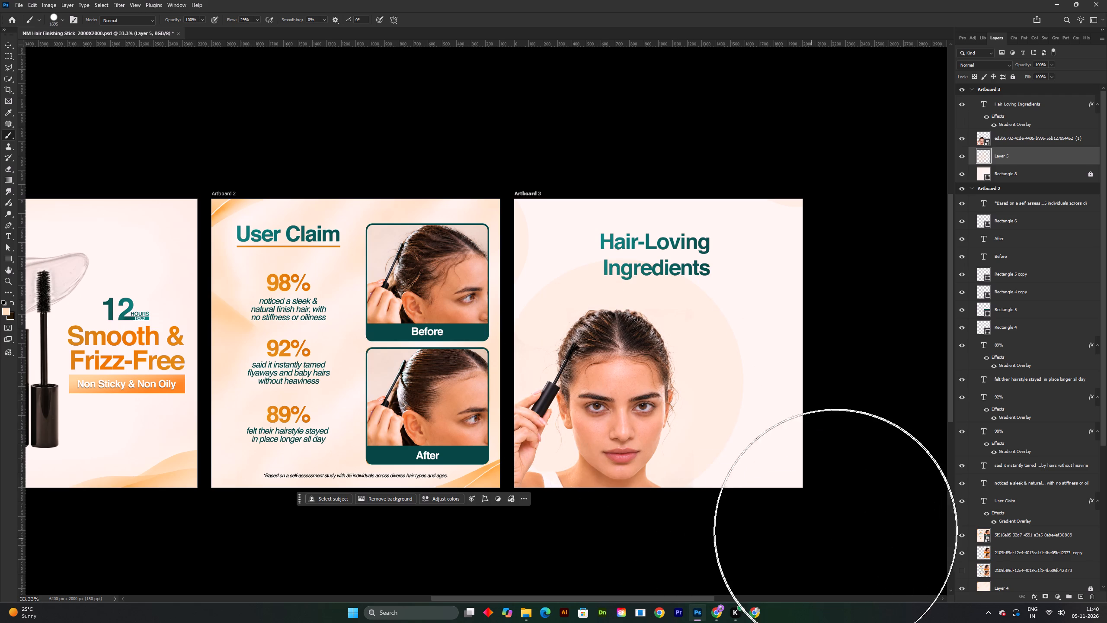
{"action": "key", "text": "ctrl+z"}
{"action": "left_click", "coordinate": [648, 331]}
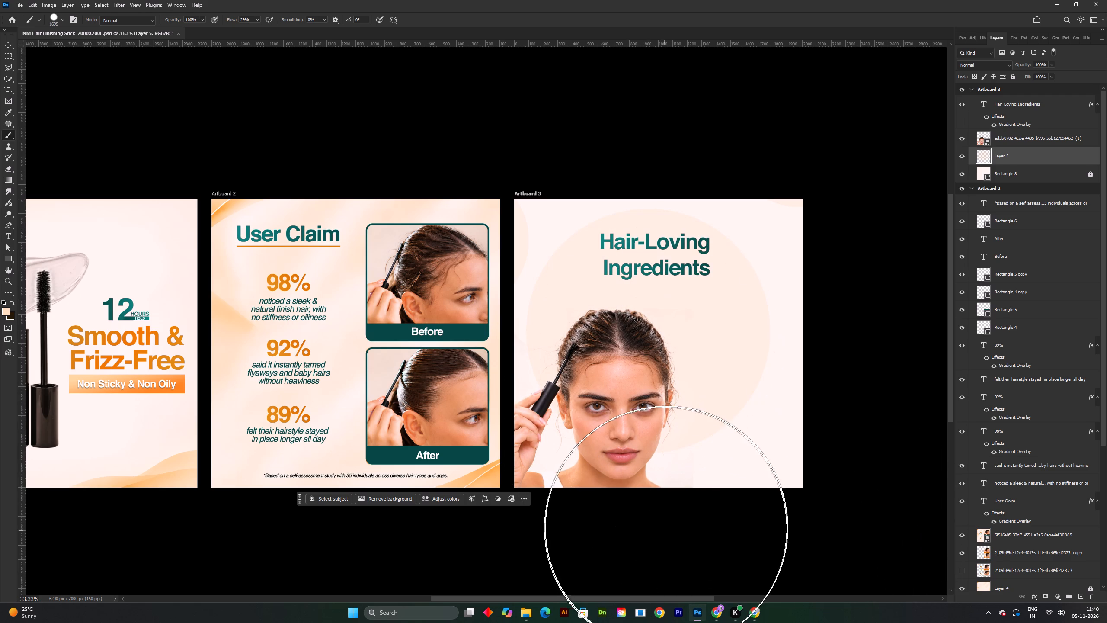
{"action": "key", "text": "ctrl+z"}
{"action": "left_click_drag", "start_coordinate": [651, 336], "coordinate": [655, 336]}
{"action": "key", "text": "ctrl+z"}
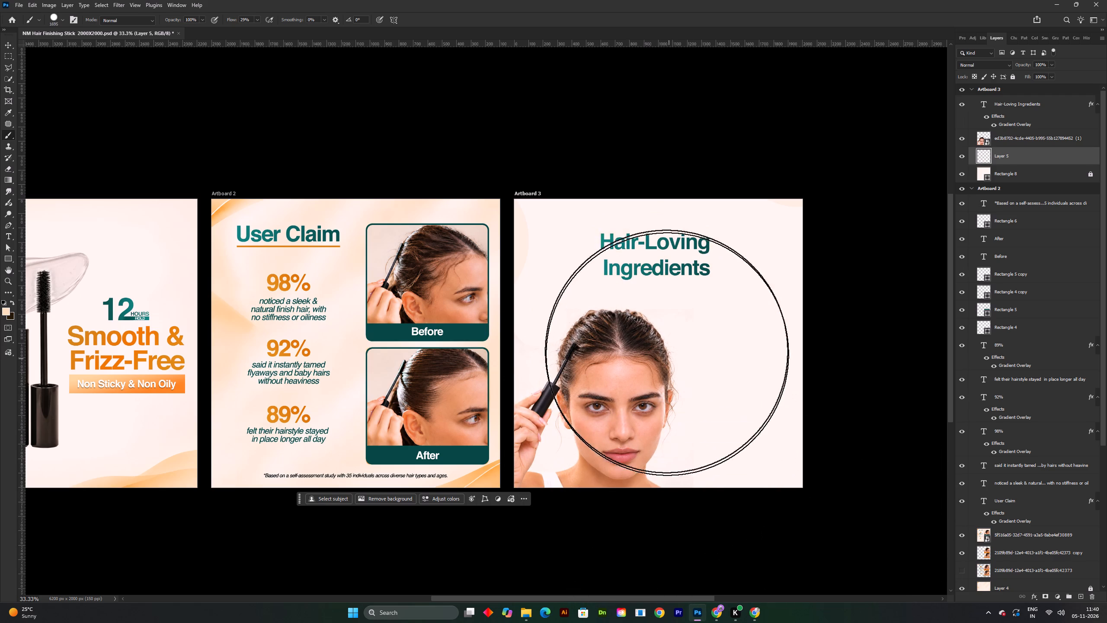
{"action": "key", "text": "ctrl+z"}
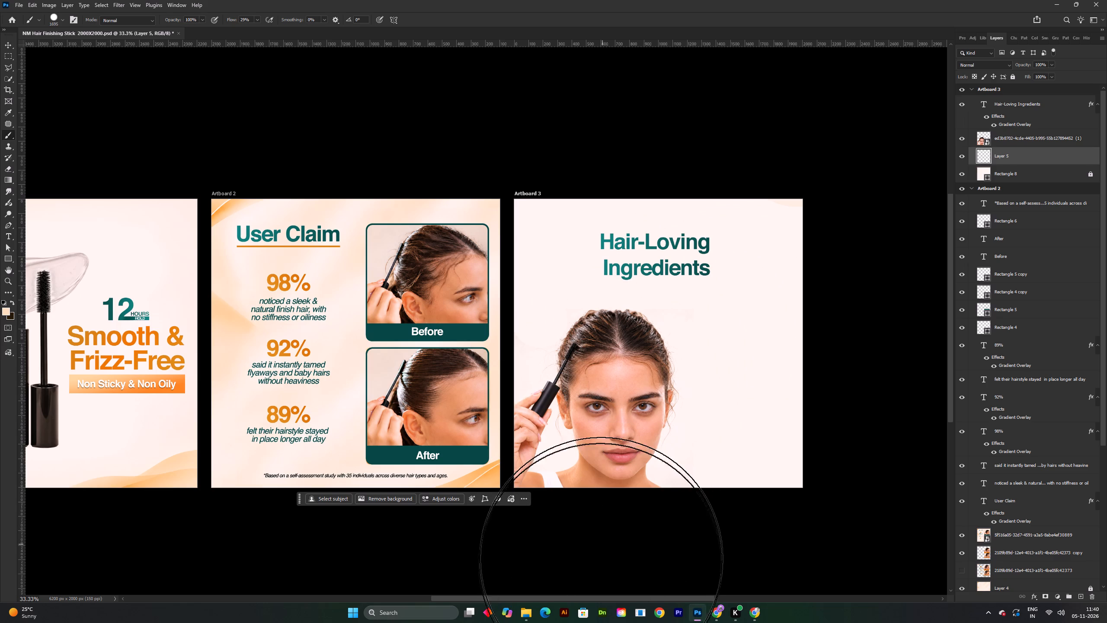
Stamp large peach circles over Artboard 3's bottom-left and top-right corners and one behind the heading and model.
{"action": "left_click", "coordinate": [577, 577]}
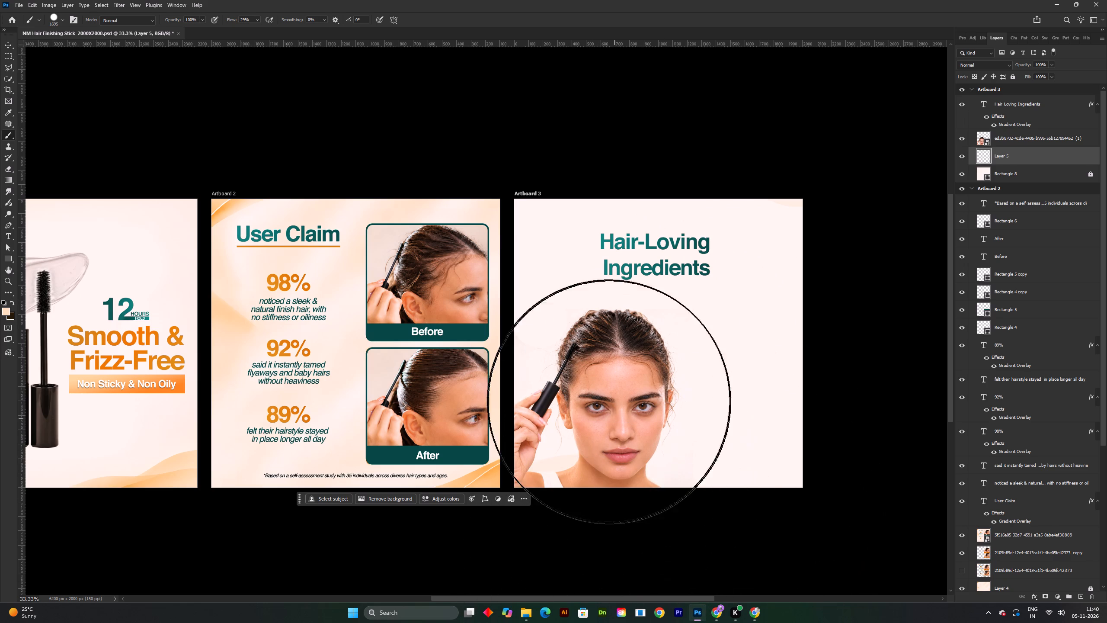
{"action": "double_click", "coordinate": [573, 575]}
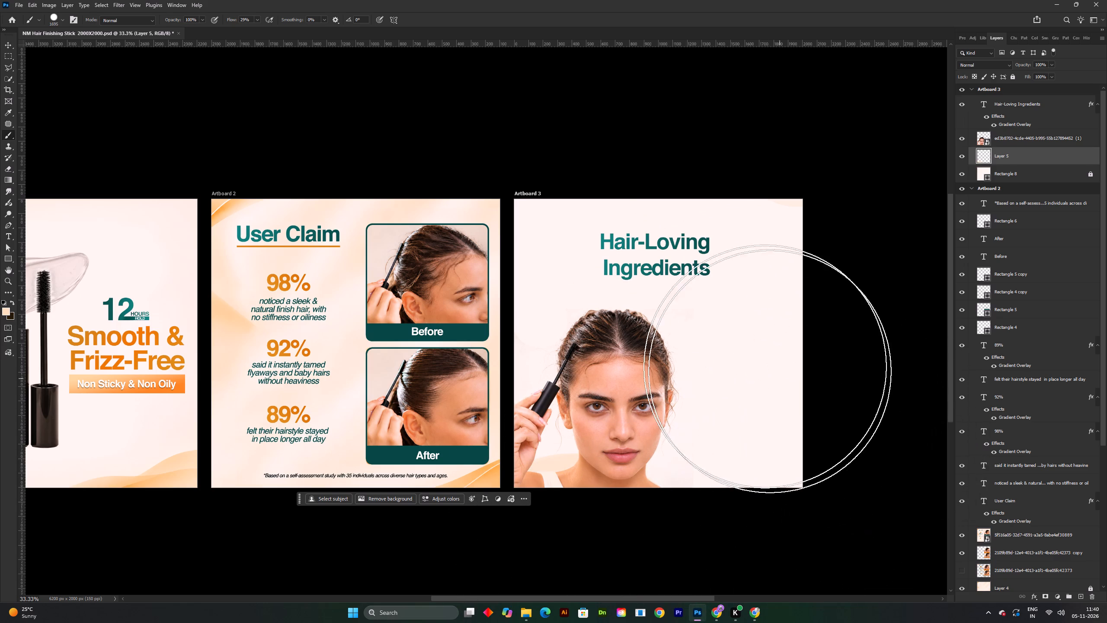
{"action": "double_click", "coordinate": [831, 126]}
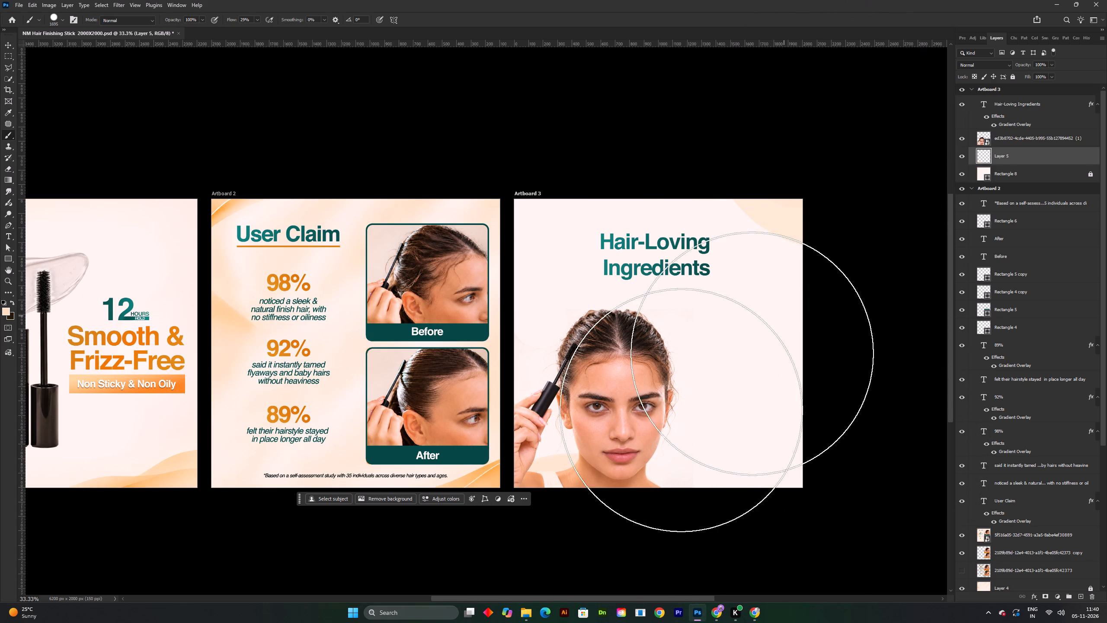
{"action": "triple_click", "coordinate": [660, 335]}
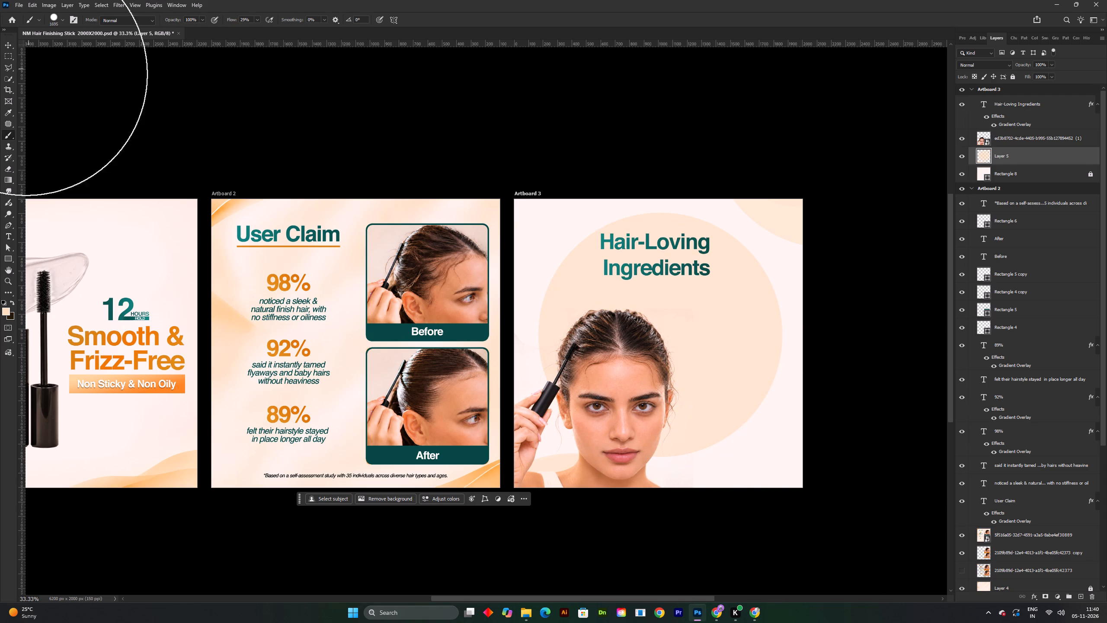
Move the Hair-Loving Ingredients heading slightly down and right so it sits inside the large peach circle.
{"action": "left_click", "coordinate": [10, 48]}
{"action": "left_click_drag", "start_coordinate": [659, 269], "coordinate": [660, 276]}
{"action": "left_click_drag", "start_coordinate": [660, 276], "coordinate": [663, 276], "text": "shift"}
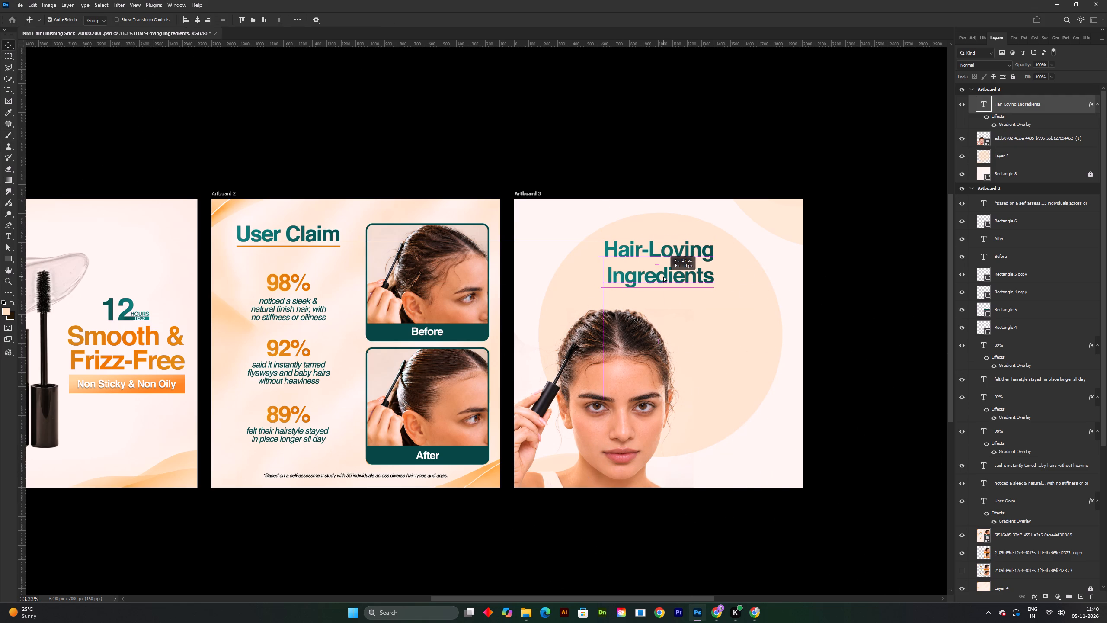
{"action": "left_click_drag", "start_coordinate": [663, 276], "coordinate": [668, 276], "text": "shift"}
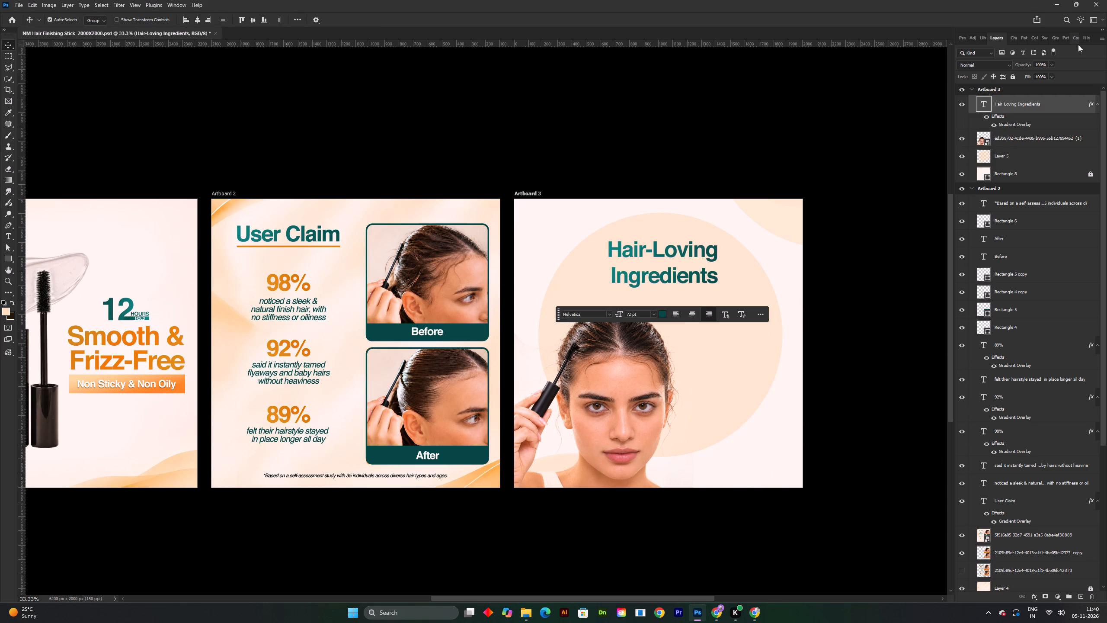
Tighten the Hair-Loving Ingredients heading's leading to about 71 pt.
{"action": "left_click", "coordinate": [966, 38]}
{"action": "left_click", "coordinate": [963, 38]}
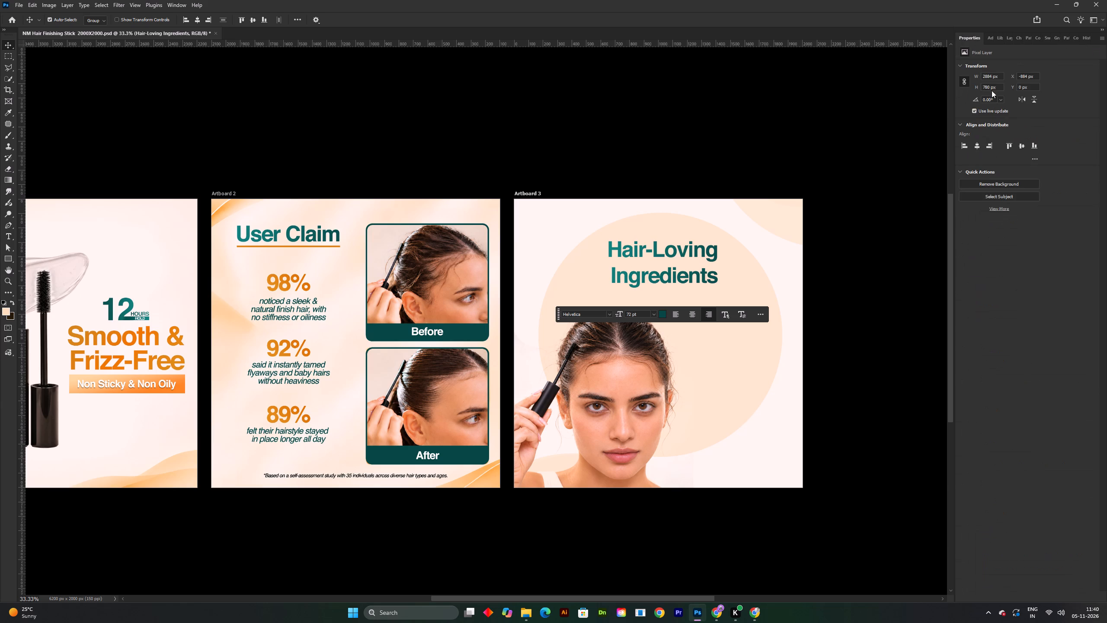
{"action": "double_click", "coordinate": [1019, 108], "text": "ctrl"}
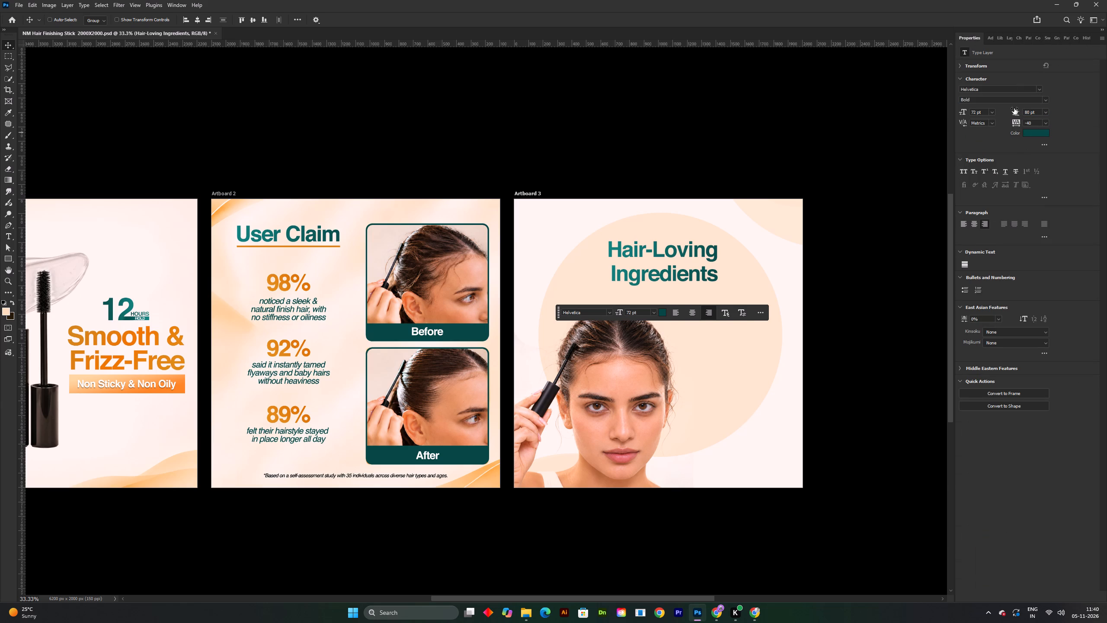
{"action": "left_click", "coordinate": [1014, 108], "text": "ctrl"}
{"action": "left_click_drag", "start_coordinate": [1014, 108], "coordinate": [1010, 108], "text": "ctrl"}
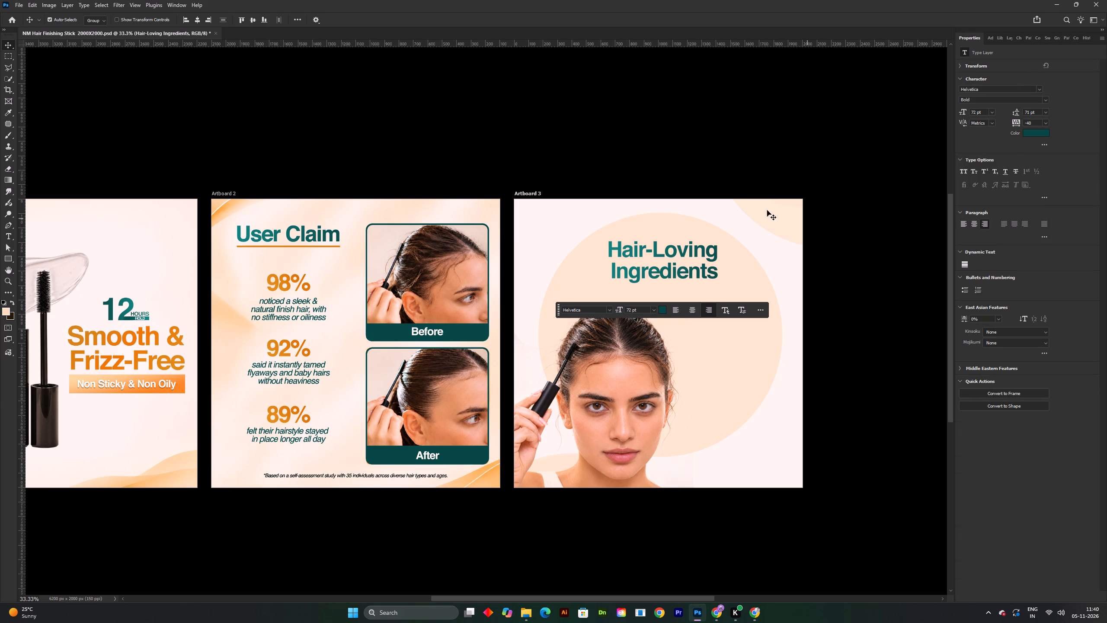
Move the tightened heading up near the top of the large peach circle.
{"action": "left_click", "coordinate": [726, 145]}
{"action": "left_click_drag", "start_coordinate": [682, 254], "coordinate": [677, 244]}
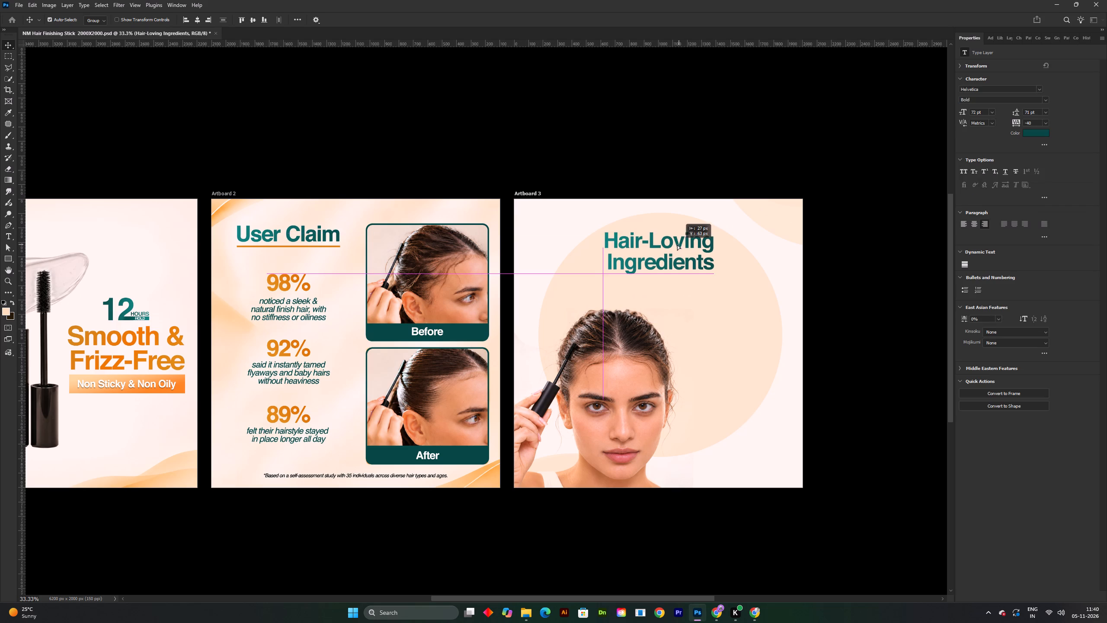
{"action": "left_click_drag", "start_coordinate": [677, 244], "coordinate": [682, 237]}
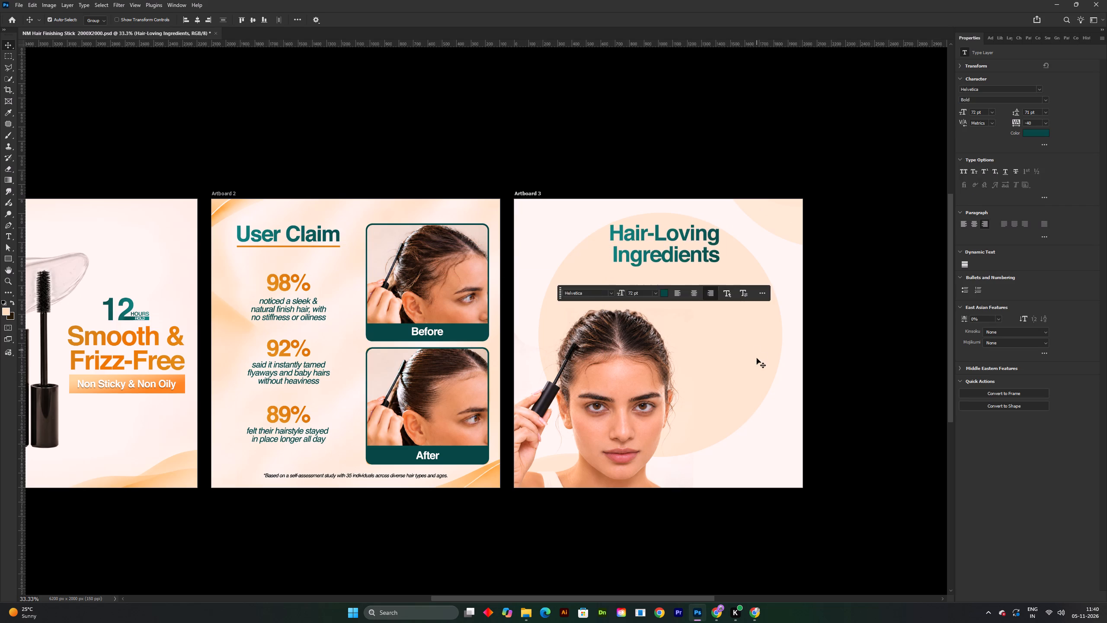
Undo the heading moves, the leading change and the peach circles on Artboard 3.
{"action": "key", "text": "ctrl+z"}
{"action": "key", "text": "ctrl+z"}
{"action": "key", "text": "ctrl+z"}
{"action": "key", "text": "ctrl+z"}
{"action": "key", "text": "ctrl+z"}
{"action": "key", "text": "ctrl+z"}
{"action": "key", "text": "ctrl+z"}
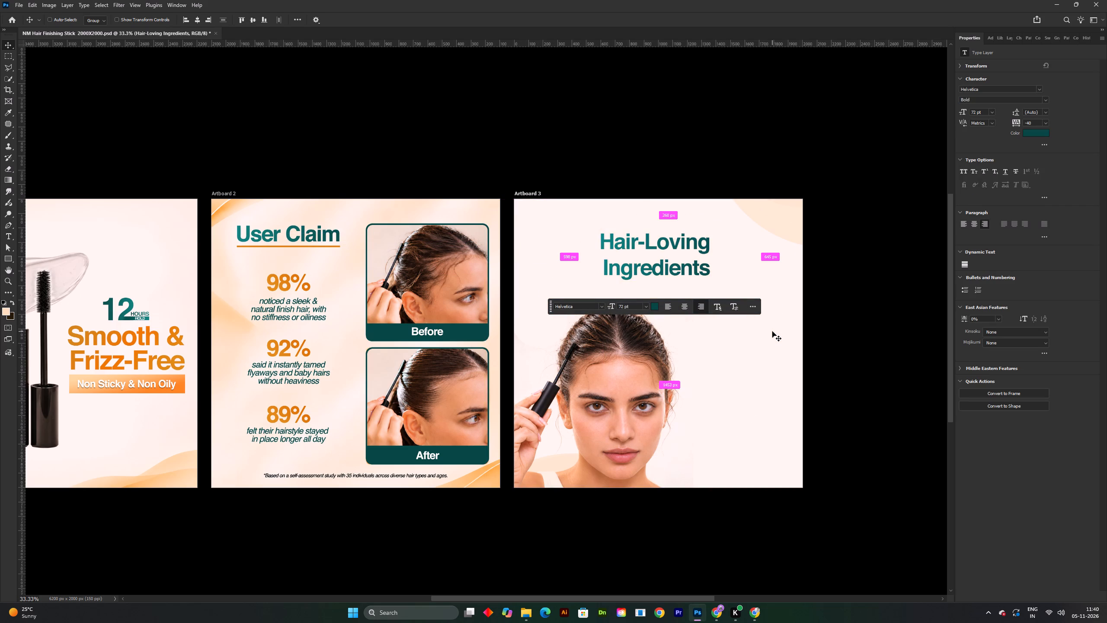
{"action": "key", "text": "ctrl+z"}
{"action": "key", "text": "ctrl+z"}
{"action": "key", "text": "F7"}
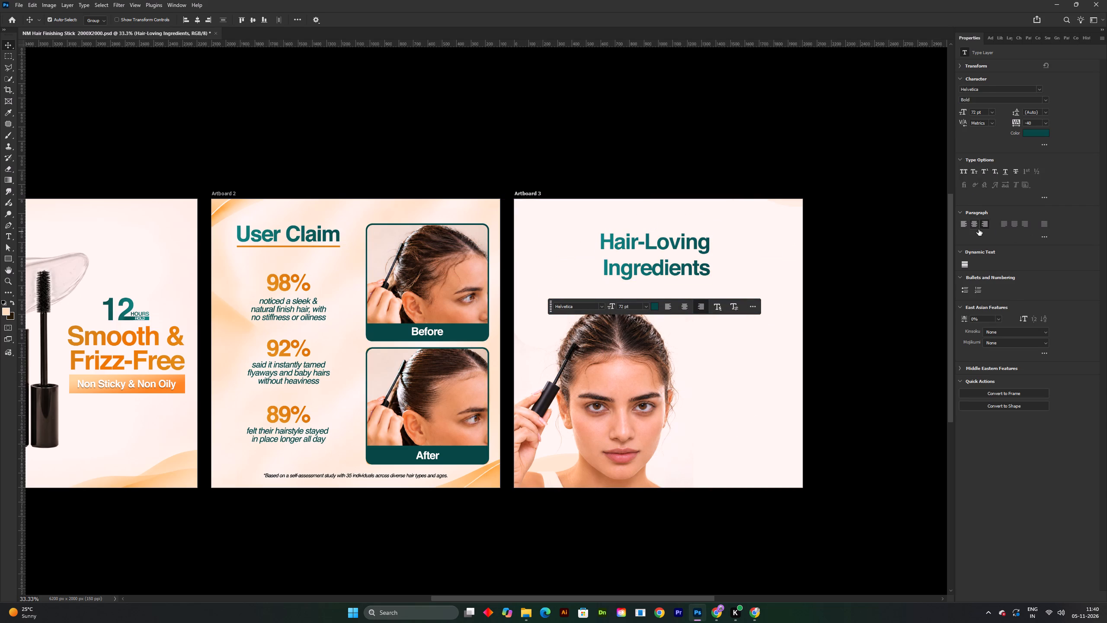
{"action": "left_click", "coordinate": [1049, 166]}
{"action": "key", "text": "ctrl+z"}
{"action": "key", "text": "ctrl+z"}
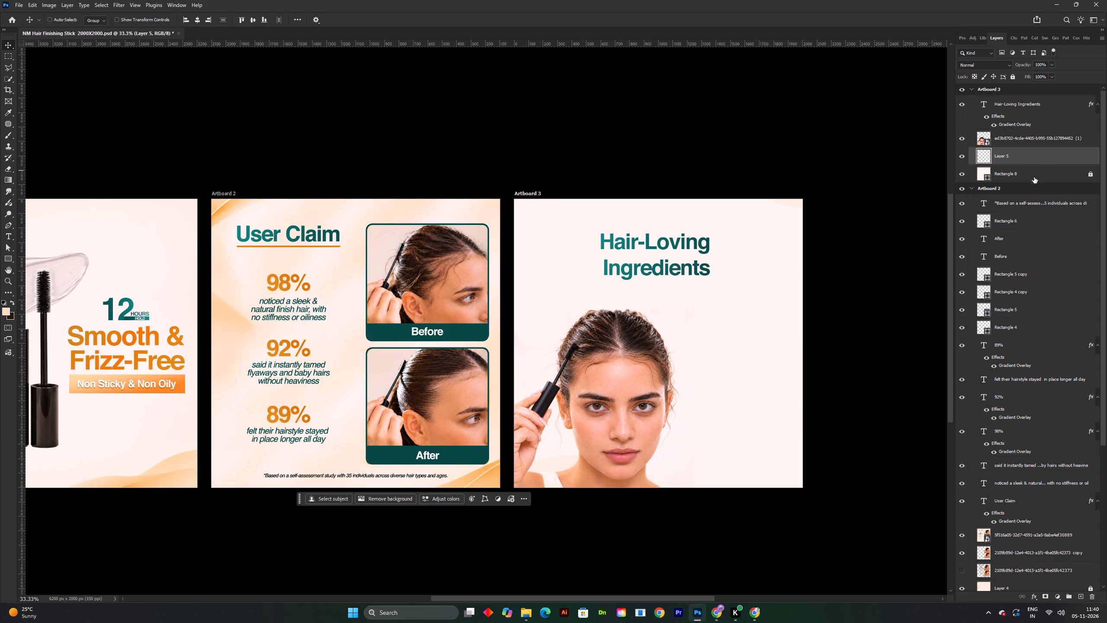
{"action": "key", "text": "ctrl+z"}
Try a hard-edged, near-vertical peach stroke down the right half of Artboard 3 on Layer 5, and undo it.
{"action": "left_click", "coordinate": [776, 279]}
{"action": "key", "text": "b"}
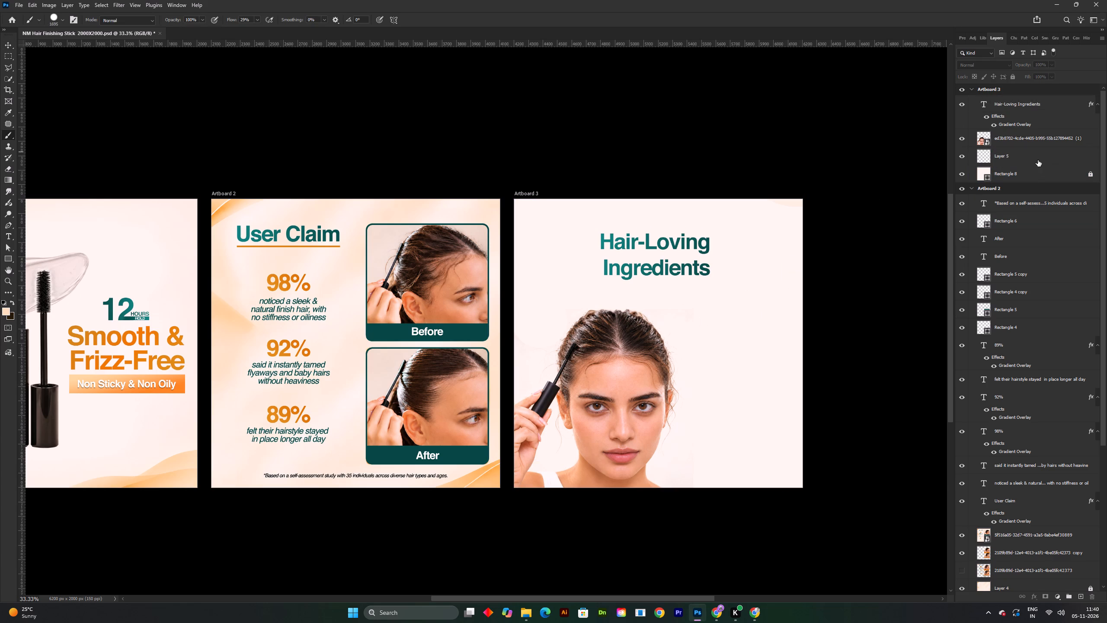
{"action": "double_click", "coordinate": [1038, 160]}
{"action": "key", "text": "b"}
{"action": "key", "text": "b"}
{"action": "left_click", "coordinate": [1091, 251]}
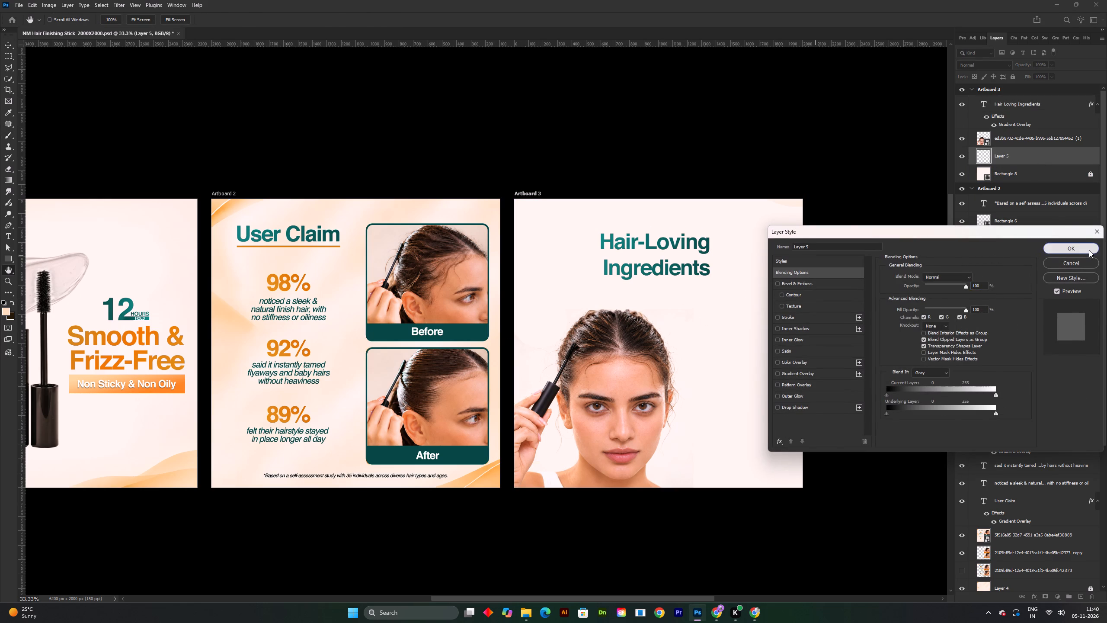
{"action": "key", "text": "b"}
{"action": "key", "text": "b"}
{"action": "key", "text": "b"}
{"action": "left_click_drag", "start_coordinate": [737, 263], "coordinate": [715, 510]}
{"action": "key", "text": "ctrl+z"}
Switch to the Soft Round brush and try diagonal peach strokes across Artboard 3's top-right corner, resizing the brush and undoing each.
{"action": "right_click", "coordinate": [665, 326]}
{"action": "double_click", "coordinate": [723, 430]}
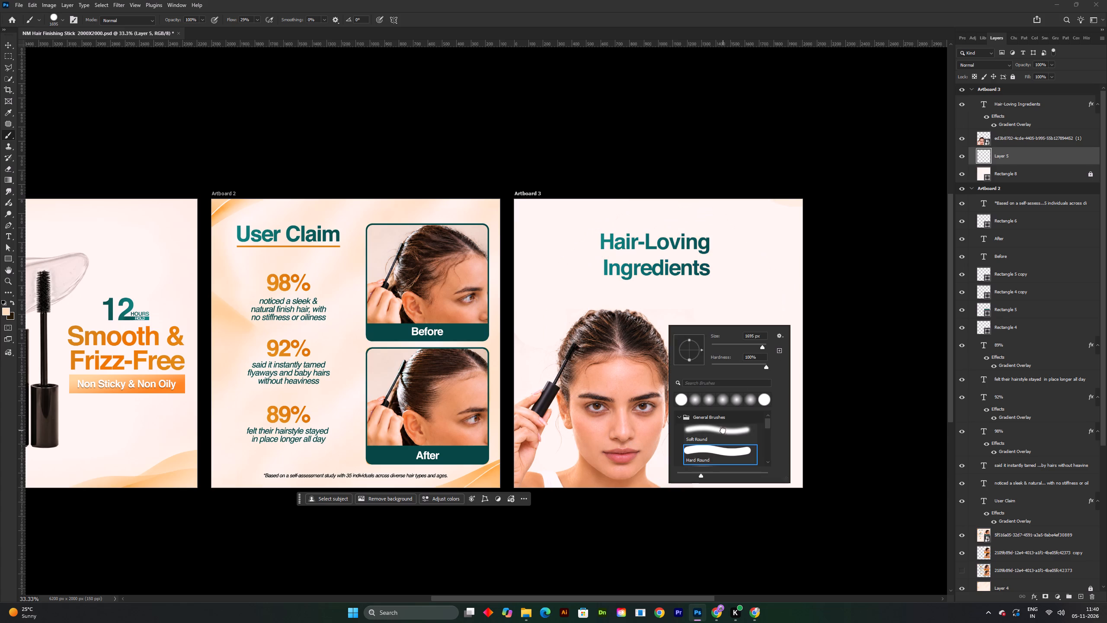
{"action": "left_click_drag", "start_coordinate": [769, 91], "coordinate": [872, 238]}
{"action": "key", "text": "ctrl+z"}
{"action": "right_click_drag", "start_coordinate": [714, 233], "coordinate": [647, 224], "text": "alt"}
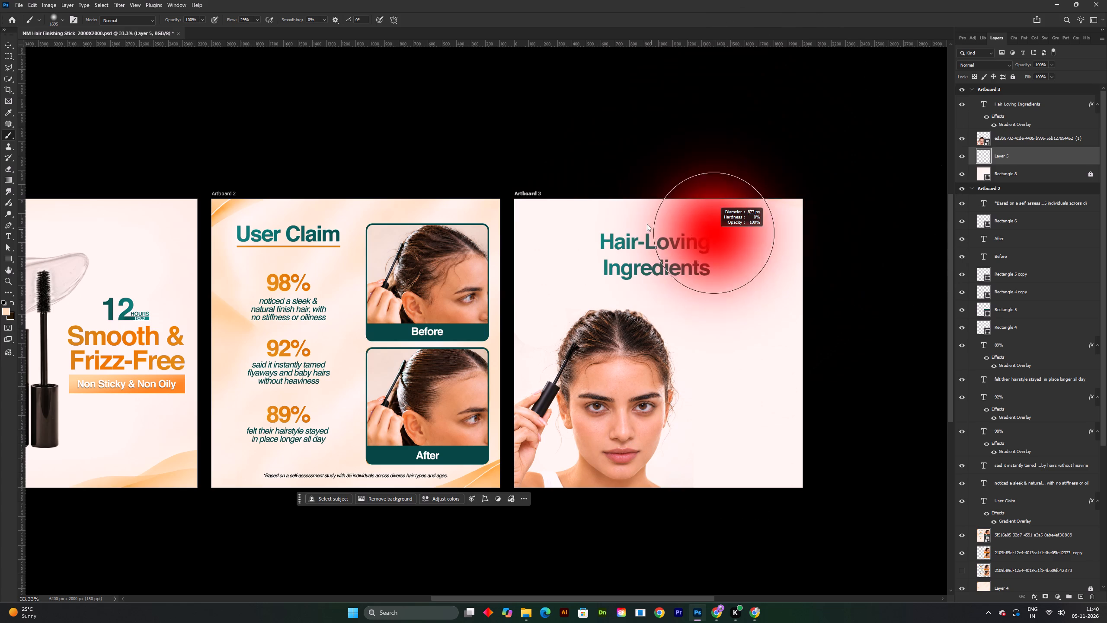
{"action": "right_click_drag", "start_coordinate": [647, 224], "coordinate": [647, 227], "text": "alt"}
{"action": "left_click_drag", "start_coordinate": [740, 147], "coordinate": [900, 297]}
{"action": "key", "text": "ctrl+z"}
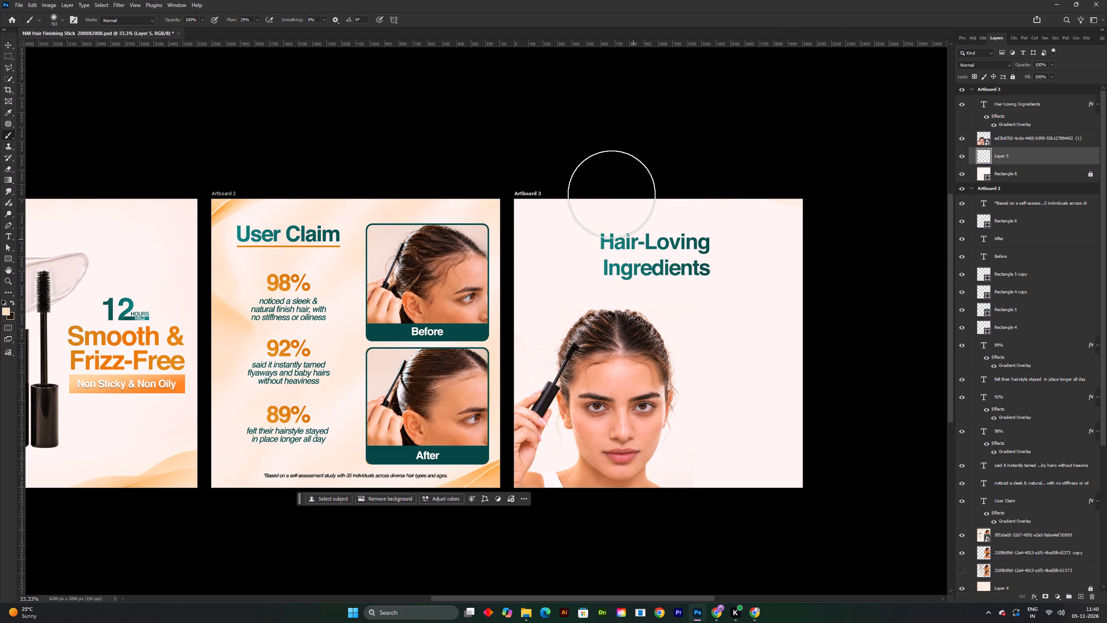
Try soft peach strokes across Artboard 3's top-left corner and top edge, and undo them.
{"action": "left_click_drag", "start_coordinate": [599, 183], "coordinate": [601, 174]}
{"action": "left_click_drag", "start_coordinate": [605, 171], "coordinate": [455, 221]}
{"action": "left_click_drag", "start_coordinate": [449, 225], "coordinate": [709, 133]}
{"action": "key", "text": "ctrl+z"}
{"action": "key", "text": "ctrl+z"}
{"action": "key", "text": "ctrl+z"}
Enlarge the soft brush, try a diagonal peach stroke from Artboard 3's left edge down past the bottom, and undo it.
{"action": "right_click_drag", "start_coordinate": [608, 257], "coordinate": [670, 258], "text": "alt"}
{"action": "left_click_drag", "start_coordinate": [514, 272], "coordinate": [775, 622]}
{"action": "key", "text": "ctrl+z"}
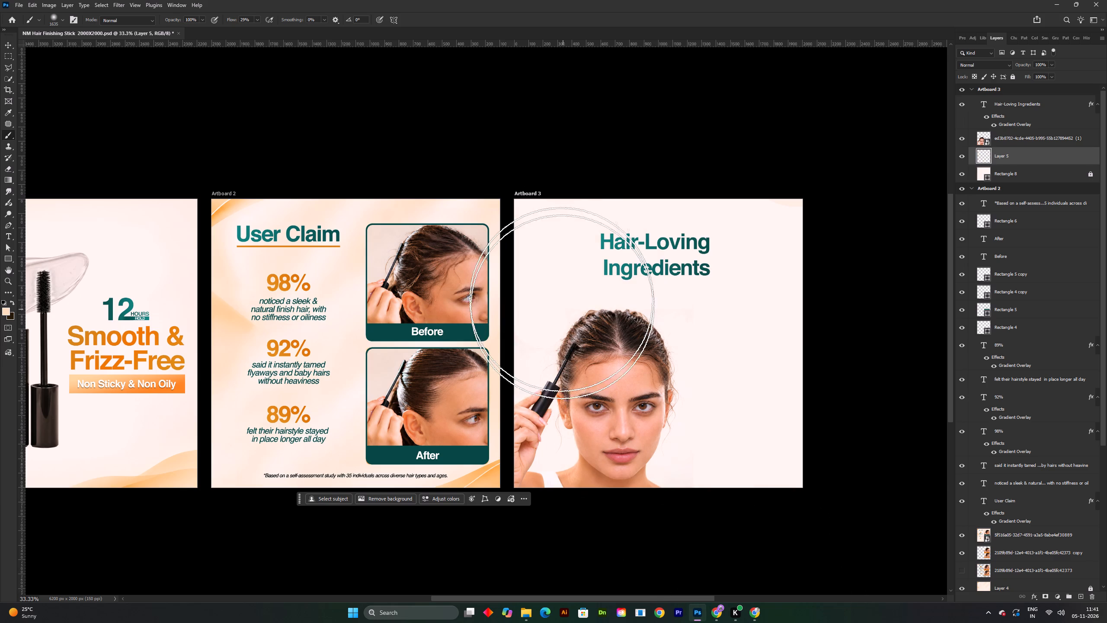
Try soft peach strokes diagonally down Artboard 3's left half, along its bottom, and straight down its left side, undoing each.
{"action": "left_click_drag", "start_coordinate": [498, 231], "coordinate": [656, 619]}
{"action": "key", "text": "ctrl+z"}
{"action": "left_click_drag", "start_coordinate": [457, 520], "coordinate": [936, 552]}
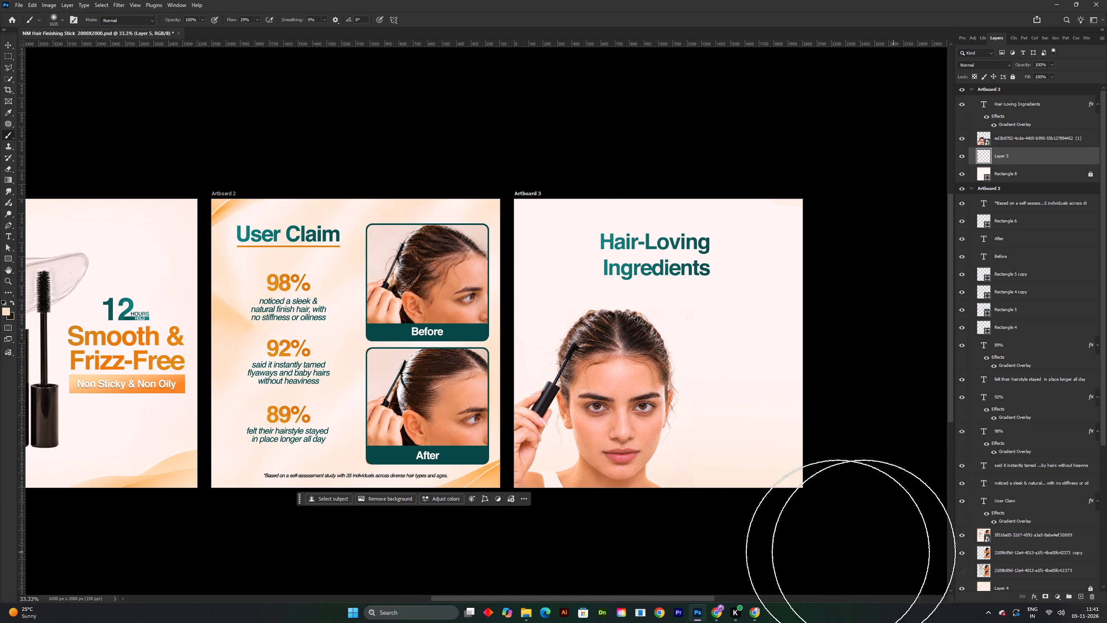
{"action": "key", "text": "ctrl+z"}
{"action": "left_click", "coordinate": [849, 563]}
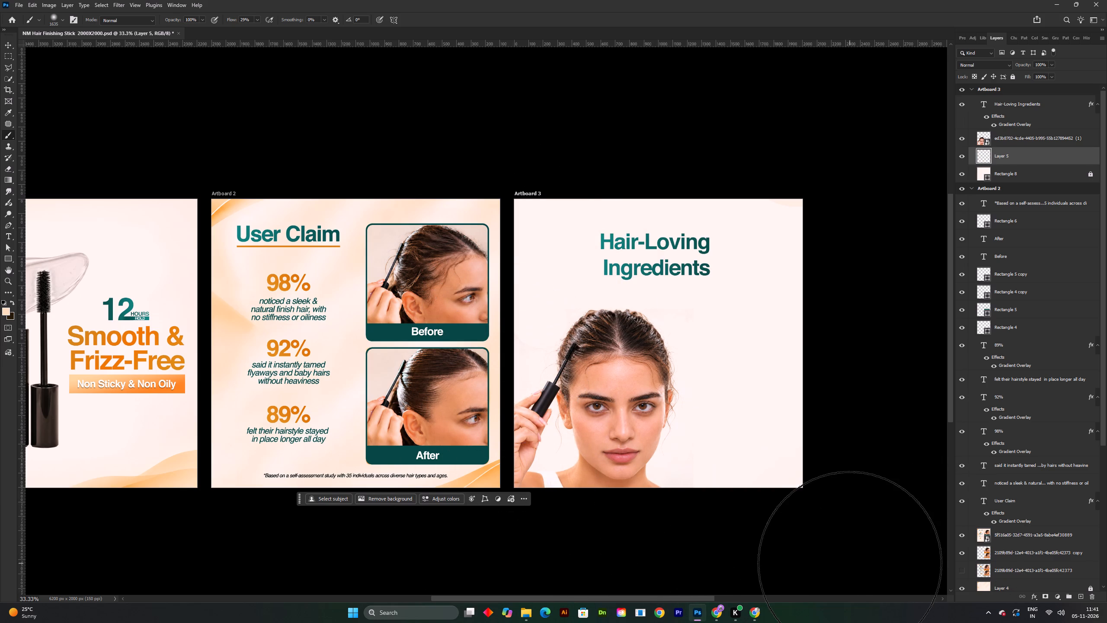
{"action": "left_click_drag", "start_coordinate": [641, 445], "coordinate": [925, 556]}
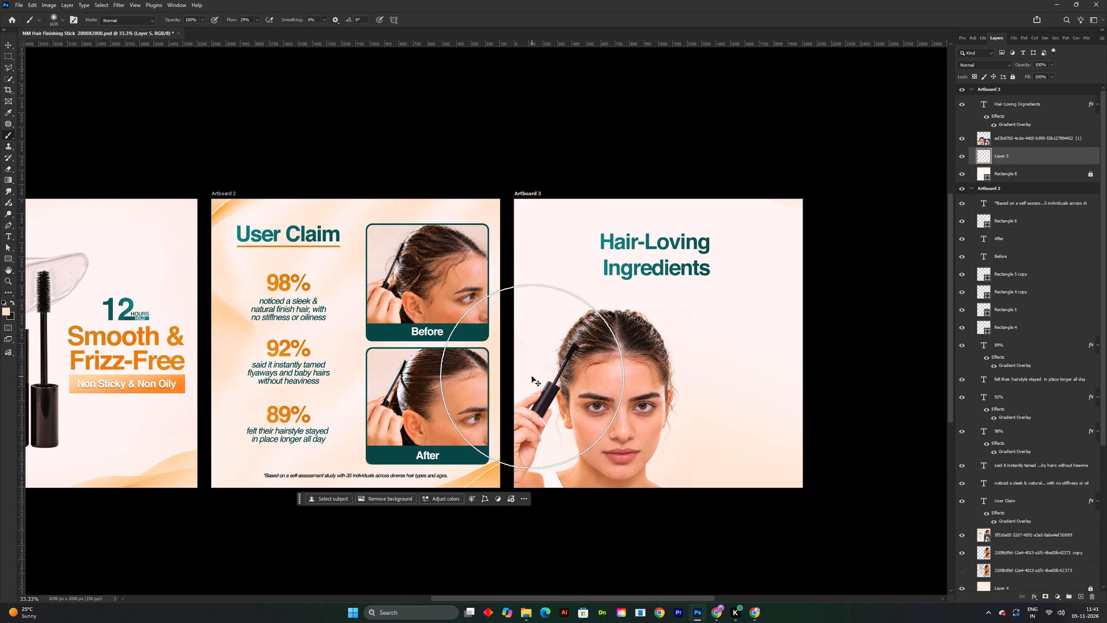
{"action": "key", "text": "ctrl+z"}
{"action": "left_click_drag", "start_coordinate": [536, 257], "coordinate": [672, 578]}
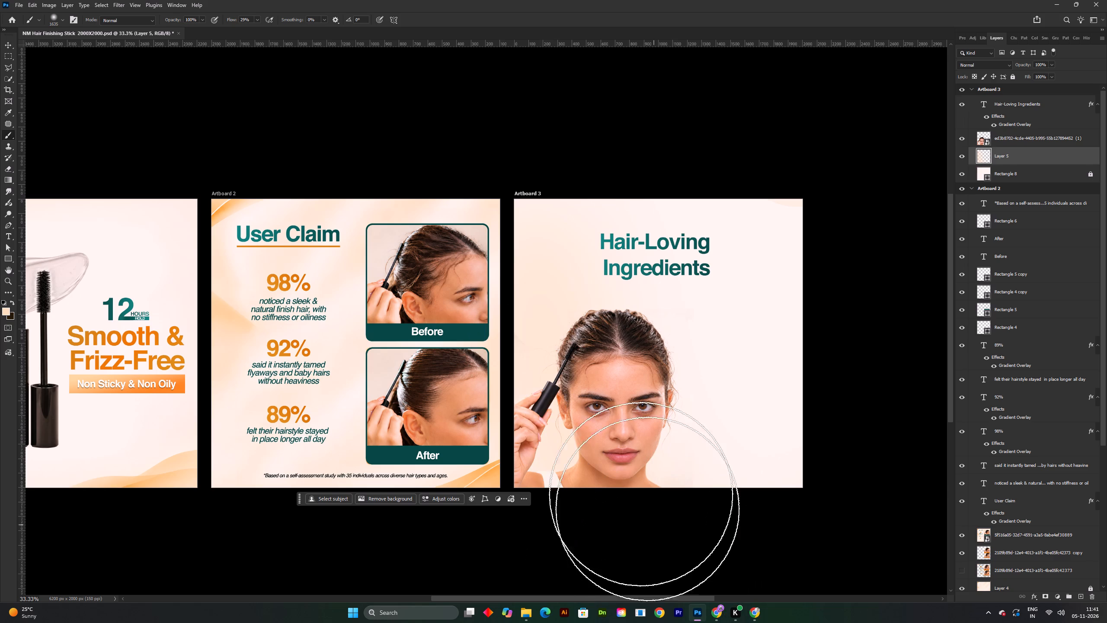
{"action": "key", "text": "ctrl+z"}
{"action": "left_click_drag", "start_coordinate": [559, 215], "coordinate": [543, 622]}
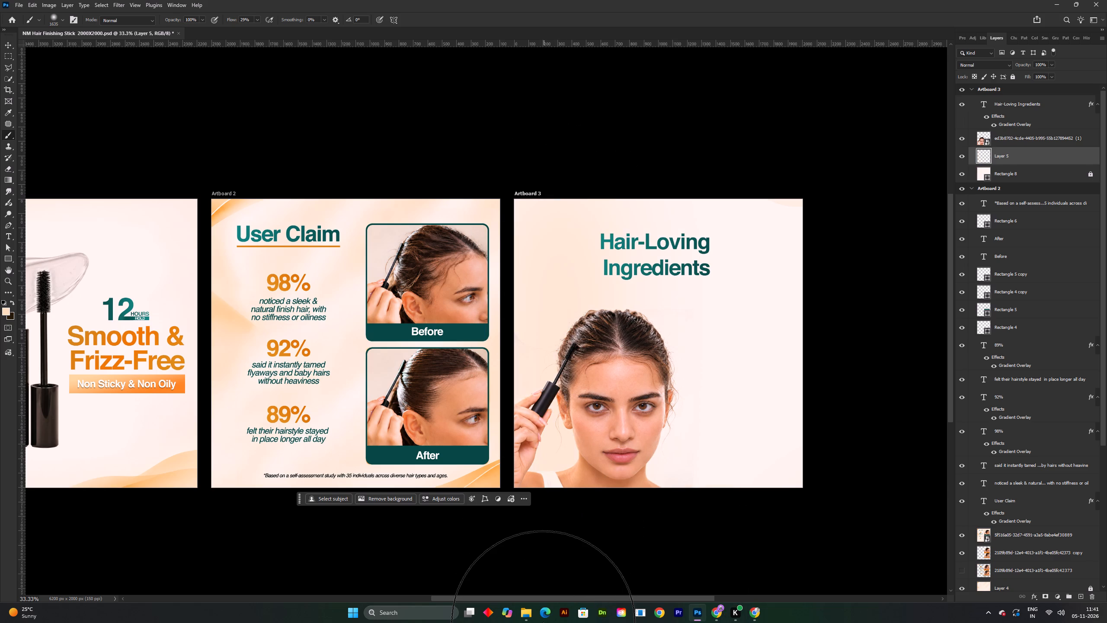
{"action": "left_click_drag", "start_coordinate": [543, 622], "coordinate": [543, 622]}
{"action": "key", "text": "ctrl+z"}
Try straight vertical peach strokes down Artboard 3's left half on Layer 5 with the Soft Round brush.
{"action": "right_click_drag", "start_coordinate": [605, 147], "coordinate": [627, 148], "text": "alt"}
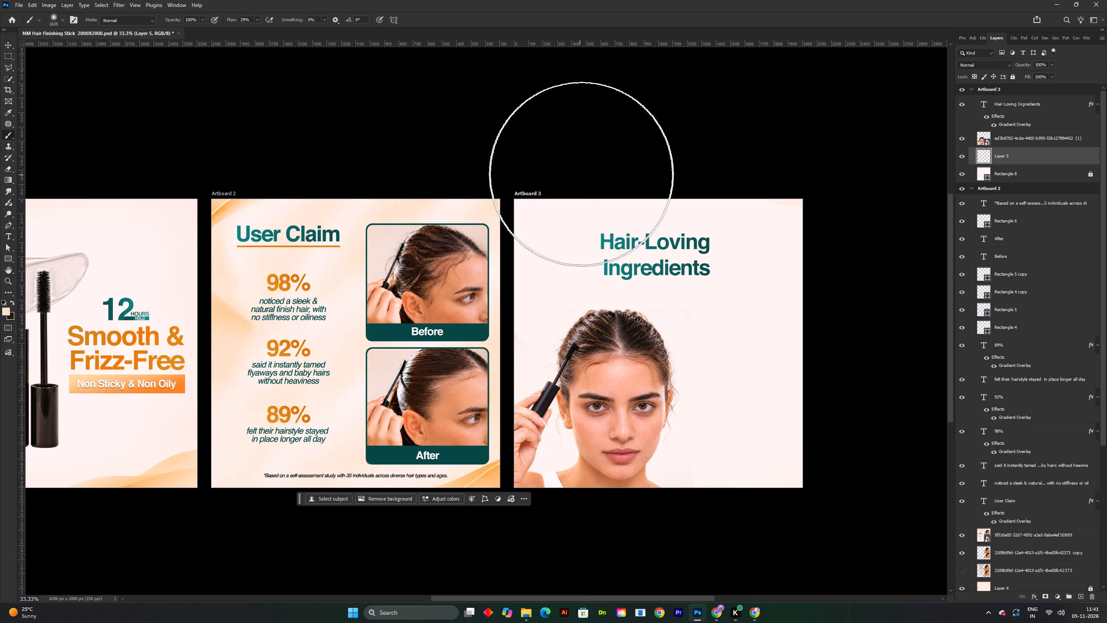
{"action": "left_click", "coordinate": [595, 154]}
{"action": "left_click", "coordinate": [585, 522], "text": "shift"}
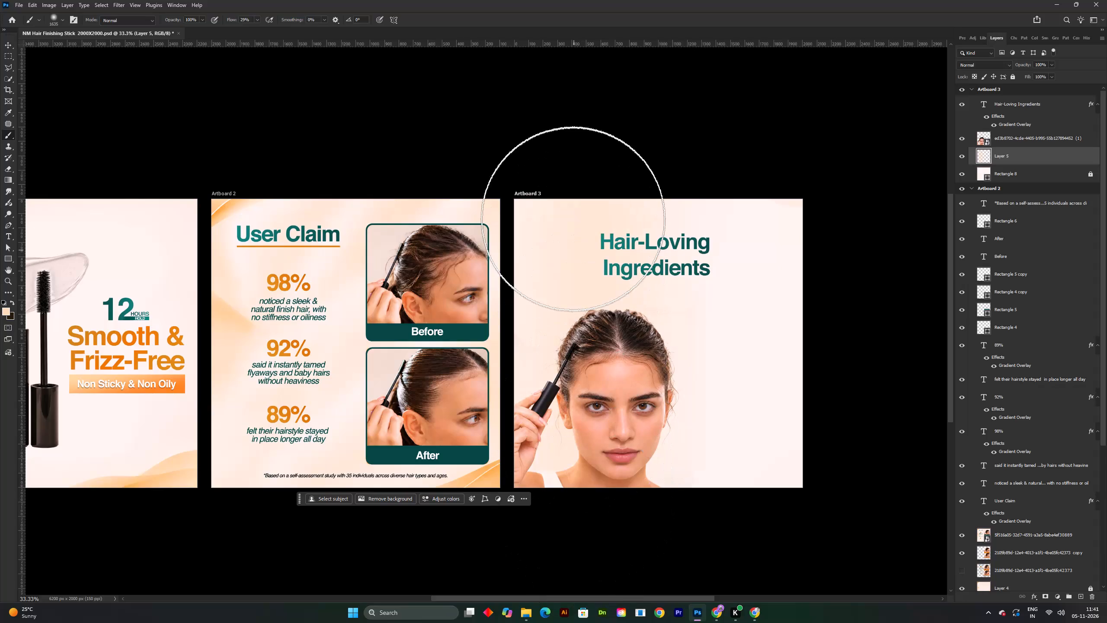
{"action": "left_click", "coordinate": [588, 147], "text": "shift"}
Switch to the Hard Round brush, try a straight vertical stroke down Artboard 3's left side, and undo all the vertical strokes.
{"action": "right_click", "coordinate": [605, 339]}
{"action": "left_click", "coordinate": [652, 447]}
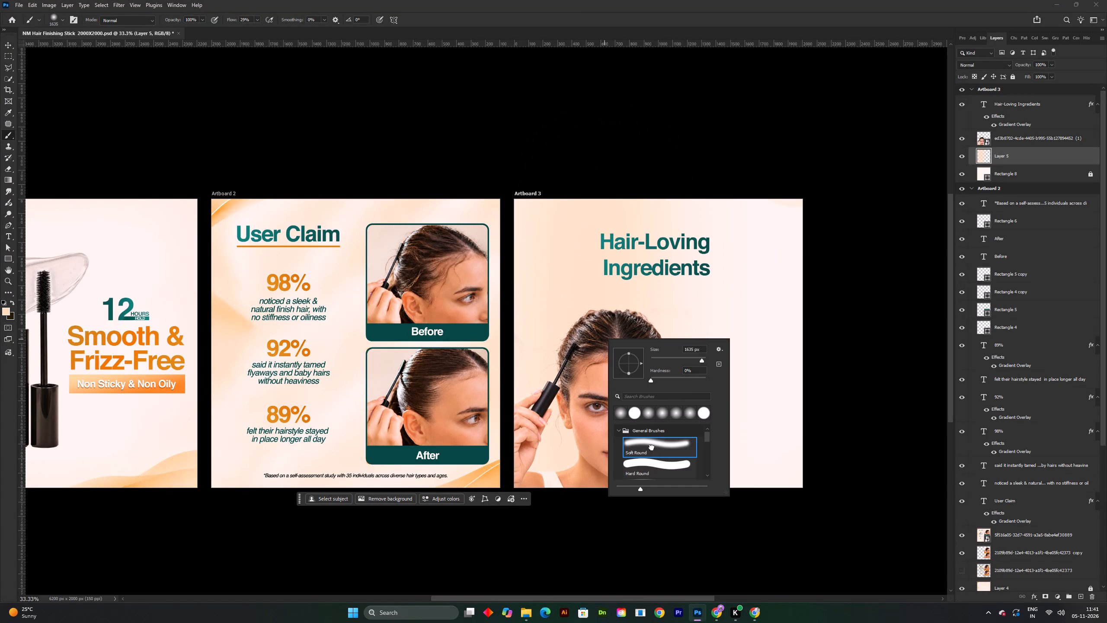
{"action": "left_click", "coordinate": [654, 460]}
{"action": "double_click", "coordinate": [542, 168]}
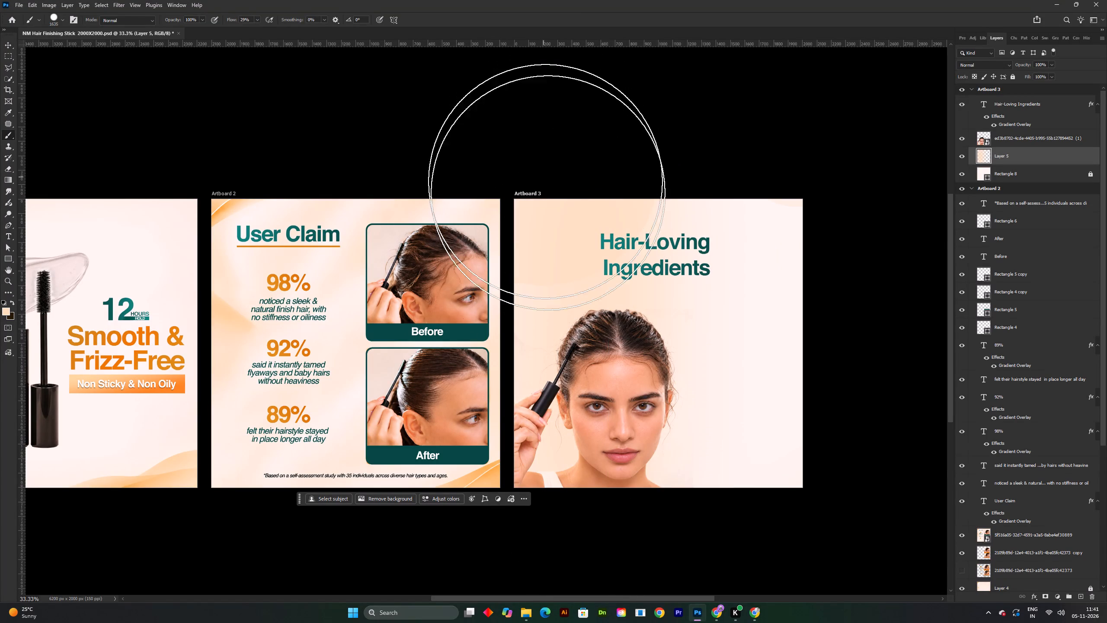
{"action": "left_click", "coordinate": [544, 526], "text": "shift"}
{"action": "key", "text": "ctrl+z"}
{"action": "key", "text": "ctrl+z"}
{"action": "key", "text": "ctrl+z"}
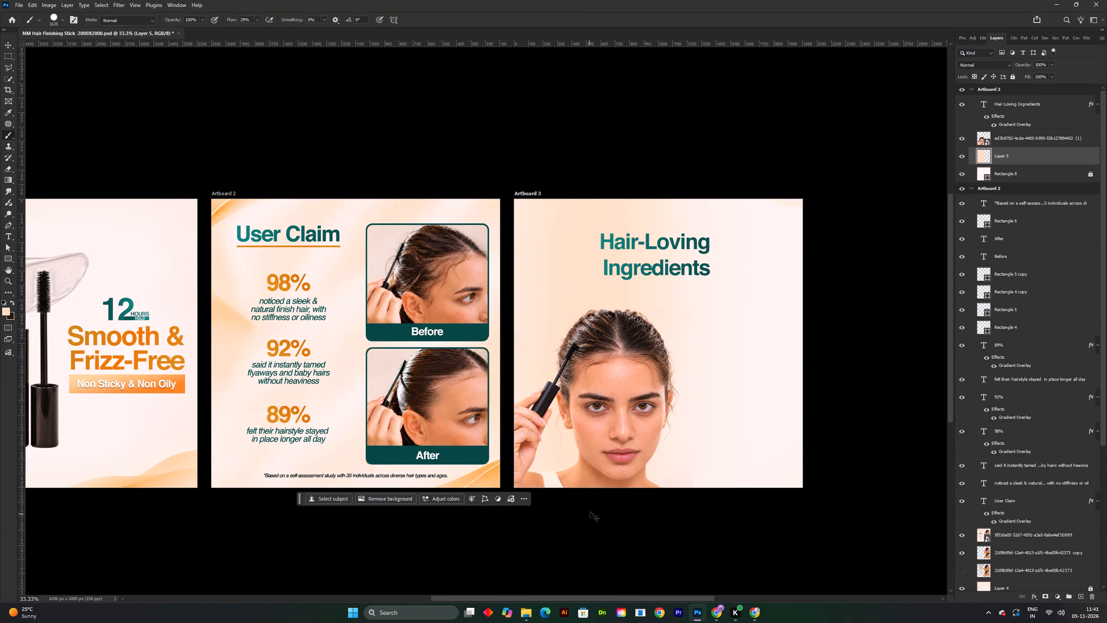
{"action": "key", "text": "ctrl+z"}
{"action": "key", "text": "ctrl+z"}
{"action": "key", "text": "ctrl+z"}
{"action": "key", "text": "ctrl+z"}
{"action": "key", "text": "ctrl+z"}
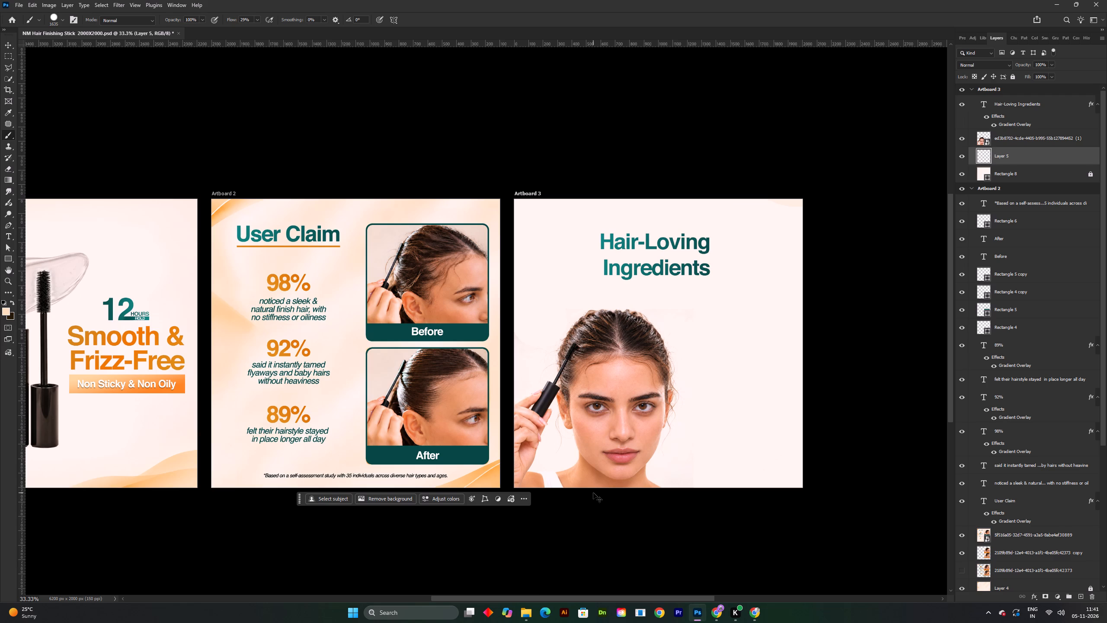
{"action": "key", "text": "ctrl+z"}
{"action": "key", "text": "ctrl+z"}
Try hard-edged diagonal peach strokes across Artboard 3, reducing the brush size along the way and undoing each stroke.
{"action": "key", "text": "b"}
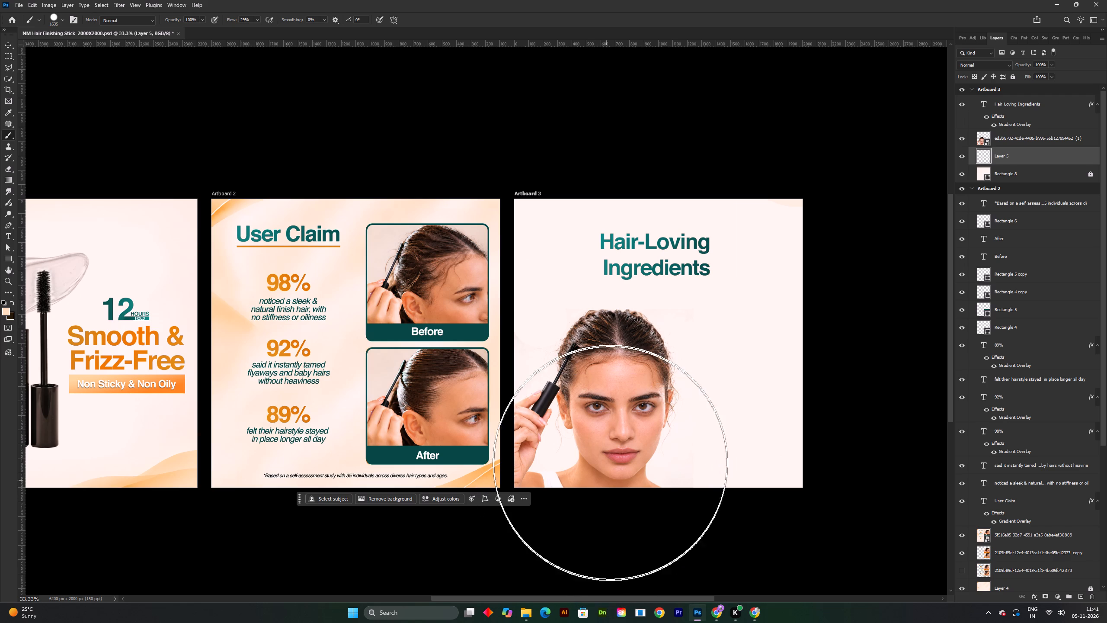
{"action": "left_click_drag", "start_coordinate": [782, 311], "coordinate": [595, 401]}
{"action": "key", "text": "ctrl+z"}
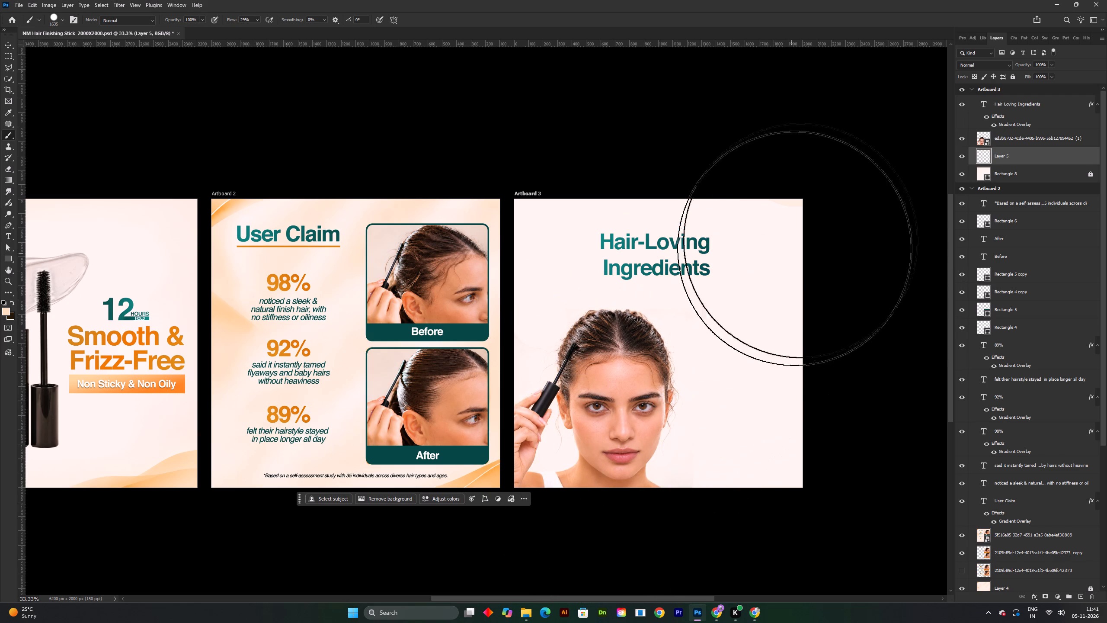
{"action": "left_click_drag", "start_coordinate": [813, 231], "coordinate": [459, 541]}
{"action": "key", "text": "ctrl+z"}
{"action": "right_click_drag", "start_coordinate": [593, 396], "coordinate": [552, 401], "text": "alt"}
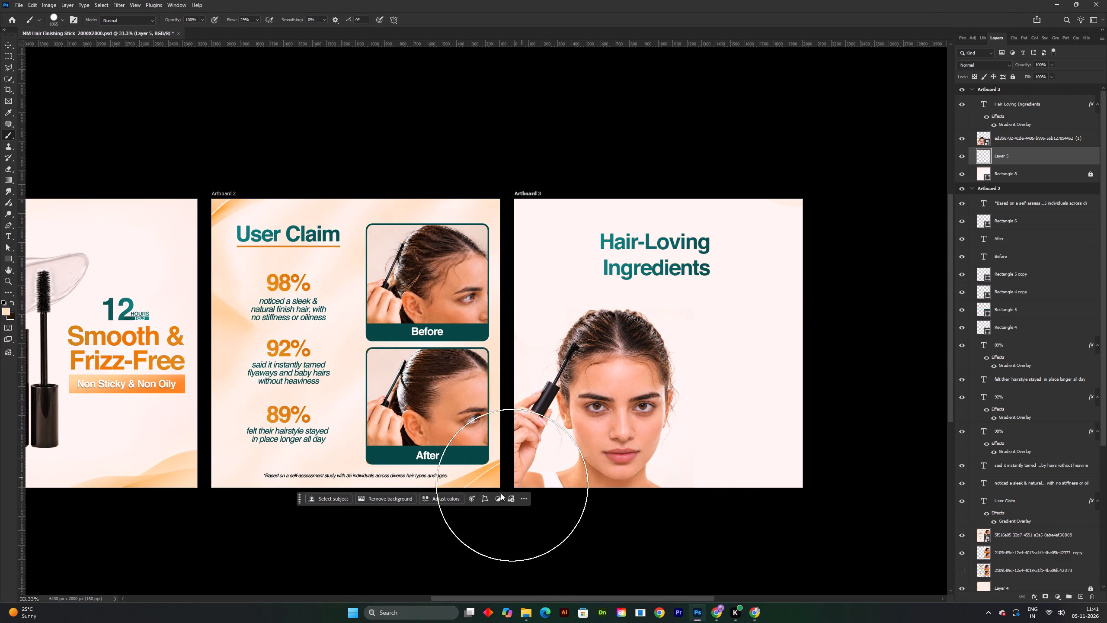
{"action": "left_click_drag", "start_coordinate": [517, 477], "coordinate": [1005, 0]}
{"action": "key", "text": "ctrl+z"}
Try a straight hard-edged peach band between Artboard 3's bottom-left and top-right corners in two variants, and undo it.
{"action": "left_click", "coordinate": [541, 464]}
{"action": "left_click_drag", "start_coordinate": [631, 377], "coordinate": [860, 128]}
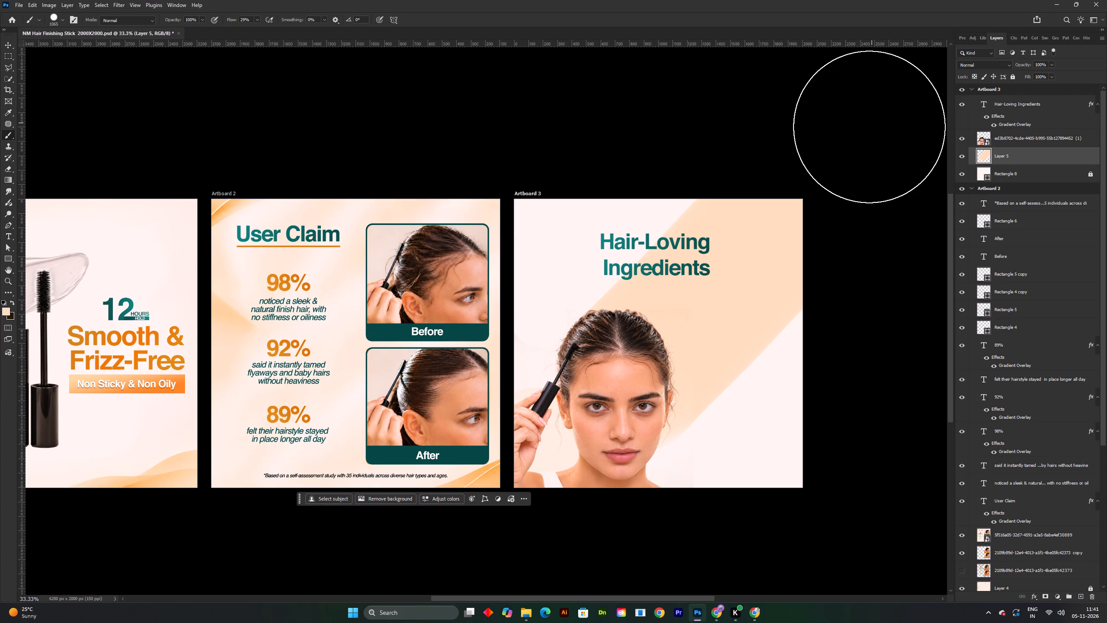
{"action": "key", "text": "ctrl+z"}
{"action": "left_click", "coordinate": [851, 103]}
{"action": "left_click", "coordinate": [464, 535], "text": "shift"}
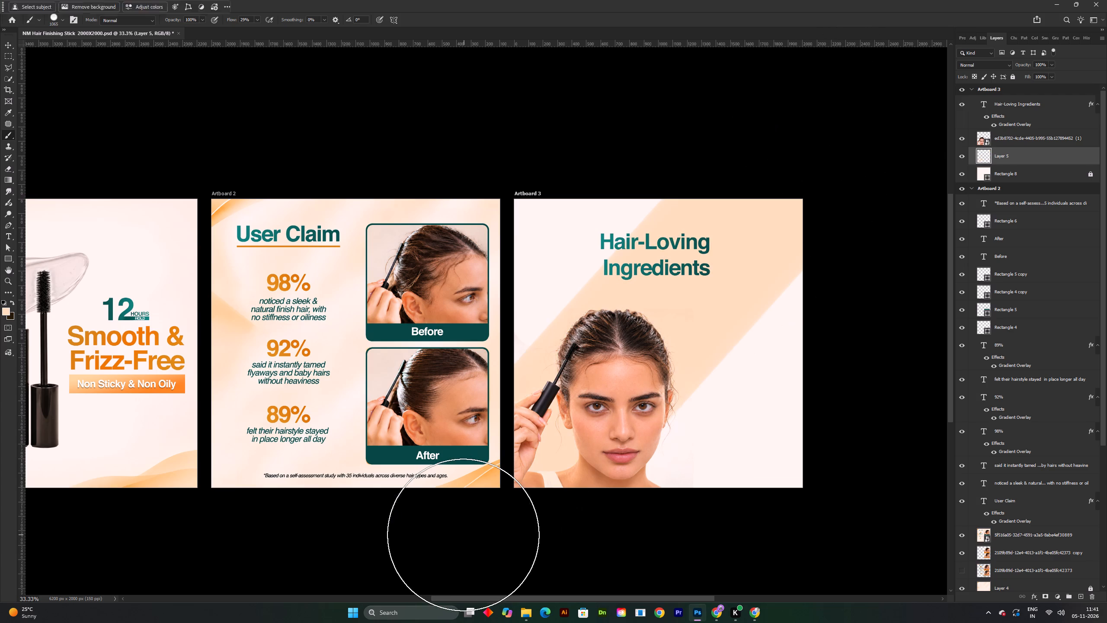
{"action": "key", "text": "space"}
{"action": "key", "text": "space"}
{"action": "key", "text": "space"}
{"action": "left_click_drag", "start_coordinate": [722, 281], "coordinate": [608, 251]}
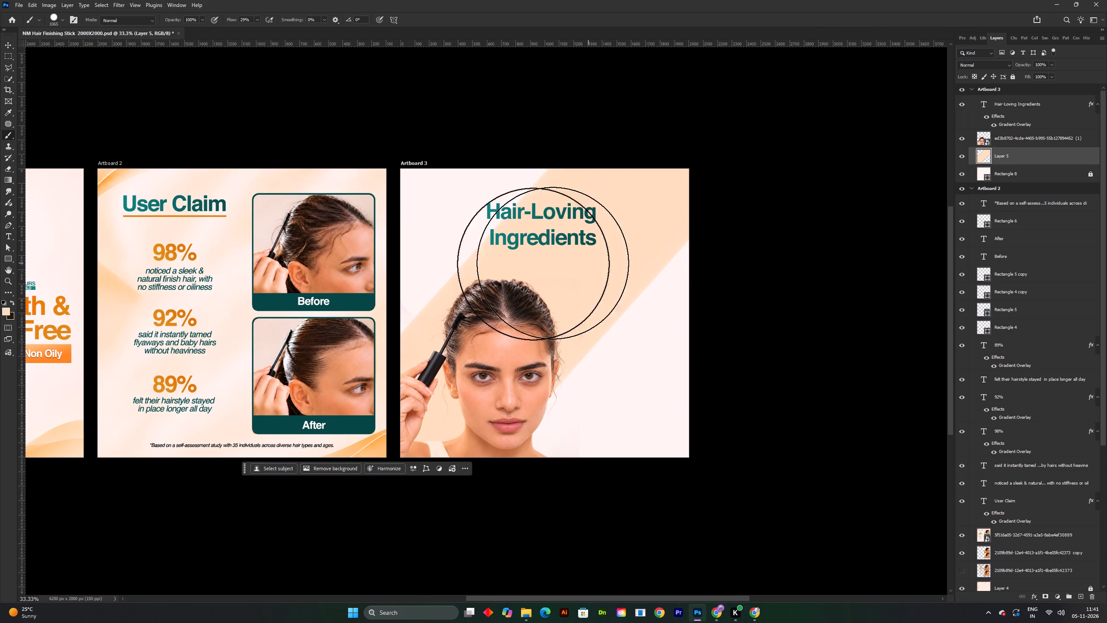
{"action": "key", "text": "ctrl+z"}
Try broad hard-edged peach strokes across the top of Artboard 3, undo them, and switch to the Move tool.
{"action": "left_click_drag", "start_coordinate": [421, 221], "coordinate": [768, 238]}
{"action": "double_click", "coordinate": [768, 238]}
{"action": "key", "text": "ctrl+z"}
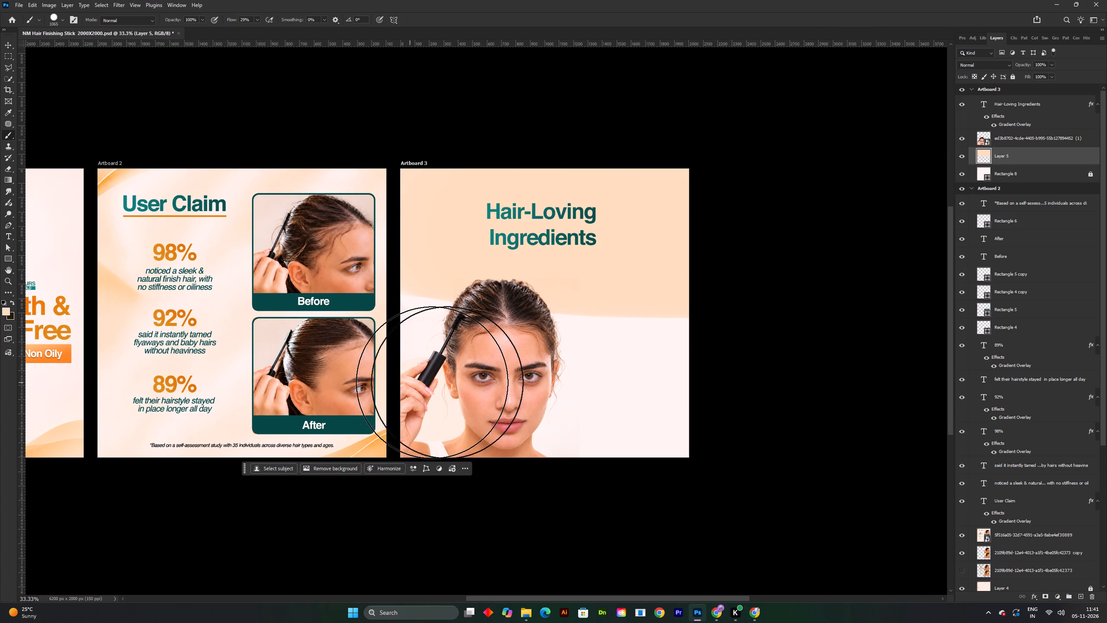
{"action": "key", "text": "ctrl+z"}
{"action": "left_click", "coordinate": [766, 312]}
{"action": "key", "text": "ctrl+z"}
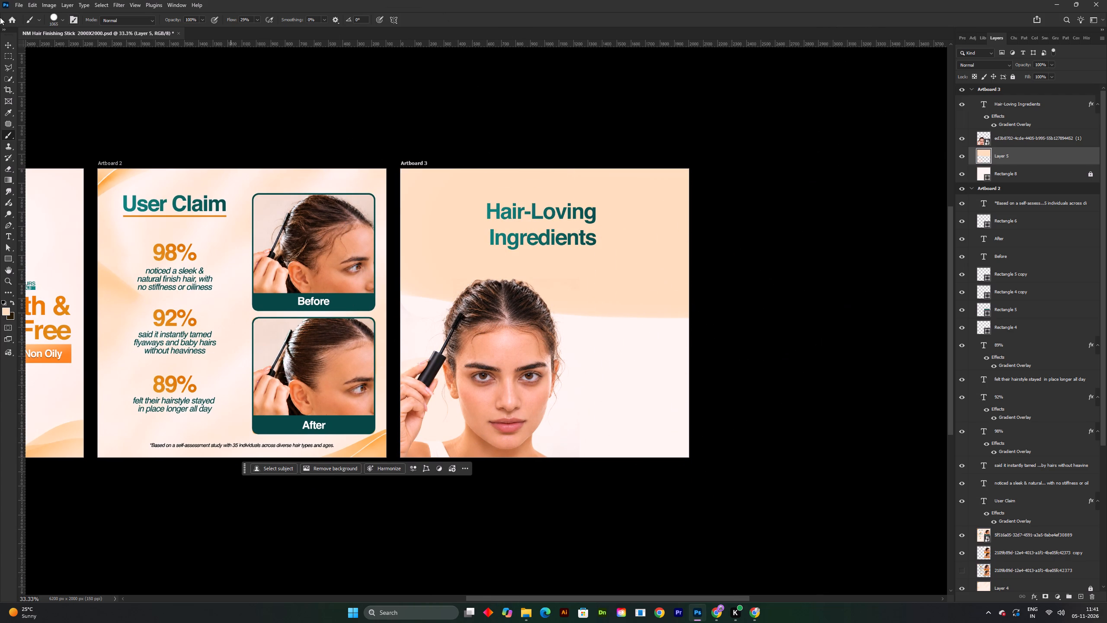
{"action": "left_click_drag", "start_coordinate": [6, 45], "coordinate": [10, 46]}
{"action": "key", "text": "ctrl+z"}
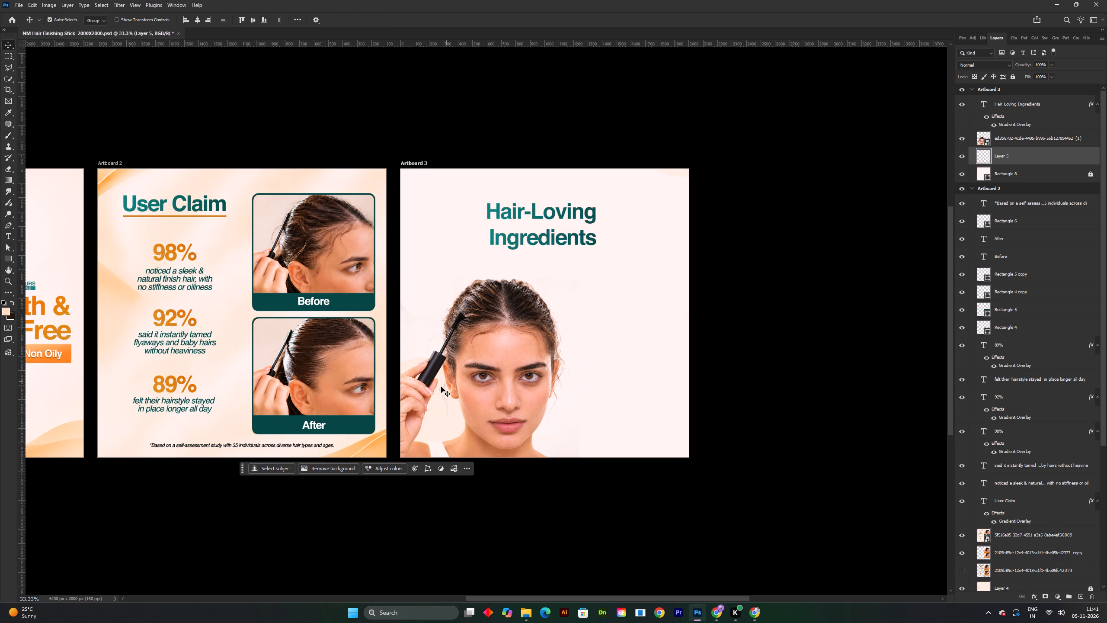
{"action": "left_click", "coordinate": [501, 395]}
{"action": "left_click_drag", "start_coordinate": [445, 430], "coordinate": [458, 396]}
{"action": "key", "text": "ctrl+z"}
Compare Artboard 3 with Layer 5 hidden and shown, and delete Layer 5.
{"action": "key", "text": "Delete"}
{"action": "key", "text": "ctrl+s"}
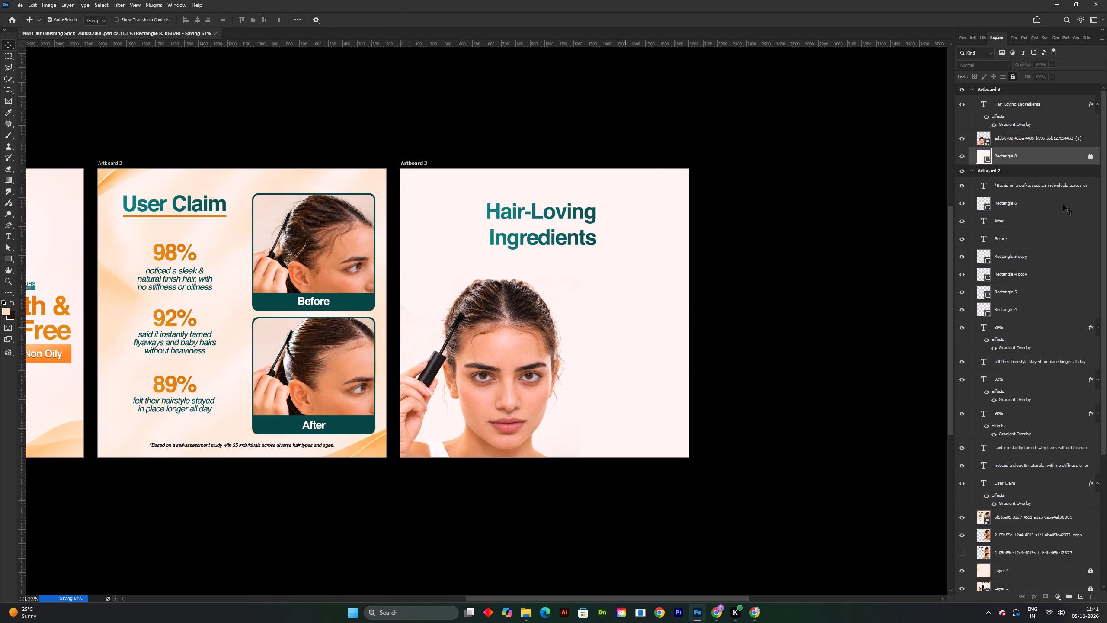
{"action": "key", "text": "ctrl+z"}
{"action": "left_click", "coordinate": [1040, 154]}
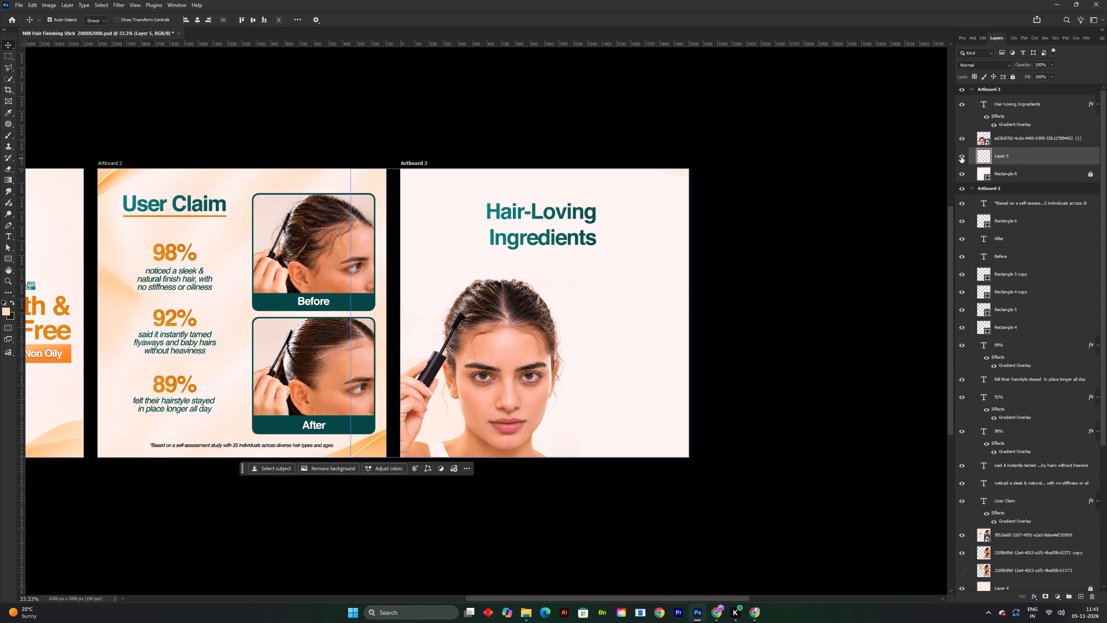
{"action": "left_click", "coordinate": [961, 157]}
{"action": "triple_click", "coordinate": [961, 157]}
{"action": "left_click", "coordinate": [1010, 157]}
{"action": "key", "text": "Delete"}
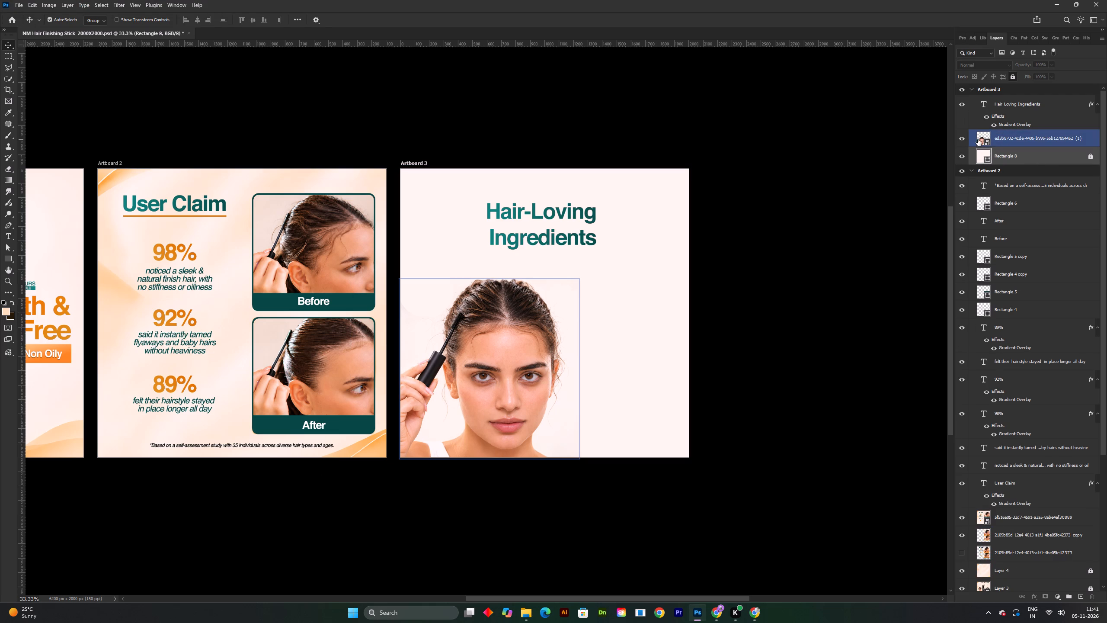
Check the model photo and the Rectangle 8 background by hiding and reshowing each, and save the document.
{"action": "left_click", "coordinate": [960, 139]}
{"action": "left_click", "coordinate": [960, 139]}
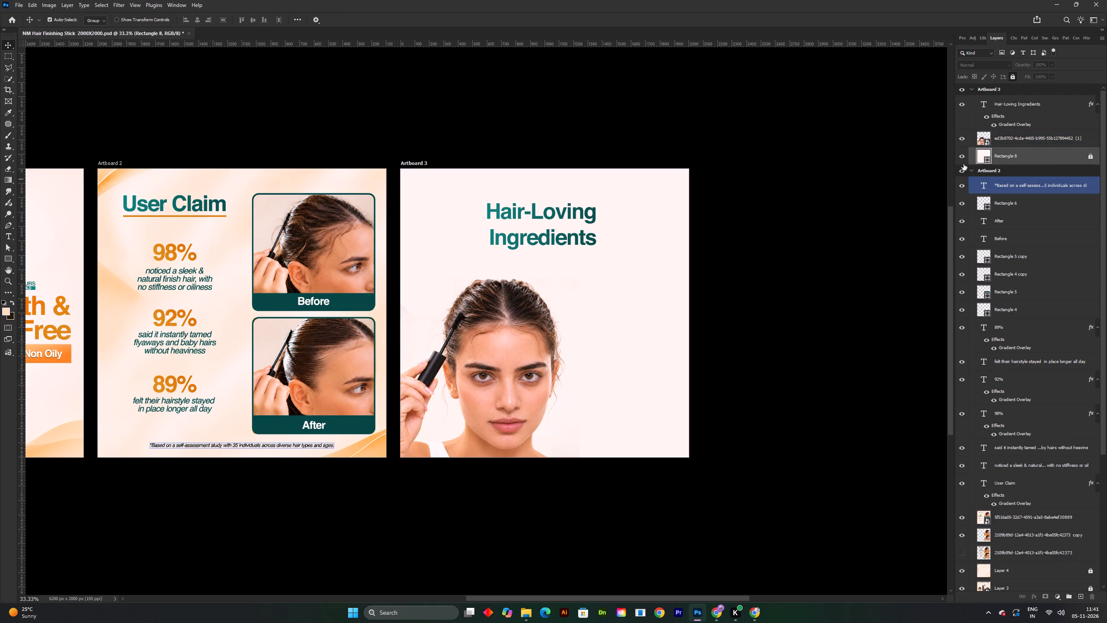
{"action": "left_click", "coordinate": [962, 157]}
{"action": "left_click", "coordinate": [962, 157]}
{"action": "key", "text": "space"}
{"action": "left_click_drag", "start_coordinate": [468, 356], "coordinate": [525, 339]}
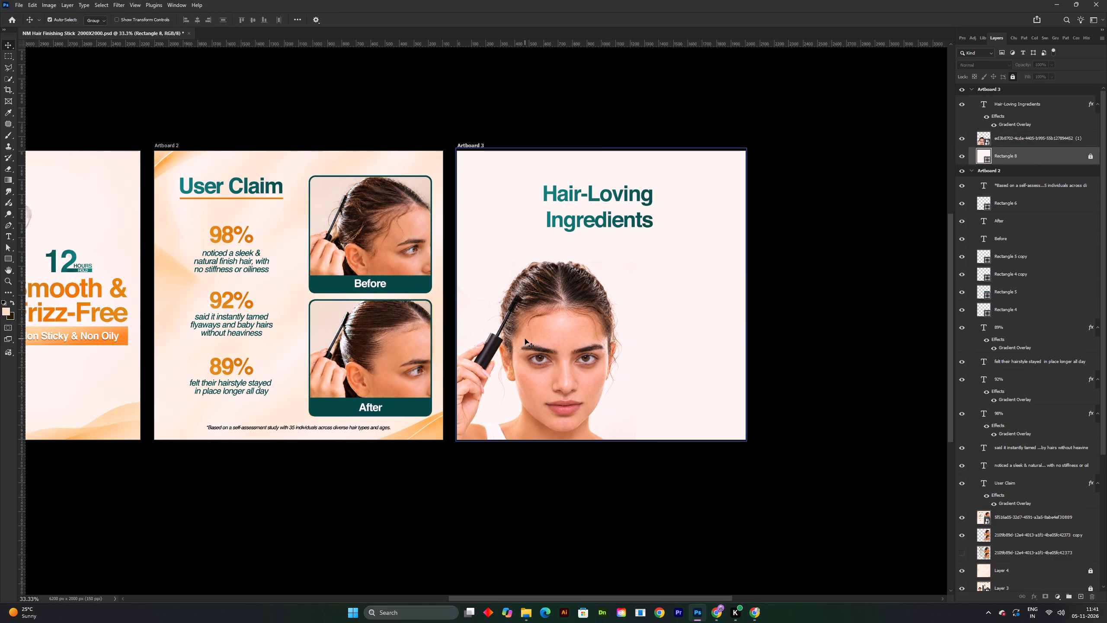
{"action": "key", "text": "ctrl+s"}
{"action": "scroll", "coordinate": [545, 391], "scroll_direction": "up", "scroll_amount": 1, "text": "shift"}
{"action": "key", "text": "space"}
{"action": "left_click_drag", "start_coordinate": [538, 408], "coordinate": [538, 331]}
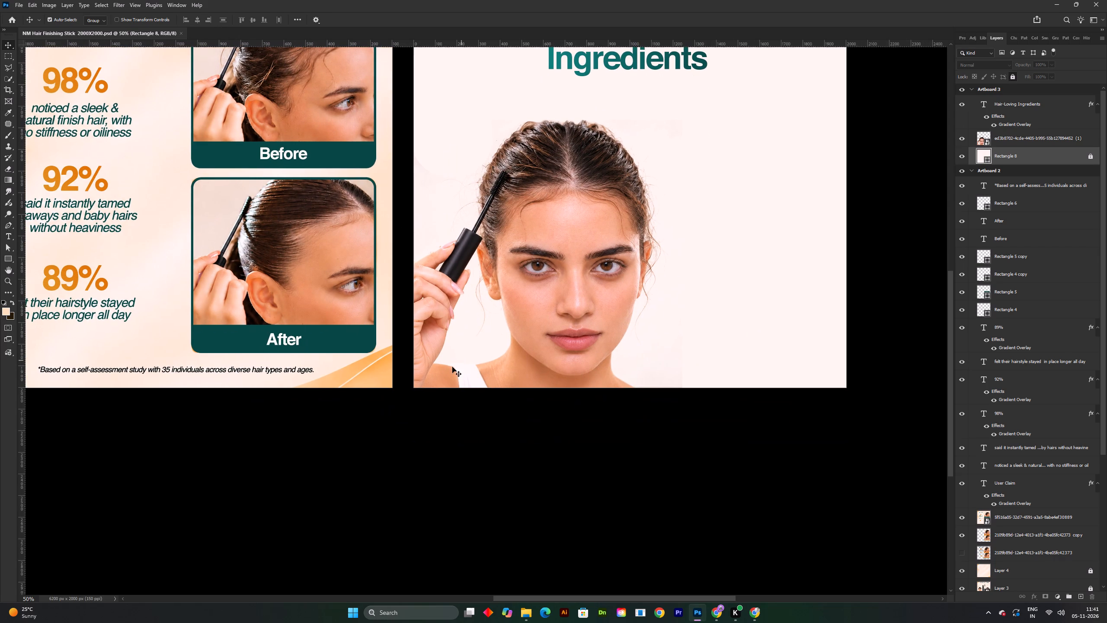
{"action": "key", "text": "ctrl+s"}
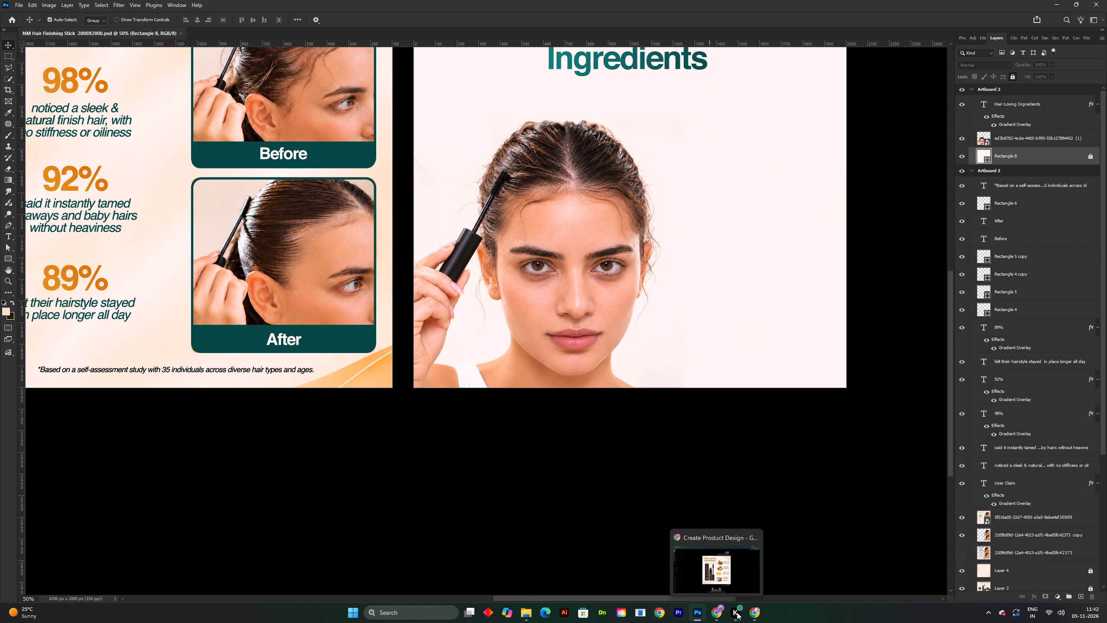
Switch to Chrome to examine the AD COPIES Q3 -2026 task sheet, and return to Photoshop.
{"action": "left_click", "coordinate": [754, 614]}
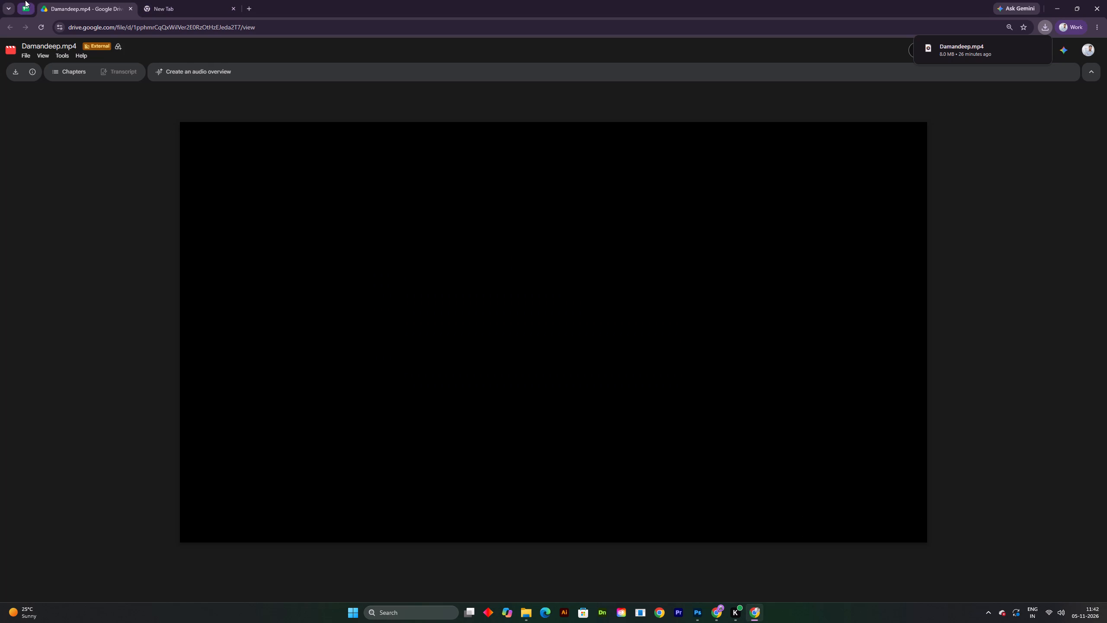
{"action": "left_click", "coordinate": [25, 0]}
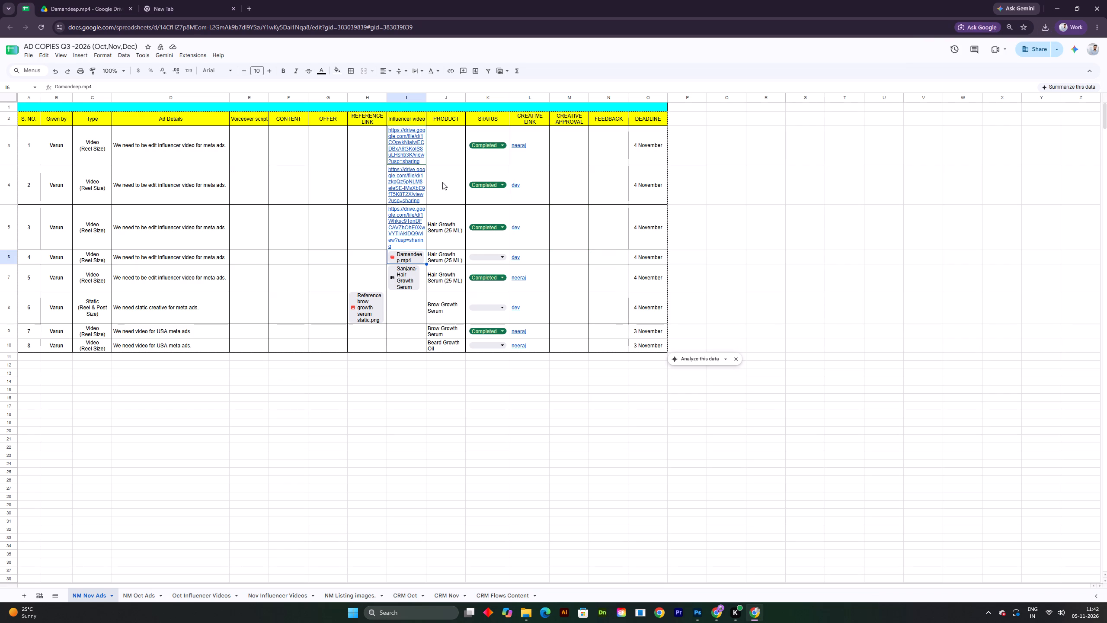
{"action": "left_click", "coordinate": [1052, 6]}
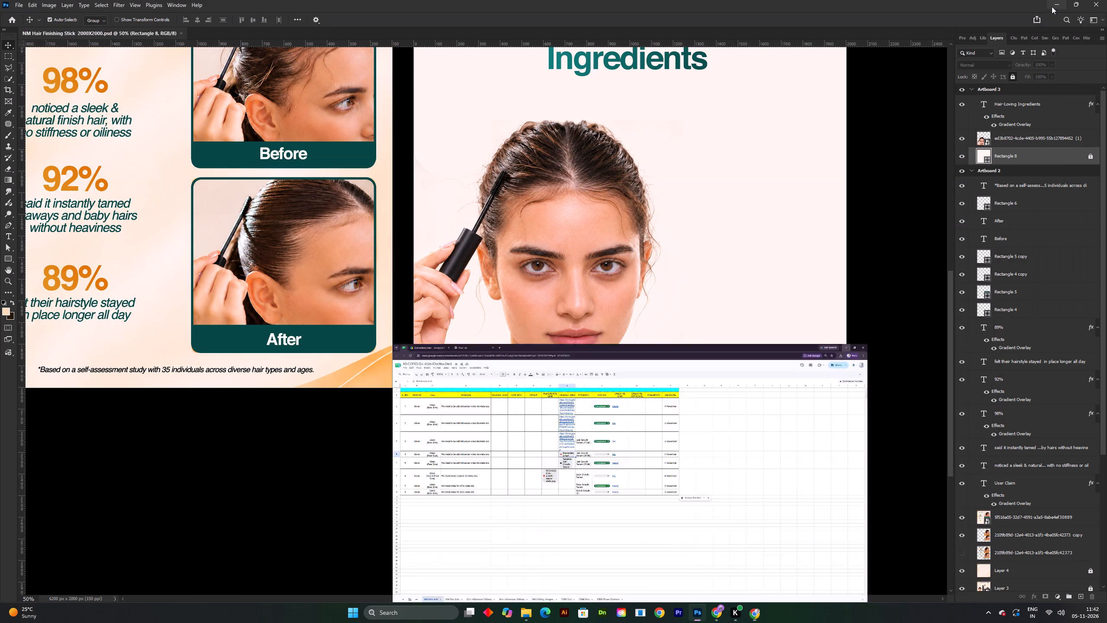
Draw a rectangle about 2189 by 929 px across the lower part of Artboard 3, extending past its edges.
{"action": "key", "text": "space"}
{"action": "left_click_drag", "start_coordinate": [576, 261], "coordinate": [643, 283]}
{"action": "scroll", "coordinate": [650, 283], "scroll_direction": "down", "scroll_amount": 1, "text": "shift"}
{"action": "key", "text": "space"}
{"action": "left_click_drag", "start_coordinate": [639, 273], "coordinate": [520, 361]}
{"action": "left_click", "coordinate": [9, 254]}
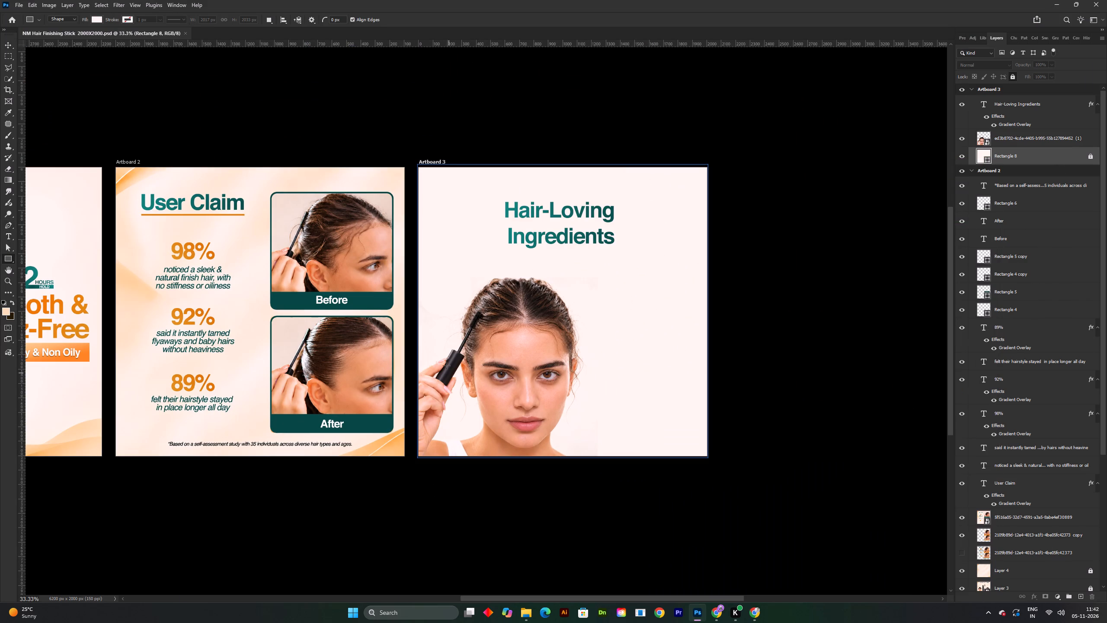
{"action": "left_click_drag", "start_coordinate": [413, 339], "coordinate": [729, 472]}
Fill the large rectangle on Artboard 3 with the peach colour #fed19c, sampled from Artboard 2's background.
{"action": "left_click", "coordinate": [986, 136]}
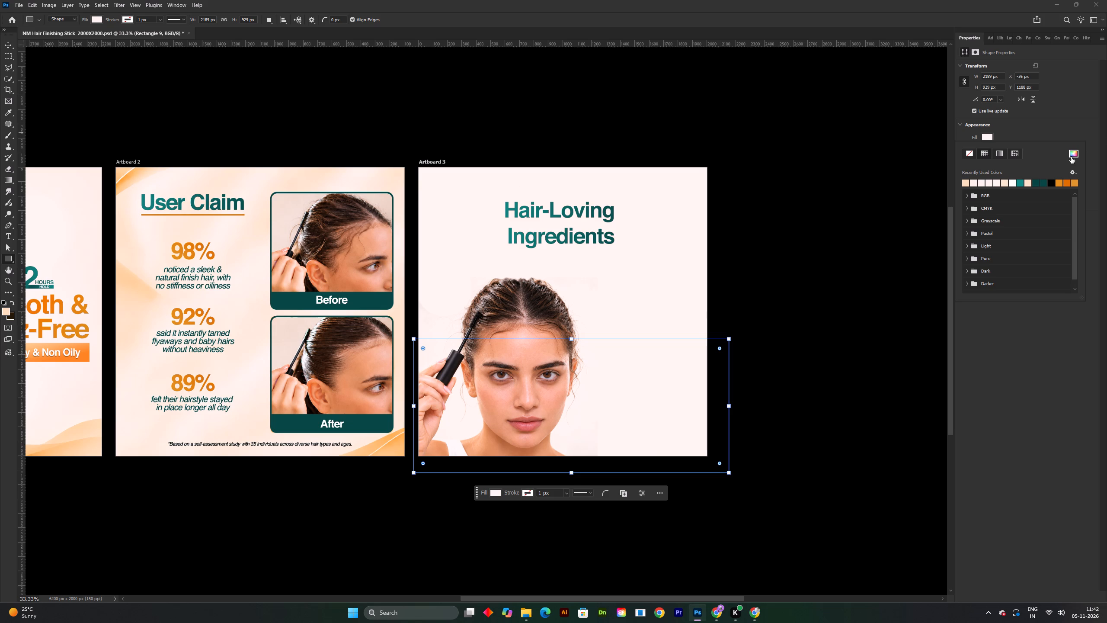
{"action": "left_click", "coordinate": [1071, 157]}
{"action": "left_click", "coordinate": [124, 189]}
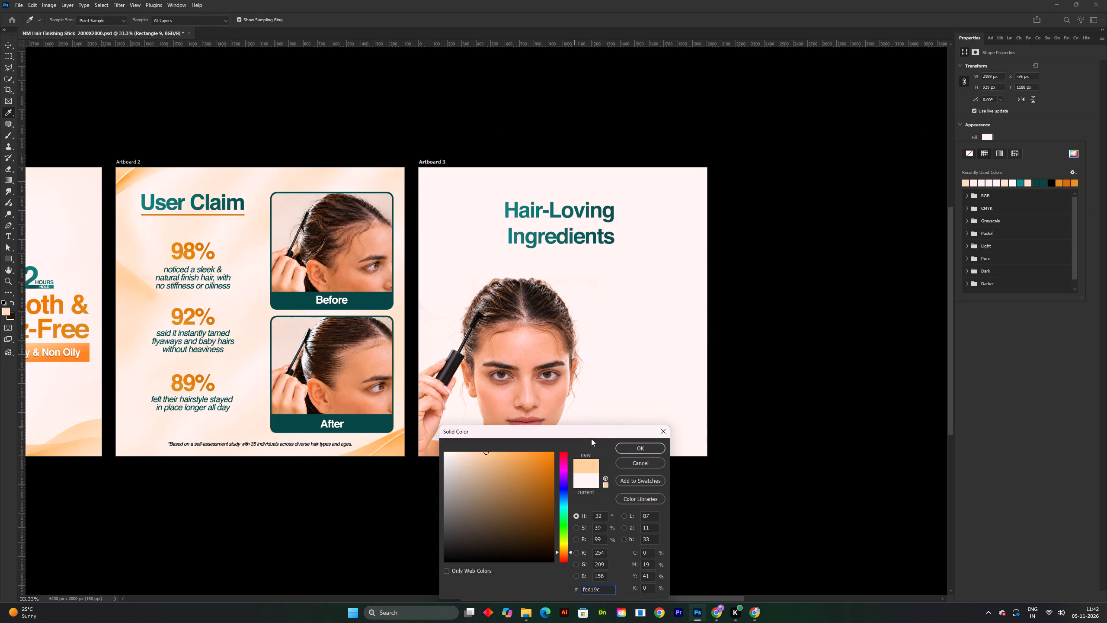
{"action": "left_click", "coordinate": [624, 446]}
Move the peach rectangle on Artboard 3 straight up by about 60 px.
{"action": "left_click", "coordinate": [9, 43]}
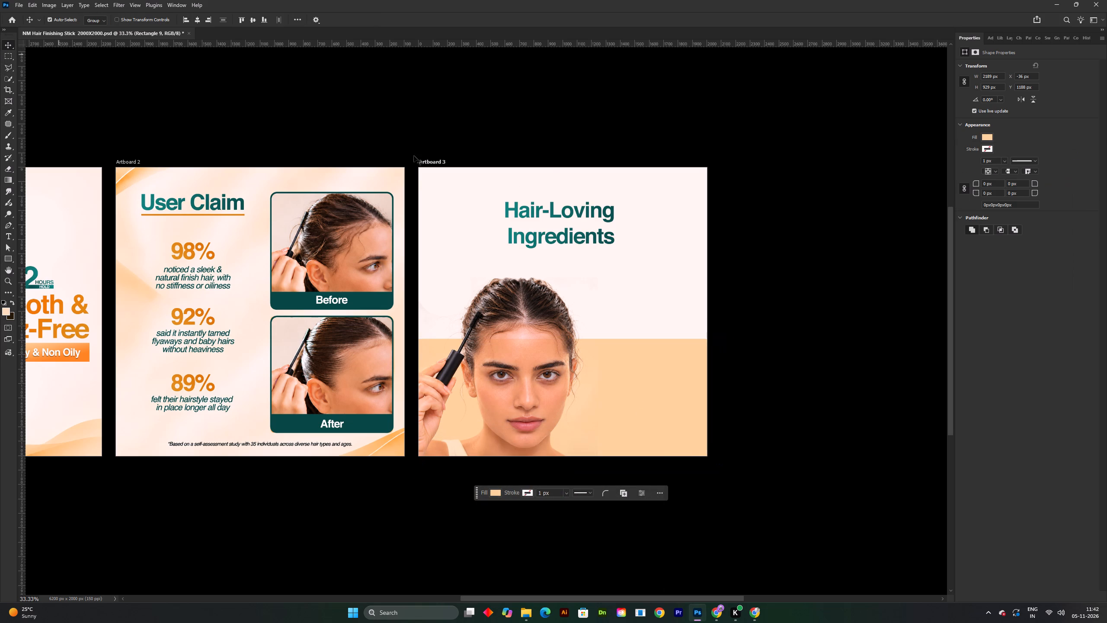
{"action": "scroll", "coordinate": [669, 356], "scroll_direction": "up", "scroll_amount": 1, "text": "shift"}
{"action": "left_click", "coordinate": [608, 364]}
{"action": "left_click_drag", "start_coordinate": [608, 364], "coordinate": [605, 350]}
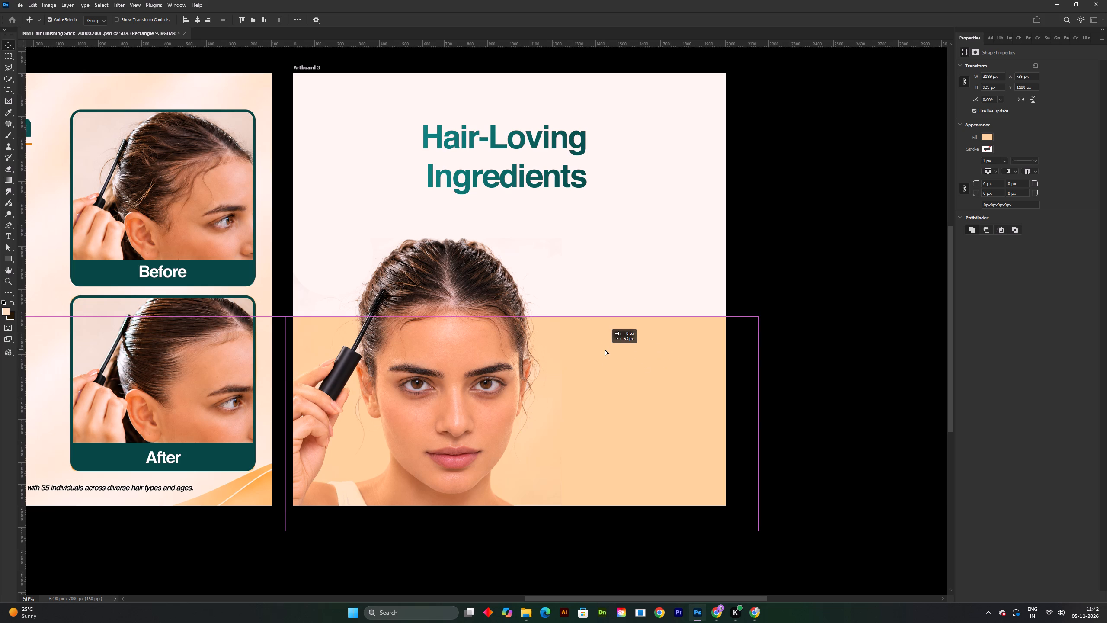
{"action": "left_click_drag", "start_coordinate": [605, 350], "coordinate": [603, 351]}
Move the model photo up into Artboard 3's upper-left area so its bottom edge meets the peach rectangle.
{"action": "left_click_drag", "start_coordinate": [493, 290], "coordinate": [485, 119]}
{"action": "left_click_drag", "start_coordinate": [486, 111], "coordinate": [486, 98]}
{"action": "double_click", "coordinate": [486, 98]}
{"action": "left_click_drag", "start_coordinate": [426, 248], "coordinate": [423, 245]}
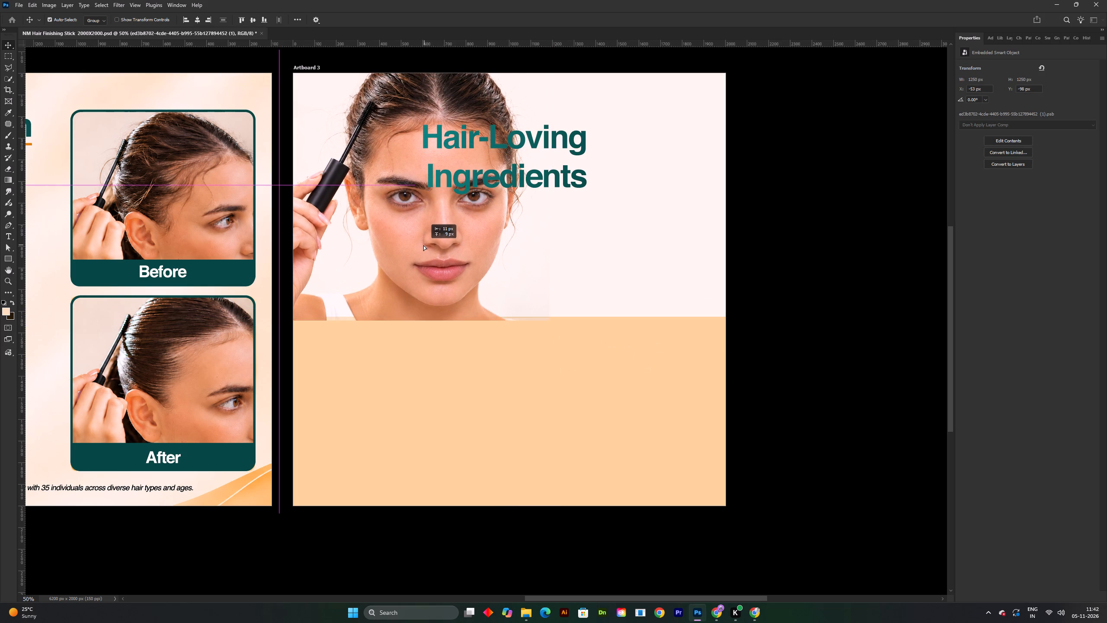
{"action": "left_click_drag", "start_coordinate": [423, 245], "coordinate": [435, 242]}
Move the Hair-Loving Ingredients heading beside the model's face, near the artboard's right edge just above the peach rectangle.
{"action": "scroll", "coordinate": [442, 244], "scroll_direction": "down", "scroll_amount": 1, "text": "shift"}
{"action": "key", "text": "space"}
{"action": "key", "text": "space"}
{"action": "left_click_drag", "start_coordinate": [525, 260], "coordinate": [525, 271]}
{"action": "left_click", "coordinate": [825, 229]}
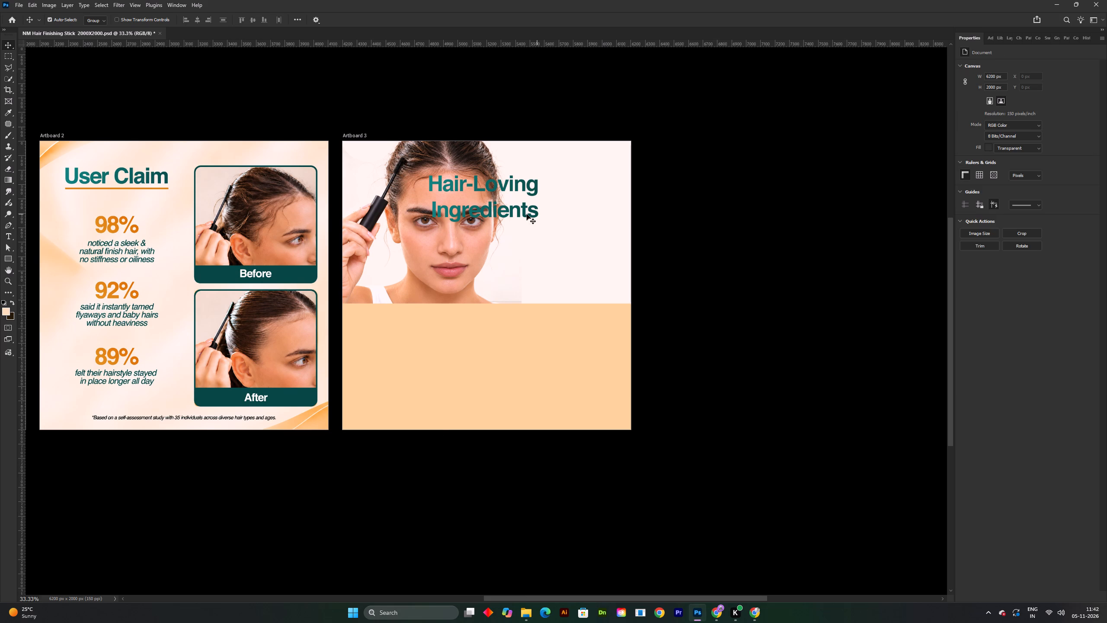
{"action": "left_click_drag", "start_coordinate": [525, 214], "coordinate": [611, 282]}
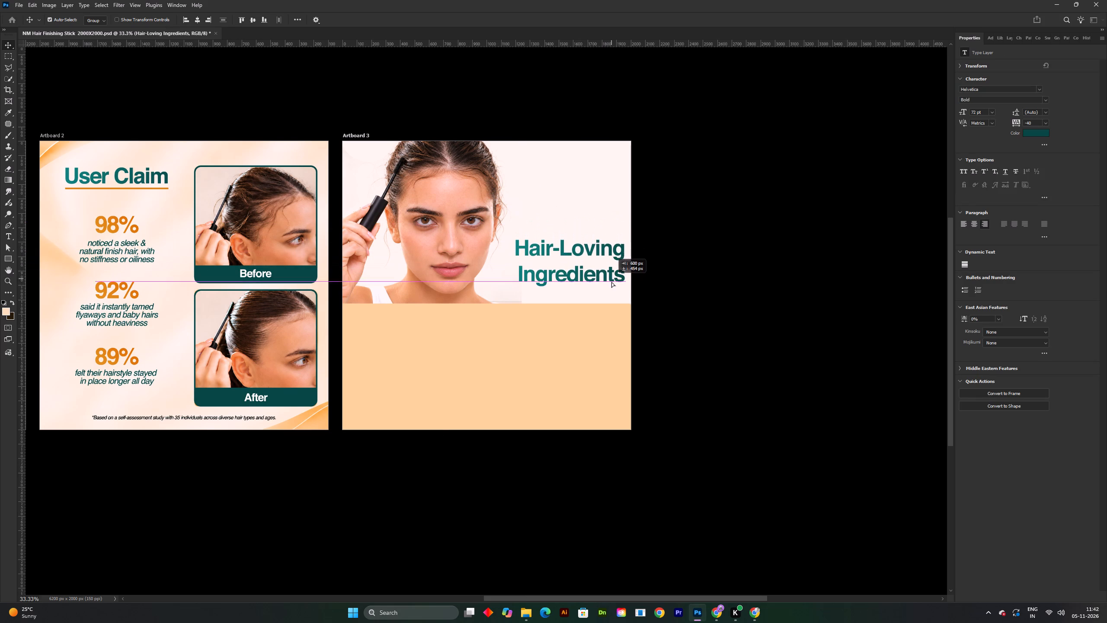
{"action": "left_click_drag", "start_coordinate": [611, 282], "coordinate": [611, 284]}
{"action": "left_click", "coordinate": [763, 326]}
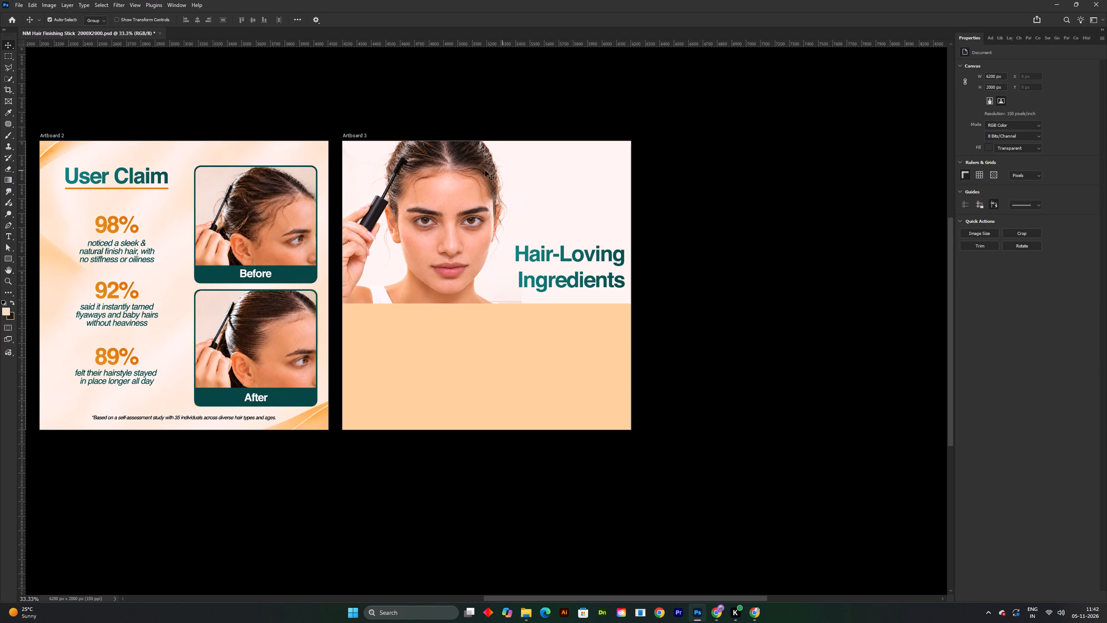
Scale the model photo down proportionally to about 1125 px, bringing its top edge down to Artboard 3's top edge.
{"action": "left_click", "coordinate": [461, 172]}
{"action": "key", "text": "ctrl+t"}
{"action": "left_click", "coordinate": [432, 119]}
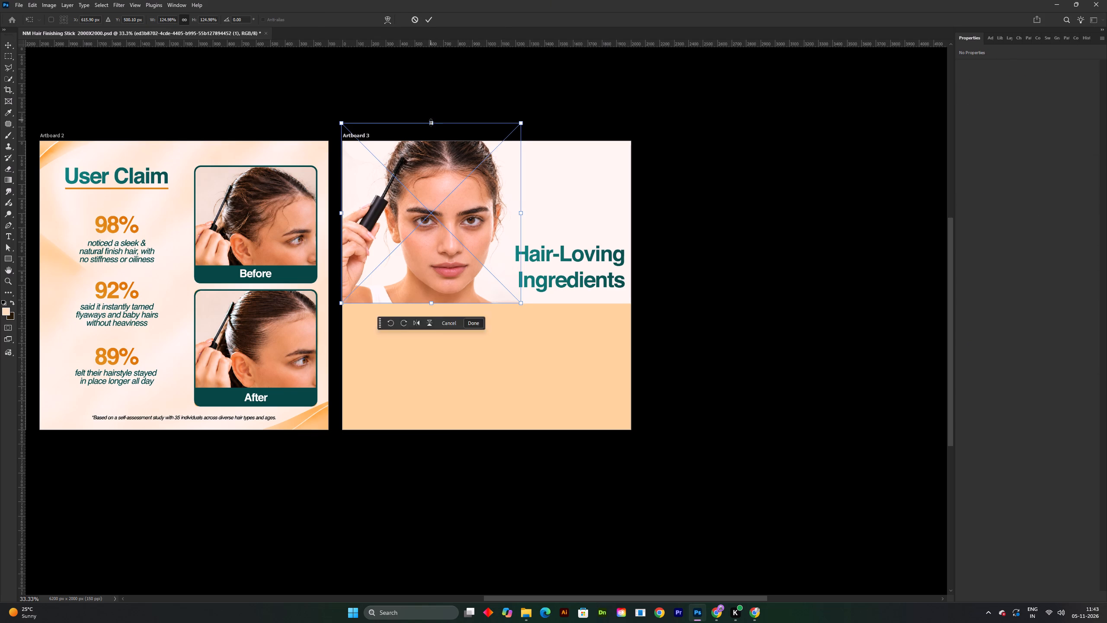
{"action": "left_click_drag", "start_coordinate": [431, 122], "coordinate": [430, 141]}
{"action": "left_click", "coordinate": [428, 17]}
Shift the model photo horizontally to Artboard 3's left edge and save the document.
{"action": "left_click_drag", "start_coordinate": [425, 227], "coordinate": [414, 227]}
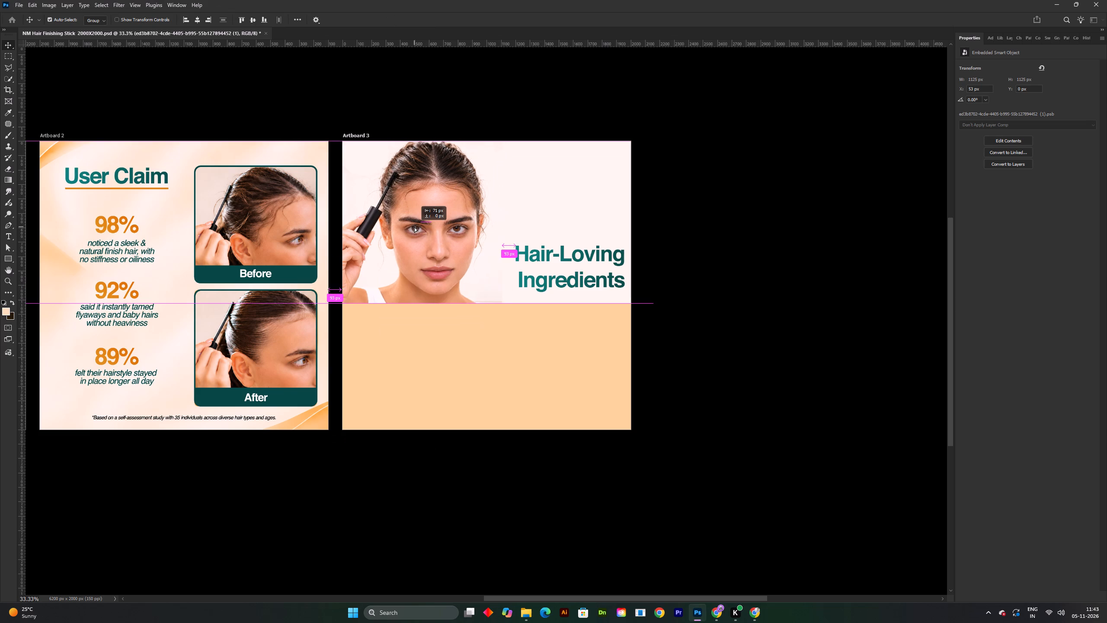
{"action": "left_click_drag", "start_coordinate": [414, 227], "coordinate": [418, 227]}
{"action": "left_click", "coordinate": [419, 227]}
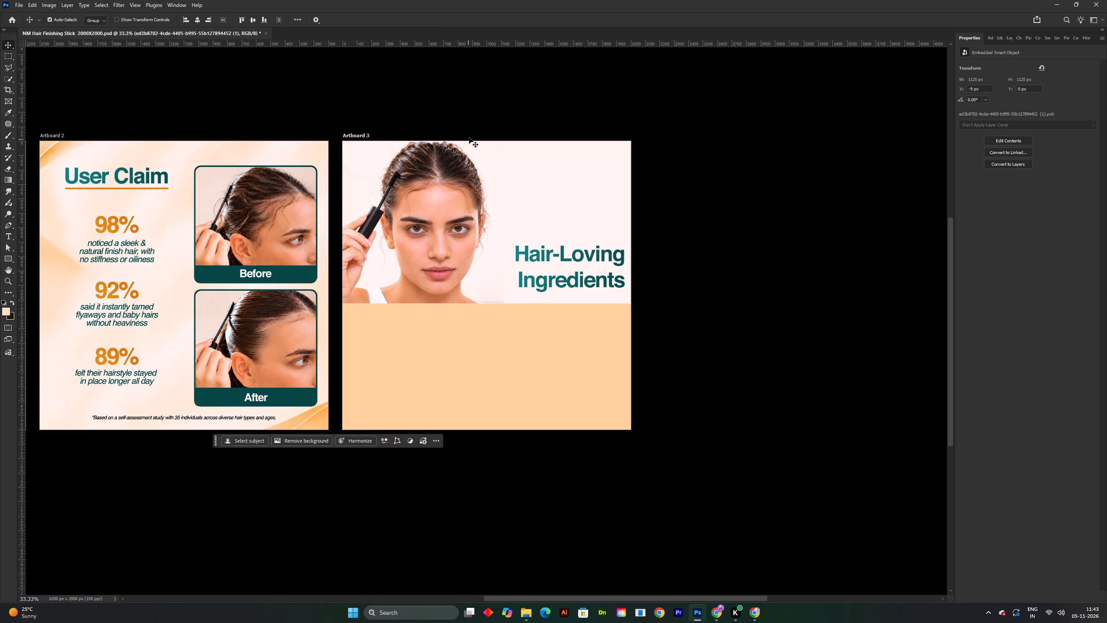
{"action": "left_click", "coordinate": [469, 138]}
{"action": "key", "text": "space"}
{"action": "left_click_drag", "start_coordinate": [481, 279], "coordinate": [470, 268]}
{"action": "key", "text": "ctrl+s"}
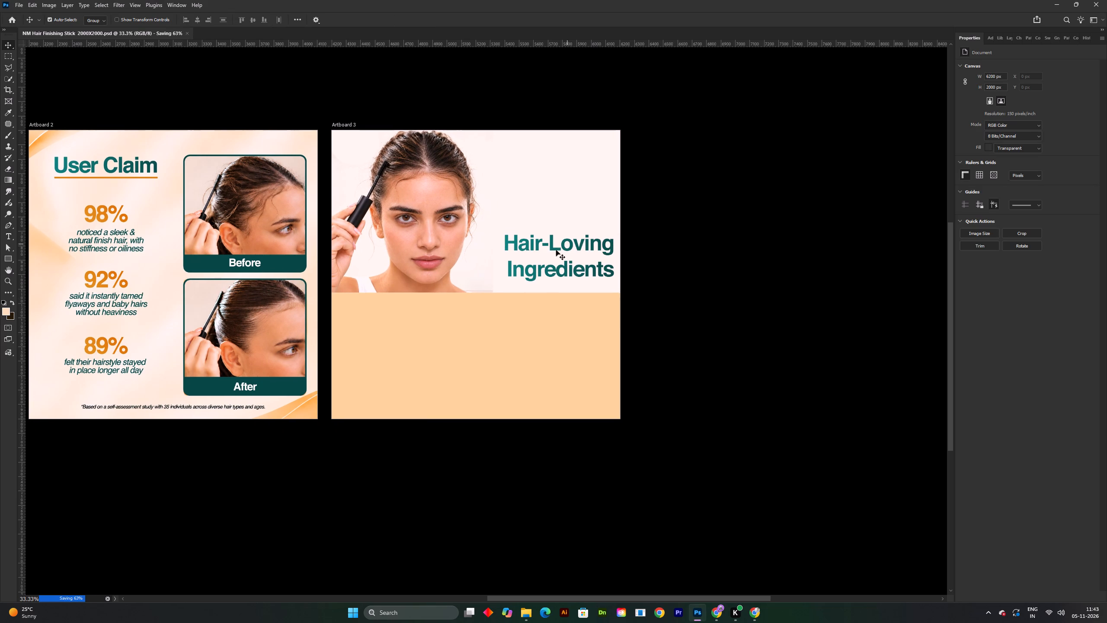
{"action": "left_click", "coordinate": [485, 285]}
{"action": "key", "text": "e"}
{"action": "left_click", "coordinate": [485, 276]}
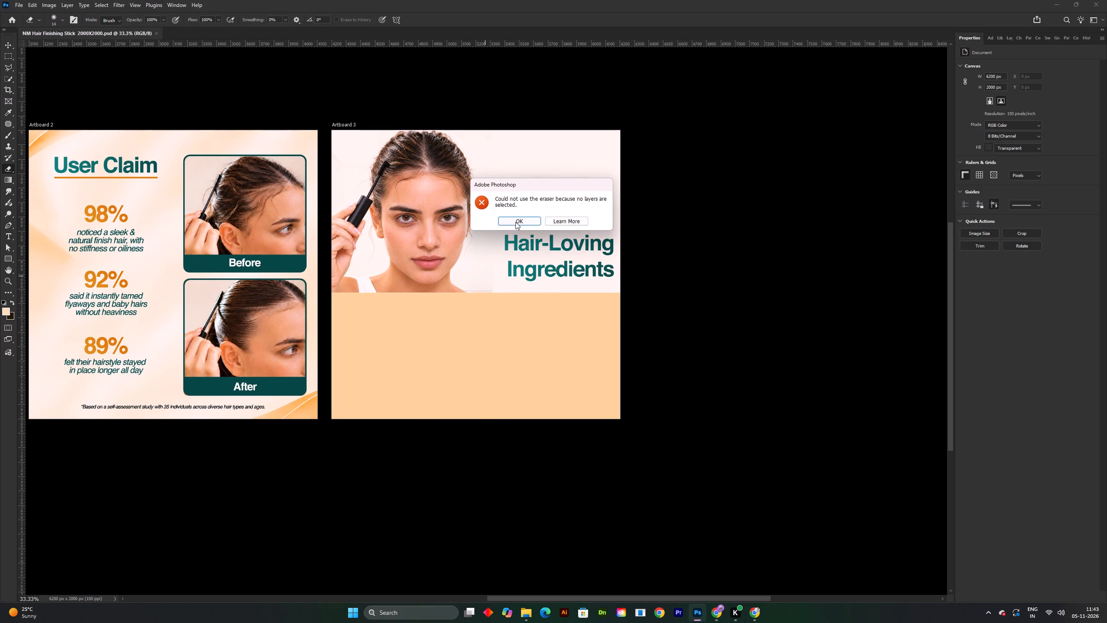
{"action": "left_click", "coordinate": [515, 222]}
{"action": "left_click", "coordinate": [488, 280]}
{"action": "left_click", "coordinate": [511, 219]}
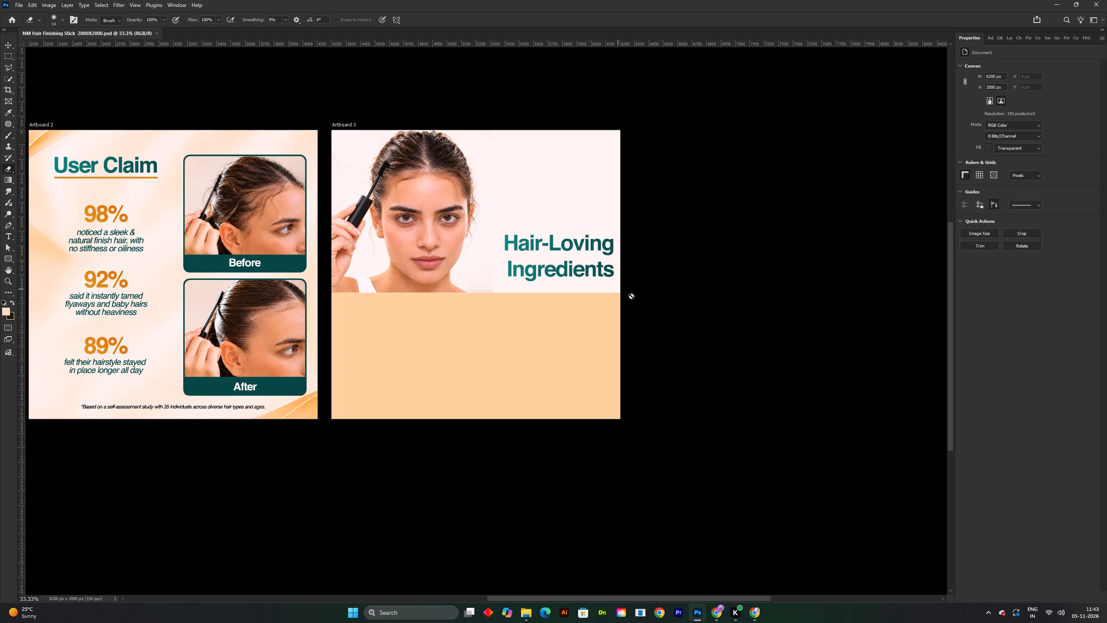
Select the model photo layer on Artboard 3 and rasterize it for use with the Eraser.
{"action": "key", "text": "F7"}
{"action": "left_click", "coordinate": [1052, 141]}
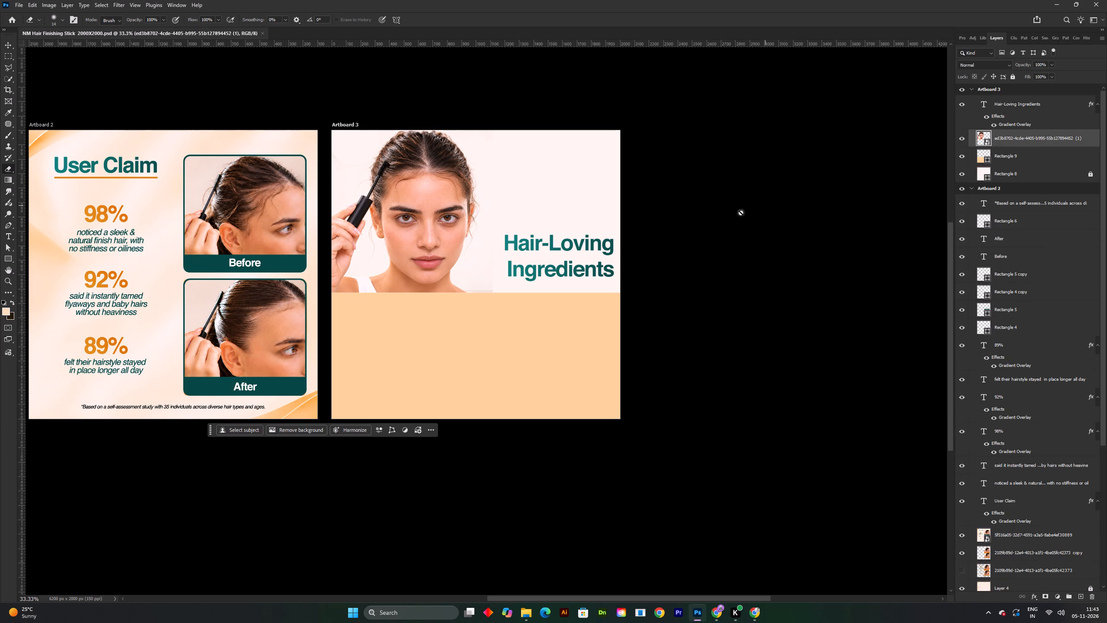
{"action": "left_click", "coordinate": [482, 250]}
{"action": "left_click", "coordinate": [507, 221]}
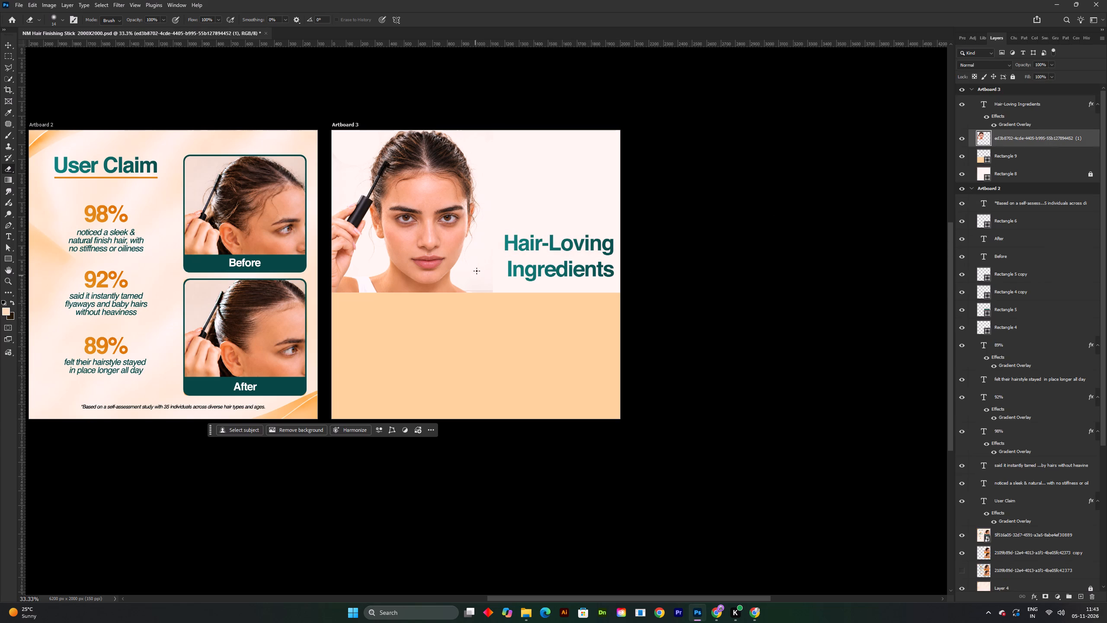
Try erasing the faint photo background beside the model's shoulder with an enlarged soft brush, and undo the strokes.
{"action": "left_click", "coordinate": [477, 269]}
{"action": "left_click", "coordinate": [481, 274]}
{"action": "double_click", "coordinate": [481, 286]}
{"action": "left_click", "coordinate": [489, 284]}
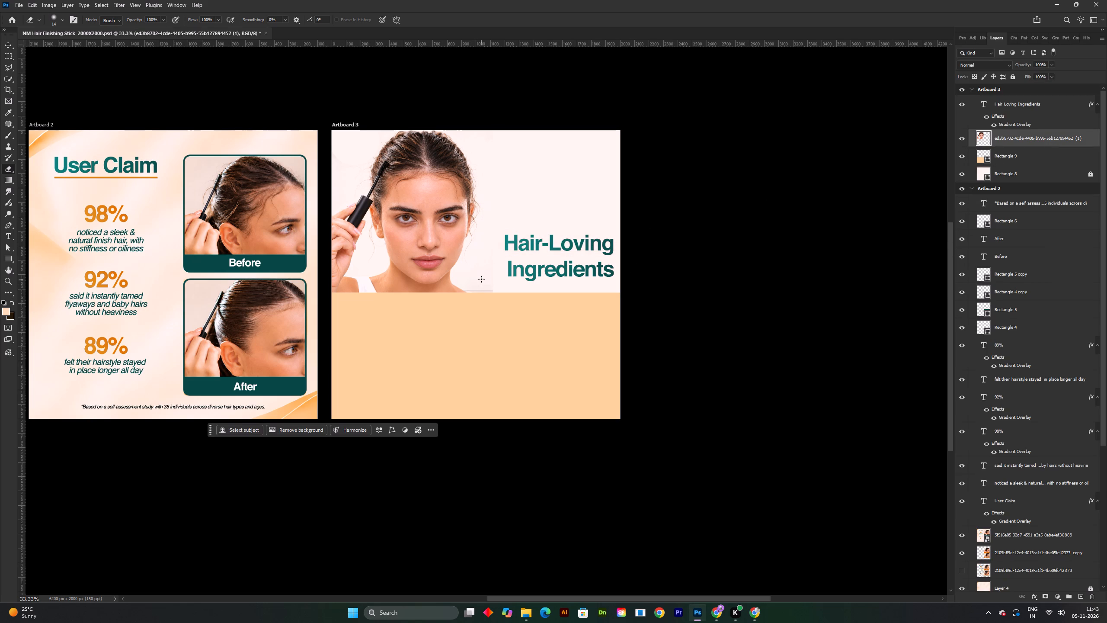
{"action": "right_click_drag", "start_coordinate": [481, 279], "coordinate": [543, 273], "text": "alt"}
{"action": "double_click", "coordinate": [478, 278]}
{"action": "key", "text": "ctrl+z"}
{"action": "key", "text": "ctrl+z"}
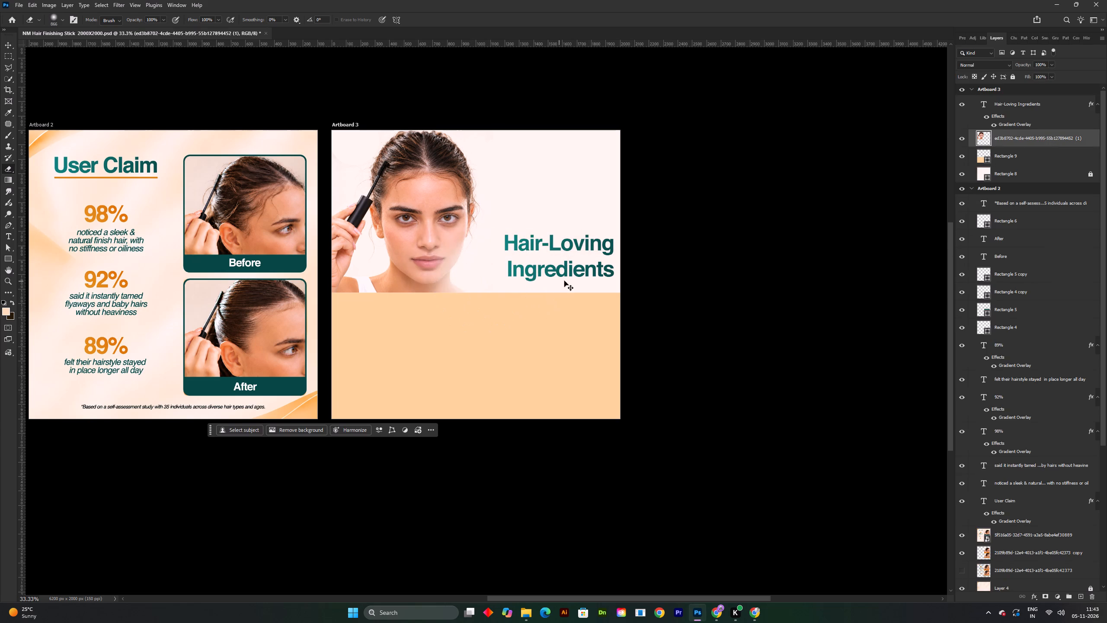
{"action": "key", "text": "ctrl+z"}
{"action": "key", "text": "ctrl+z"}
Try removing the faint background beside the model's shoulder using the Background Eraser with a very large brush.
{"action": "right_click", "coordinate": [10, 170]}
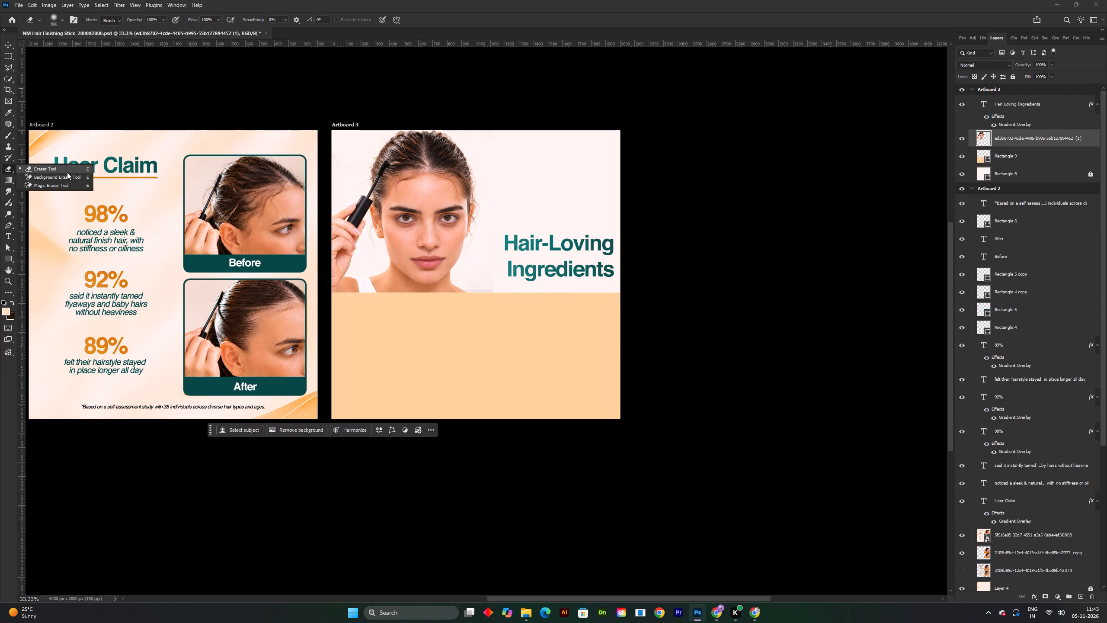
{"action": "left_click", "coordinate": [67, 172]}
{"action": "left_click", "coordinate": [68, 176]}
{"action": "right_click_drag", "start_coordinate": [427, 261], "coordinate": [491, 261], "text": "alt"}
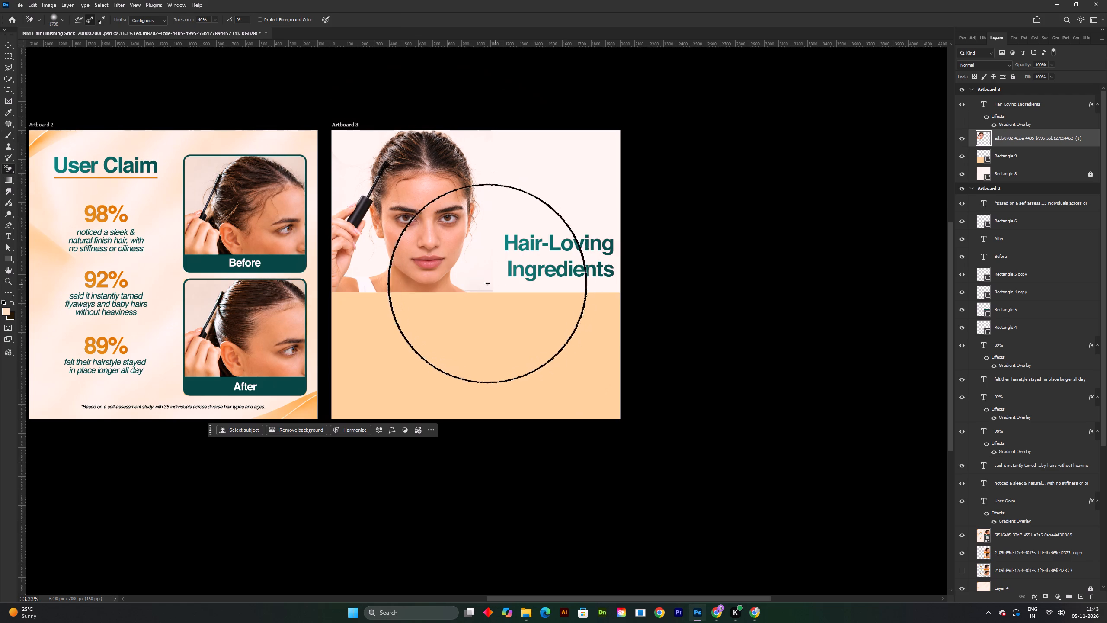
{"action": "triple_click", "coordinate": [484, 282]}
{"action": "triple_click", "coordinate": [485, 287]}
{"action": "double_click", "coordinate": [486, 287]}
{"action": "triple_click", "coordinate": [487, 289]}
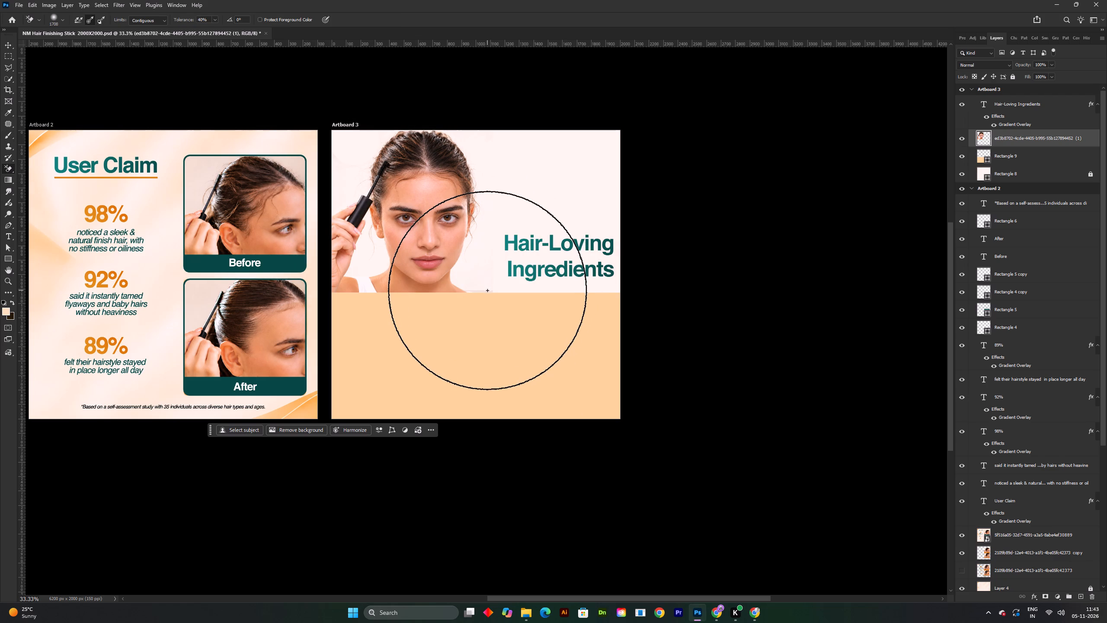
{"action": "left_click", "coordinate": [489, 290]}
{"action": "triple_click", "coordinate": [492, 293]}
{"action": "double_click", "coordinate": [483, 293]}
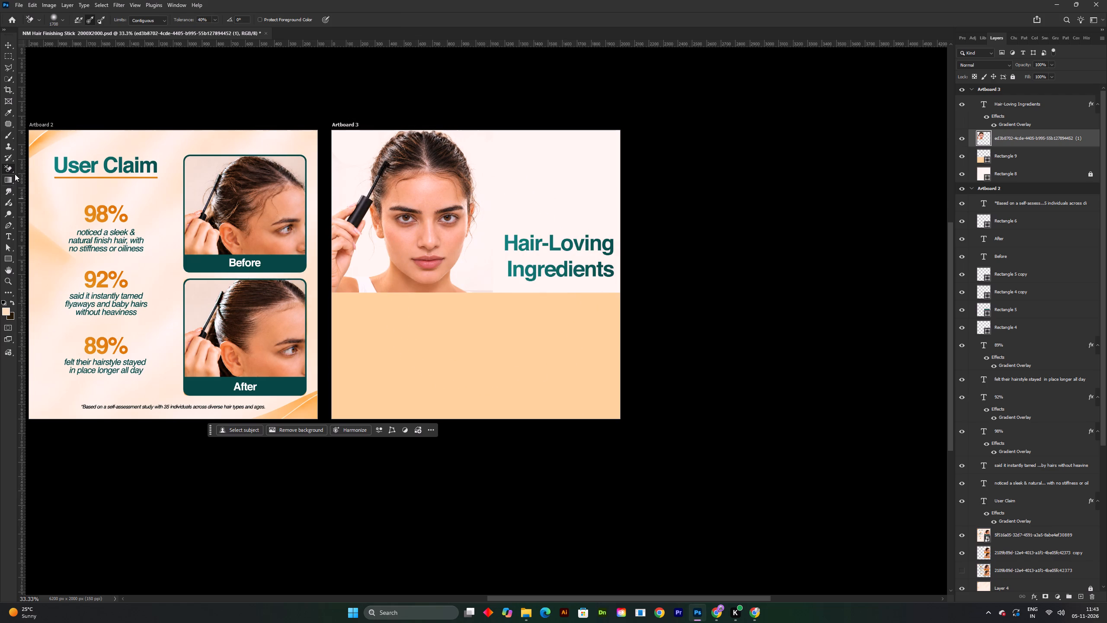
Erase the faint photo background between the model's shoulder and the heading using the Eraser with a Hard Round brush.
{"action": "right_click", "coordinate": [13, 167]}
{"action": "left_click", "coordinate": [30, 170]}
{"action": "right_click_drag", "start_coordinate": [494, 280], "coordinate": [457, 280], "text": "alt"}
{"action": "right_click", "coordinate": [457, 280]}
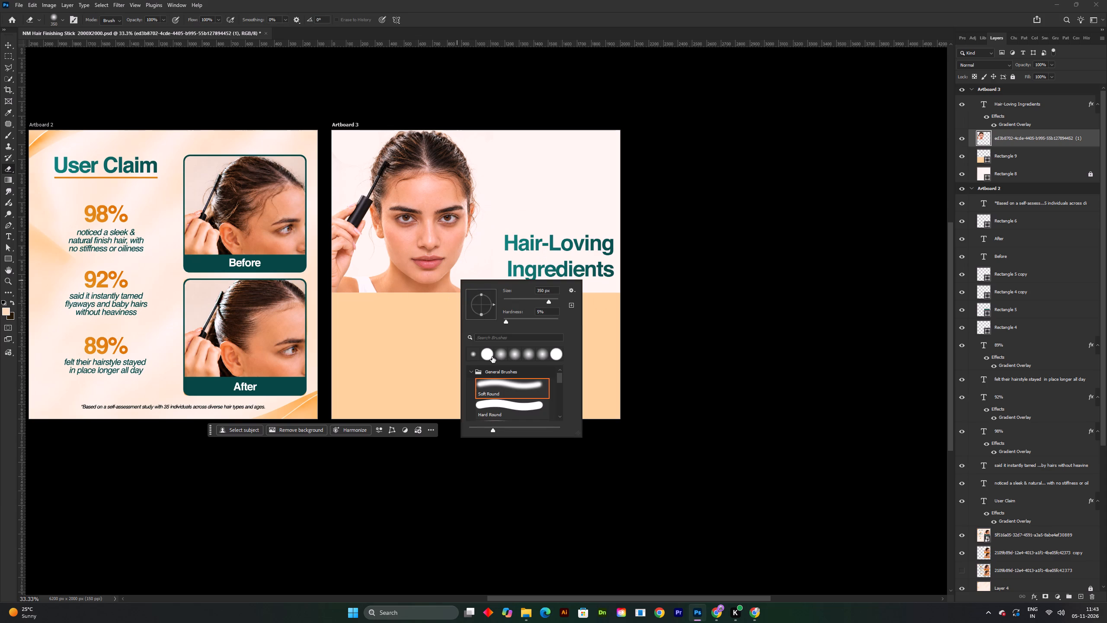
{"action": "left_click", "coordinate": [502, 401]}
{"action": "right_click_drag", "start_coordinate": [524, 229], "coordinate": [512, 229], "text": "alt"}
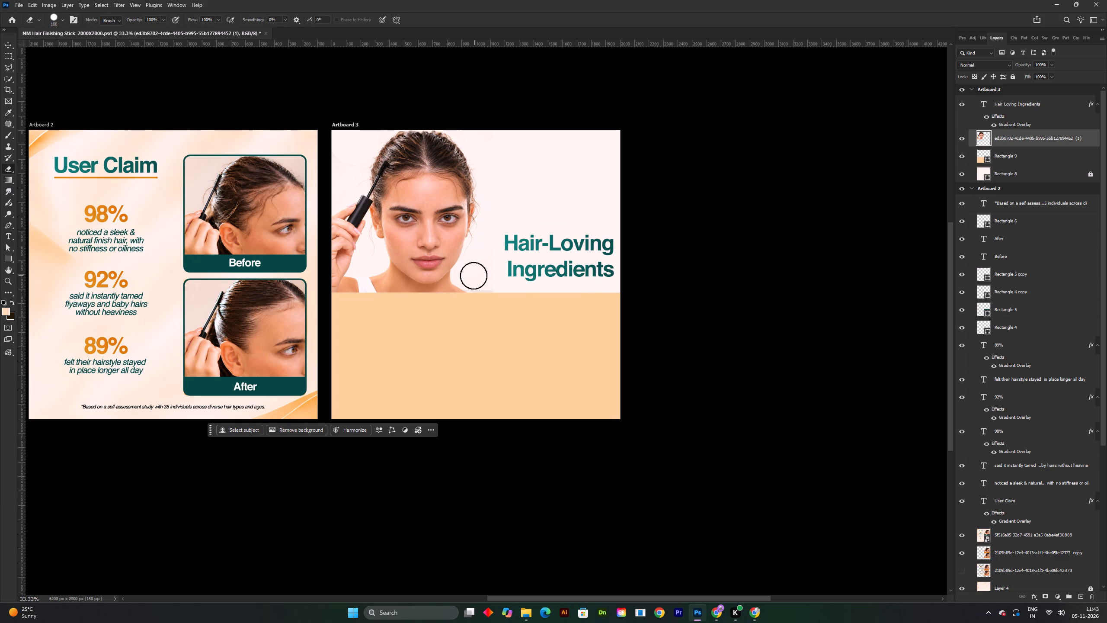
{"action": "left_click", "coordinate": [474, 276]}
{"action": "left_click", "coordinate": [522, 307], "text": "shift"}
{"action": "left_click_drag", "start_coordinate": [473, 279], "coordinate": [493, 284]}
{"action": "left_click_drag", "start_coordinate": [493, 284], "coordinate": [483, 281]}
Erase the remaining background traces close to the model's neck and shoulder with a smaller hard eraser brush.
{"action": "scroll", "coordinate": [475, 278], "scroll_direction": "up", "scroll_amount": 5, "text": "shift"}
{"action": "right_click_drag", "start_coordinate": [460, 289], "coordinate": [429, 292], "text": "alt"}
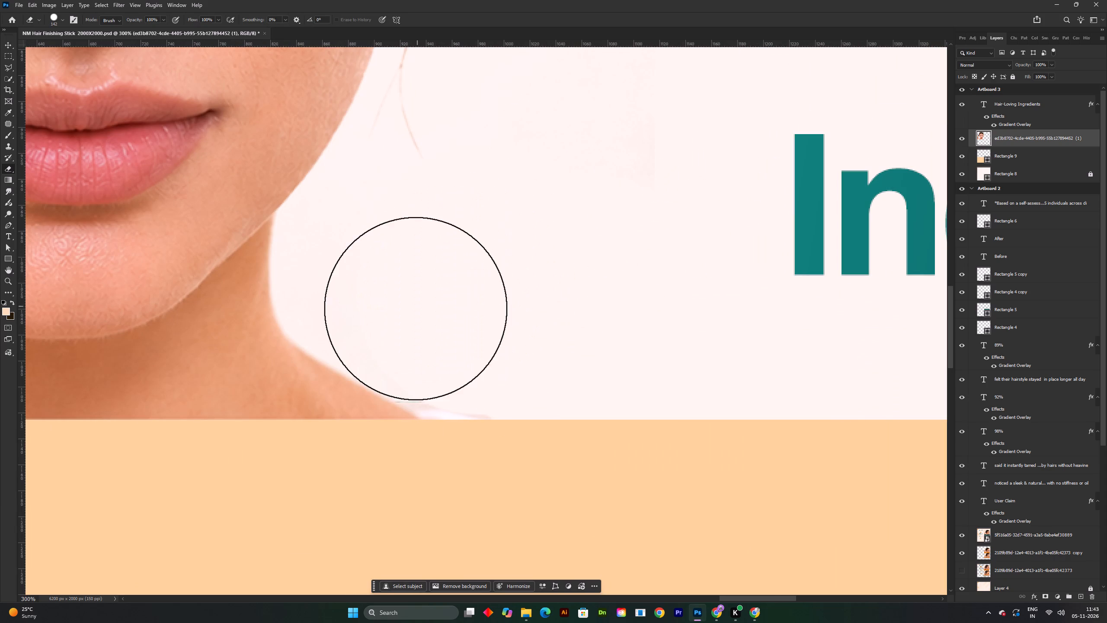
{"action": "left_click_drag", "start_coordinate": [416, 310], "coordinate": [582, 366]}
{"action": "key", "text": "ctrl+z"}
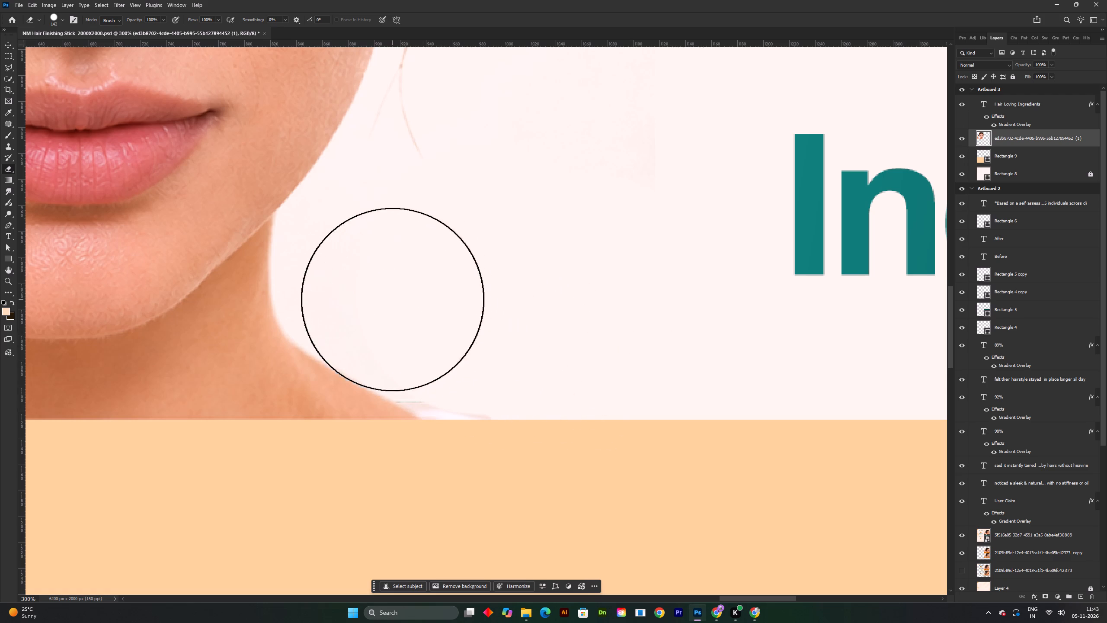
{"action": "right_click_drag", "start_coordinate": [404, 290], "coordinate": [387, 292], "text": "alt"}
{"action": "right_click", "coordinate": [356, 289], "text": "alt"}
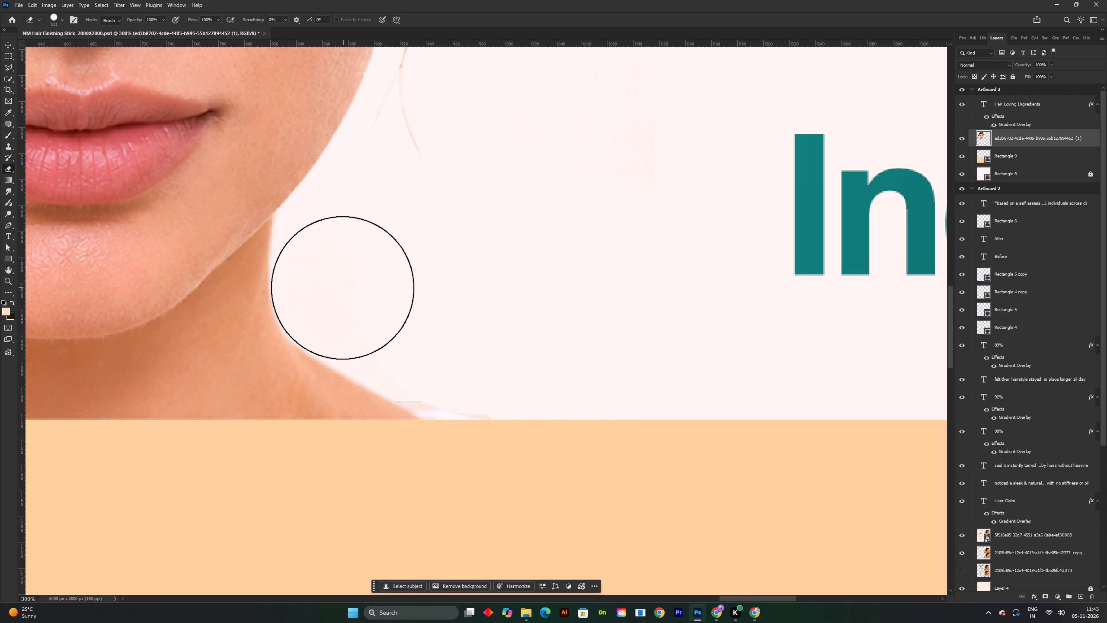
{"action": "left_click", "coordinate": [342, 288]}
{"action": "left_click", "coordinate": [523, 410], "text": "shift"}
Check the cleaned-up photo on Artboard 3 and save the document.
{"action": "scroll", "coordinate": [539, 376], "scroll_direction": "down", "scroll_amount": 2, "text": "shift"}
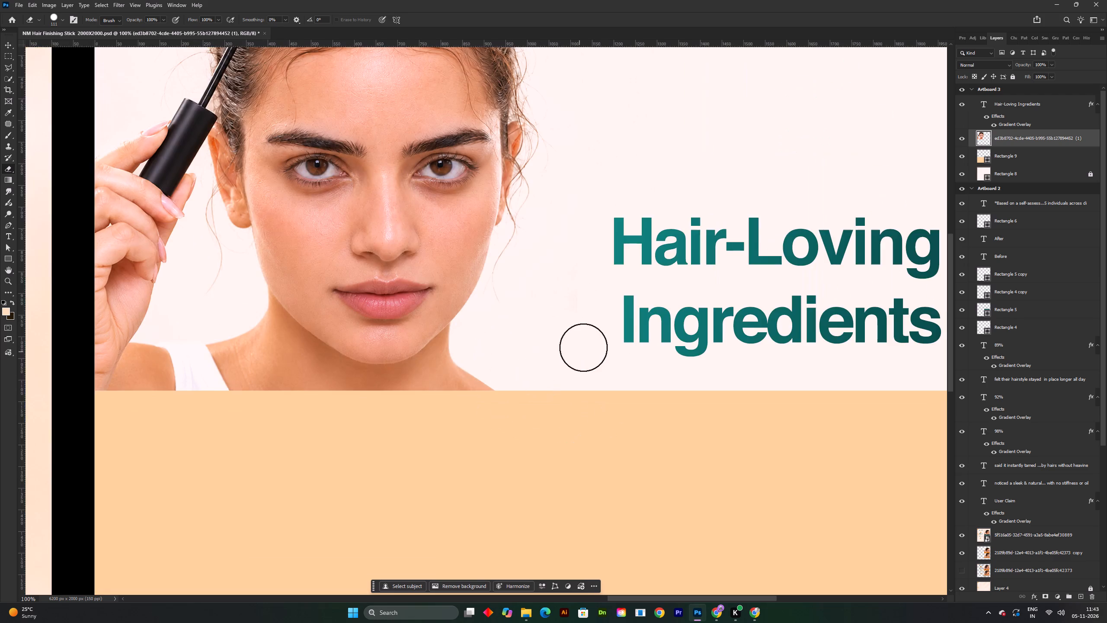
{"action": "scroll", "coordinate": [585, 345], "scroll_direction": "down", "scroll_amount": 2, "text": "shift"}
{"action": "key", "text": "space"}
{"action": "left_click_drag", "start_coordinate": [581, 320], "coordinate": [578, 311]}
{"action": "left_click_drag", "start_coordinate": [577, 308], "coordinate": [568, 289]}
{"action": "key", "text": "v"}
{"action": "key", "text": "ctrl+s"}
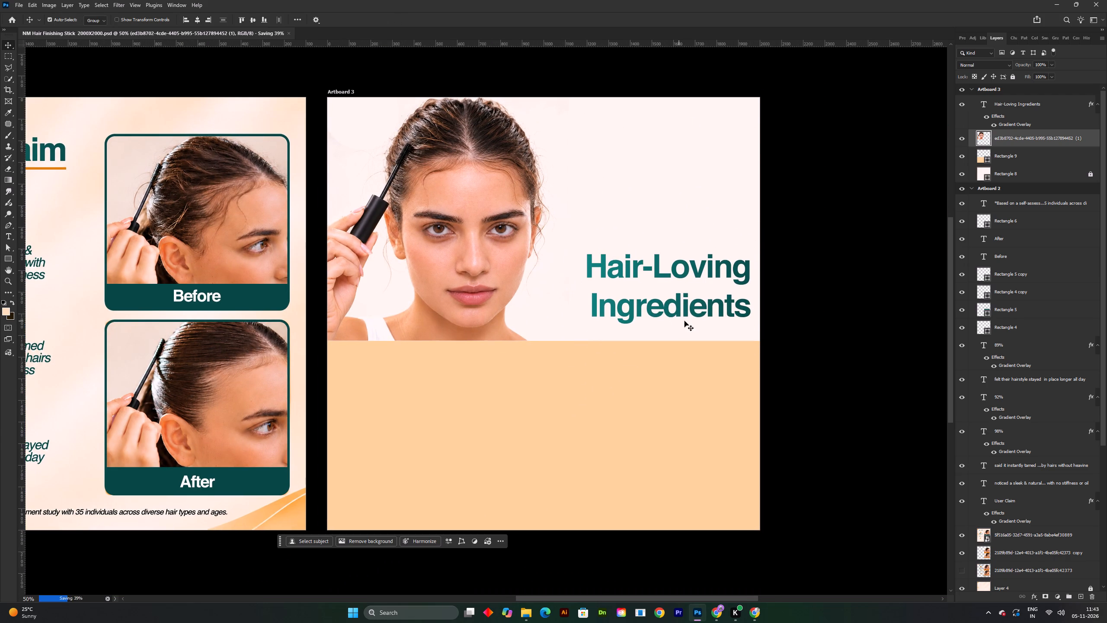
{"action": "scroll", "coordinate": [685, 321], "scroll_direction": "up", "scroll_amount": 1, "text": "shift"}
{"action": "key", "text": "space"}
{"action": "left_click", "coordinate": [640, 311]}
{"action": "key", "text": "ctrl+s"}
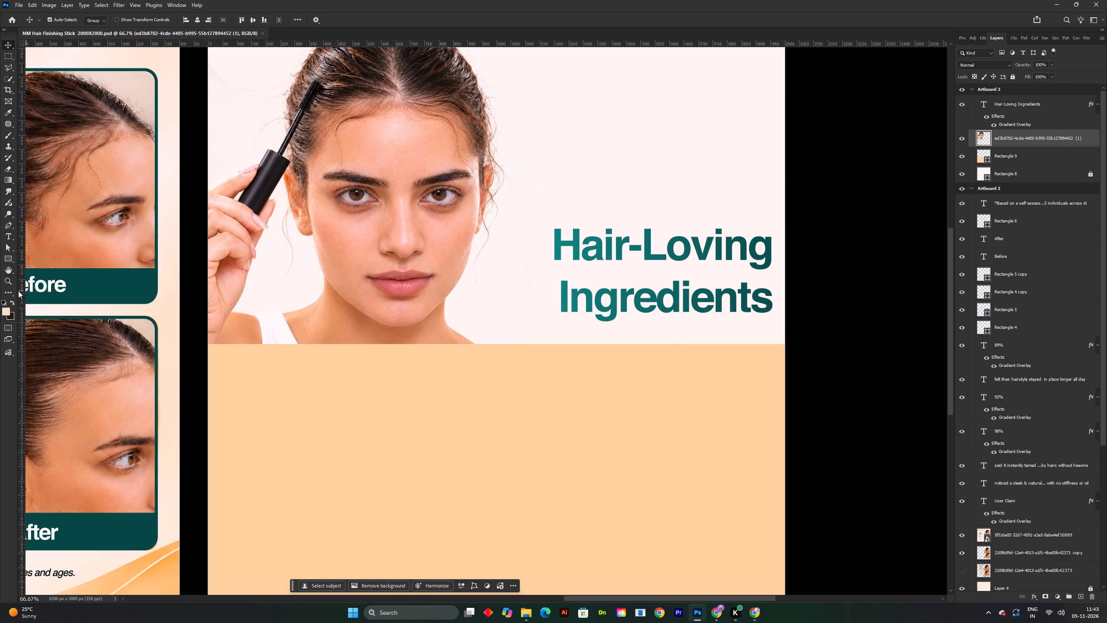
Draw a 2000 by 30 px strip across Artboard 3 along the peach rectangle's top edge and fill it with orange.
{"action": "left_click", "coordinate": [4, 259]}
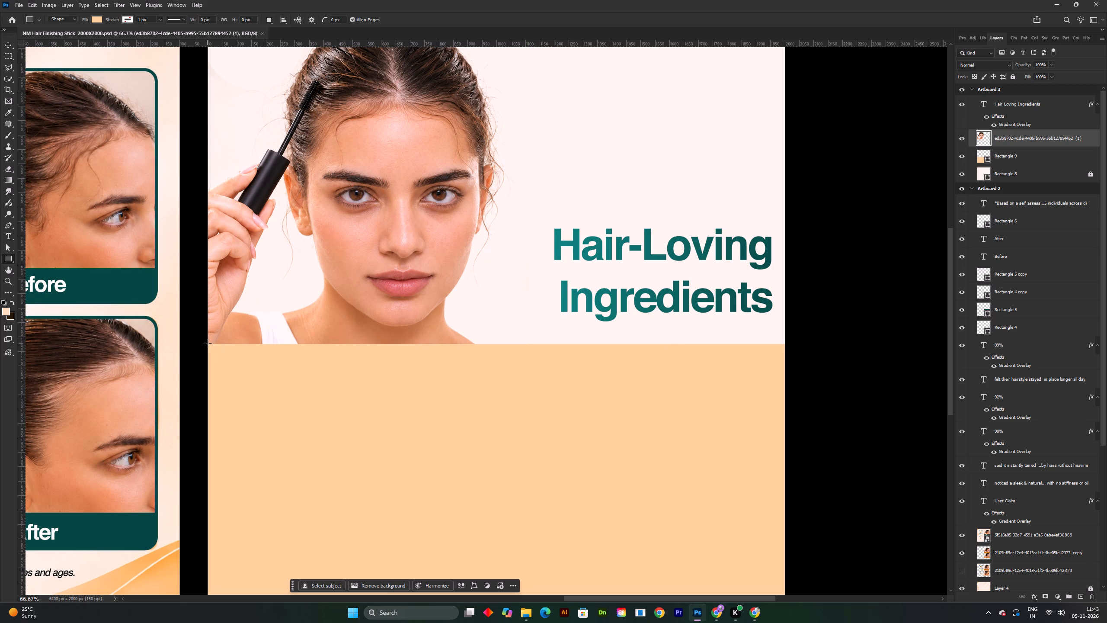
{"action": "left_click_drag", "start_coordinate": [208, 343], "coordinate": [785, 351]}
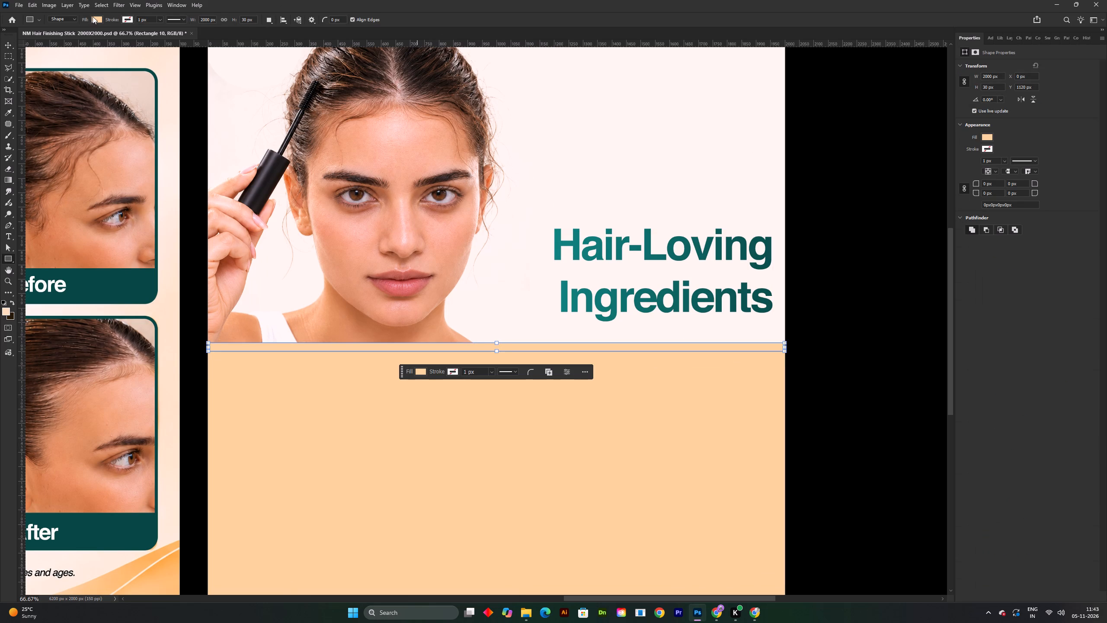
{"action": "left_click", "coordinate": [96, 17]}
{"action": "left_click", "coordinate": [144, 64]}
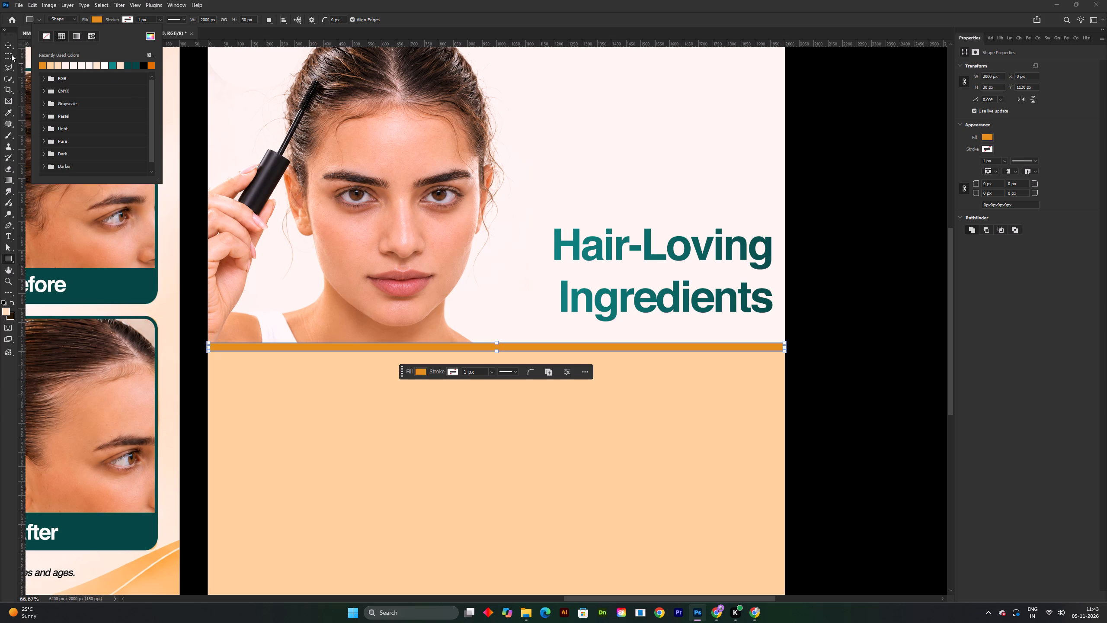
{"action": "left_click", "coordinate": [11, 43]}
{"action": "scroll", "coordinate": [508, 321], "scroll_direction": "down", "scroll_amount": 2, "text": "shift"}
{"action": "left_click", "coordinate": [807, 315]}
{"action": "scroll", "coordinate": [603, 358], "scroll_direction": "up", "scroll_amount": 2, "text": "shift"}
{"action": "key", "text": "space"}
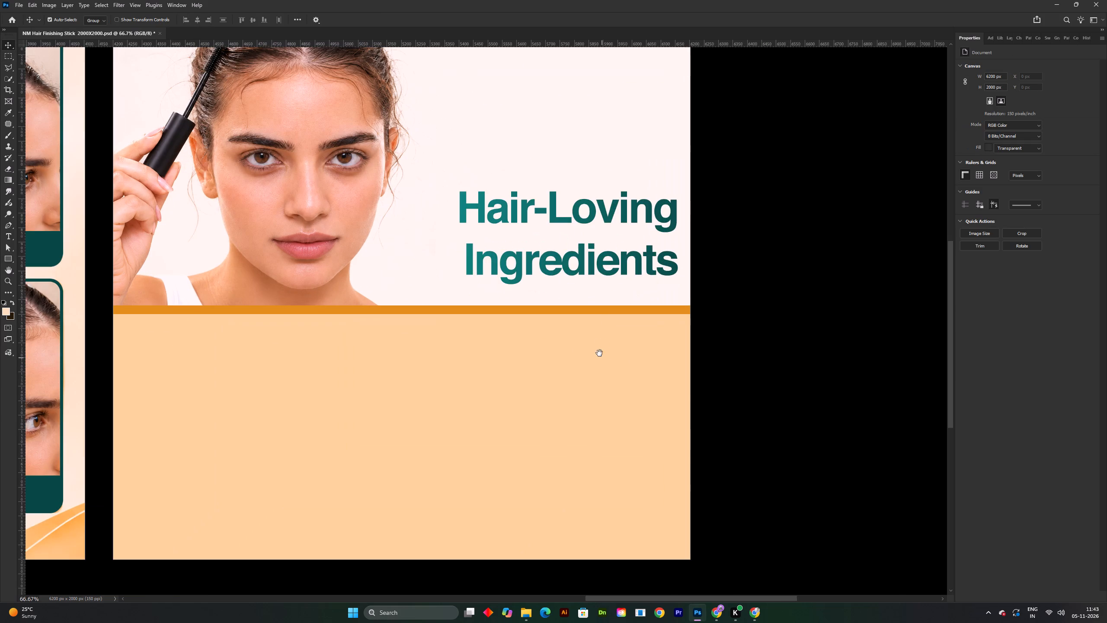
Move the Hair-Loving Ingredients heading slightly down, closer to the orange strip.
{"action": "left_click_drag", "start_coordinate": [608, 379], "coordinate": [606, 383]}
{"action": "left_click_drag", "start_coordinate": [639, 270], "coordinate": [636, 281]}
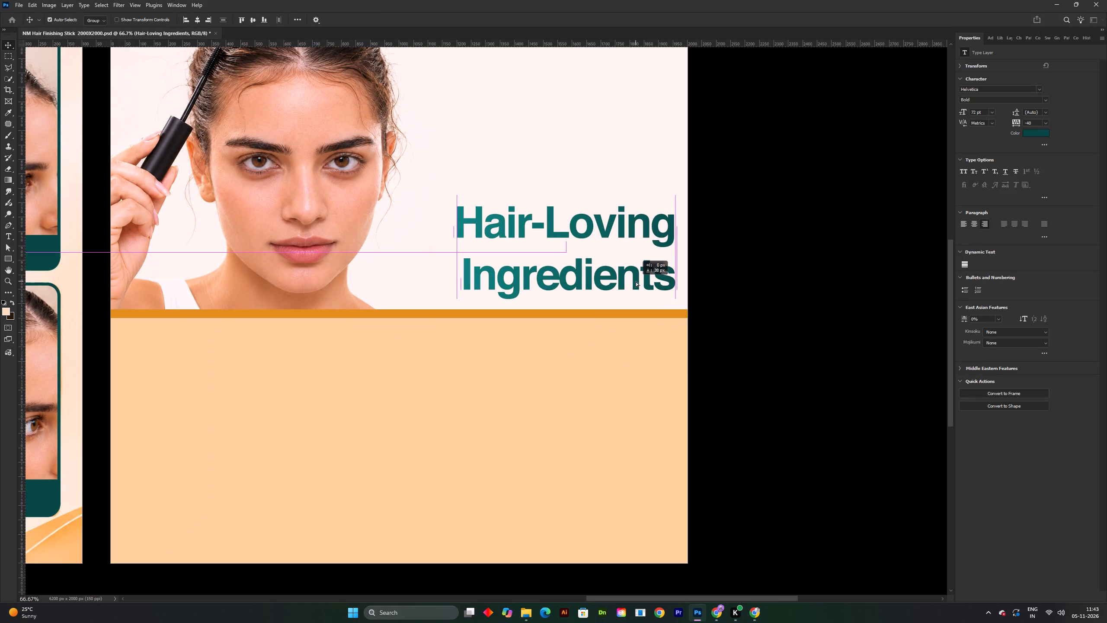
{"action": "left_click_drag", "start_coordinate": [636, 281], "coordinate": [636, 276]}
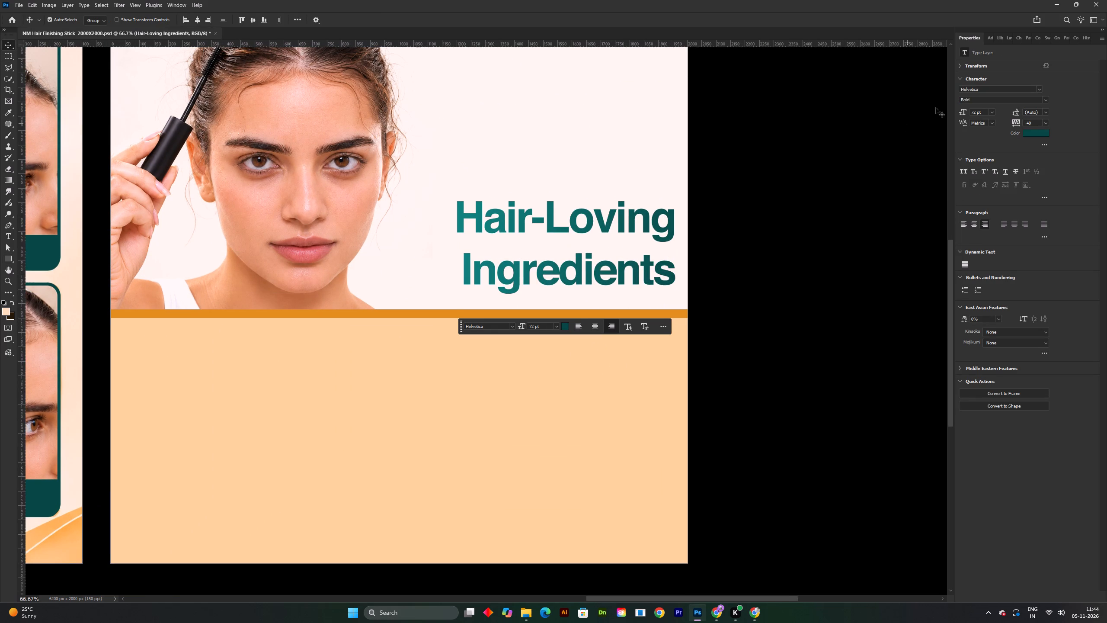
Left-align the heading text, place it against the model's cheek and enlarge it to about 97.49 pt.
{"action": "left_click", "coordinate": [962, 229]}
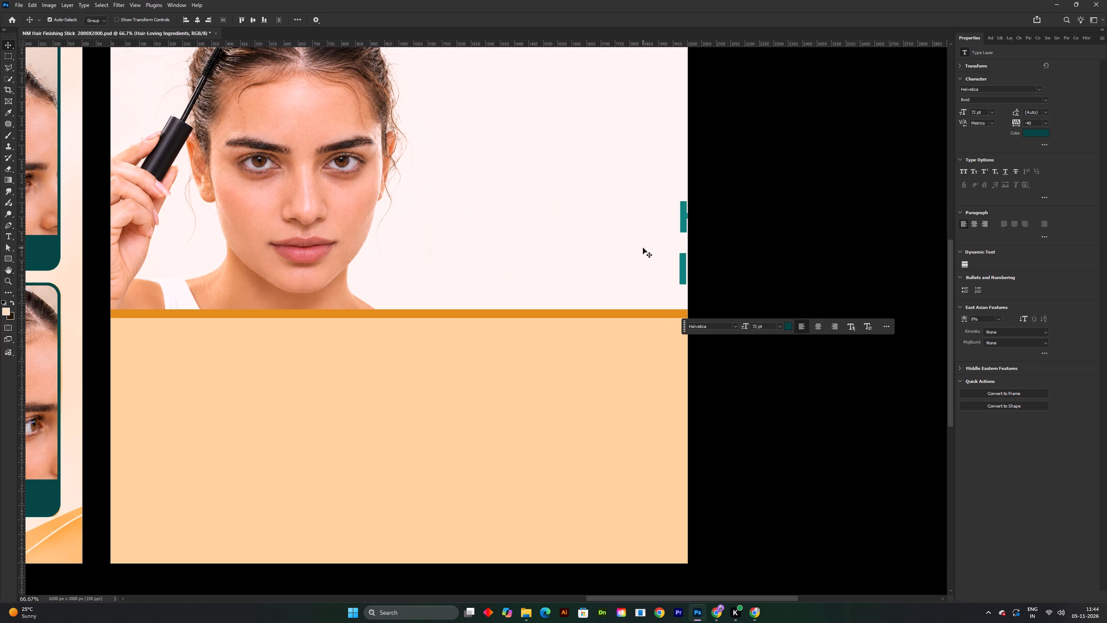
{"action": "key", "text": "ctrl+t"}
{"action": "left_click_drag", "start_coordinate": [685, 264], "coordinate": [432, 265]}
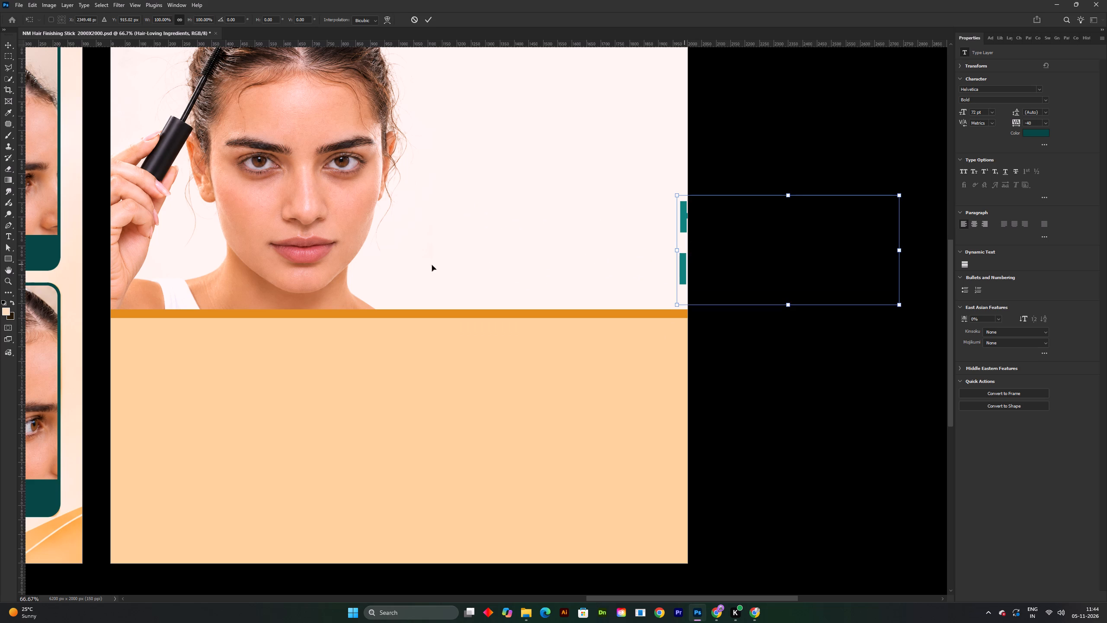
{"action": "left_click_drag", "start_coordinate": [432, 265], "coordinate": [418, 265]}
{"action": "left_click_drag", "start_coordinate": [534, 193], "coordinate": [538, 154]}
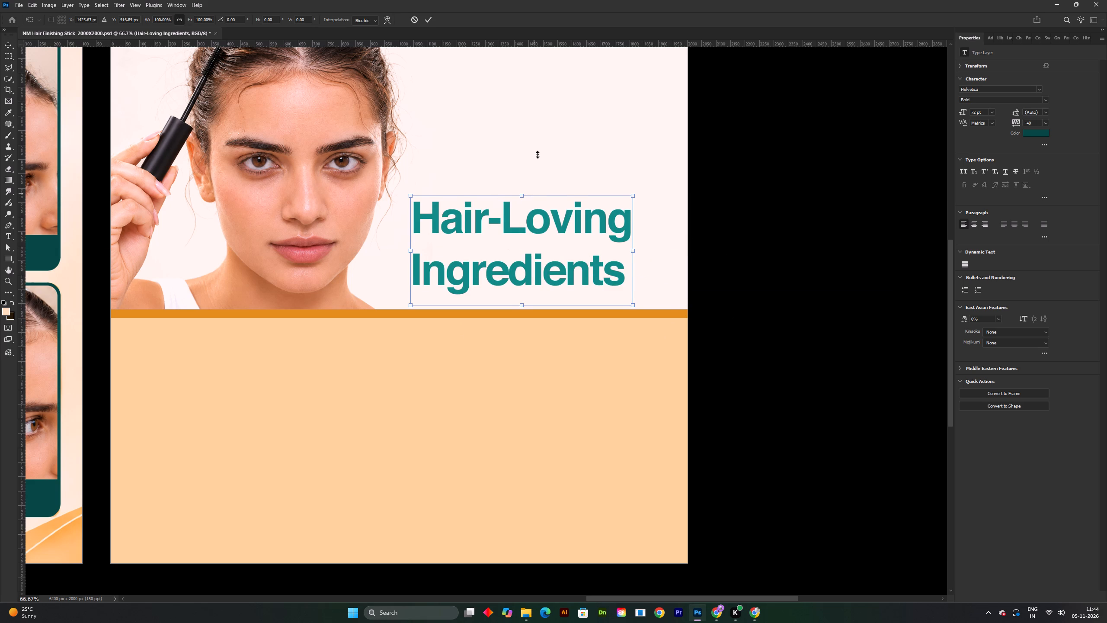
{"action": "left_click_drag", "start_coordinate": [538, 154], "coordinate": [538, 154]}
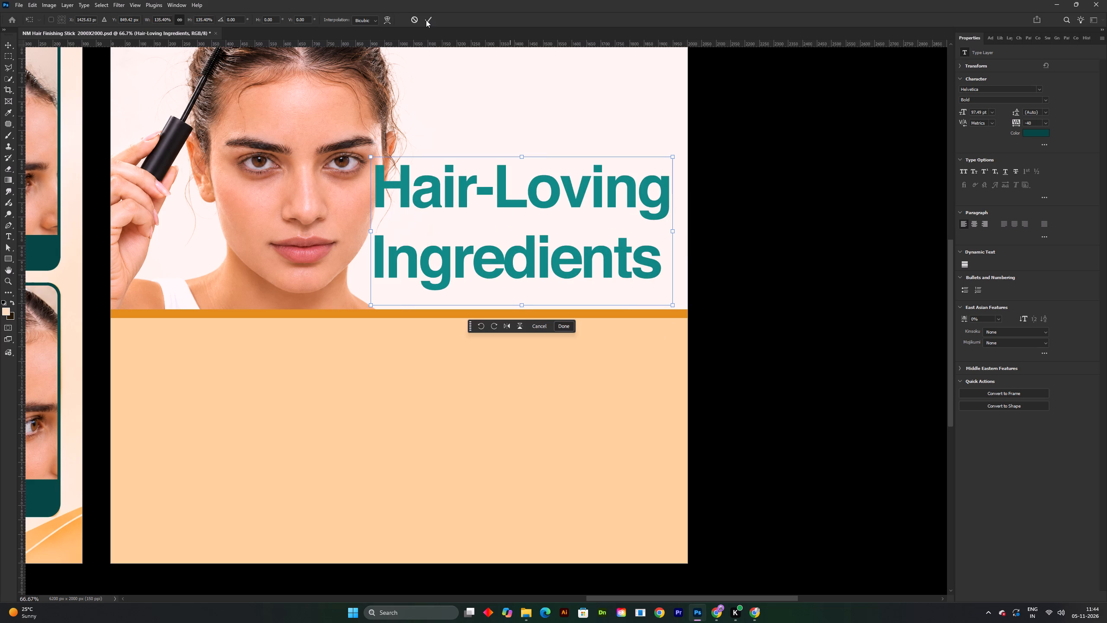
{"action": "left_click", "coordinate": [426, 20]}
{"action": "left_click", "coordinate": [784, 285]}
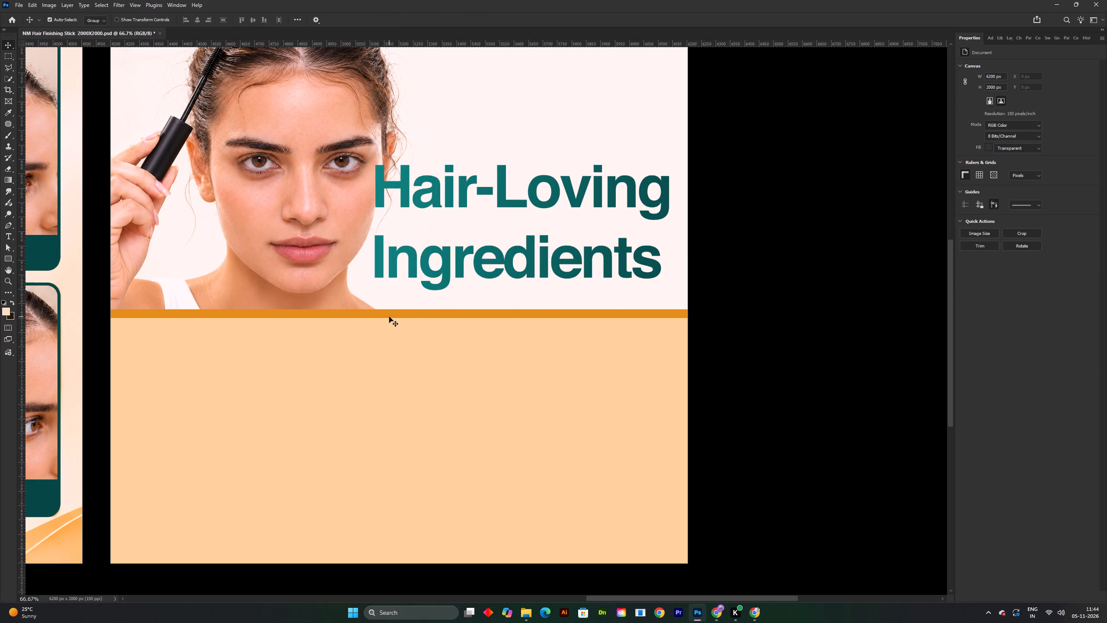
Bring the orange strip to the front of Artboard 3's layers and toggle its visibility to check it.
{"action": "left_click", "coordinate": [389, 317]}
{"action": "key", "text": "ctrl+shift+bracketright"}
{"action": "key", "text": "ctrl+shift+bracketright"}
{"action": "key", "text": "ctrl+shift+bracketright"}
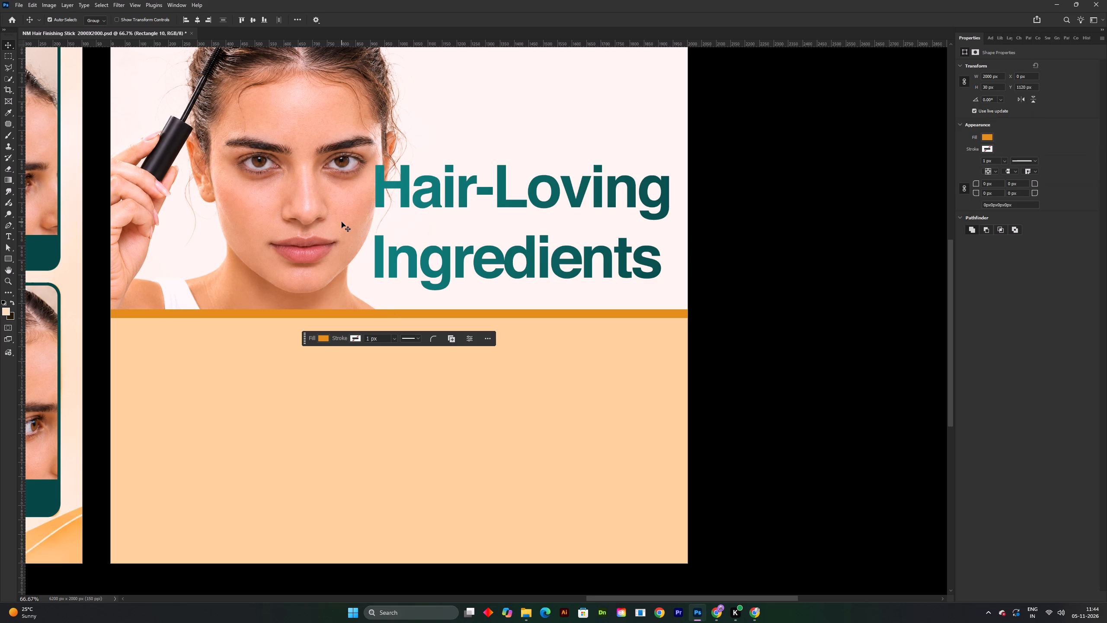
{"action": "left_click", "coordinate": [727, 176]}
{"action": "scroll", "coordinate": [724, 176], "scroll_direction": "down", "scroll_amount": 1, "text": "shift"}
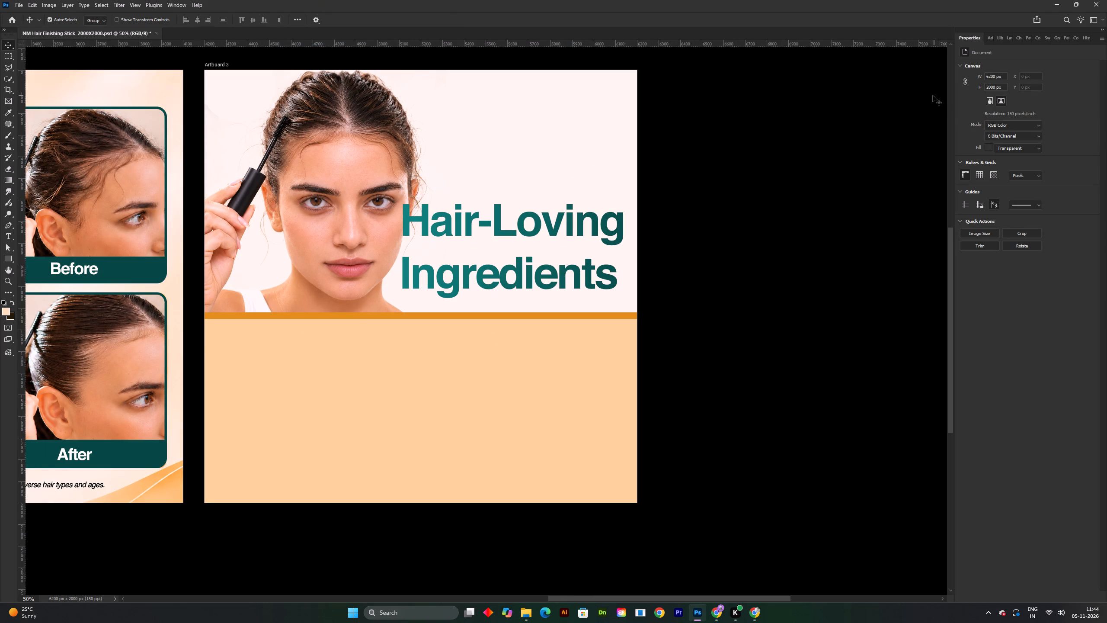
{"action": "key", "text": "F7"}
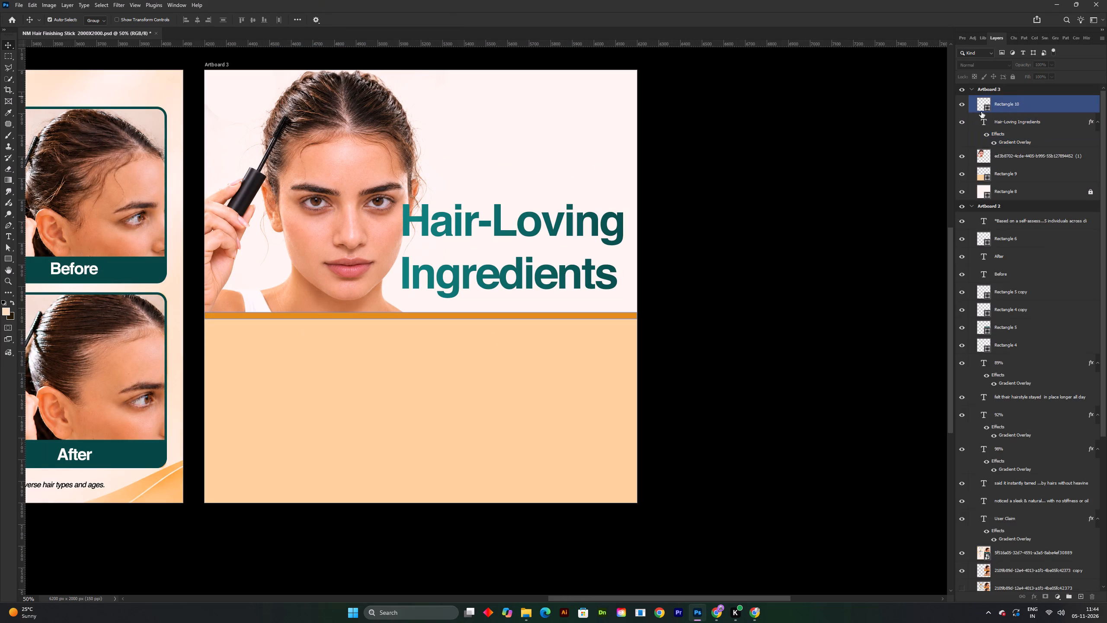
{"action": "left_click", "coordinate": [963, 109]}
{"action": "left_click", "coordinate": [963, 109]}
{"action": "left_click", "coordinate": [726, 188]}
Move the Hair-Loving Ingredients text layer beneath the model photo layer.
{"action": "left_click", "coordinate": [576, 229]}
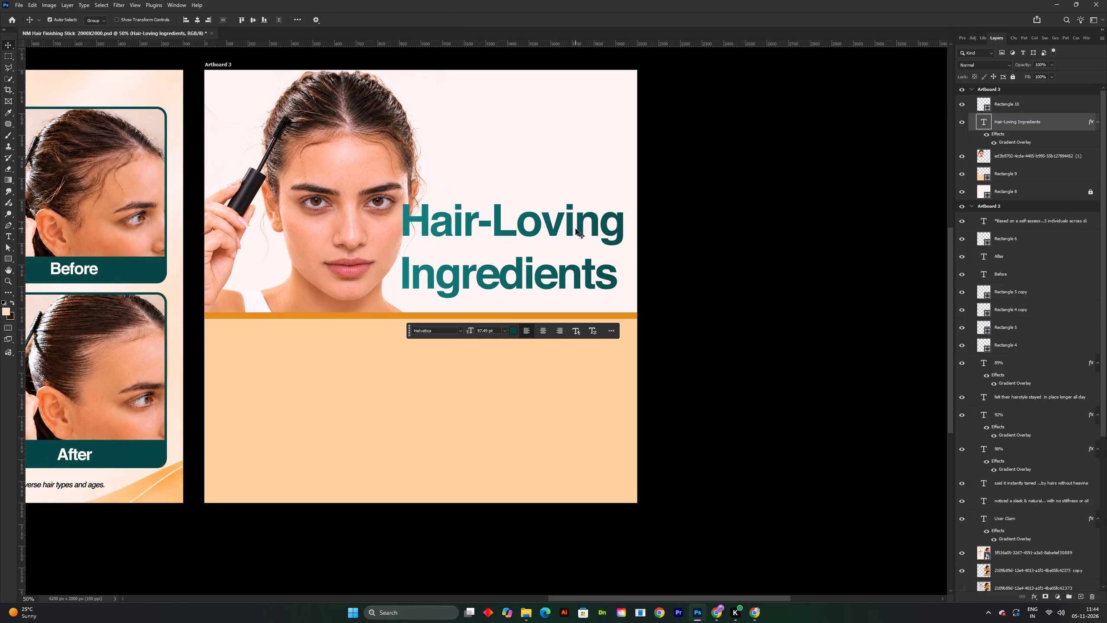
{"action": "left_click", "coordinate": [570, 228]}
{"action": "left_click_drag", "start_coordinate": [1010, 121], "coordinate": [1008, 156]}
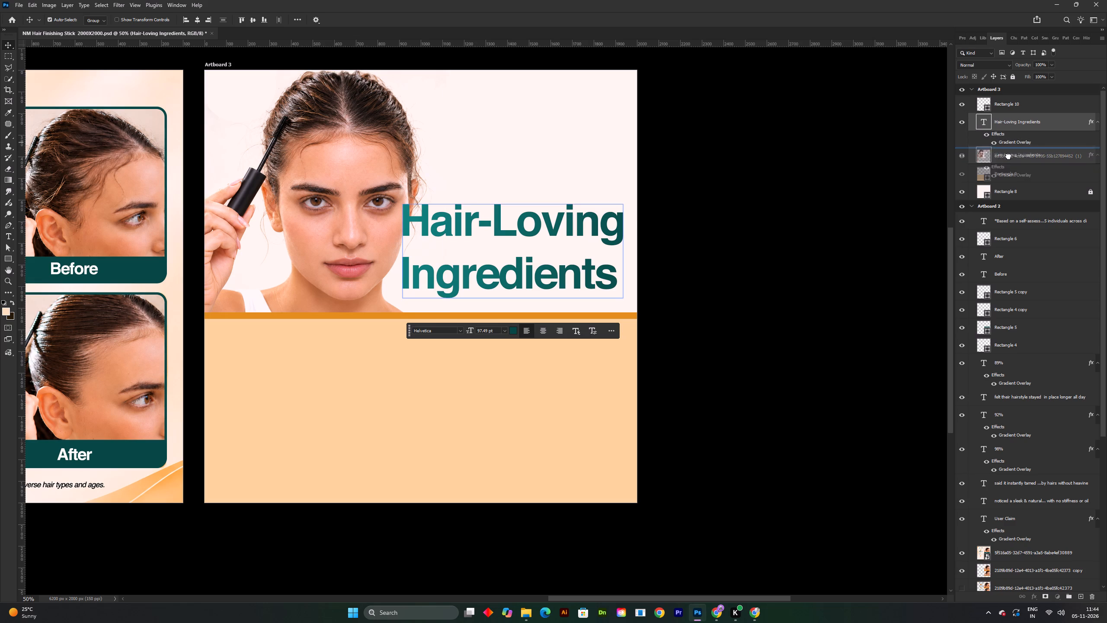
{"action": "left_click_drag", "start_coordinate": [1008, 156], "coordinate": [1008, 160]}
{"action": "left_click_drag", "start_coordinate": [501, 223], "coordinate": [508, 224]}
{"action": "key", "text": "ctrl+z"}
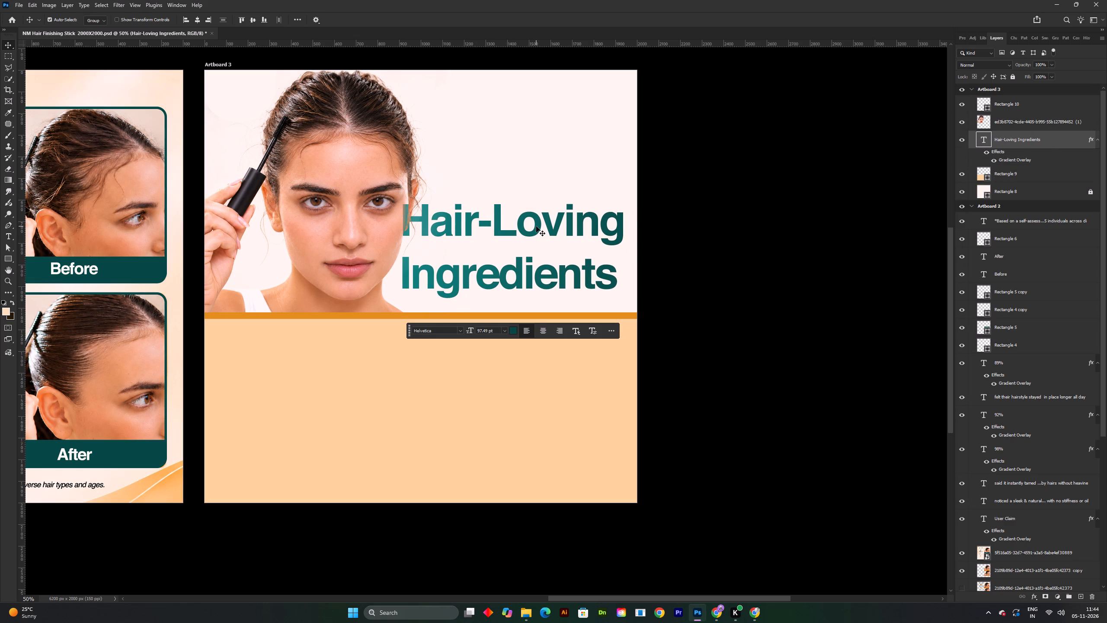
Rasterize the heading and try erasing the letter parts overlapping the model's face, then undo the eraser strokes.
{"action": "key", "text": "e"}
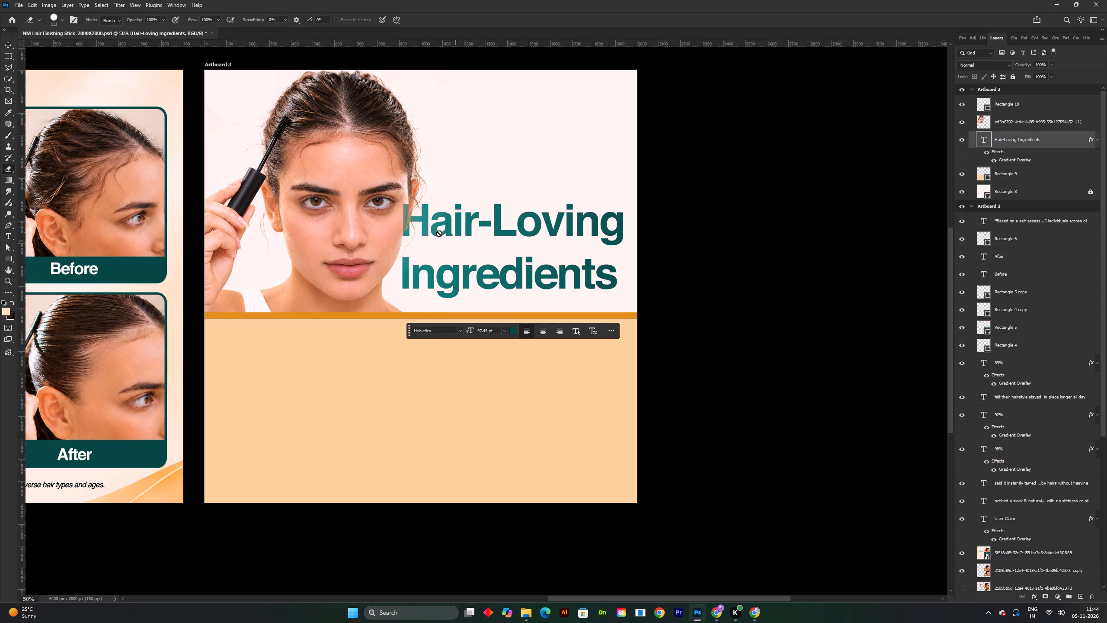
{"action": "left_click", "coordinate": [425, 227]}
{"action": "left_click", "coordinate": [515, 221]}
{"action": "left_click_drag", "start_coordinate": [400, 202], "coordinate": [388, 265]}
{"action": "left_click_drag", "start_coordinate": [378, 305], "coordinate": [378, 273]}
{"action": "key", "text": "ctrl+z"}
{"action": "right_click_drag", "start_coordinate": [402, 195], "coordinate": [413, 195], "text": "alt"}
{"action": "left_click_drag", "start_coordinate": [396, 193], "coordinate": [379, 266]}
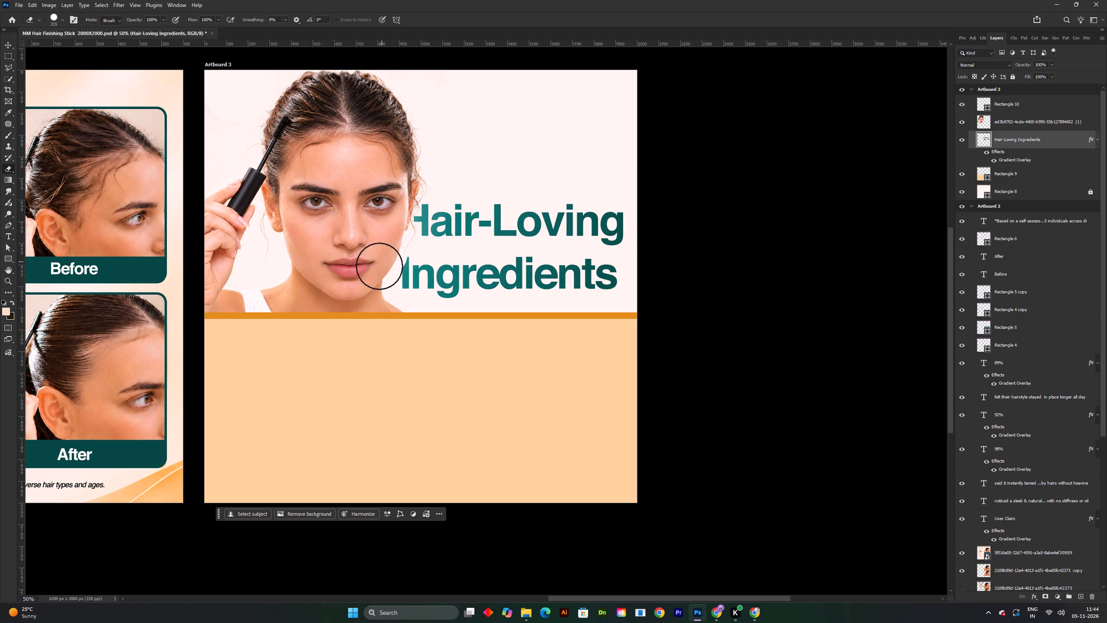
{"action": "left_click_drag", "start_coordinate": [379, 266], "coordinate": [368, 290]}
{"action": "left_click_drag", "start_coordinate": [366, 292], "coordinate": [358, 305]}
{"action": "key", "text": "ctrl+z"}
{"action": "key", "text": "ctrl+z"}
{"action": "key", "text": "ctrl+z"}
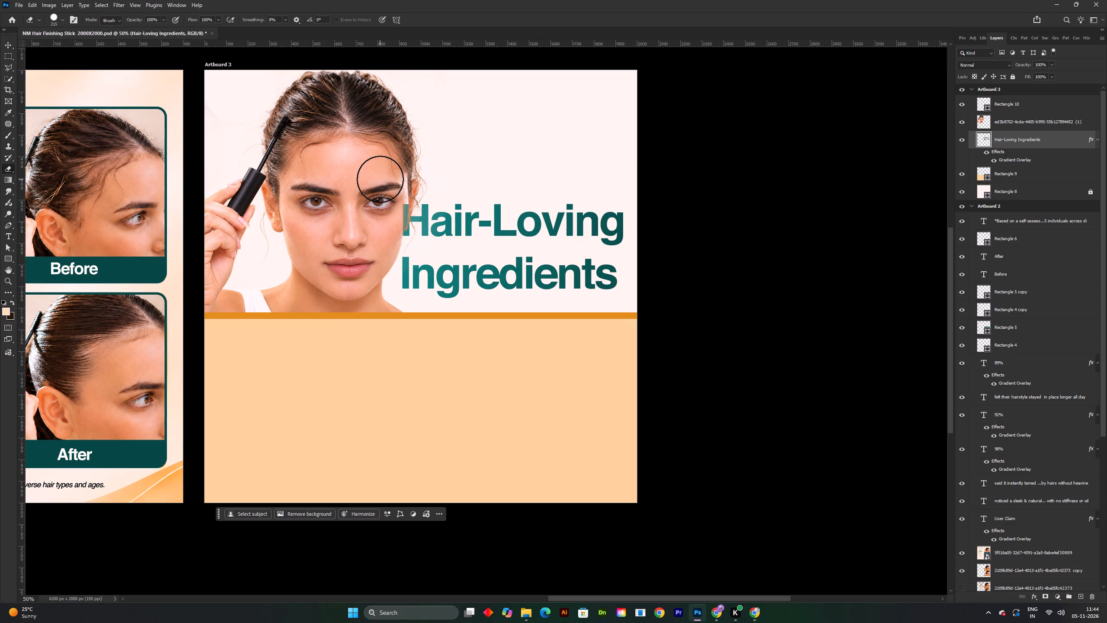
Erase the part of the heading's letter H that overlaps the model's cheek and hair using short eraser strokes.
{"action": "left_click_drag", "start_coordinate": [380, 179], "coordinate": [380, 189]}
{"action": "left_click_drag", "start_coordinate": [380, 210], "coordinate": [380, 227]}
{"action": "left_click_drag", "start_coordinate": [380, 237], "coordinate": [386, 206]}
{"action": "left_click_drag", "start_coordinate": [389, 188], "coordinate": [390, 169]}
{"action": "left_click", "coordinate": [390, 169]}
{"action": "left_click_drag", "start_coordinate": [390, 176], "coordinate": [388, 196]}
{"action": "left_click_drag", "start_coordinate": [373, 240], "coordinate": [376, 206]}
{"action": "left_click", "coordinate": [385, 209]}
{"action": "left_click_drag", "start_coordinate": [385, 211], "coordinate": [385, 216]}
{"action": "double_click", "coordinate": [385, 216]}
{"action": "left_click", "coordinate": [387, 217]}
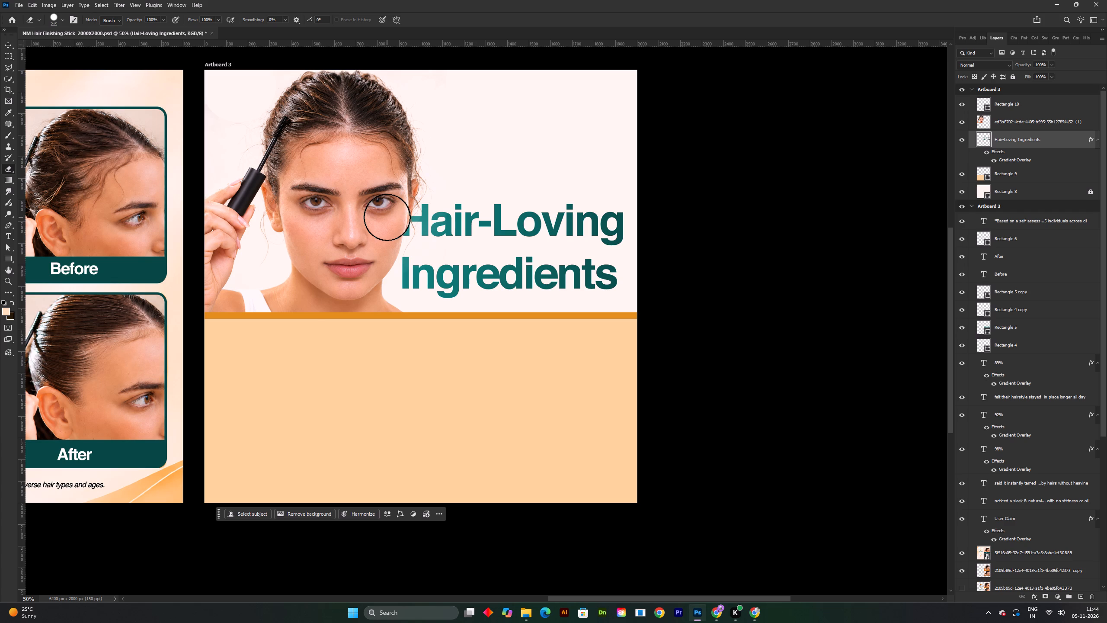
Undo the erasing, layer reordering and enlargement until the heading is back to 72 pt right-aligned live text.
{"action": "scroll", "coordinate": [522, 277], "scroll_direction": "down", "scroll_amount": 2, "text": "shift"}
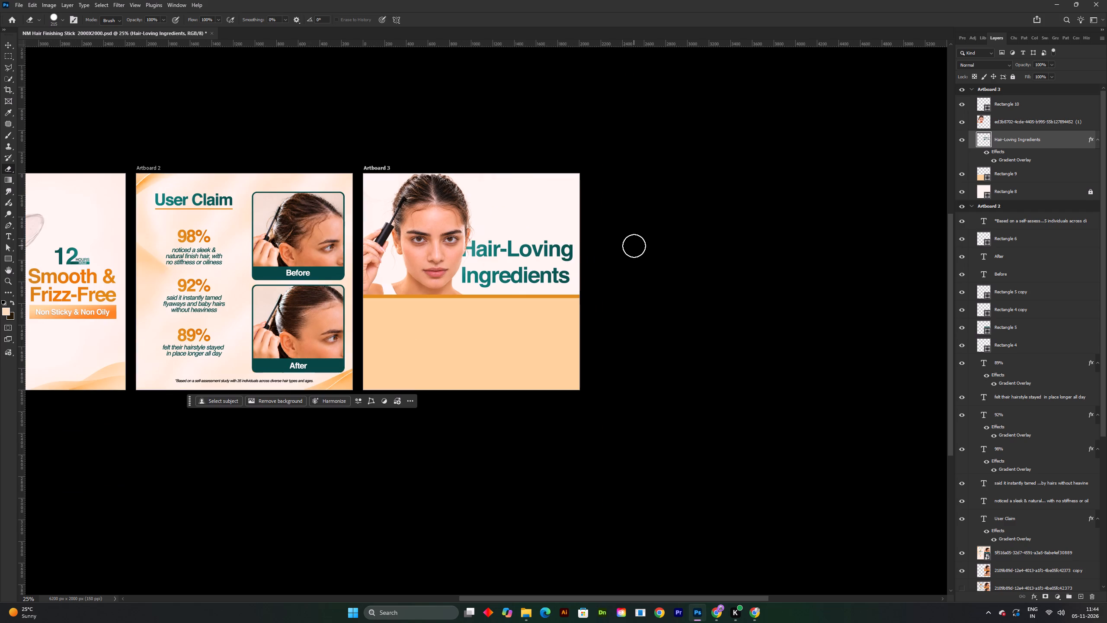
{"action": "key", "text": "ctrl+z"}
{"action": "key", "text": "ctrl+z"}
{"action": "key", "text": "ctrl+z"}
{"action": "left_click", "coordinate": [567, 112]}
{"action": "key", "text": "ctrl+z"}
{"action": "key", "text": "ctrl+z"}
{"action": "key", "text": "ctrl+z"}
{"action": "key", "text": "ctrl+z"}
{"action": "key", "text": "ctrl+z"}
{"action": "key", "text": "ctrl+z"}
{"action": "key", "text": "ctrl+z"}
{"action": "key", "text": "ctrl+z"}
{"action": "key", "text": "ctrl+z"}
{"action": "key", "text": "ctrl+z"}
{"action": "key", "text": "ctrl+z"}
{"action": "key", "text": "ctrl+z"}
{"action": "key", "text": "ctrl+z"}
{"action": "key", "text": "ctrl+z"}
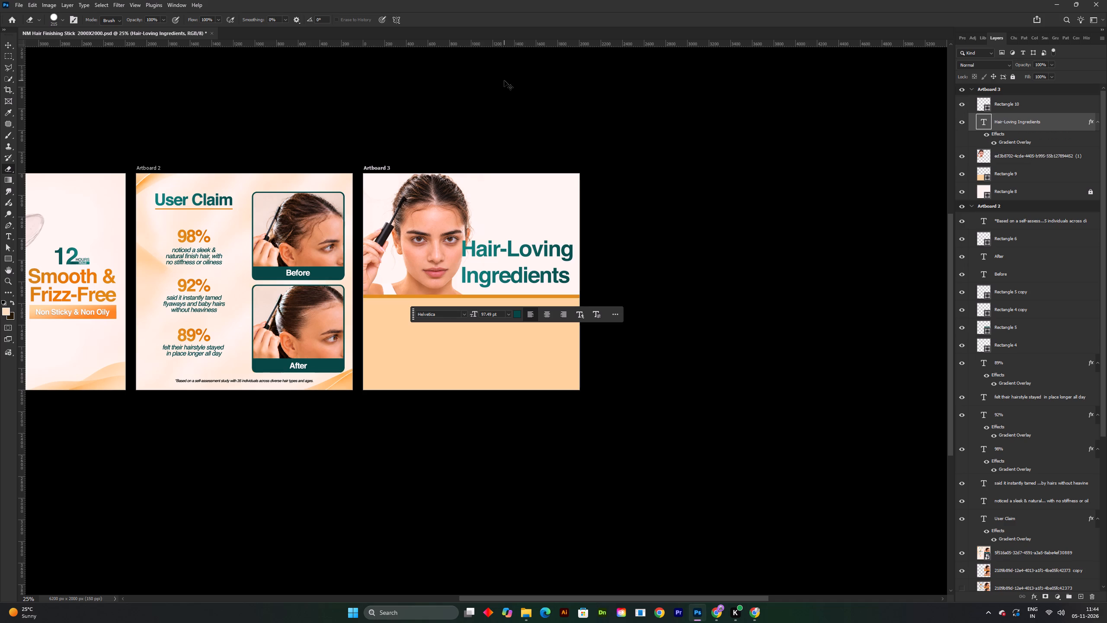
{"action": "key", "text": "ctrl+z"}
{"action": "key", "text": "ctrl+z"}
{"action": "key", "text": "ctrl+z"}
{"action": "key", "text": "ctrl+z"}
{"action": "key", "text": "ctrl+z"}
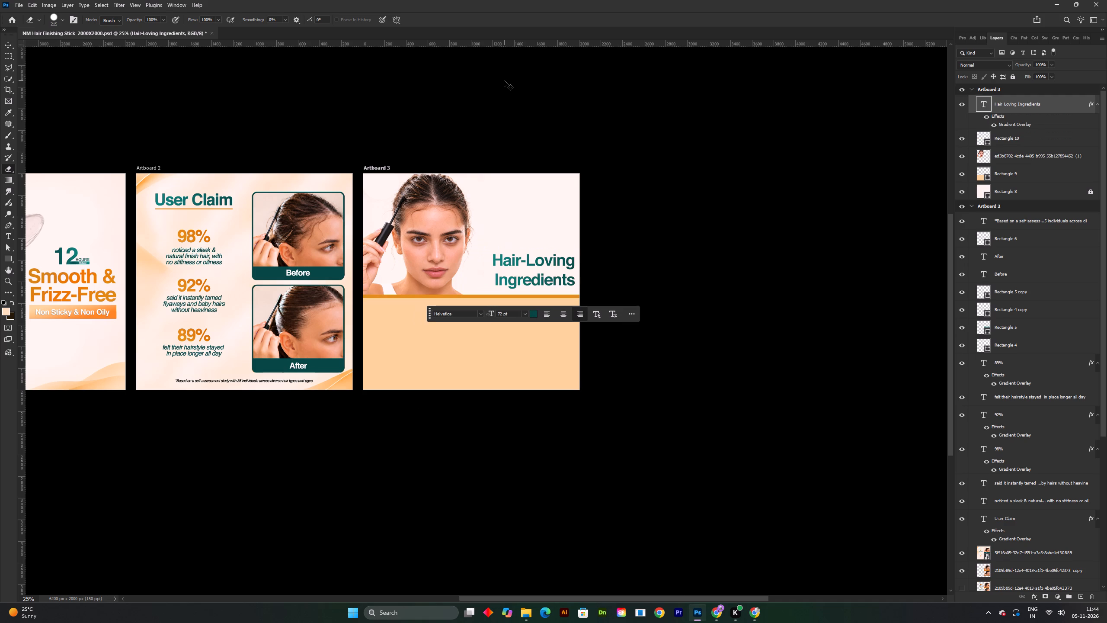
Save the document.
{"action": "key", "text": "ctrl+s"}
Enlarge the Hair-Loving Ingredients heading to about 79.63 pt.
{"action": "scroll", "coordinate": [509, 276], "scroll_direction": "up", "scroll_amount": 2, "text": "shift"}
{"action": "key", "text": "v"}
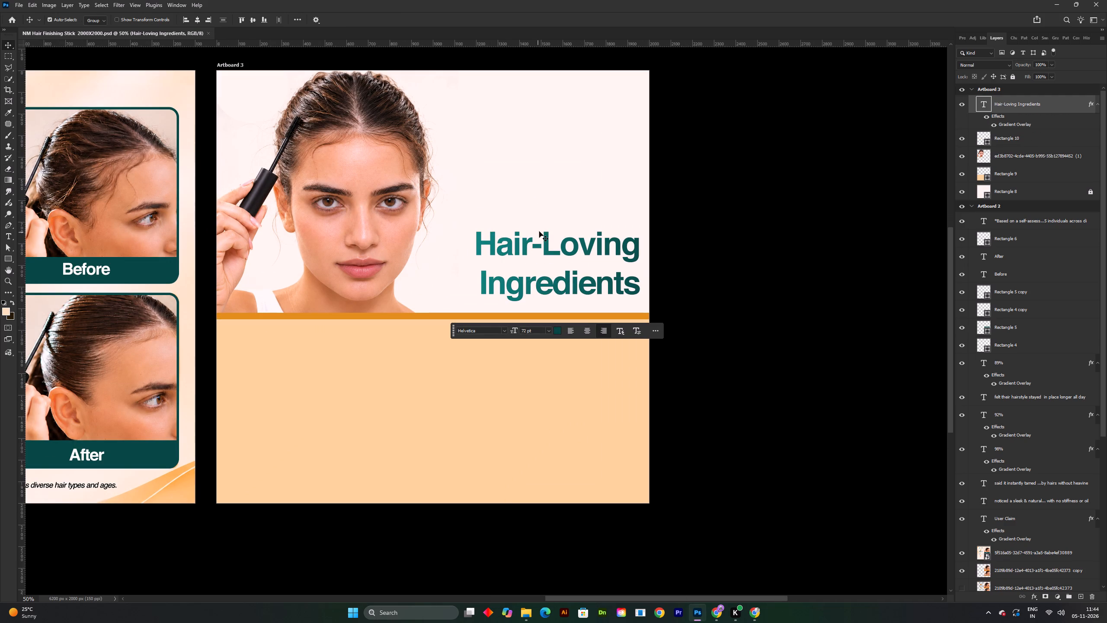
{"action": "left_click", "coordinate": [539, 241]}
{"action": "key", "text": "ctrl+t"}
{"action": "left_click_drag", "start_coordinate": [554, 223], "coordinate": [554, 215]}
{"action": "left_click", "coordinate": [429, 16]}
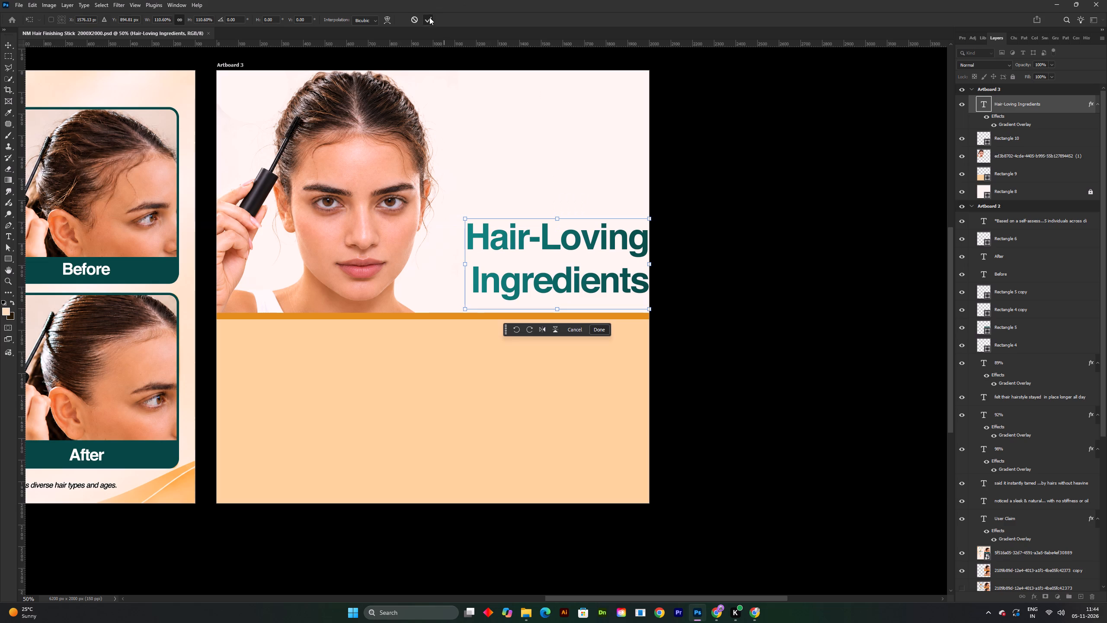
Position the right-aligned heading with a small margin from Artboard 3's right edge and save the document.
{"action": "left_click_drag", "start_coordinate": [547, 245], "coordinate": [535, 245]}
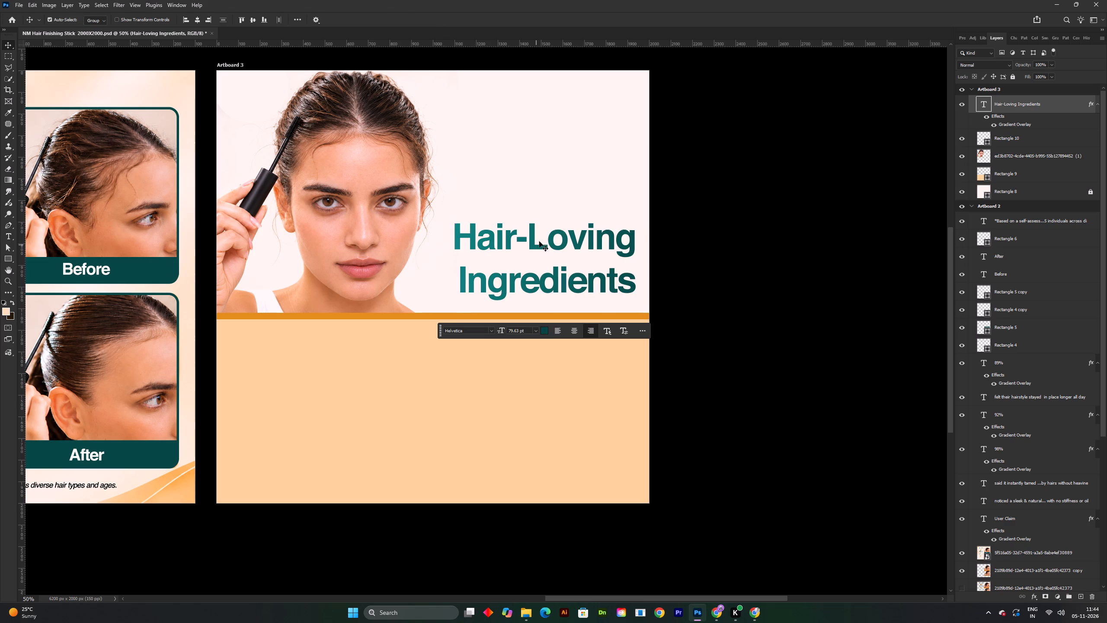
{"action": "left_click", "coordinate": [208, 18]}
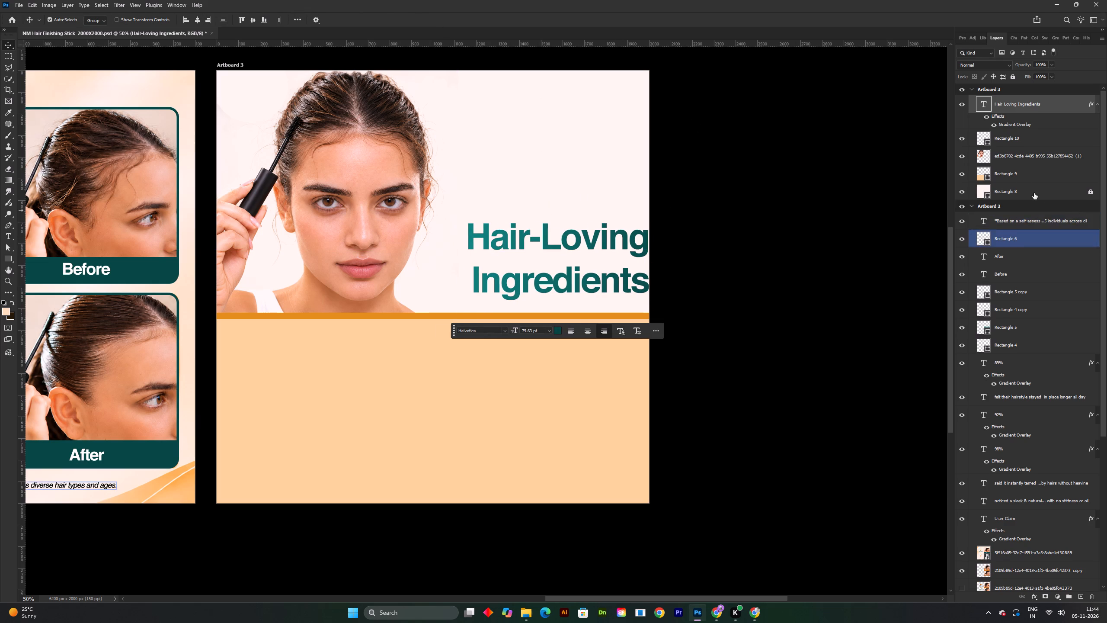
{"action": "double_click", "coordinate": [962, 33]}
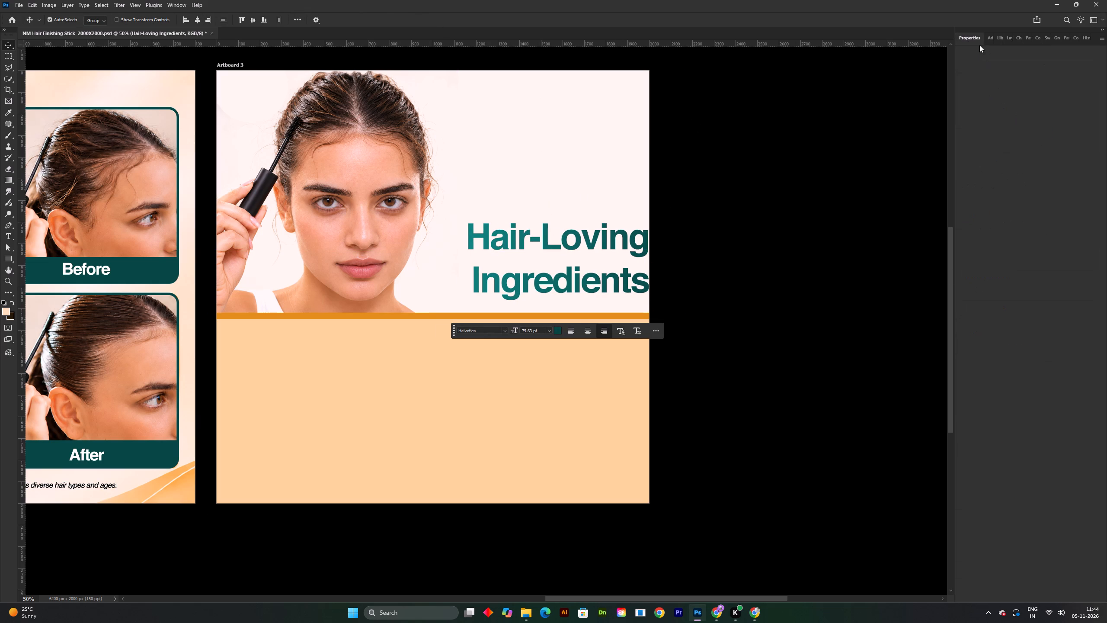
{"action": "left_click", "coordinate": [585, 236]}
{"action": "key", "text": "F7"}
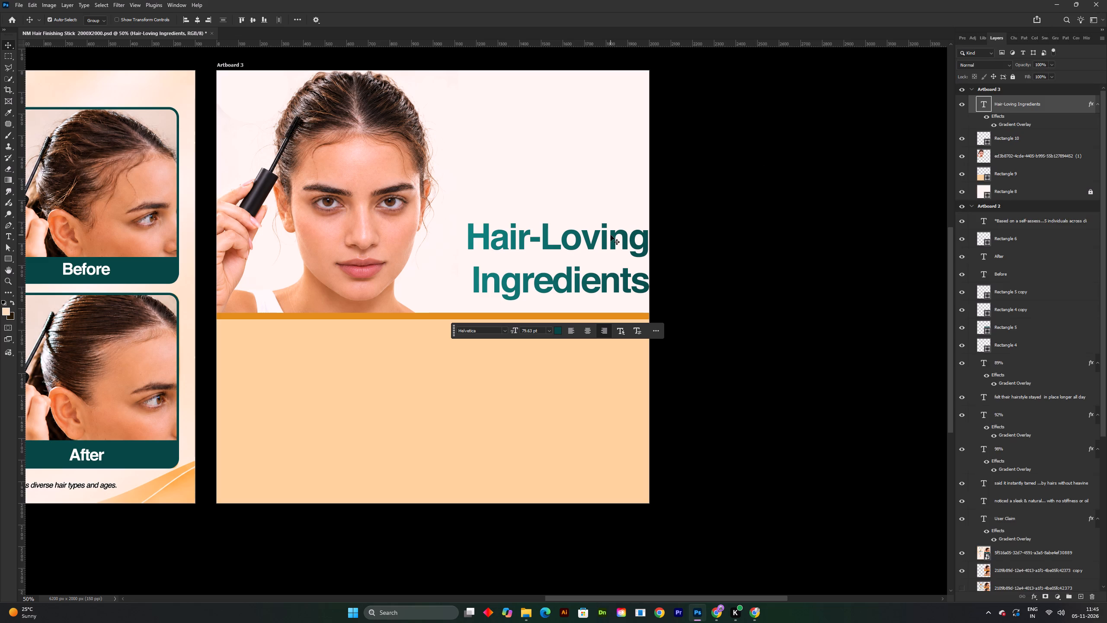
{"action": "left_click_drag", "start_coordinate": [611, 235], "coordinate": [600, 235]}
{"action": "left_click", "coordinate": [960, 41]}
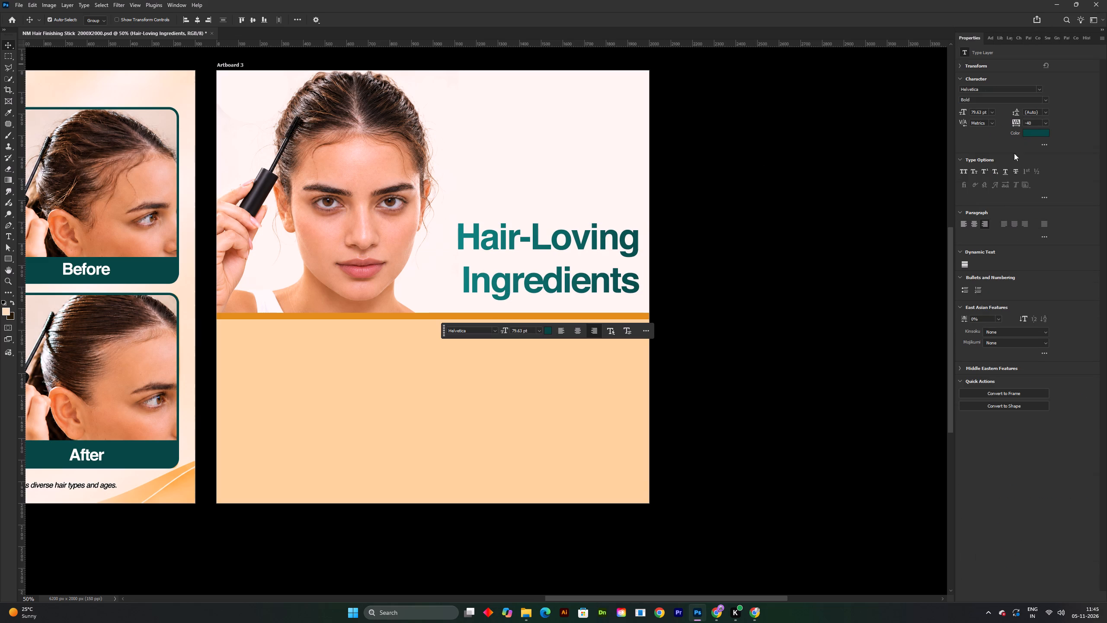
{"action": "left_click", "coordinate": [985, 225]}
{"action": "key", "text": "ctrl+s"}
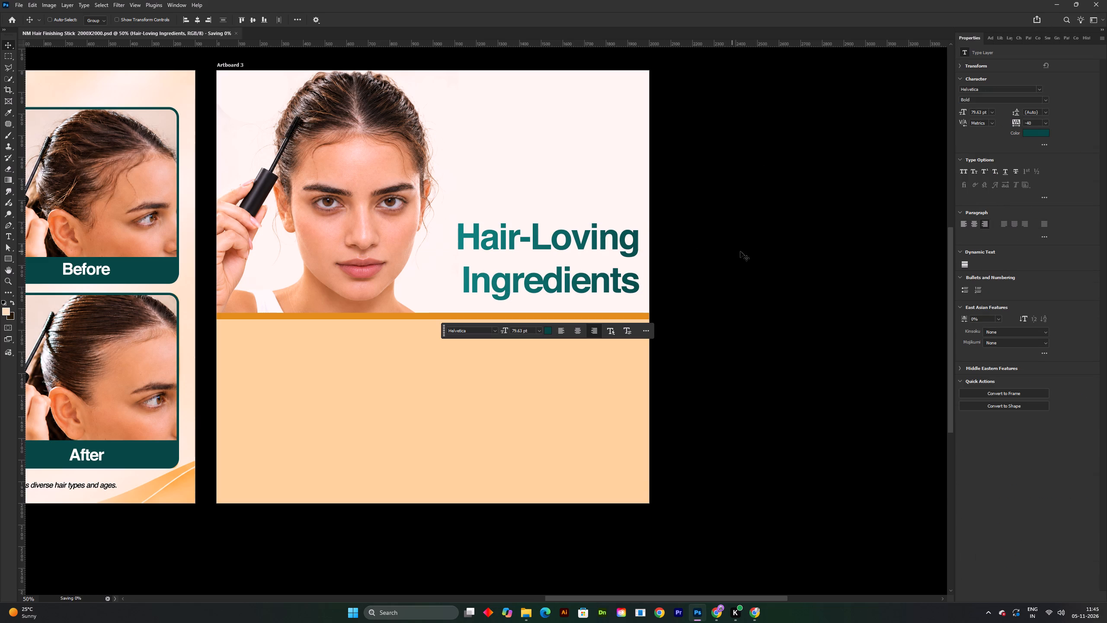
{"action": "left_click", "coordinate": [745, 251]}
Set the Hair-Loving Ingredients heading's gradient overlay angle to about -100° with layer alignment kept on, and save the document.
{"action": "key", "text": "space"}
{"action": "left_click_drag", "start_coordinate": [649, 279], "coordinate": [650, 248]}
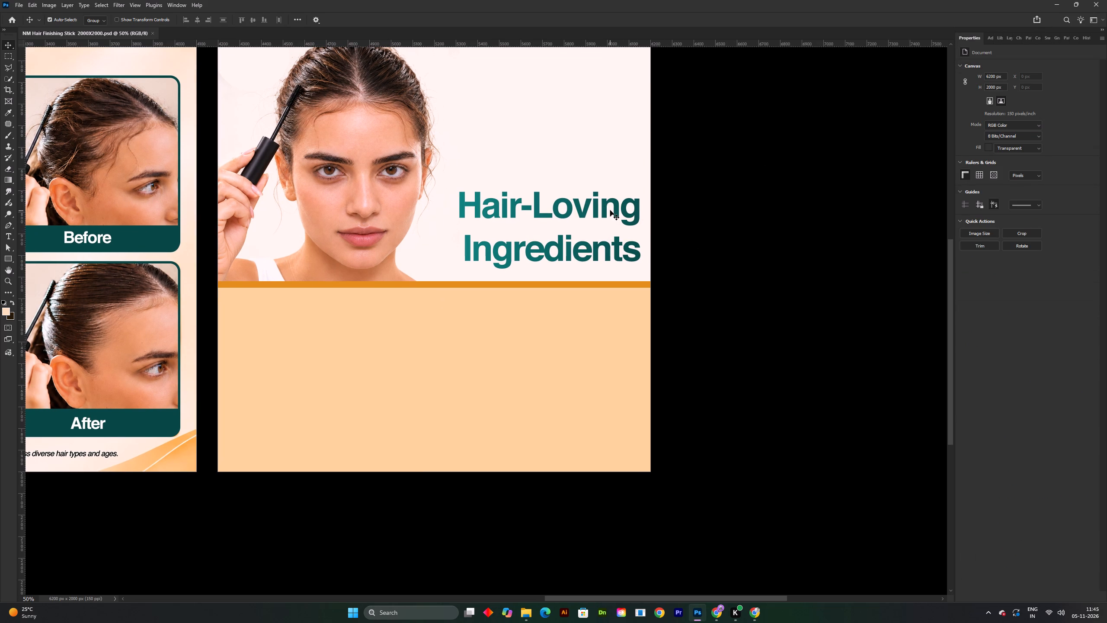
{"action": "left_click", "coordinate": [610, 210]}
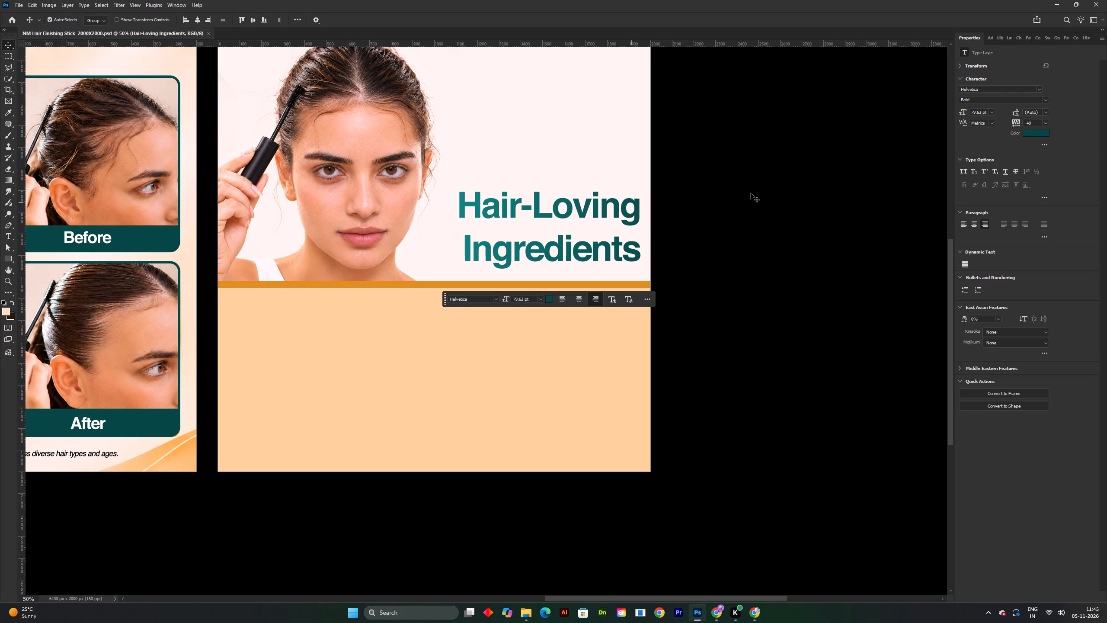
{"action": "key", "text": "F7"}
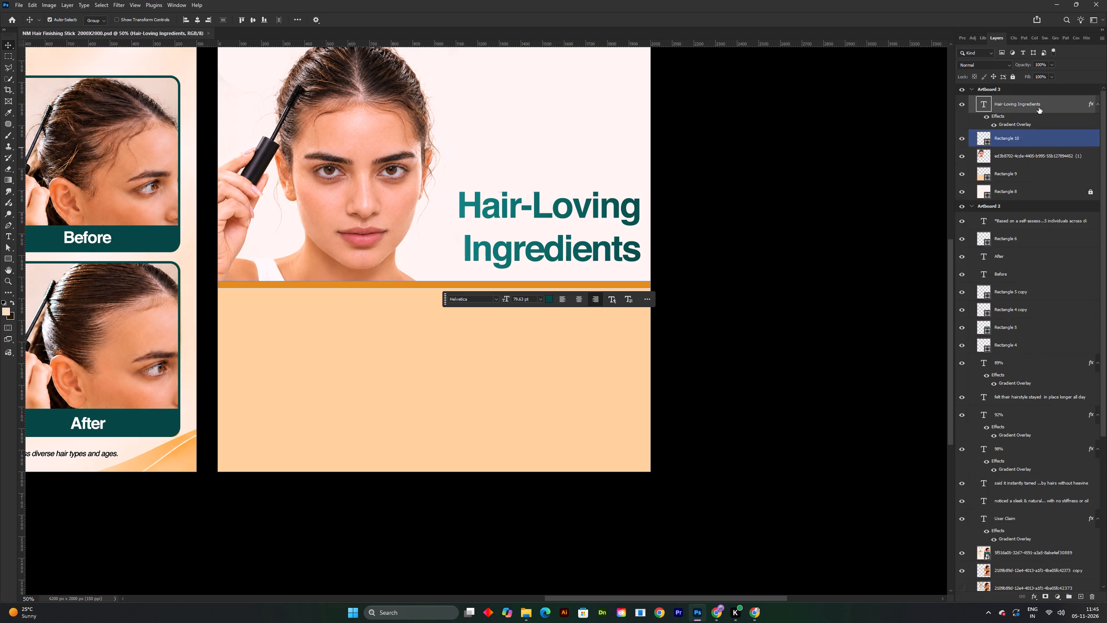
{"action": "double_click", "coordinate": [1021, 125]}
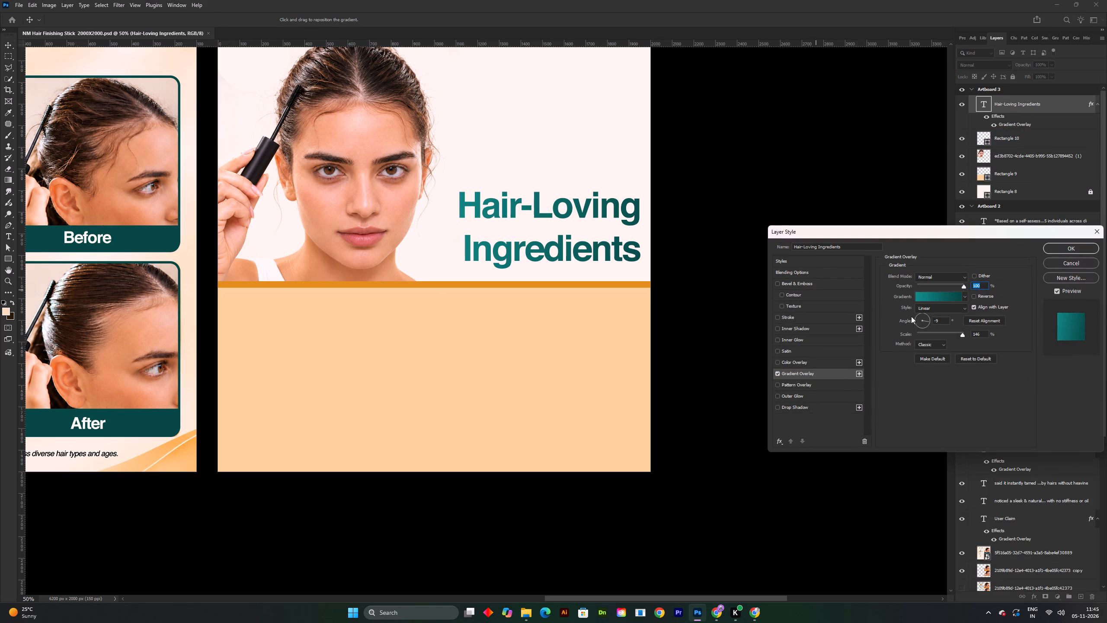
{"action": "left_click", "coordinate": [974, 305]}
{"action": "left_click", "coordinate": [927, 317]}
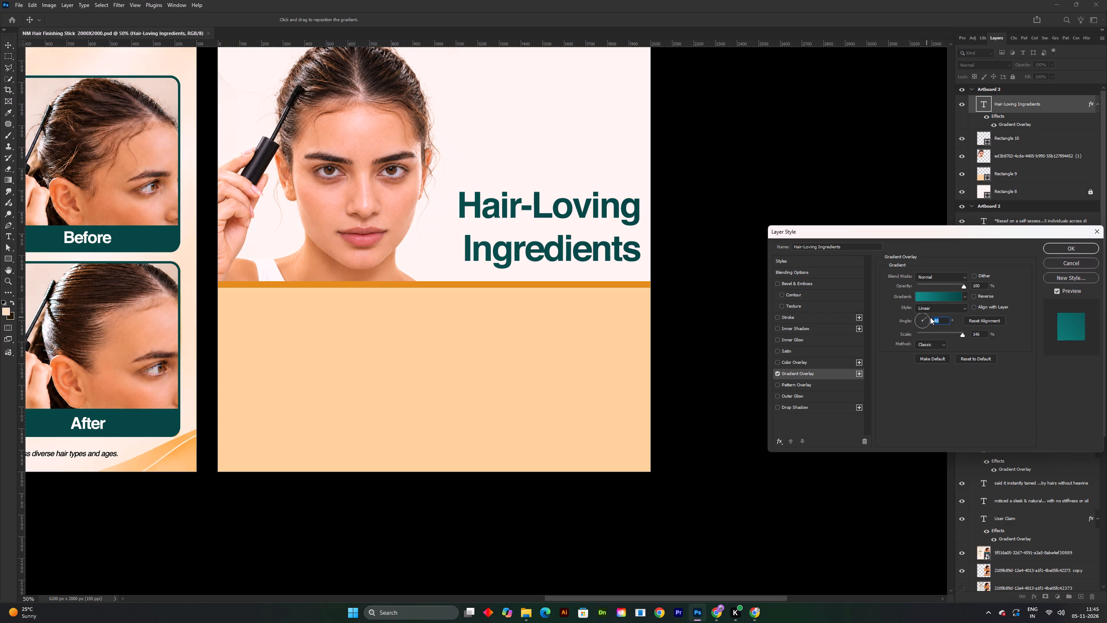
{"action": "left_click", "coordinate": [973, 306]}
{"action": "left_click", "coordinate": [925, 322]}
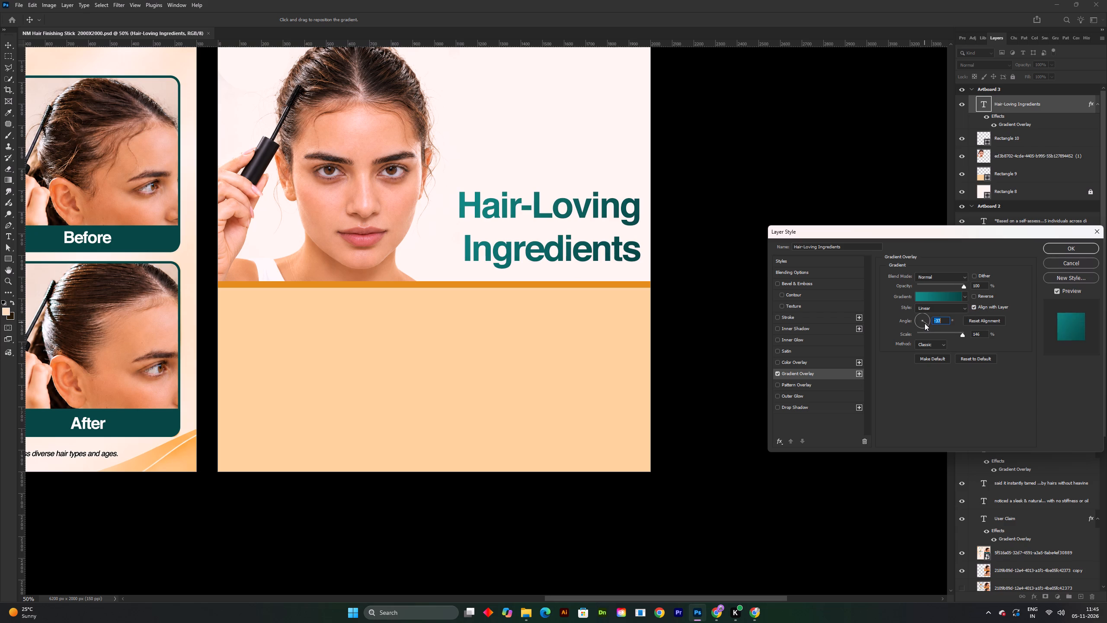
{"action": "left_click", "coordinate": [922, 326]}
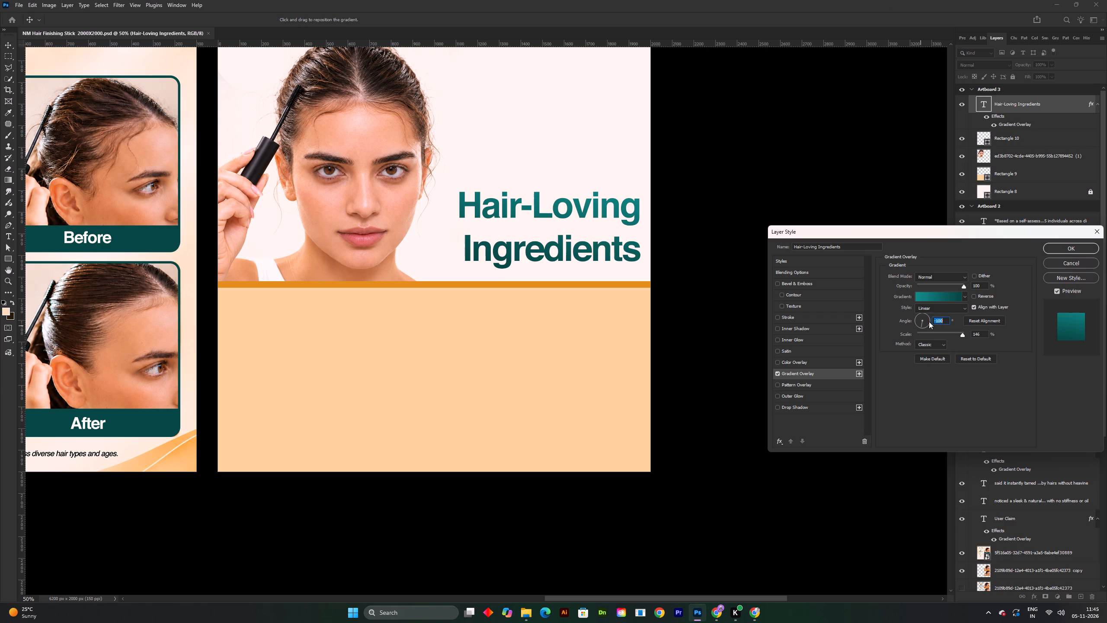
{"action": "left_click", "coordinate": [1050, 253]}
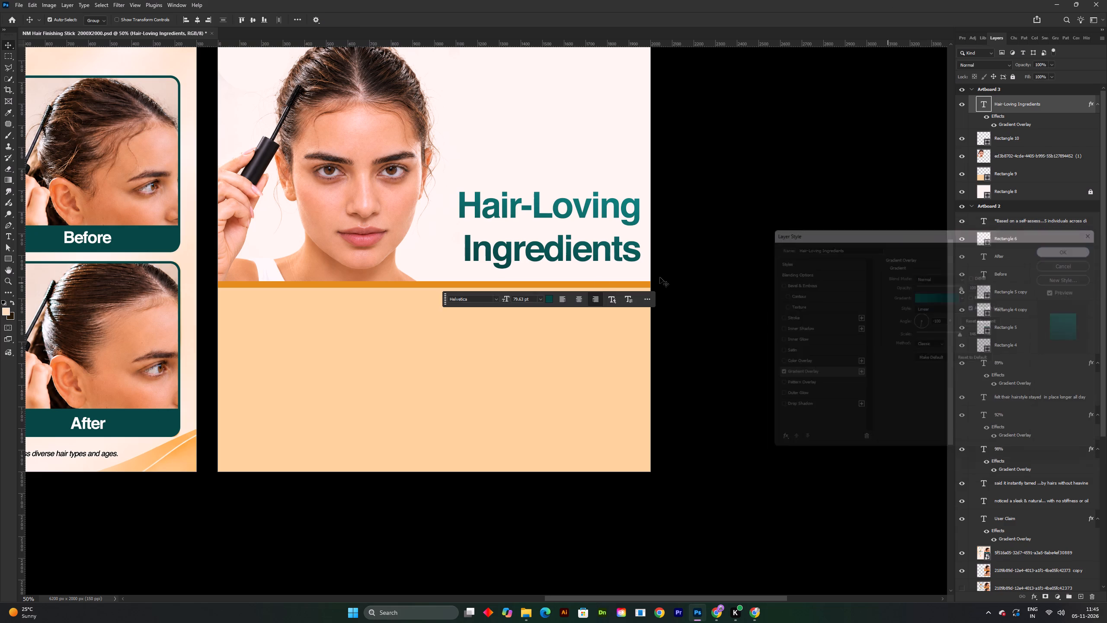
{"action": "key", "text": "space"}
{"action": "key", "text": "space"}
{"action": "key", "text": "space"}
{"action": "key", "text": "space"}
{"action": "key", "text": "space"}
{"action": "key", "text": "space"}
{"action": "key", "text": "space"}
{"action": "left_click_drag", "start_coordinate": [602, 273], "coordinate": [612, 327]}
{"action": "key", "text": "ctrl+s"}
Review the three artboards side by side, examine Artboard 3 more closely, and save the document.
{"action": "key", "text": "ctrl+0"}
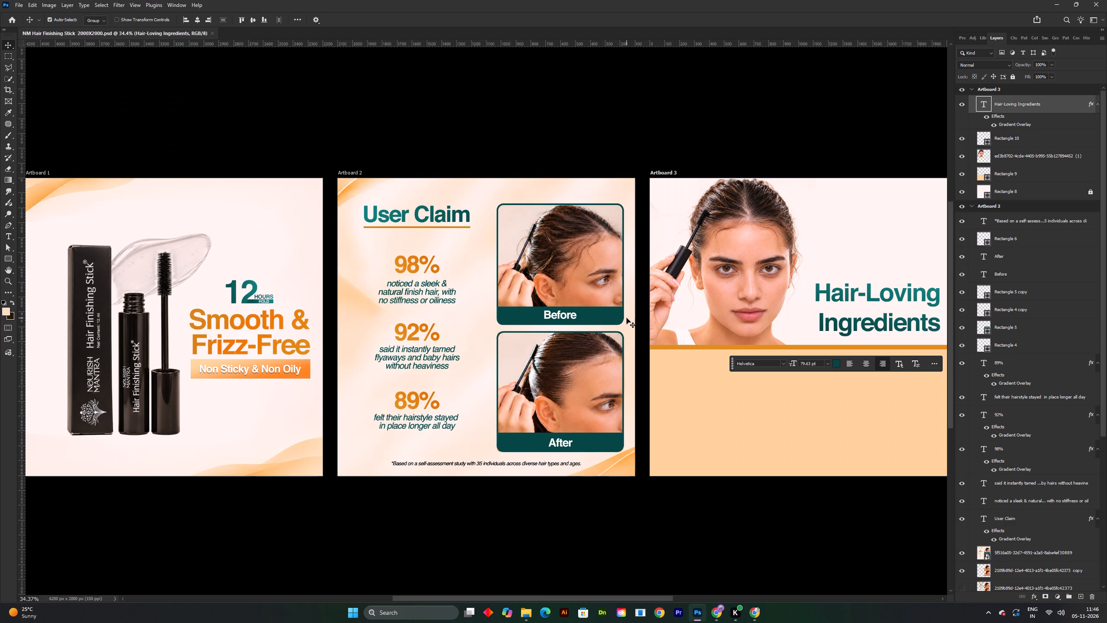
{"action": "key", "text": "space"}
{"action": "key", "text": "space"}
{"action": "key", "text": "space"}
{"action": "key", "text": "space"}
{"action": "left_click_drag", "start_coordinate": [702, 382], "coordinate": [621, 379]}
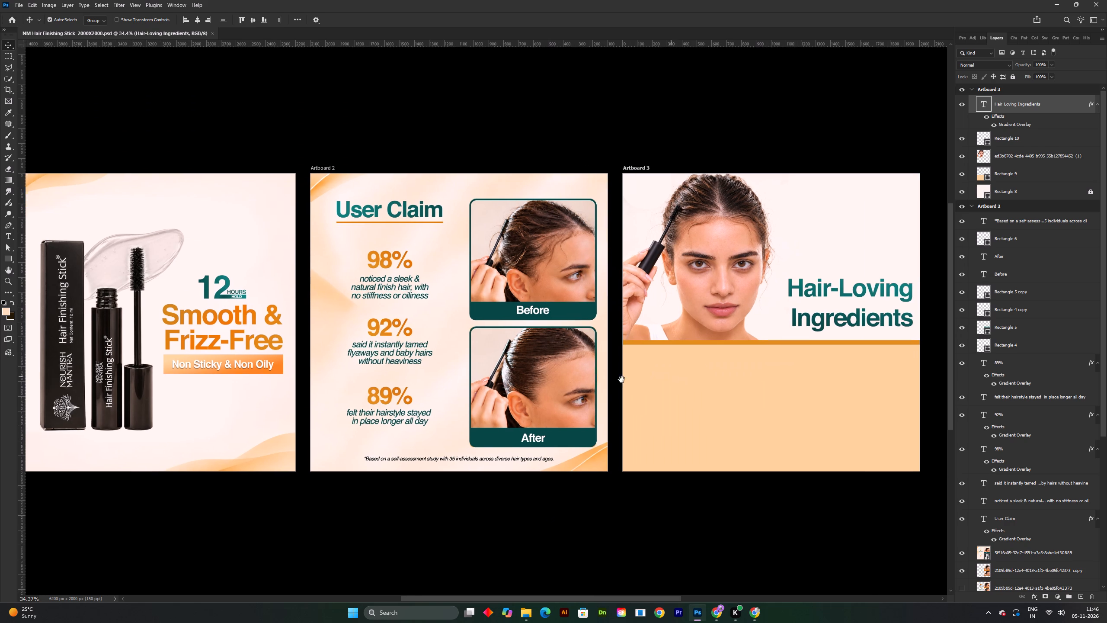
{"action": "left_click_drag", "start_coordinate": [621, 379], "coordinate": [621, 381]}
{"action": "key", "text": "ctrl+s"}
{"action": "key", "text": "space"}
{"action": "left_click_drag", "start_coordinate": [661, 373], "coordinate": [627, 367]}
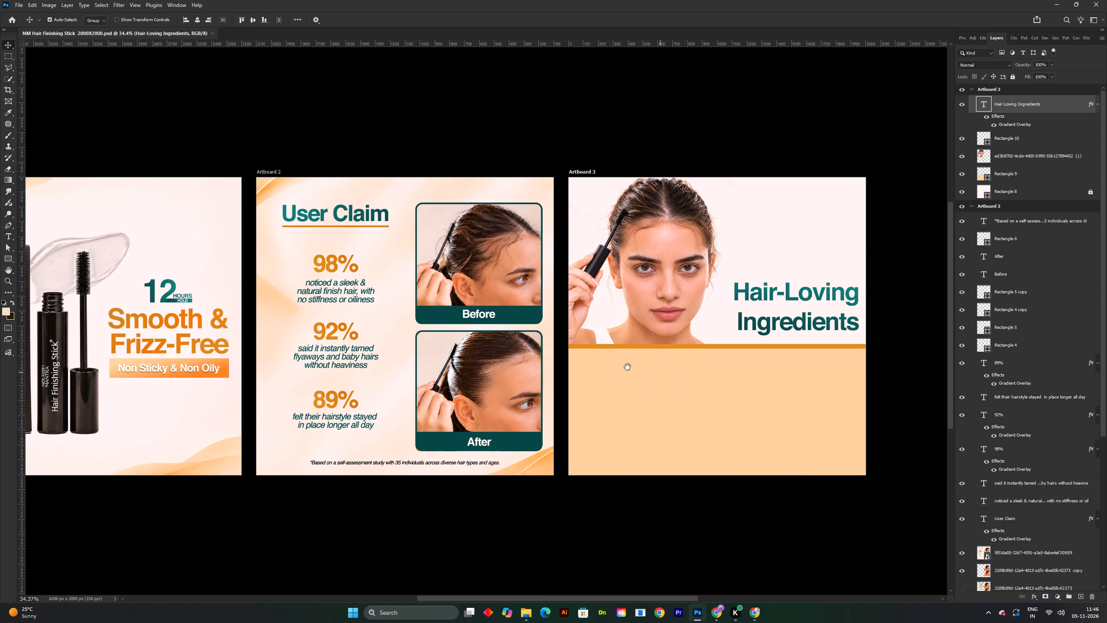
{"action": "left_click_drag", "start_coordinate": [627, 367], "coordinate": [616, 365]}
{"action": "scroll", "coordinate": [618, 375], "scroll_direction": "up", "scroll_amount": 1, "text": "shift"}
{"action": "key", "text": "space"}
{"action": "left_click", "coordinate": [599, 394]}
{"action": "left_click", "coordinate": [589, 389]}
{"action": "key", "text": "ctrl+s"}
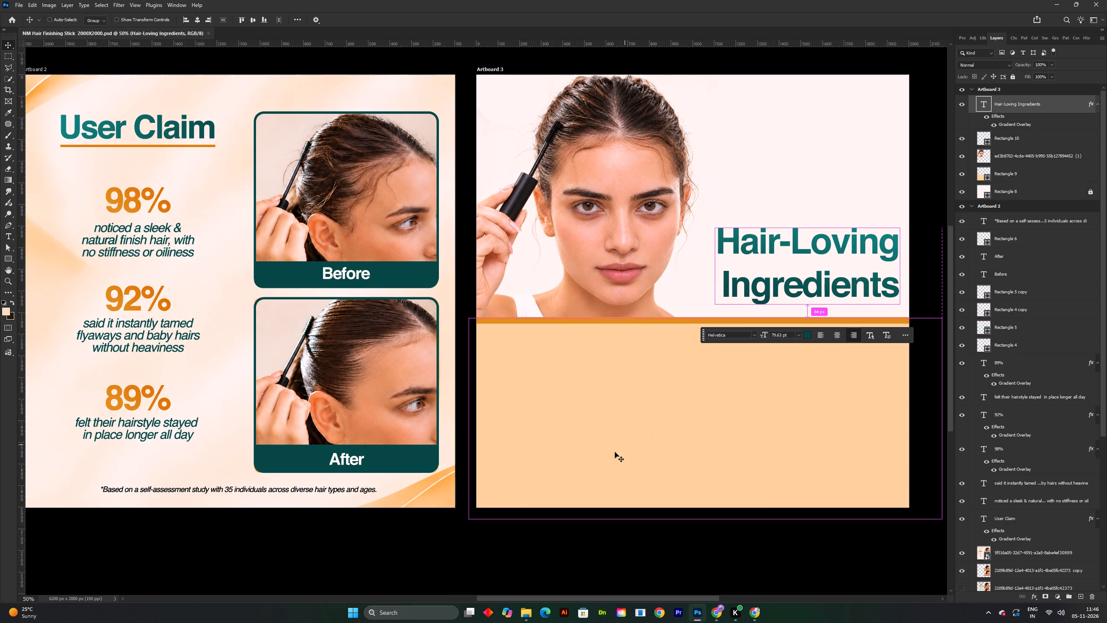
Rasterize Artboard 3's peach rectangle, Rectangle 9, for use with the Eraser.
{"action": "left_click", "coordinate": [623, 452]}
{"action": "left_click", "coordinate": [620, 452]}
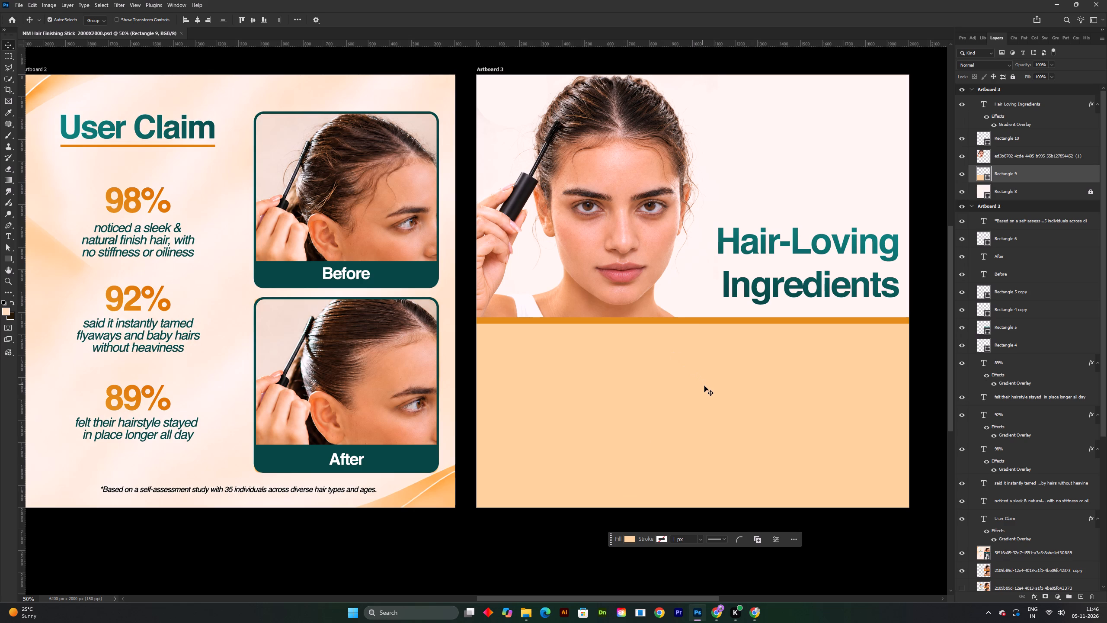
{"action": "key", "text": "e"}
{"action": "key", "text": "e"}
{"action": "left_click", "coordinate": [726, 389]}
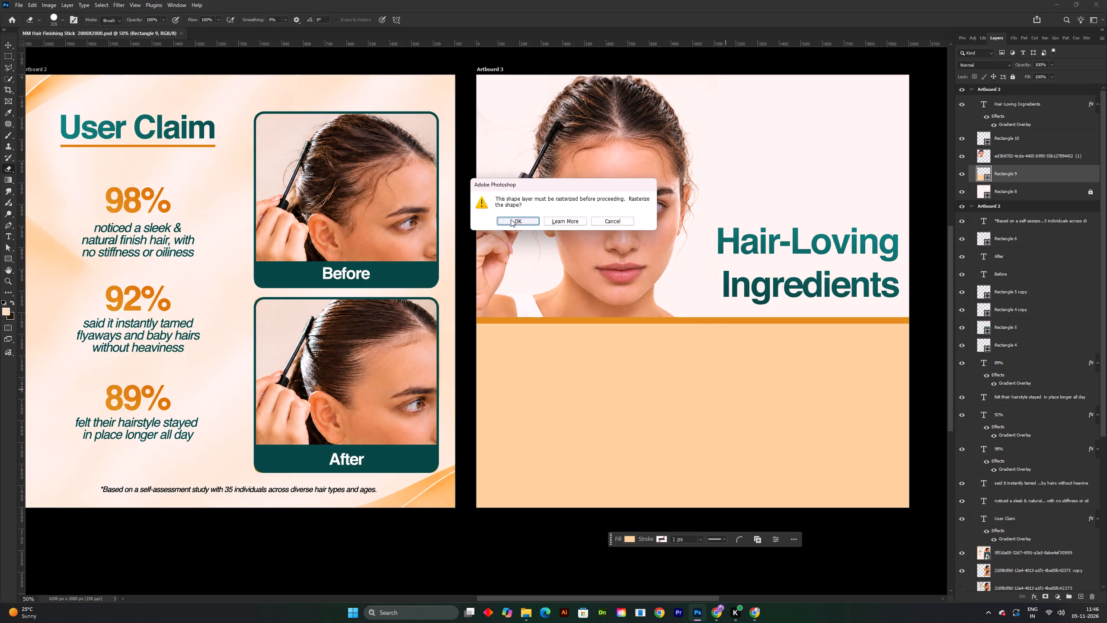
{"action": "left_click", "coordinate": [511, 219]}
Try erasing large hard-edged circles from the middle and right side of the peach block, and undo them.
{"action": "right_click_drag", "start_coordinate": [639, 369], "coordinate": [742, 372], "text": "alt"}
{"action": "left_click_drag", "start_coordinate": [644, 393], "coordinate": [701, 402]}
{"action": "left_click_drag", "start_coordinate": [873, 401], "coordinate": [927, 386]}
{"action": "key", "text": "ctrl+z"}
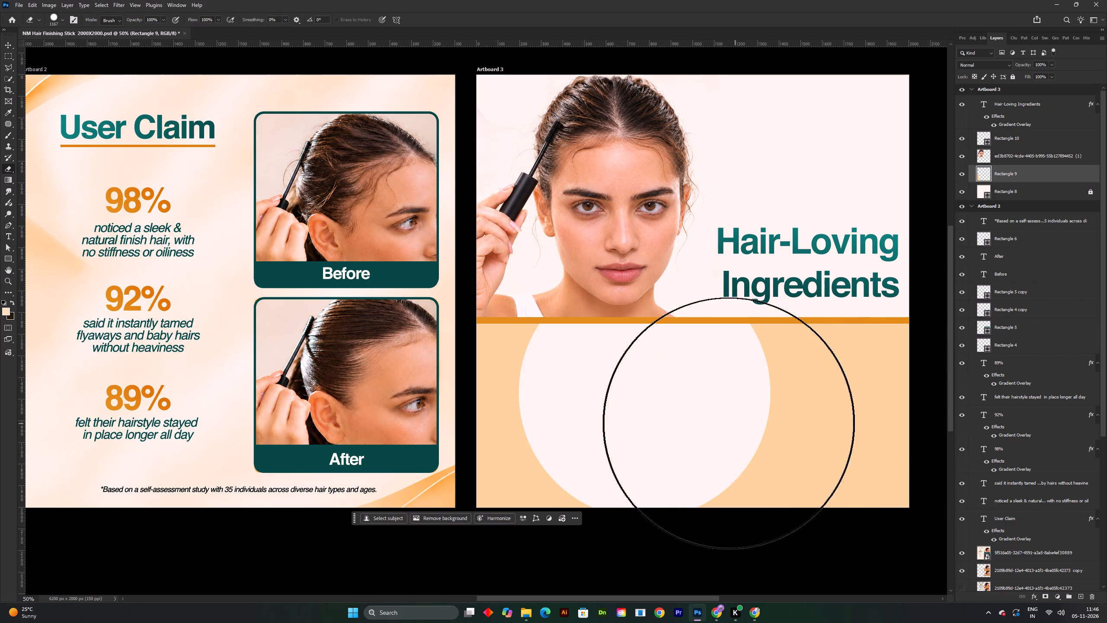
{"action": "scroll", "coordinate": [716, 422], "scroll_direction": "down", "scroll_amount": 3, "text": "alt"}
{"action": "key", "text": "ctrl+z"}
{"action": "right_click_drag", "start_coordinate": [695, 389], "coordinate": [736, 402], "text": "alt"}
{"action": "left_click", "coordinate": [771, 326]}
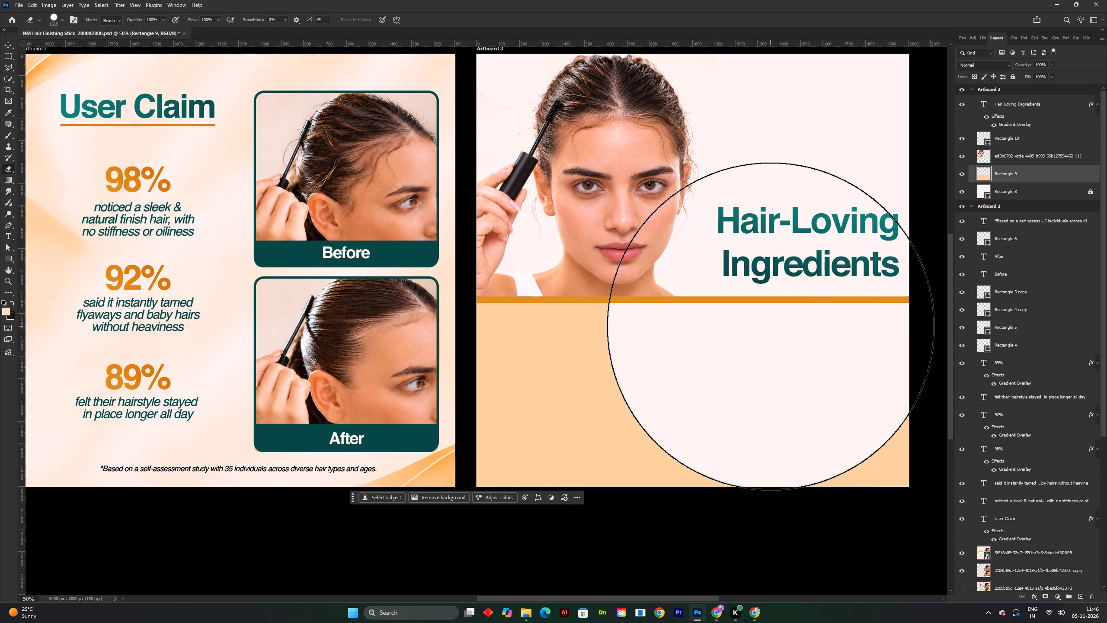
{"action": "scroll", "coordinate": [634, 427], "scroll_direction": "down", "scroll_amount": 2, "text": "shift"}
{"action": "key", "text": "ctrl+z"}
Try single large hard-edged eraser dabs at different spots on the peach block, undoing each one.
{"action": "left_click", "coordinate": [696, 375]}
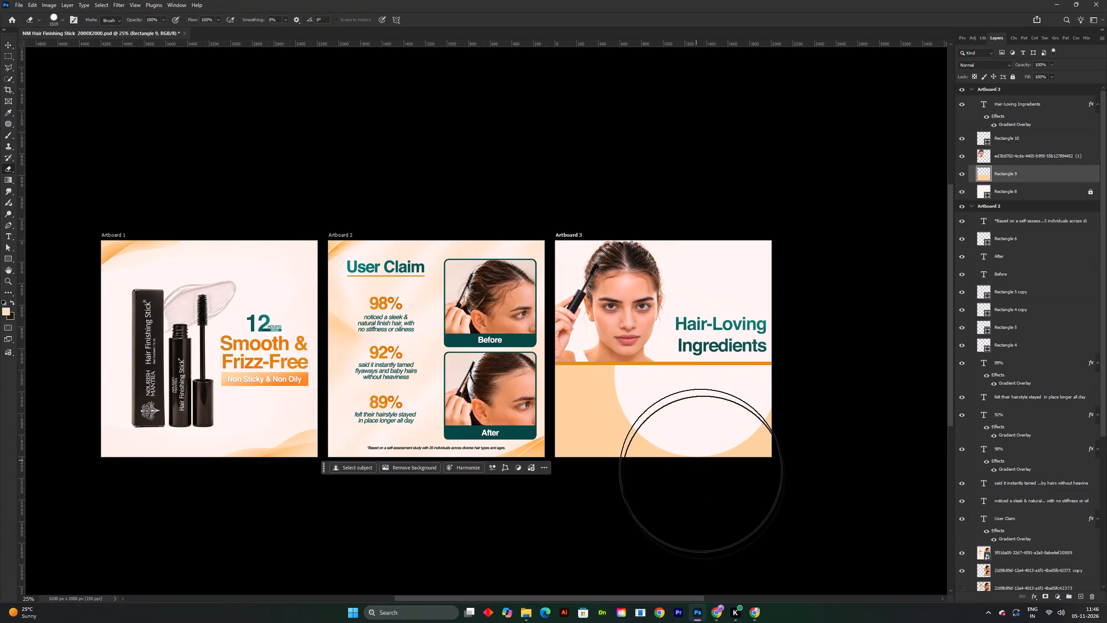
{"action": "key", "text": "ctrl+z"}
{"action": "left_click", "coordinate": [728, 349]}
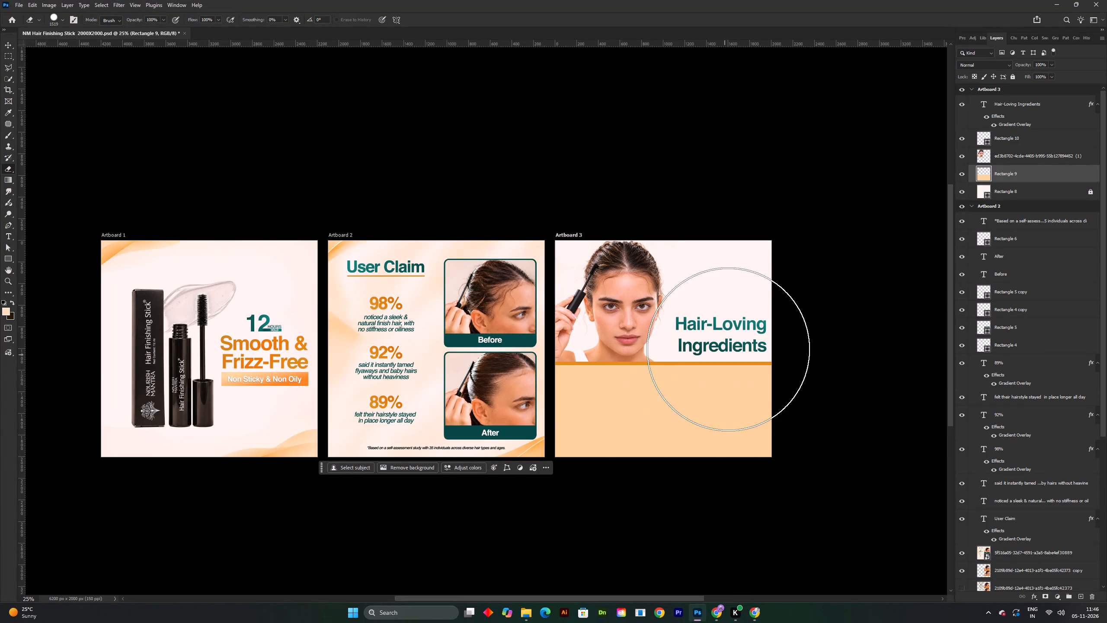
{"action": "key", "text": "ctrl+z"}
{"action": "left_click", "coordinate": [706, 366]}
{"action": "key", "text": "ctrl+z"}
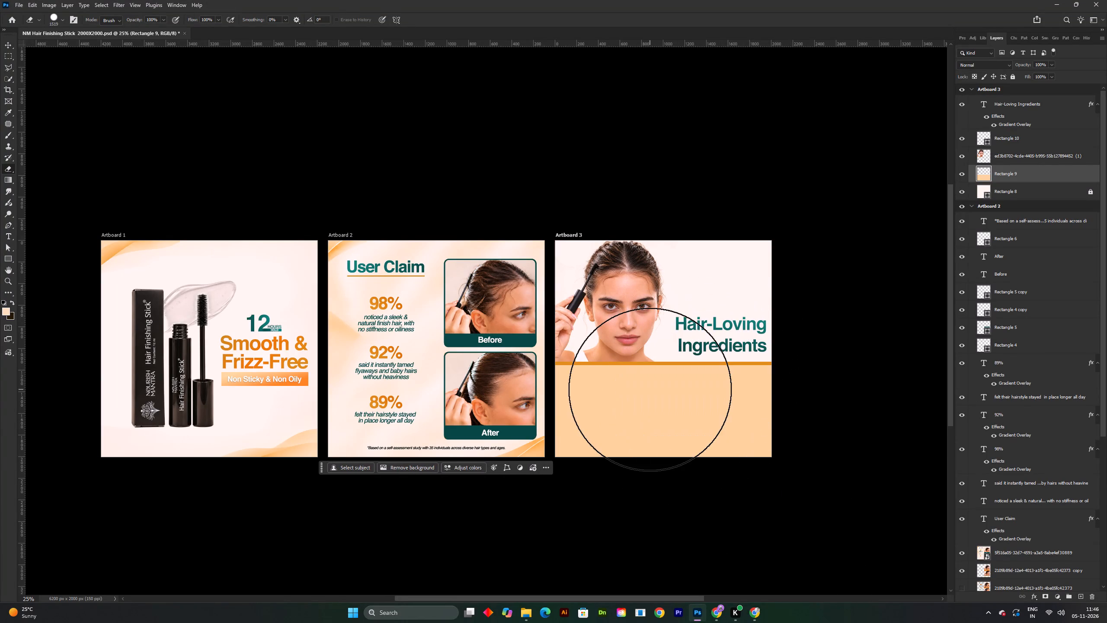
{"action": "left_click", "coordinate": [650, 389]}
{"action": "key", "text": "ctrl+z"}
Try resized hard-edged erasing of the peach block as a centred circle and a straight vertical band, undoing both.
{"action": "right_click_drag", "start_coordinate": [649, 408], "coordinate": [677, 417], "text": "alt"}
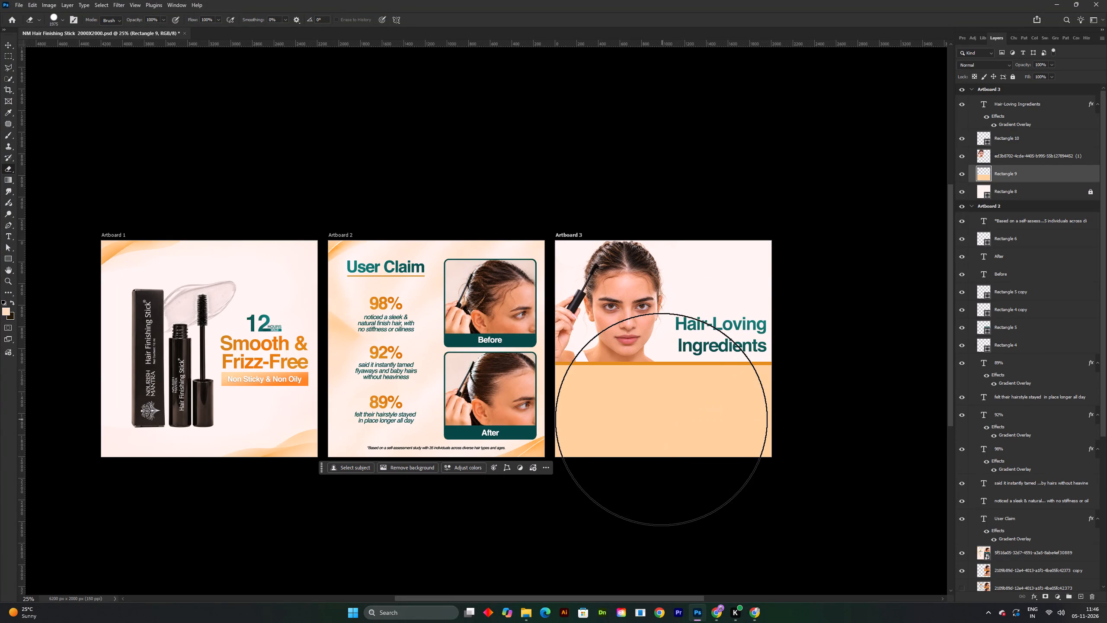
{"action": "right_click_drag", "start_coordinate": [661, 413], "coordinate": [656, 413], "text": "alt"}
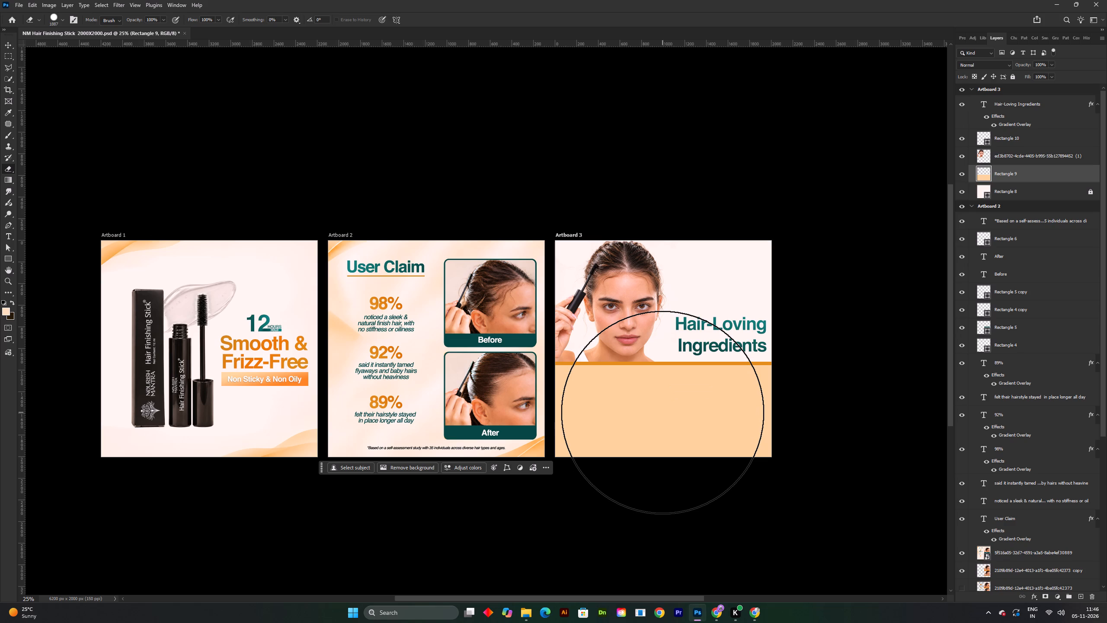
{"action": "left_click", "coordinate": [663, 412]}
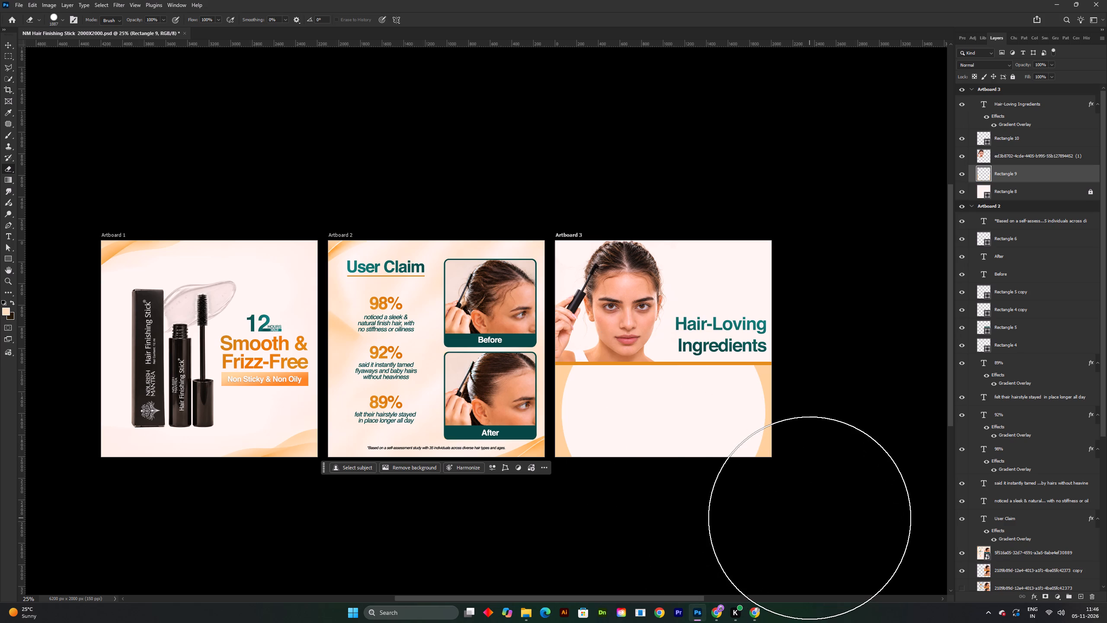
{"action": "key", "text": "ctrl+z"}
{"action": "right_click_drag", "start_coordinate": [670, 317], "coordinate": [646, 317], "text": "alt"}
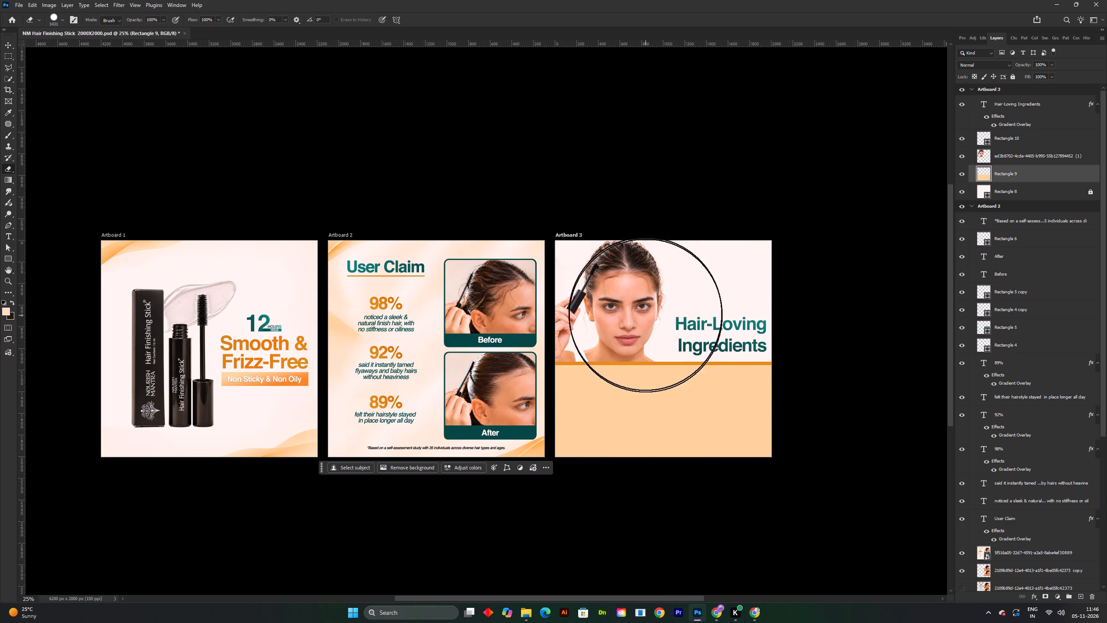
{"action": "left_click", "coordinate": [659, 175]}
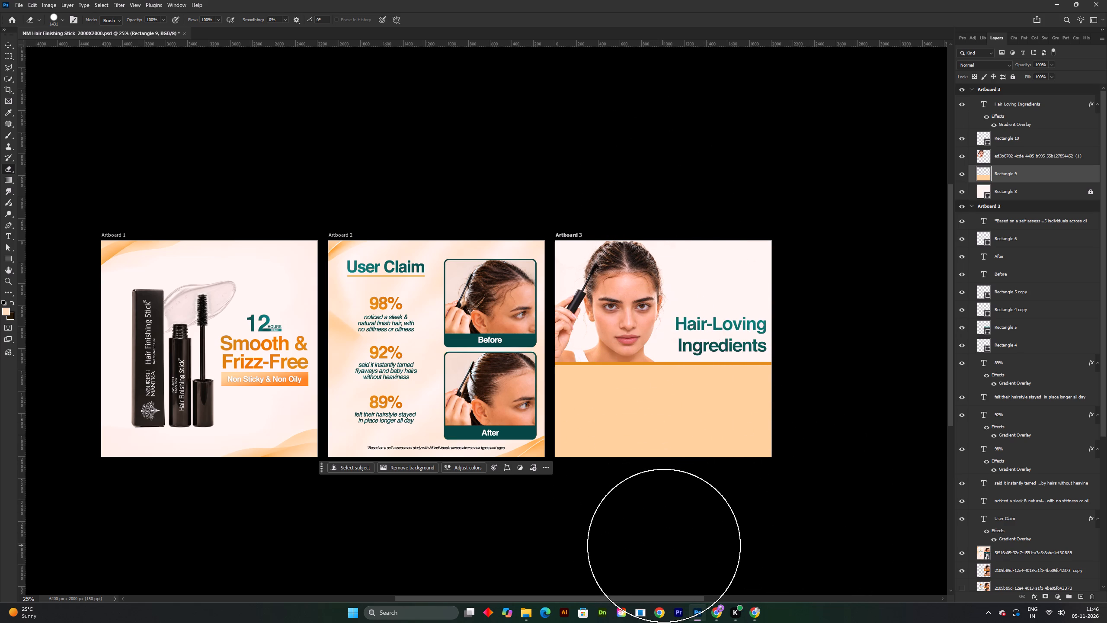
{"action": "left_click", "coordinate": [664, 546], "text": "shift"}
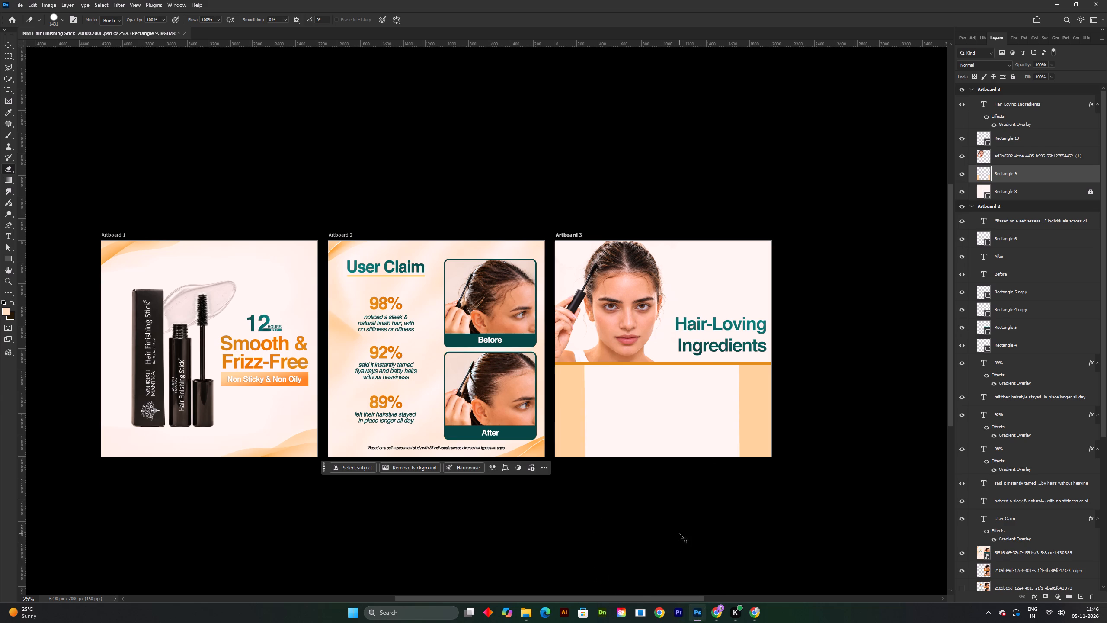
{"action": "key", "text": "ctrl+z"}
Switch the eraser to the Soft Round brush with 0% hardness.
{"action": "right_click", "coordinate": [662, 426]}
{"action": "left_click", "coordinate": [720, 530]}
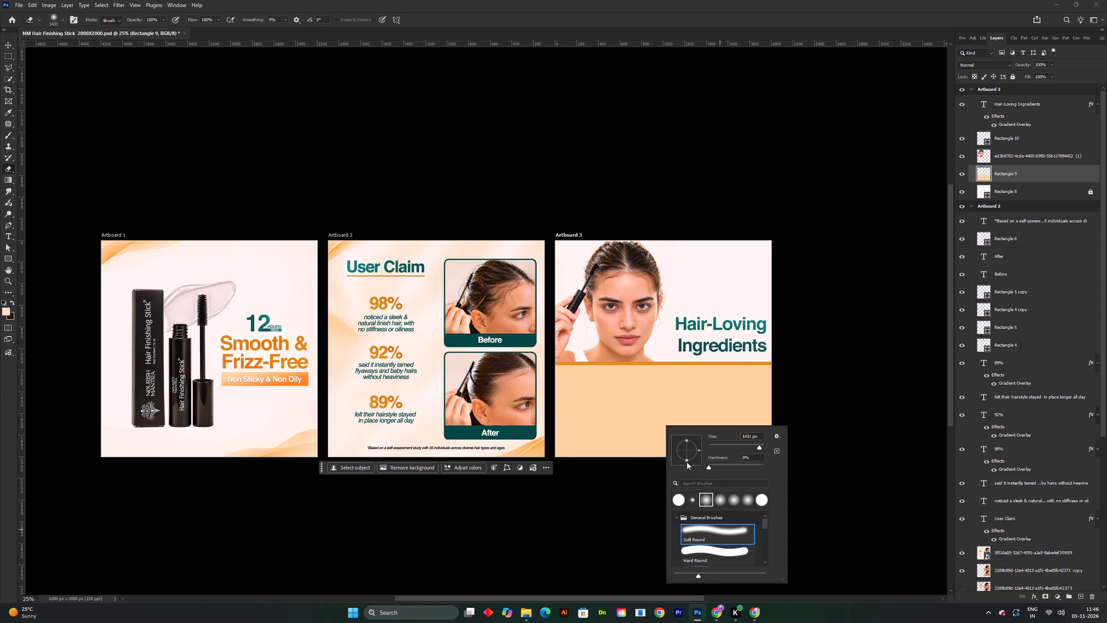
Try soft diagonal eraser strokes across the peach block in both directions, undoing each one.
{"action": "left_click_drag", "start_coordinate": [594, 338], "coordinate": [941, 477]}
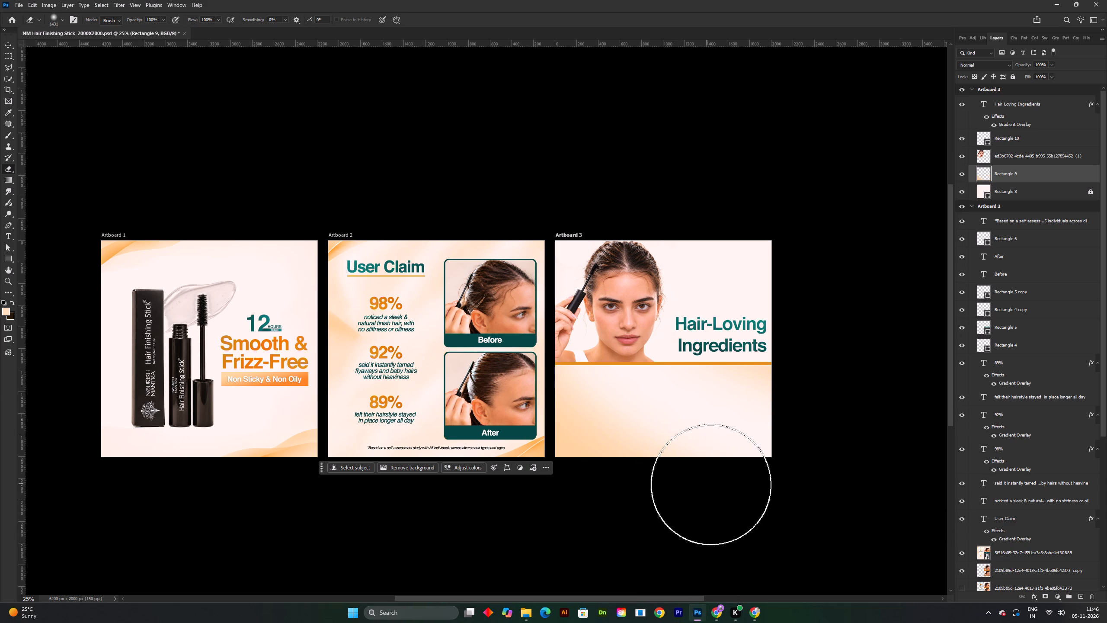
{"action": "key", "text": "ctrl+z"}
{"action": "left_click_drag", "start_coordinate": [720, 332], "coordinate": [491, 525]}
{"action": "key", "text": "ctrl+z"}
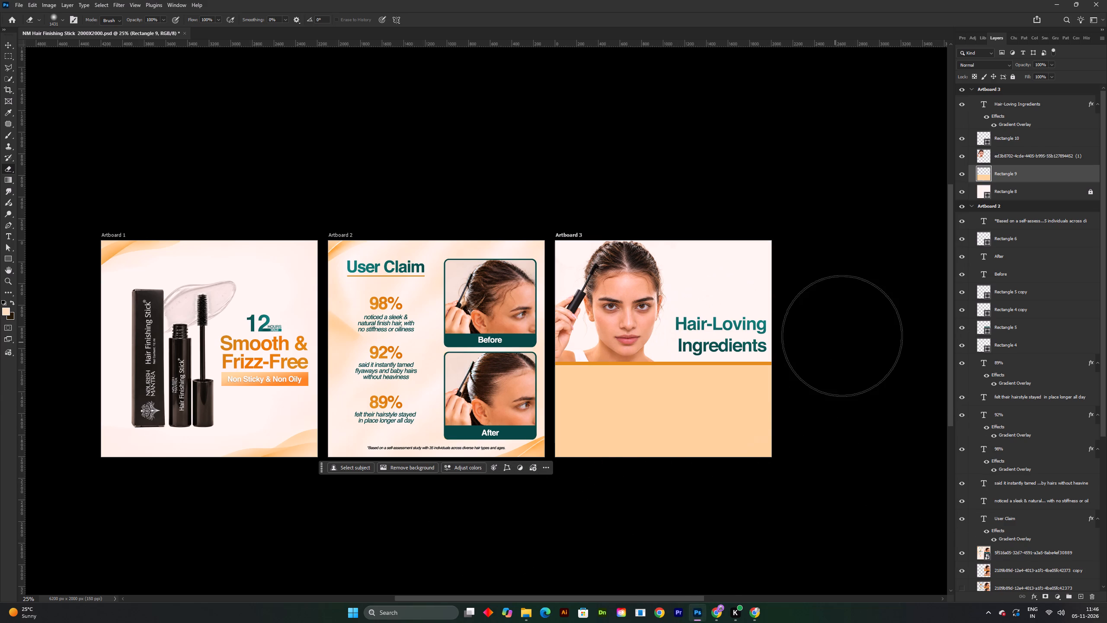
Softly erase a diagonal band through the peach block, leaving peach glows at its upper-left and lower-right corners, and save the document.
{"action": "left_click_drag", "start_coordinate": [779, 361], "coordinate": [364, 515]}
{"action": "left_click", "coordinate": [364, 515]}
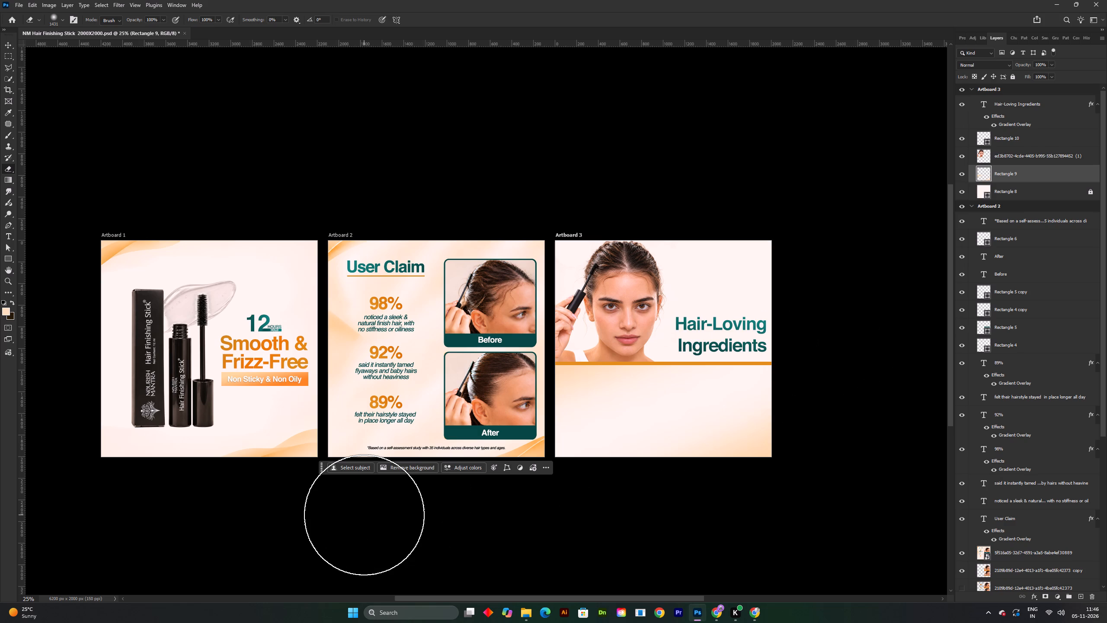
{"action": "key", "text": "space"}
{"action": "left_click_drag", "start_coordinate": [736, 472], "coordinate": [724, 472]}
{"action": "key", "text": "space"}
{"action": "left_click_drag", "start_coordinate": [675, 456], "coordinate": [636, 440]}
{"action": "scroll", "coordinate": [632, 437], "scroll_direction": "up", "scroll_amount": 2, "text": "shift"}
{"action": "key", "text": "space"}
{"action": "left_click_drag", "start_coordinate": [628, 435], "coordinate": [570, 460]}
{"action": "key", "text": "ctrl+s"}
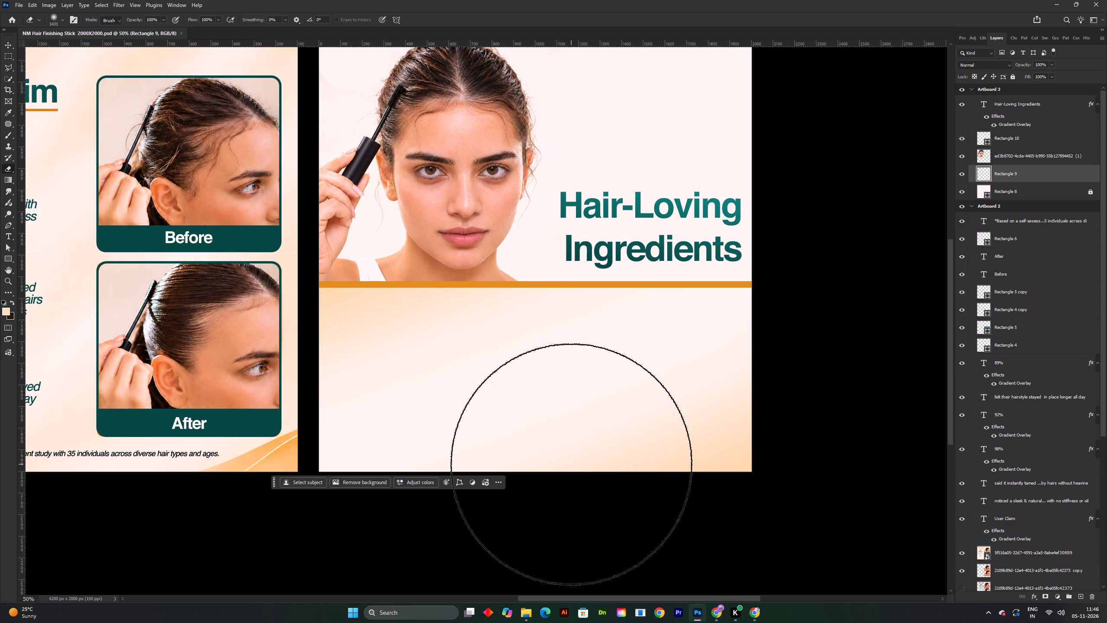
{"action": "key", "text": "v"}
{"action": "key", "text": "ctrl+s"}
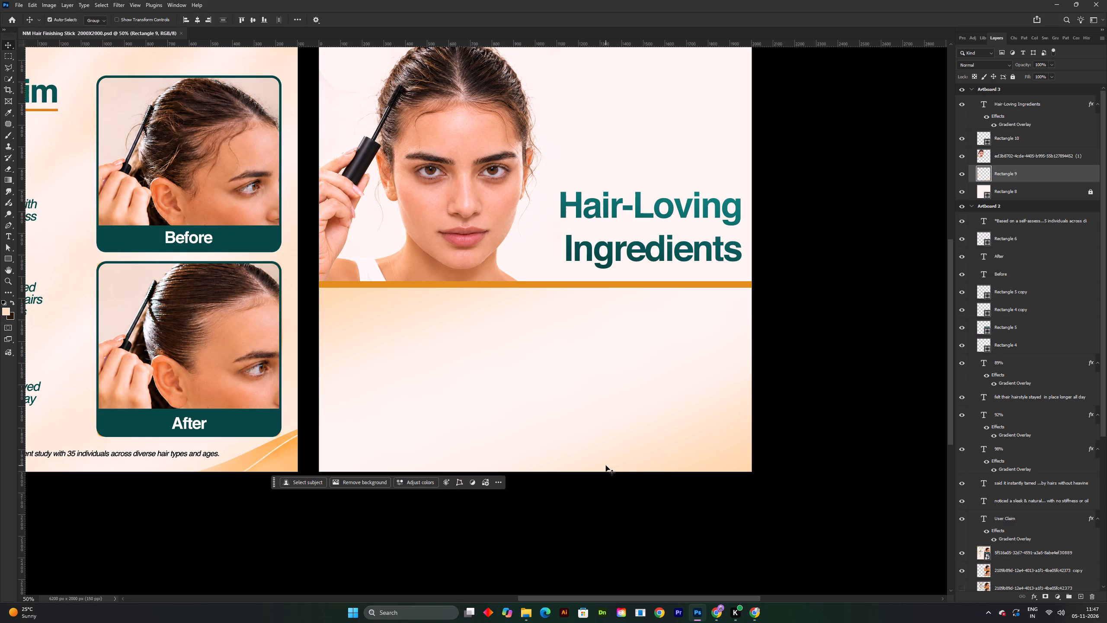
{"action": "key", "text": "space"}
{"action": "left_click_drag", "start_coordinate": [607, 434], "coordinate": [617, 434]}
{"action": "key", "text": "ctrl+s"}
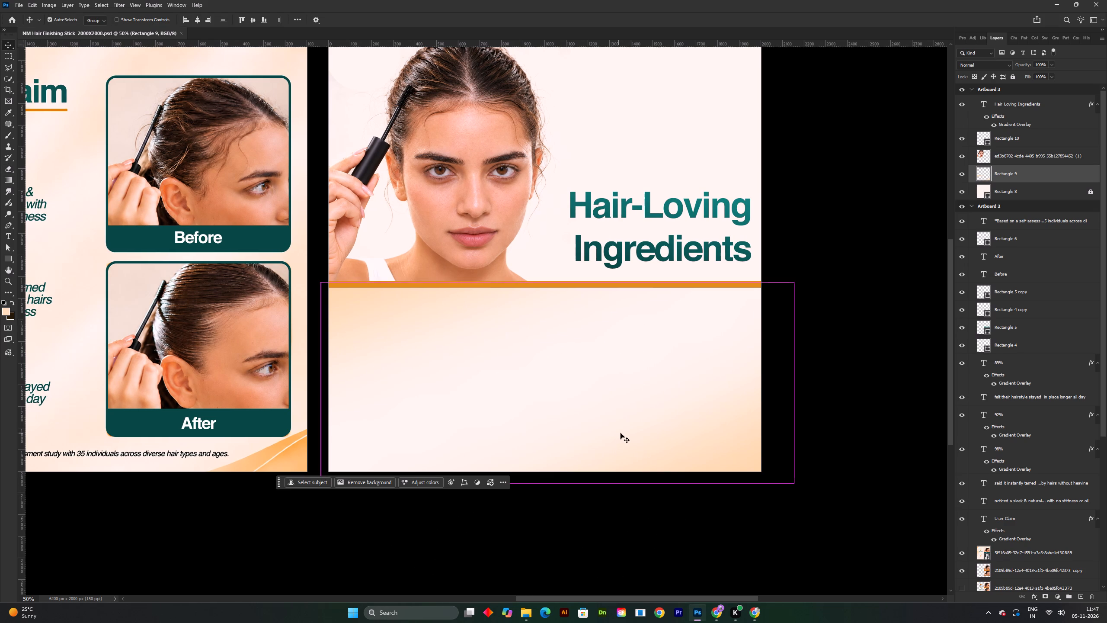
Set the peach block layer Rectangle 9 to 50% opacity and save the document.
{"action": "key", "text": "space"}
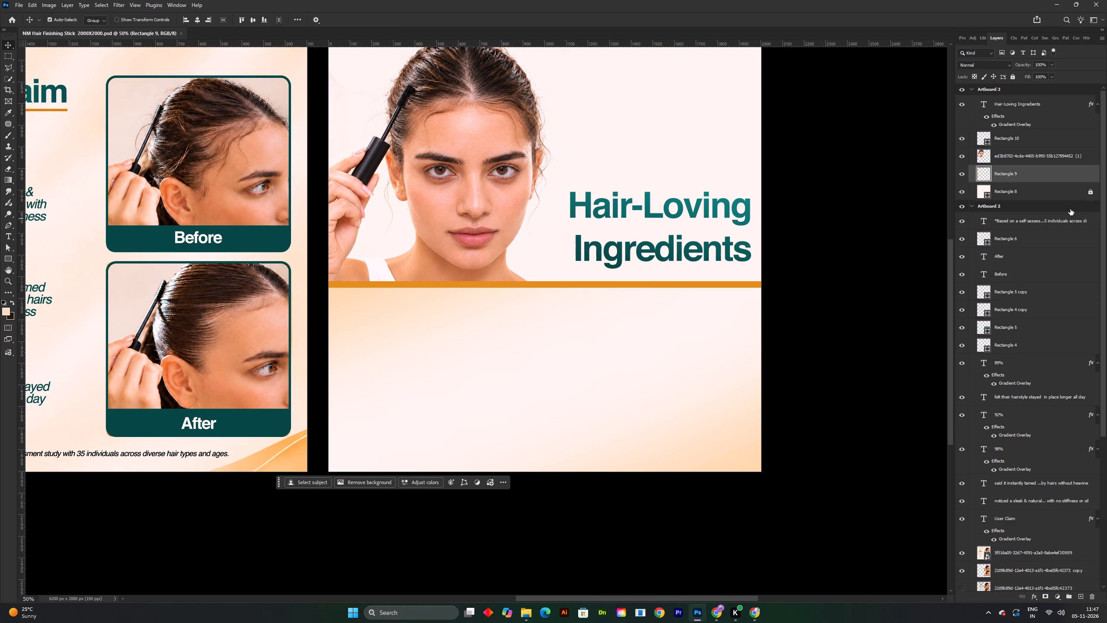
{"action": "double_click", "coordinate": [1037, 66]}
{"action": "key", "text": "BackSpace"}
{"action": "type", "text": "50"}
{"action": "key", "text": "Return"}
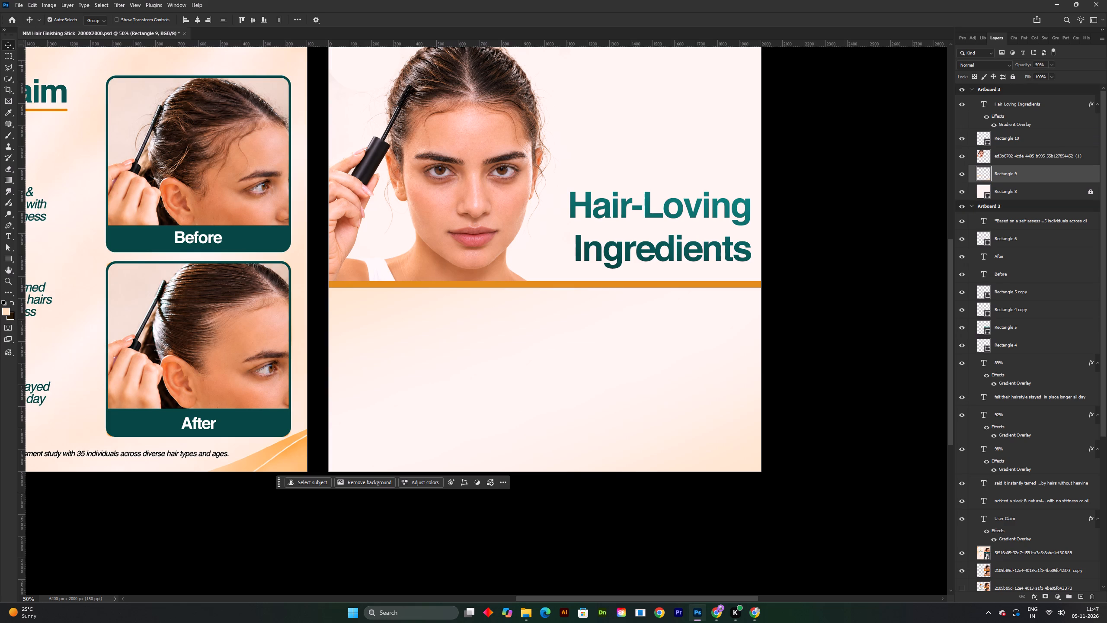
{"action": "scroll", "coordinate": [682, 267], "scroll_direction": "down", "scroll_amount": 2, "text": "shift"}
{"action": "key", "text": "space"}
{"action": "left_click_drag", "start_coordinate": [633, 270], "coordinate": [633, 287]}
{"action": "key", "text": "ctrl+s"}
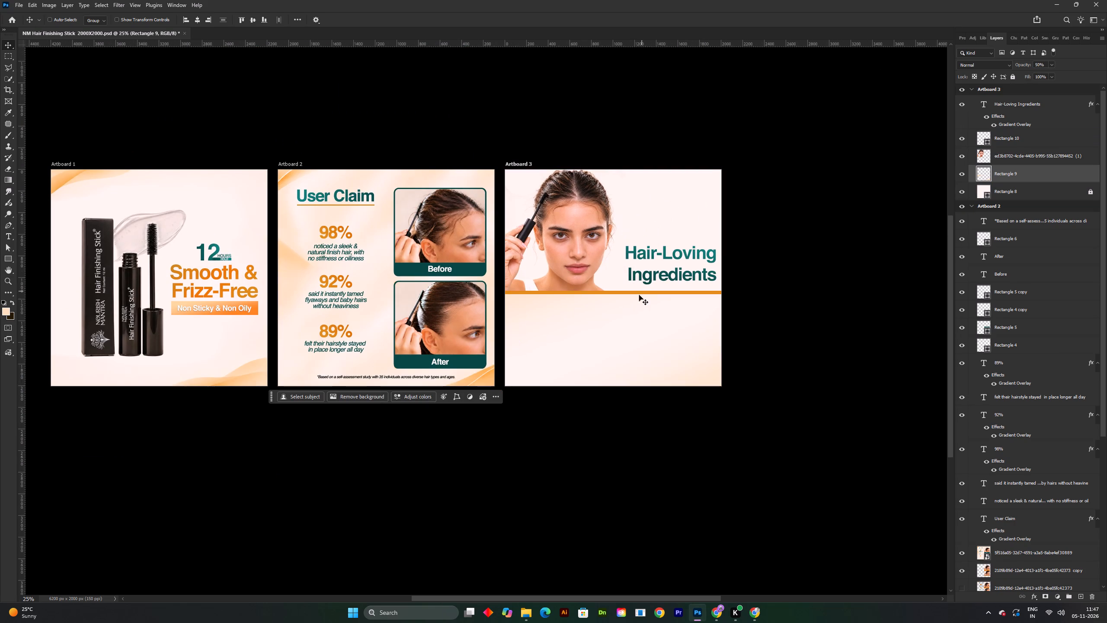
Duplicate the Rectangle 9 peach block layer and save the document.
{"action": "scroll", "coordinate": [630, 315], "scroll_direction": "up", "scroll_amount": 2, "text": "shift"}
{"action": "key", "text": "ctrl+j"}
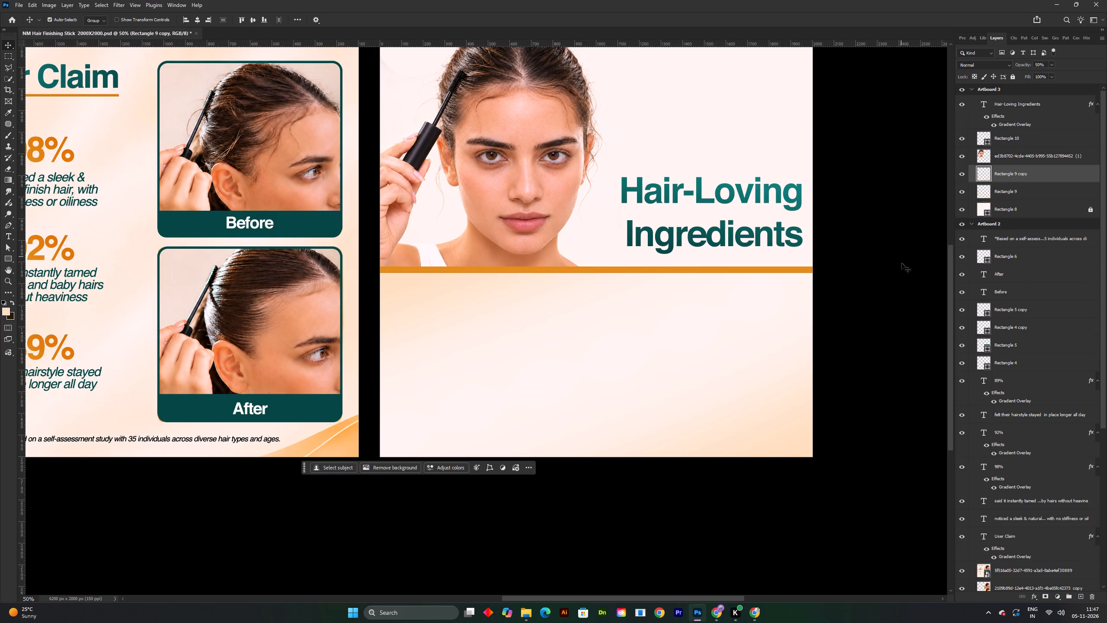
{"action": "scroll", "coordinate": [851, 330], "scroll_direction": "down", "scroll_amount": 1, "text": "shift"}
{"action": "key", "text": "space"}
{"action": "left_click_drag", "start_coordinate": [790, 334], "coordinate": [777, 348]}
{"action": "left_click", "coordinate": [777, 348]}
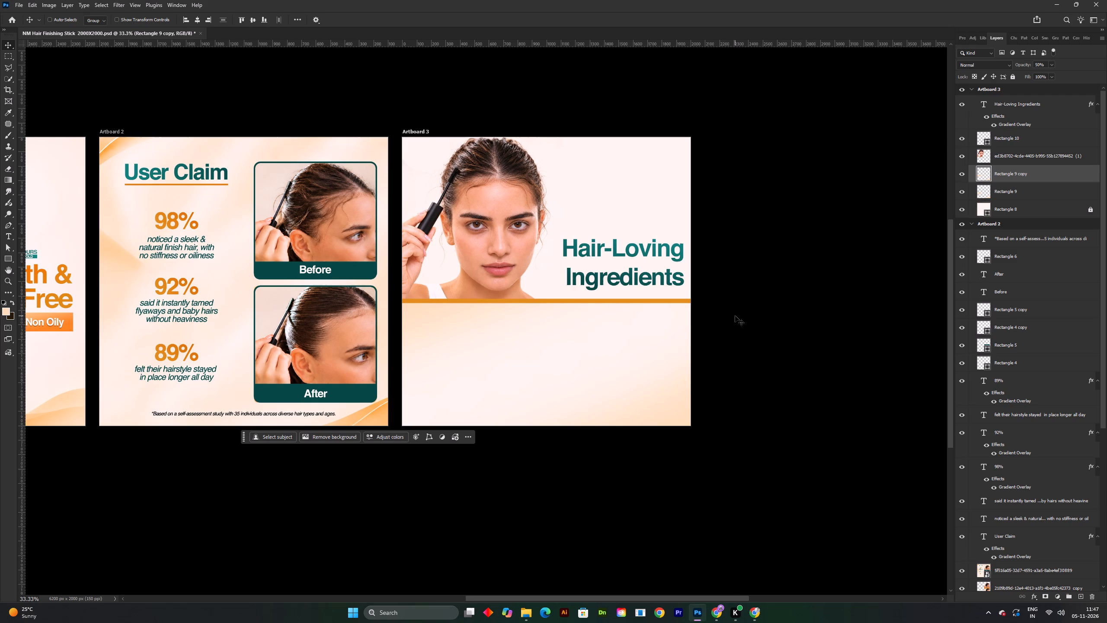
{"action": "key", "text": "ctrl+s"}
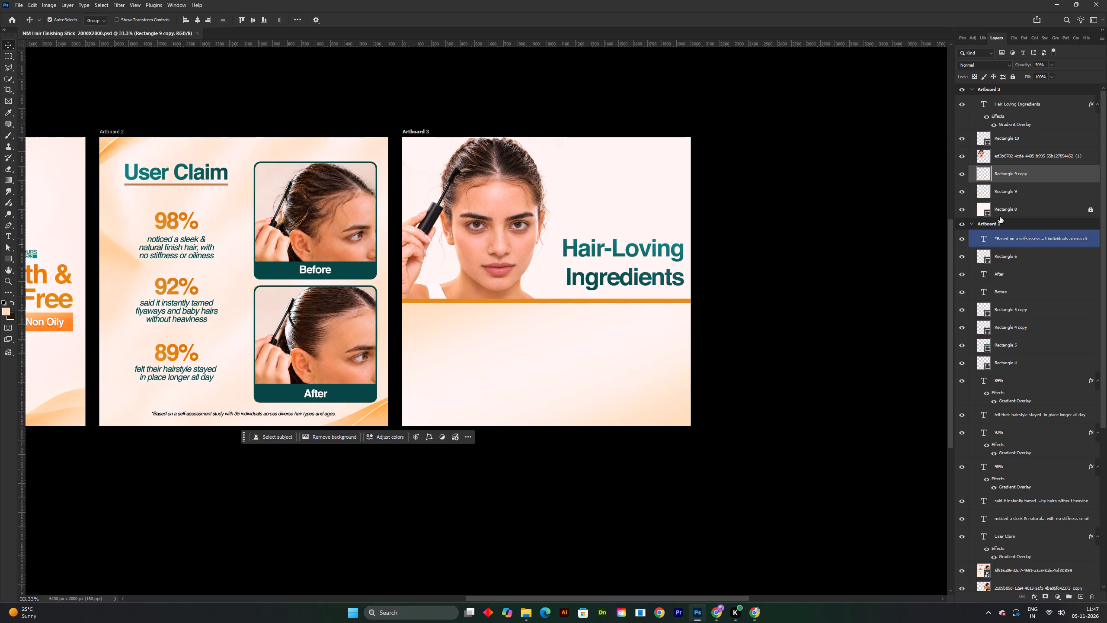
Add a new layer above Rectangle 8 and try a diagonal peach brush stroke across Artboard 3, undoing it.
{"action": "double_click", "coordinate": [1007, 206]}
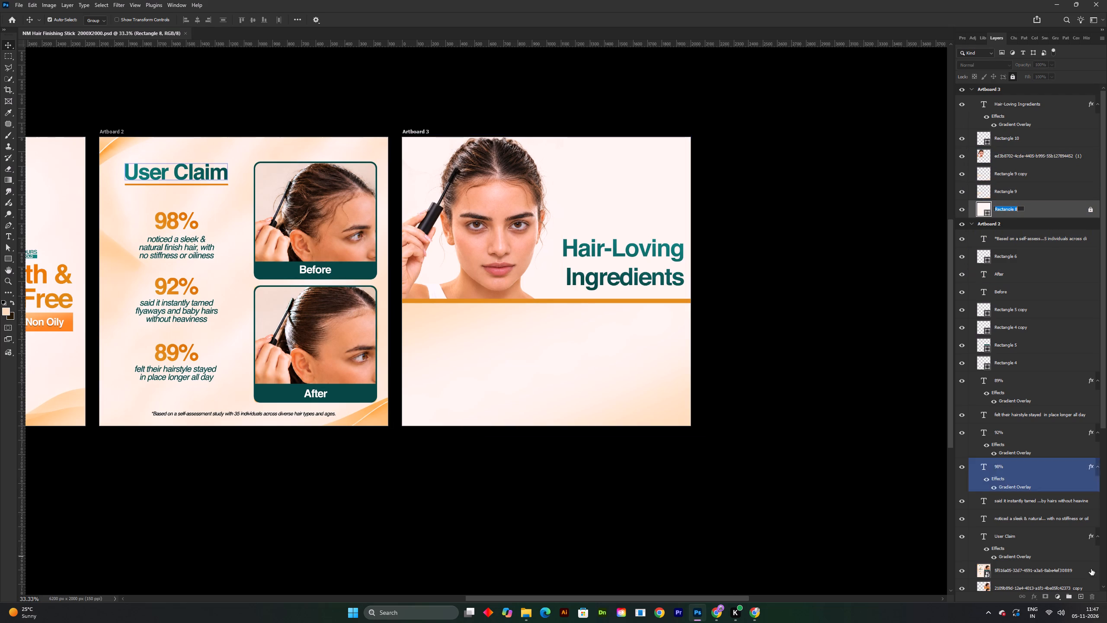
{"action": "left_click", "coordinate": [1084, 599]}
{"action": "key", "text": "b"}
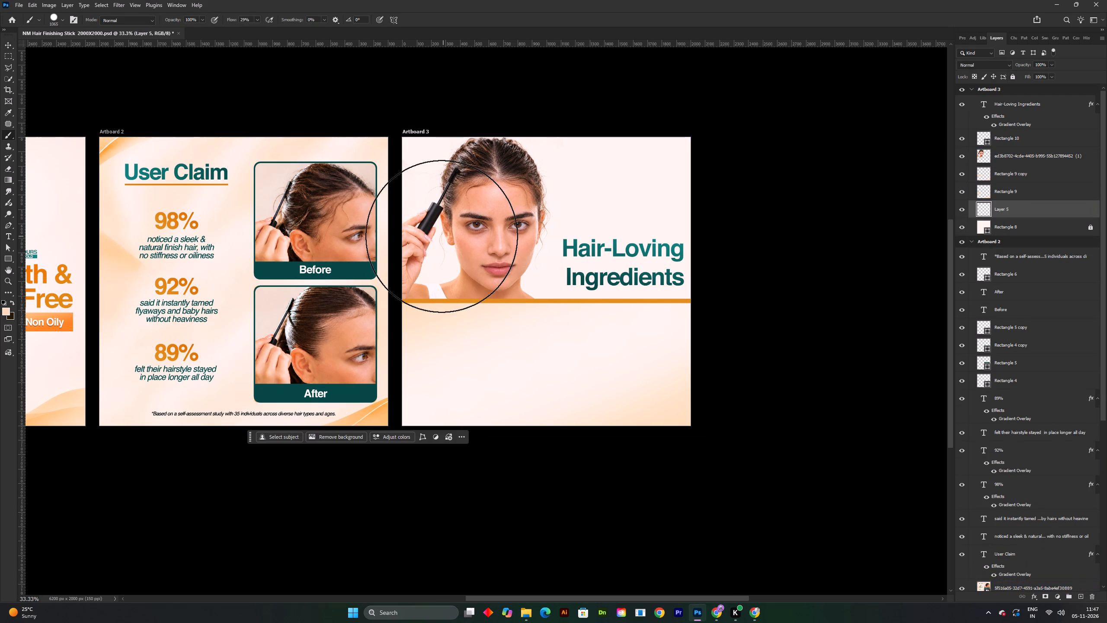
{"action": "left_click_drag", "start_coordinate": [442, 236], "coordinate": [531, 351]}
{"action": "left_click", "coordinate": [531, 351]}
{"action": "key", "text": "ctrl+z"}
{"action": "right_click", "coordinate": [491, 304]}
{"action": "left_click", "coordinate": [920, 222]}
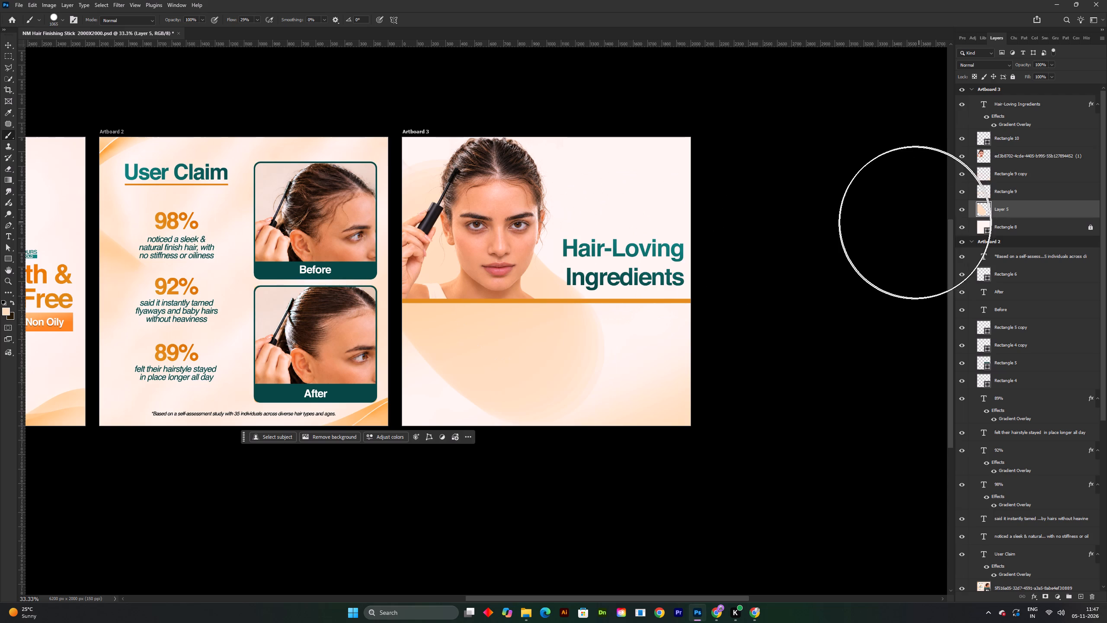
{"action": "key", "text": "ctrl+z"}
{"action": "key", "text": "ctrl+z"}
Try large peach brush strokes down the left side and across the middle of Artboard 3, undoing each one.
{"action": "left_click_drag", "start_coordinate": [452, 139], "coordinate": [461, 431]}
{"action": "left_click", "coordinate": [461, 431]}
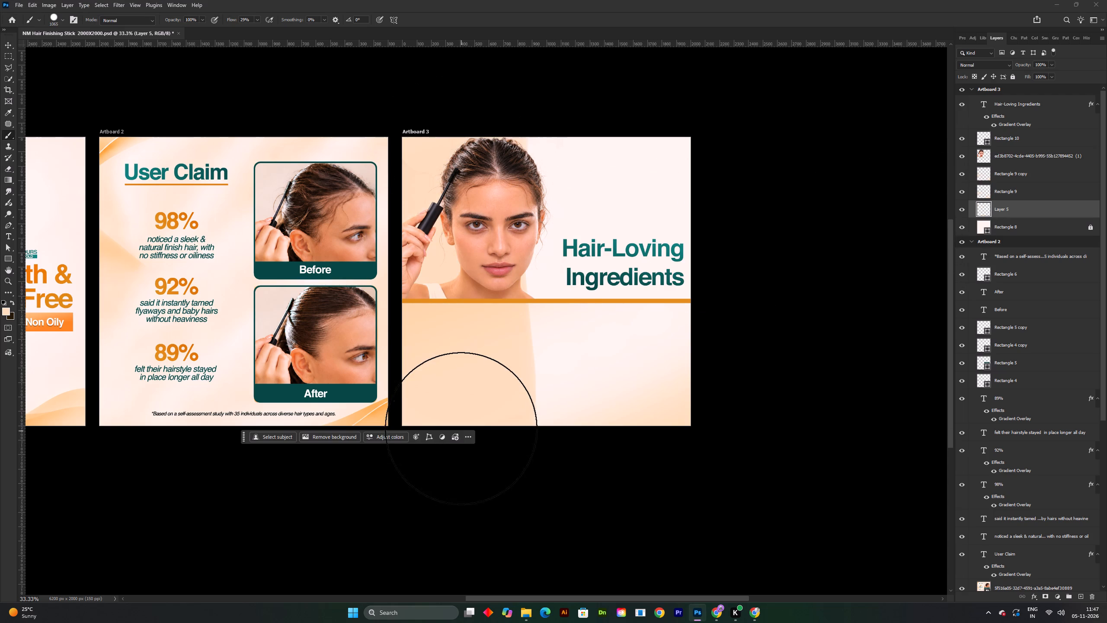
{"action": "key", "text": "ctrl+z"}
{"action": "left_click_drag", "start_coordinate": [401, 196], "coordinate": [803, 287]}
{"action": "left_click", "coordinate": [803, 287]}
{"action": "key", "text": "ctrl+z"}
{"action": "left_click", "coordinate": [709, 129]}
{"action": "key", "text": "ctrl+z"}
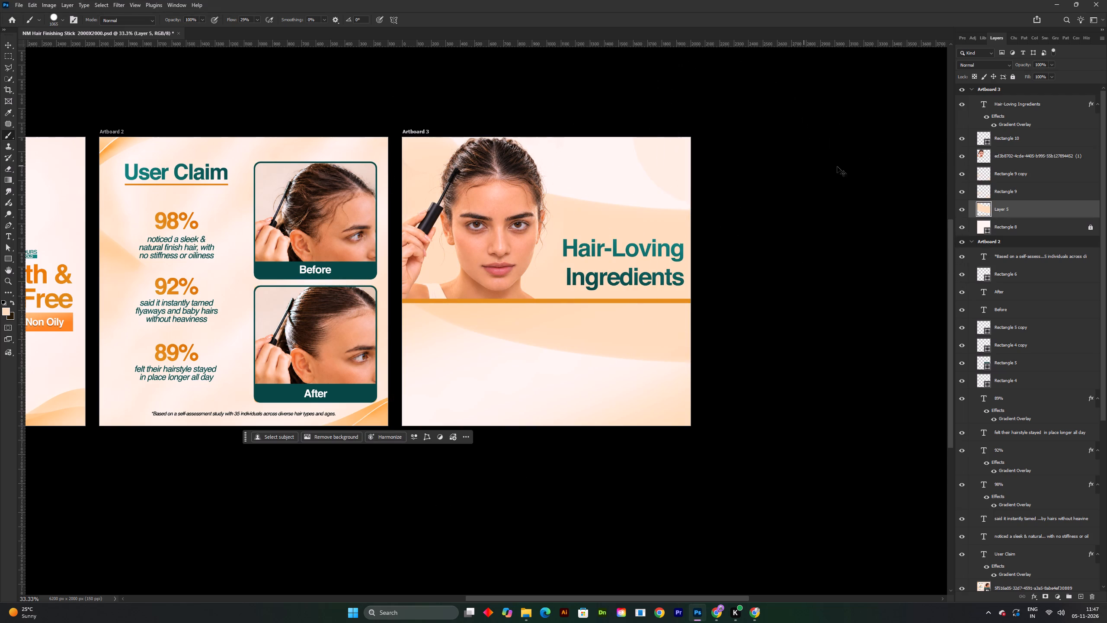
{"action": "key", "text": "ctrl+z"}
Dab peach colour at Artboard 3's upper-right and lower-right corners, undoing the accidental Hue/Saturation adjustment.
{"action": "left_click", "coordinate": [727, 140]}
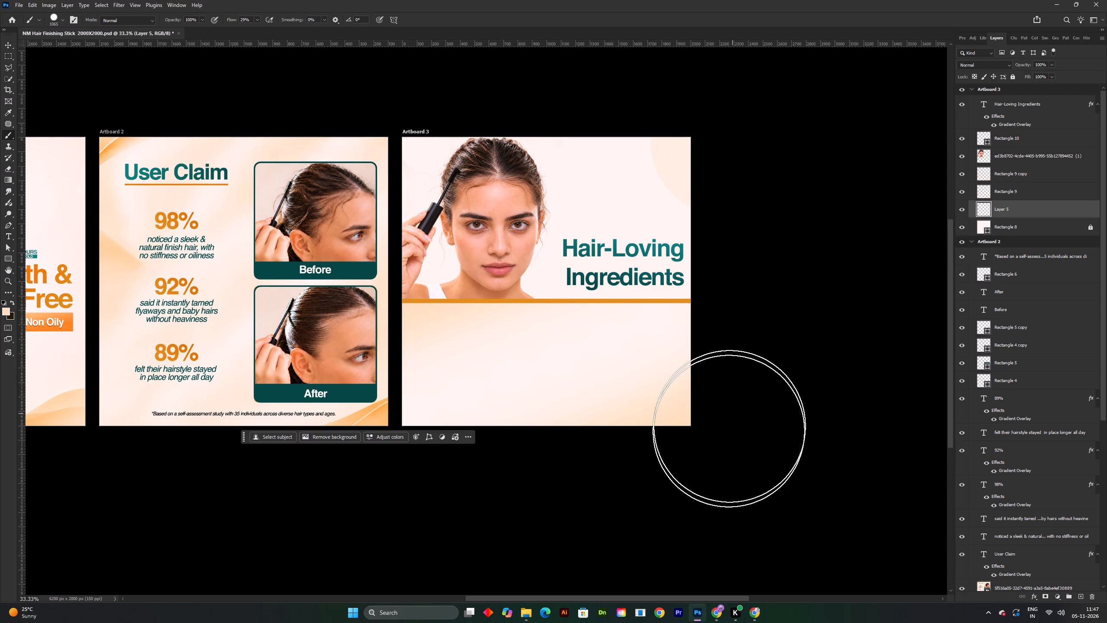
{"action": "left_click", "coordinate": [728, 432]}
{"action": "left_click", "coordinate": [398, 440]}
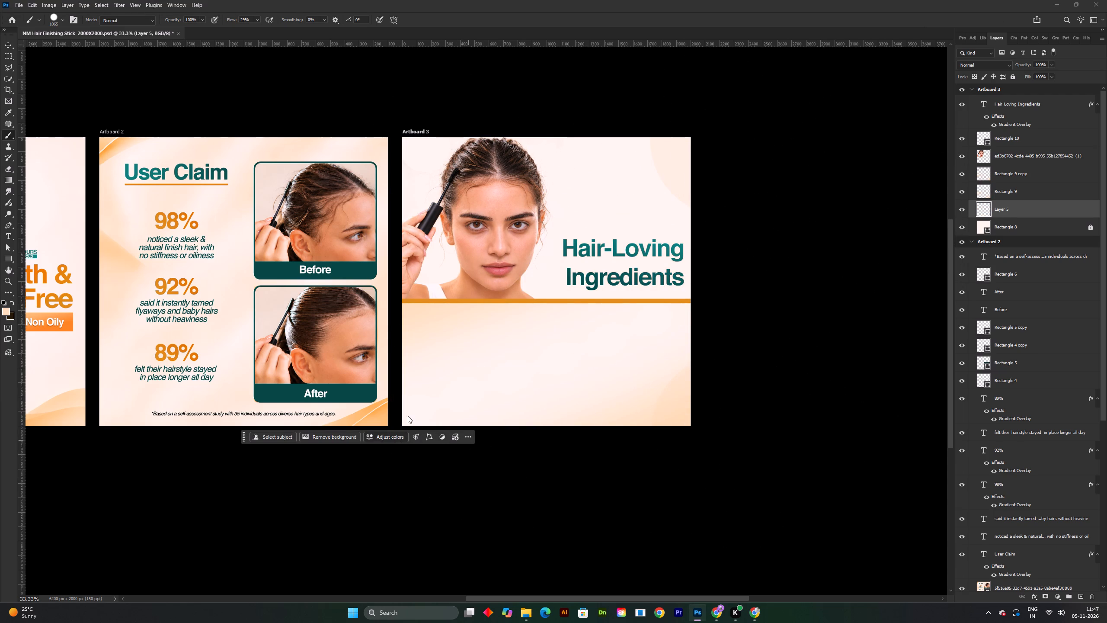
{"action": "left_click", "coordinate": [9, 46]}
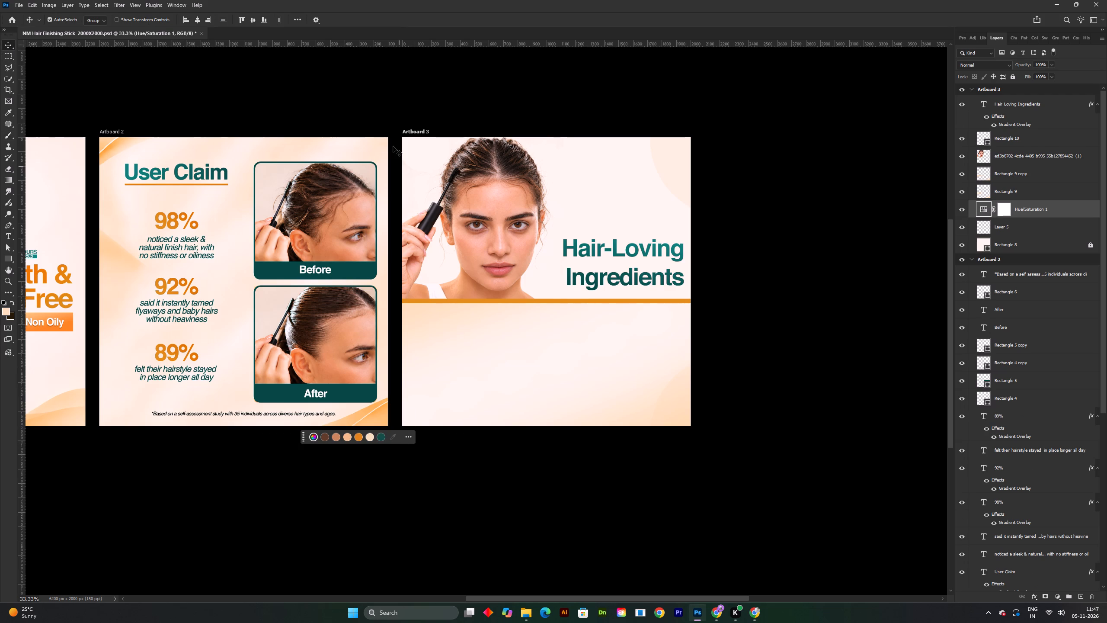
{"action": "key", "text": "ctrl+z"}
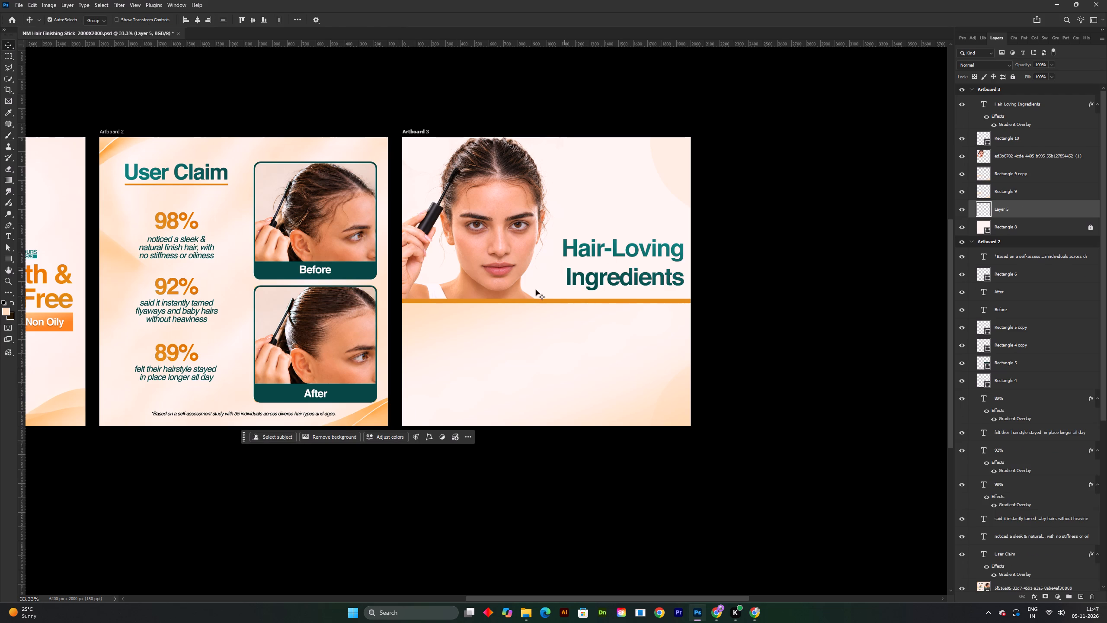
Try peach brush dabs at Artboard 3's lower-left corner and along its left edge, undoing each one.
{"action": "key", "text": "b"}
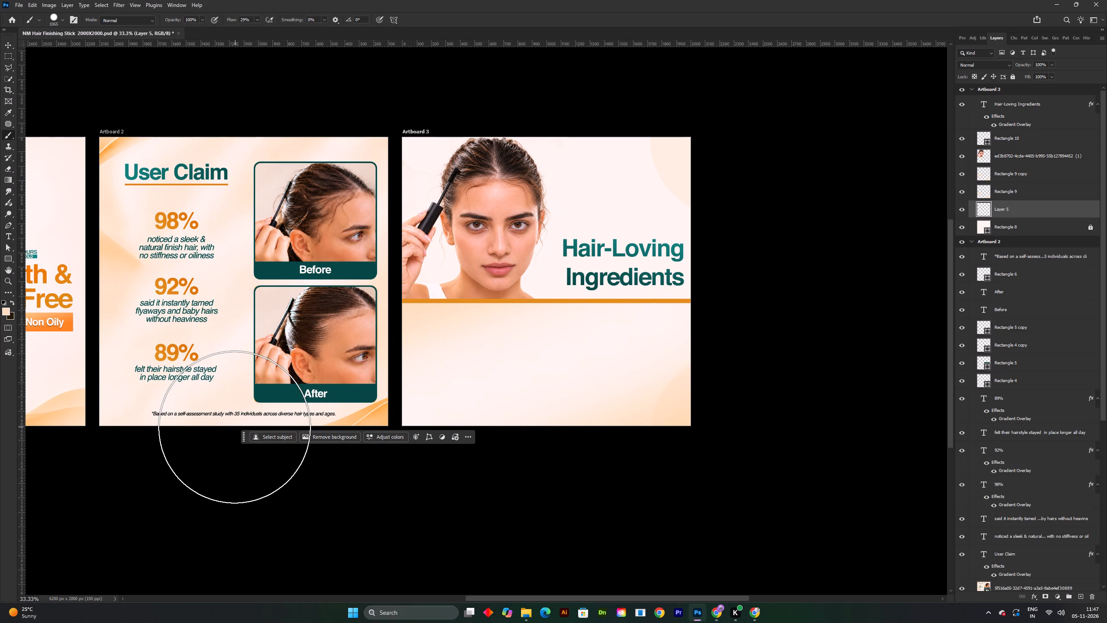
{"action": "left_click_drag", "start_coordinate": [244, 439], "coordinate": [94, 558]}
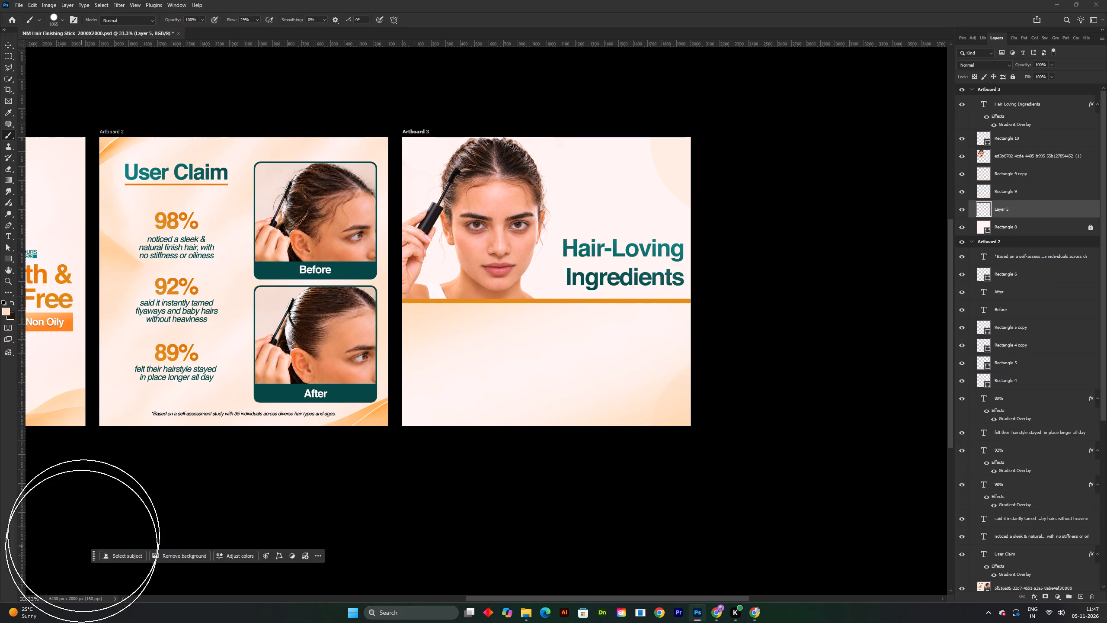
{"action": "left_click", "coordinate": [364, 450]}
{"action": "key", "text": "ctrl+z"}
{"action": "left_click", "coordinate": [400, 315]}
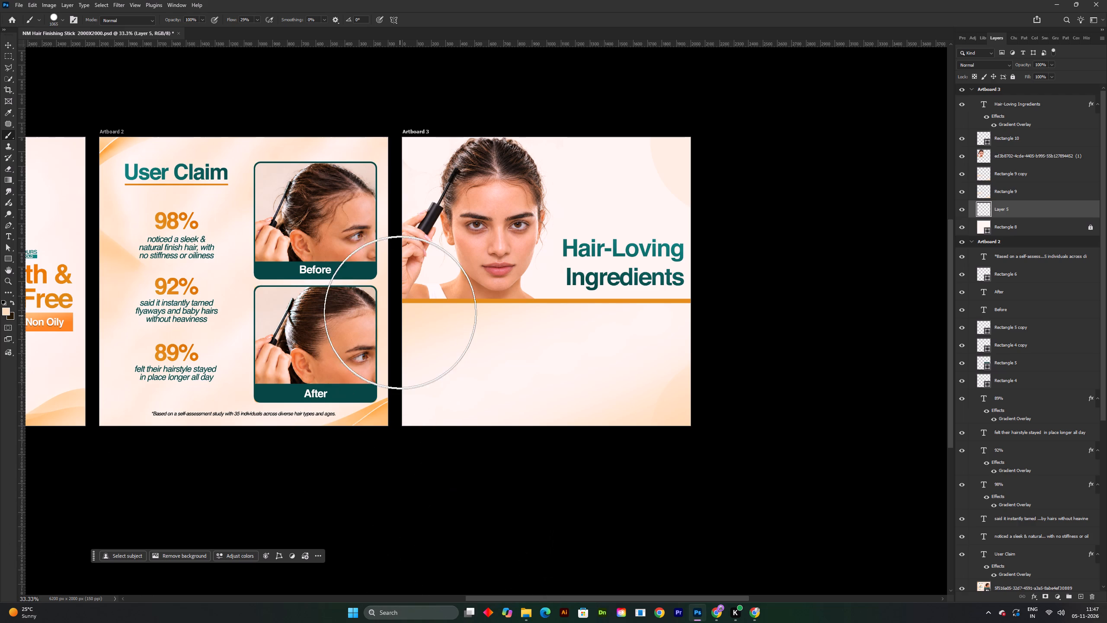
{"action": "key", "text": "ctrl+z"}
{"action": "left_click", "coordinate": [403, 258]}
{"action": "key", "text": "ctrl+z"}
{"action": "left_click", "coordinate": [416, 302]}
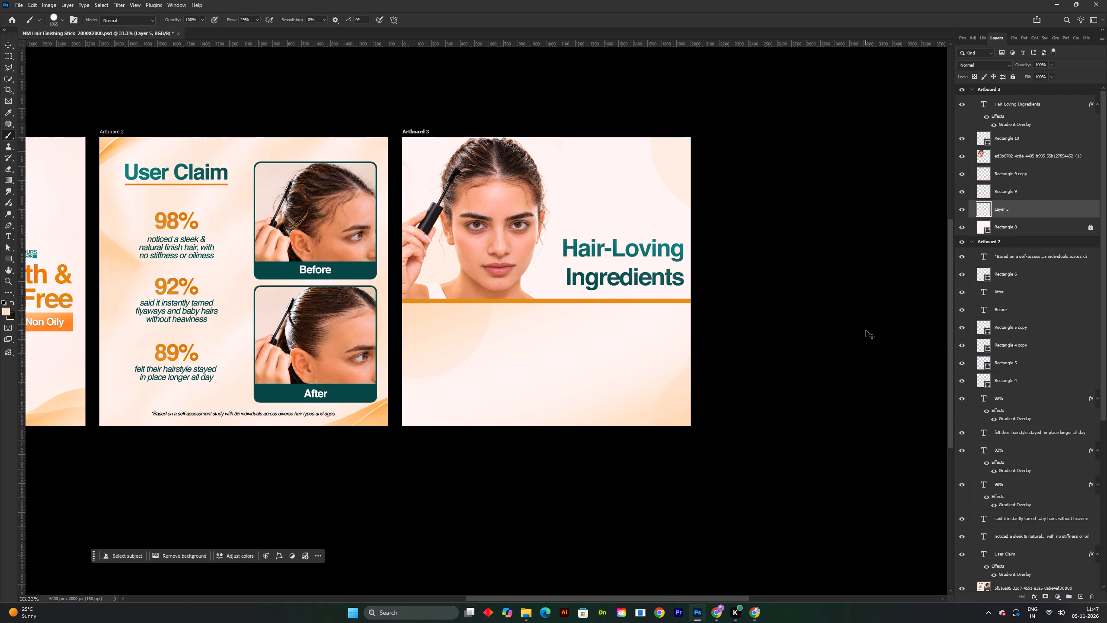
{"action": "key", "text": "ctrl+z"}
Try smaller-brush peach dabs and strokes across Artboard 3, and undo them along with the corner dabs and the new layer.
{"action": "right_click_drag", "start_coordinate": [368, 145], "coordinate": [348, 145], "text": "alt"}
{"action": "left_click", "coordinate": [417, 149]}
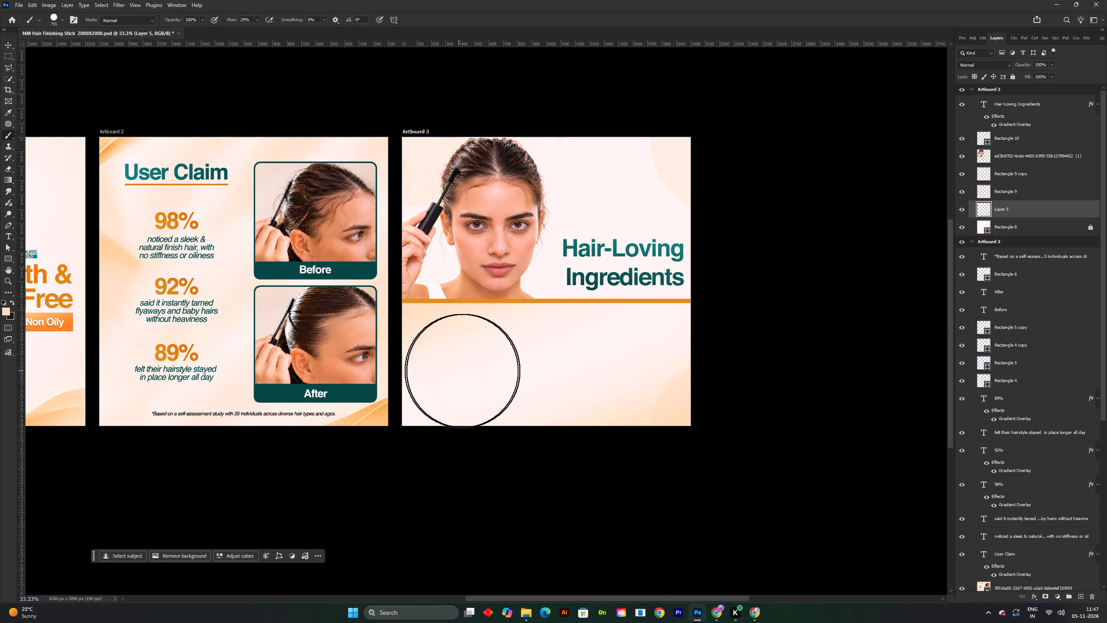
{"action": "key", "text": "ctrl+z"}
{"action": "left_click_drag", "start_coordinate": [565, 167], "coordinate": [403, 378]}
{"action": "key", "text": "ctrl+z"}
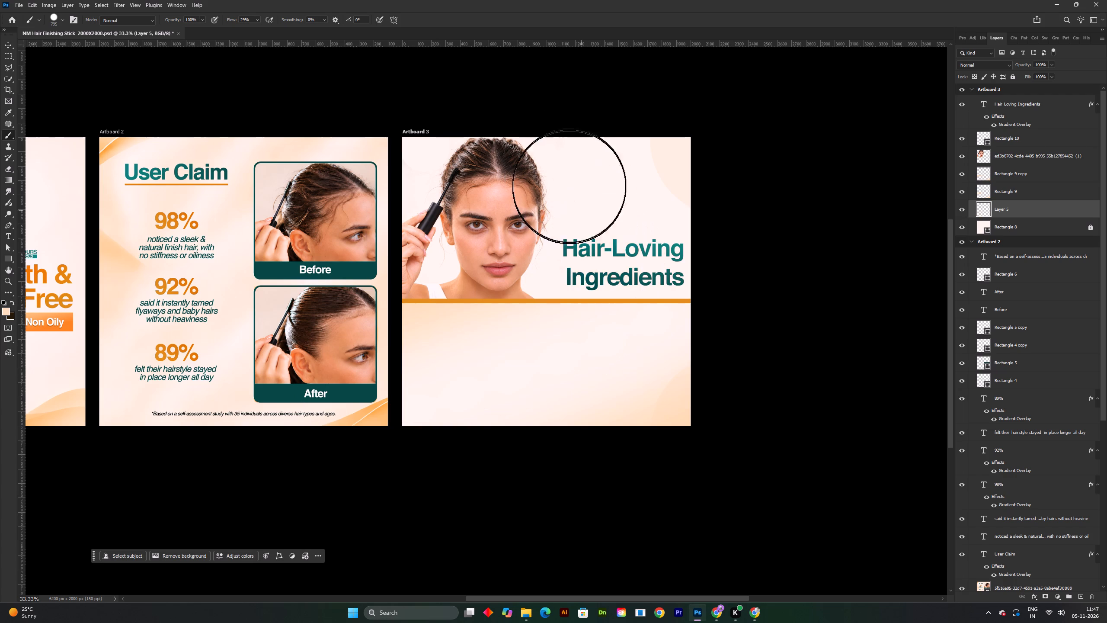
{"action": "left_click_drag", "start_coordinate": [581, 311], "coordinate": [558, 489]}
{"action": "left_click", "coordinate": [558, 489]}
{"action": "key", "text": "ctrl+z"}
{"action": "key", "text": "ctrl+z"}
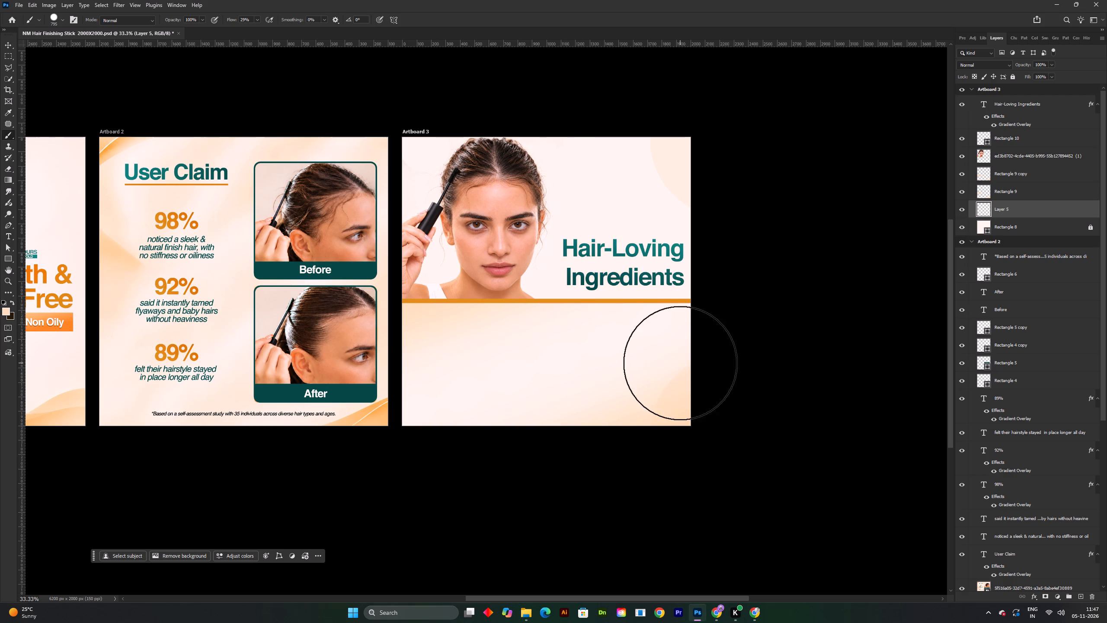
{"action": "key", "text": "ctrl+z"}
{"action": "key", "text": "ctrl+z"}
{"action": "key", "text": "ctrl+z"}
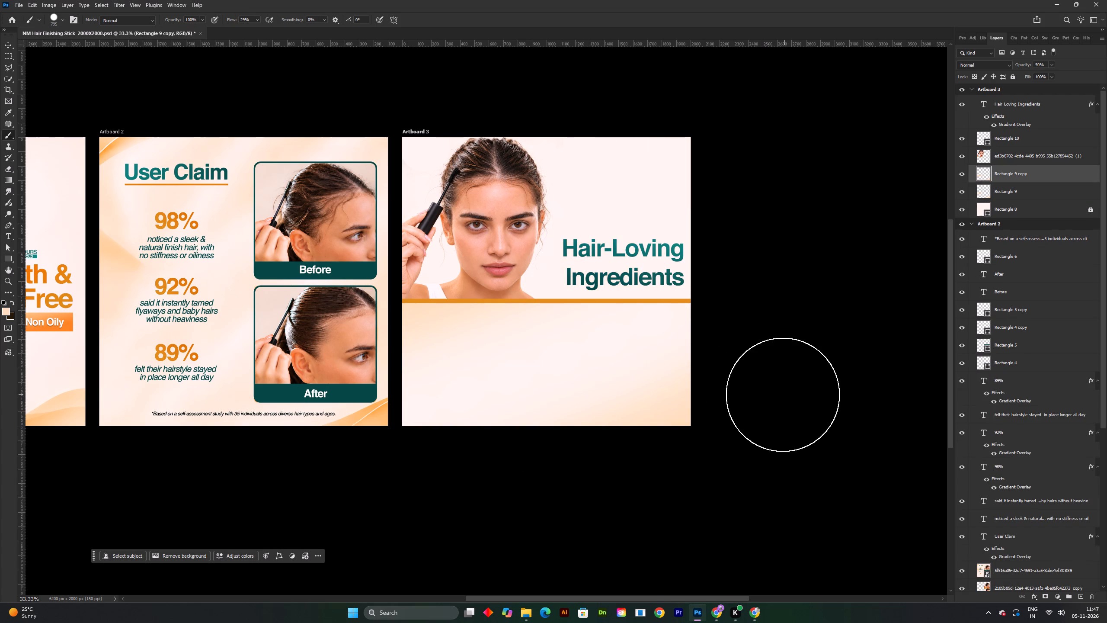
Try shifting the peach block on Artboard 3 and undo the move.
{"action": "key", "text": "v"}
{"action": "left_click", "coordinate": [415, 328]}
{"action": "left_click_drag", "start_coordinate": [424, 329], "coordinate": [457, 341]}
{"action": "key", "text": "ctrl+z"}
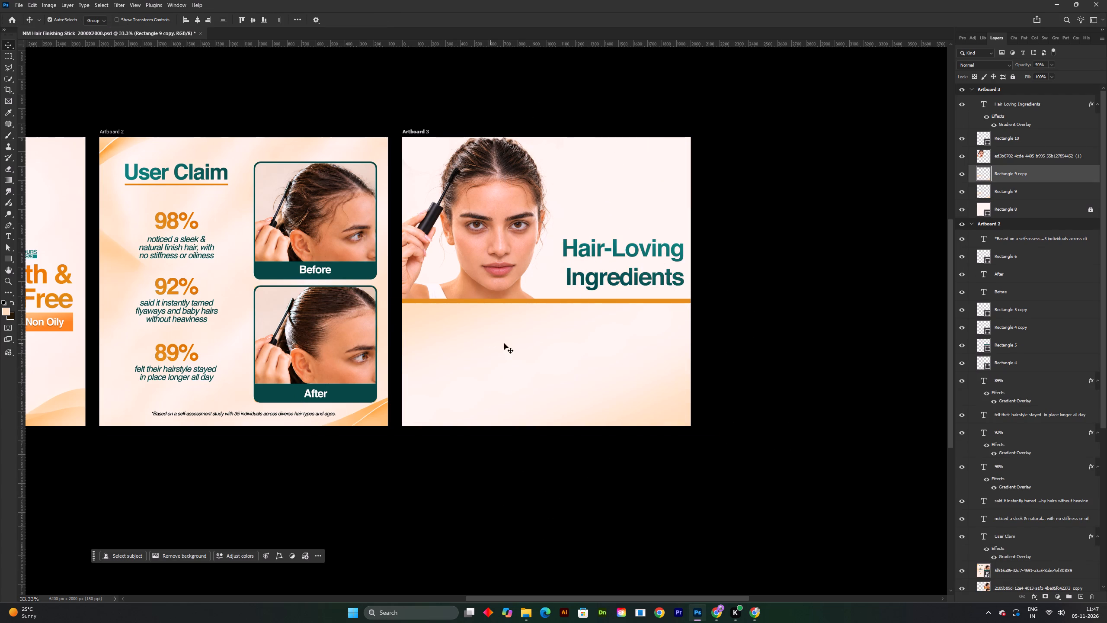
Lower the opacity of the Rectangle 9 copy layer, deselect it and save the document.
{"action": "left_click_drag", "start_coordinate": [1022, 65], "coordinate": [1005, 62]}
{"action": "left_click_drag", "start_coordinate": [1026, 64], "coordinate": [1024, 62]}
{"action": "left_click_drag", "start_coordinate": [1024, 62], "coordinate": [1019, 61]}
{"action": "left_click", "coordinate": [760, 223]}
{"action": "key", "text": "space"}
{"action": "left_click_drag", "start_coordinate": [567, 244], "coordinate": [566, 263]}
{"action": "key", "text": "ctrl+s"}
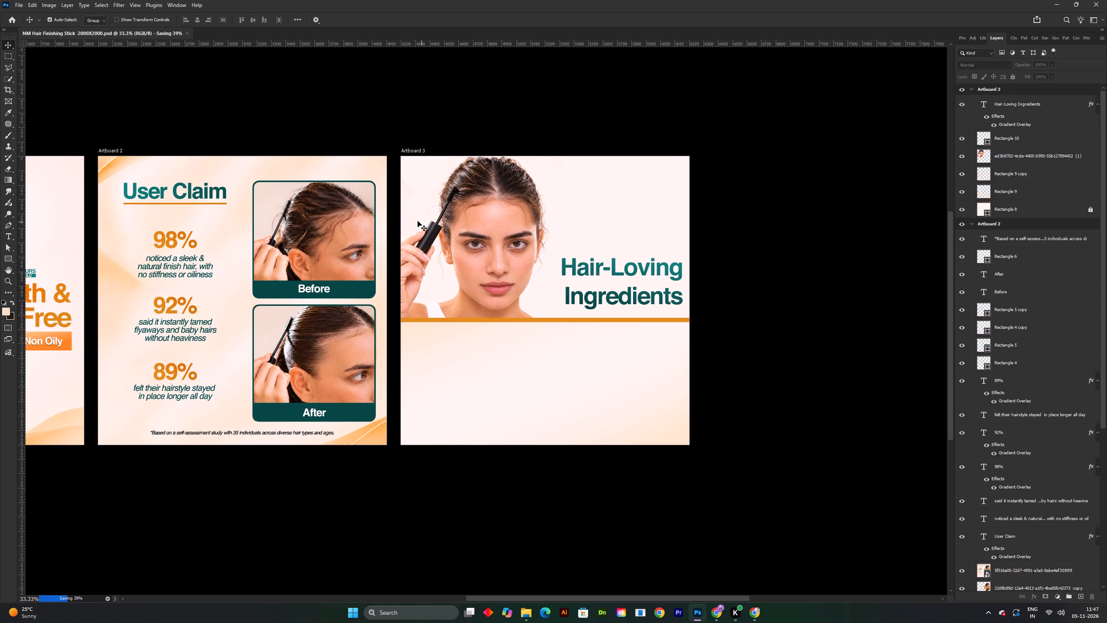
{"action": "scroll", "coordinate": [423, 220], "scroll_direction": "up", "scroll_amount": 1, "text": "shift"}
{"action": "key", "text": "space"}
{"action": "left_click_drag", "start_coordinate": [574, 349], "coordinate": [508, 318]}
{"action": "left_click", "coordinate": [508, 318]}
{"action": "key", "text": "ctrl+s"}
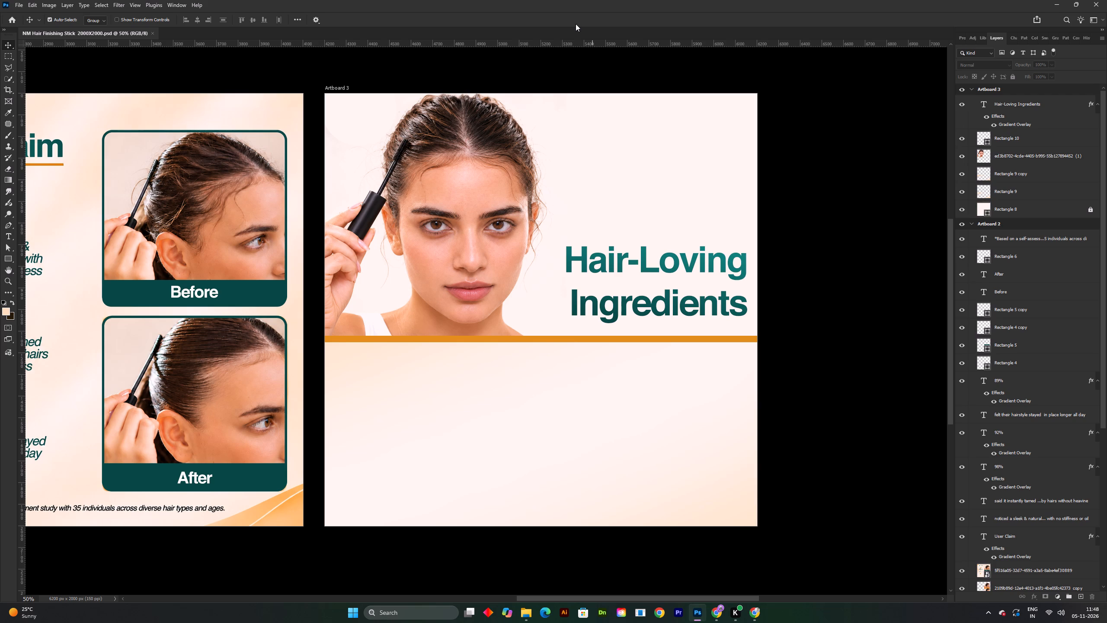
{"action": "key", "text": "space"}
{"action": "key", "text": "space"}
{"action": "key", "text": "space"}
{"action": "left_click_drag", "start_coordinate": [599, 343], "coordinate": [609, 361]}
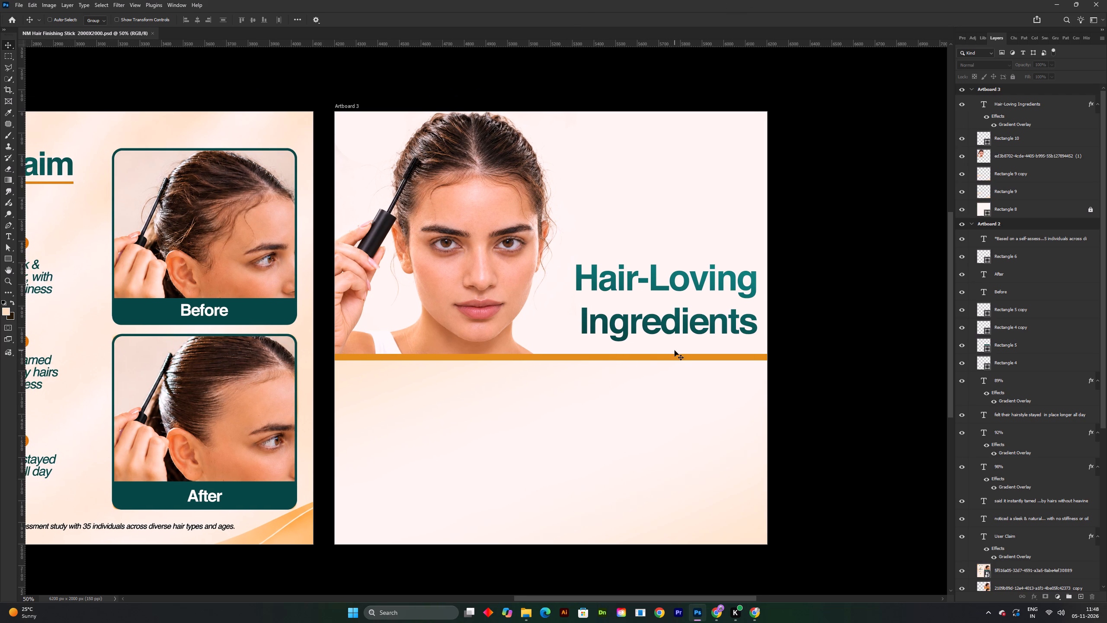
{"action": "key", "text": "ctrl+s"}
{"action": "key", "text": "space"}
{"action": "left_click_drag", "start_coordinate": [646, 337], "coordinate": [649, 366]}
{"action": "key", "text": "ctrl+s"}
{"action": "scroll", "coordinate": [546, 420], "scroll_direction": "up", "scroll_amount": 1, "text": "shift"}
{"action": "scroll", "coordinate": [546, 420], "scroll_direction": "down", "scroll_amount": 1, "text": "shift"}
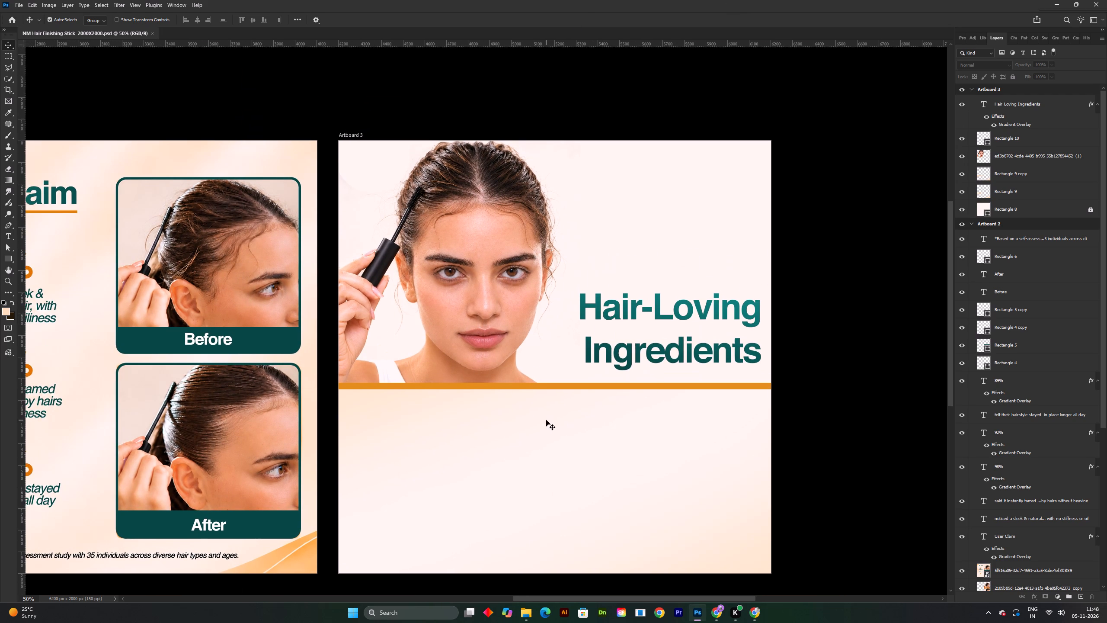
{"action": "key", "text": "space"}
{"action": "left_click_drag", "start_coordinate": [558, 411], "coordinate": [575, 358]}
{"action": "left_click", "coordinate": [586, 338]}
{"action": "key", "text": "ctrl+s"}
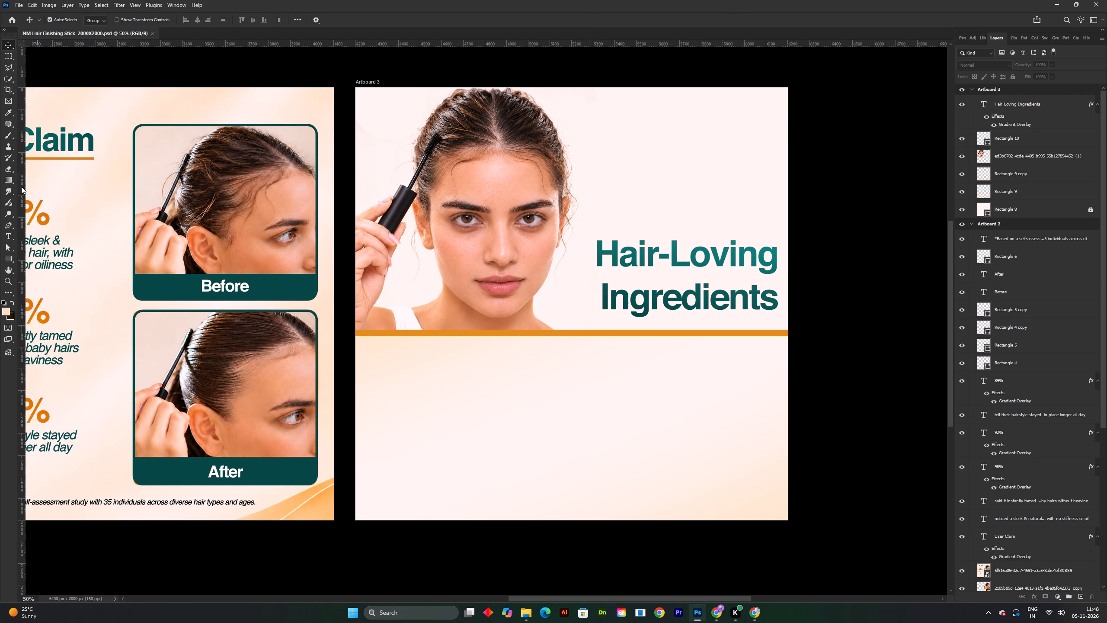
Draw an orange circle about 358 px in diameter in the left half of Artboard 3's ingredients block.
{"action": "left_click", "coordinate": [6, 257]}
{"action": "left_click", "coordinate": [40, 264]}
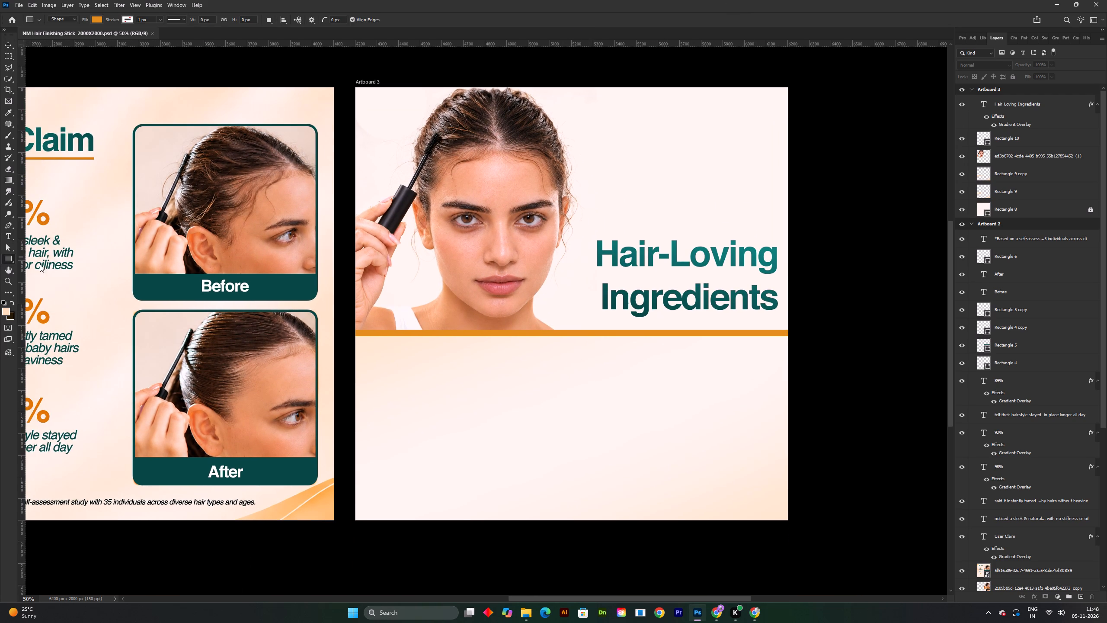
{"action": "left_click", "coordinate": [438, 380], "text": "shift"}
{"action": "left_click_drag", "start_coordinate": [454, 395], "coordinate": [522, 440], "text": "shift"}
{"action": "left_click_drag", "start_coordinate": [522, 440], "coordinate": [522, 436], "text": "shift"}
{"action": "left_click", "coordinate": [457, 167]}
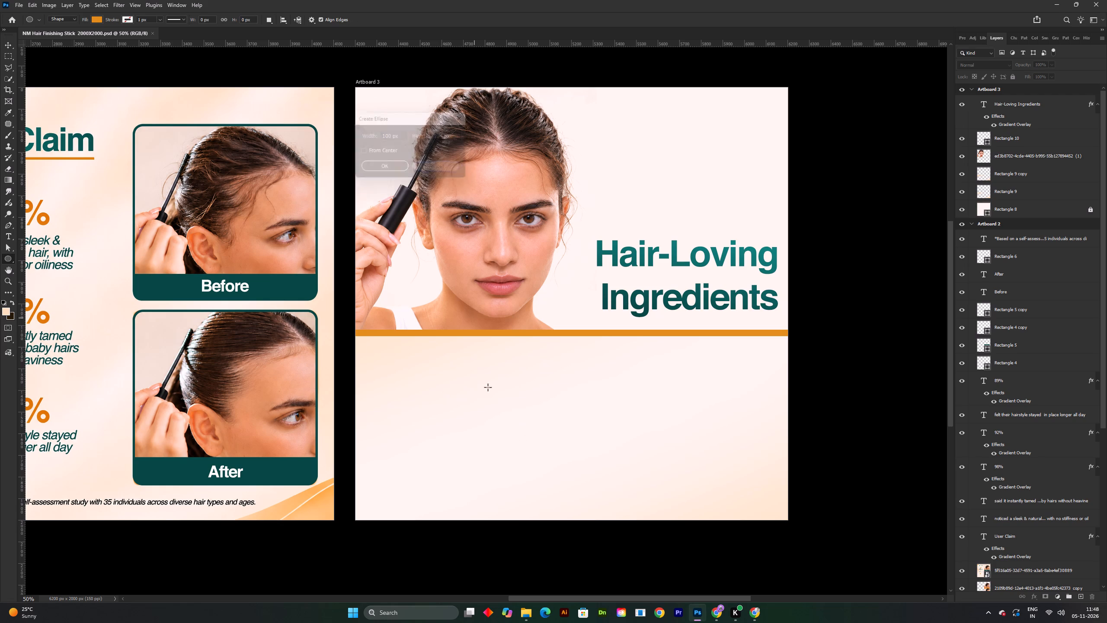
{"action": "left_click_drag", "start_coordinate": [450, 383], "coordinate": [528, 483], "text": "shift"}
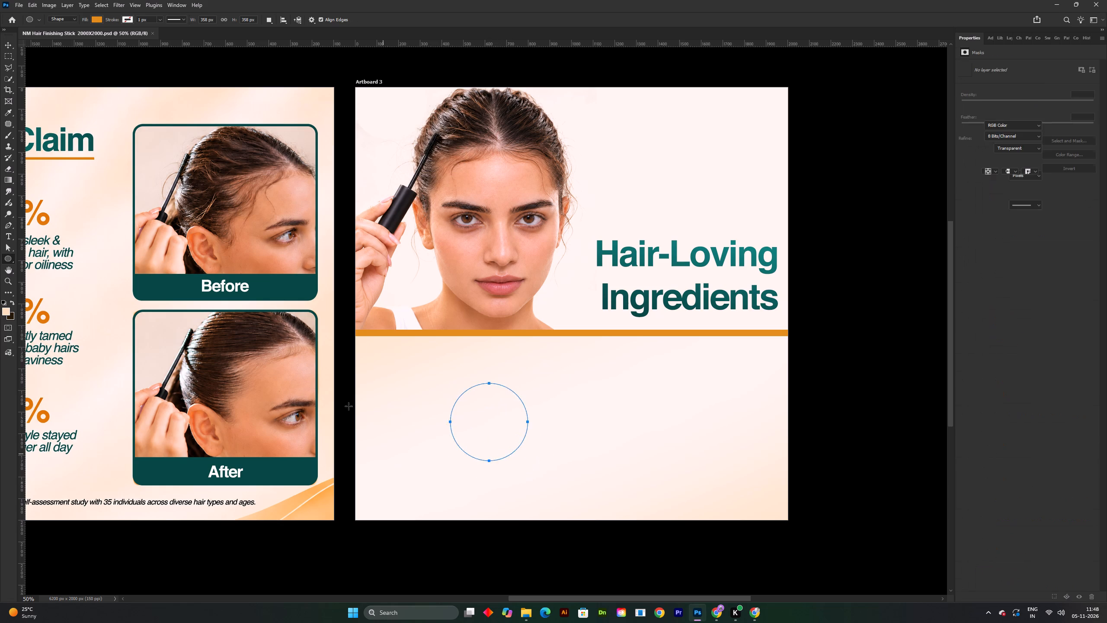
Give the circle on Artboard 3 an orange stroke and a pale pink fill from the recently used colours.
{"action": "left_click", "coordinate": [985, 137]}
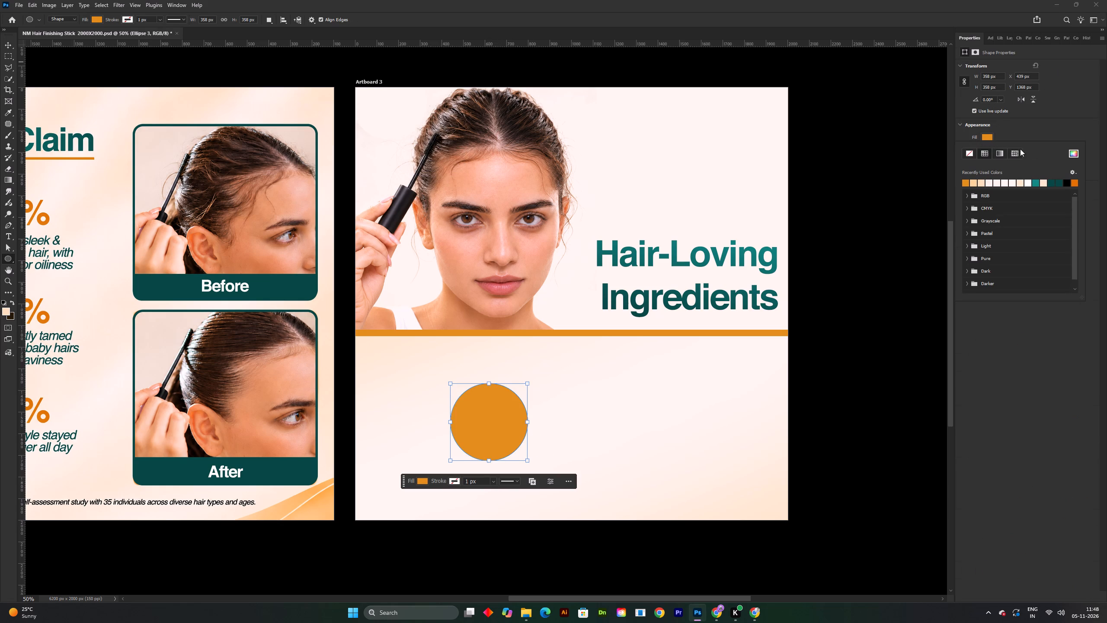
{"action": "left_click", "coordinate": [1047, 129]}
{"action": "left_click", "coordinate": [985, 151]}
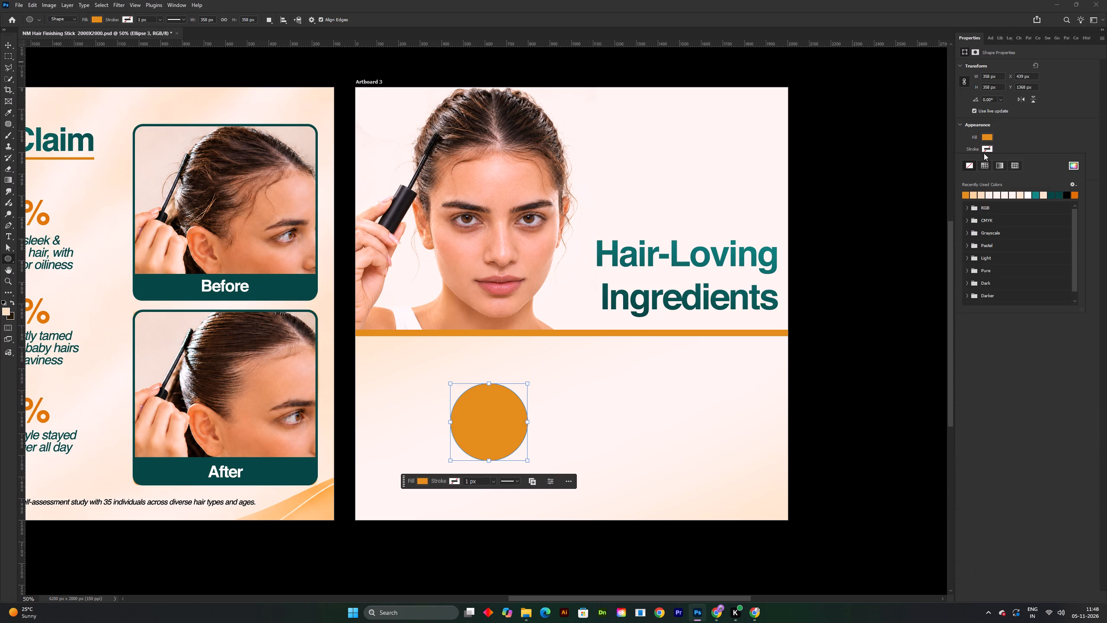
{"action": "left_click", "coordinate": [967, 195]}
{"action": "left_click", "coordinate": [988, 130]}
{"action": "left_click", "coordinate": [989, 136]}
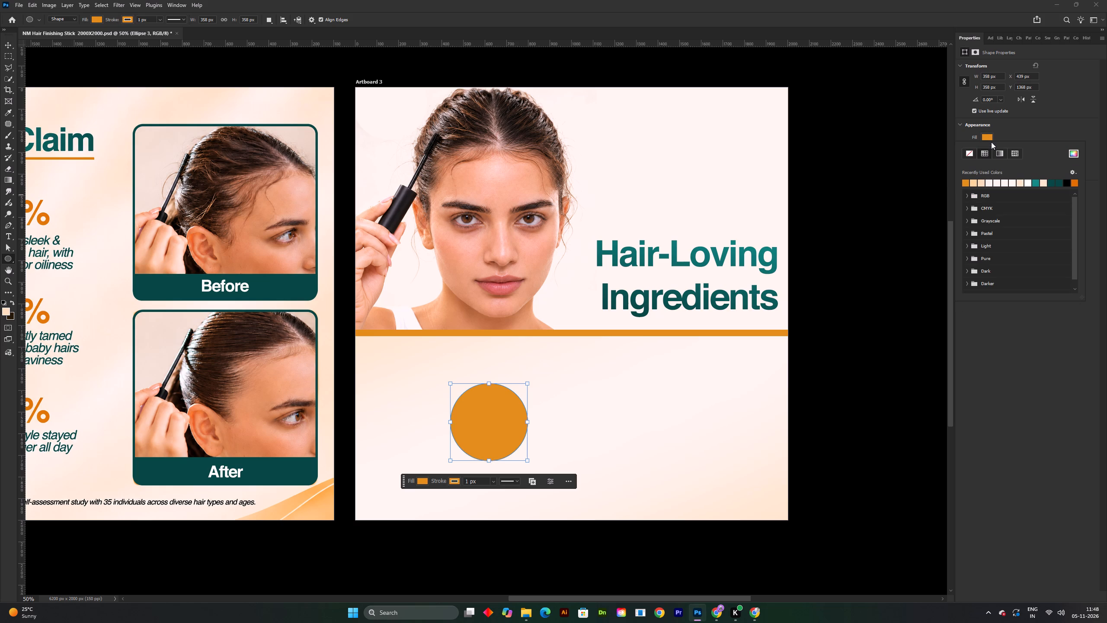
{"action": "left_click", "coordinate": [989, 182]}
{"action": "left_click", "coordinate": [1006, 137]}
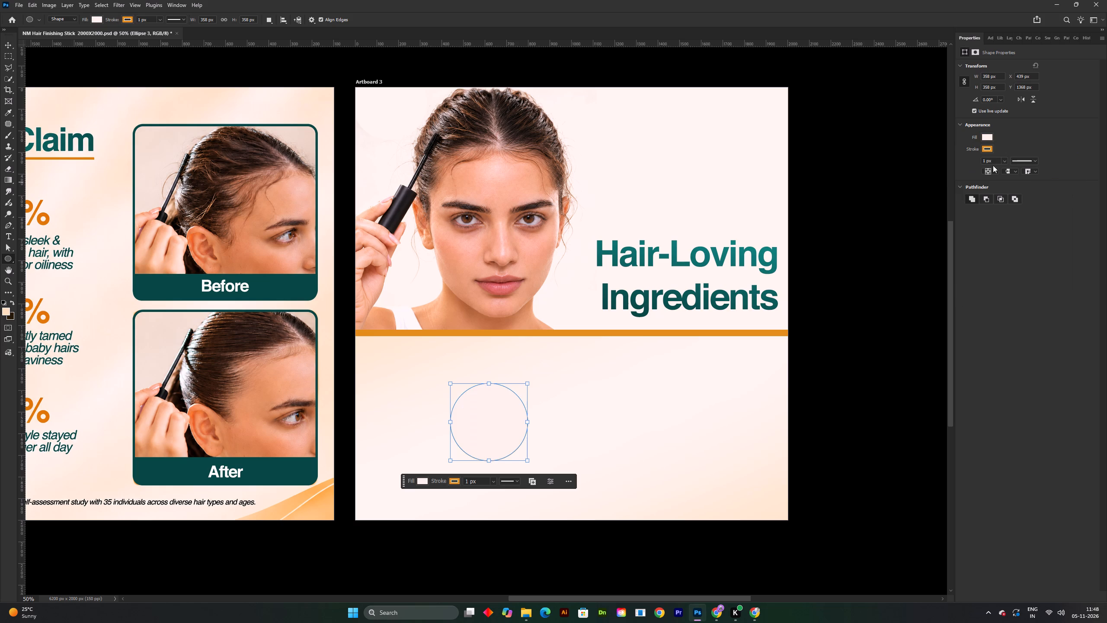
Set the circle's stroke width to 5 px, and then increase it to 12 px.
{"action": "left_click", "coordinate": [981, 161]}
{"action": "left_click", "coordinate": [985, 157]}
{"action": "left_click", "coordinate": [983, 162]}
{"action": "key", "text": "Right"}
{"action": "key", "text": "BackSpace"}
{"action": "key", "text": "5"}
{"action": "key", "text": "Return"}
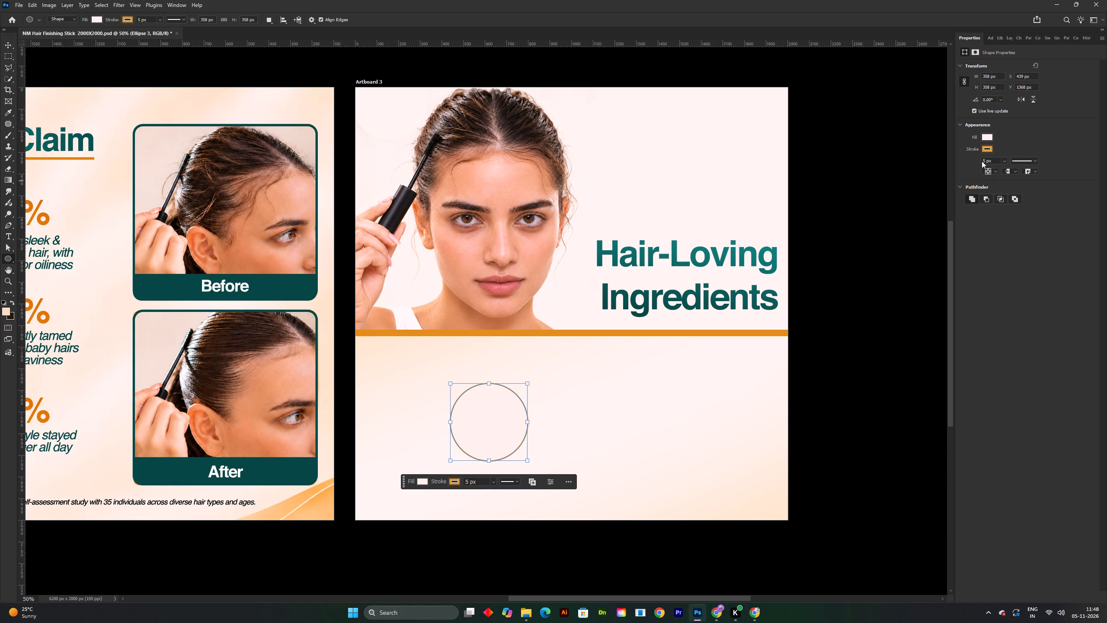
{"action": "left_click", "coordinate": [983, 161], "text": "ctrl"}
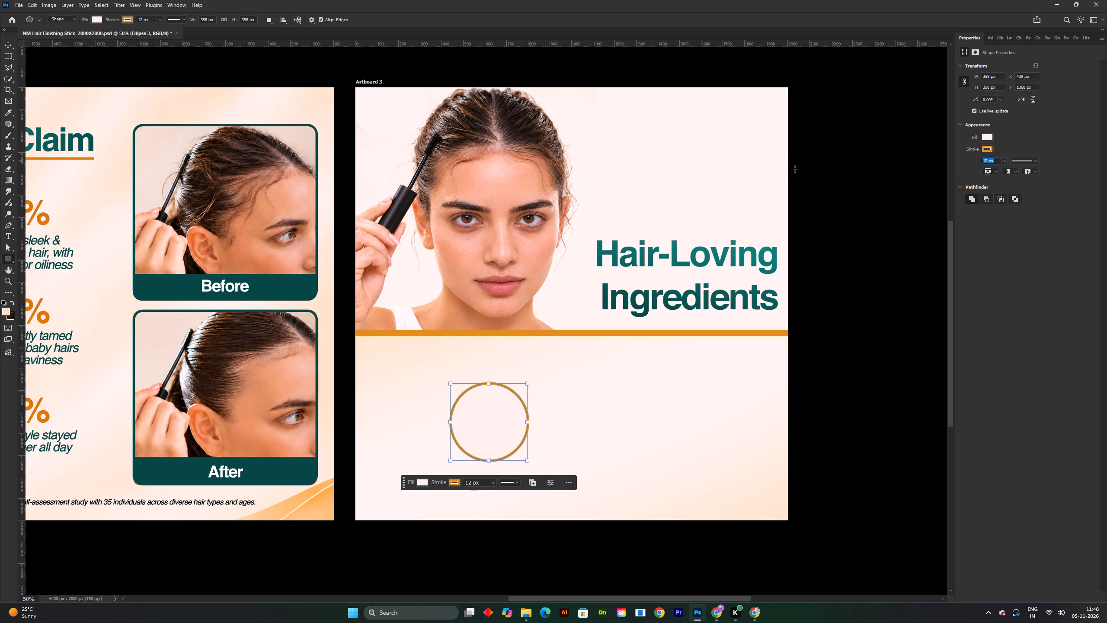
Change the circle's fill to pure white and deselect it.
{"action": "left_click", "coordinate": [9, 45]}
{"action": "key", "text": "space"}
{"action": "key", "text": "space"}
{"action": "key", "text": "space"}
{"action": "key", "text": "space"}
{"action": "left_click_drag", "start_coordinate": [471, 324], "coordinate": [430, 232]}
{"action": "left_click", "coordinate": [785, 273]}
{"action": "scroll", "coordinate": [364, 329], "scroll_direction": "up", "scroll_amount": 1, "text": "shift"}
{"action": "key", "text": "space"}
{"action": "left_click_drag", "start_coordinate": [499, 339], "coordinate": [484, 370]}
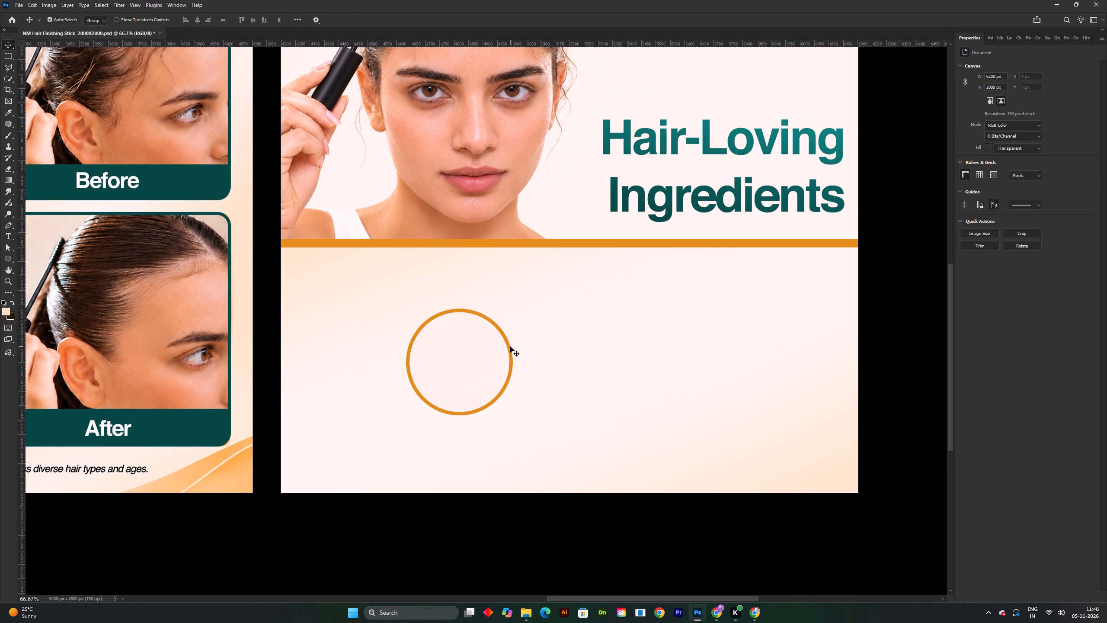
{"action": "left_click", "coordinate": [510, 346]}
{"action": "left_click", "coordinate": [509, 346]}
{"action": "left_click", "coordinate": [984, 138]}
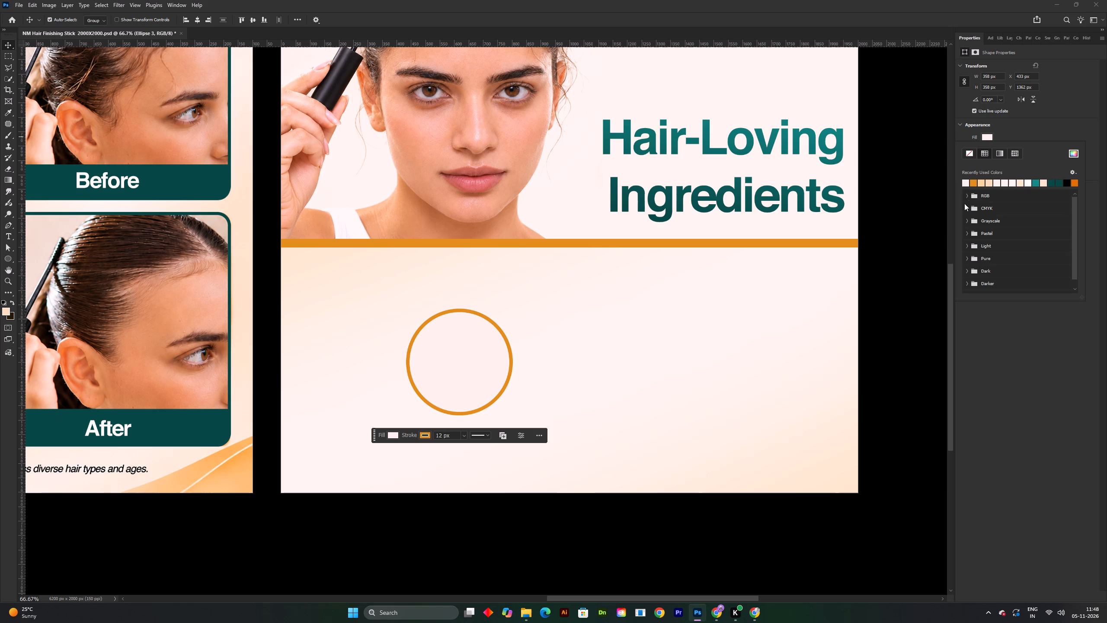
{"action": "left_click", "coordinate": [1016, 181]}
{"action": "left_click", "coordinate": [1069, 152]}
{"action": "left_click", "coordinate": [1072, 156]}
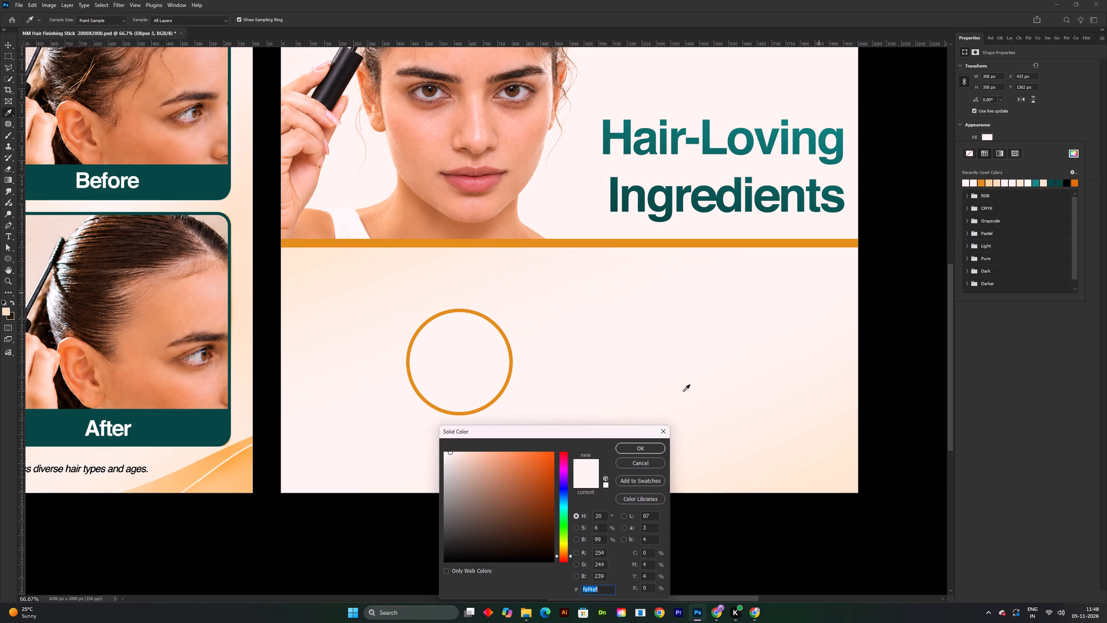
{"action": "left_click_drag", "start_coordinate": [480, 495], "coordinate": [429, 411]}
{"action": "left_click", "coordinate": [659, 445]}
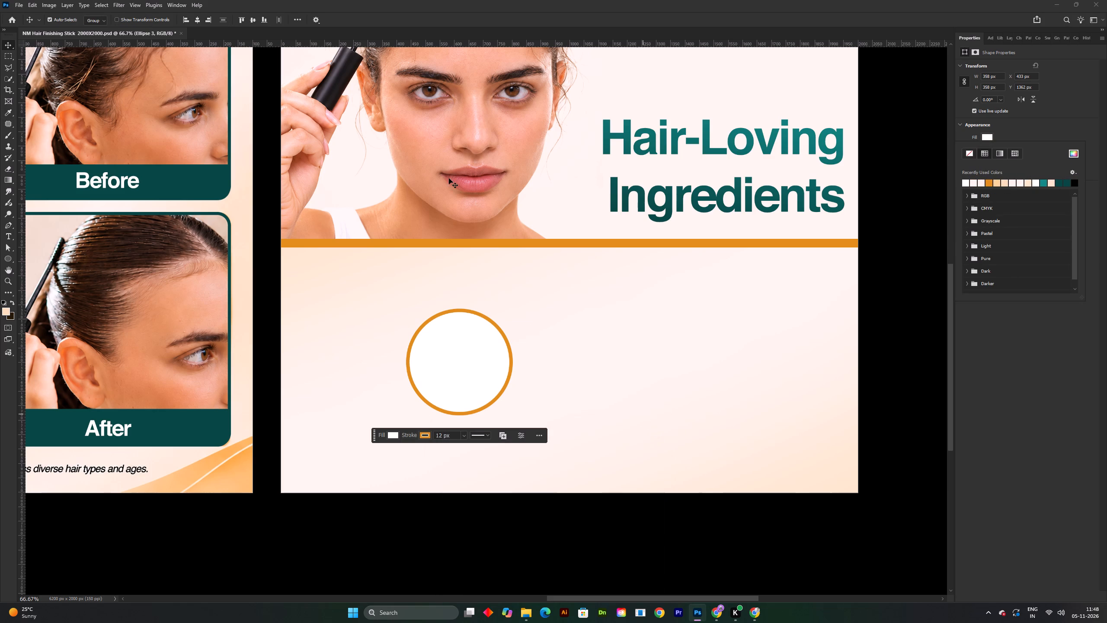
{"action": "left_click", "coordinate": [896, 296]}
Move the white circle slightly up and left to about X 389 px, Y 1299 px and save the document.
{"action": "key", "text": "space"}
{"action": "left_click_drag", "start_coordinate": [568, 339], "coordinate": [567, 373]}
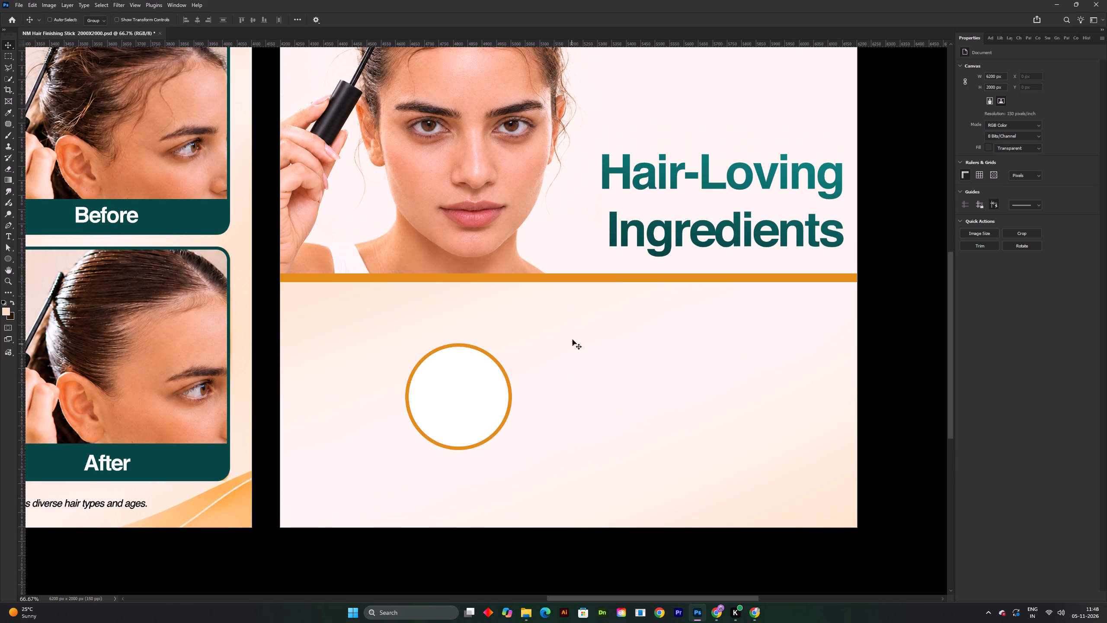
{"action": "key", "text": "ctrl+s"}
{"action": "key", "text": "space"}
{"action": "left_click_drag", "start_coordinate": [698, 499], "coordinate": [706, 514]}
{"action": "left_click_drag", "start_coordinate": [461, 421], "coordinate": [441, 403]}
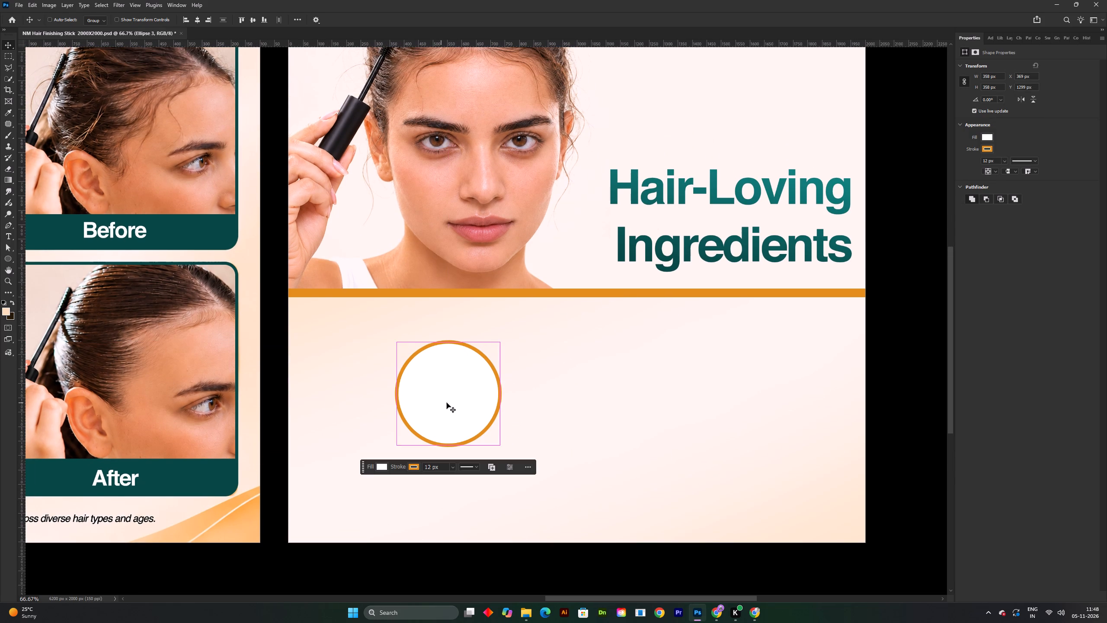
{"action": "key", "text": "ctrl+s"}
Switch to Chrome, search Pinterest for "jojoba oil" and compare the images with the ChatGPT ingredients design.
{"action": "left_click", "coordinate": [759, 614]}
{"action": "left_click", "coordinate": [125, 0]}
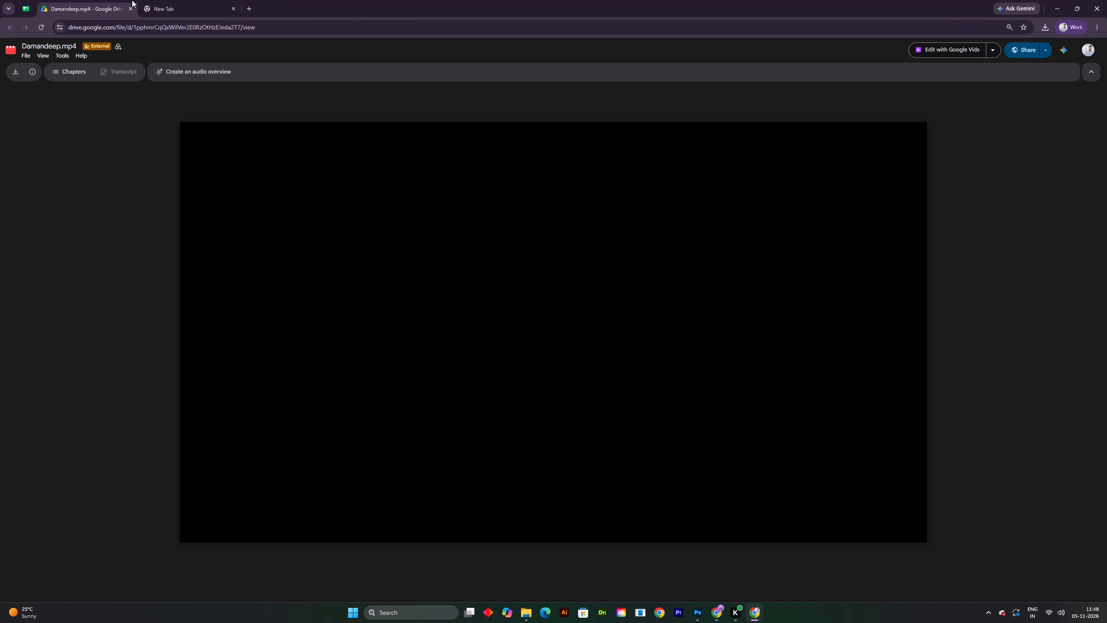
{"action": "left_click", "coordinate": [160, 0]}
{"action": "left_click", "coordinate": [715, 602]}
{"action": "left_click", "coordinate": [718, 610]}
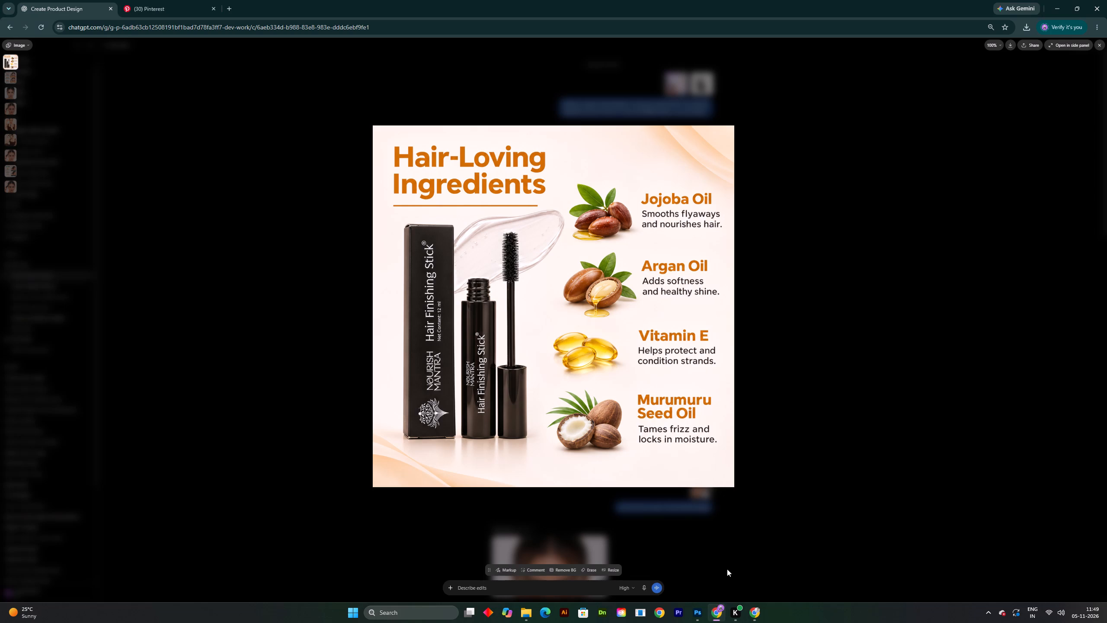
{"action": "left_click", "coordinate": [182, 0]}
{"action": "left_click", "coordinate": [449, 59]}
{"action": "type", "text": "jojoba oil"}
{"action": "key", "text": "Return"}
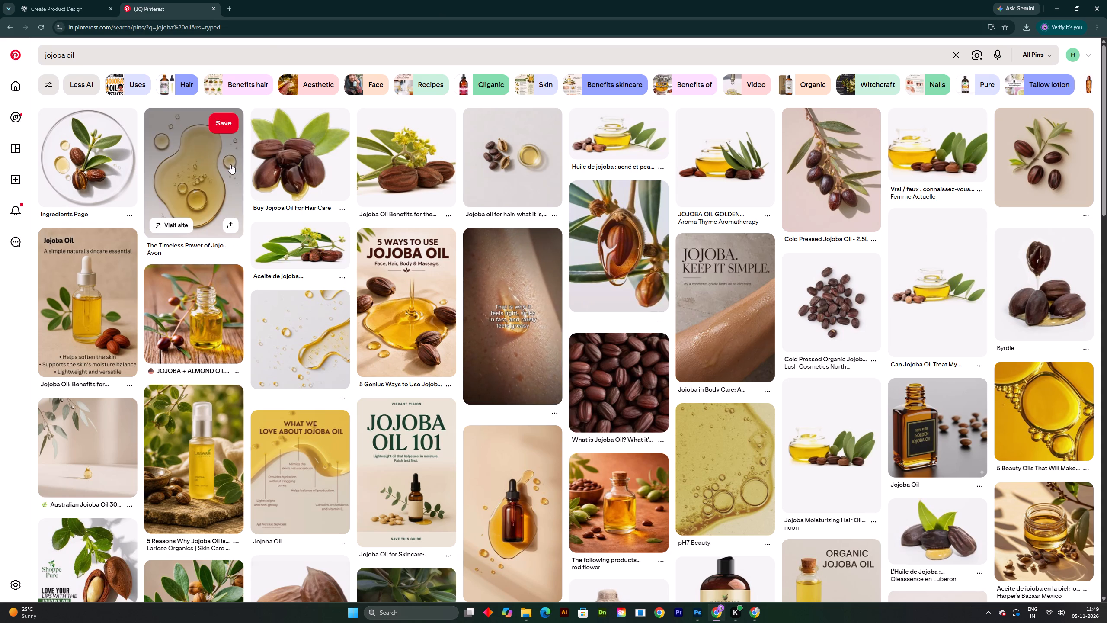
{"action": "left_click", "coordinate": [65, 0]}
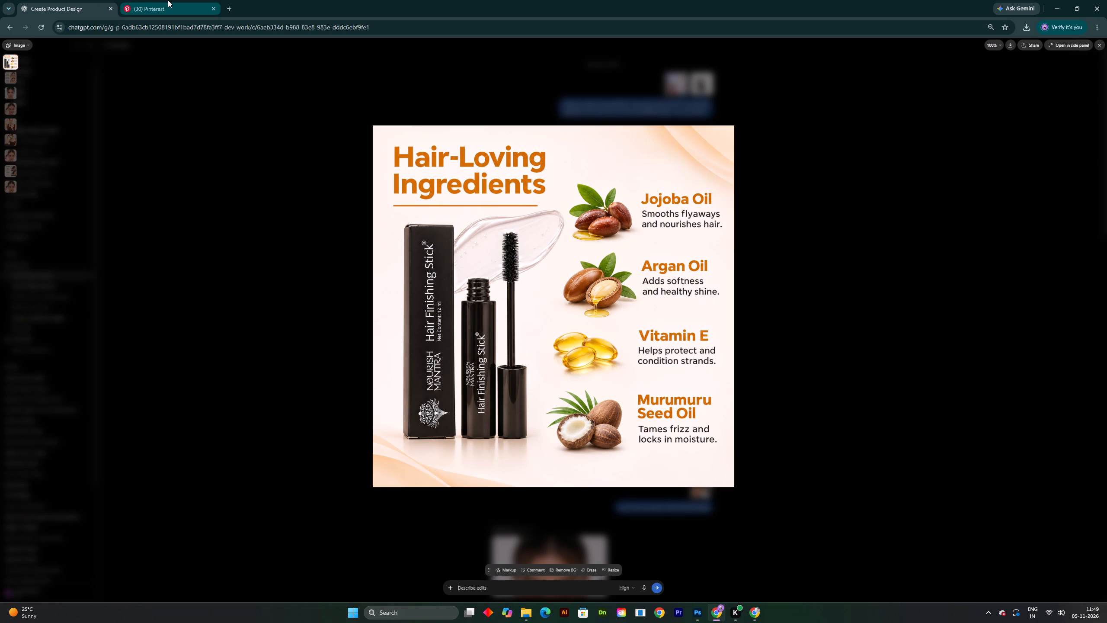
{"action": "left_click", "coordinate": [172, 0]}
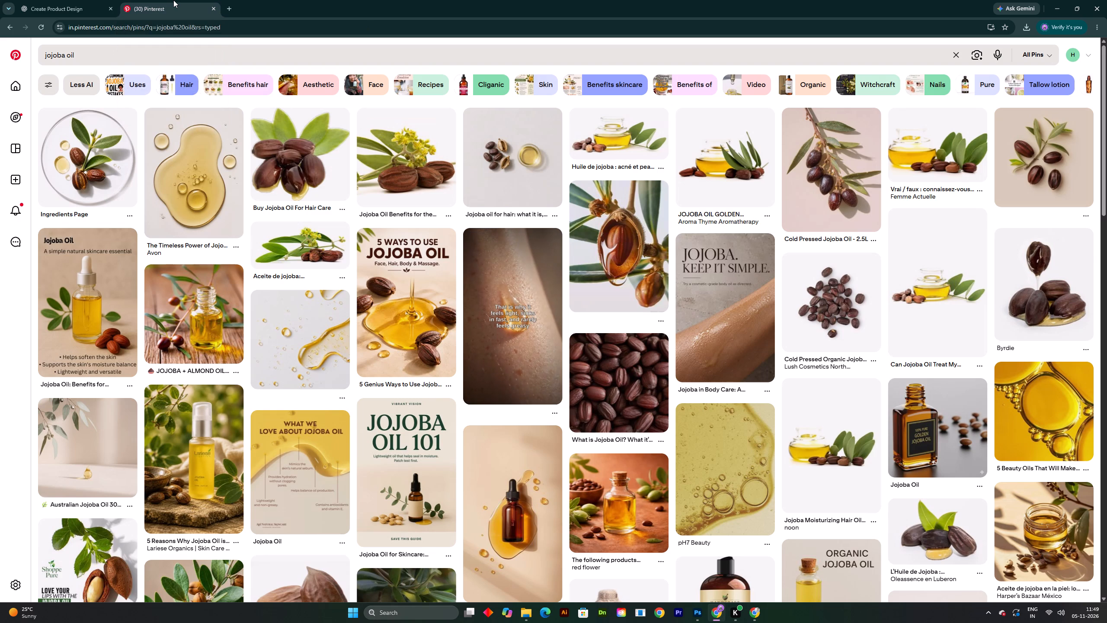
{"action": "left_click", "coordinate": [72, 0]}
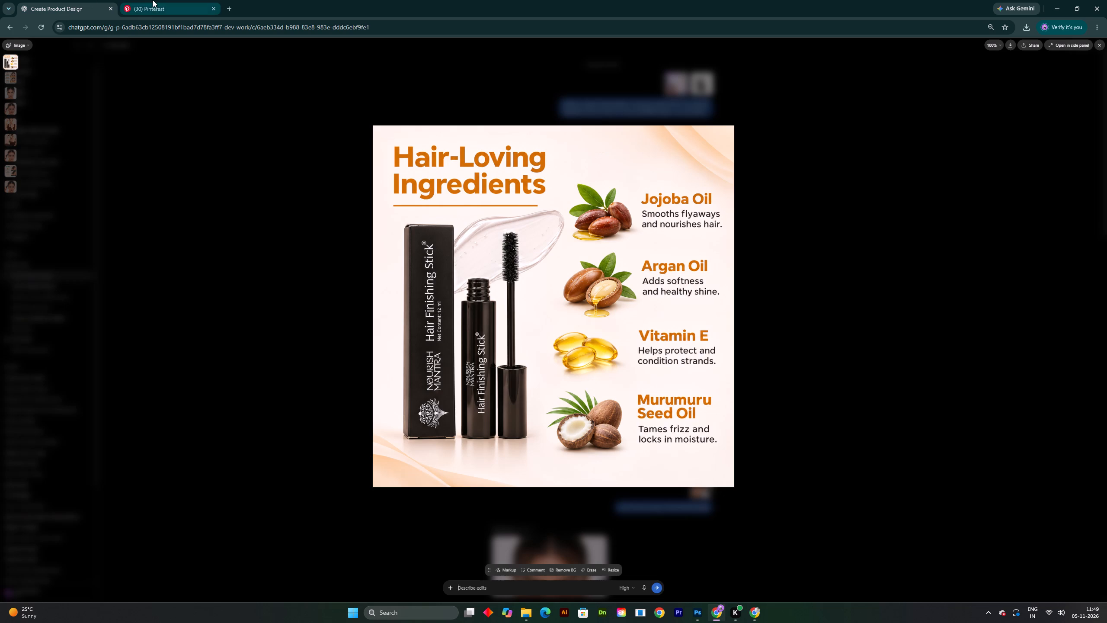
{"action": "left_click", "coordinate": [154, 0]}
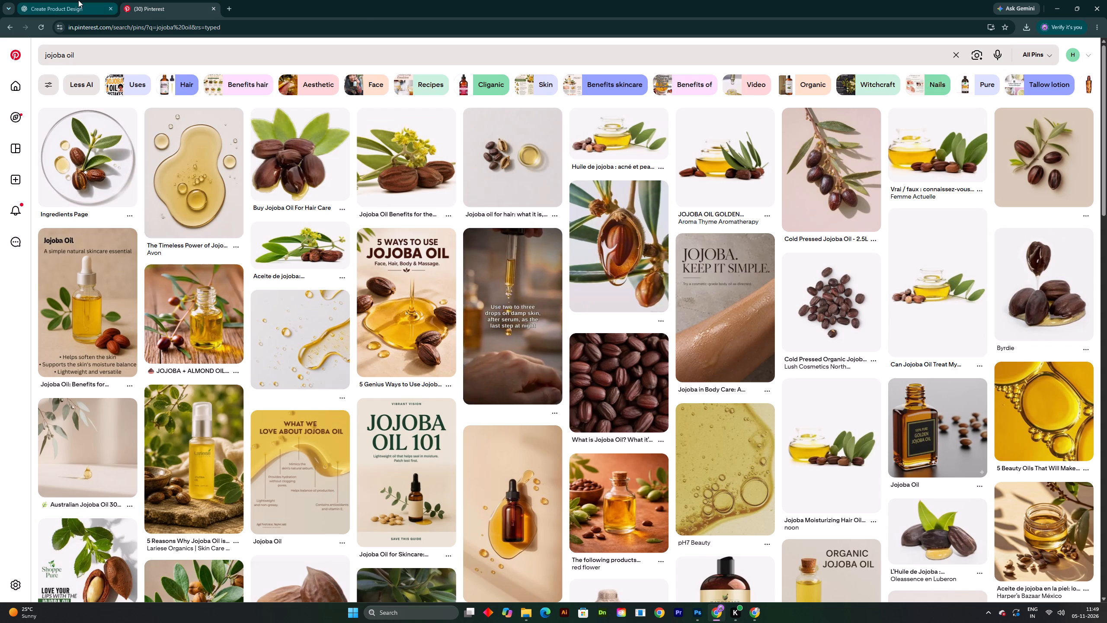
Copy the Hair-Loving Ingredients image from ChatGPT and return to Photoshop.
{"action": "double_click", "coordinate": [78, 0]}
{"action": "right_click", "coordinate": [614, 218]}
{"action": "left_click", "coordinate": [642, 256]}
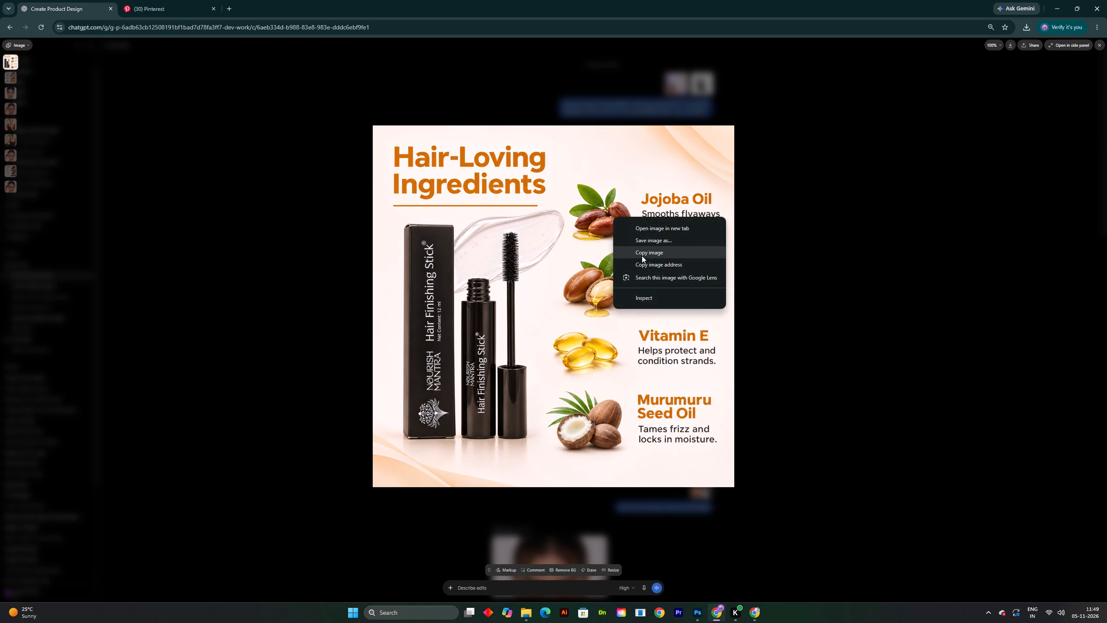
{"action": "left_click", "coordinate": [701, 620]}
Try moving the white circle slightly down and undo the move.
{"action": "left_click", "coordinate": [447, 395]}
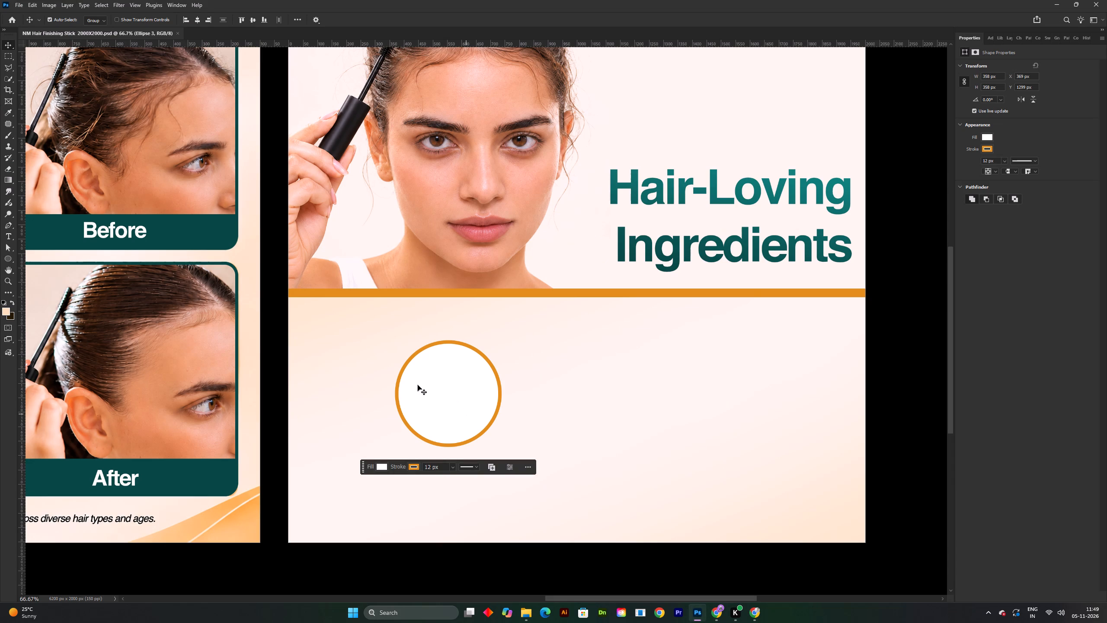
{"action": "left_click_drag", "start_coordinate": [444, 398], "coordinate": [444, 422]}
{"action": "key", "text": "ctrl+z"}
Paste the copied ingredients image onto Artboard 3 and shift it over the white circle.
{"action": "key", "text": "ctrl+v"}
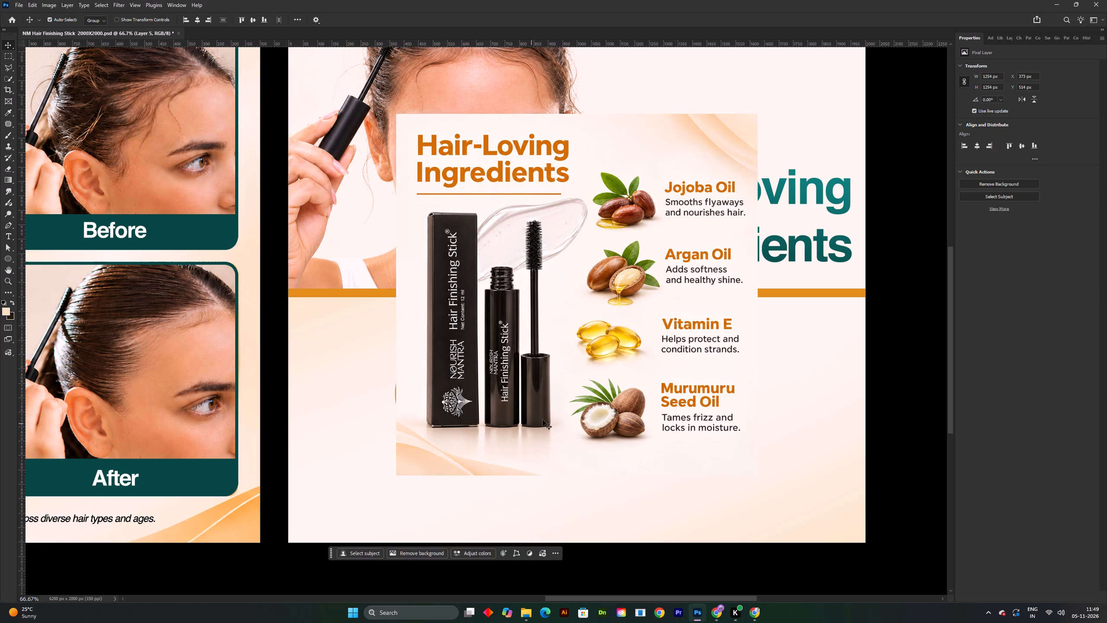
{"action": "left_click_drag", "start_coordinate": [547, 395], "coordinate": [544, 401]}
{"action": "left_click_drag", "start_coordinate": [537, 414], "coordinate": [531, 428]}
{"action": "left_click_drag", "start_coordinate": [526, 447], "coordinate": [517, 466]}
Clip the pasted Layer 5 to the Ellipse 3 circle and save the document.
{"action": "key", "text": "F7"}
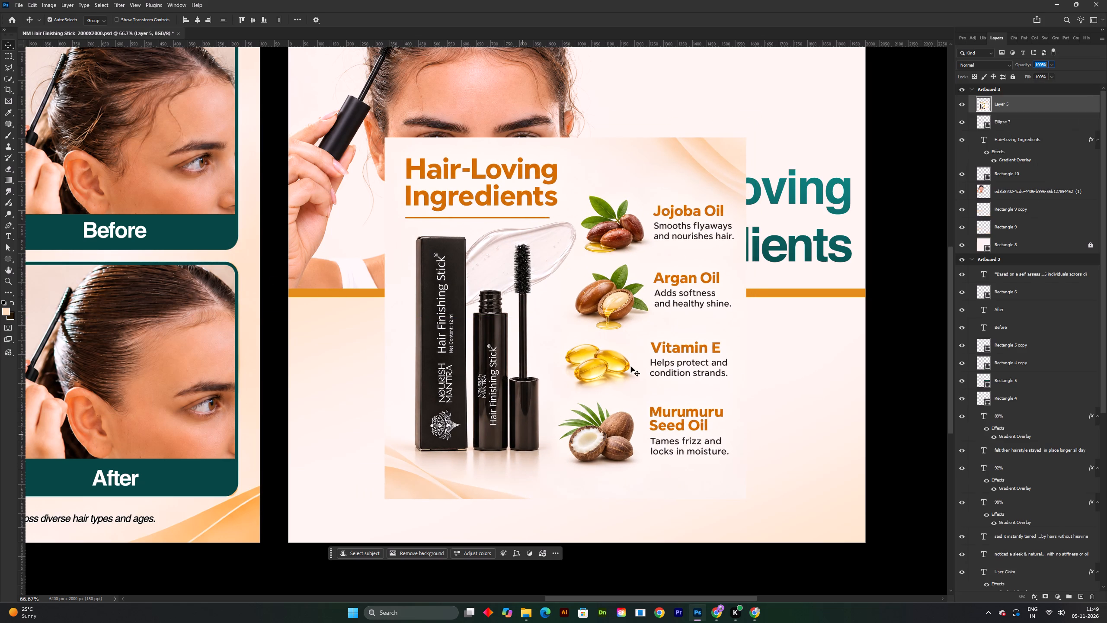
{"action": "left_click", "coordinate": [1032, 117], "text": "alt"}
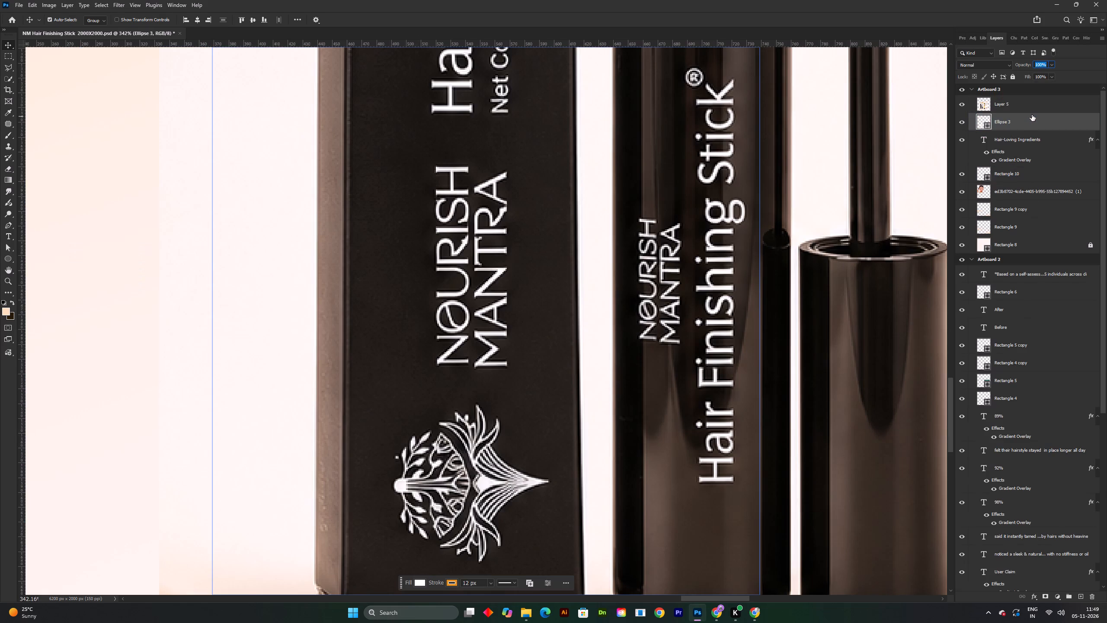
{"action": "left_click", "coordinate": [1032, 112], "text": "alt"}
{"action": "scroll", "coordinate": [497, 347], "scroll_direction": "down", "scroll_amount": 1, "text": "shift"}
{"action": "scroll", "coordinate": [497, 347], "scroll_direction": "up", "scroll_amount": 1, "text": "shift"}
{"action": "scroll", "coordinate": [497, 347], "scroll_direction": "down", "scroll_amount": 4, "text": "shift"}
{"action": "scroll", "coordinate": [497, 347], "scroll_direction": "down", "scroll_amount": 6}
{"action": "key", "text": "ctrl+s"}
Reposition the clipped Layer 5 with Free Transform so the jojoba nuts sit inside the circle.
{"action": "key", "text": "ctrl+0"}
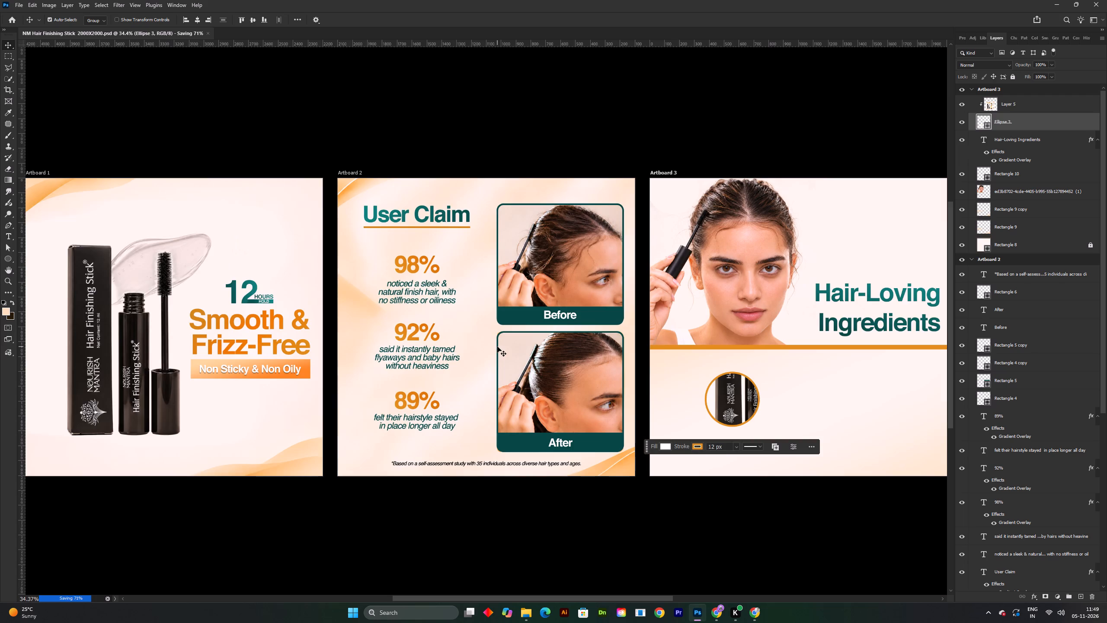
{"action": "key", "text": "space"}
{"action": "key", "text": "space"}
{"action": "key", "text": "space"}
{"action": "key", "text": "space"}
{"action": "key", "text": "space"}
{"action": "key", "text": "space"}
{"action": "key", "text": "space"}
{"action": "key", "text": "space"}
{"action": "key", "text": "space"}
{"action": "key", "text": "space"}
{"action": "left_click_drag", "start_coordinate": [760, 399], "coordinate": [614, 375]}
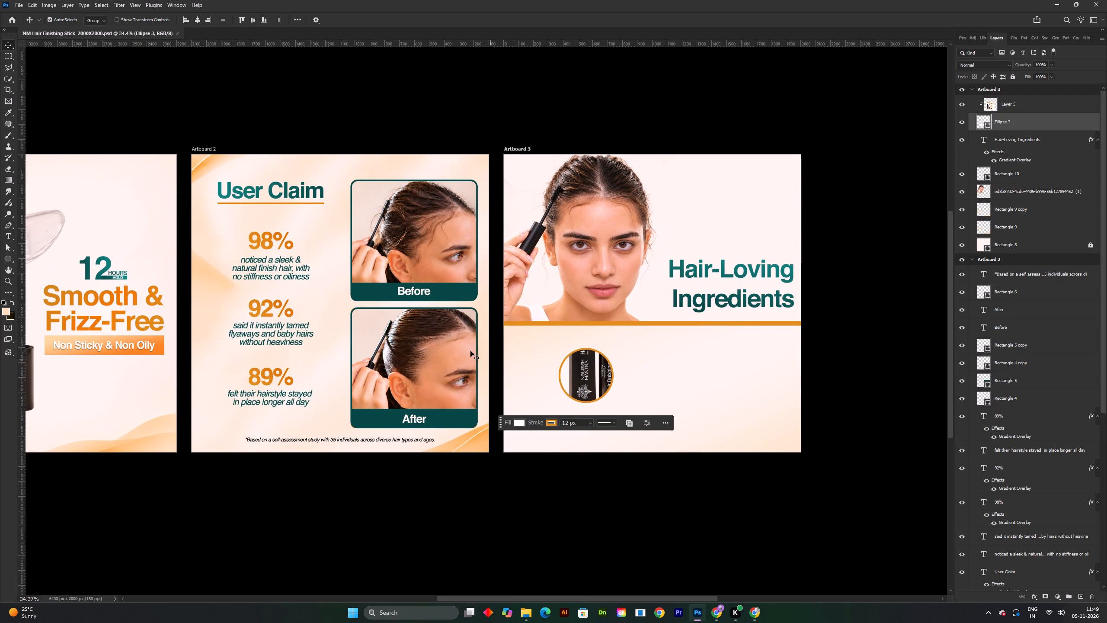
{"action": "scroll", "coordinate": [511, 330], "scroll_direction": "up", "scroll_amount": 3, "text": "shift"}
{"action": "key", "text": "space"}
{"action": "left_click_drag", "start_coordinate": [765, 356], "coordinate": [578, 281]}
{"action": "left_click", "coordinate": [1043, 107]}
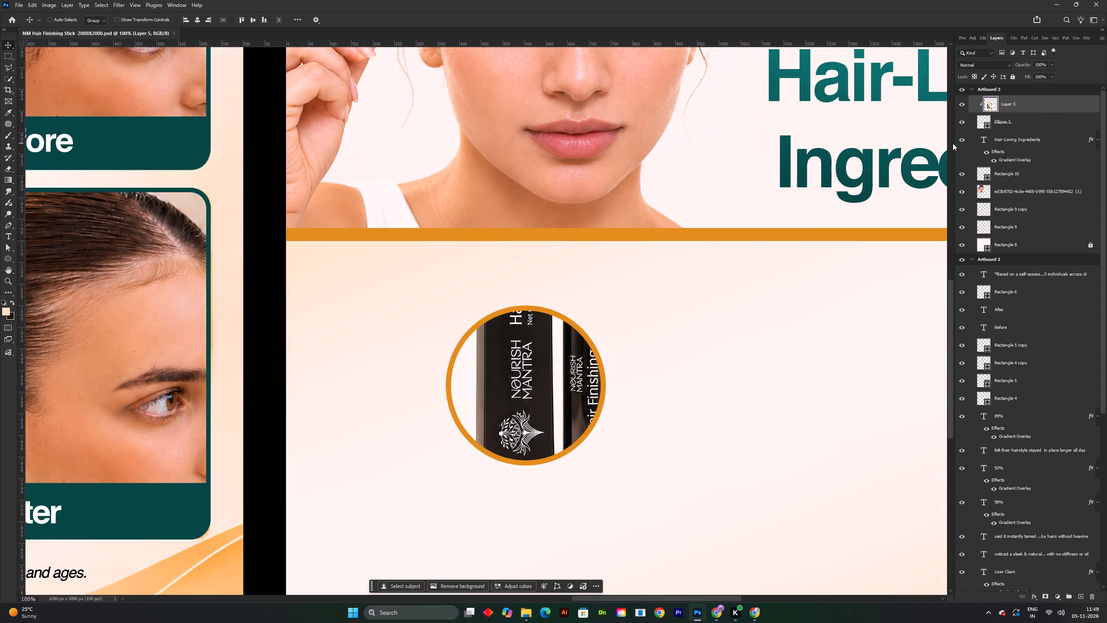
{"action": "key", "text": "ctrl+t"}
{"action": "left_click_drag", "start_coordinate": [618, 371], "coordinate": [421, 433]}
{"action": "left_click_drag", "start_coordinate": [529, 385], "coordinate": [407, 481]}
{"action": "left_click_drag", "start_coordinate": [533, 404], "coordinate": [543, 472]}
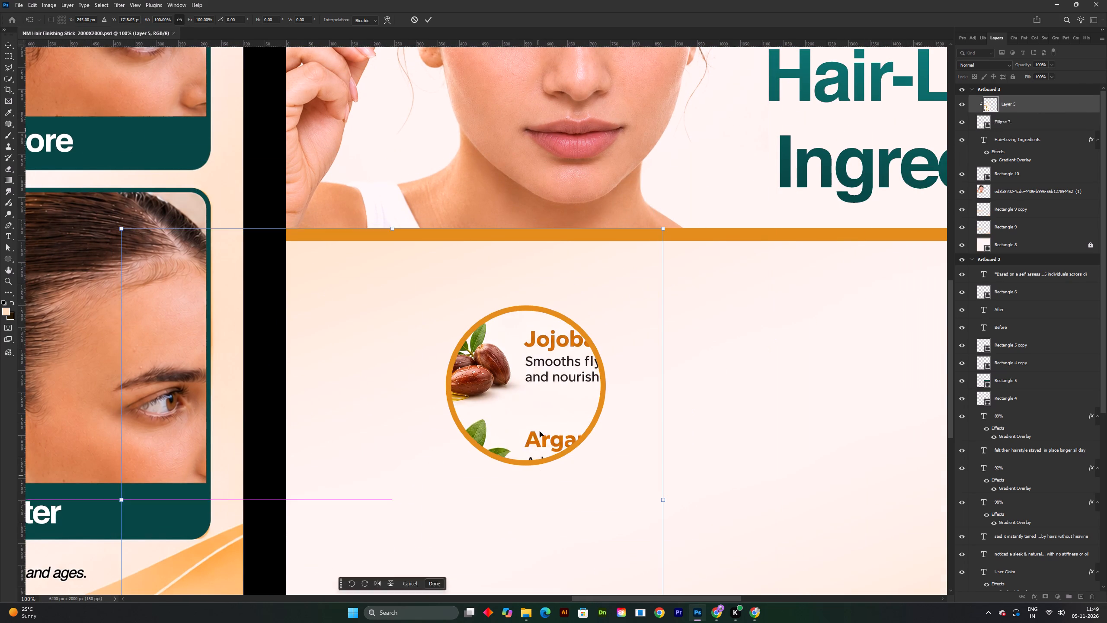
{"action": "left_click_drag", "start_coordinate": [557, 368], "coordinate": [612, 391]}
{"action": "scroll", "coordinate": [589, 378], "scroll_direction": "down", "scroll_amount": 2, "text": "shift"}
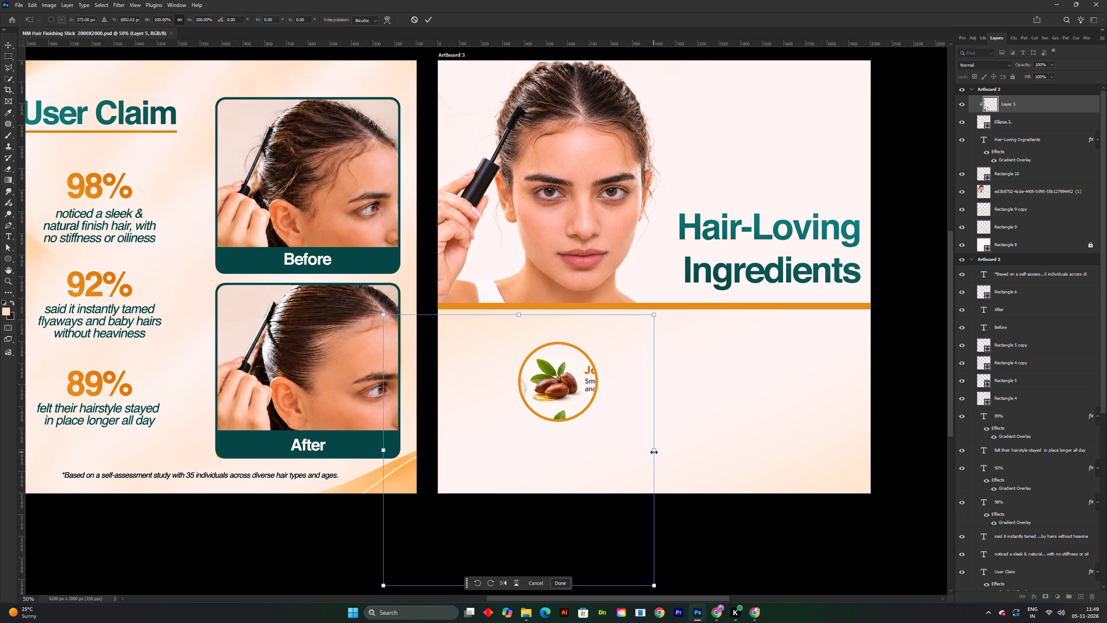
Apply the transform and convert Layer 5 to a smart object.
{"action": "right_click", "coordinate": [1081, 112]}
{"action": "right_click", "coordinate": [1076, 106]}
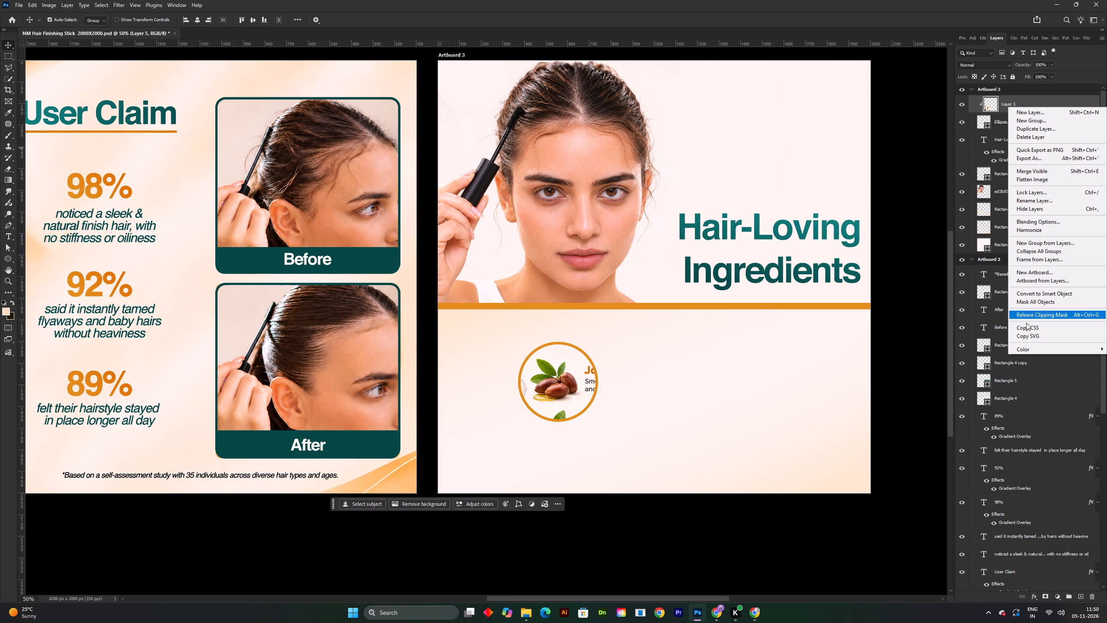
{"action": "left_click", "coordinate": [1037, 296]}
Enlarge Layer 5 to about 134% with Free Transform, repositioning it so the jojoba nuts fill the circle.
{"action": "key", "text": "ctrl+t"}
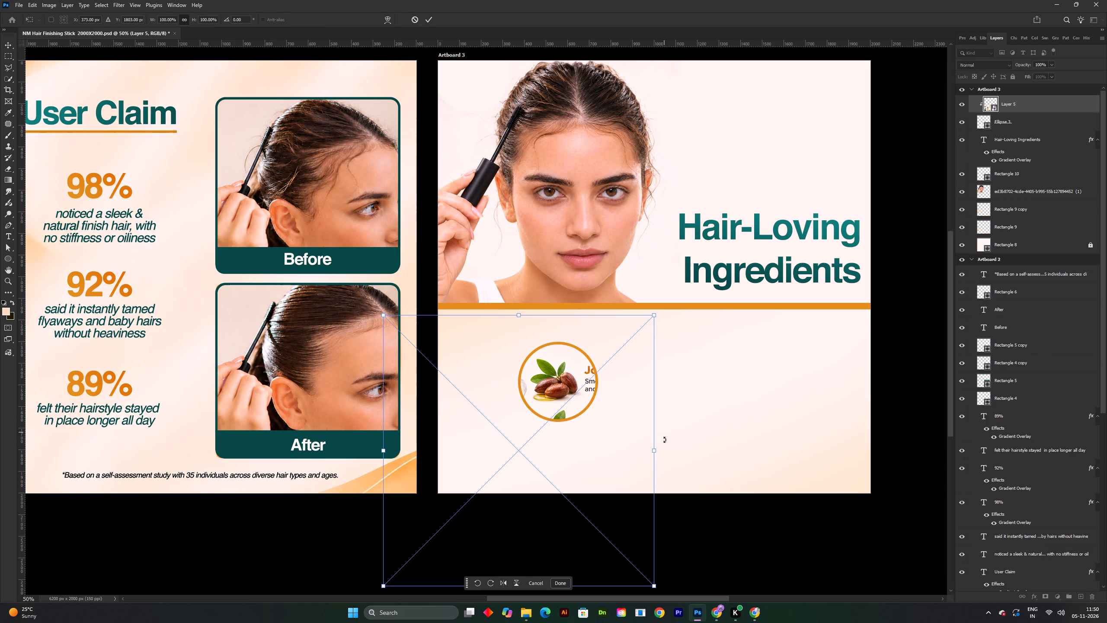
{"action": "left_click_drag", "start_coordinate": [656, 448], "coordinate": [713, 438]}
{"action": "left_click_drag", "start_coordinate": [592, 397], "coordinate": [562, 406]}
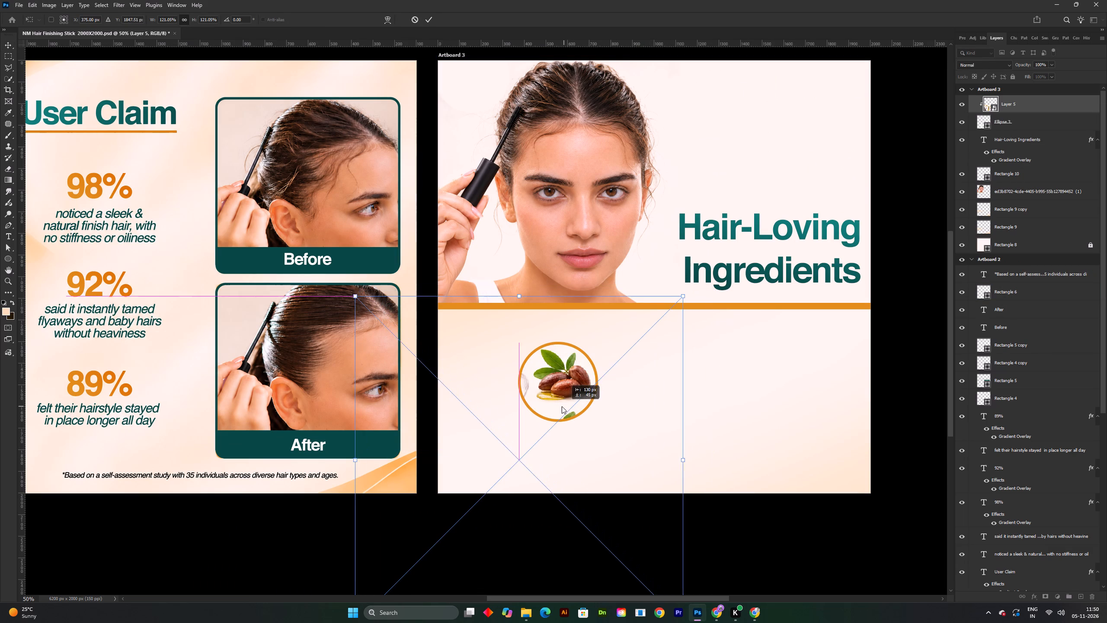
{"action": "left_click_drag", "start_coordinate": [562, 406], "coordinate": [552, 411]}
{"action": "left_click_drag", "start_coordinate": [672, 469], "coordinate": [687, 469]}
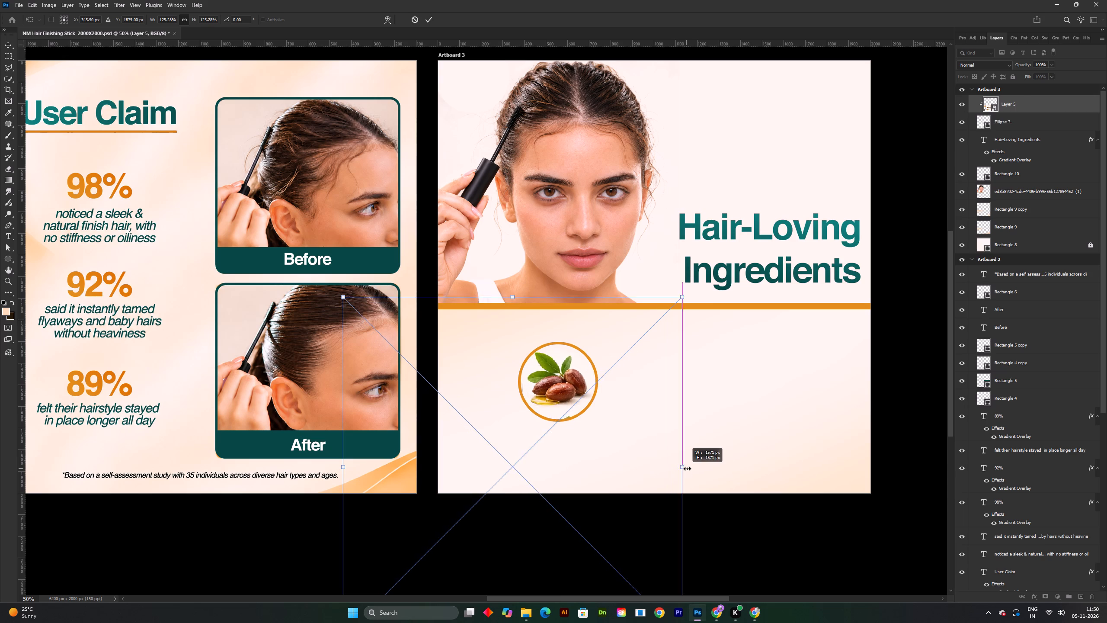
{"action": "left_click_drag", "start_coordinate": [687, 469], "coordinate": [706, 468]}
{"action": "left_click_drag", "start_coordinate": [665, 446], "coordinate": [649, 454]}
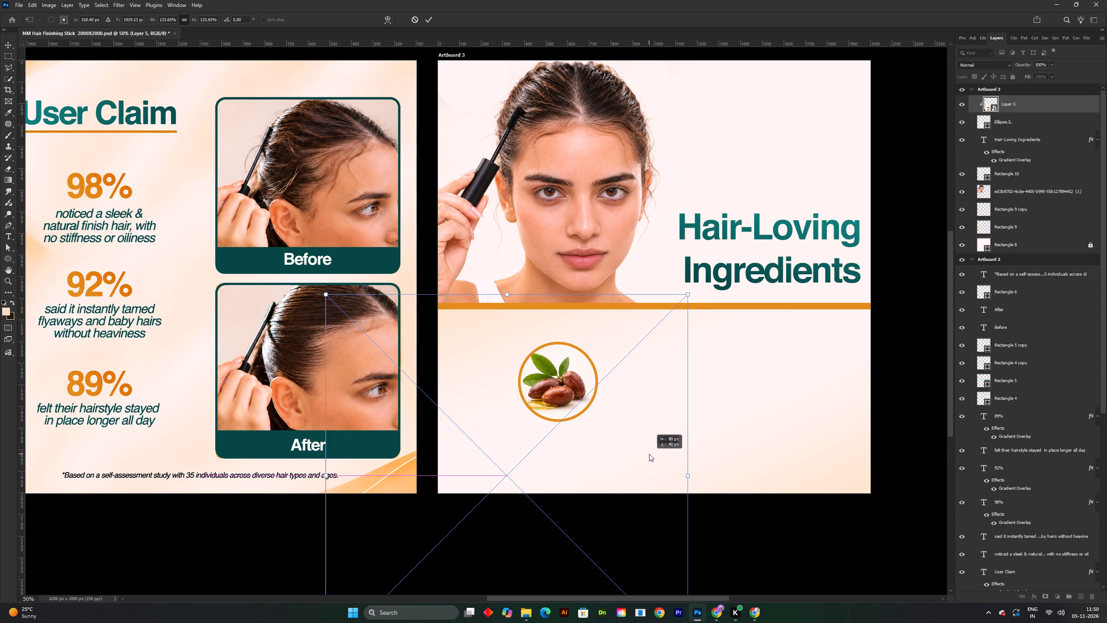
{"action": "left_click_drag", "start_coordinate": [649, 454], "coordinate": [649, 454]}
Nudge the enlarged Layer 5 until the jojoba nuts sit centred inside the orange circle, and apply the transform.
{"action": "scroll", "coordinate": [606, 426], "scroll_direction": "up", "scroll_amount": 2, "text": "shift"}
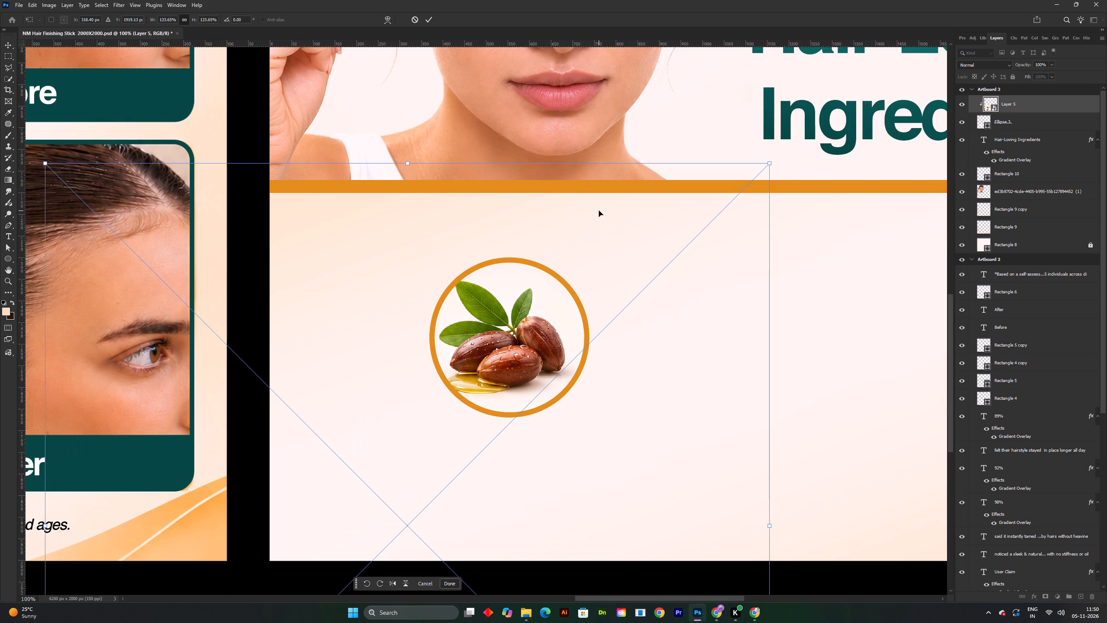
{"action": "key", "text": "Up"}
{"action": "key", "text": "Up"}
{"action": "key", "text": "Right"}
{"action": "key", "text": "Right"}
{"action": "key", "text": "Up"}
{"action": "key", "text": "Up"}
{"action": "key", "text": "Up"}
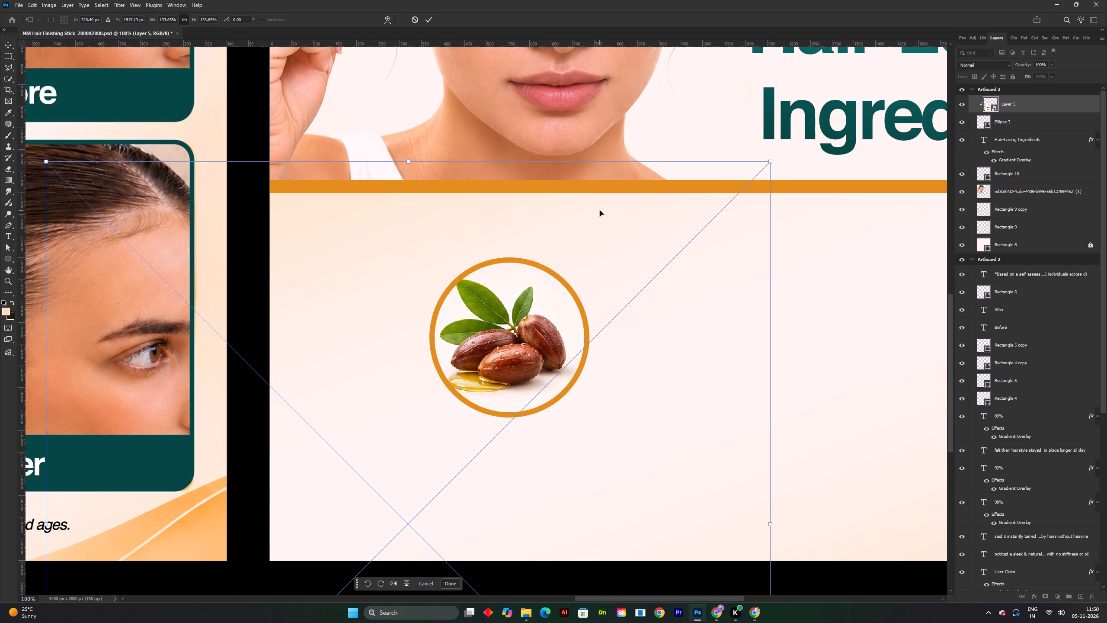
{"action": "key", "text": "Right"}
{"action": "key", "text": "Up"}
{"action": "key", "text": "Right"}
{"action": "key", "text": "Up"}
{"action": "key", "text": "Right"}
{"action": "key", "text": "Right"}
{"action": "key", "text": "Right"}
{"action": "key", "text": "Right"}
{"action": "key", "text": "Up"}
{"action": "key", "text": "Up"}
{"action": "key", "text": "Right"}
{"action": "key", "text": "Right"}
{"action": "key", "text": "Right"}
{"action": "key", "text": "Right"}
{"action": "key", "text": "Right"}
{"action": "key", "text": "Right"}
{"action": "key", "text": "Right"}
{"action": "key", "text": "Right"}
{"action": "key", "text": "Right"}
{"action": "key", "text": "Right"}
{"action": "key", "text": "Right"}
{"action": "key", "text": "Right"}
{"action": "key", "text": "Right"}
{"action": "key", "text": "Right"}
{"action": "key", "text": "Right"}
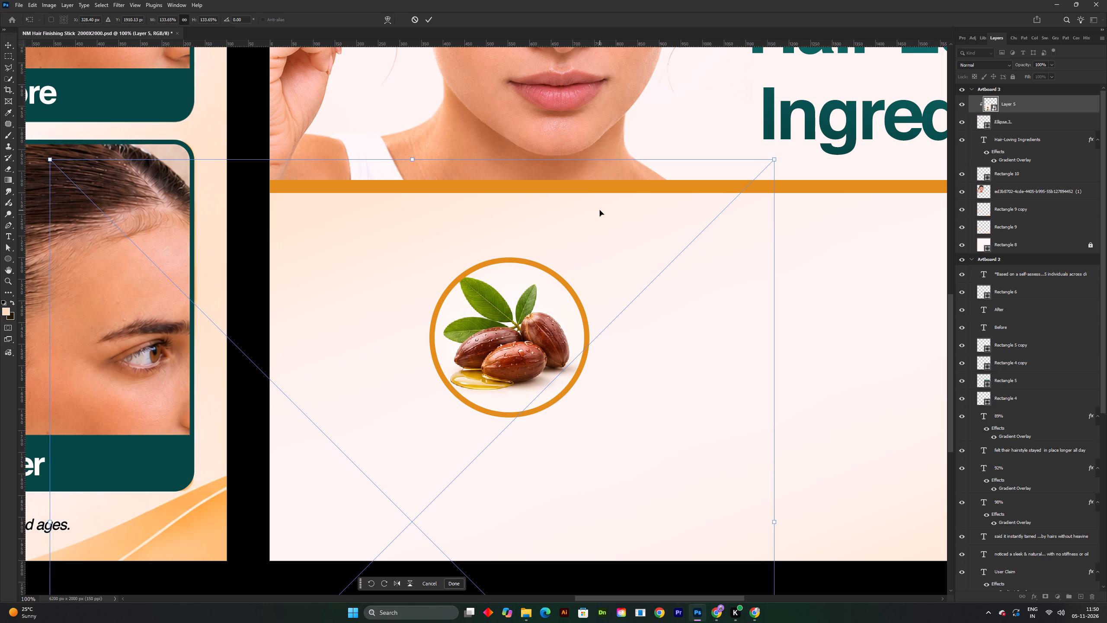
{"action": "key", "text": "Down"}
{"action": "key", "text": "Down"}
{"action": "key", "text": "Down"}
{"action": "key", "text": "Right"}
{"action": "key", "text": "Up"}
{"action": "key", "text": "Right"}
{"action": "key", "text": "Right"}
{"action": "key", "text": "Down"}
{"action": "key", "text": "Right"}
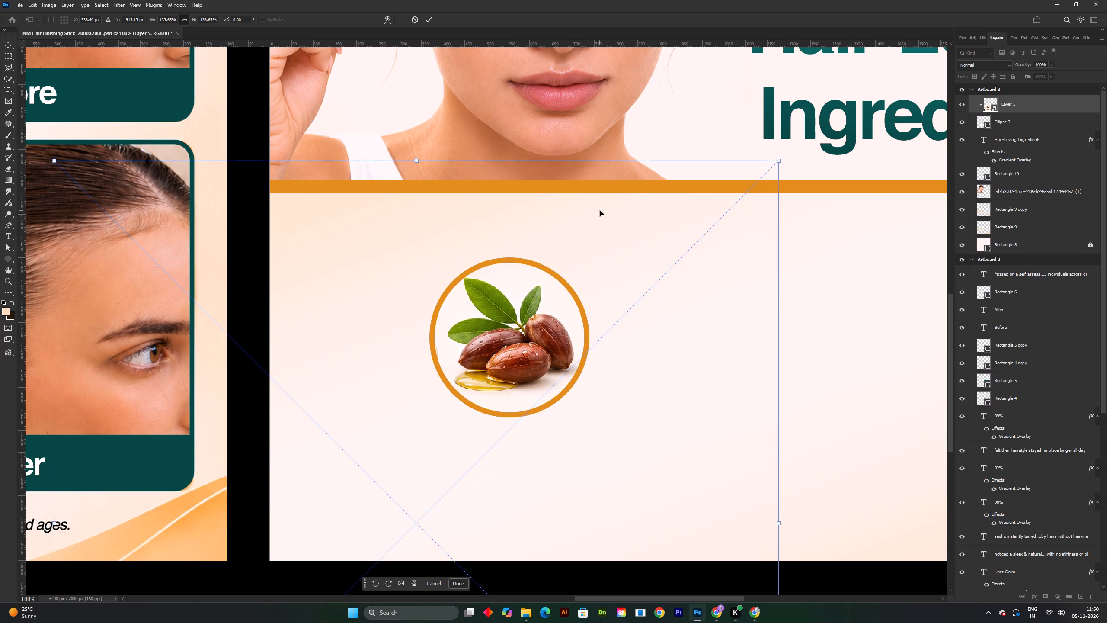
{"action": "key", "text": "Down"}
{"action": "key", "text": "Right"}
{"action": "key", "text": "Right"}
{"action": "key", "text": "Right"}
{"action": "key", "text": "Right"}
{"action": "key", "text": "Up"}
{"action": "key", "text": "Right"}
{"action": "key", "text": "Up"}
{"action": "key", "text": "Right"}
{"action": "key", "text": "Right"}
{"action": "key", "text": "Down"}
{"action": "key", "text": "Down"}
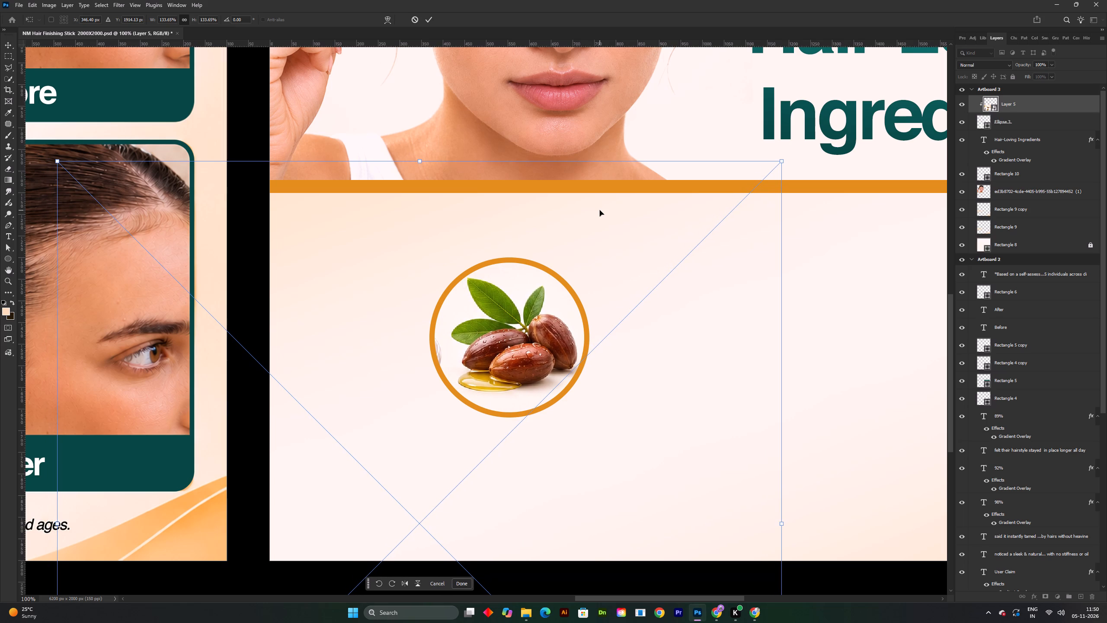
{"action": "key", "text": "Left"}
{"action": "key", "text": "Left"}
{"action": "key", "text": "Left"}
{"action": "key", "text": "Down"}
{"action": "key", "text": "Down"}
{"action": "key", "text": "Left"}
{"action": "key", "text": "Down"}
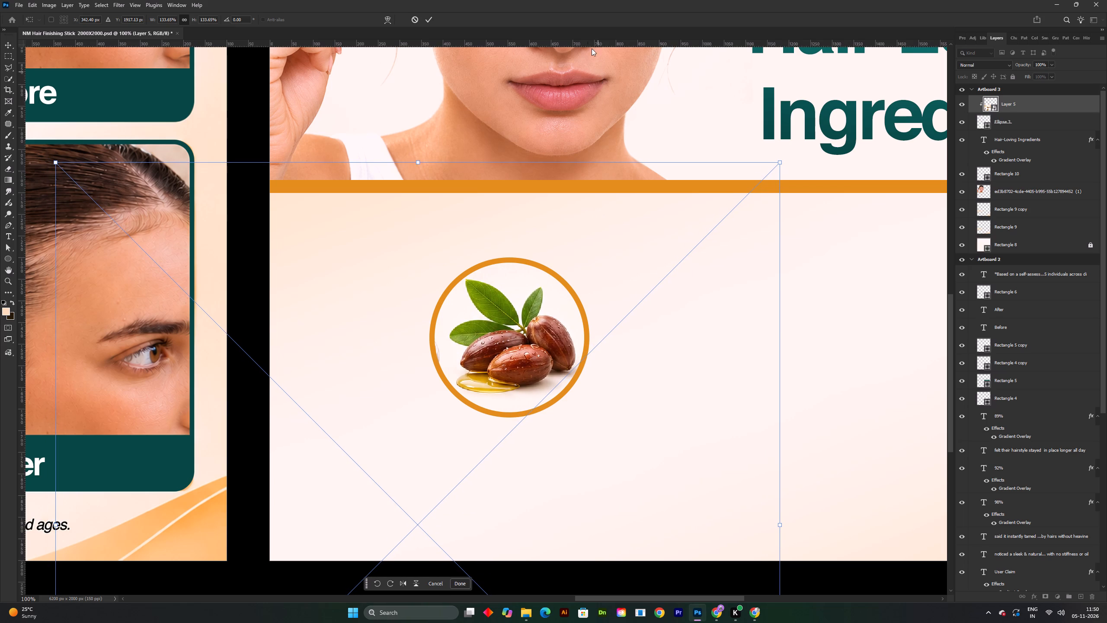
{"action": "key", "text": "Down"}
{"action": "key", "text": "Right"}
{"action": "left_click", "coordinate": [432, 19]}
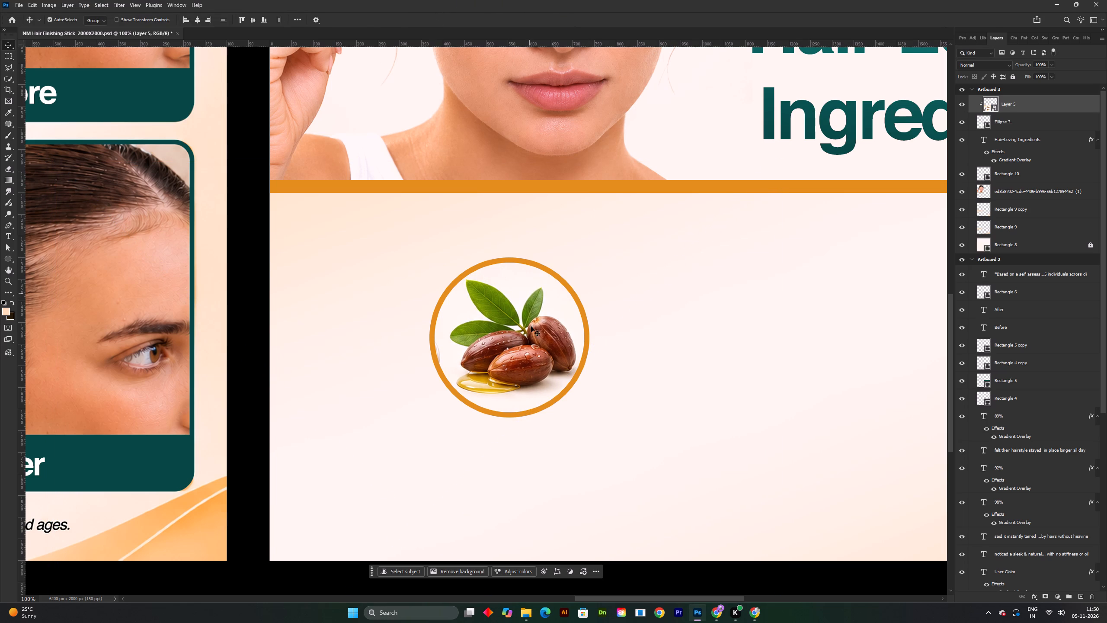
Rasterize the Layer 5 smart object so its pixels can be edited.
{"action": "key", "text": "e"}
{"action": "left_click", "coordinate": [510, 330]}
{"action": "left_click", "coordinate": [507, 224]}
Using a 200 px brush with the sampled near-white background colour, paint out the stray mark inside the circle's left edge, and save.
{"action": "right_click_drag", "start_coordinate": [502, 315], "coordinate": [354, 341], "text": "alt"}
{"action": "right_click_drag", "start_coordinate": [461, 330], "coordinate": [419, 329], "text": "alt"}
{"action": "key", "text": "b"}
{"action": "key", "text": "b"}
{"action": "key", "text": "b"}
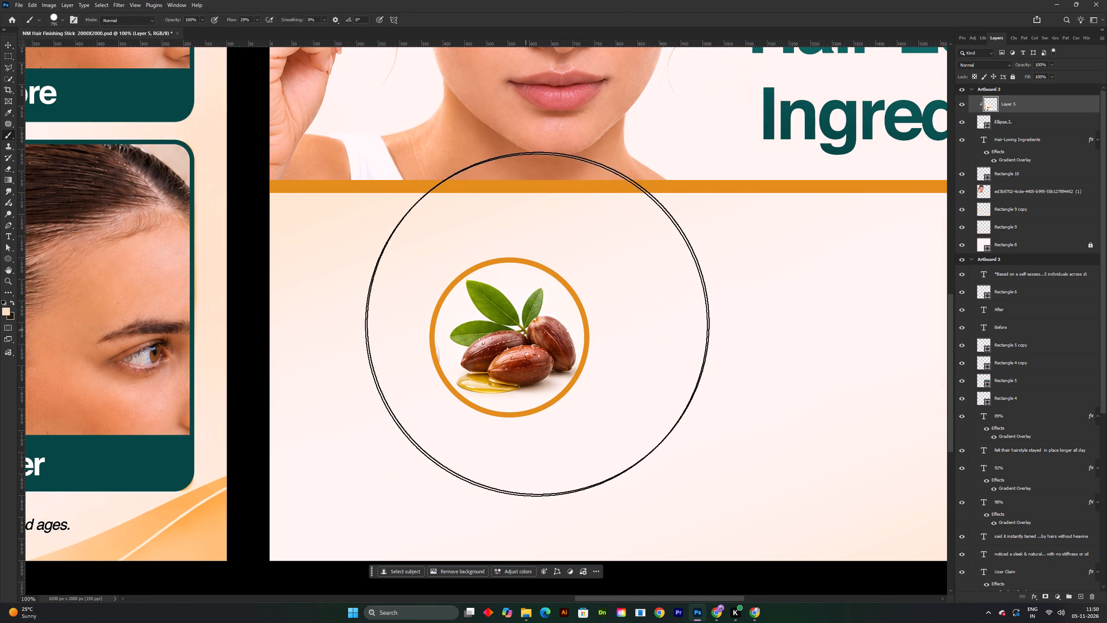
{"action": "right_click_drag", "start_coordinate": [536, 307], "coordinate": [432, 331], "text": "alt"}
{"action": "right_click_drag", "start_coordinate": [488, 338], "coordinate": [463, 347], "text": "alt"}
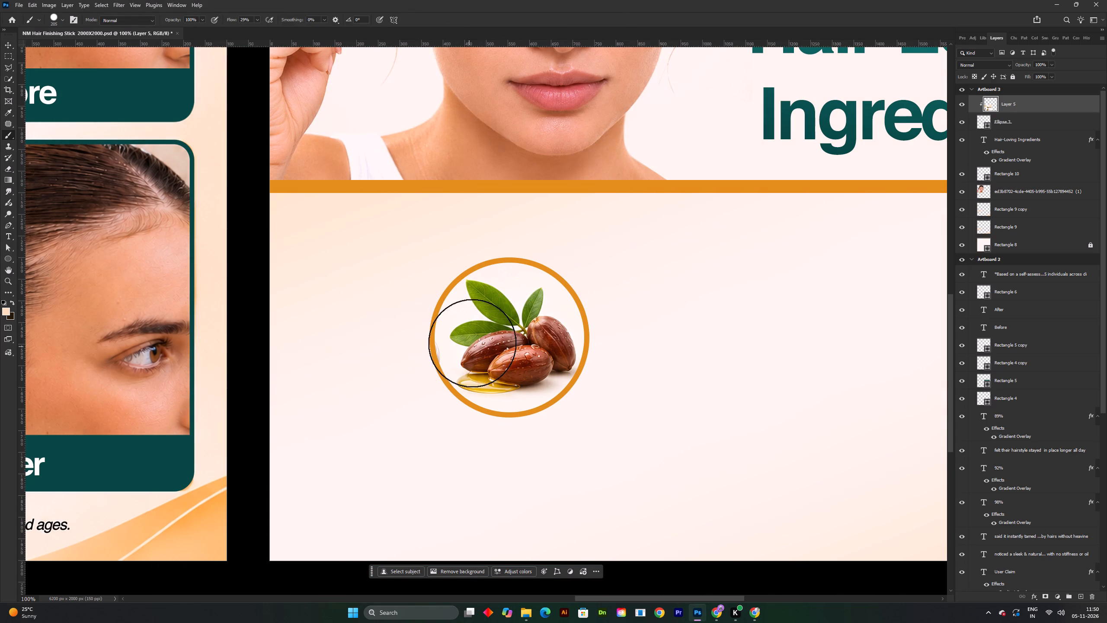
{"action": "key", "text": "i"}
{"action": "left_click", "coordinate": [461, 313]}
{"action": "key", "text": "b"}
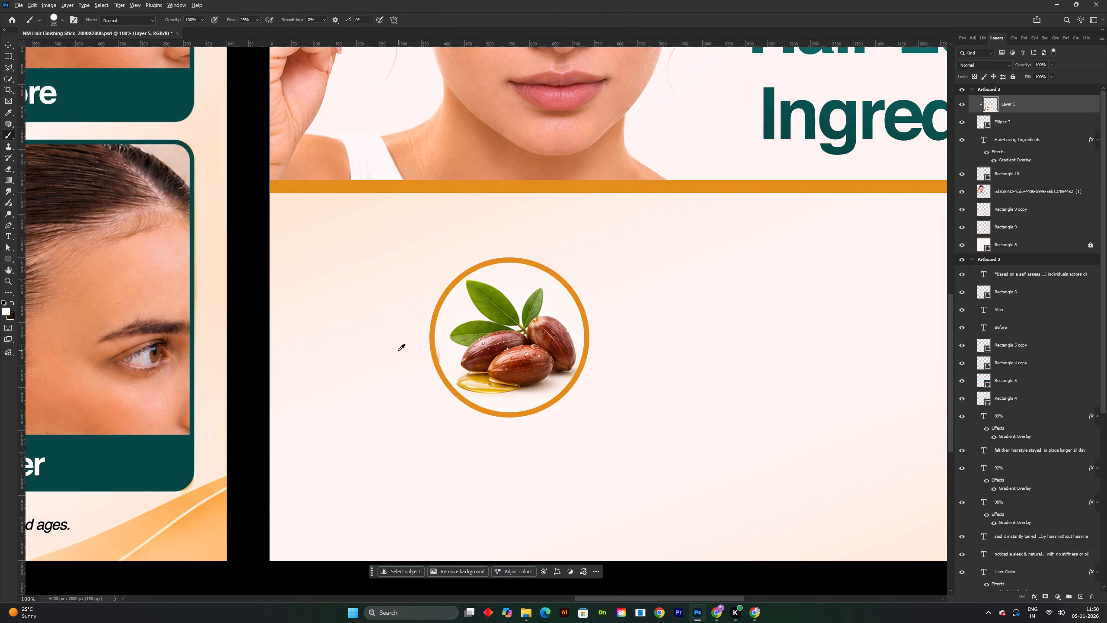
{"action": "left_click", "coordinate": [402, 352]}
{"action": "triple_click", "coordinate": [403, 358]}
{"action": "left_click", "coordinate": [403, 357]}
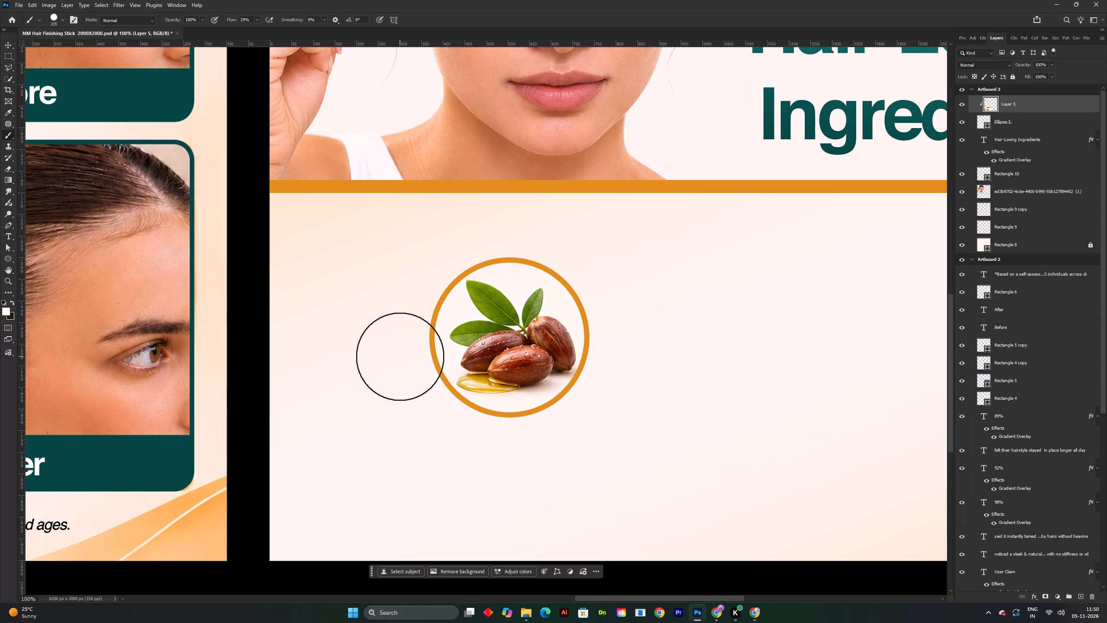
{"action": "key", "text": "v"}
{"action": "key", "text": "ctrl+s"}
Nudge the jojoba image in Layer 5 slightly left and down within its circle, and save the document.
{"action": "scroll", "coordinate": [529, 356], "scroll_direction": "down", "scroll_amount": 2, "text": "shift"}
{"action": "key", "text": "space"}
{"action": "left_click_drag", "start_coordinate": [535, 358], "coordinate": [484, 336]}
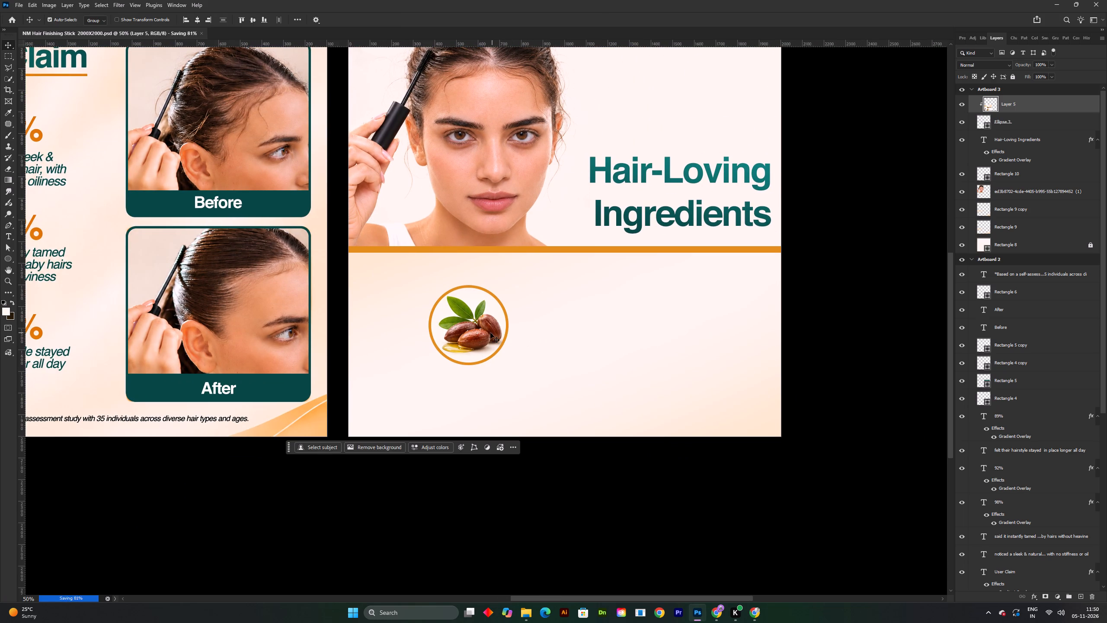
{"action": "left_click", "coordinate": [485, 333]}
{"action": "key", "text": "Left"}
{"action": "key", "text": "Left"}
{"action": "key", "text": "Left"}
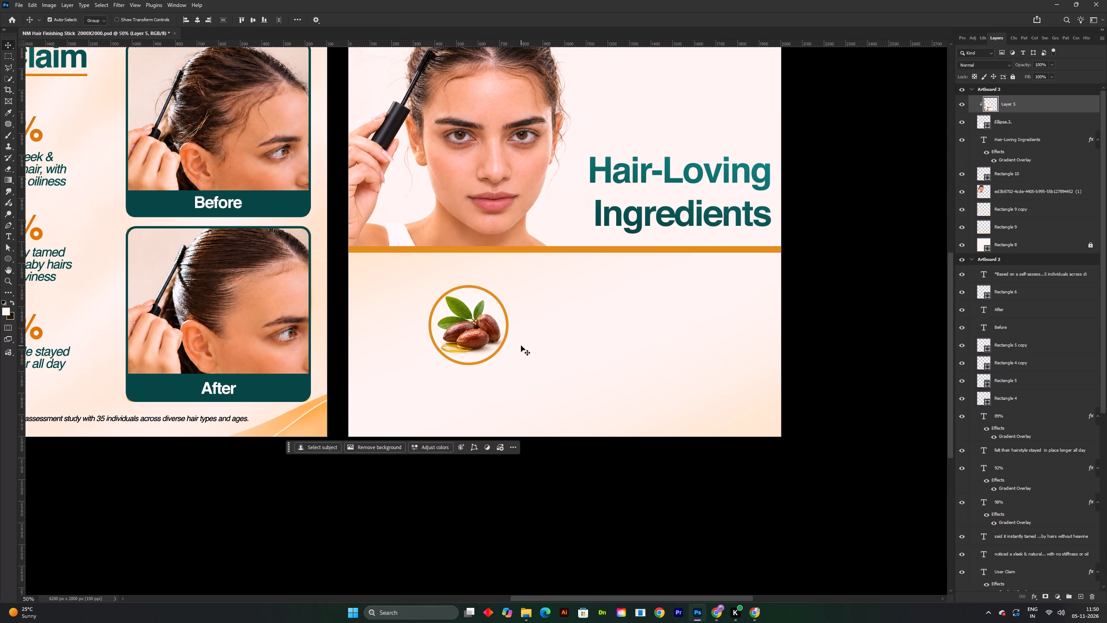
{"action": "key", "text": "Down"}
{"action": "key", "text": "Down"}
{"action": "key", "text": "Left"}
{"action": "key", "text": "Right"}
{"action": "key", "text": "Left"}
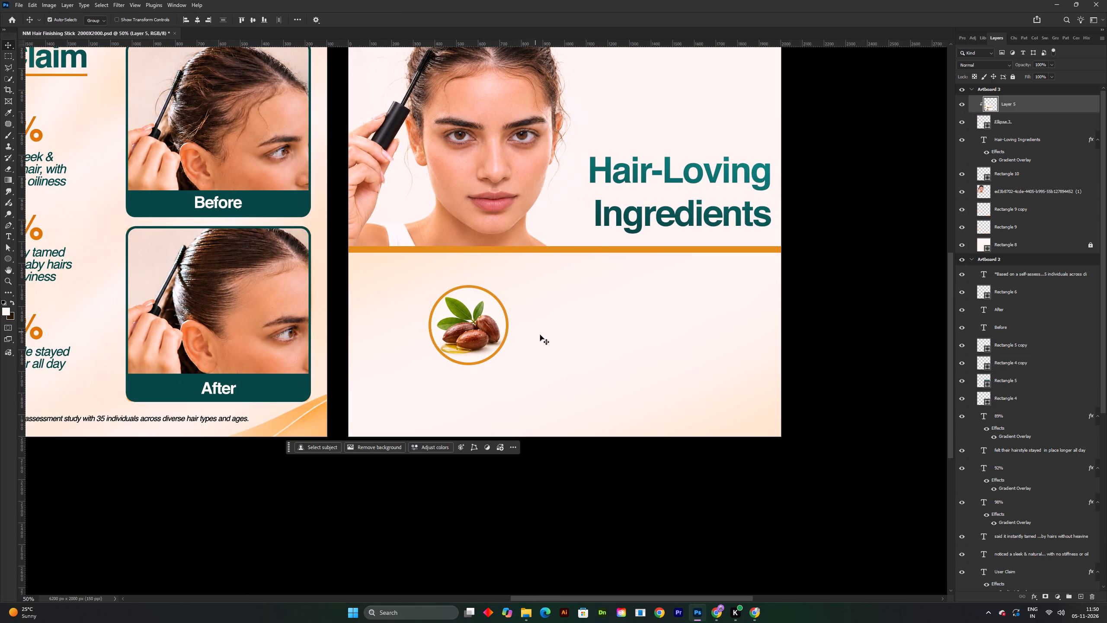
{"action": "key", "text": "ctrl+s"}
Link Layer 5 and Ellipse 3 together and save the document.
{"action": "left_click", "coordinate": [1037, 119], "text": "shift"}
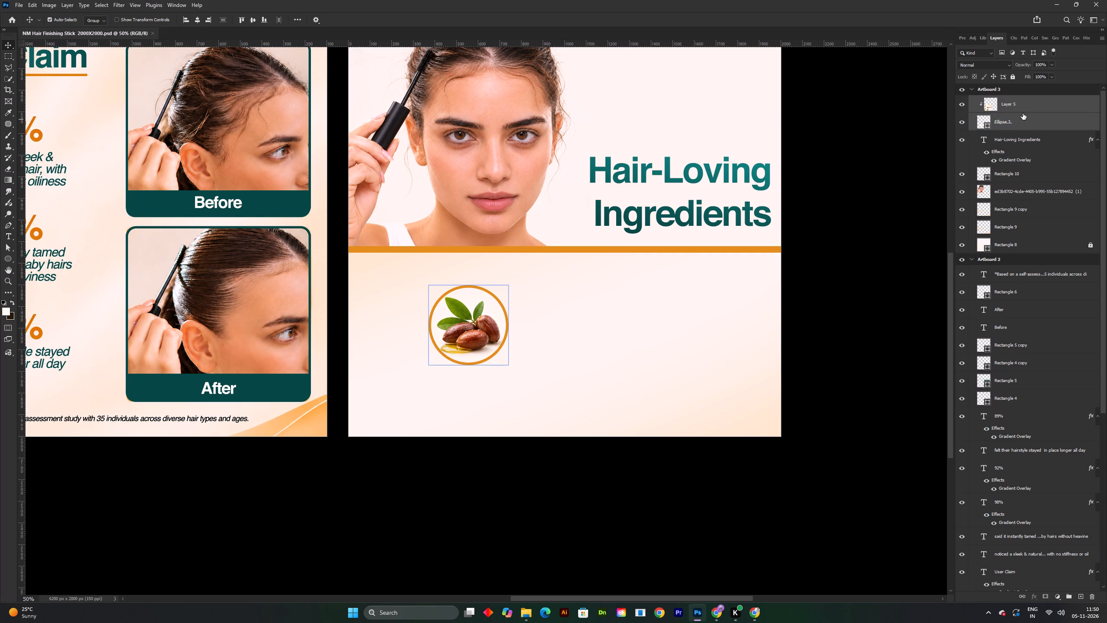
{"action": "left_click", "coordinate": [1025, 600]}
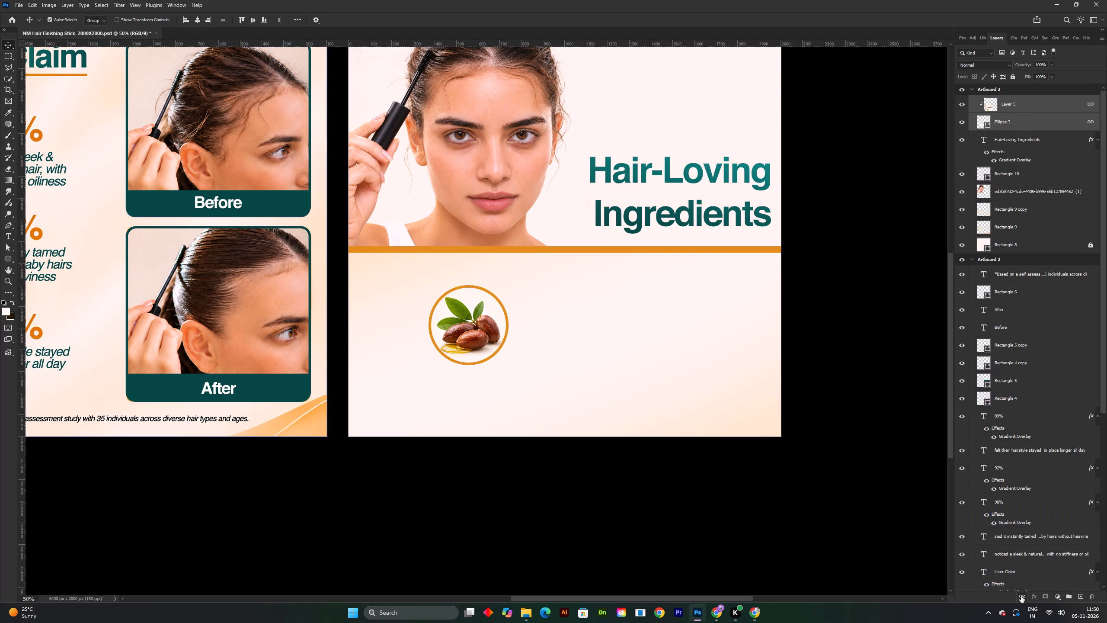
{"action": "key", "text": "space"}
{"action": "left_click_drag", "start_coordinate": [586, 440], "coordinate": [593, 432]}
{"action": "key", "text": "ctrl+s"}
{"action": "key", "text": "space"}
{"action": "left_click_drag", "start_coordinate": [593, 473], "coordinate": [586, 499]}
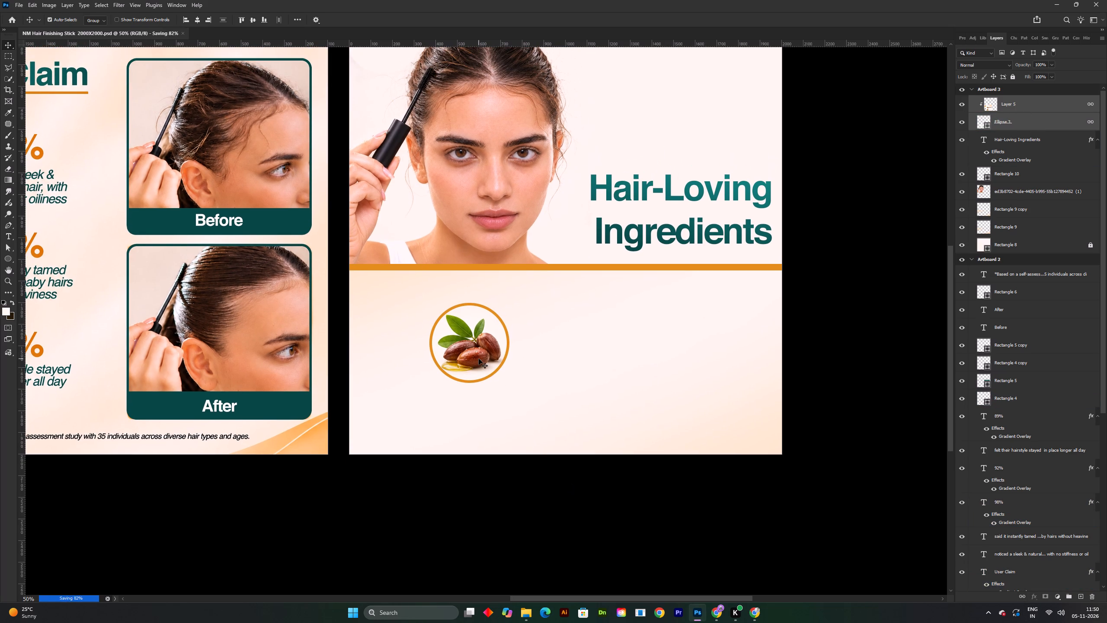
Shift the linked jojoba circle slightly toward the left edge of Artboard 3.
{"action": "left_click_drag", "start_coordinate": [479, 359], "coordinate": [456, 359]}
{"action": "left_click_drag", "start_coordinate": [486, 362], "coordinate": [472, 362]}
{"action": "left_click", "coordinate": [523, 513]}
Duplicate the linked jojoba circle twice to the right to form an evenly spaced row of three.
{"action": "left_click_drag", "start_coordinate": [476, 337], "coordinate": [589, 344], "text": "alt"}
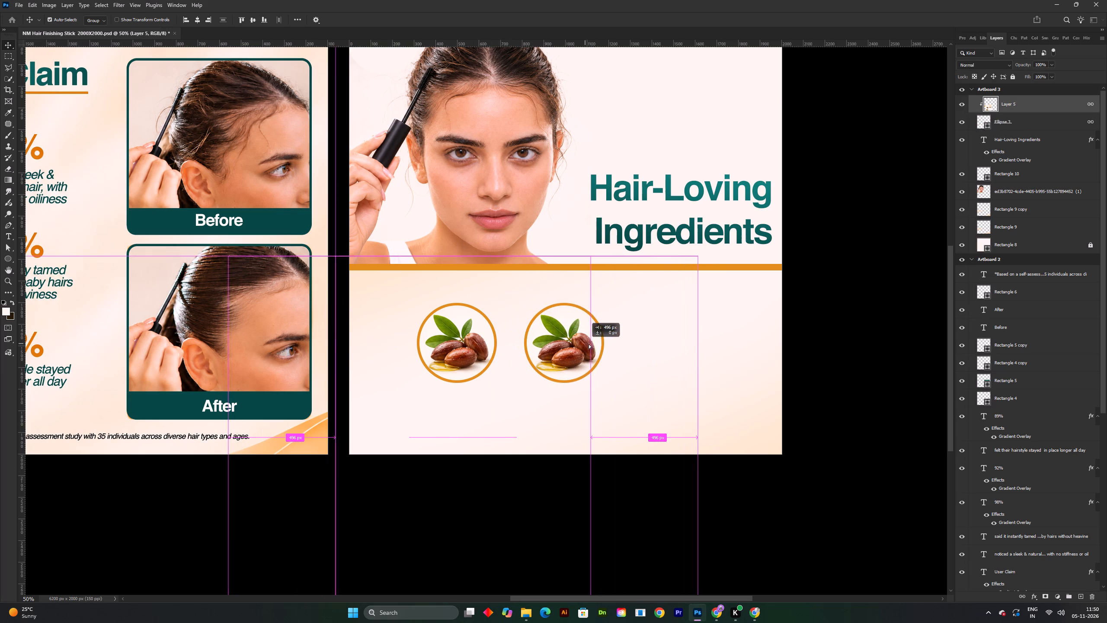
{"action": "left_click_drag", "start_coordinate": [589, 344], "coordinate": [605, 344], "text": "alt"}
{"action": "left_click_drag", "start_coordinate": [595, 345], "coordinate": [683, 349], "text": "alt"}
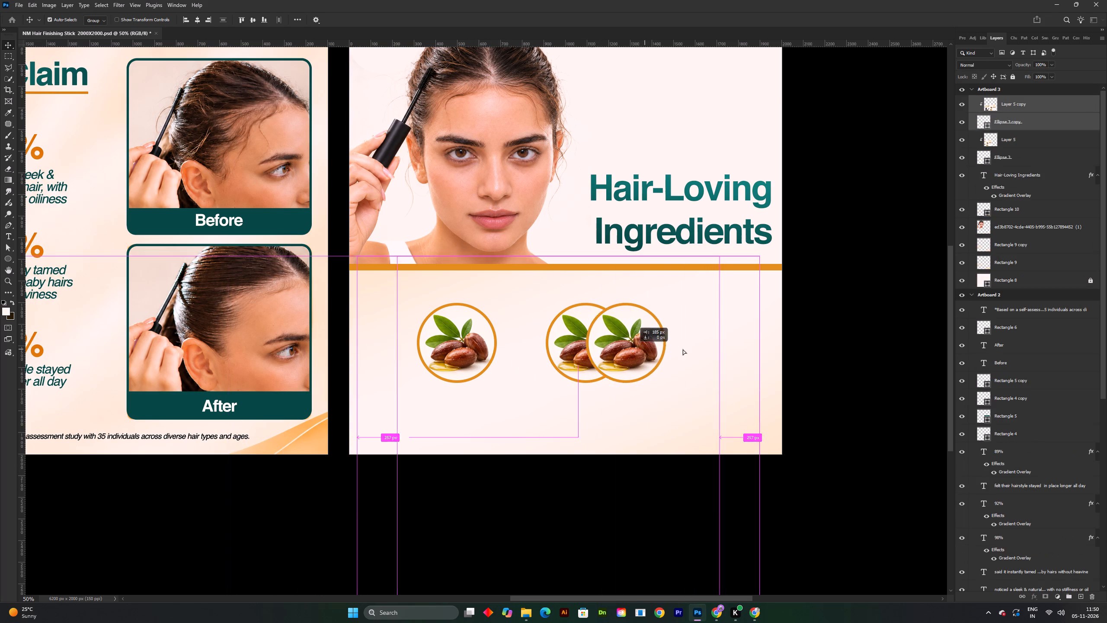
{"action": "left_click_drag", "start_coordinate": [683, 349], "coordinate": [723, 349], "text": "alt"}
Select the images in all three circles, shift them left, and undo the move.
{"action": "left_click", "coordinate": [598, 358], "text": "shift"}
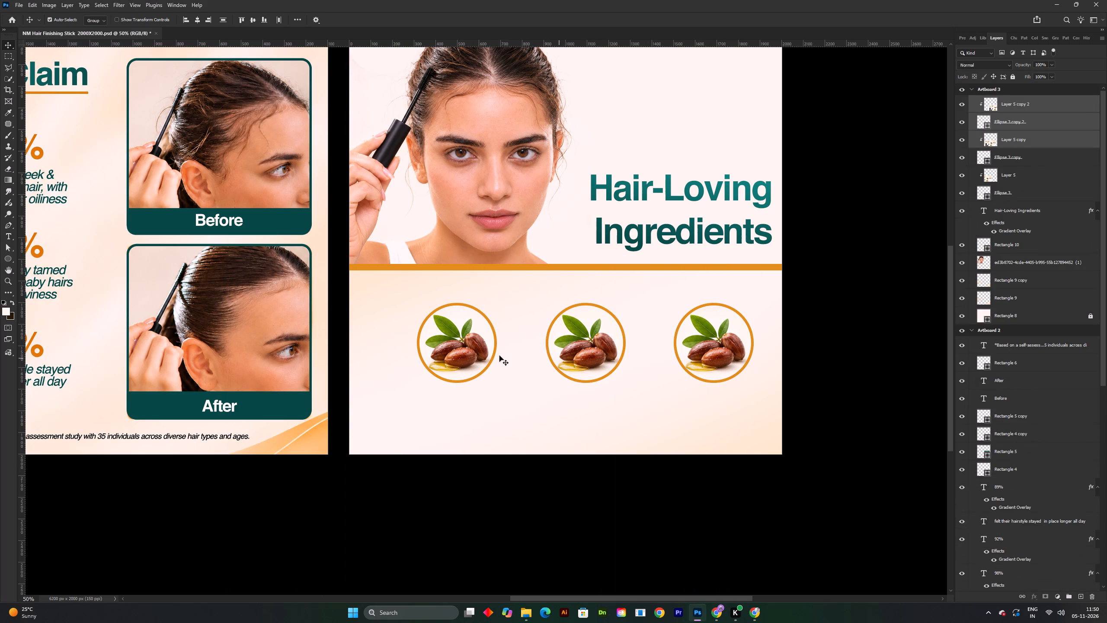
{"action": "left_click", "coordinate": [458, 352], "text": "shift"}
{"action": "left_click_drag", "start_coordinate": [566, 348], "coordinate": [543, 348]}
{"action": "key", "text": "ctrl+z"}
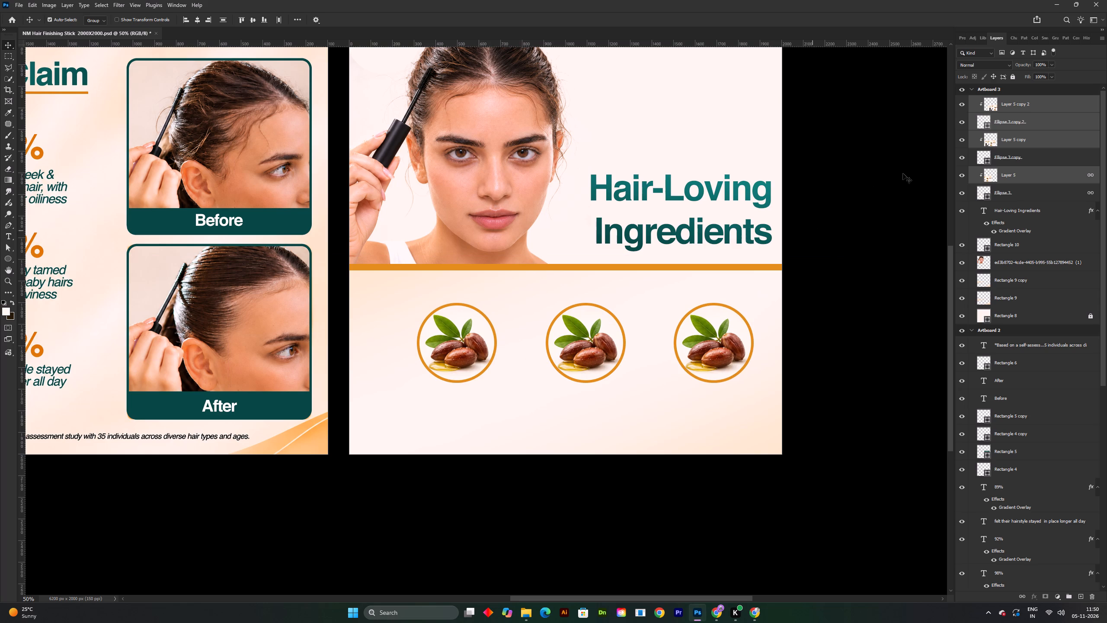
Select all three circles with their clipped images and shift them left to centre the row on Artboard 3.
{"action": "left_click", "coordinate": [841, 256]}
{"action": "left_click", "coordinate": [1023, 186]}
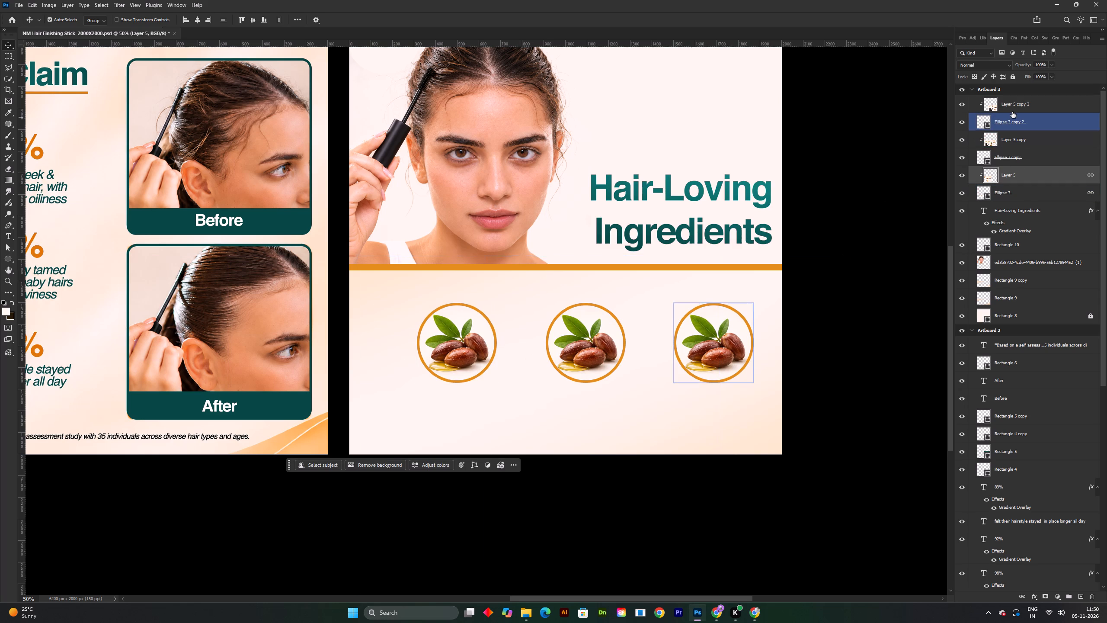
{"action": "left_click", "coordinate": [1011, 106], "text": "shift"}
{"action": "left_click", "coordinate": [1009, 189]}
{"action": "left_click", "coordinate": [1019, 112], "text": "shift"}
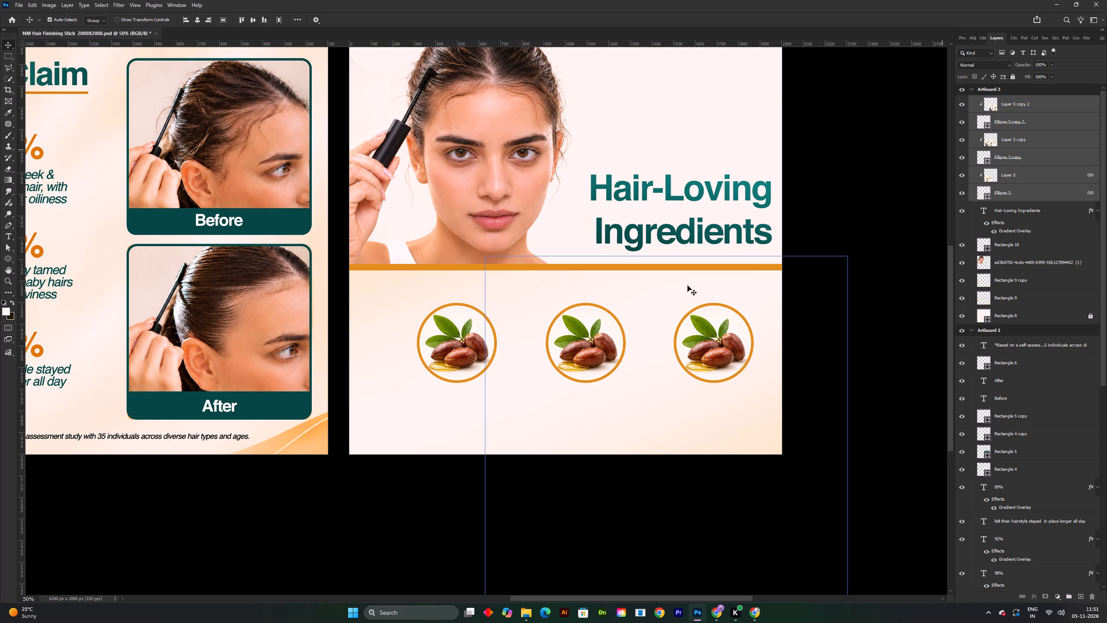
{"action": "left_click_drag", "start_coordinate": [611, 342], "coordinate": [592, 342]}
{"action": "left_click", "coordinate": [846, 328]}
Reposition Layer 5 copy with Free Transform so the split nut dripping oil fills the middle circle, and apply it.
{"action": "left_click", "coordinate": [575, 344]}
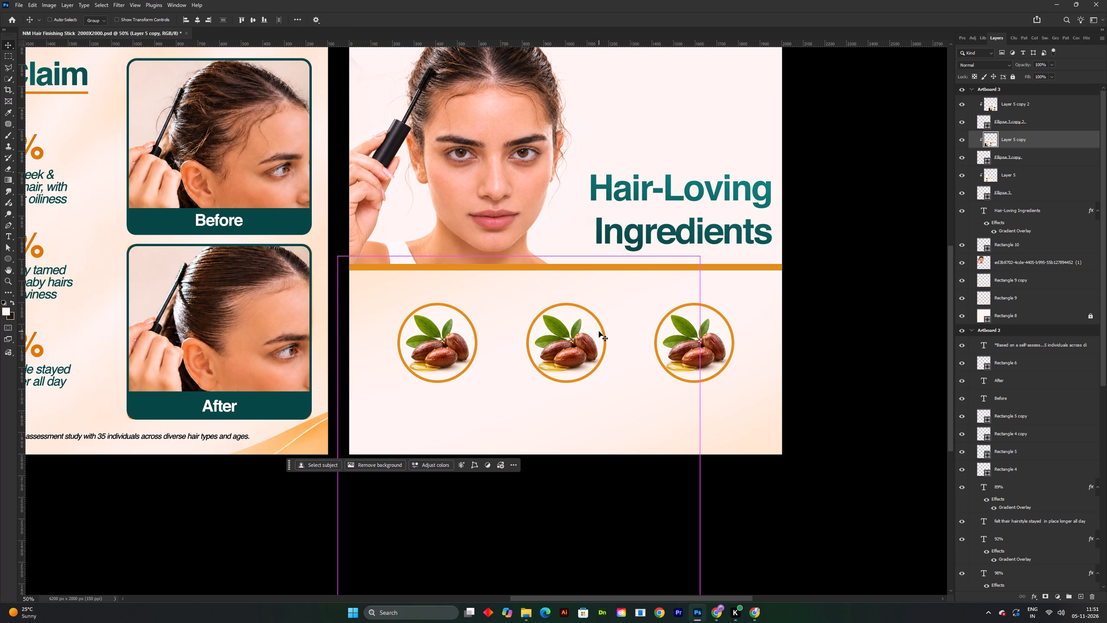
{"action": "key", "text": "ctrl+t"}
{"action": "left_click_drag", "start_coordinate": [586, 333], "coordinate": [595, 252]}
{"action": "left_click_drag", "start_coordinate": [563, 324], "coordinate": [556, 337]}
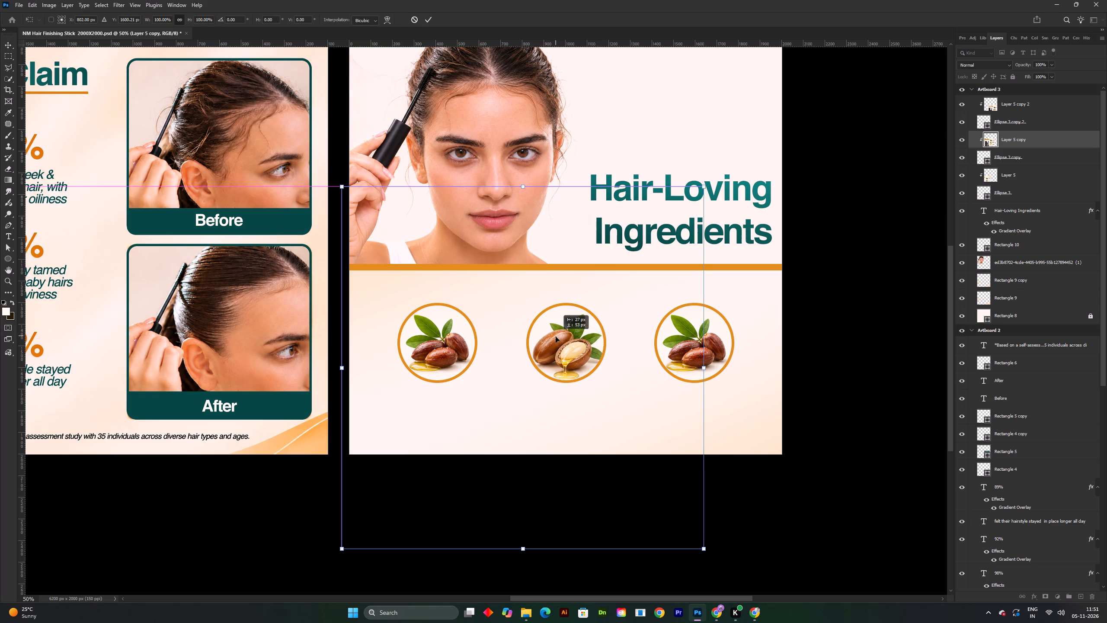
{"action": "left_click_drag", "start_coordinate": [556, 337], "coordinate": [556, 333]}
{"action": "key", "text": "Left"}
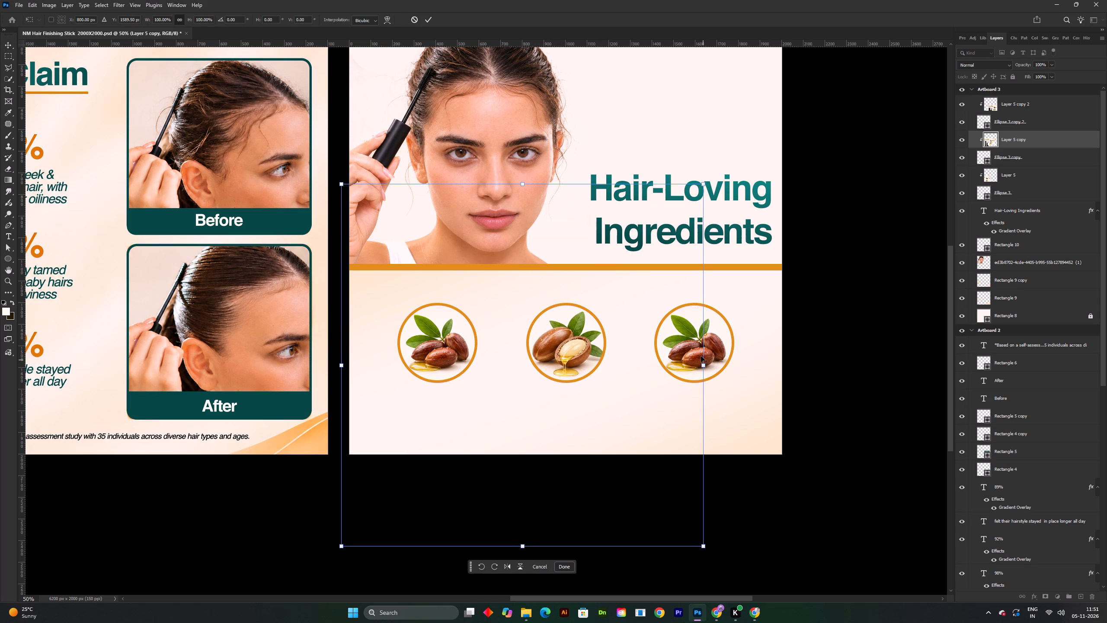
{"action": "key", "text": "Left"}
{"action": "key", "text": "Left"}
{"action": "key", "text": "Down"}
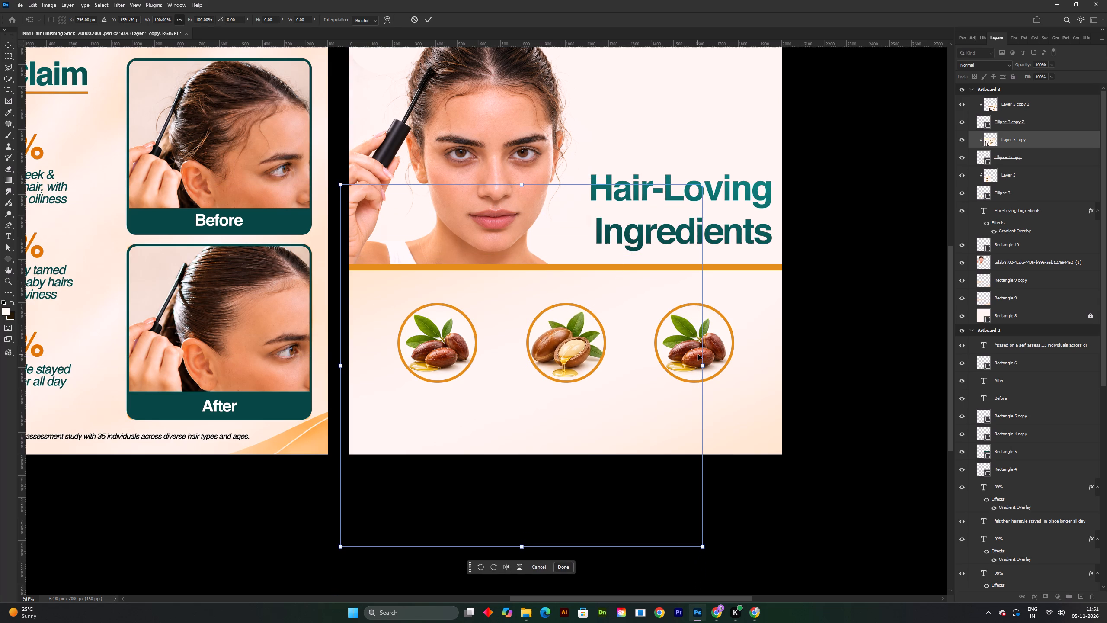
{"action": "left_click", "coordinate": [429, 20]}
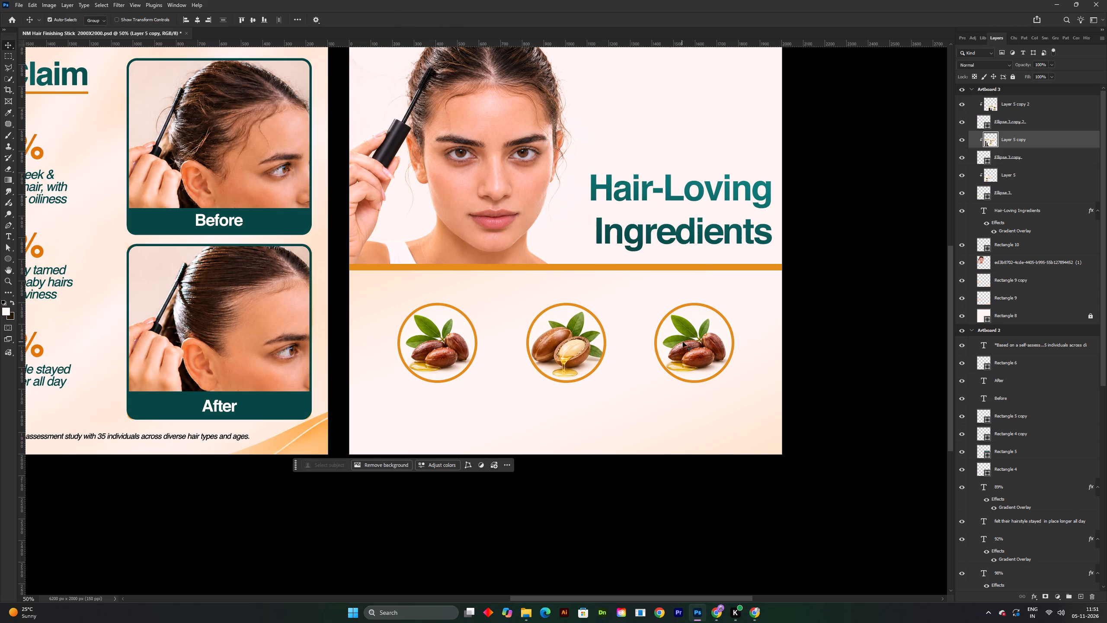
Reposition Layer 5 copy 2 with Free Transform so the split nut dripping oil fills the third circle.
{"action": "left_click", "coordinate": [710, 342]}
{"action": "key", "text": "ctrl+t"}
{"action": "left_click_drag", "start_coordinate": [693, 356], "coordinate": [691, 279]}
{"action": "left_click_drag", "start_coordinate": [697, 348], "coordinate": [697, 348]}
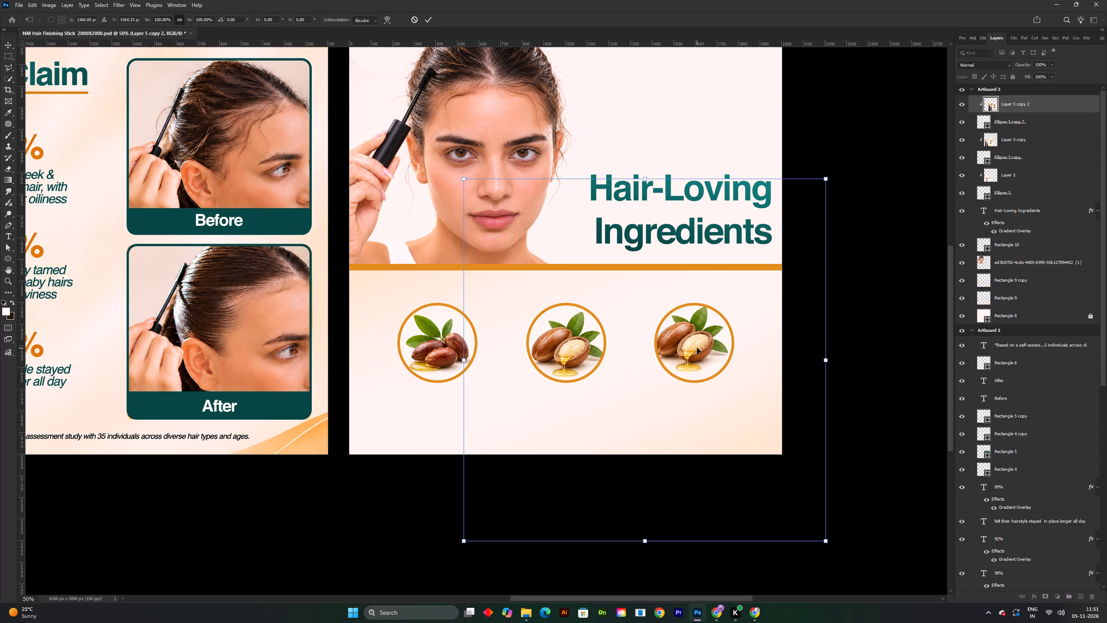
{"action": "left_click_drag", "start_coordinate": [697, 348], "coordinate": [703, 278]}
{"action": "key", "text": "ctrl+z"}
{"action": "key", "text": "ctrl+z"}
{"action": "left_click_drag", "start_coordinate": [702, 357], "coordinate": [710, 246]}
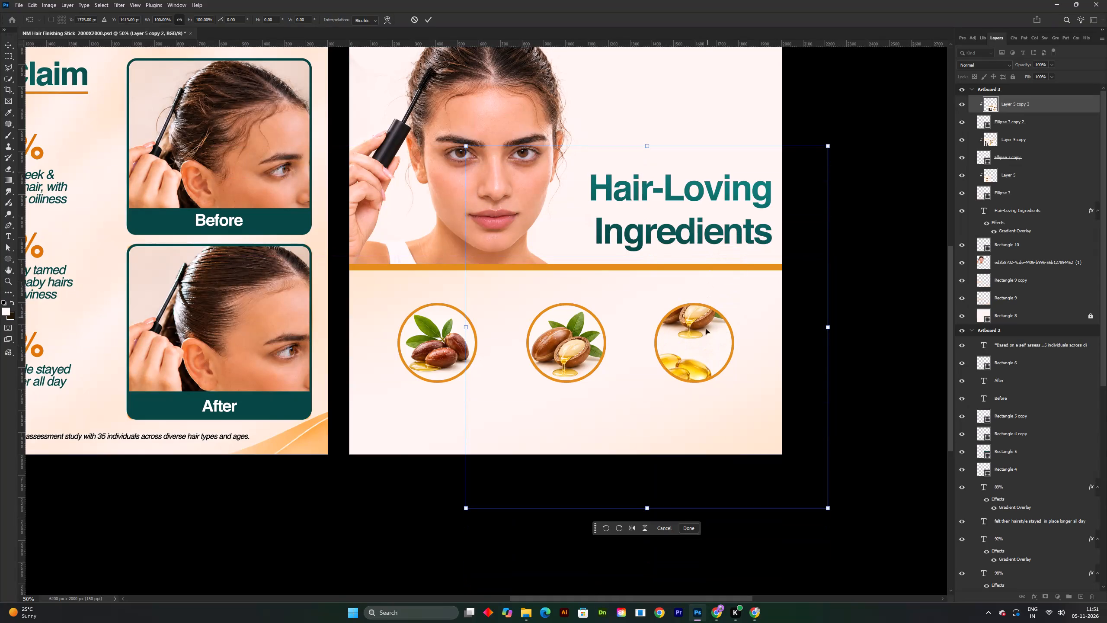
{"action": "left_click_drag", "start_coordinate": [701, 346], "coordinate": [711, 317], "text": "shift"}
{"action": "key", "text": "ctrl+z"}
{"action": "key", "text": "ctrl+z"}
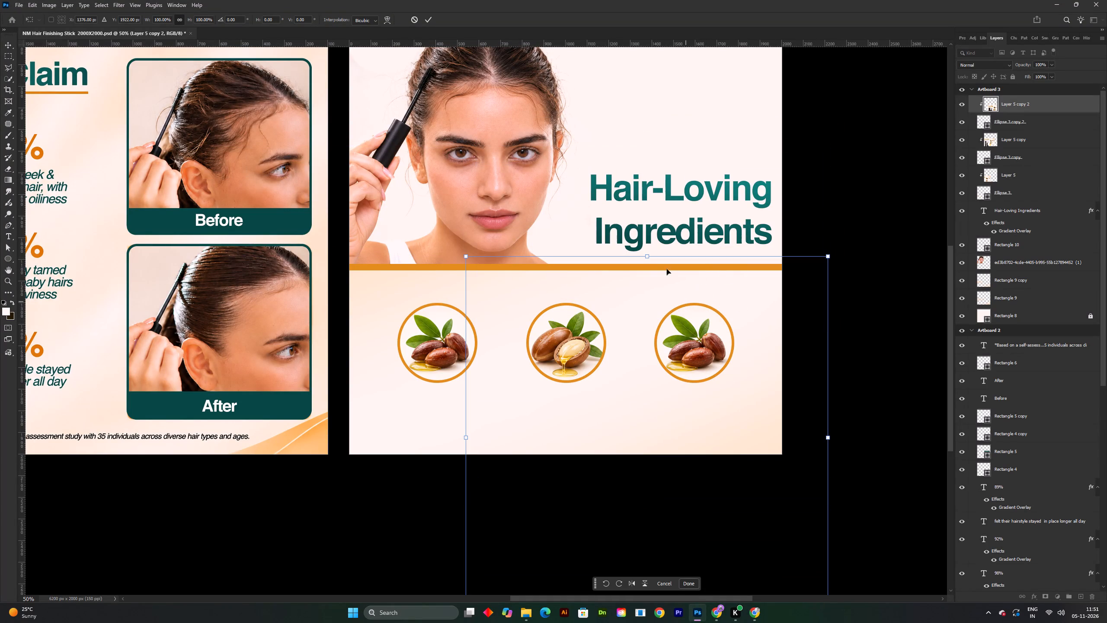
{"action": "left_click_drag", "start_coordinate": [715, 348], "coordinate": [721, 290]}
{"action": "left_click_drag", "start_coordinate": [721, 288], "coordinate": [721, 282], "text": "shift"}
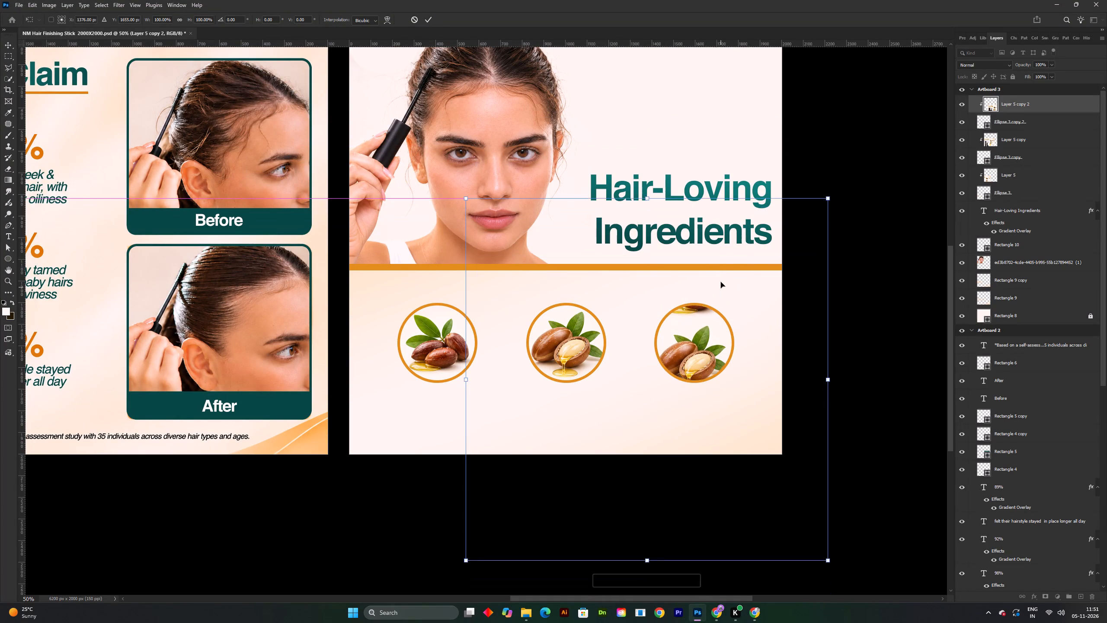
{"action": "left_click_drag", "start_coordinate": [721, 282], "coordinate": [723, 269], "text": "shift"}
{"action": "key", "text": "Down"}
{"action": "key", "text": "Down"}
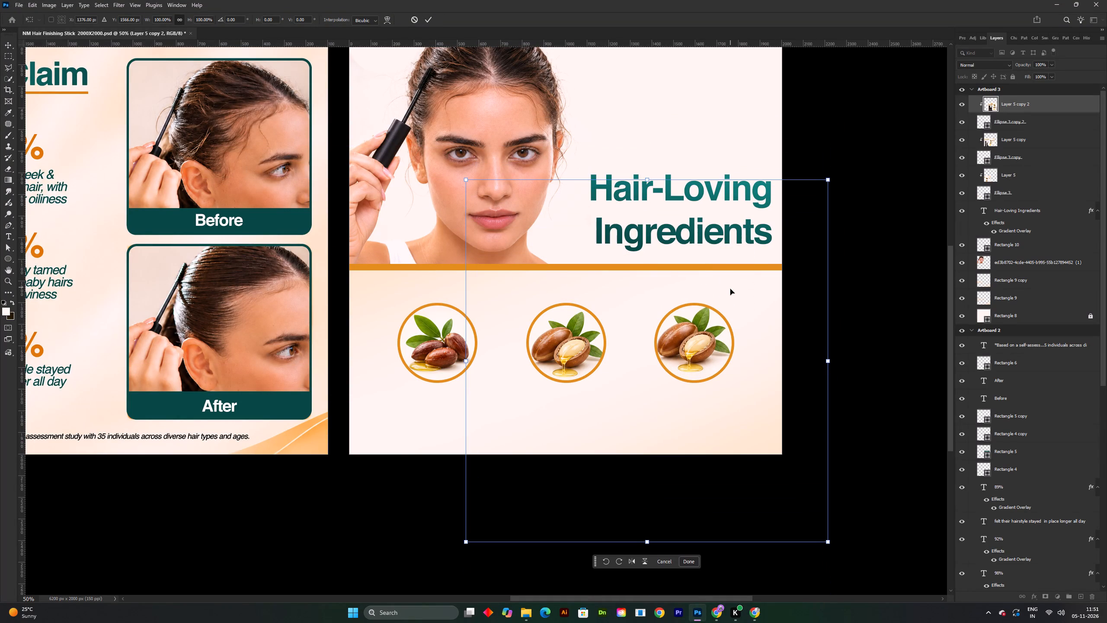
{"action": "key", "text": "Right"}
{"action": "key", "text": "Down"}
{"action": "key", "text": "Down"}
{"action": "key", "text": "Right"}
{"action": "key", "text": "Down"}
{"action": "key", "text": "Right"}
{"action": "key", "text": "Down"}
{"action": "key", "text": "Right"}
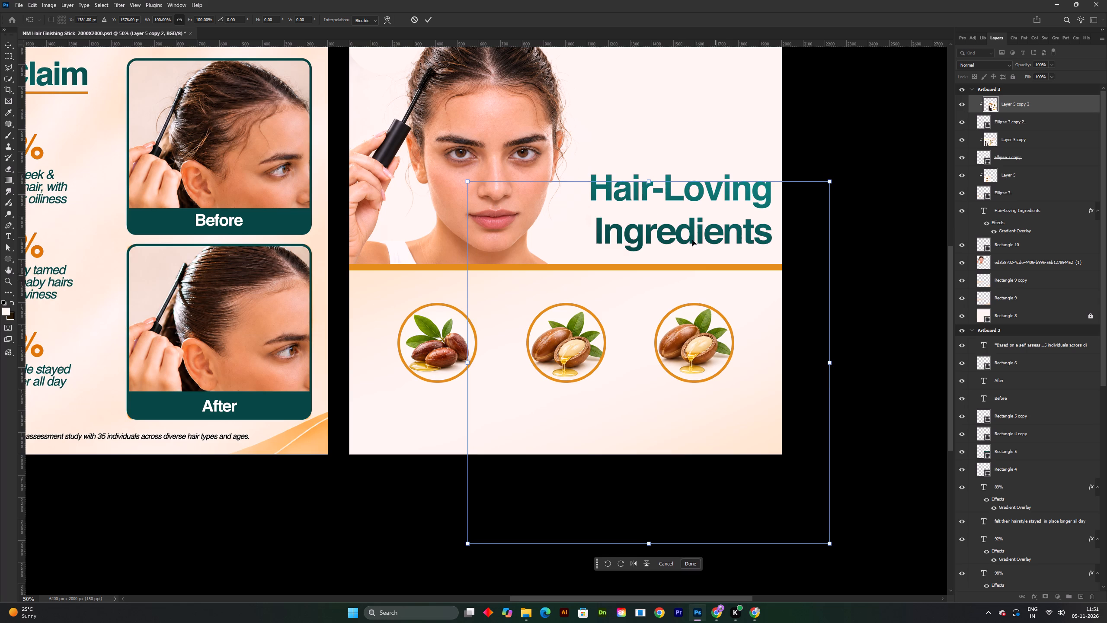
{"action": "key", "text": "Down"}
Scale the third circle's image to 96.69%, nudge it so the split nut sits centred, apply the transform and save.
{"action": "left_click_drag", "start_coordinate": [644, 181], "coordinate": [646, 193]}
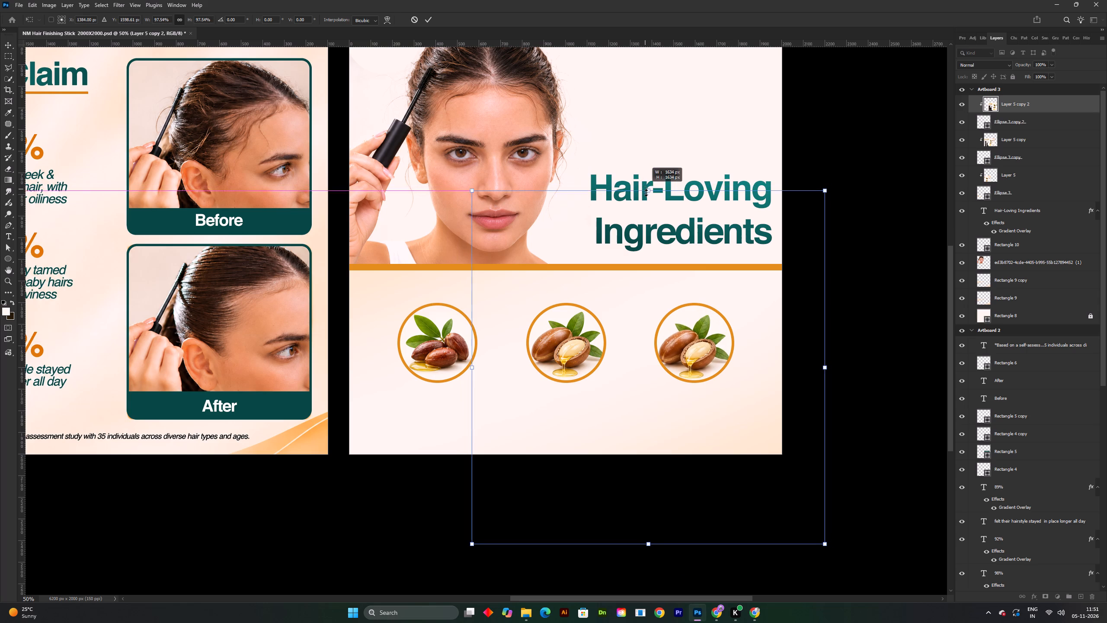
{"action": "left_click_drag", "start_coordinate": [646, 193], "coordinate": [647, 194]}
{"action": "left_click_drag", "start_coordinate": [695, 343], "coordinate": [699, 337]}
{"action": "key", "text": "Left"}
{"action": "key", "text": "Left"}
{"action": "key", "text": "Down"}
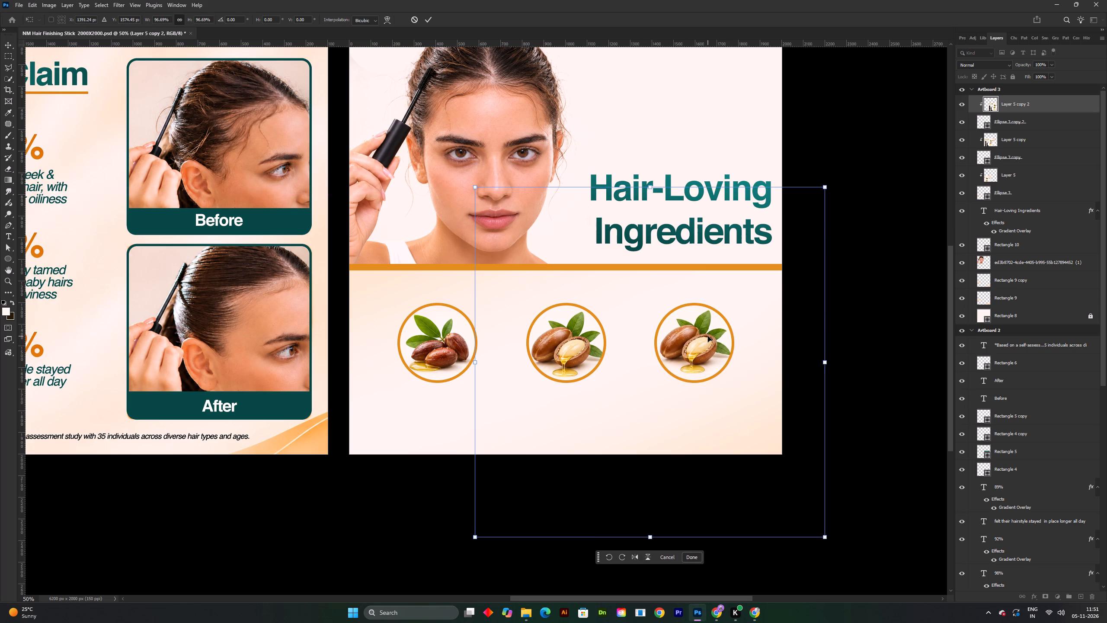
{"action": "key", "text": "Down"}
{"action": "key", "text": "Down"}
{"action": "key", "text": "Down"}
{"action": "key", "text": "Left"}
{"action": "key", "text": "Down"}
{"action": "key", "text": "Down"}
{"action": "key", "text": "Left"}
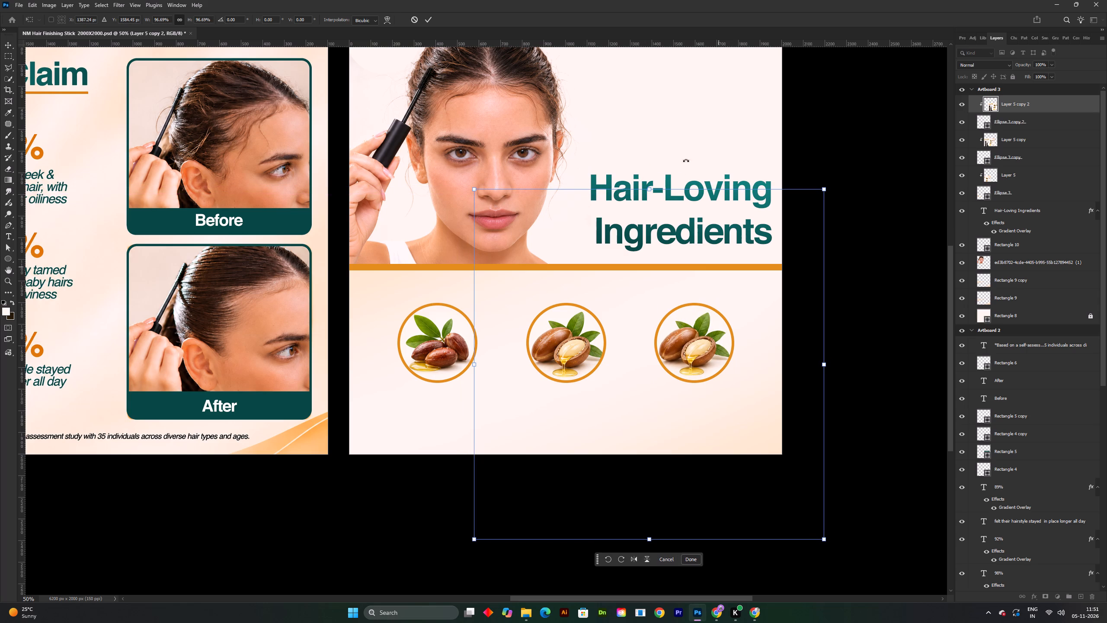
{"action": "left_click", "coordinate": [425, 20]}
{"action": "key", "text": "ctrl+s"}
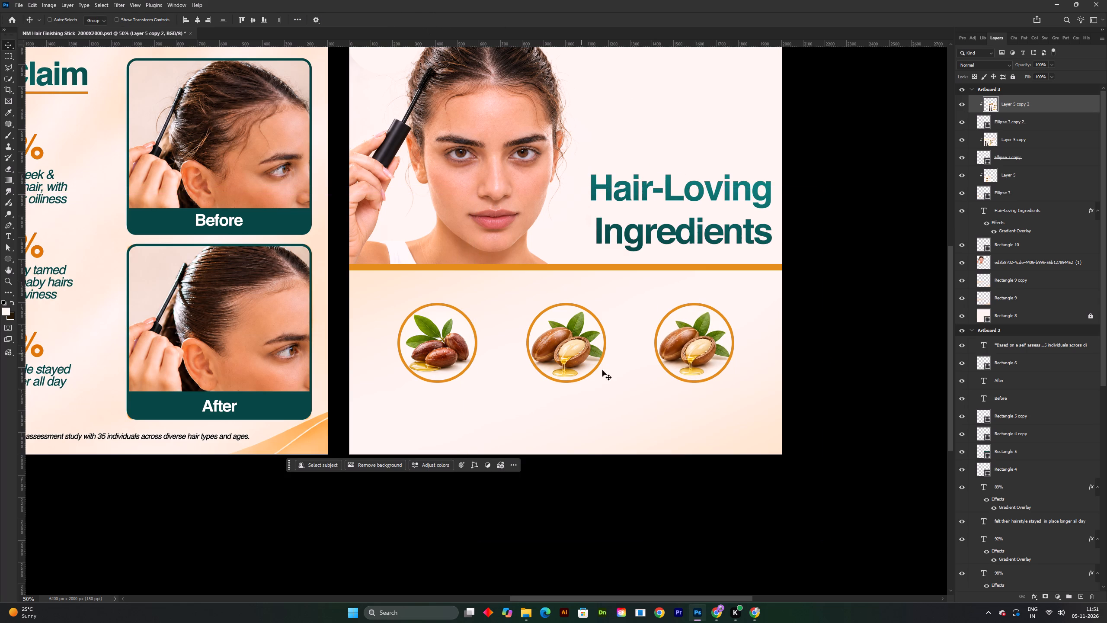
Reposition Layer 5 copy with Free Transform so the golden oil capsules sit centred in the middle circle, and apply it.
{"action": "left_click", "coordinate": [582, 352]}
{"action": "key", "text": "ctrl+t"}
{"action": "left_click", "coordinate": [578, 354]}
{"action": "left_click_drag", "start_coordinate": [578, 339], "coordinate": [586, 284], "text": "shift"}
{"action": "left_click_drag", "start_coordinate": [587, 277], "coordinate": [588, 265], "text": "shift"}
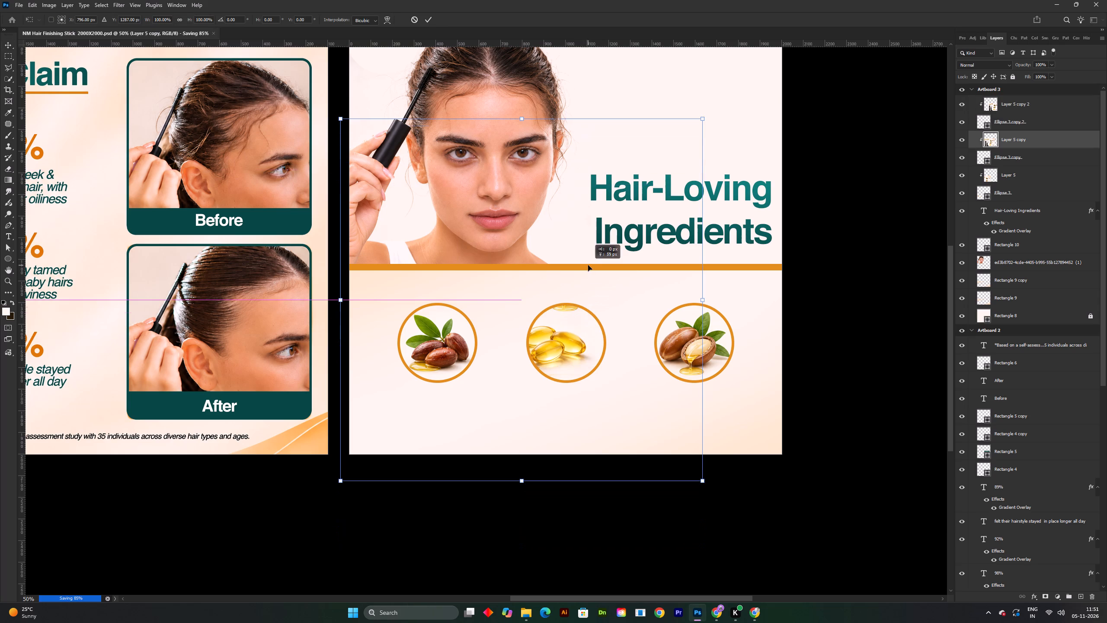
{"action": "left_click_drag", "start_coordinate": [588, 265], "coordinate": [590, 265], "text": "shift"}
{"action": "key", "text": "Right"}
{"action": "key", "text": "Right"}
{"action": "key", "text": "Right"}
{"action": "key", "text": "Right"}
{"action": "key", "text": "Right"}
{"action": "key", "text": "Right"}
{"action": "key", "text": "Right"}
{"action": "key", "text": "Right"}
{"action": "key", "text": "Right"}
{"action": "key", "text": "Right"}
{"action": "key", "text": "Right"}
{"action": "key", "text": "Right"}
{"action": "key", "text": "Right"}
{"action": "key", "text": "Right"}
{"action": "key", "text": "Right"}
{"action": "key", "text": "Right"}
{"action": "key", "text": "Right"}
{"action": "key", "text": "Right"}
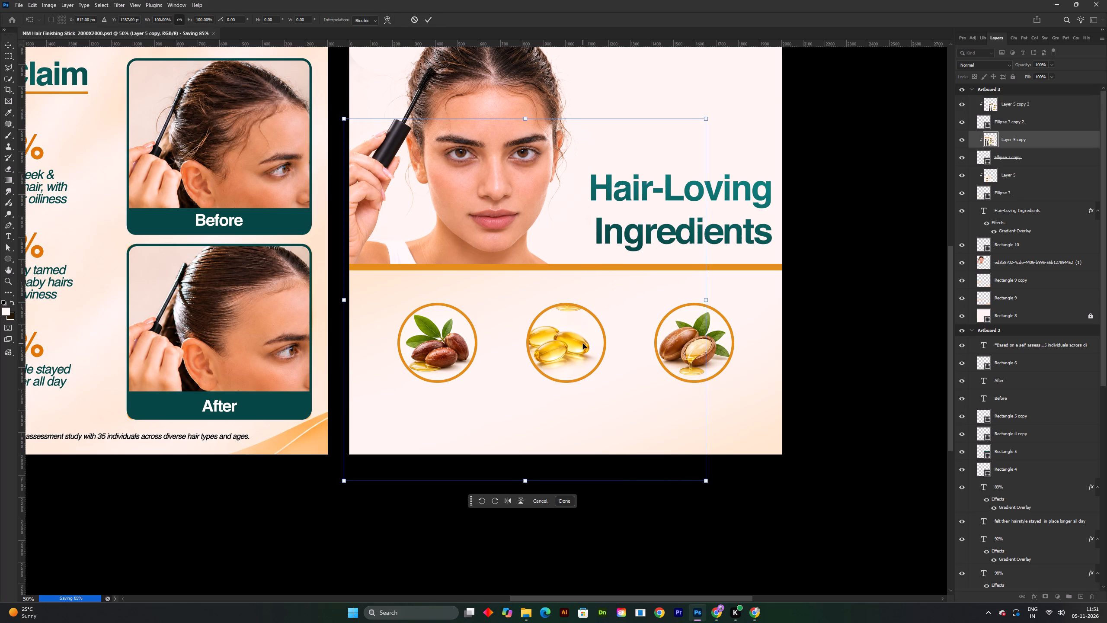
{"action": "key", "text": "Up"}
{"action": "key", "text": "Right"}
{"action": "key", "text": "Up"}
{"action": "key", "text": "Right"}
{"action": "key", "text": "Up"}
{"action": "key", "text": "Right"}
{"action": "key", "text": "Up"}
{"action": "key", "text": "Right"}
{"action": "key", "text": "Right"}
{"action": "key", "text": "Right"}
{"action": "key", "text": "Right"}
{"action": "key", "text": "Right"}
{"action": "key", "text": "Right"}
{"action": "key", "text": "Right"}
{"action": "key", "text": "Right"}
{"action": "key", "text": "Right"}
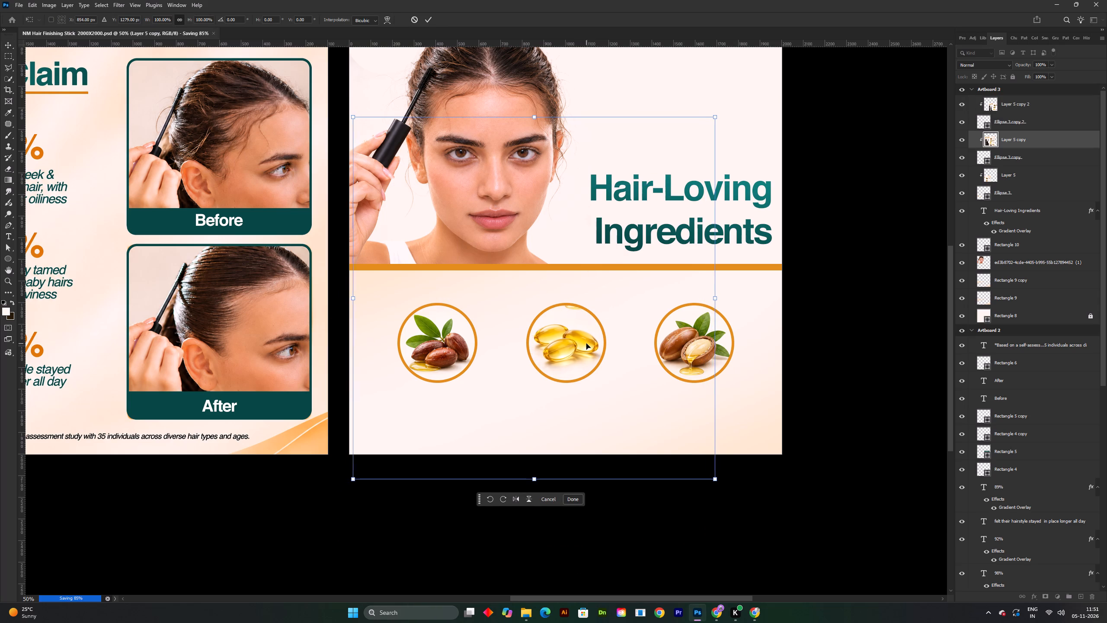
{"action": "key", "text": "Up"}
{"action": "key", "text": "Up"}
{"action": "key", "text": "Up"}
{"action": "key", "text": "Up"}
{"action": "key", "text": "Up"}
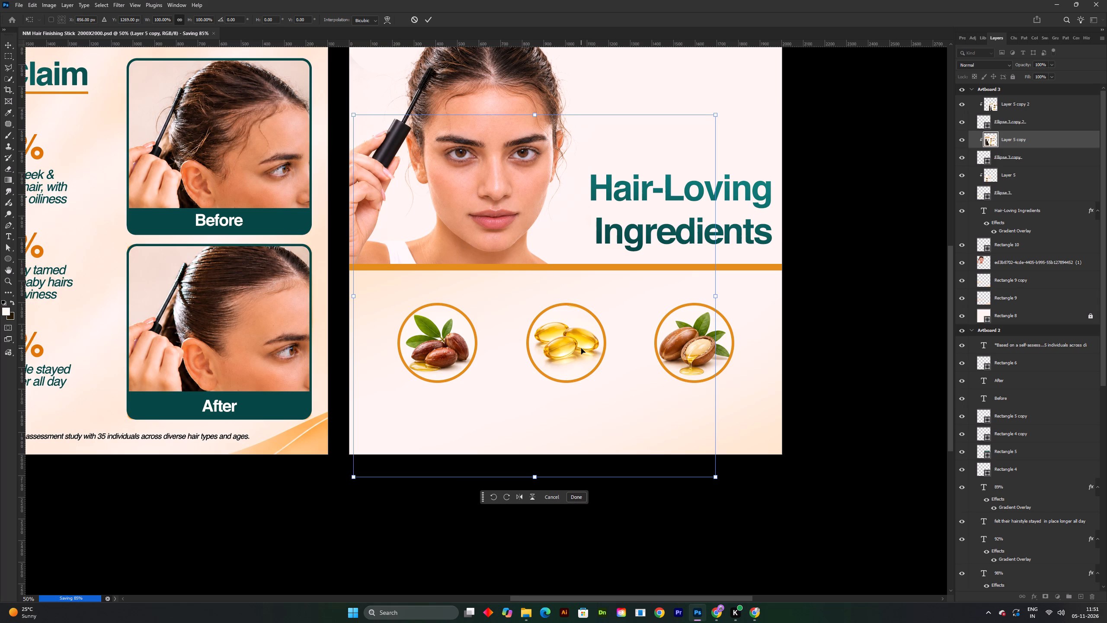
{"action": "key", "text": "Left"}
{"action": "key", "text": "Down"}
{"action": "key", "text": "Down"}
{"action": "key", "text": "Down"}
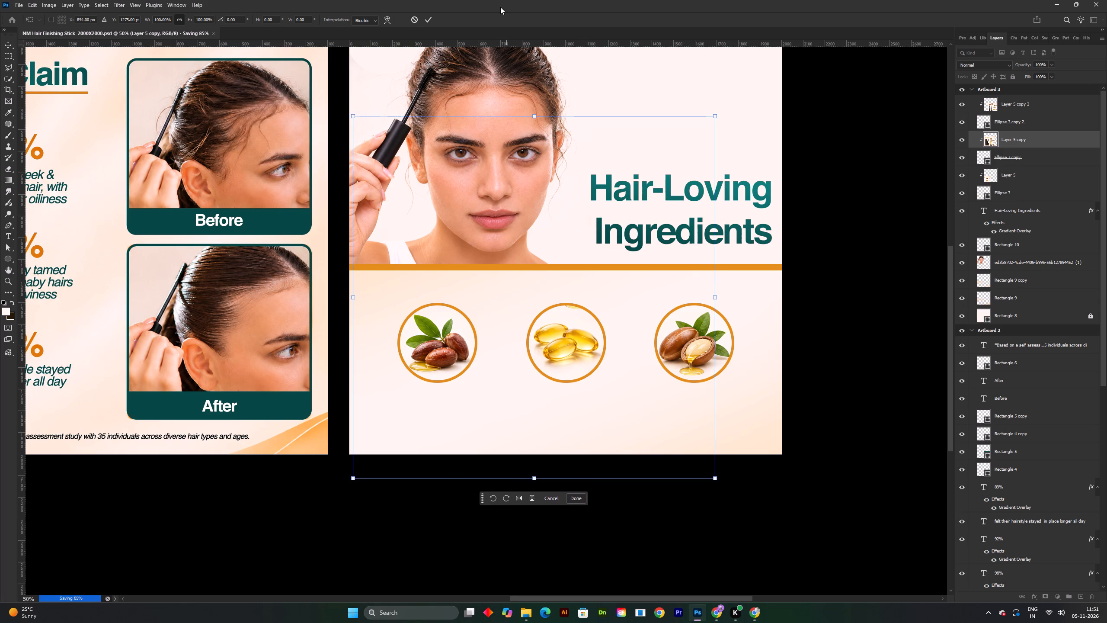
{"action": "key", "text": "Down"}
{"action": "key", "text": "Down"}
{"action": "key", "text": "Right"}
{"action": "key", "text": "Left"}
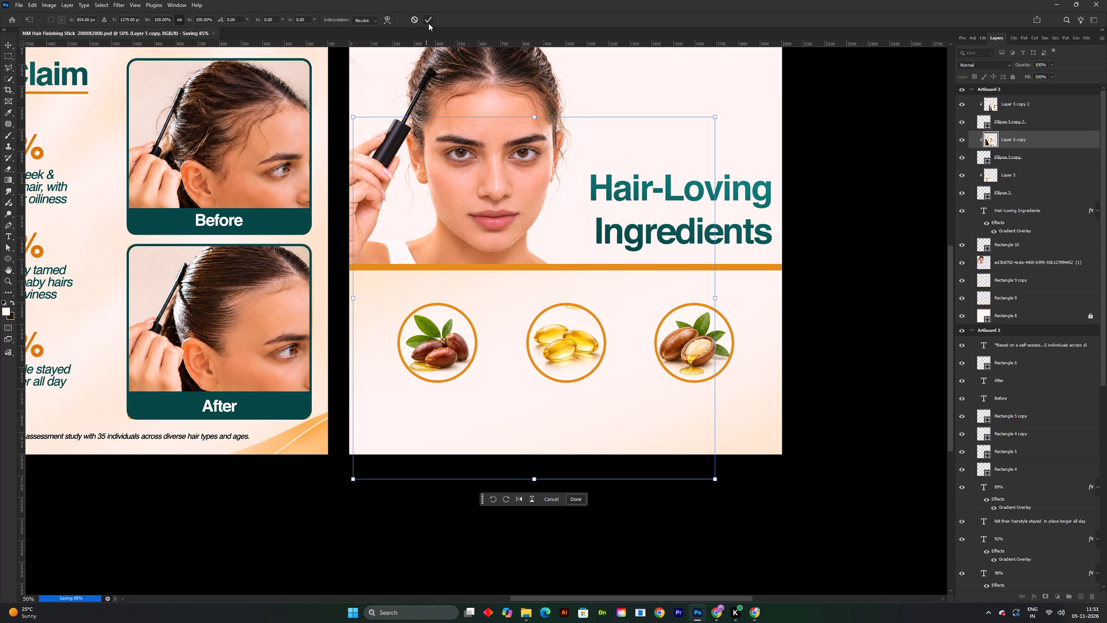
{"action": "left_click", "coordinate": [429, 23]}
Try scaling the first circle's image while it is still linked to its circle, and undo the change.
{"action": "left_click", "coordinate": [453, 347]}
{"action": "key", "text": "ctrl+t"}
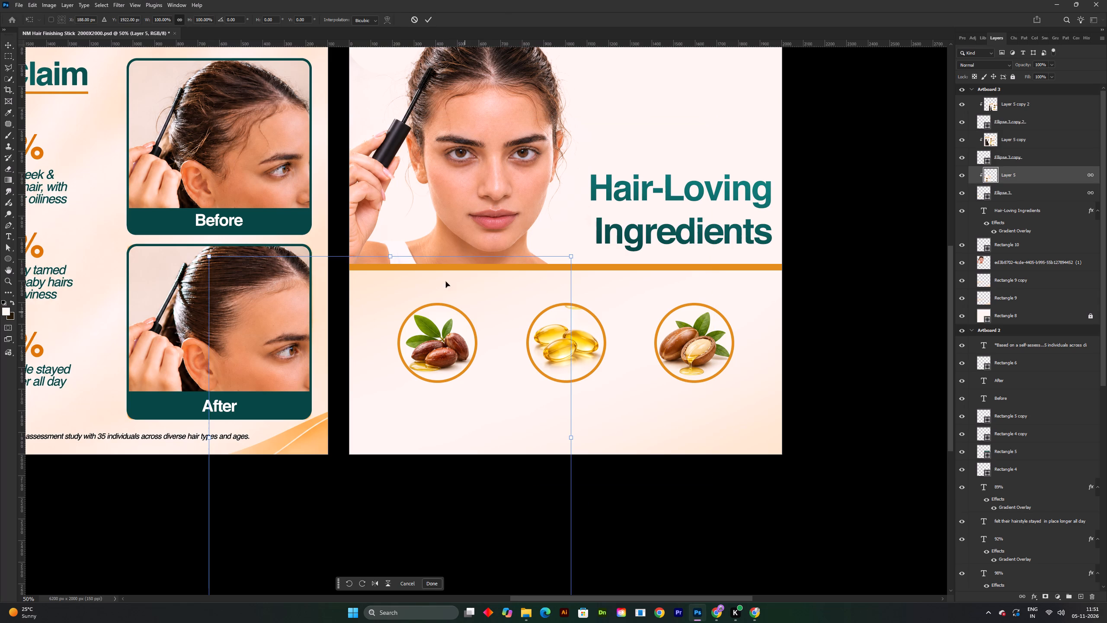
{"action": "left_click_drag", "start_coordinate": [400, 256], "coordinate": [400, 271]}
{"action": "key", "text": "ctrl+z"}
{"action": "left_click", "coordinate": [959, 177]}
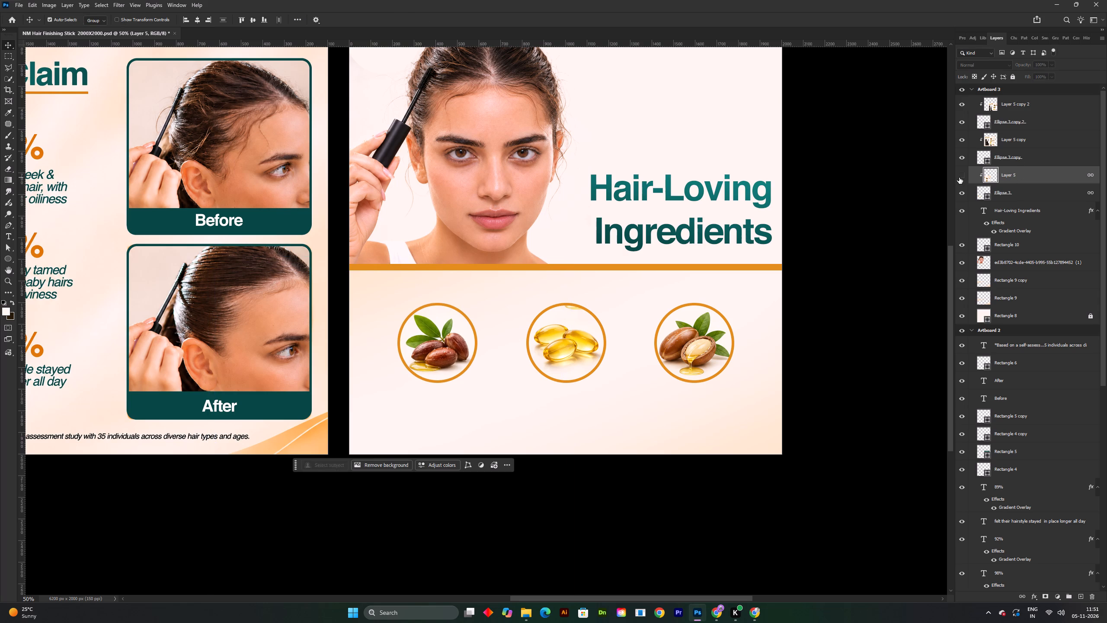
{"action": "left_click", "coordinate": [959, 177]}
Unlink Layer 5 from the first circle's ellipse shape layer.
{"action": "left_click", "coordinate": [1067, 202], "text": "shift"}
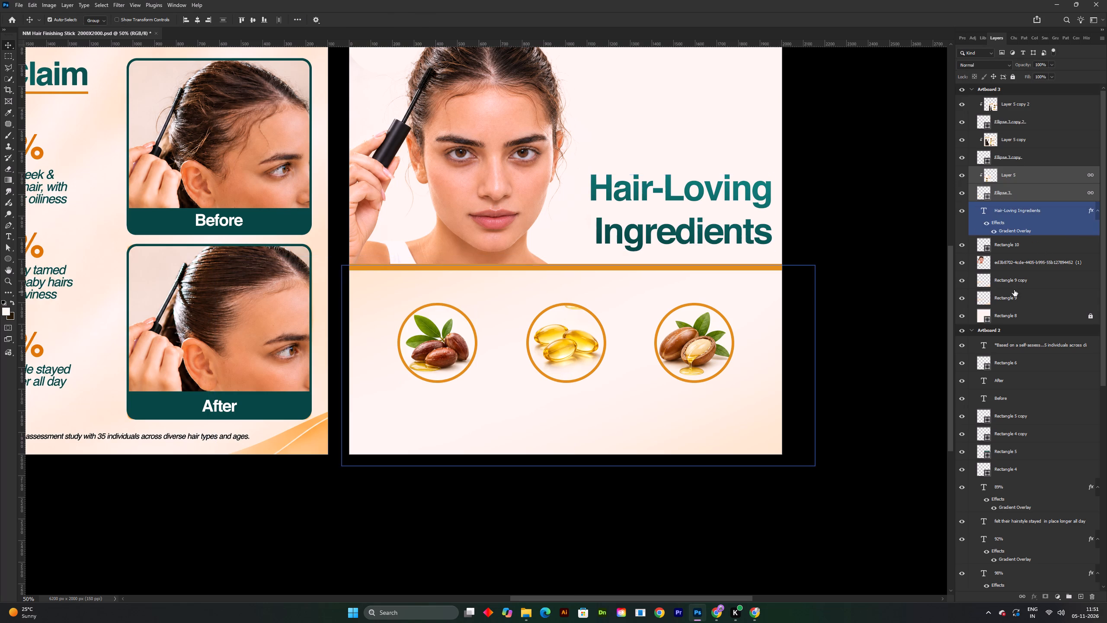
{"action": "left_click", "coordinate": [1024, 598]}
{"action": "left_click", "coordinate": [887, 249]}
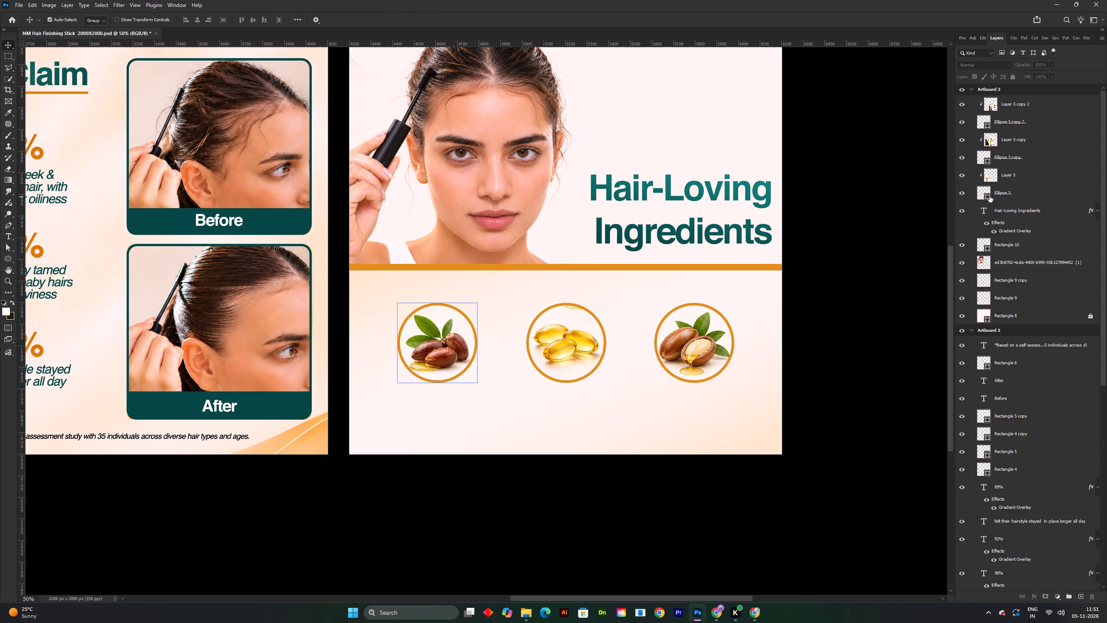
Scale Layer 5 to 95.94% with Free Transform, recentre the jojoba seeds in the first circle, and apply it.
{"action": "left_click", "coordinate": [1008, 176]}
{"action": "key", "text": "ctrl+t"}
{"action": "left_click_drag", "start_coordinate": [434, 346], "coordinate": [436, 337]}
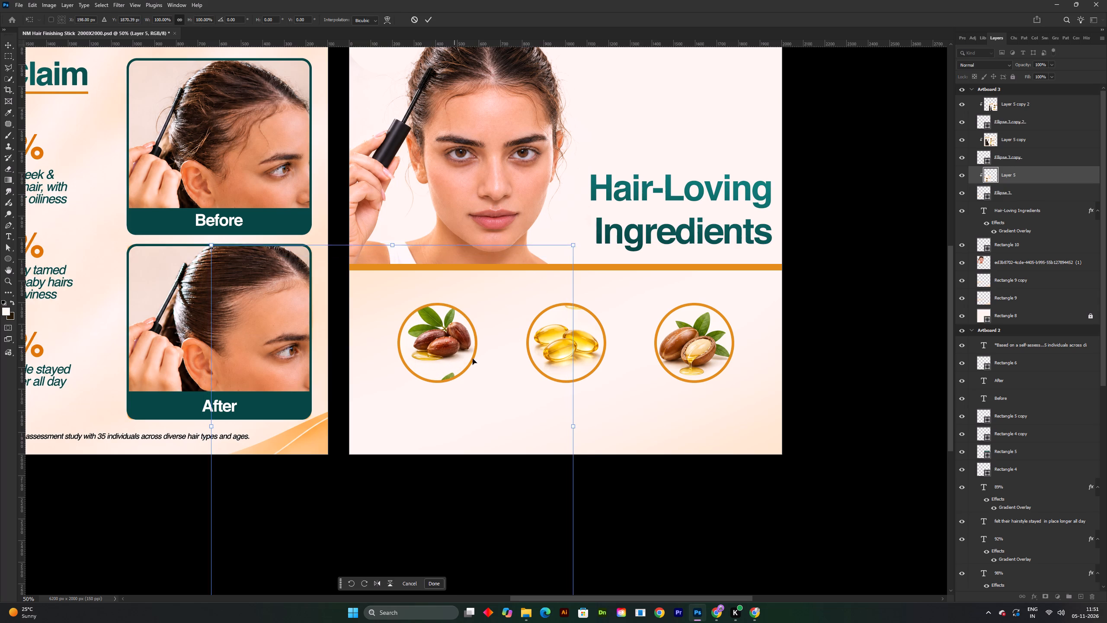
{"action": "key", "text": "ctrl+z"}
{"action": "left_click_drag", "start_coordinate": [573, 437], "coordinate": [558, 437]}
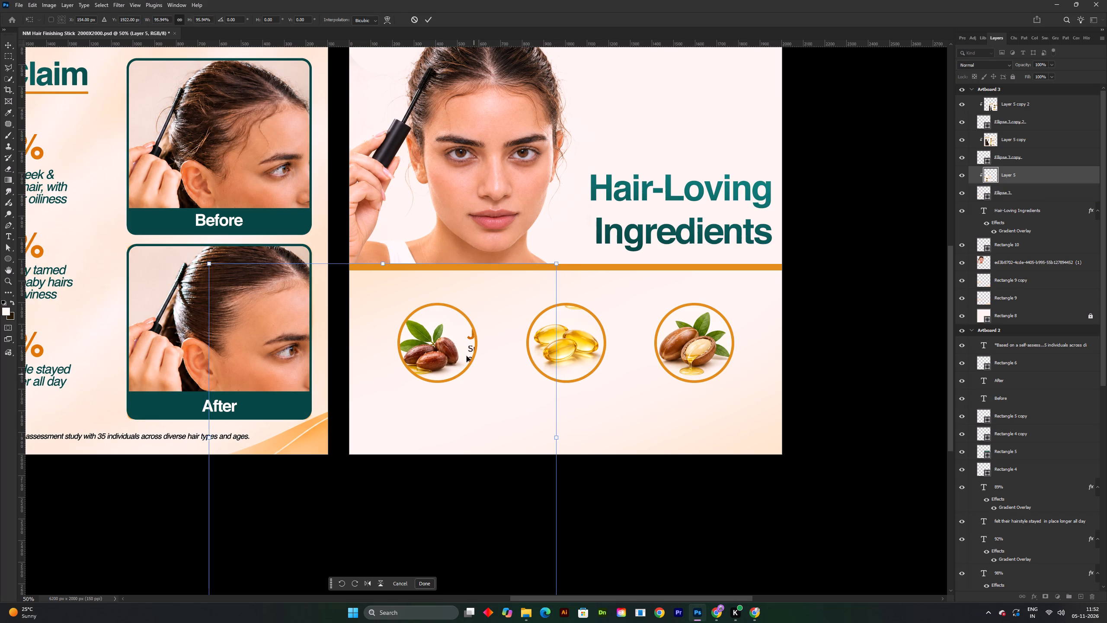
{"action": "left_click_drag", "start_coordinate": [462, 345], "coordinate": [470, 340]}
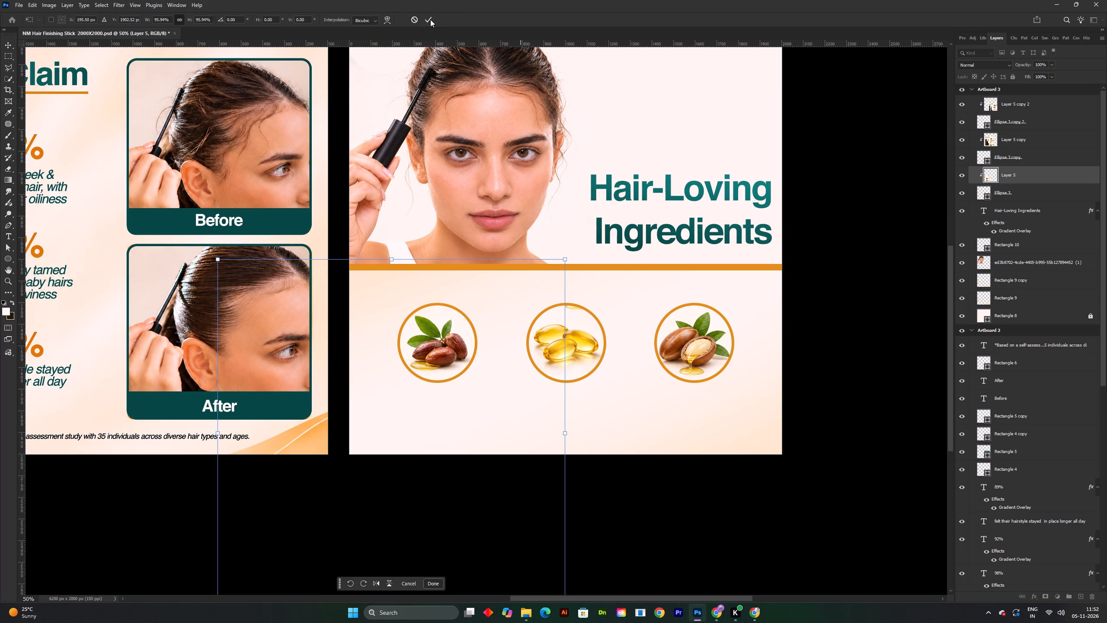
{"action": "left_click", "coordinate": [430, 19]}
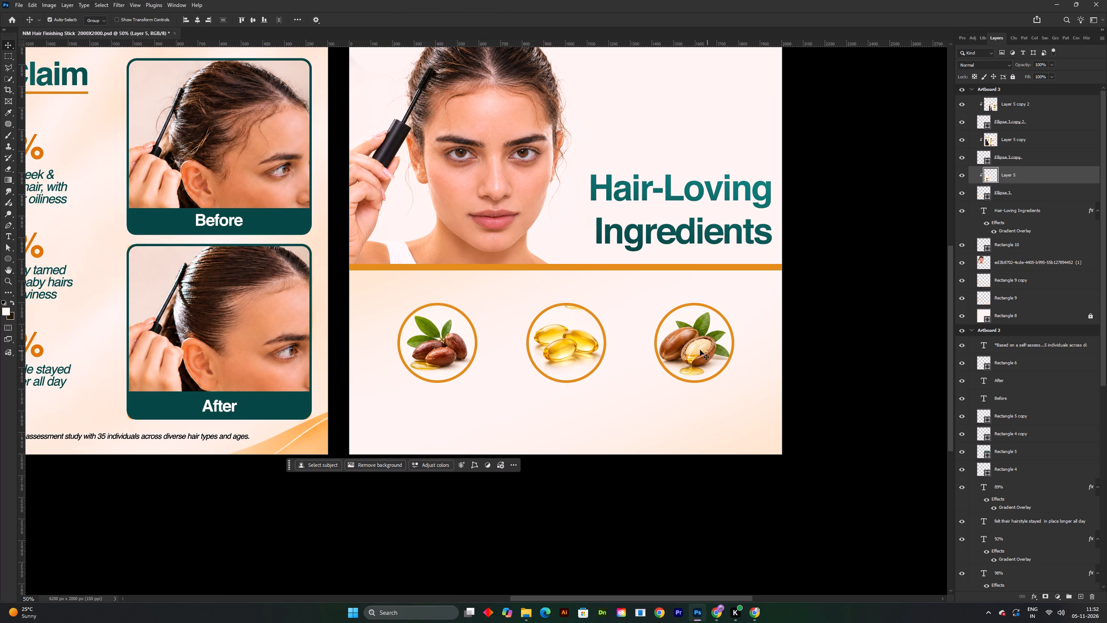
Scale Layer 5 copy 2 to 95.31% with Free Transform, recentre the split nut in the third circle, and apply it.
{"action": "left_click", "coordinate": [698, 349]}
{"action": "key", "text": "ctrl+t"}
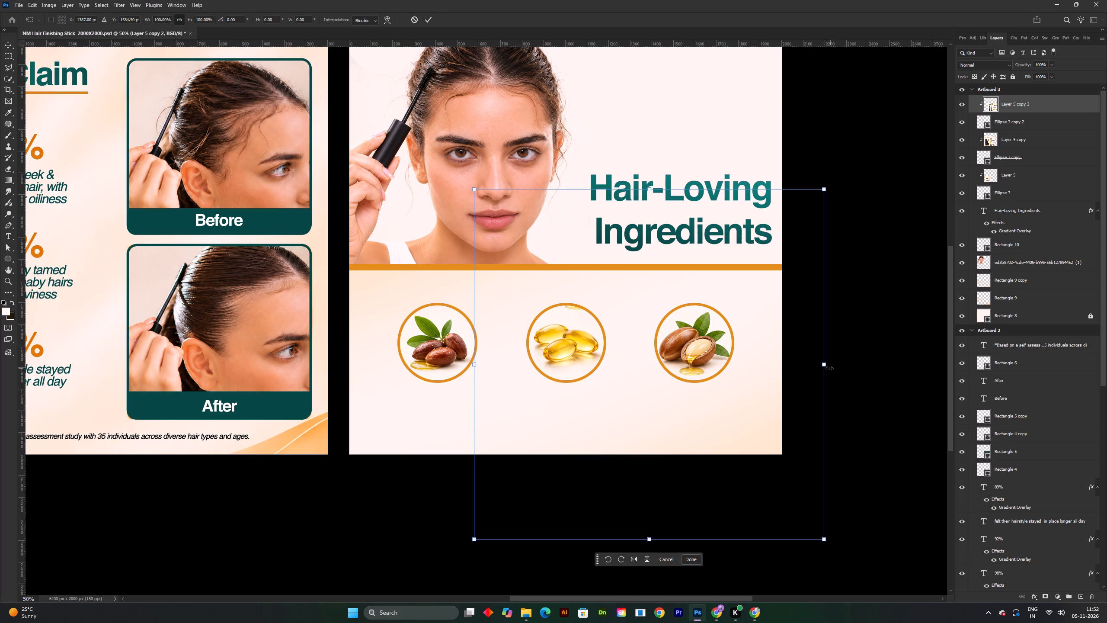
{"action": "left_click_drag", "start_coordinate": [828, 367], "coordinate": [811, 365]}
{"action": "left_click_drag", "start_coordinate": [715, 340], "coordinate": [723, 340]}
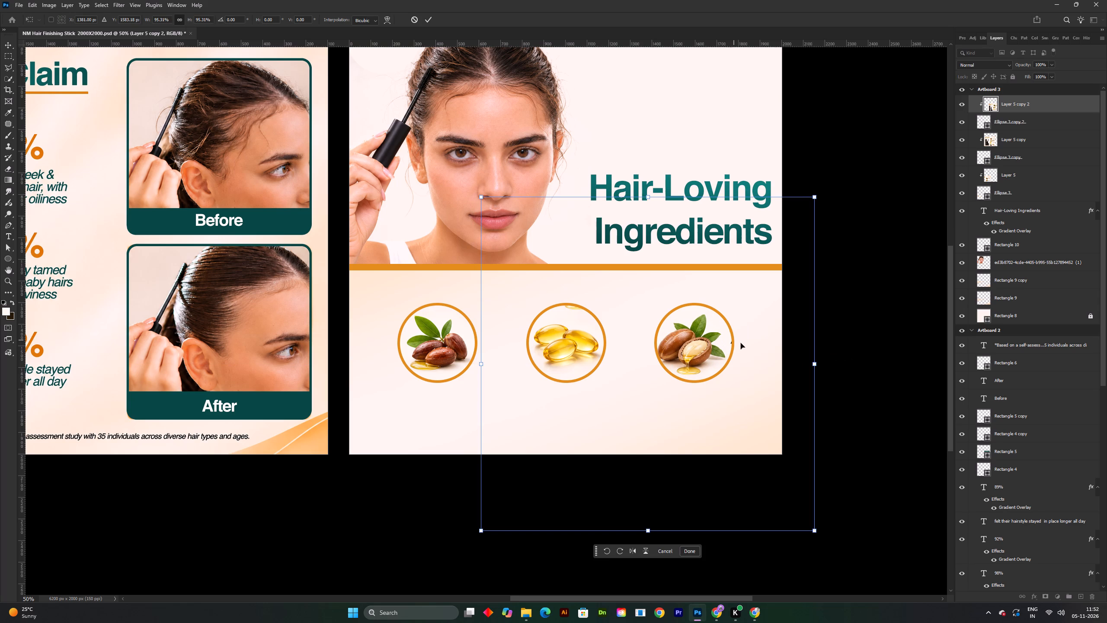
{"action": "key", "text": "Right"}
{"action": "key", "text": "Right"}
{"action": "key", "text": "Up"}
{"action": "key", "text": "Up"}
{"action": "key", "text": "Right"}
{"action": "key", "text": "Up"}
{"action": "key", "text": "Right"}
{"action": "key", "text": "Right"}
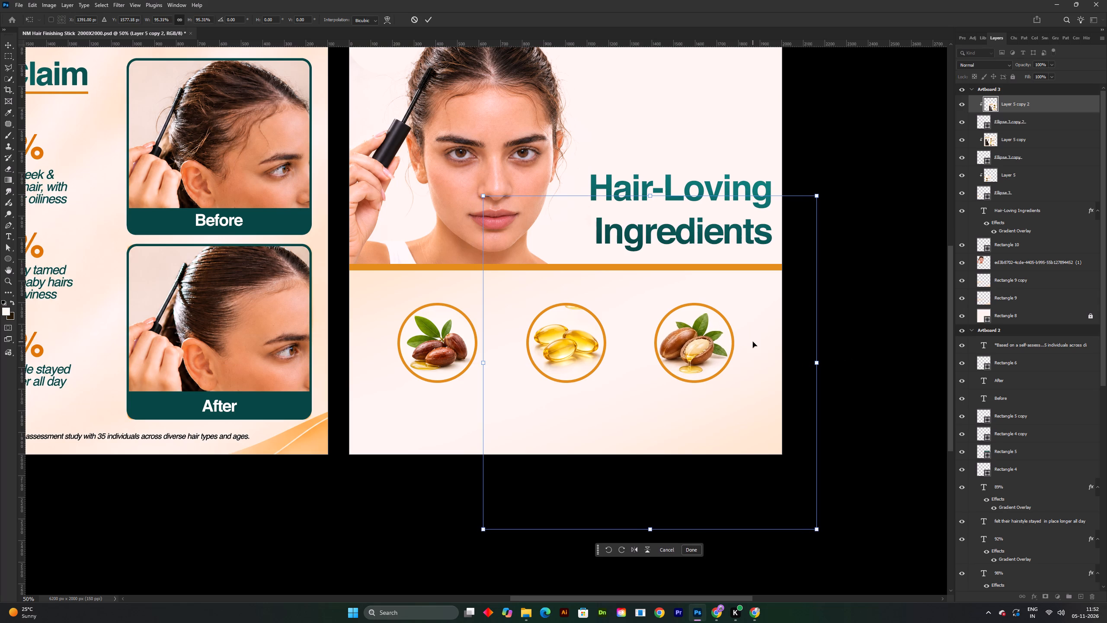
{"action": "key", "text": "Right"}
{"action": "key", "text": "Right"}
{"action": "left_click", "coordinate": [430, 22]}
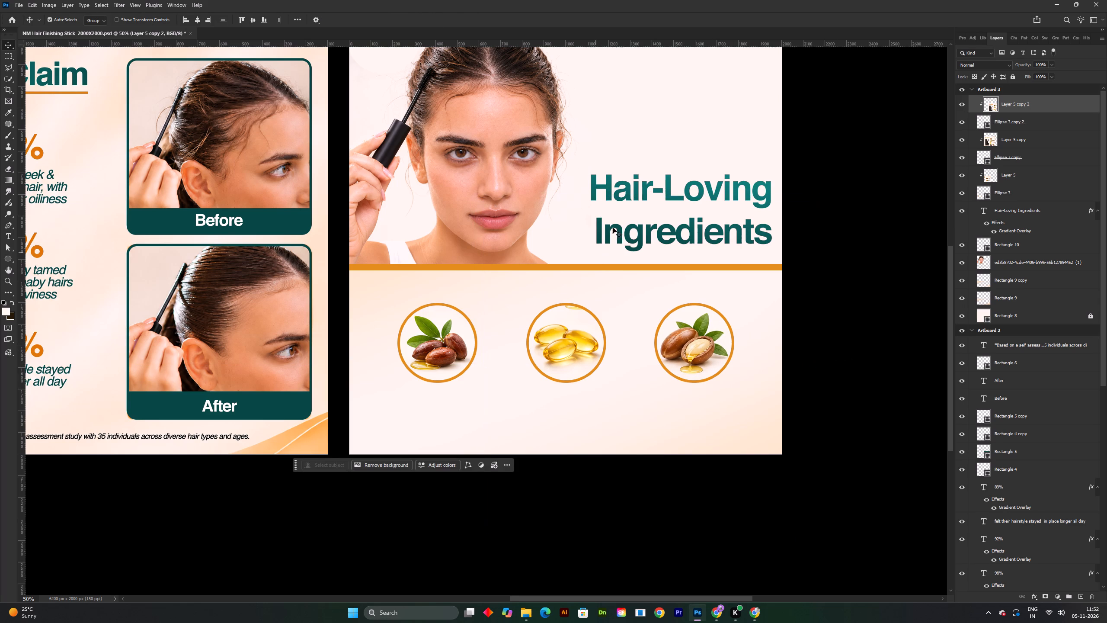
Save the document.
{"action": "key", "text": "ctrl+s"}
{"action": "key", "text": "space"}
{"action": "left_click", "coordinate": [616, 336]}
{"action": "key", "text": "ctrl+s"}
Erase the stray image remnant along the middle circle's top edge on Layer 5 copy with the Eraser, and save.
{"action": "key", "text": "space"}
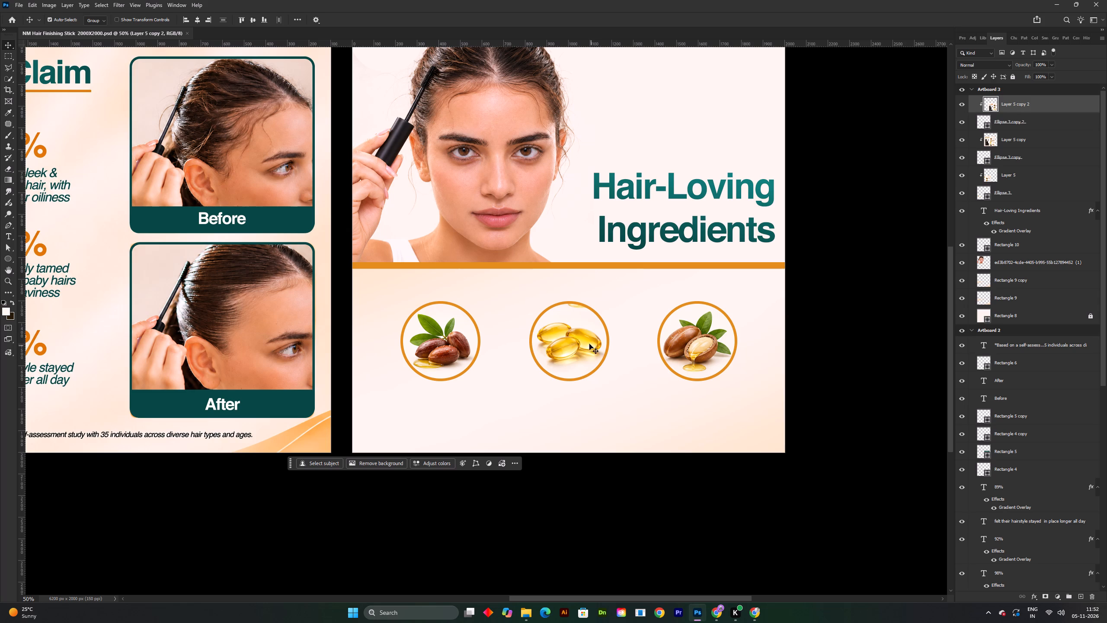
{"action": "left_click", "coordinate": [576, 339]}
{"action": "key", "text": "e"}
{"action": "right_click_drag", "start_coordinate": [578, 292], "coordinate": [535, 292], "text": "alt"}
{"action": "left_click_drag", "start_coordinate": [547, 291], "coordinate": [573, 292]}
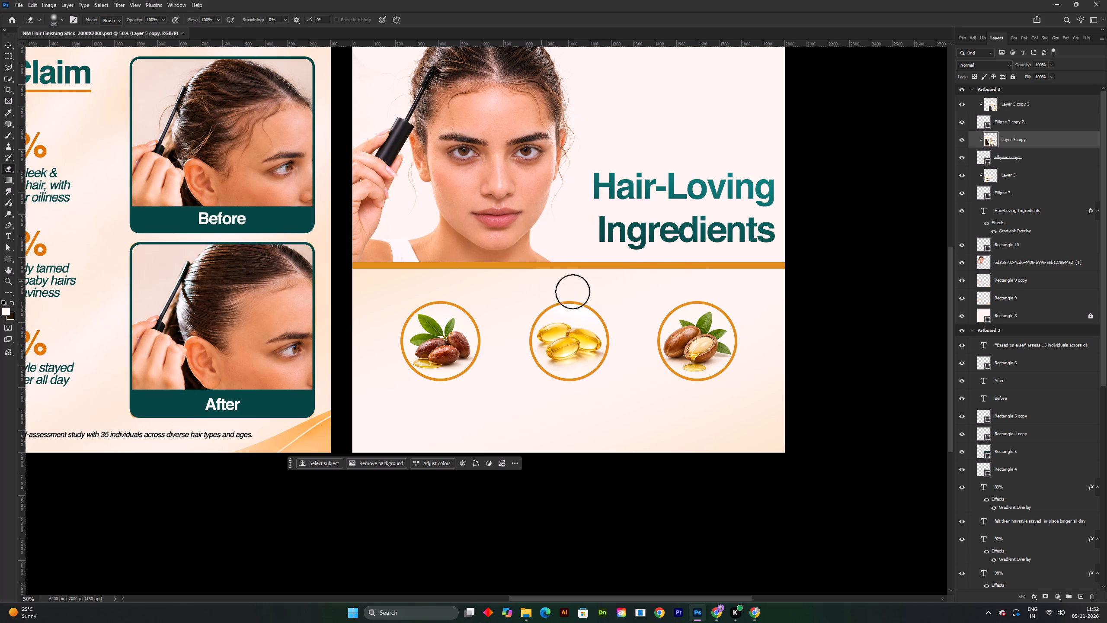
{"action": "left_click_drag", "start_coordinate": [573, 292], "coordinate": [588, 293]}
{"action": "left_click_drag", "start_coordinate": [538, 289], "coordinate": [511, 289]}
{"action": "left_click_drag", "start_coordinate": [512, 289], "coordinate": [627, 291]}
{"action": "key", "text": "ctrl+s"}
{"action": "key", "text": "v"}
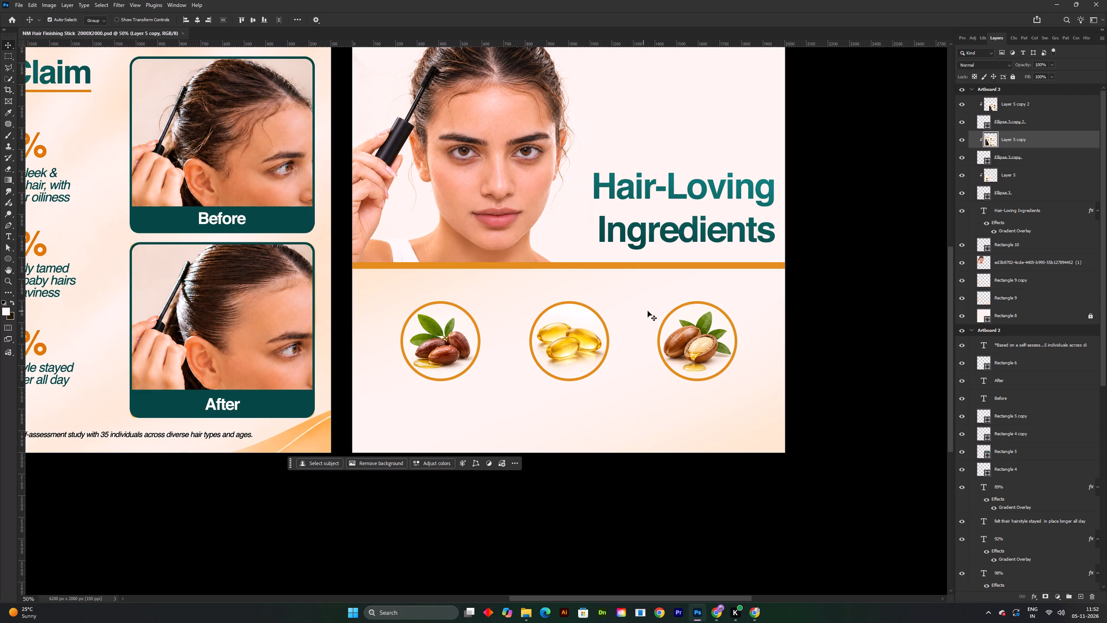
{"action": "key", "text": "ctrl+s"}
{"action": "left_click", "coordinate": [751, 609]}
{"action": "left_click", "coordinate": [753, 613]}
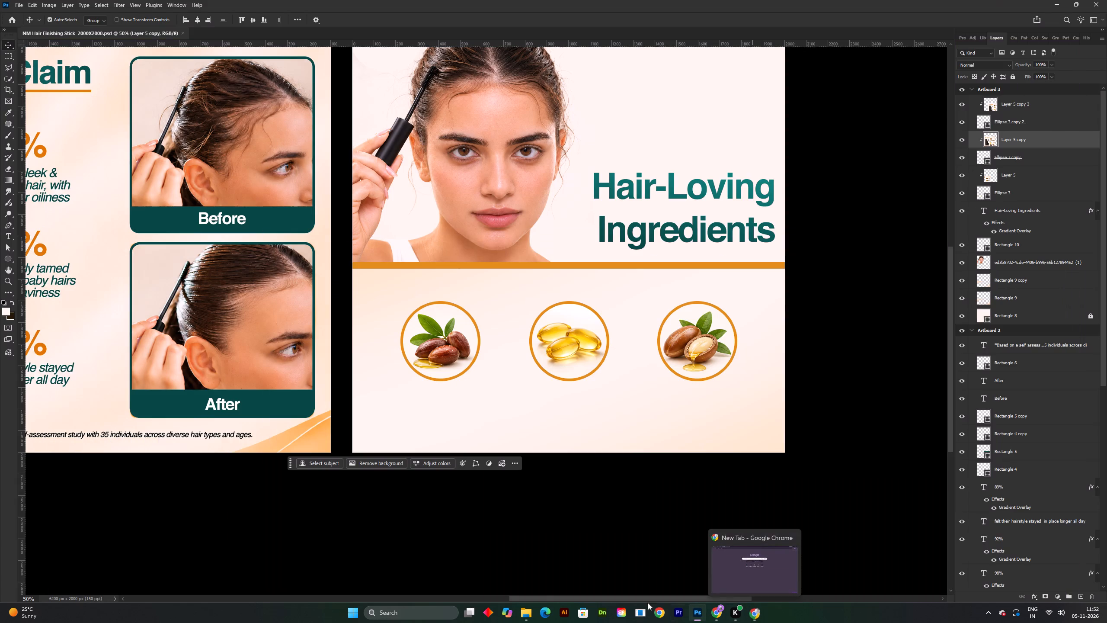
Save the document.
{"action": "key", "text": "ctrl+s"}
Copy the "said it instantly tamed flyaways and baby hairs without heaviness" text from Artboard 2 and paste it into Artboard 3.
{"action": "scroll", "coordinate": [592, 363], "scroll_direction": "down", "scroll_amount": 2, "text": "shift"}
{"action": "key", "text": "space"}
{"action": "key", "text": "space"}
{"action": "key", "text": "space"}
{"action": "key", "text": "space"}
{"action": "key", "text": "space"}
{"action": "key", "text": "space"}
{"action": "key", "text": "space"}
{"action": "key", "text": "space"}
{"action": "key", "text": "space"}
{"action": "key", "text": "space"}
{"action": "key", "text": "space"}
{"action": "key", "text": "space"}
{"action": "key", "text": "space"}
{"action": "key", "text": "space"}
{"action": "key", "text": "space"}
{"action": "key", "text": "space"}
{"action": "key", "text": "space"}
{"action": "key", "text": "space"}
{"action": "key", "text": "space"}
{"action": "key", "text": "space"}
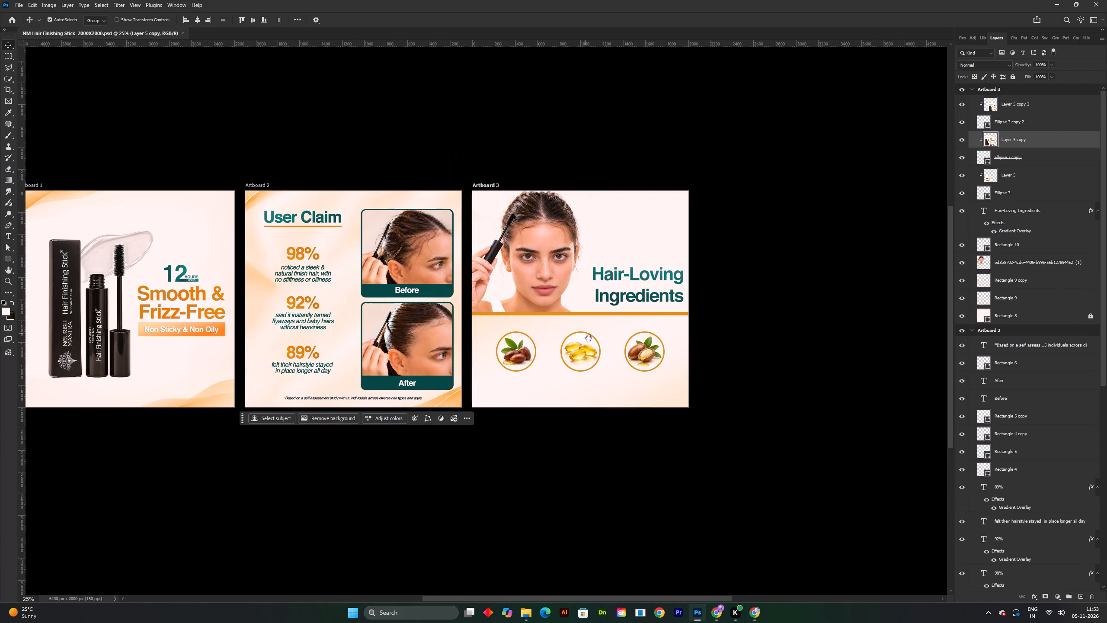
{"action": "left_click", "coordinate": [712, 342]}
{"action": "left_click_drag", "start_coordinate": [586, 352], "coordinate": [614, 348]}
{"action": "left_click", "coordinate": [614, 348]}
{"action": "scroll", "coordinate": [547, 347], "scroll_direction": "up", "scroll_amount": 1, "text": "shift"}
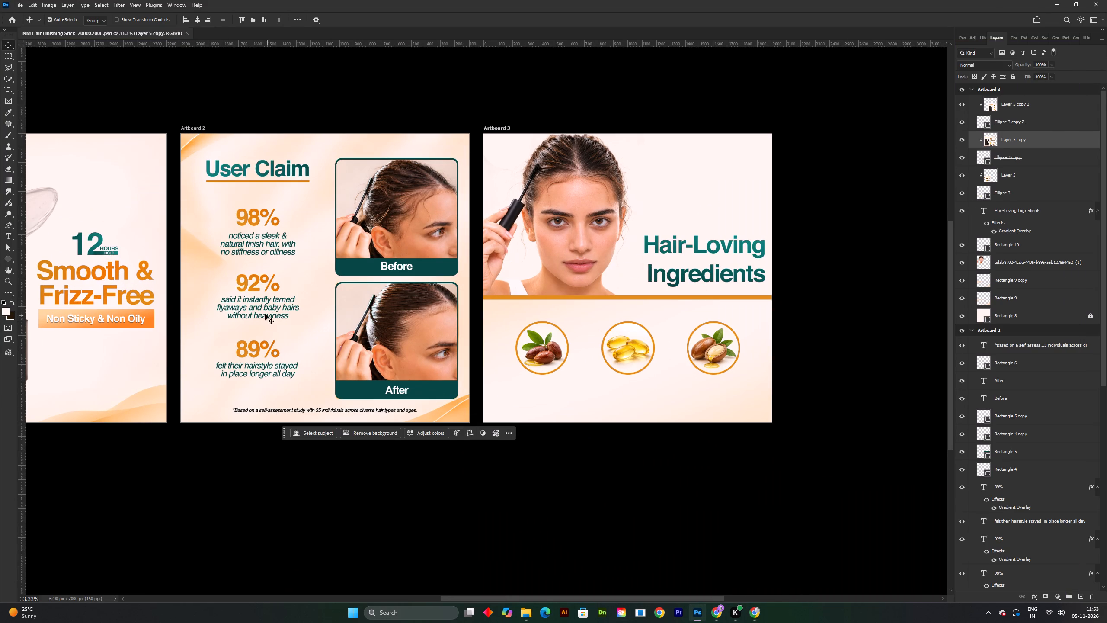
{"action": "left_click_drag", "start_coordinate": [265, 314], "coordinate": [267, 331]}
{"action": "key", "text": "ctrl+z"}
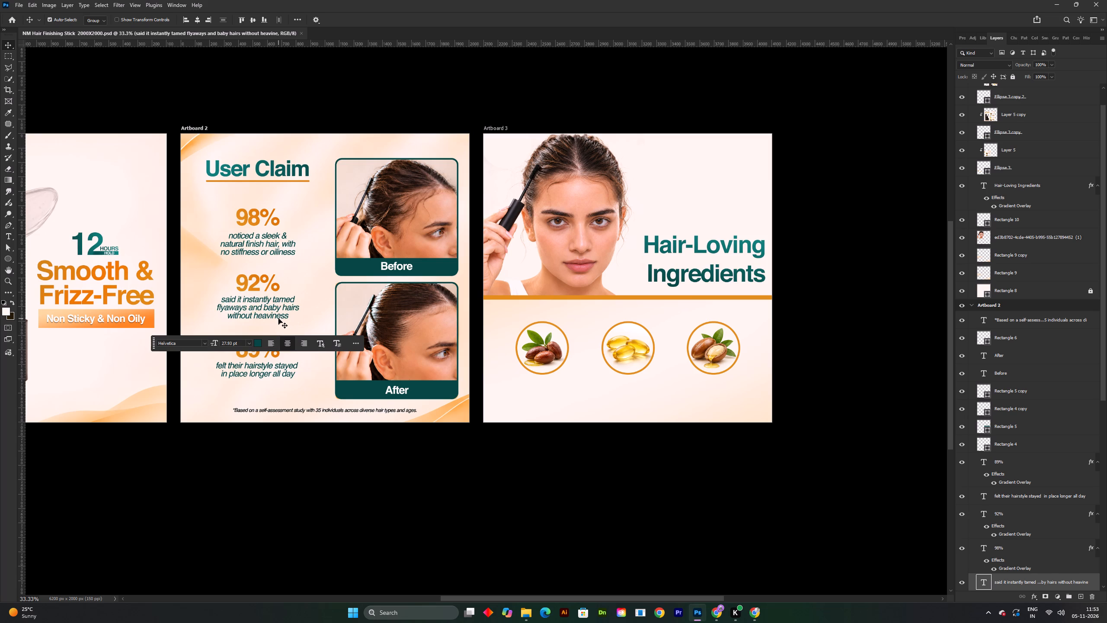
{"action": "key", "text": "ctrl+c"}
{"action": "left_click", "coordinate": [596, 401]}
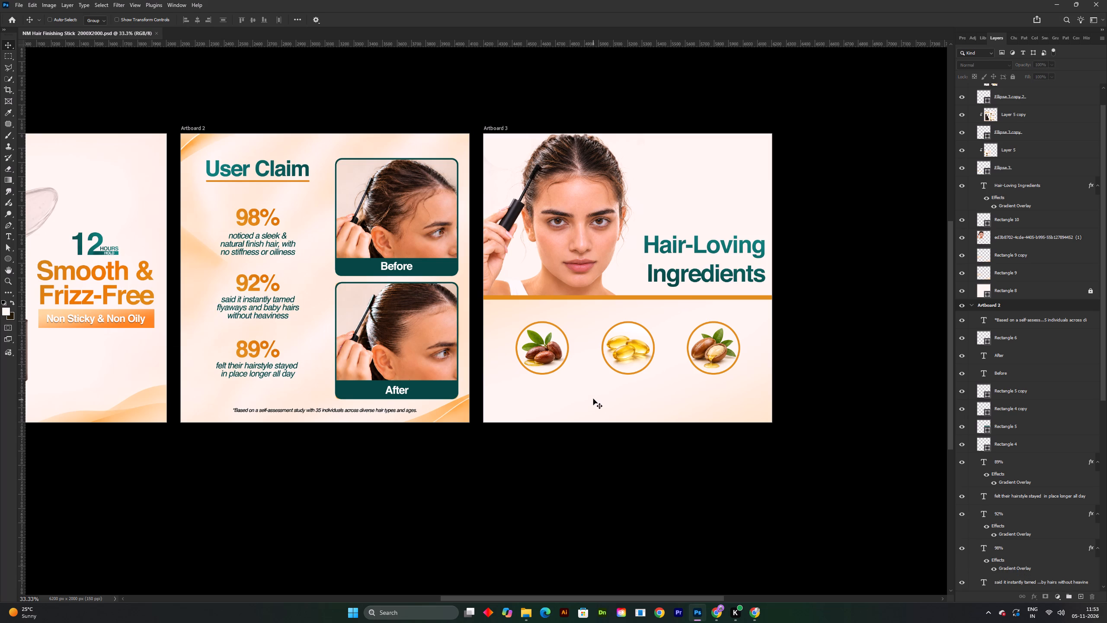
{"action": "key", "text": "ctrl+v"}
{"action": "scroll", "coordinate": [590, 394], "scroll_direction": "up", "scroll_amount": 1, "text": "shift"}
{"action": "key", "text": "ctrl+z"}
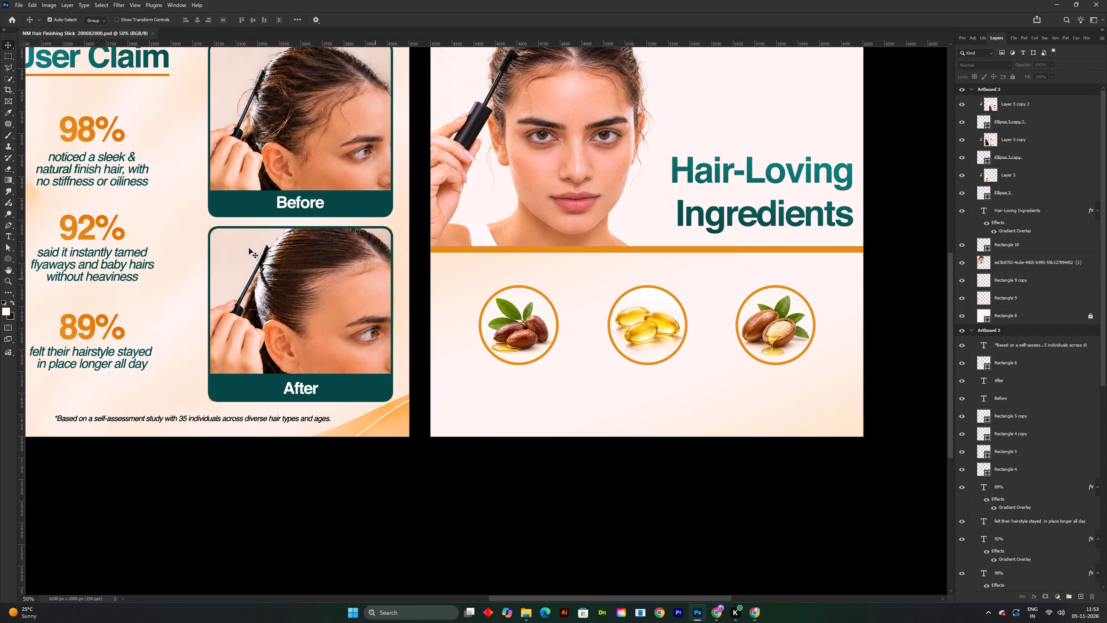
{"action": "left_click", "coordinate": [549, 328]}
{"action": "key", "text": "ctrl+v"}
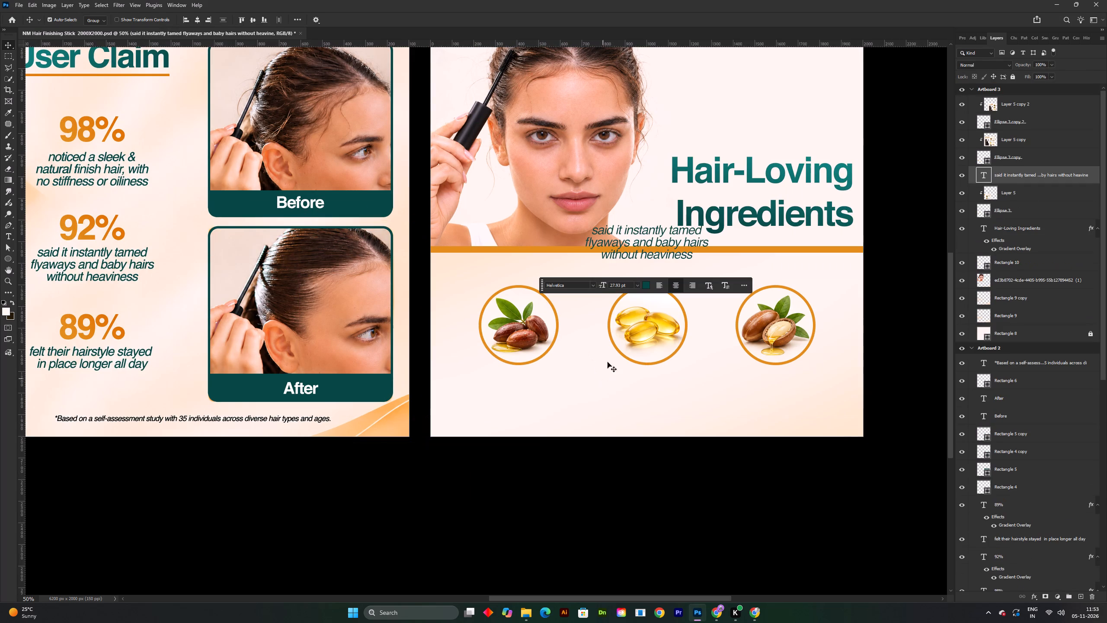
Move the pasted three-line text directly below the middle ingredient circle on Artboard 3, centred on the circle.
{"action": "key", "text": "ctrl+t"}
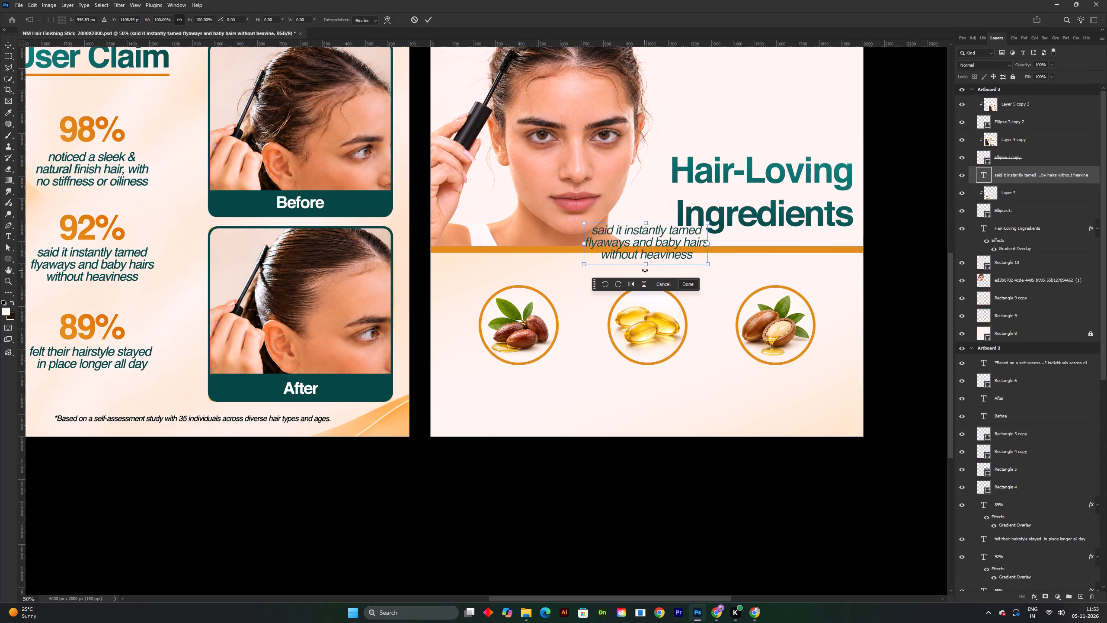
{"action": "left_click_drag", "start_coordinate": [645, 253], "coordinate": [663, 268]}
{"action": "left_click_drag", "start_coordinate": [669, 263], "coordinate": [650, 302]}
{"action": "key", "text": "ctrl+z"}
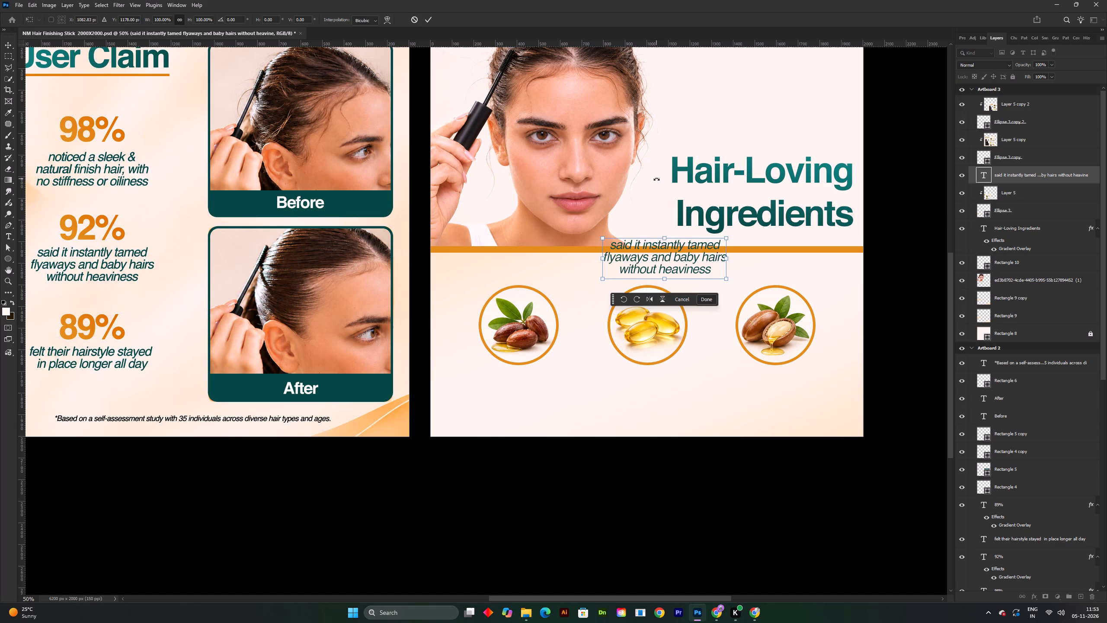
{"action": "left_click", "coordinate": [423, 22]}
{"action": "left_click_drag", "start_coordinate": [680, 268], "coordinate": [675, 291]}
{"action": "left_click_drag", "start_coordinate": [675, 294], "coordinate": [673, 363]}
{"action": "left_click_drag", "start_coordinate": [672, 376], "coordinate": [669, 394]}
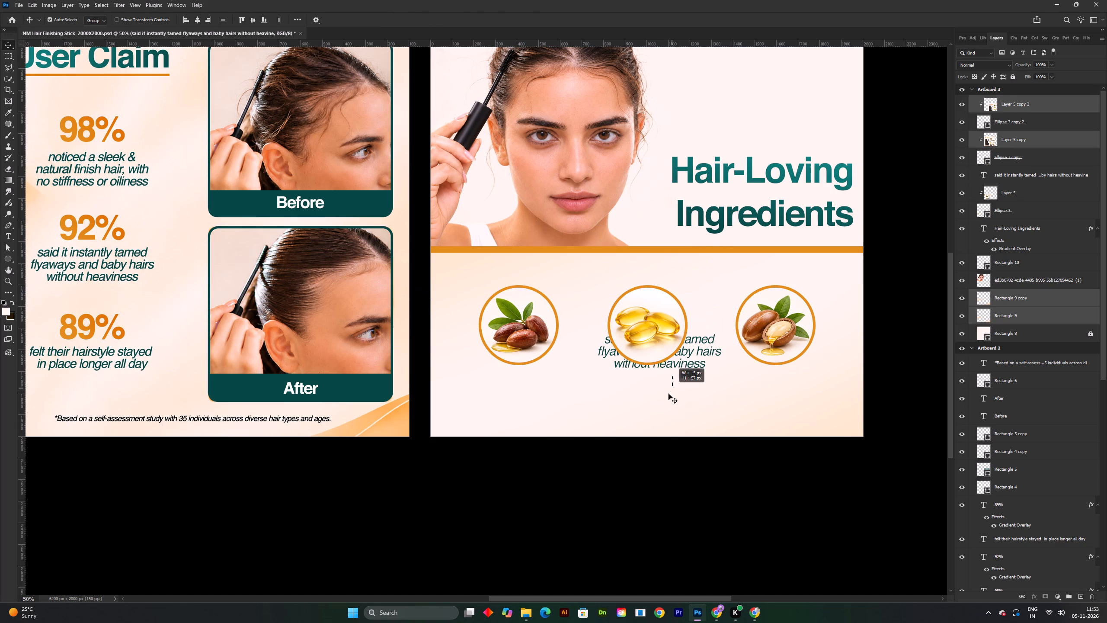
{"action": "left_click_drag", "start_coordinate": [669, 394], "coordinate": [669, 395]}
{"action": "left_click", "coordinate": [668, 395]}
{"action": "left_click_drag", "start_coordinate": [693, 366], "coordinate": [683, 399]}
{"action": "left_click_drag", "start_coordinate": [683, 399], "coordinate": [683, 405]}
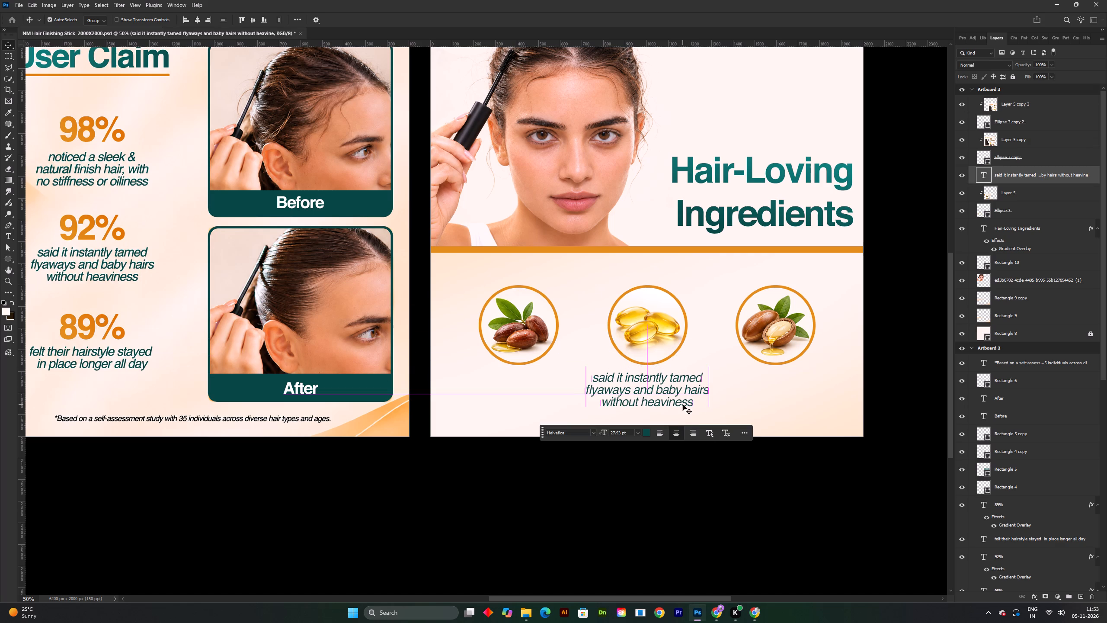
Deselect the text and save the document.
{"action": "left_click", "coordinate": [695, 505]}
{"action": "key", "text": "ctrl+s"}
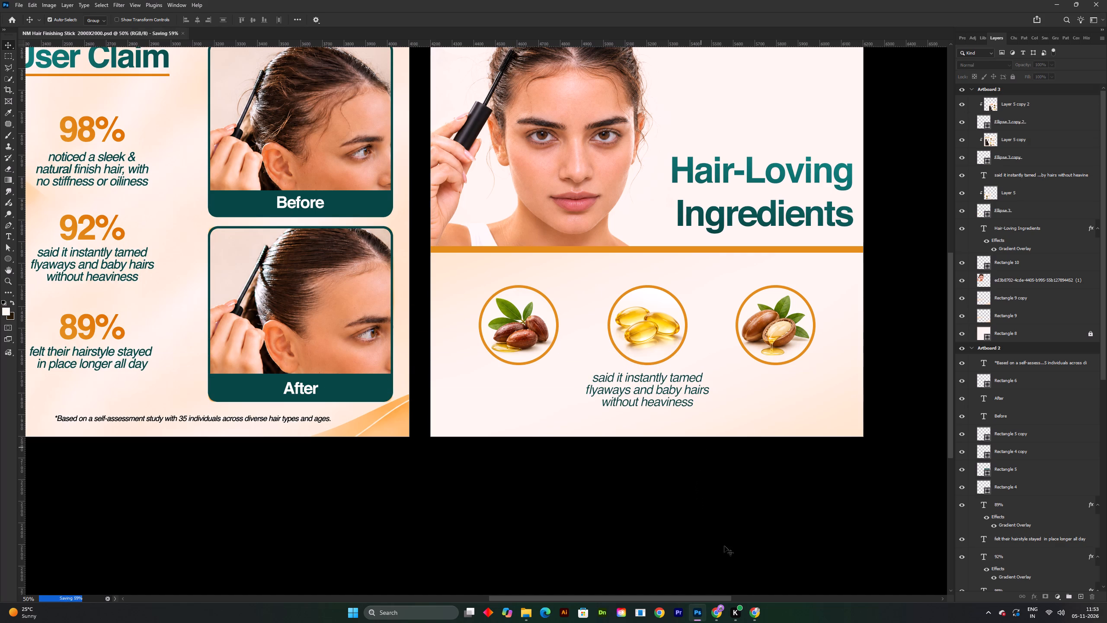
{"action": "left_click", "coordinate": [752, 613]}
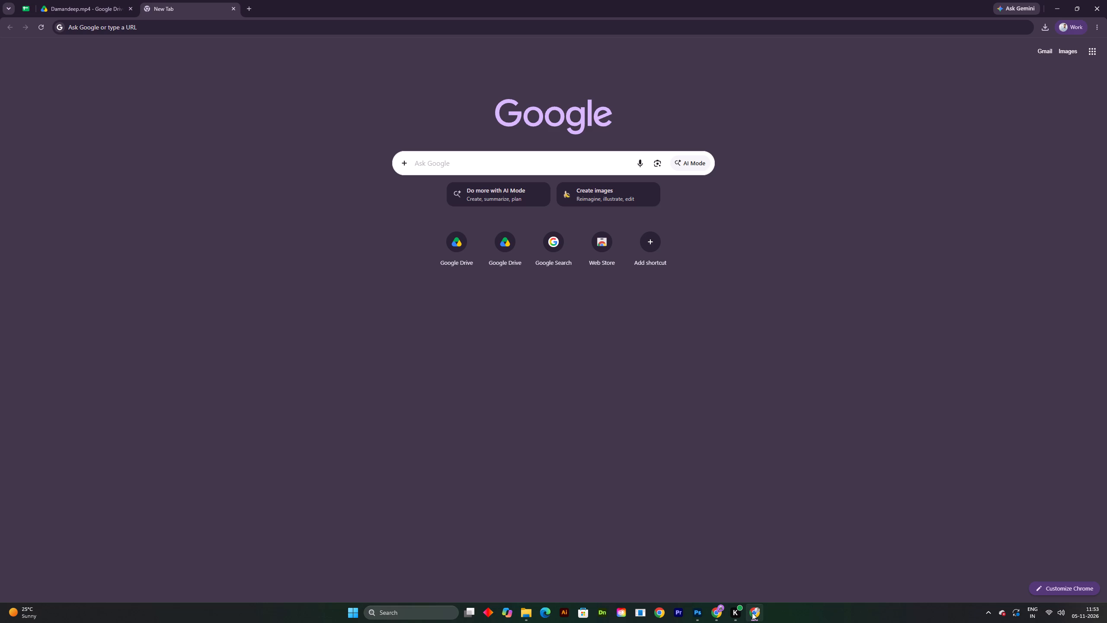
{"action": "left_click", "coordinate": [752, 613]}
{"action": "key", "text": "ctrl+s"}
{"action": "key", "text": "ctrl+s"}
{"action": "key", "text": "ctrl+s"}
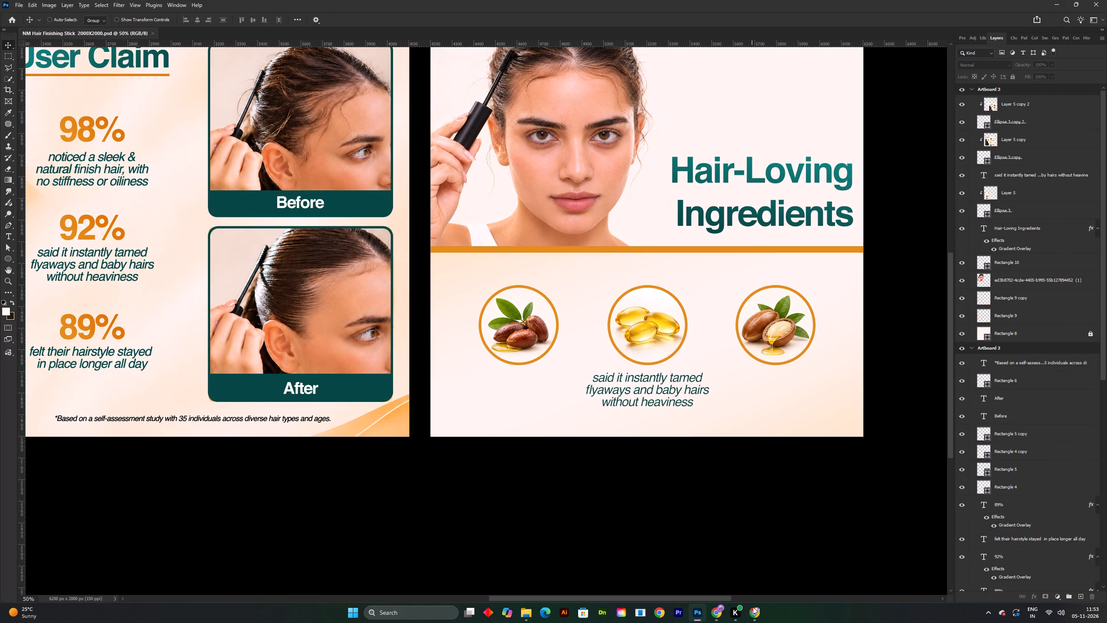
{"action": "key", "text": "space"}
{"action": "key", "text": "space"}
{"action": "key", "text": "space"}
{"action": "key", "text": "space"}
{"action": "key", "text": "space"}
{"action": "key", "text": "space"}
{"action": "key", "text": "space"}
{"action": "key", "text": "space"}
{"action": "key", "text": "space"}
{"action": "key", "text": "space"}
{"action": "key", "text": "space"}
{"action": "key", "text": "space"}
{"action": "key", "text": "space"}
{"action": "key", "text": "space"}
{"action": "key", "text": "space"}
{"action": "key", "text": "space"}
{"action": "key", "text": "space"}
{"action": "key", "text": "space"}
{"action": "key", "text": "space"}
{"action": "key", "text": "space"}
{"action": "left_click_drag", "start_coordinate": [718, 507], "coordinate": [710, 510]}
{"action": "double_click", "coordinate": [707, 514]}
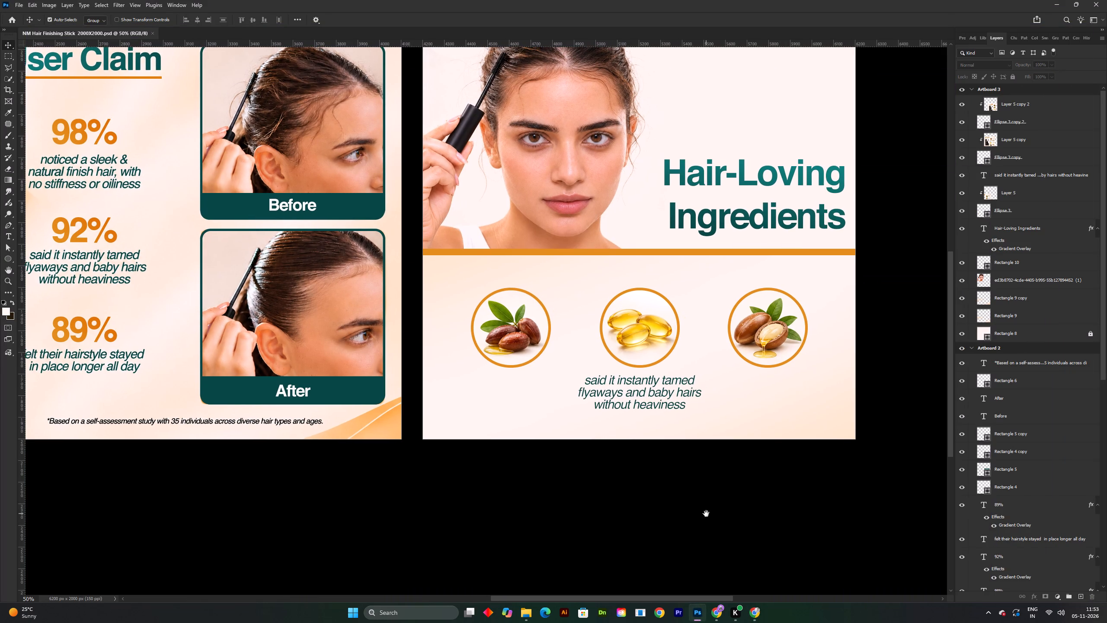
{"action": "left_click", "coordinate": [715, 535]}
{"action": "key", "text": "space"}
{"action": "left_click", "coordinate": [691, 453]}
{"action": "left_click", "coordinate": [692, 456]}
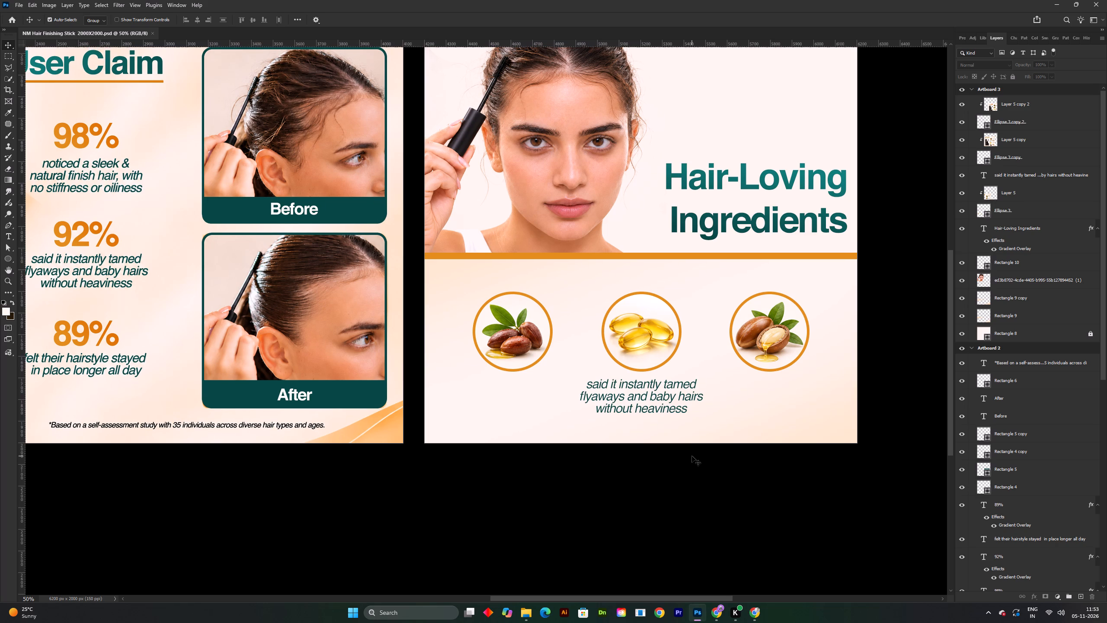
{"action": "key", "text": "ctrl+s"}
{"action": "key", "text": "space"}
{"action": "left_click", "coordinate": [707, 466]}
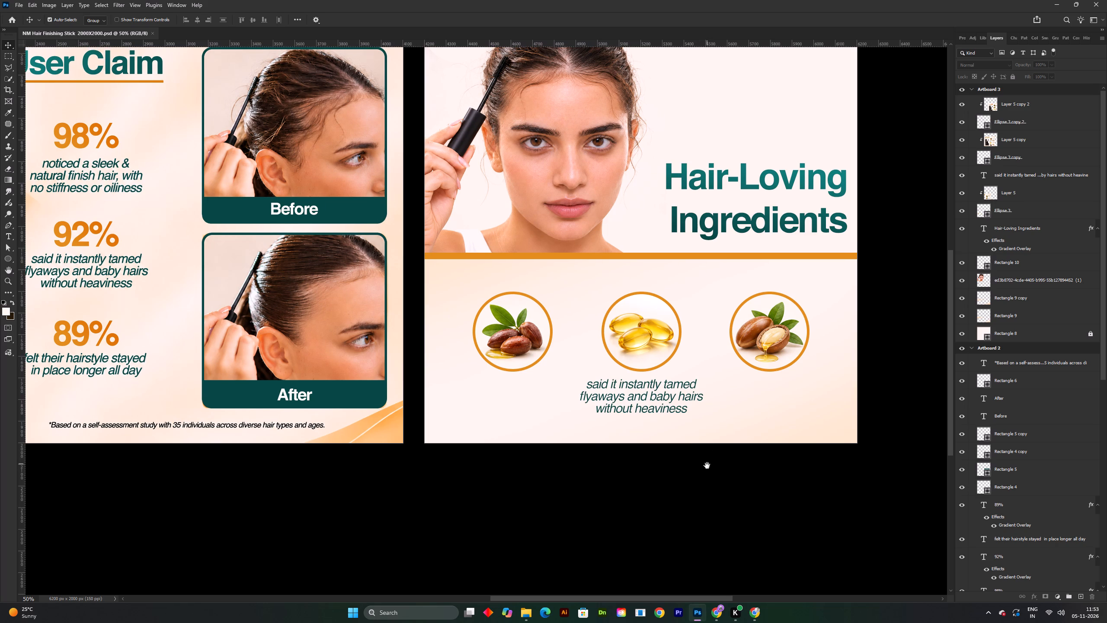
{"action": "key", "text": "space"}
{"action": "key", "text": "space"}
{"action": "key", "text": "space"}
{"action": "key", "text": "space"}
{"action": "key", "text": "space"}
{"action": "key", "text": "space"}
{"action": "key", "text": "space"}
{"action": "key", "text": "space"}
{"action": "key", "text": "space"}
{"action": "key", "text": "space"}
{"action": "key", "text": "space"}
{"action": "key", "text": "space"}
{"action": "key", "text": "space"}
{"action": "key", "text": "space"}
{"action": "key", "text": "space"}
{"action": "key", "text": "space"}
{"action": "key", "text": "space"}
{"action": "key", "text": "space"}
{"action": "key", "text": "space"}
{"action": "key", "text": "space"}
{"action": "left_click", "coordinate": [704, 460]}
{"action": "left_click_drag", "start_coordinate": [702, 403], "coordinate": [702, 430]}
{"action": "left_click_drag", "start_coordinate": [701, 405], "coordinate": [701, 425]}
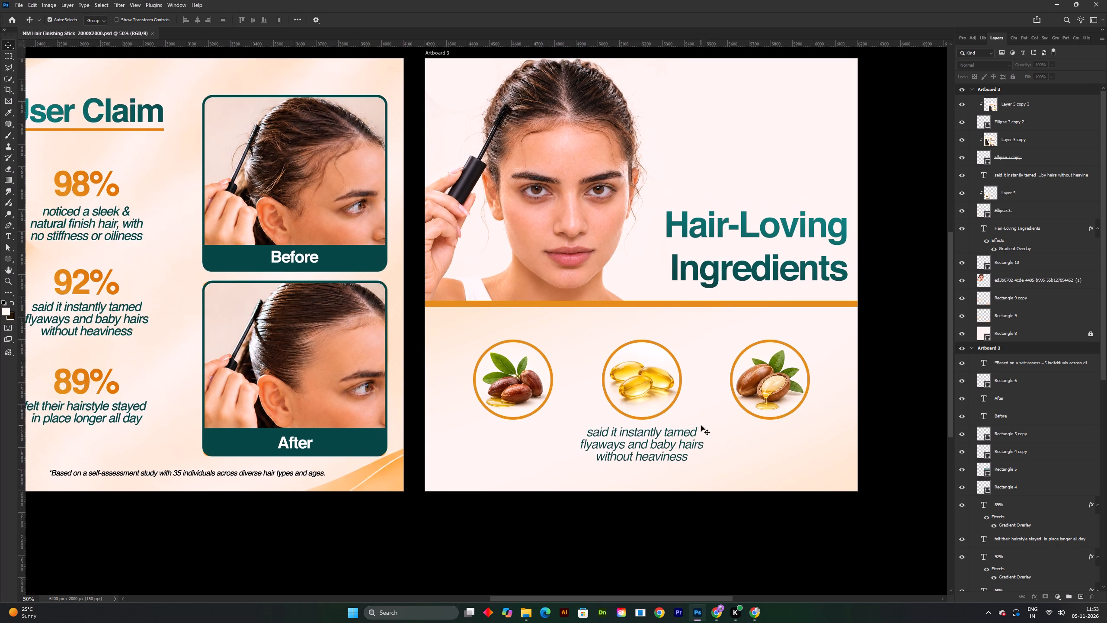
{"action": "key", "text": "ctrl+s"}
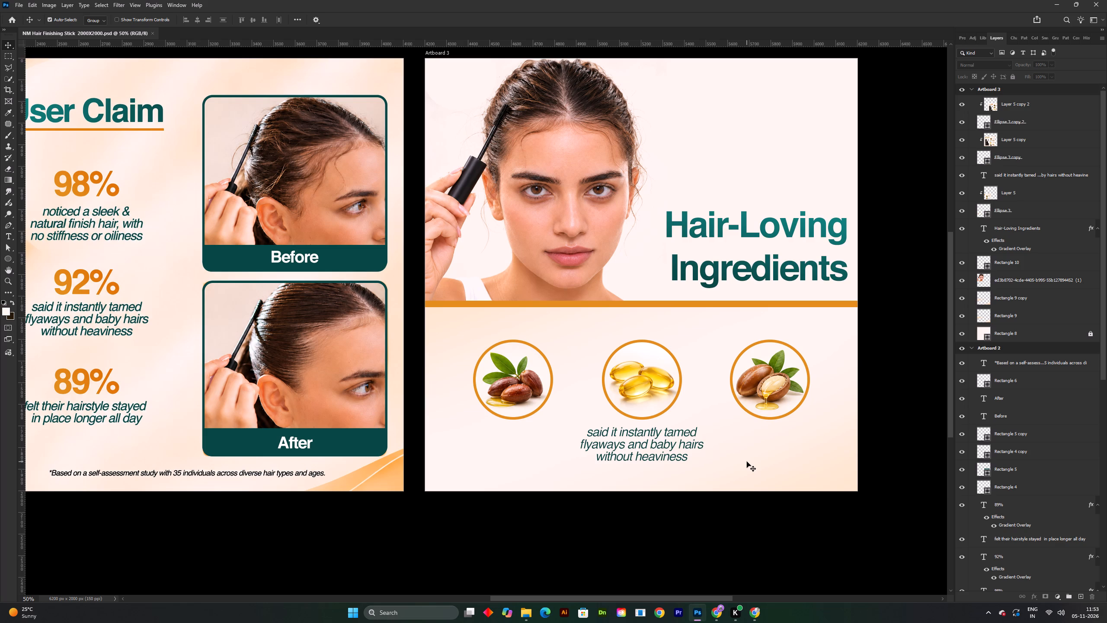
Select the text below the middle circle and switch to the Chrome window showing the ChatGPT Hair-Loving Ingredients reference image.
{"action": "left_click", "coordinate": [657, 438]}
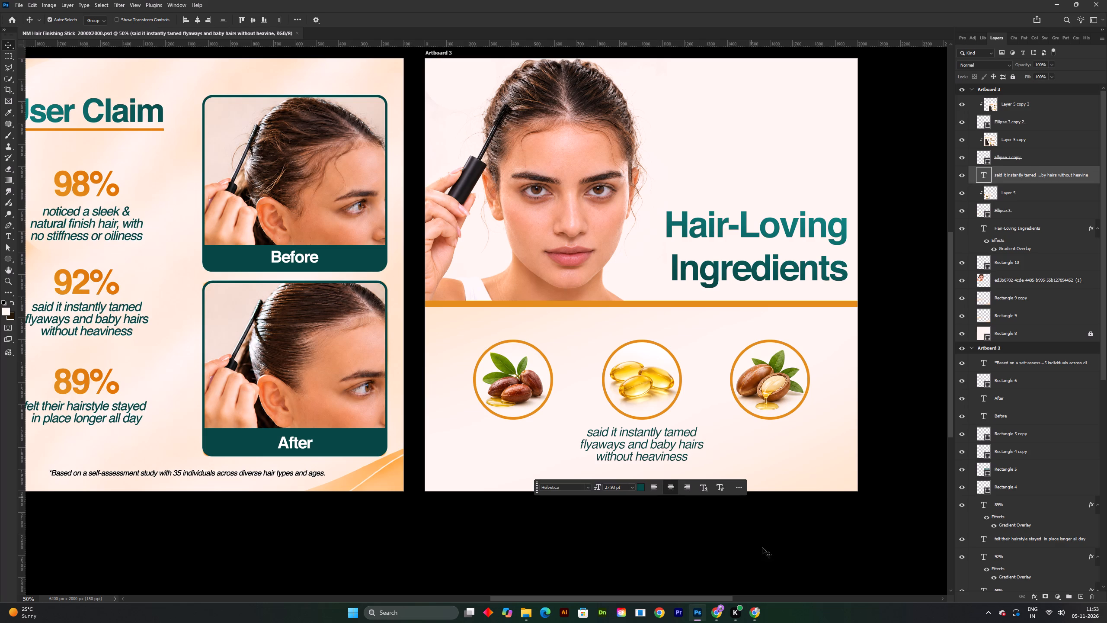
{"action": "left_click", "coordinate": [755, 615]}
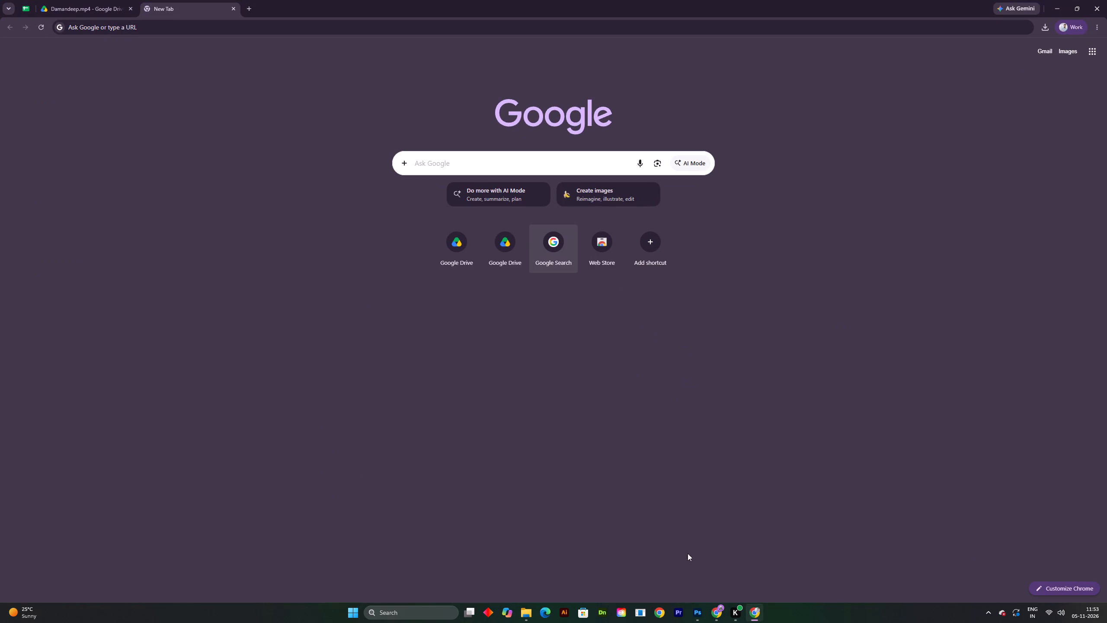
{"action": "left_click", "coordinate": [723, 614]}
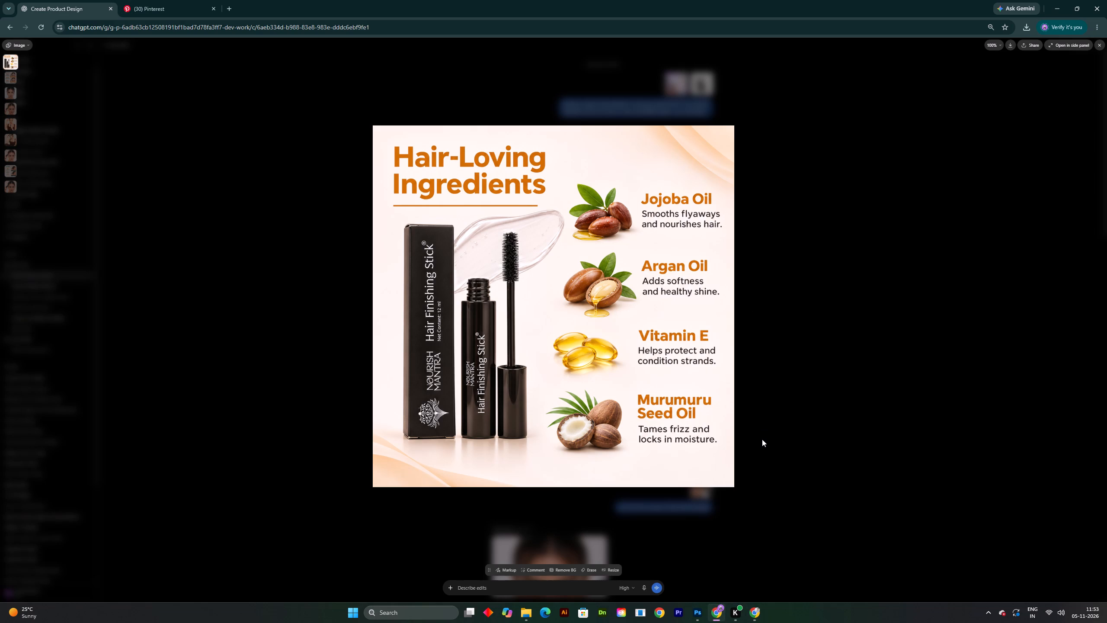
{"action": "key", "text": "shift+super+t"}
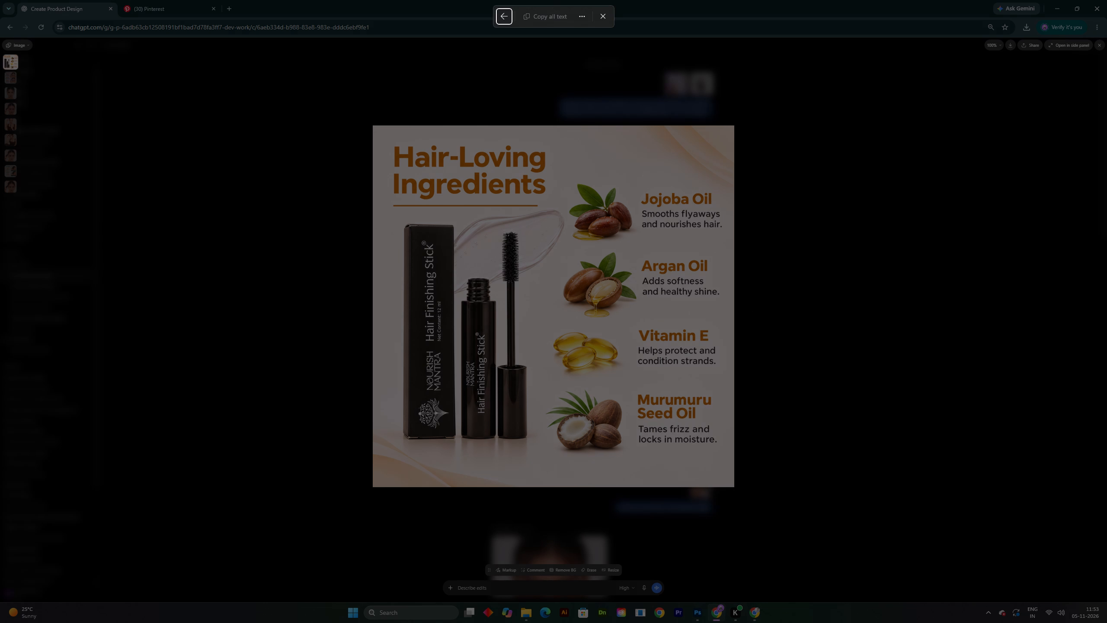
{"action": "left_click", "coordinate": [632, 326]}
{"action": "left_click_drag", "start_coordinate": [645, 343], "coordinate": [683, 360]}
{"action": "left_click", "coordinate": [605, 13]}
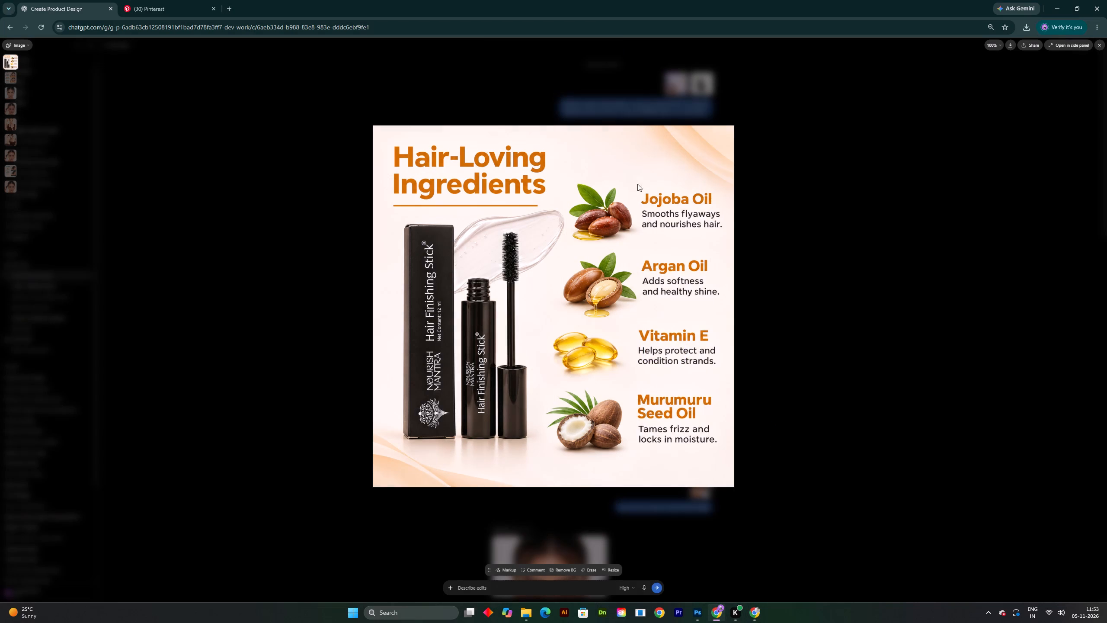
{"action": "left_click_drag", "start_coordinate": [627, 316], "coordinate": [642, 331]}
Capture the "Vitamin E" label in the reference image with the text extractor and copy its text.
{"action": "key", "text": "shift+super+t"}
{"action": "left_click_drag", "start_coordinate": [626, 314], "coordinate": [649, 325]}
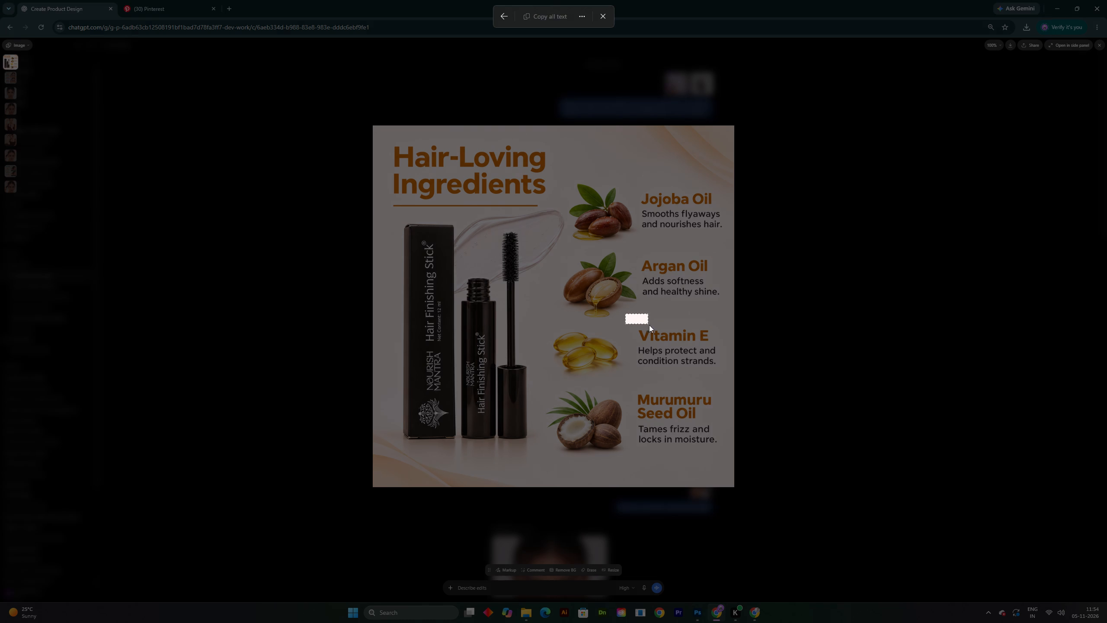
{"action": "left_click_drag", "start_coordinate": [649, 325], "coordinate": [722, 344]}
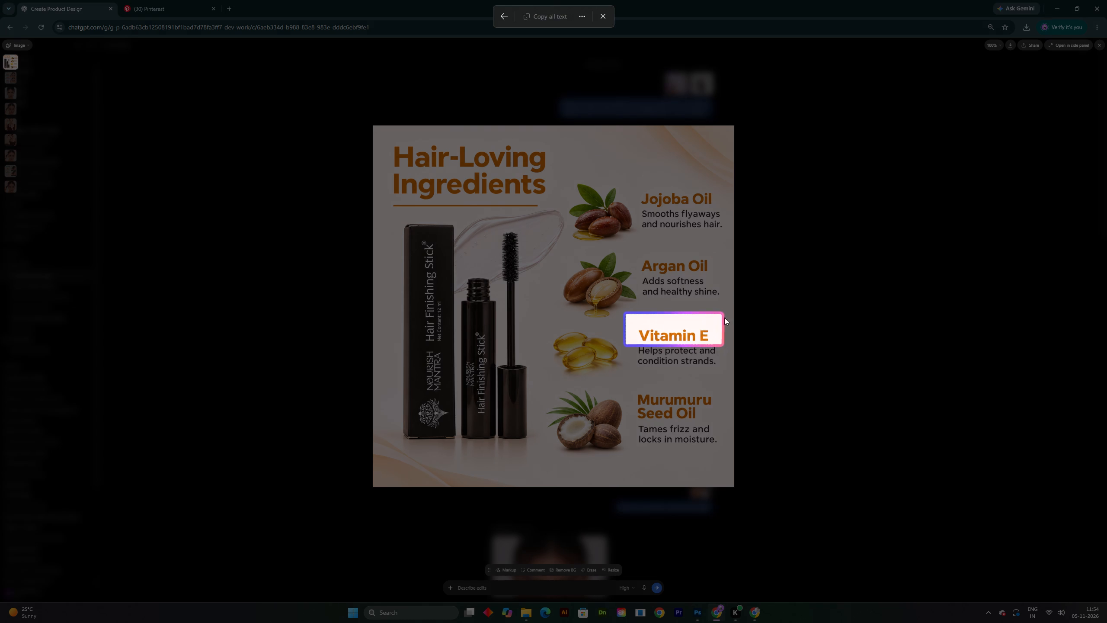
{"action": "left_click", "coordinate": [553, 13]}
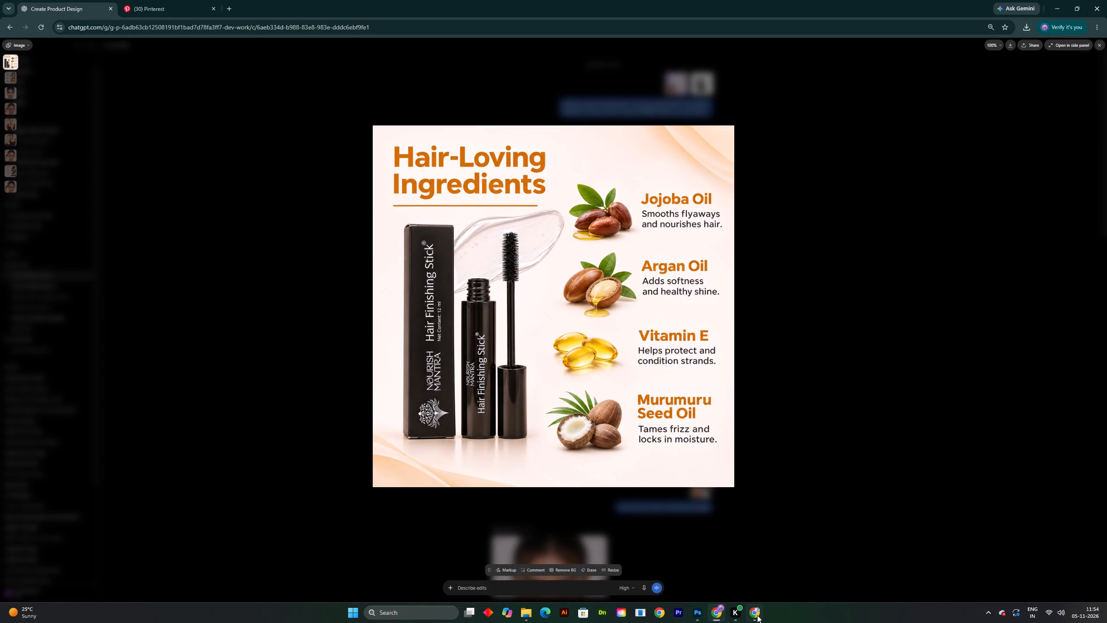
Switch to Photoshop and replace the three-line text below the middle ingredient circle on Artboard 3 with the copied "Vitamin E".
{"action": "left_click", "coordinate": [704, 593]}
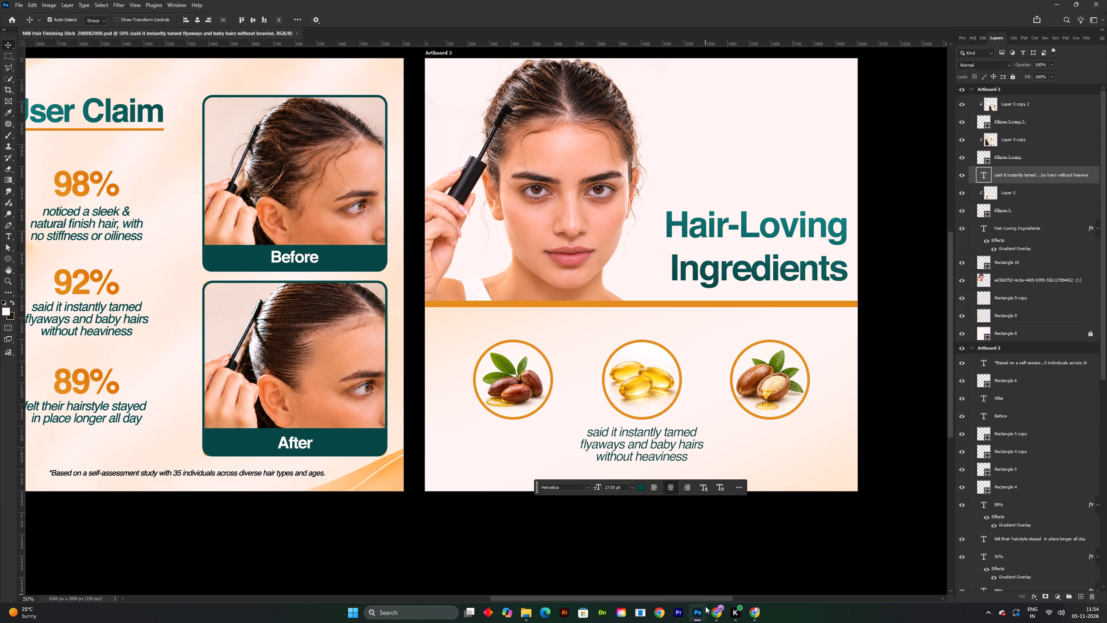
{"action": "key", "text": "space"}
{"action": "key", "text": "space"}
{"action": "key", "text": "space"}
{"action": "left_click_drag", "start_coordinate": [699, 401], "coordinate": [681, 373]}
{"action": "left_click", "coordinate": [640, 413]}
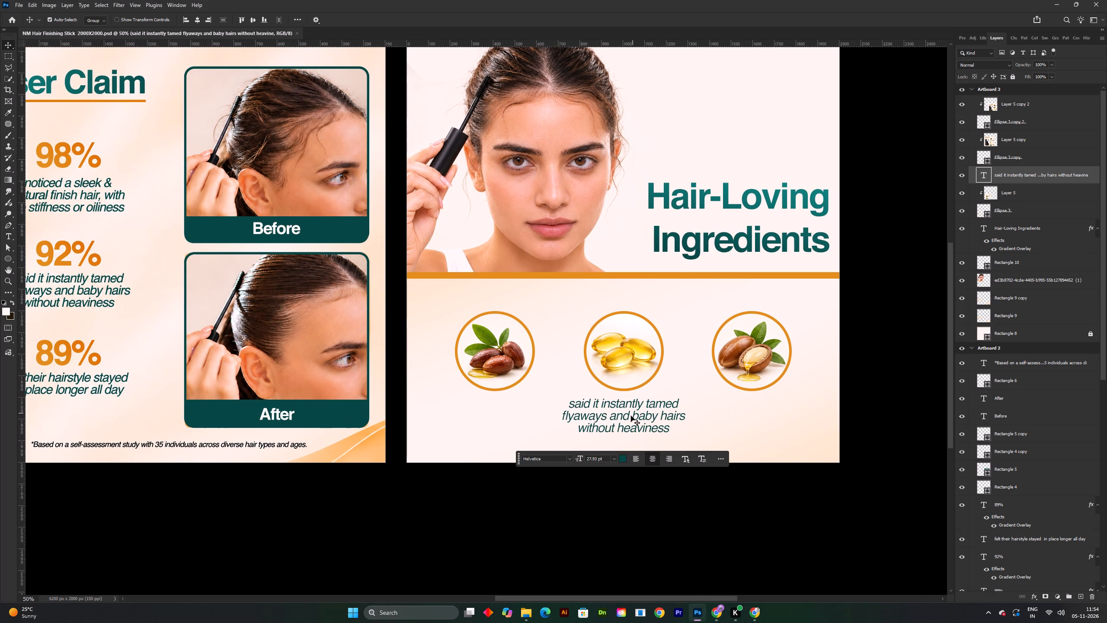
{"action": "left_click_drag", "start_coordinate": [631, 416], "coordinate": [654, 416]}
{"action": "key", "text": "ctrl+z"}
{"action": "scroll", "coordinate": [654, 416], "scroll_direction": "down", "scroll_amount": 1, "text": "shift"}
{"action": "key", "text": "space"}
{"action": "key", "text": "space"}
{"action": "key", "text": "space"}
{"action": "key", "text": "space"}
{"action": "key", "text": "space"}
{"action": "key", "text": "space"}
{"action": "key", "text": "space"}
{"action": "key", "text": "space"}
{"action": "key", "text": "space"}
{"action": "key", "text": "space"}
{"action": "key", "text": "space"}
{"action": "key", "text": "space"}
{"action": "key", "text": "space"}
{"action": "key", "text": "space"}
{"action": "key", "text": "space"}
{"action": "key", "text": "space"}
{"action": "key", "text": "space"}
{"action": "key", "text": "space"}
{"action": "key", "text": "space"}
{"action": "key", "text": "space"}
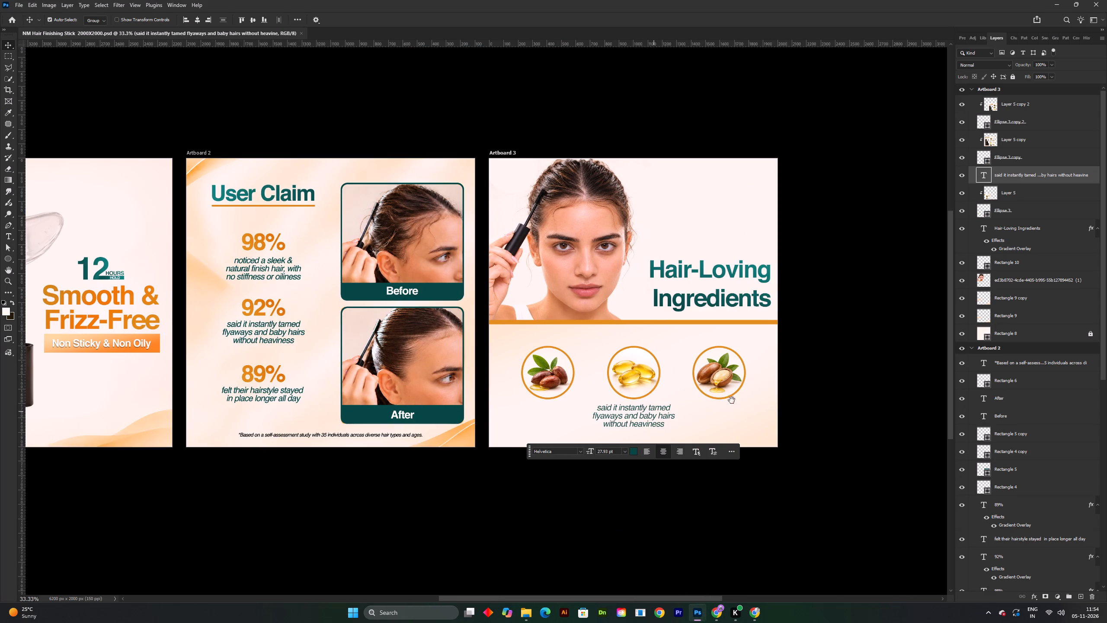
{"action": "left_click_drag", "start_coordinate": [745, 399], "coordinate": [776, 399]}
{"action": "left_click_drag", "start_coordinate": [682, 391], "coordinate": [761, 380]}
{"action": "left_click_drag", "start_coordinate": [753, 395], "coordinate": [659, 337]}
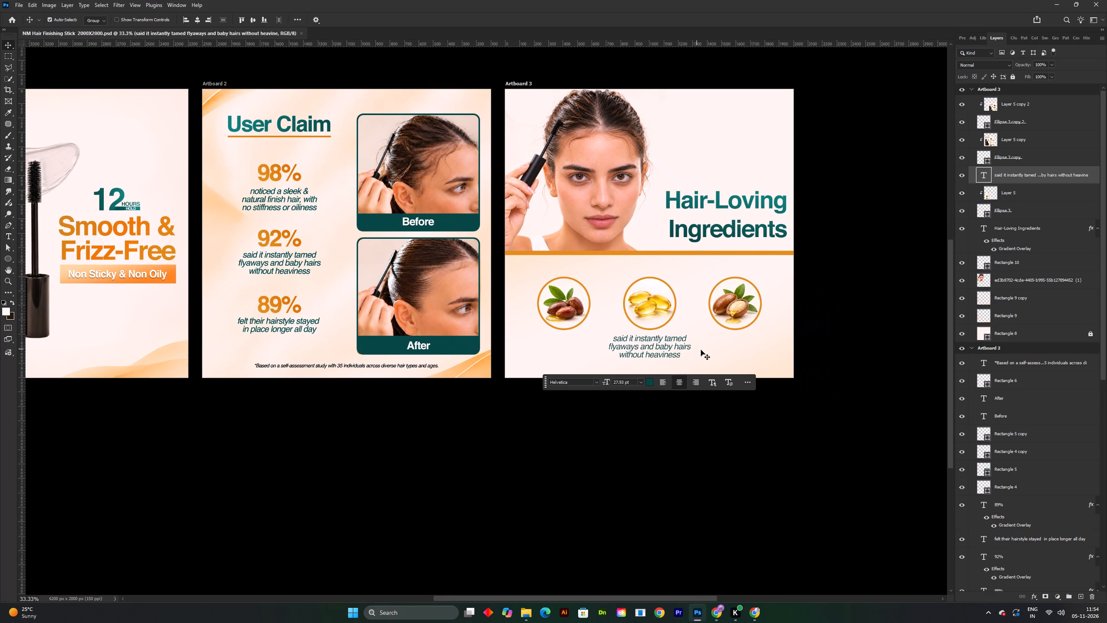
{"action": "key", "text": "space"}
{"action": "key", "text": "space"}
{"action": "key", "text": "space"}
{"action": "key", "text": "space"}
{"action": "key", "text": "space"}
{"action": "key", "text": "space"}
{"action": "key", "text": "space"}
{"action": "key", "text": "space"}
{"action": "double_click", "coordinate": [657, 346]}
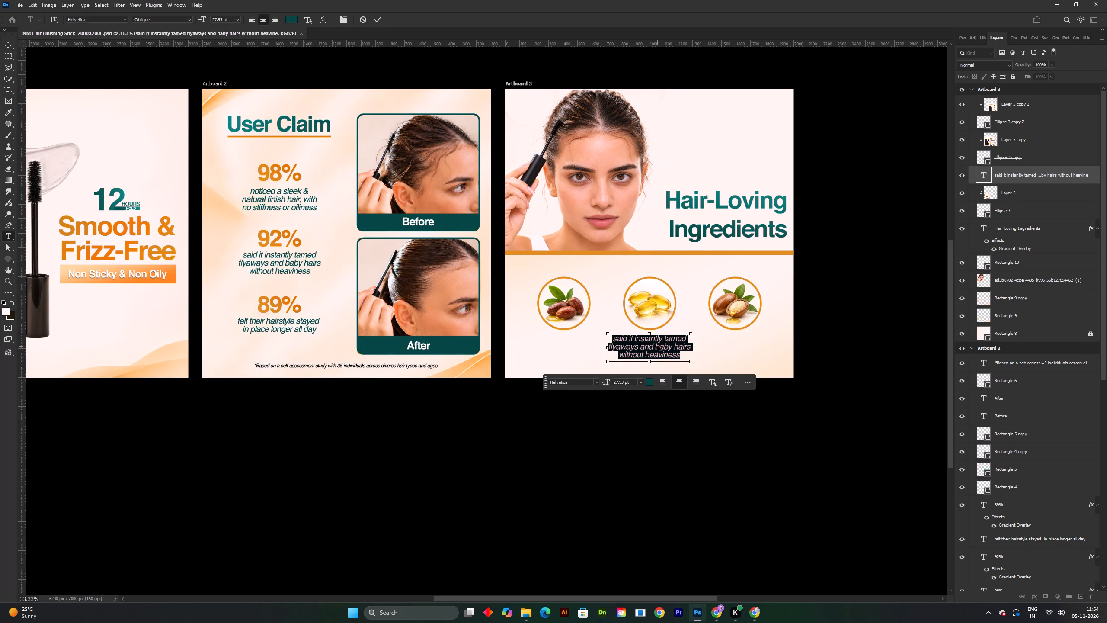
{"action": "key", "text": "ctrl+v"}
{"action": "key", "text": "space"}
{"action": "key", "text": "space"}
{"action": "key", "text": "space"}
{"action": "key", "text": "space"}
{"action": "key", "text": "space"}
{"action": "key", "text": "space"}
{"action": "key", "text": "space"}
{"action": "key", "text": "space"}
{"action": "key", "text": "space"}
{"action": "key", "text": "space"}
{"action": "key", "text": "space"}
{"action": "key", "text": "space"}
{"action": "key", "text": "space"}
{"action": "key", "text": "space"}
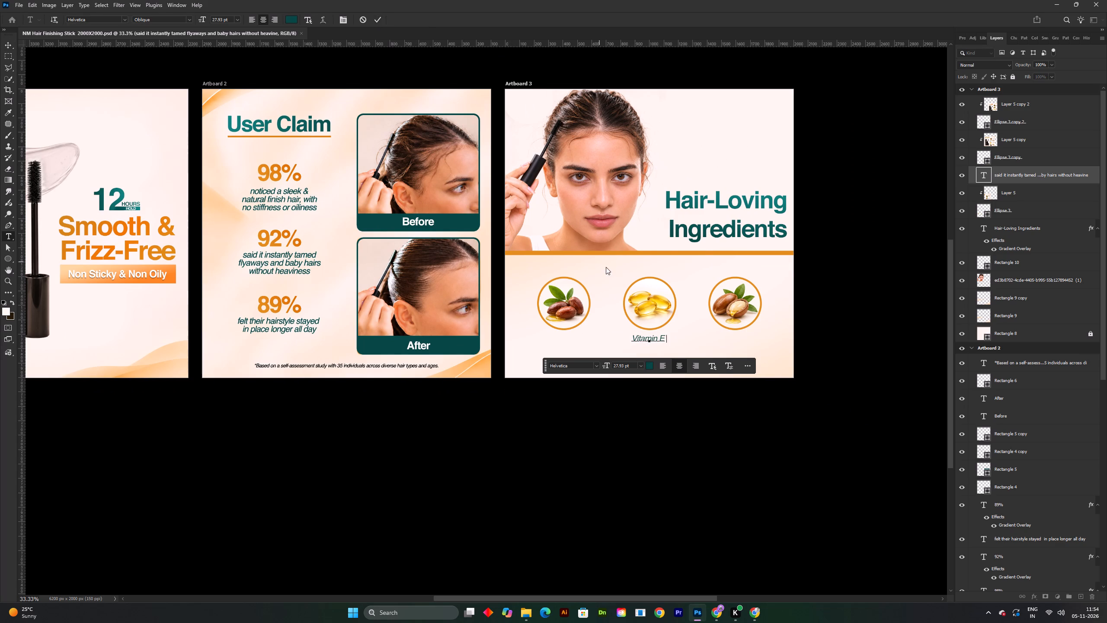
{"action": "left_click_drag", "start_coordinate": [616, 277], "coordinate": [625, 279]}
Save the document and deselect the "Vitamin E" text.
{"action": "key", "text": "ctrl+s"}
{"action": "left_click", "coordinate": [865, 299]}
Expand the heading group on Artboard 1 in the layer stack and copy its orange "Smooth & Frizz-Free" text layer.
{"action": "key", "text": "space"}
{"action": "key", "text": "space"}
{"action": "key", "text": "space"}
{"action": "key", "text": "space"}
{"action": "key", "text": "space"}
{"action": "left_click", "coordinate": [714, 317]}
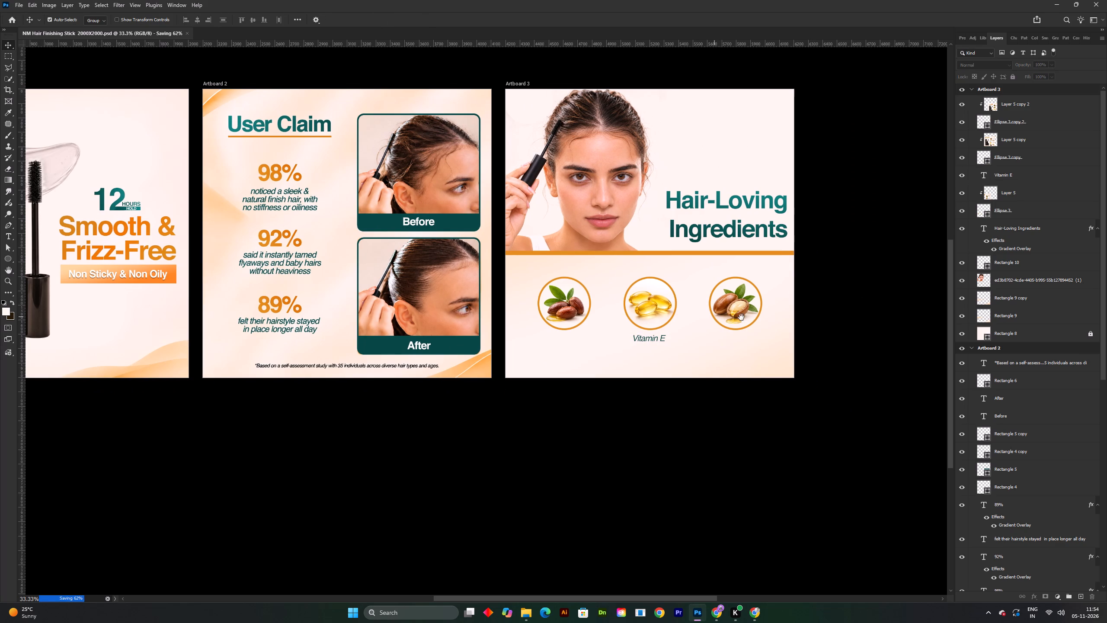
{"action": "left_click_drag", "start_coordinate": [754, 316], "coordinate": [777, 315]}
{"action": "left_click", "coordinate": [179, 222]}
{"action": "key", "text": "ctrl+z"}
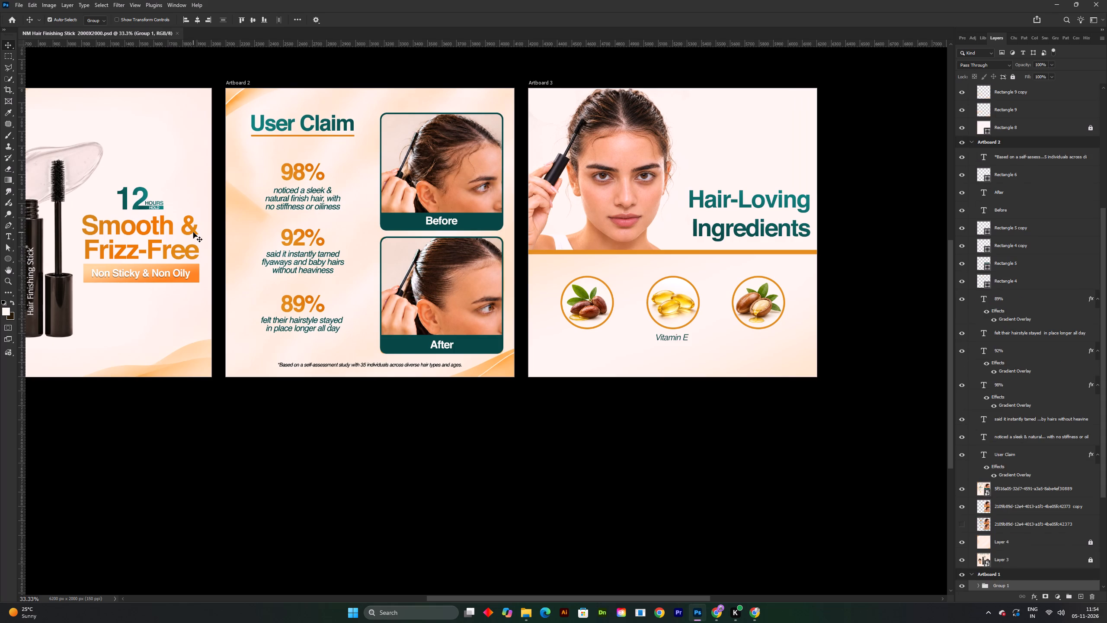
{"action": "left_click_drag", "start_coordinate": [193, 232], "coordinate": [184, 232]}
{"action": "key", "text": "ctrl+z"}
{"action": "scroll", "coordinate": [1017, 484], "scroll_direction": "down", "scroll_amount": 7}
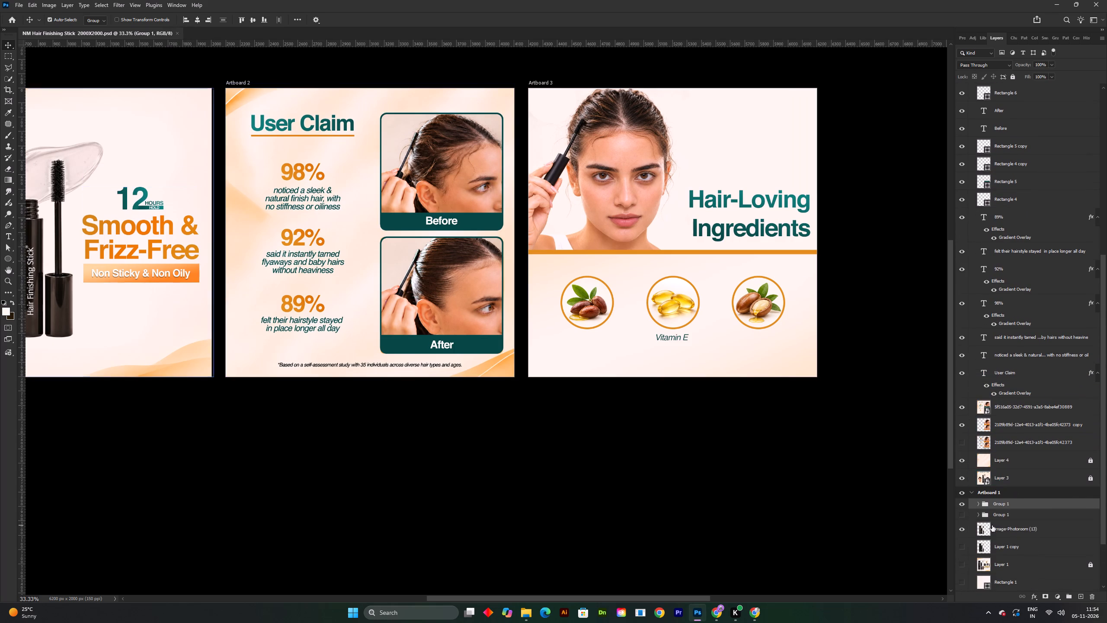
{"action": "left_click", "coordinate": [977, 505]}
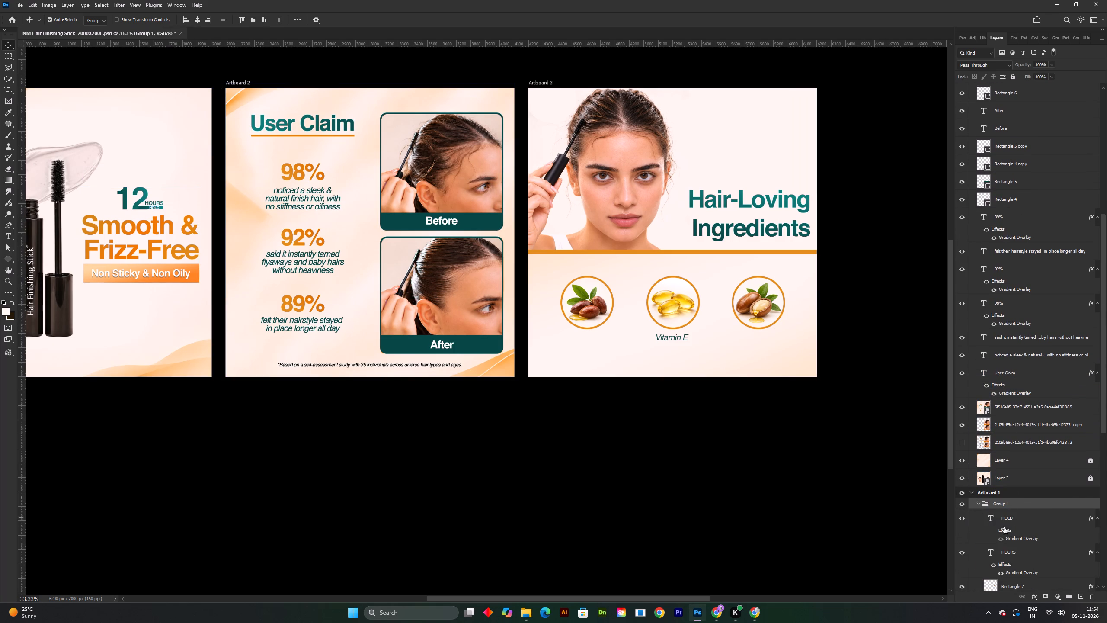
{"action": "scroll", "coordinate": [1019, 533], "scroll_direction": "down", "scroll_amount": 10}
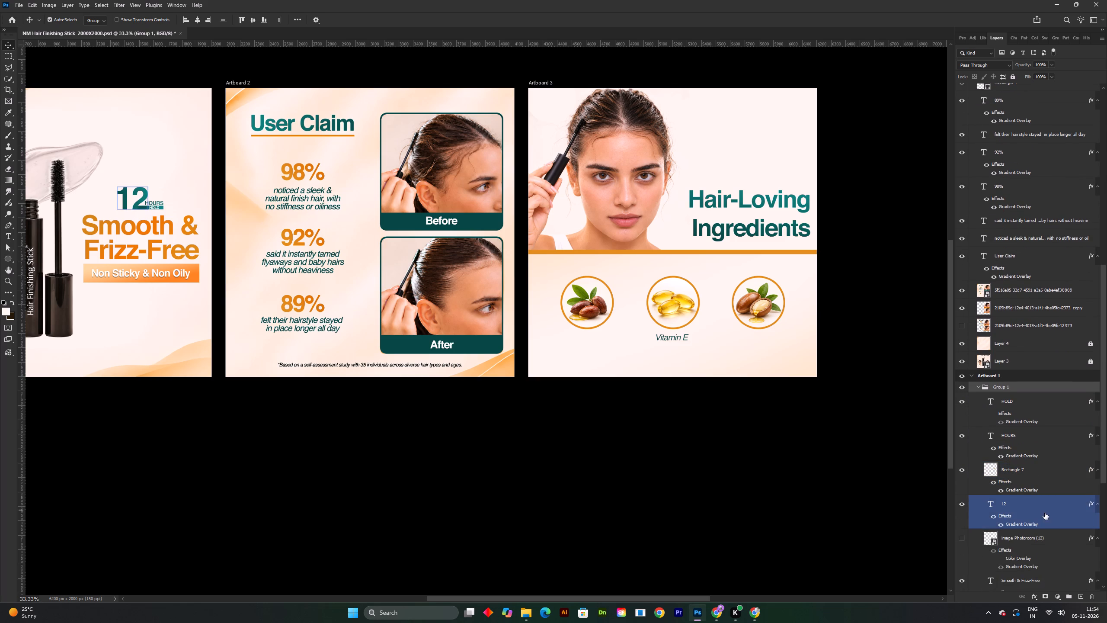
{"action": "scroll", "coordinate": [1045, 529], "scroll_direction": "down", "scroll_amount": 6}
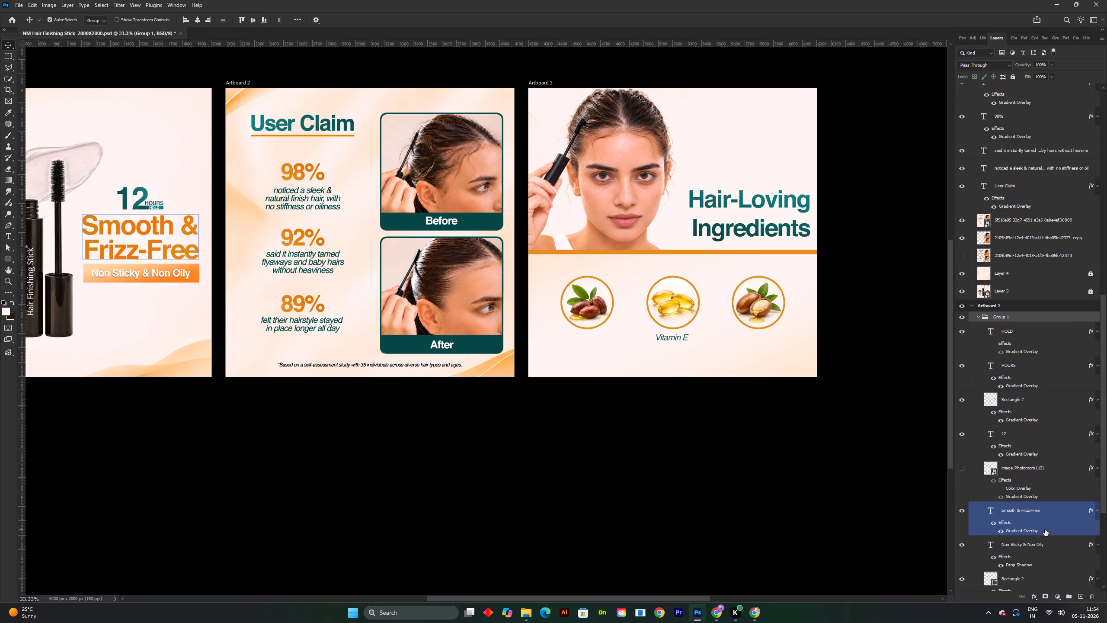
{"action": "left_click", "coordinate": [1045, 523]}
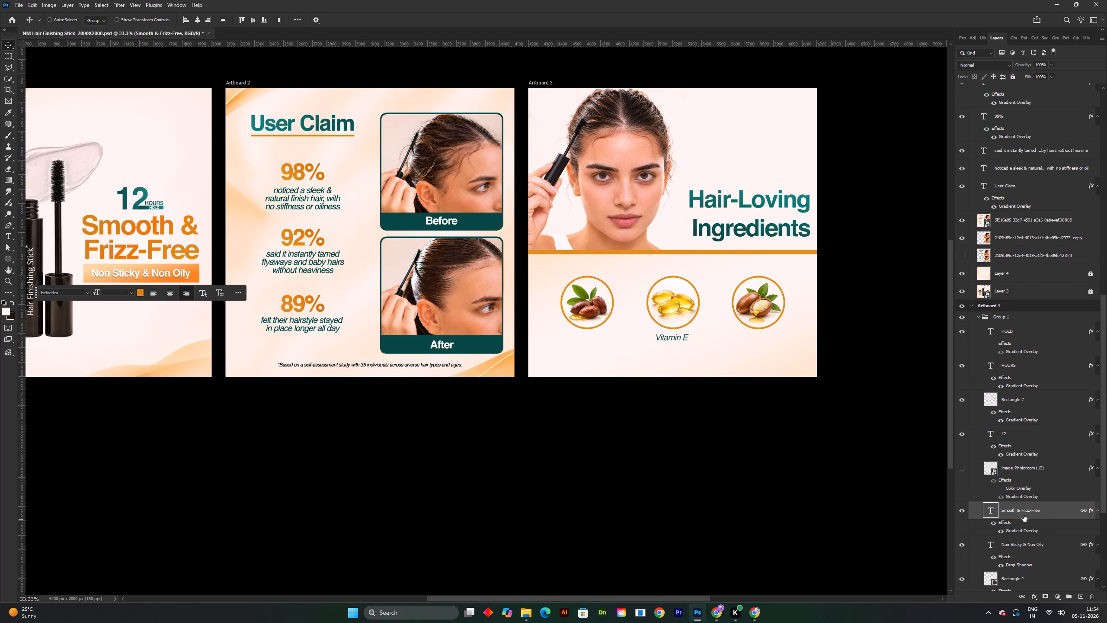
{"action": "key", "text": "ctrl+c"}
Move the "Vitamin E" text straight down, leaving a gap beneath the middle circle on Artboard 3.
{"action": "left_click", "coordinate": [729, 428]}
{"action": "left_click", "coordinate": [723, 350]}
{"action": "scroll", "coordinate": [691, 347], "scroll_direction": "up", "scroll_amount": 1, "text": "shift"}
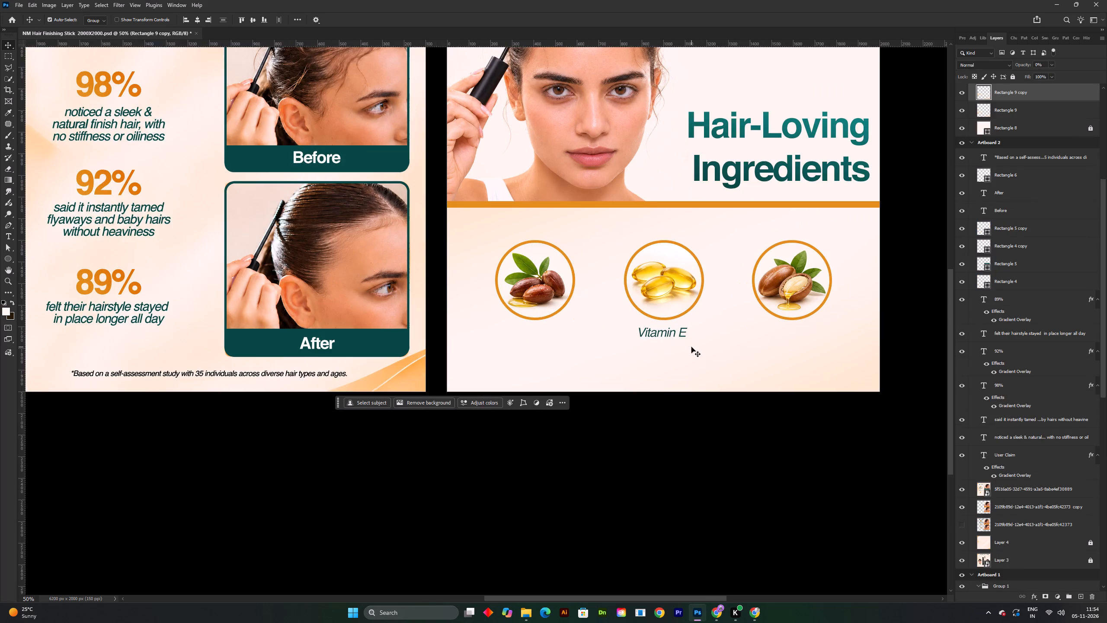
{"action": "scroll", "coordinate": [691, 347], "scroll_direction": "up", "scroll_amount": 2, "text": "shift"}
{"action": "double_click", "coordinate": [671, 324]}
{"action": "left_click_drag", "start_coordinate": [671, 331], "coordinate": [671, 358], "text": "shift"}
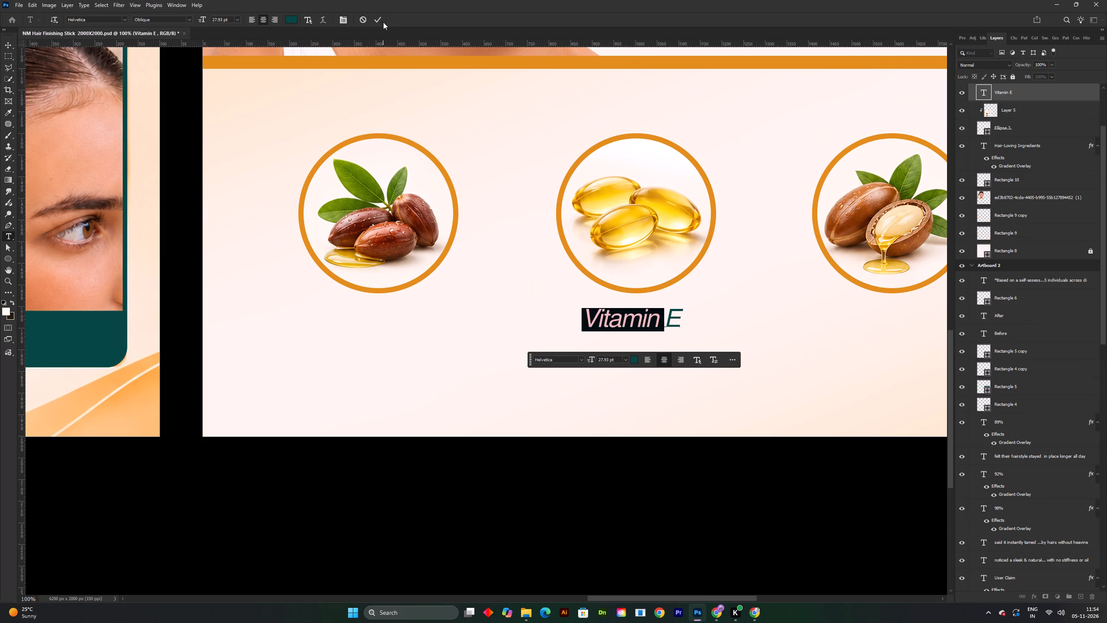
{"action": "left_click", "coordinate": [383, 22]}
{"action": "left_click_drag", "start_coordinate": [640, 325], "coordinate": [640, 360]}
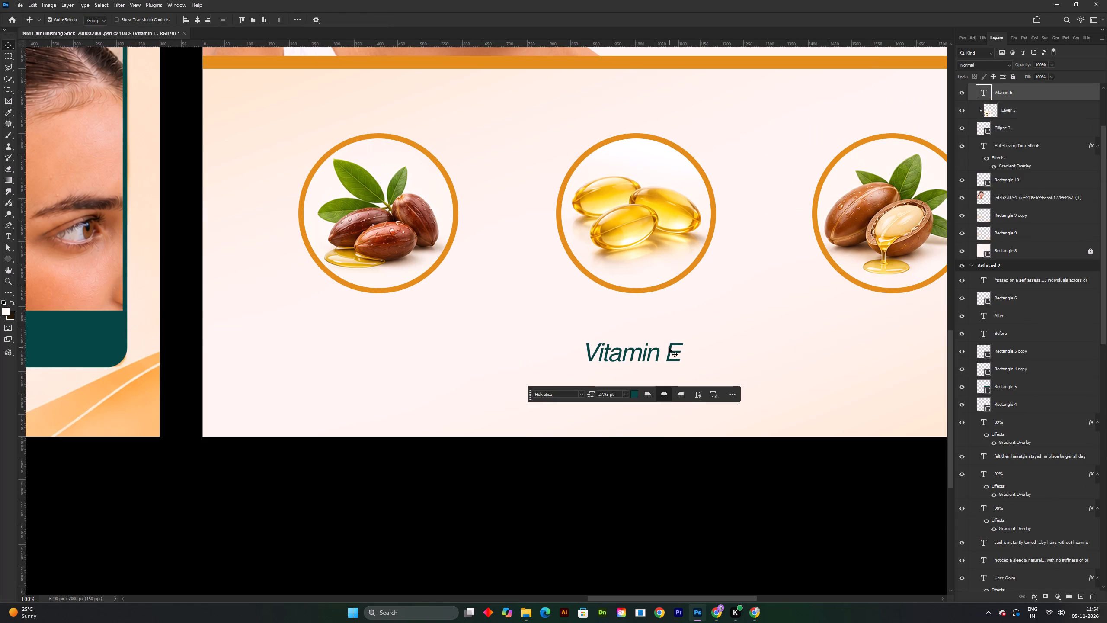
{"action": "left_click_drag", "start_coordinate": [669, 348], "coordinate": [669, 366]}
Paste the copied "Smooth & Frizz-Free" text layer onto Artboard 3.
{"action": "scroll", "coordinate": [669, 366], "scroll_direction": "down", "scroll_amount": 3, "text": "shift"}
{"action": "key", "text": "ctrl+v"}
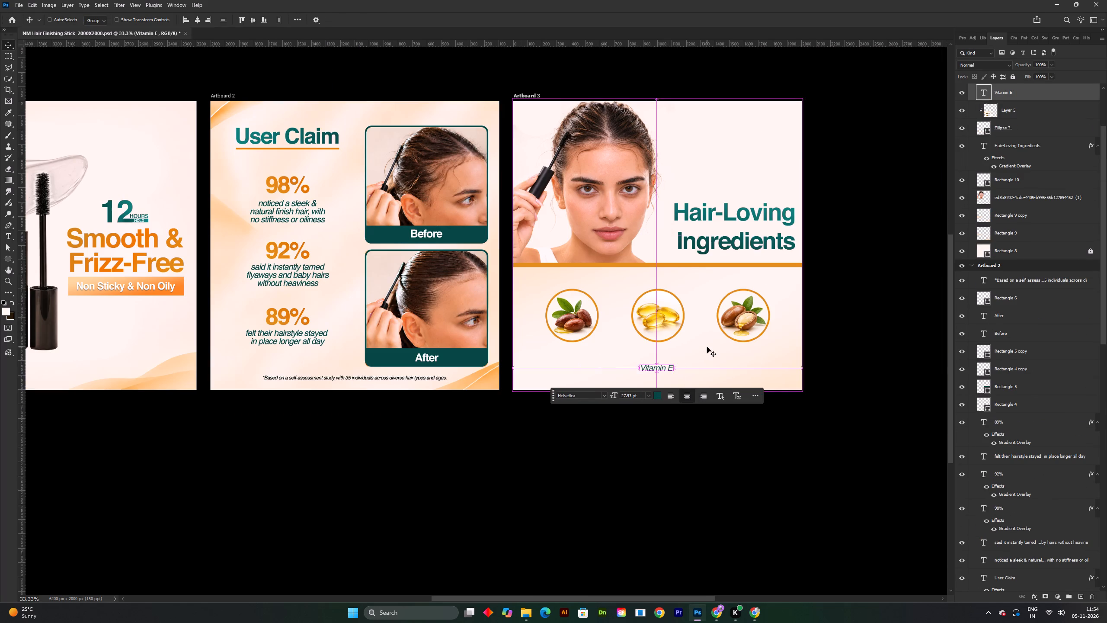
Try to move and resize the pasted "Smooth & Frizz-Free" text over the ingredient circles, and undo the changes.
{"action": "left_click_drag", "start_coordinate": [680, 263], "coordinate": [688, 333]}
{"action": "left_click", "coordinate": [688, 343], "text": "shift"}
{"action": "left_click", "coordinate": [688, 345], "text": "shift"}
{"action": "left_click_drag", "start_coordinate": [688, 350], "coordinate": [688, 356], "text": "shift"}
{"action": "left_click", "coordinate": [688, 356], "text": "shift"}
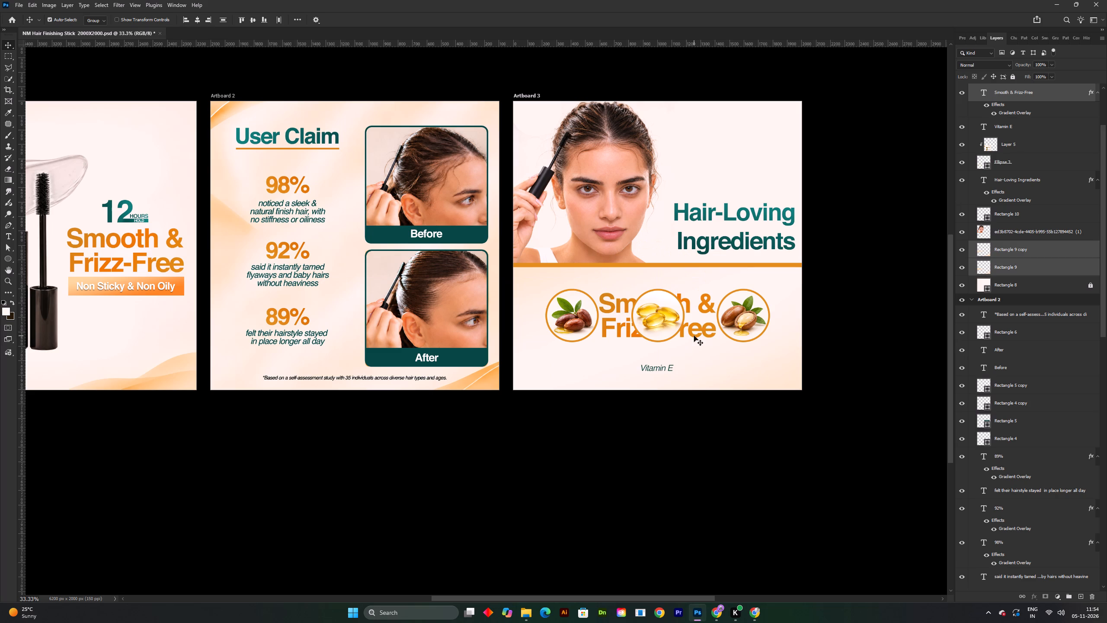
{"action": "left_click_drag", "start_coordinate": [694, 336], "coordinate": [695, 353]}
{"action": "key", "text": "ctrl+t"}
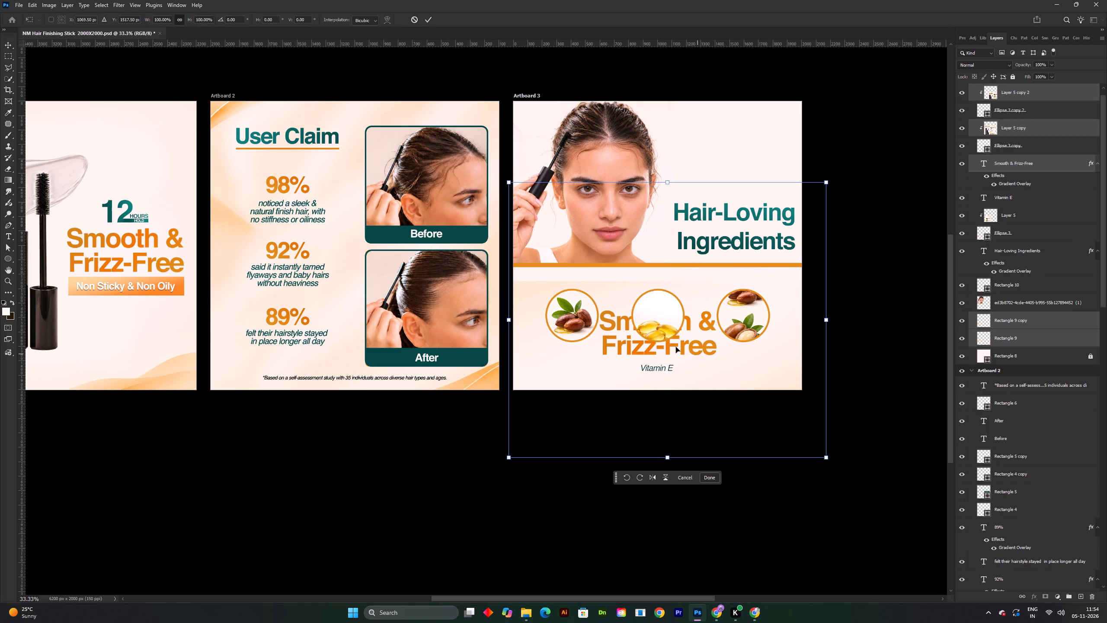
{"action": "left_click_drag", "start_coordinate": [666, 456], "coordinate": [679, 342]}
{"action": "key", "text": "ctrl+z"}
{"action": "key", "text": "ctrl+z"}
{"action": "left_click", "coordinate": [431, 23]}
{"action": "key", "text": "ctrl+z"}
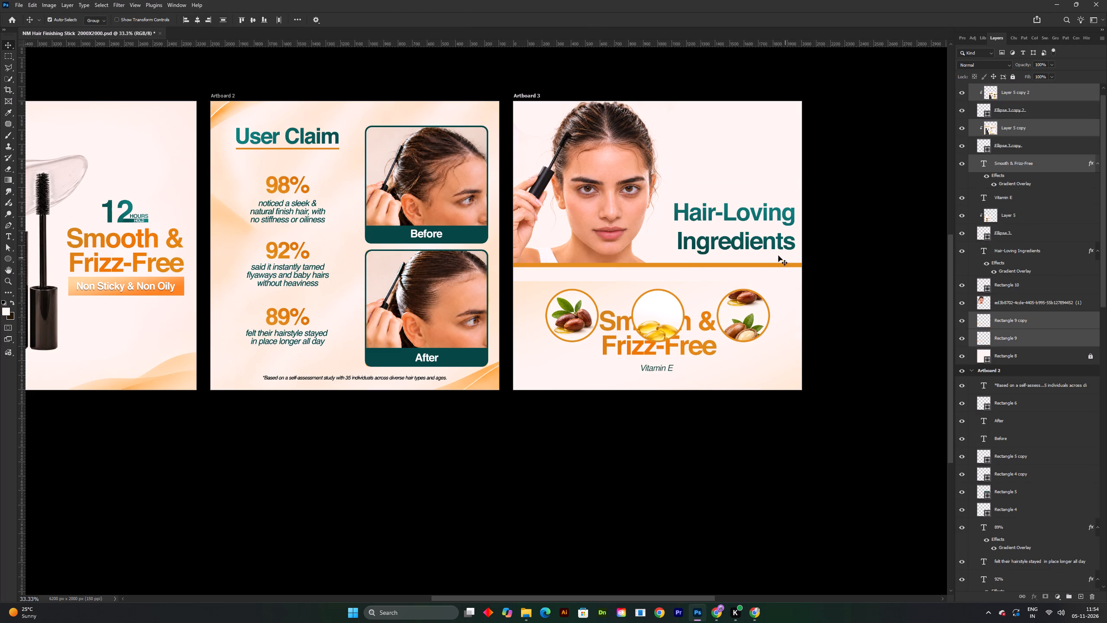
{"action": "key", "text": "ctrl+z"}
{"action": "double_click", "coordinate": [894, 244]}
Select only the pasted "Smooth & Frizz-Free" text and bring it to the front of Artboard 3's layers.
{"action": "left_click_drag", "start_coordinate": [701, 300], "coordinate": [701, 292]}
{"action": "key", "text": "ctrl+z"}
{"action": "key", "text": "ctrl+shift+bracketright"}
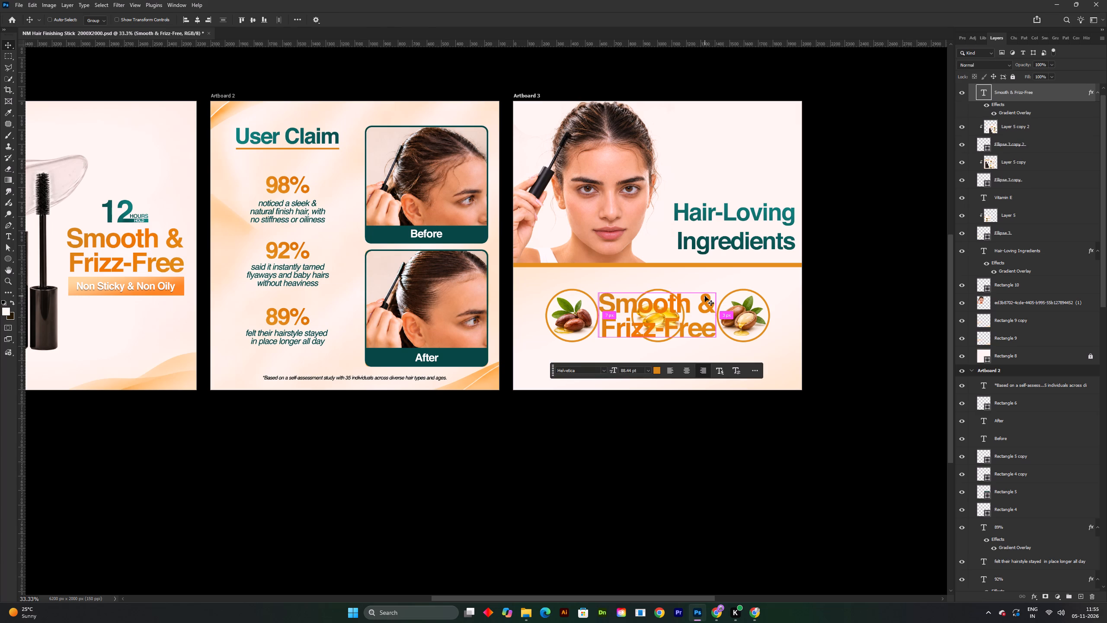
Scale the pasted "Smooth & Frizz-Free" text proportionally to about half size, around 43 pt.
{"action": "key", "text": "ctrl+t"}
{"action": "left_click_drag", "start_coordinate": [689, 308], "coordinate": [686, 338]}
{"action": "key", "text": "ctrl+z"}
{"action": "left_click_drag", "start_coordinate": [662, 286], "coordinate": [662, 290]}
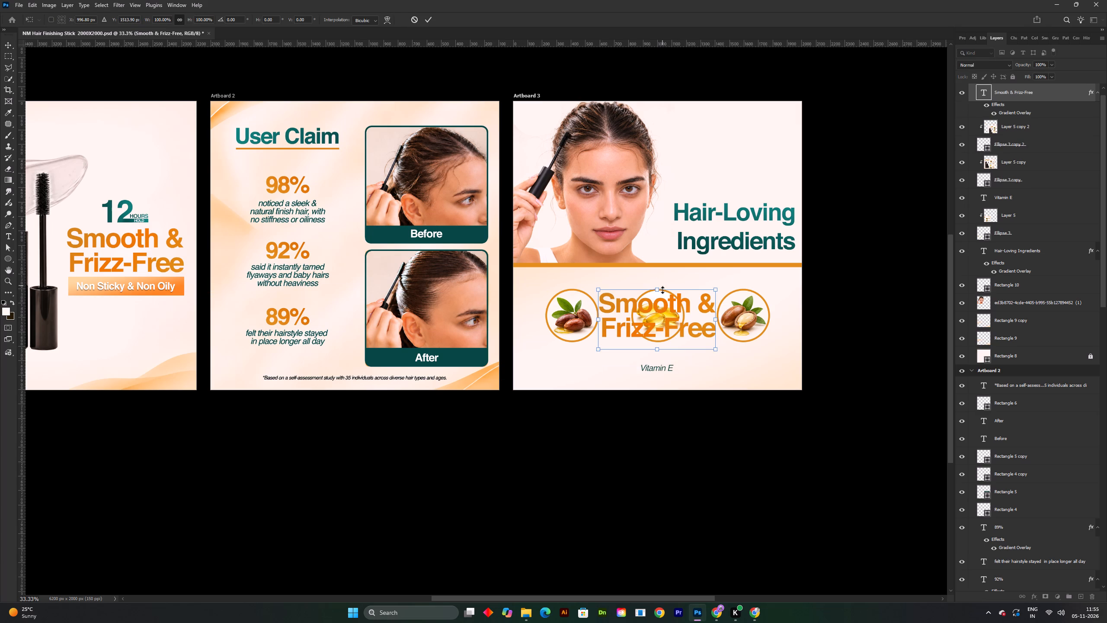
{"action": "left_click_drag", "start_coordinate": [662, 290], "coordinate": [662, 298]}
{"action": "left_click_drag", "start_coordinate": [662, 299], "coordinate": [664, 318]}
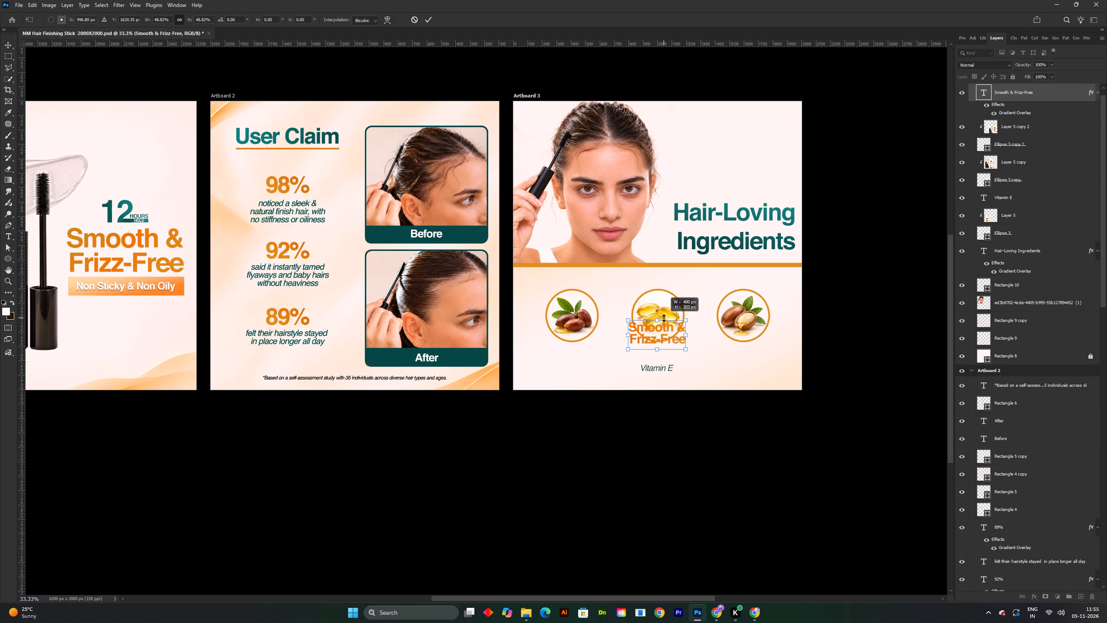
{"action": "left_click_drag", "start_coordinate": [664, 318], "coordinate": [665, 318]}
{"action": "left_click", "coordinate": [431, 19]}
Move the scaled orange text directly below the middle ingredient circle, above "Vitamin E", and save the document.
{"action": "key", "text": "space"}
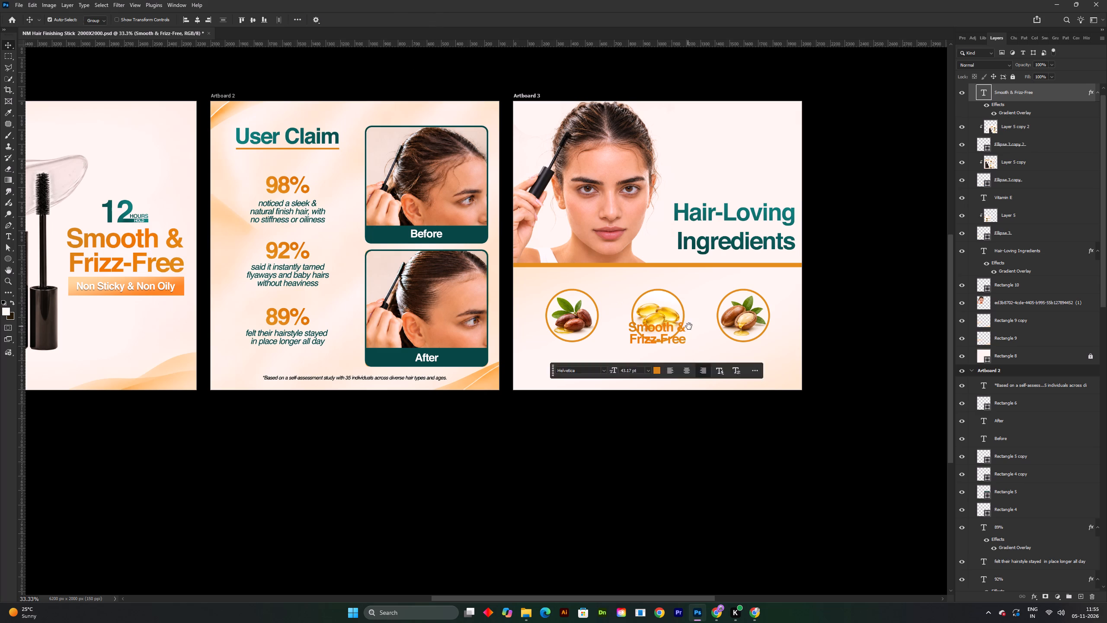
{"action": "left_click_drag", "start_coordinate": [687, 324], "coordinate": [665, 318]}
{"action": "scroll", "coordinate": [662, 318], "scroll_direction": "up", "scroll_amount": 2, "text": "shift"}
{"action": "key", "text": "space"}
{"action": "left_click_drag", "start_coordinate": [646, 343], "coordinate": [635, 289]}
{"action": "left_click_drag", "start_coordinate": [635, 302], "coordinate": [635, 337]}
{"action": "left_click", "coordinate": [635, 337], "text": "shift"}
{"action": "key", "text": "ctrl+s"}
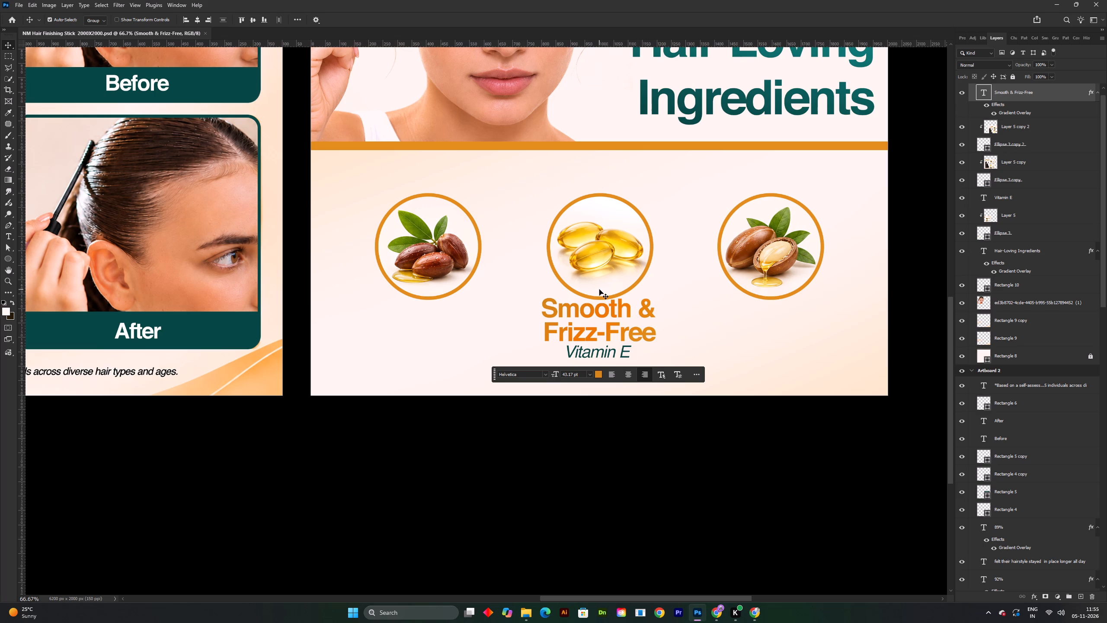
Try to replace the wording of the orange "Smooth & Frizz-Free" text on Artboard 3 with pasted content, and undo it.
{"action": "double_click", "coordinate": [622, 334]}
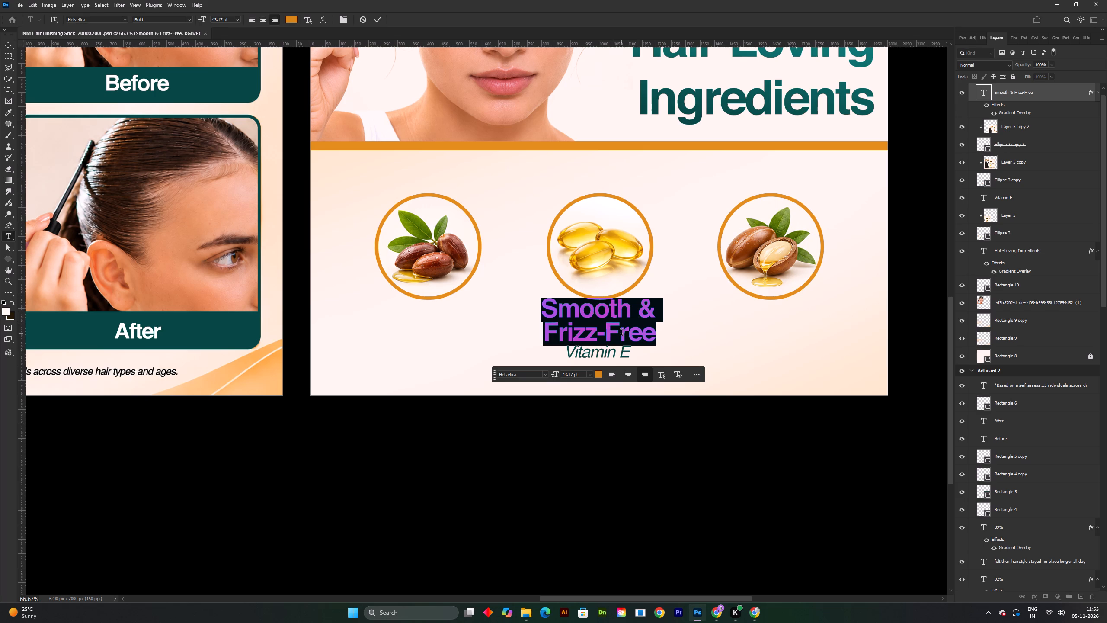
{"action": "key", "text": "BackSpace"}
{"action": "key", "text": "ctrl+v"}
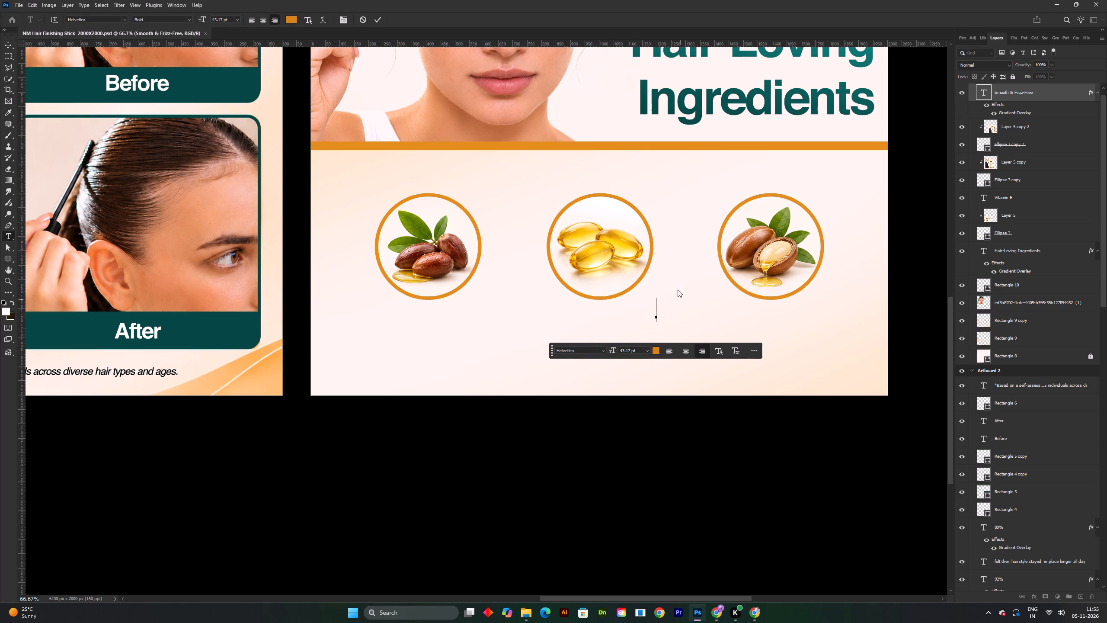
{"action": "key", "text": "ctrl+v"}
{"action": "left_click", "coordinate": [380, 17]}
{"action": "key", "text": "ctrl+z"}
Move the green "Vitamin E" text slightly lower, clear of the orange text, and copy its wording.
{"action": "left_click", "coordinate": [614, 435]}
{"action": "left_click_drag", "start_coordinate": [610, 355], "coordinate": [610, 371]}
{"action": "left_click", "coordinate": [610, 371]}
{"action": "double_click", "coordinate": [610, 371]}
{"action": "key", "text": "ctrl+c"}
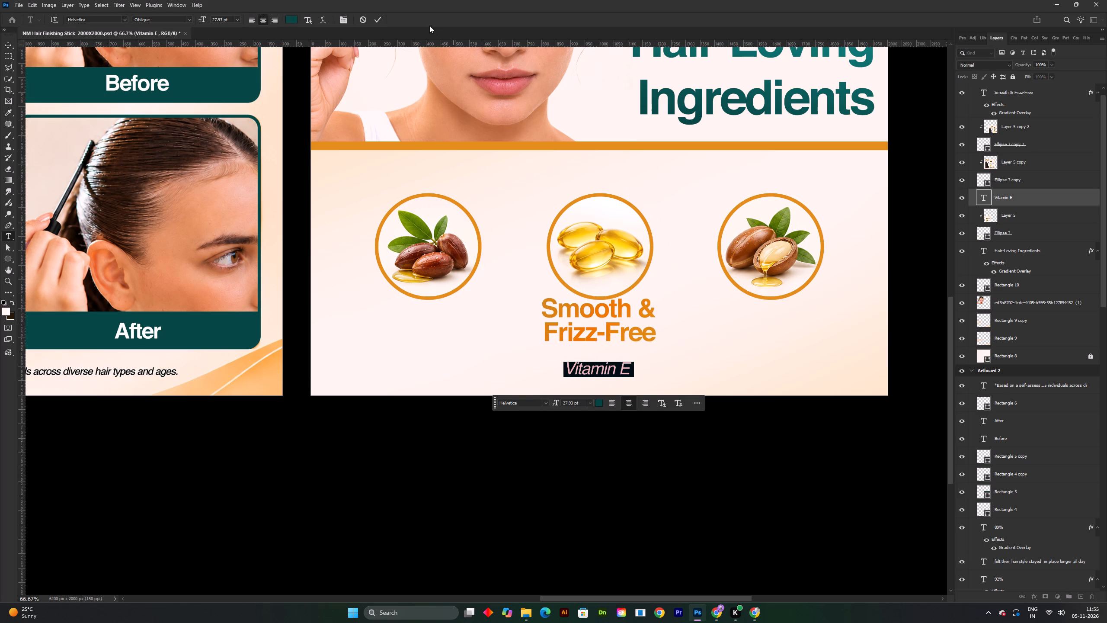
{"action": "left_click", "coordinate": [377, 20]}
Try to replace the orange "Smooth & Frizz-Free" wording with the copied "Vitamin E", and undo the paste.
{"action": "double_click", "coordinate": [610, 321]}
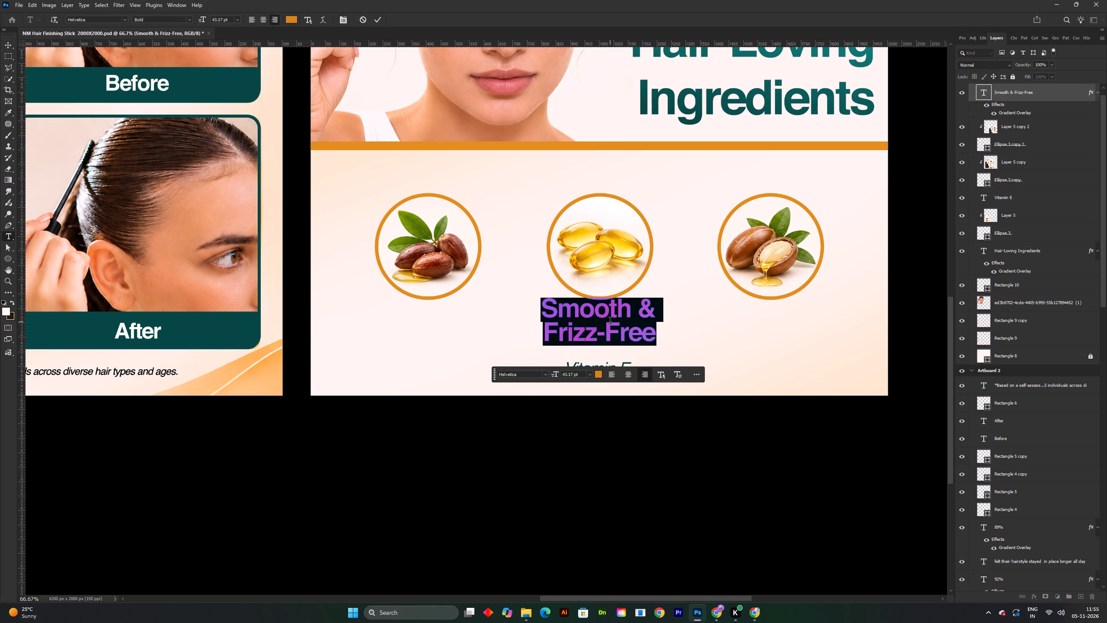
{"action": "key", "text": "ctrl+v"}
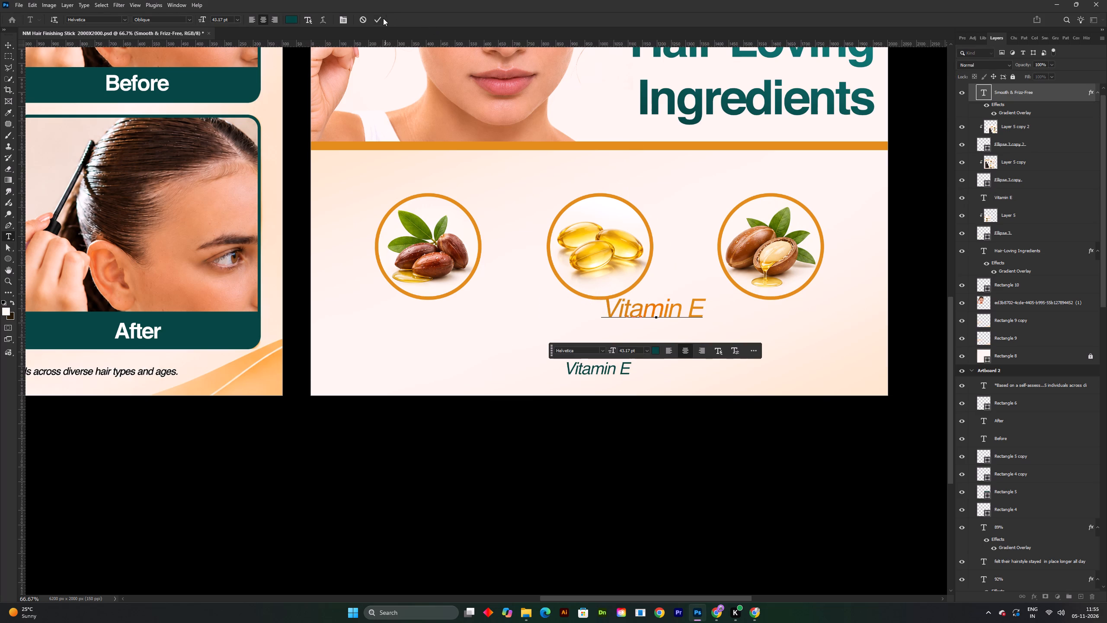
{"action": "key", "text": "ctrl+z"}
Replace the orange "Smooth & Frizz-Free" wording below the middle ingredient circle with "Vitamin E", keeping the orange bold style.
{"action": "left_click", "coordinate": [646, 322]}
{"action": "left_click", "coordinate": [657, 329]}
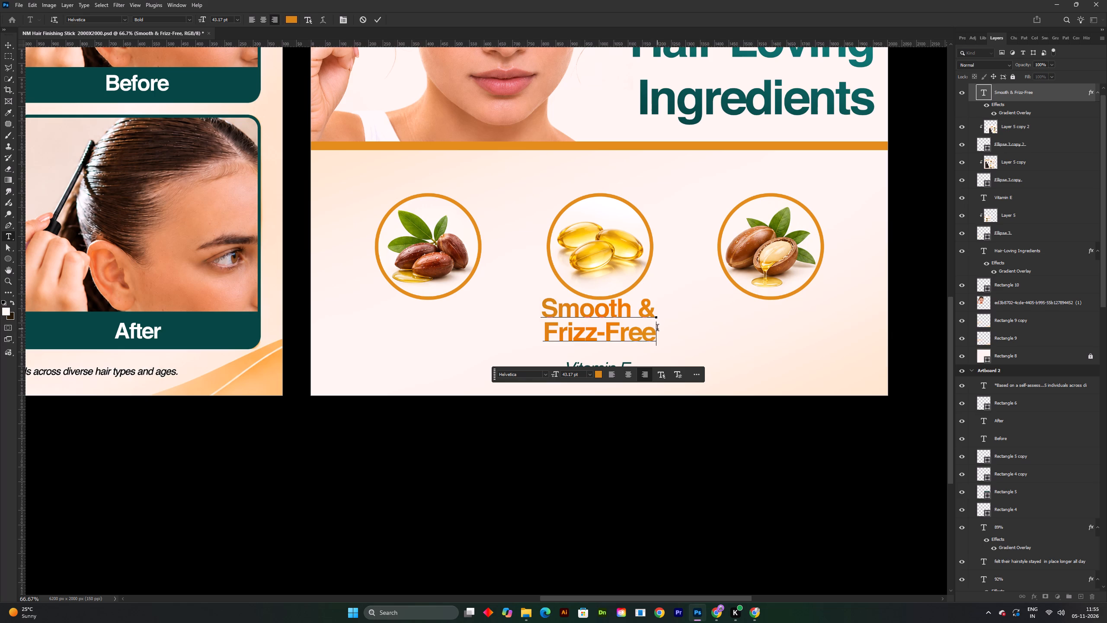
{"action": "key", "text": "BackSpace"}
{"action": "key", "text": "BackSpace"}
{"action": "key", "text": "BackSpace"}
{"action": "key", "text": "BackSpace"}
{"action": "key", "text": "BackSpace"}
{"action": "key", "text": "BackSpace"}
{"action": "key", "text": "BackSpace"}
{"action": "key", "text": "BackSpace"}
{"action": "key", "text": "BackSpace"}
{"action": "key", "text": "BackSpace"}
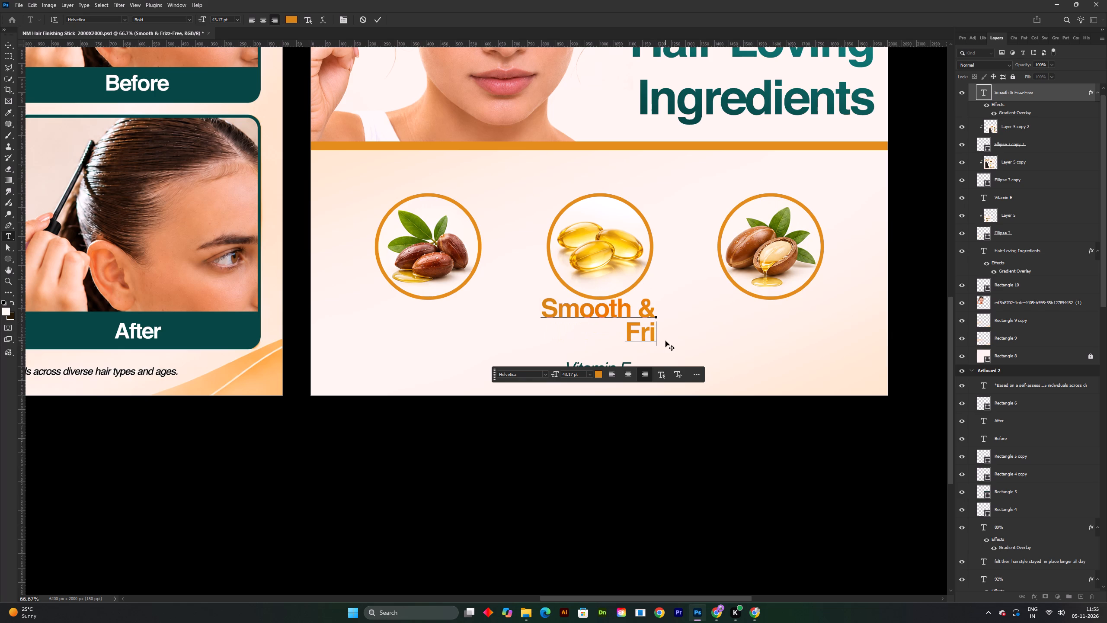
{"action": "key", "text": "BackSpace"}
{"action": "key", "text": "BackSpace"}
{"action": "key", "text": "BackSpace"}
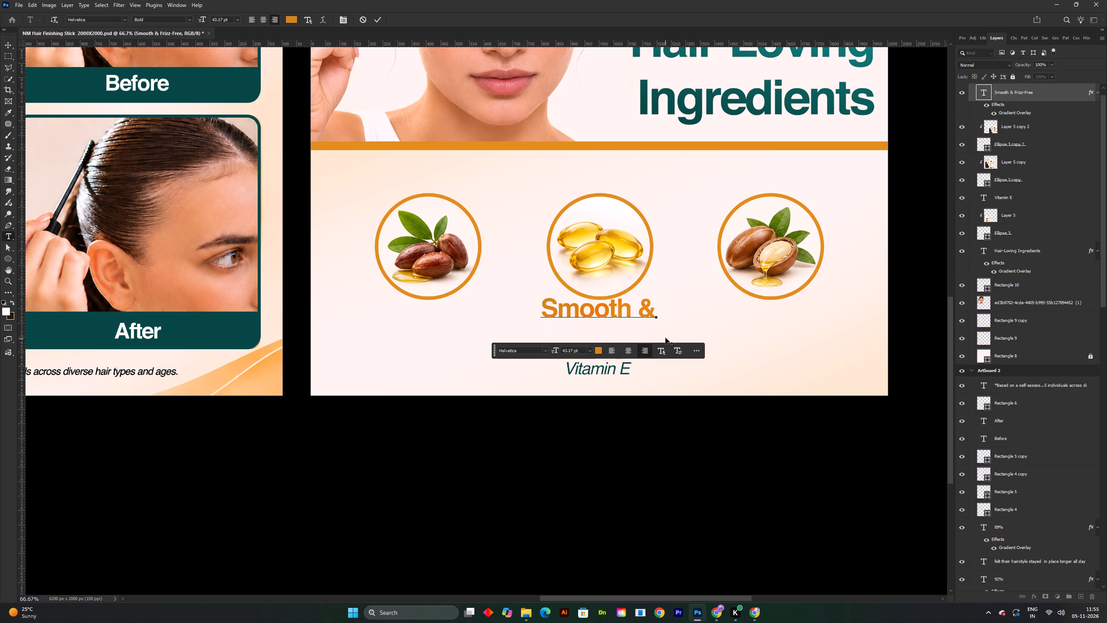
{"action": "key", "text": "ctrl+v"}
{"action": "key", "text": "BackSpace"}
{"action": "key", "text": "BackSpace"}
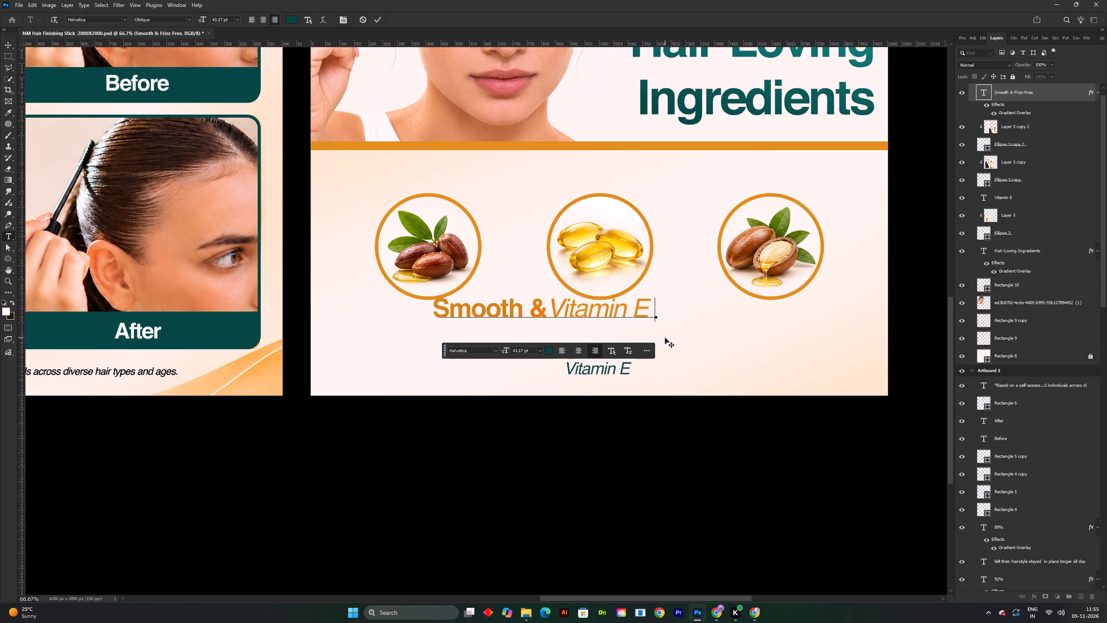
{"action": "key", "text": "BackSpace"}
{"action": "key", "text": "BackSpace"}
{"action": "key", "text": "BackSpace"}
{"action": "key", "text": "BackSpace"}
{"action": "key", "text": "BackSpace"}
{"action": "key", "text": "BackSpace"}
{"action": "key", "text": "BackSpace"}
{"action": "key", "text": "BackSpace"}
{"action": "key", "text": "BackSpace"}
{"action": "key", "text": "BackSpace"}
{"action": "key", "text": "BackSpace"}
{"action": "key", "text": "BackSpace"}
{"action": "key", "text": "BackSpace"}
{"action": "key", "text": "BackSpace"}
{"action": "key", "text": "BackSpace"}
{"action": "key", "text": "BackSpace"}
{"action": "key", "text": "BackSpace"}
{"action": "key", "text": "BackSpace"}
{"action": "key", "text": "BackSpace"}
{"action": "key", "text": "BackSpace"}
{"action": "key", "text": "BackSpace"}
{"action": "key", "text": "BackSpace"}
{"action": "key", "text": "BackSpace"}
{"action": "key", "text": "BackSpace"}
{"action": "key", "text": "BackSpace"}
{"action": "key", "text": "BackSpace"}
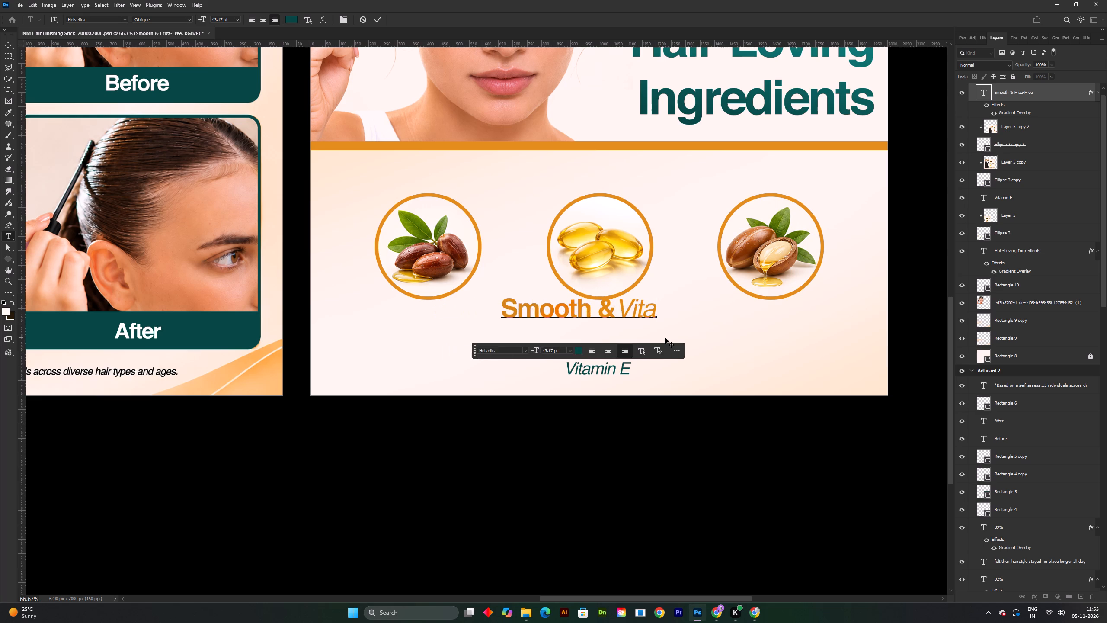
{"action": "key", "text": "BackSpace"}
{"action": "key", "text": "BackSpace"}
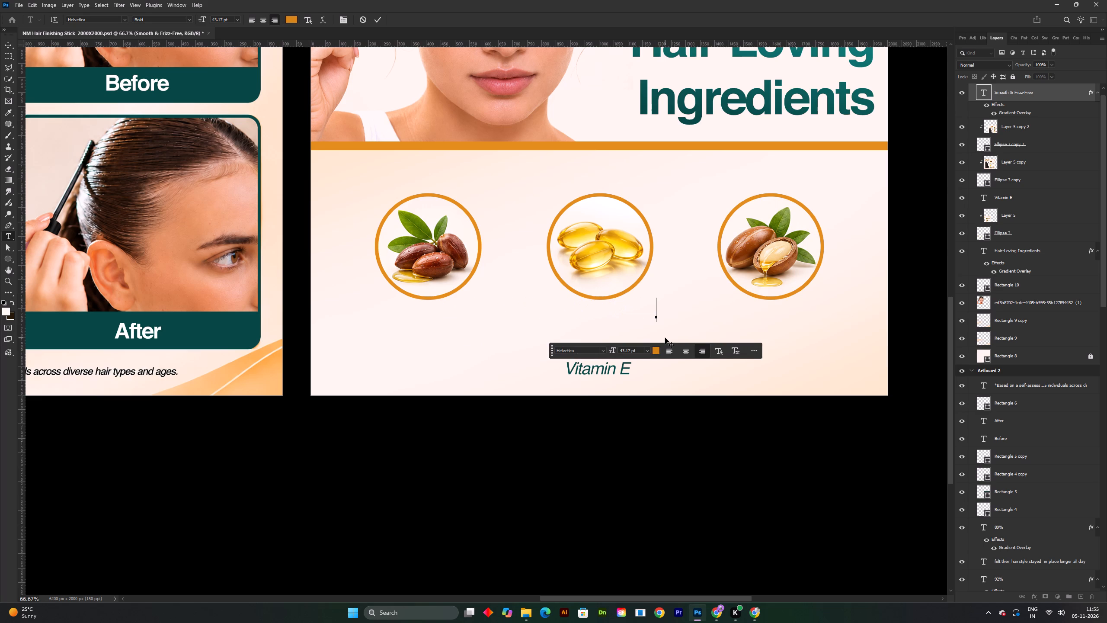
{"action": "type", "text": "itamin"}
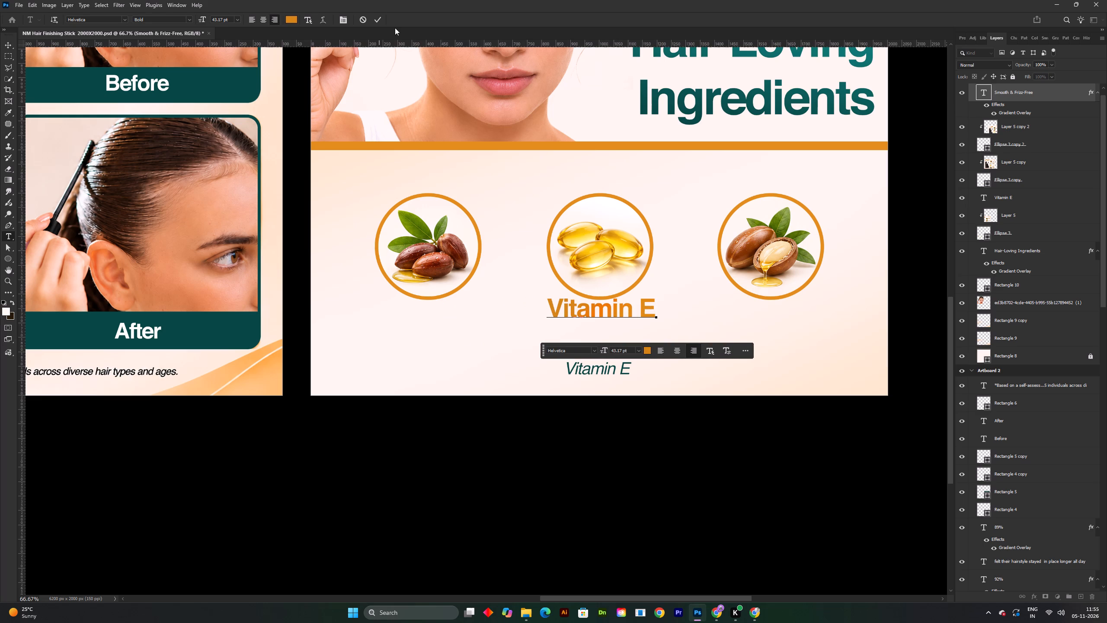
{"action": "left_click", "coordinate": [381, 22]}
Nudge the orange "Vitamin E" slightly down and move the green italic "Vitamin E" up to sit just beneath it.
{"action": "left_click_drag", "start_coordinate": [624, 311], "coordinate": [623, 319]}
{"action": "left_click_drag", "start_coordinate": [605, 371], "coordinate": [608, 361]}
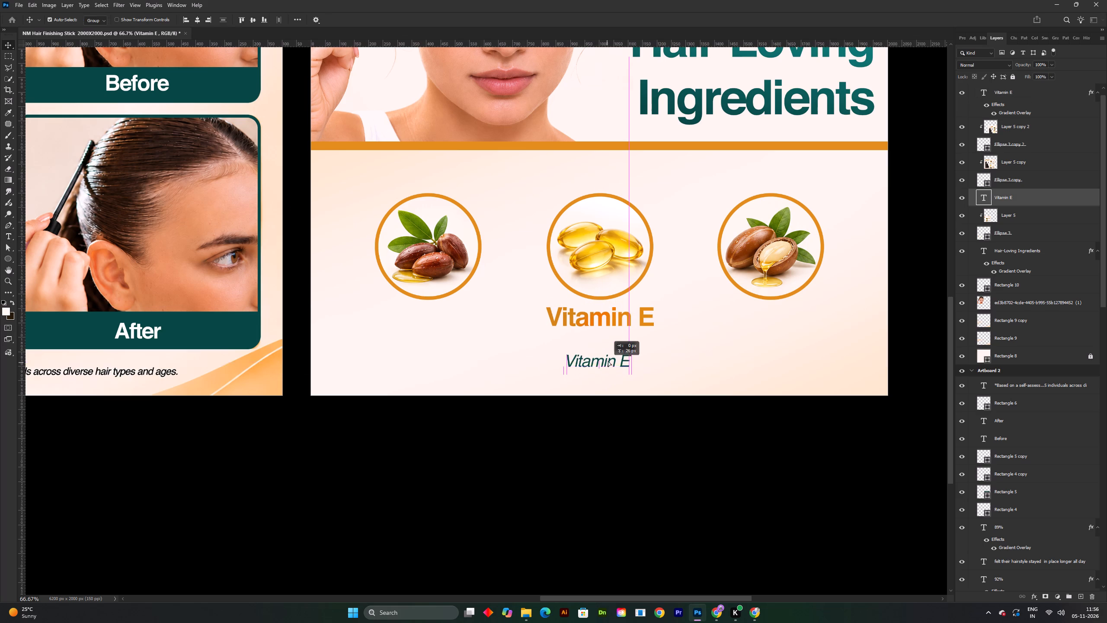
{"action": "left_click_drag", "start_coordinate": [608, 361], "coordinate": [609, 345]}
{"action": "left_click", "coordinate": [609, 345], "text": "shift"}
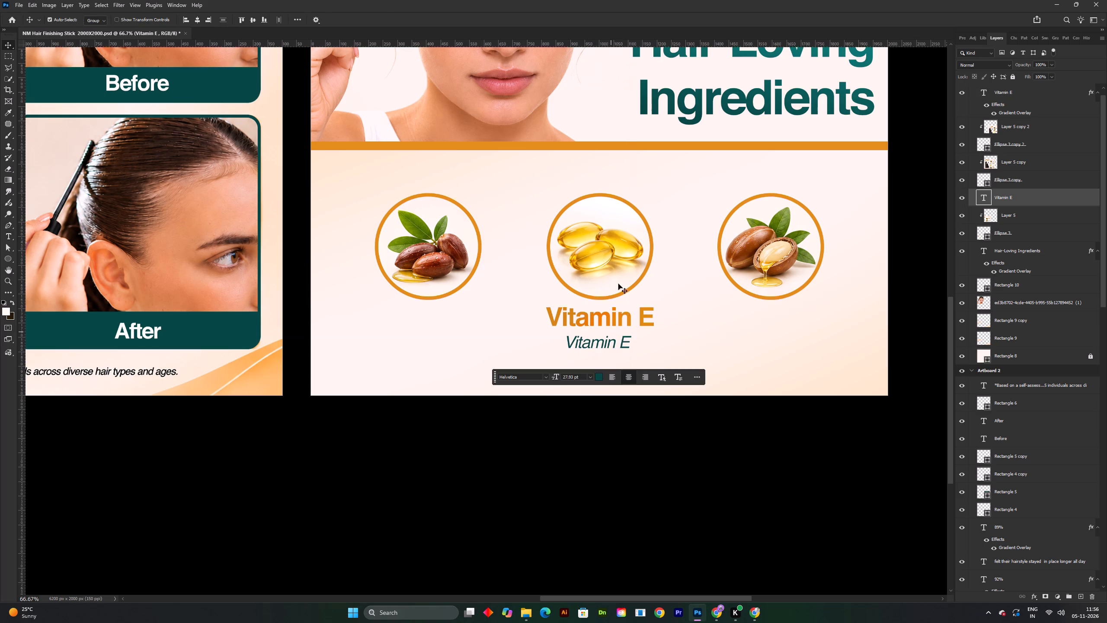
Move all three ingredient circles, their images and the green text up closer to the orange divider, link these layers and save.
{"action": "left_click", "coordinate": [455, 251]}
{"action": "left_click", "coordinate": [1012, 239]}
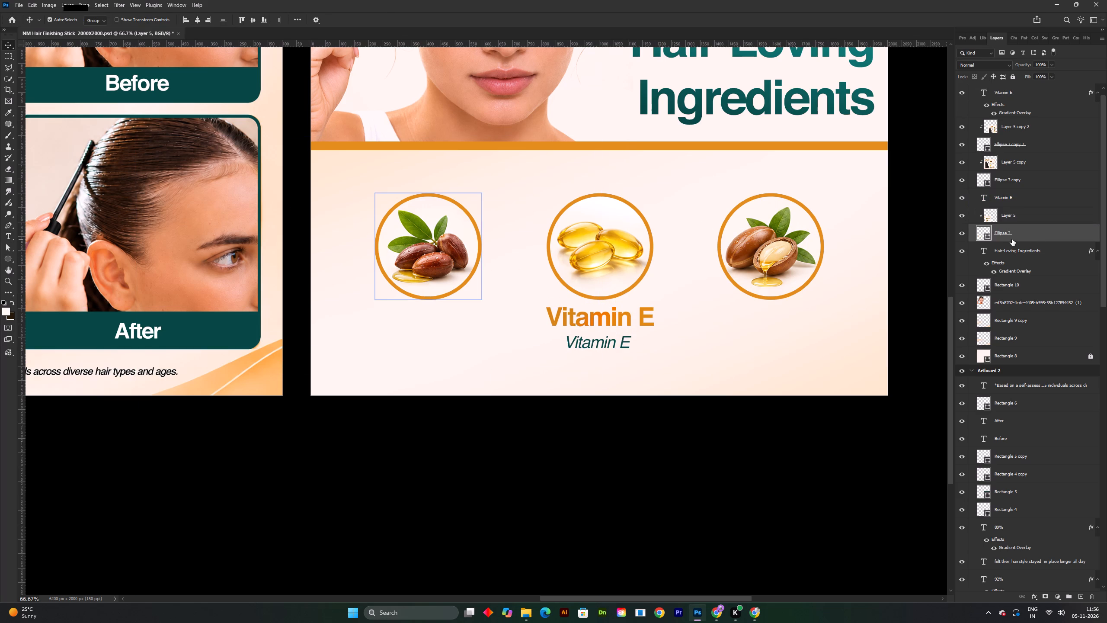
{"action": "left_click", "coordinate": [1015, 124], "text": "shift"}
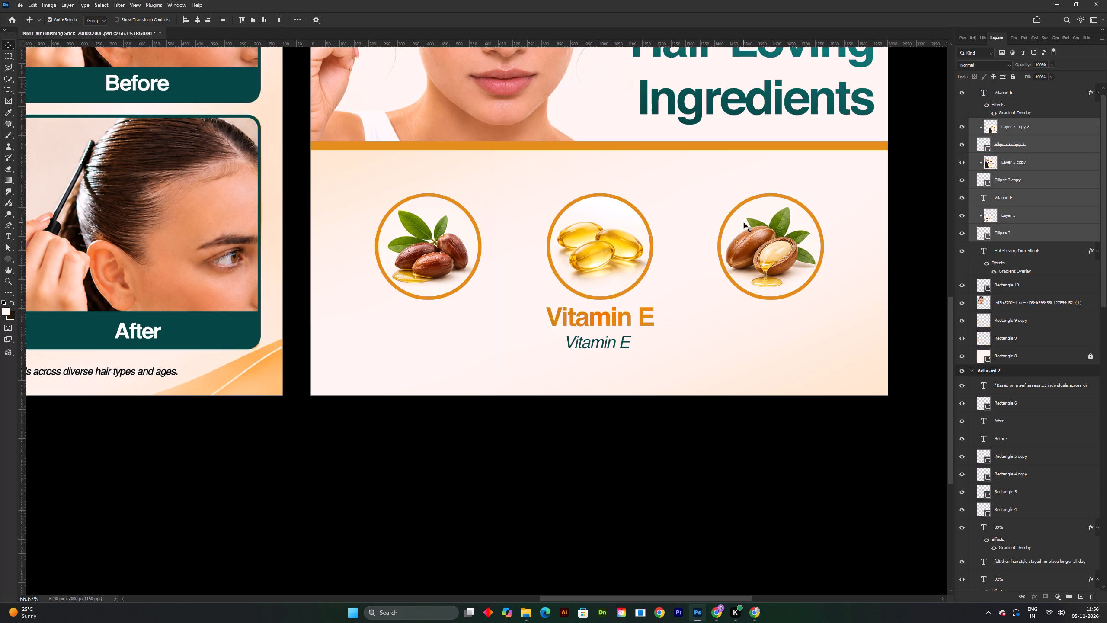
{"action": "left_click_drag", "start_coordinate": [610, 265], "coordinate": [611, 241]}
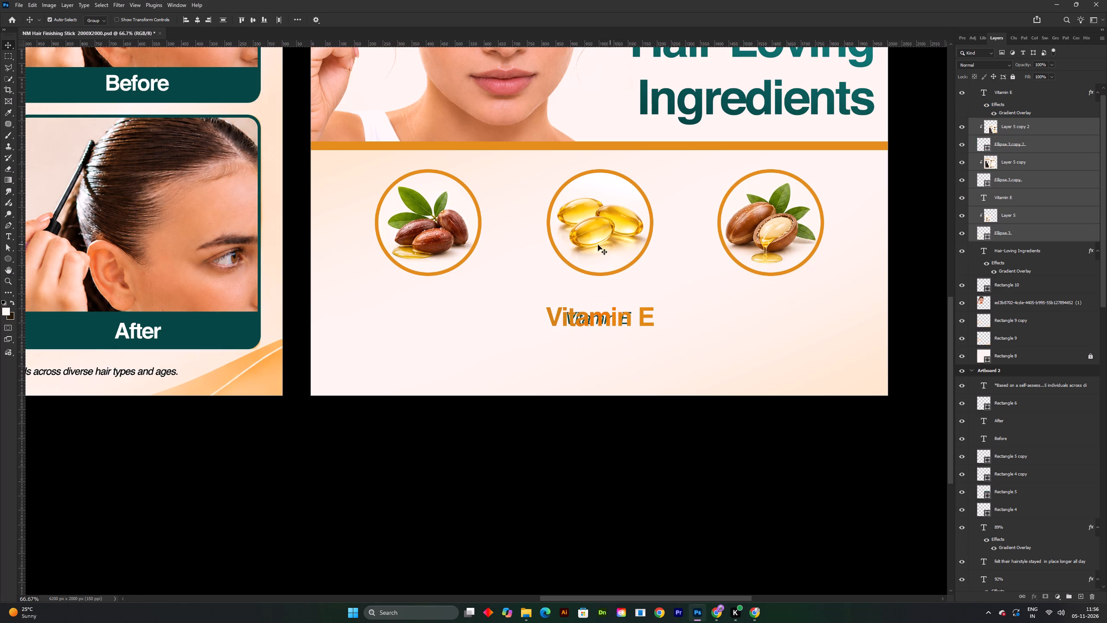
{"action": "left_click", "coordinate": [1025, 598]}
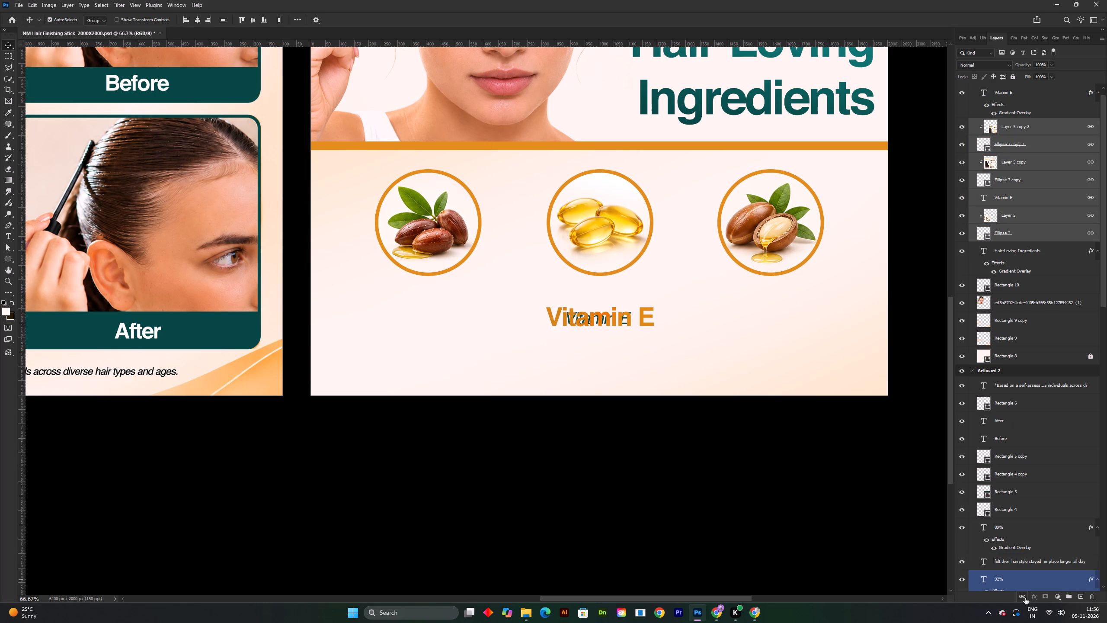
{"action": "left_click", "coordinate": [709, 500]}
{"action": "key", "text": "ctrl+s"}
Move the orange "Vitamin E" up between the middle circle and the green text, and save the document.
{"action": "left_click_drag", "start_coordinate": [644, 321], "coordinate": [643, 296]}
{"action": "key", "text": "ctrl+s"}
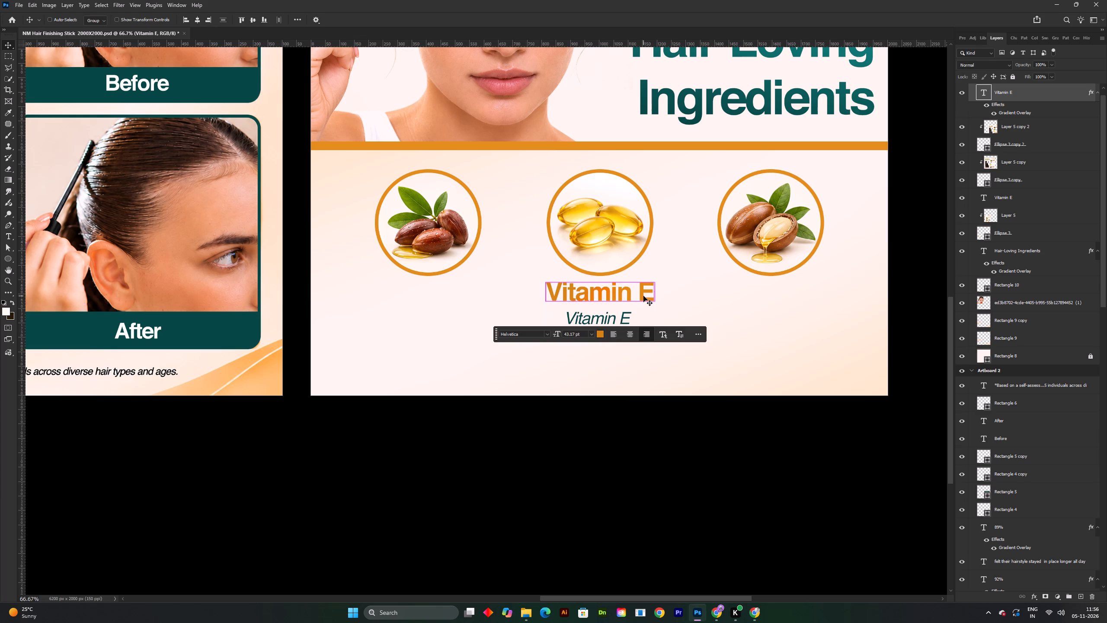
{"action": "left_click", "coordinate": [606, 467]}
{"action": "key", "text": "ctrl+s"}
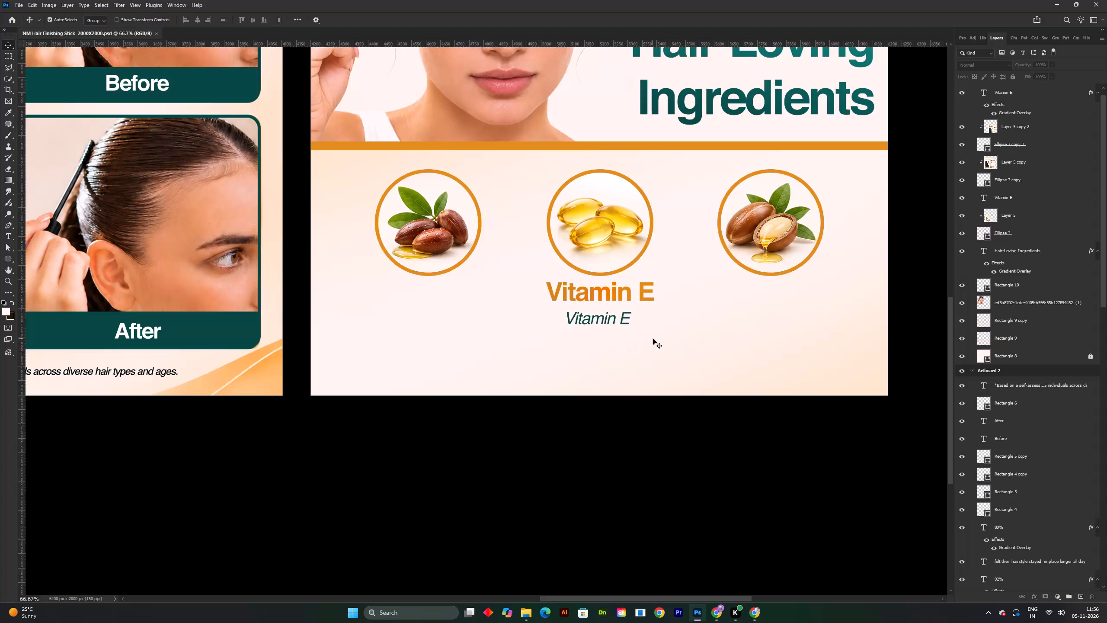
Scale the orange "Vitamin E" to about 82.6%, nudge it slightly lower beneath the middle circle, and save.
{"action": "left_click", "coordinate": [647, 296]}
{"action": "key", "text": "ctrl+t"}
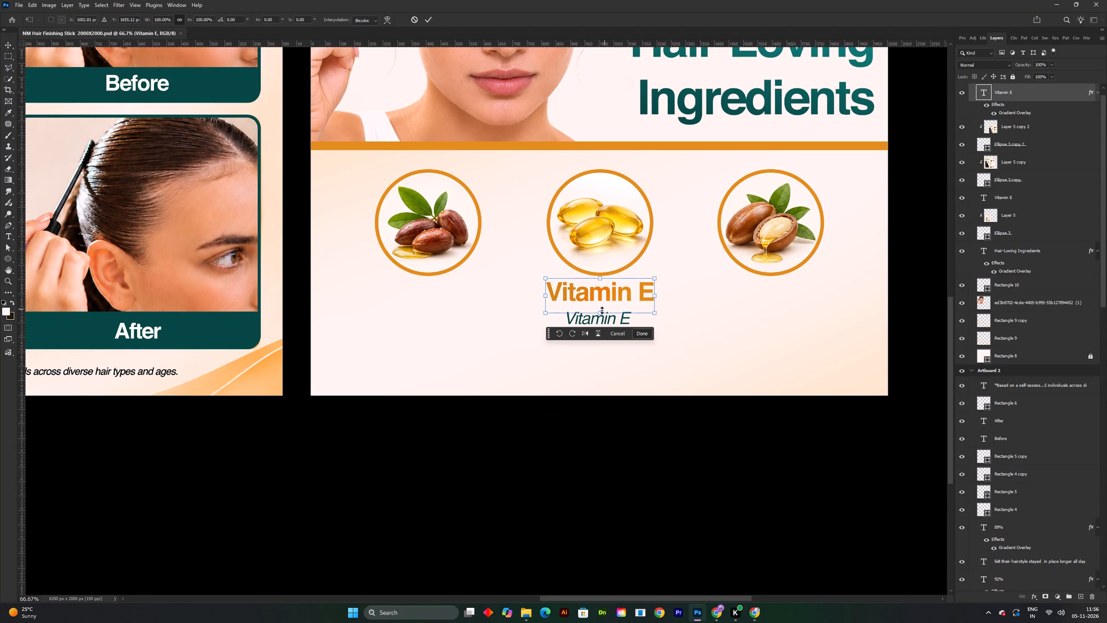
{"action": "left_click", "coordinate": [598, 318]}
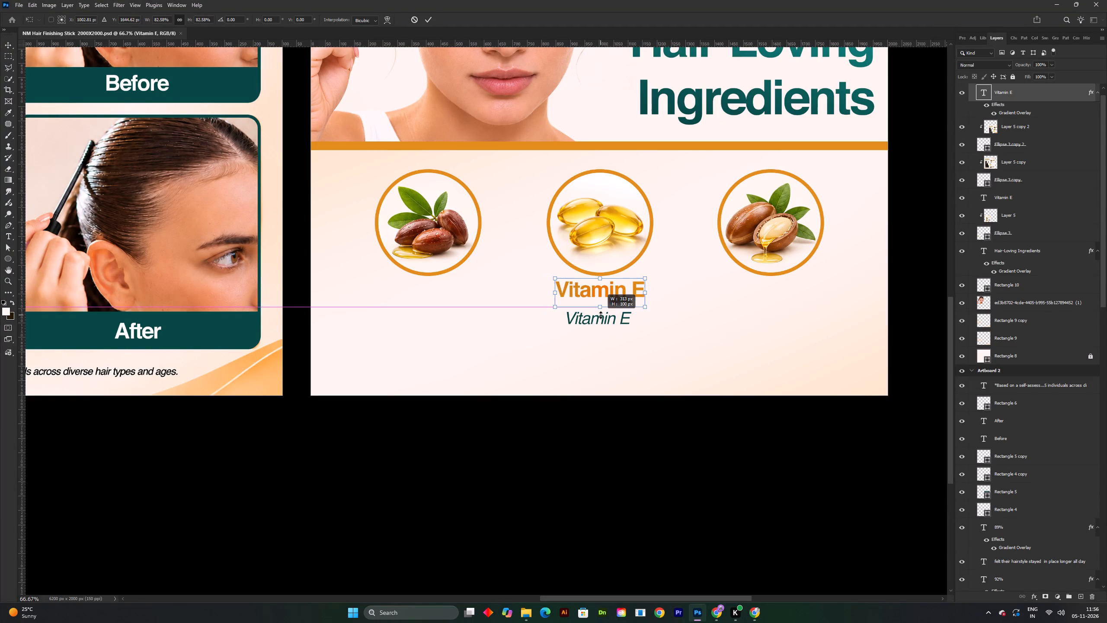
{"action": "left_click", "coordinate": [600, 311]}
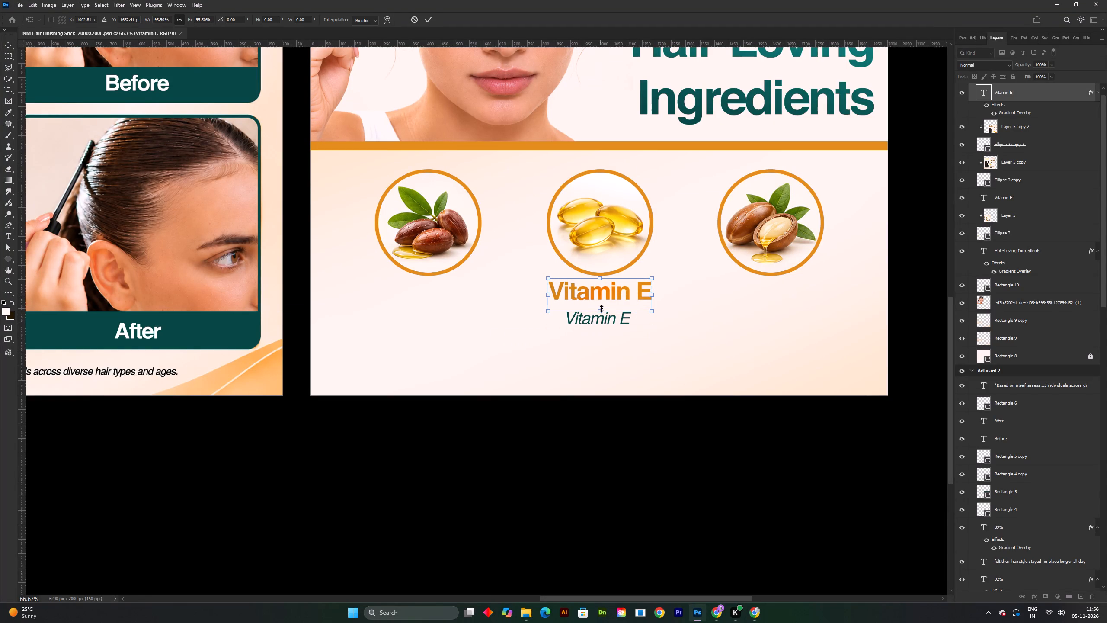
{"action": "left_click", "coordinate": [423, 23]}
{"action": "left_click_drag", "start_coordinate": [605, 293], "coordinate": [605, 299]}
{"action": "key", "text": "ctrl+s"}
Switch to ChatGPT in Chrome, extract and copy "Helps protect and condition strands." from the ingredients reference image, and close the image viewer.
{"action": "left_click", "coordinate": [752, 617]}
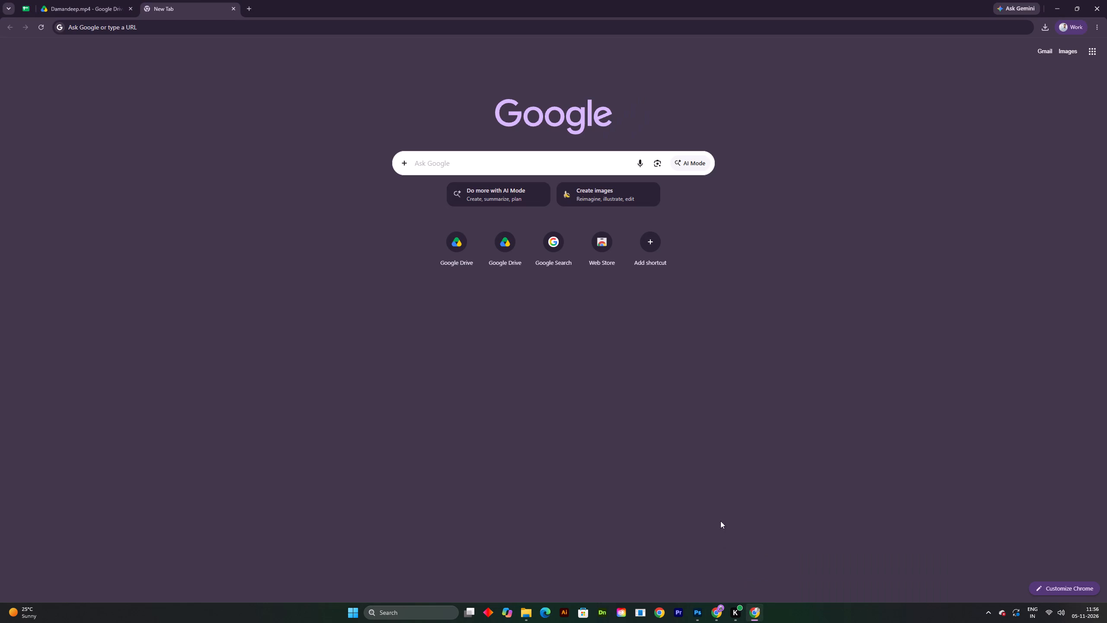
{"action": "left_click", "coordinate": [711, 613]}
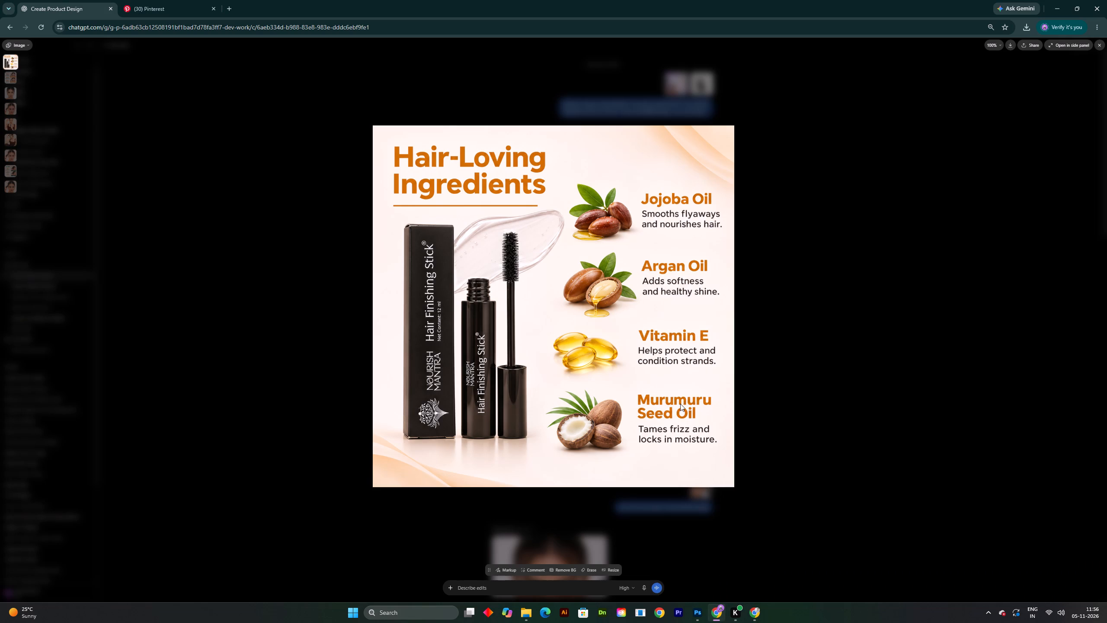
{"action": "key", "text": "shift+super+t"}
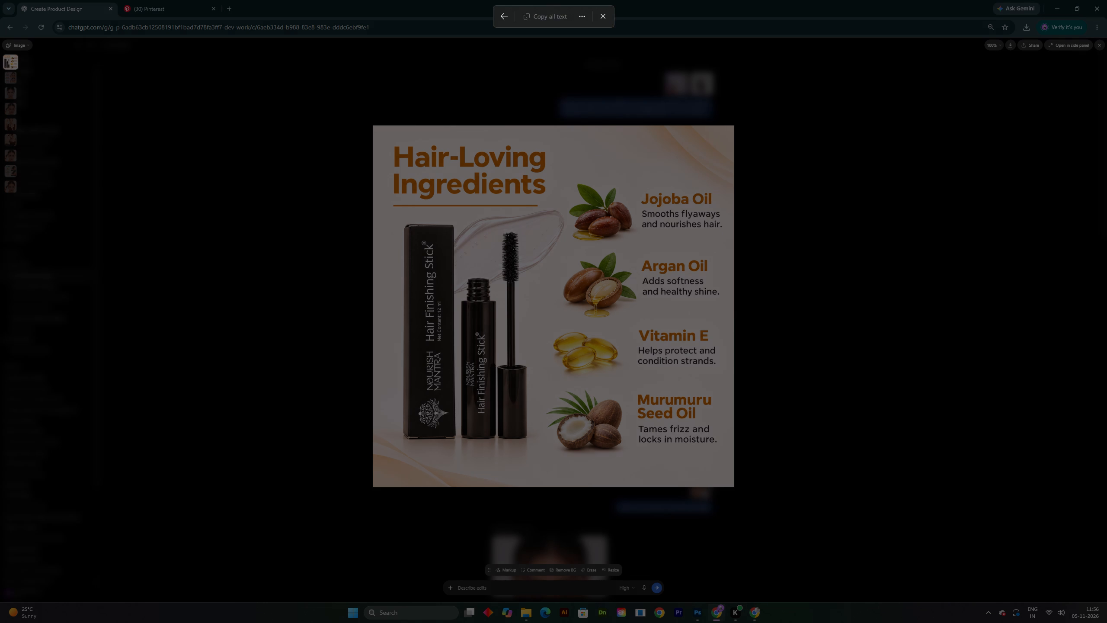
{"action": "left_click_drag", "start_coordinate": [636, 344], "coordinate": [718, 369]}
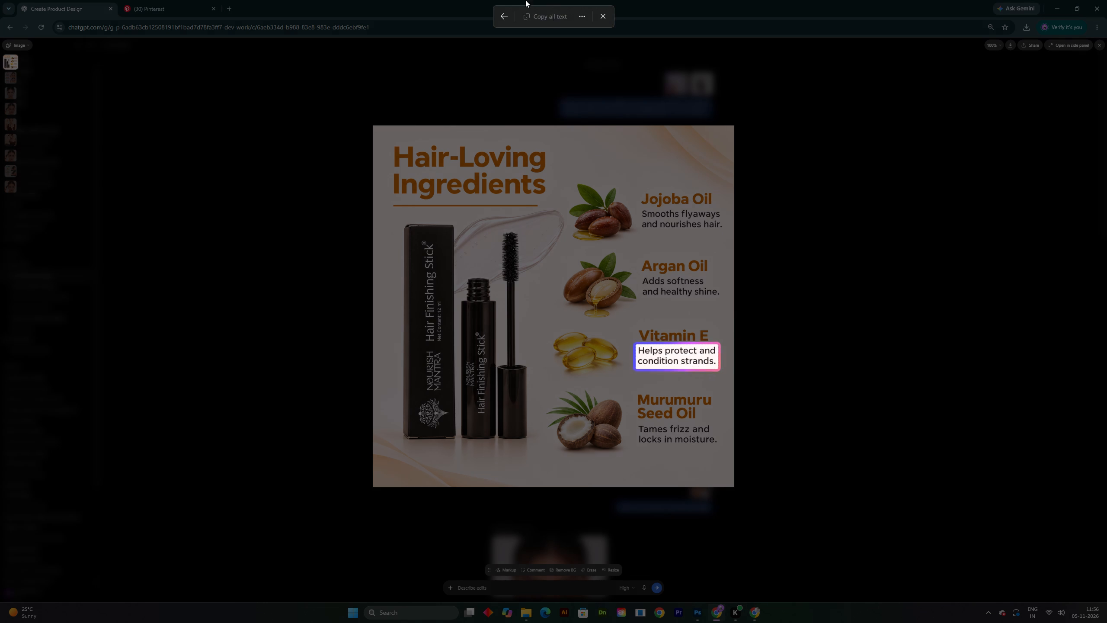
{"action": "left_click", "coordinate": [548, 15]}
{"action": "left_click", "coordinate": [754, 612]}
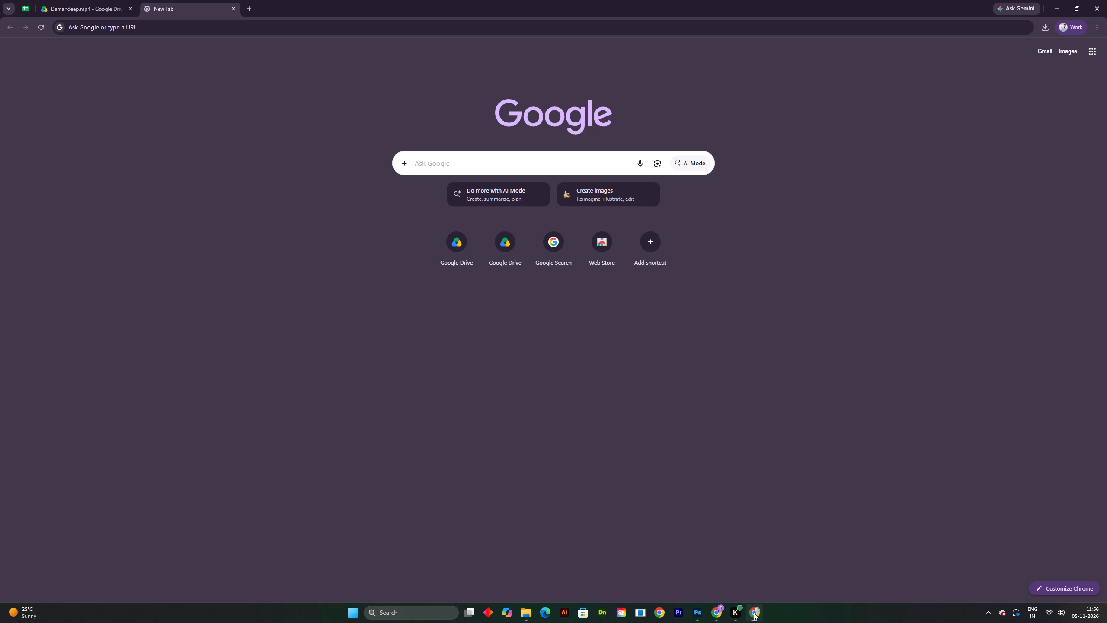
{"action": "left_click", "coordinate": [755, 613]}
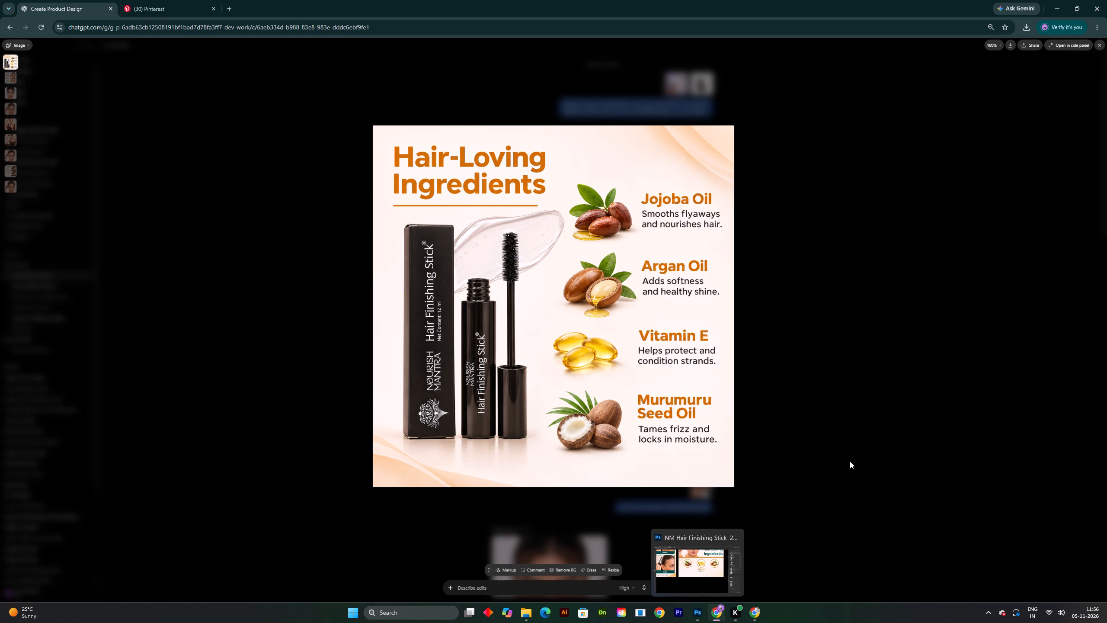
{"action": "key", "text": "space"}
{"action": "left_click", "coordinate": [1096, 46]}
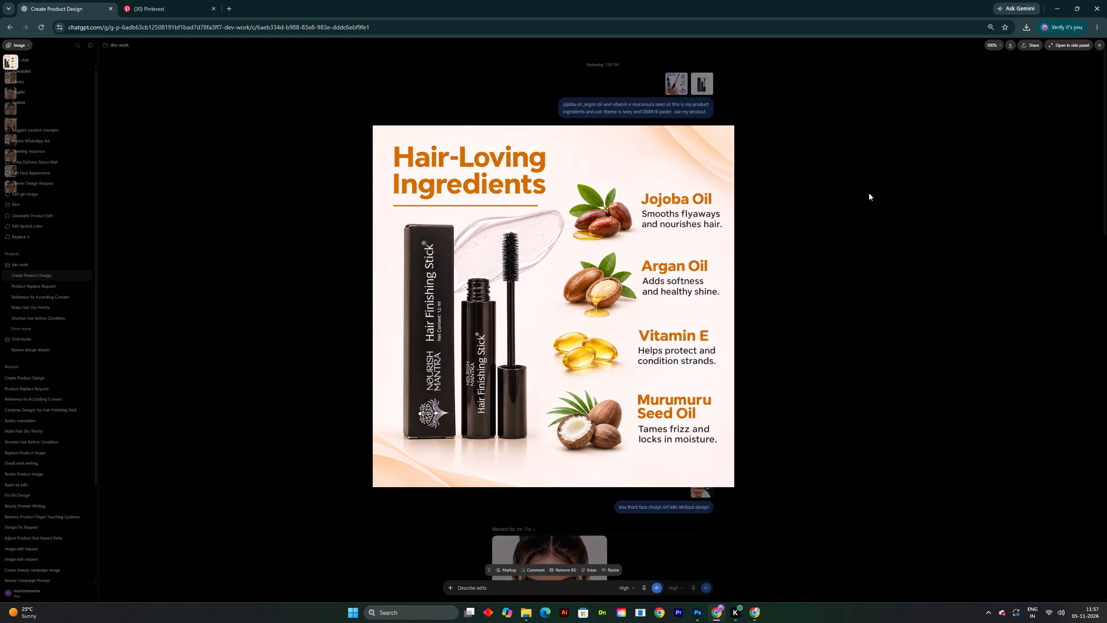
{"action": "left_click", "coordinate": [903, 195]}
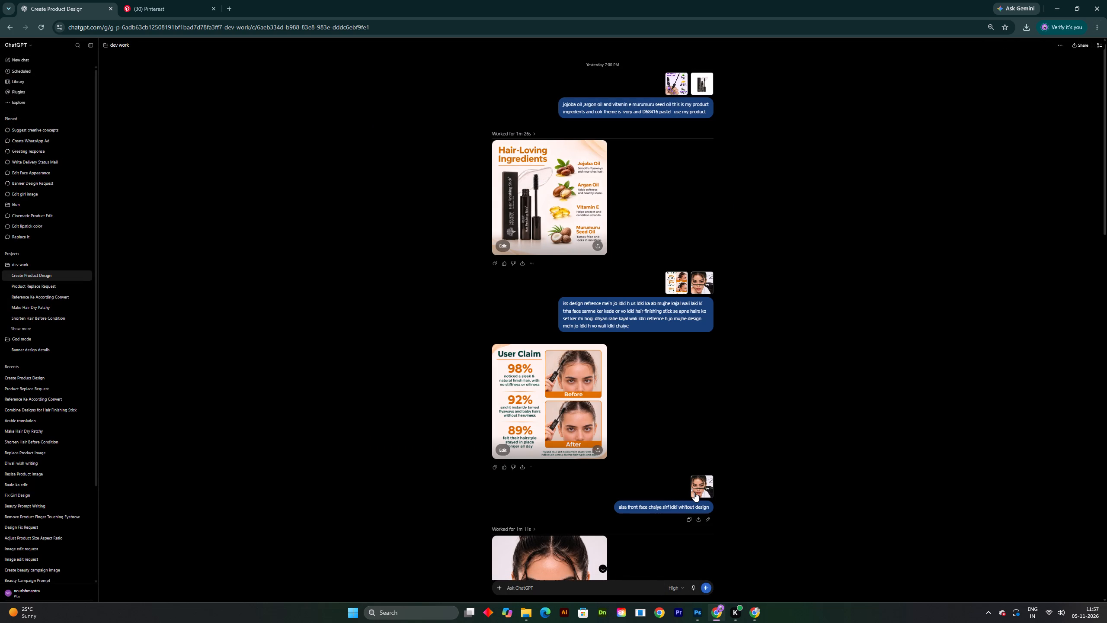
Back in Photoshop, replace the green "Vitamin E" wording with the copied "Helps protect and condition strands." and save the document.
{"action": "left_click", "coordinate": [701, 616]}
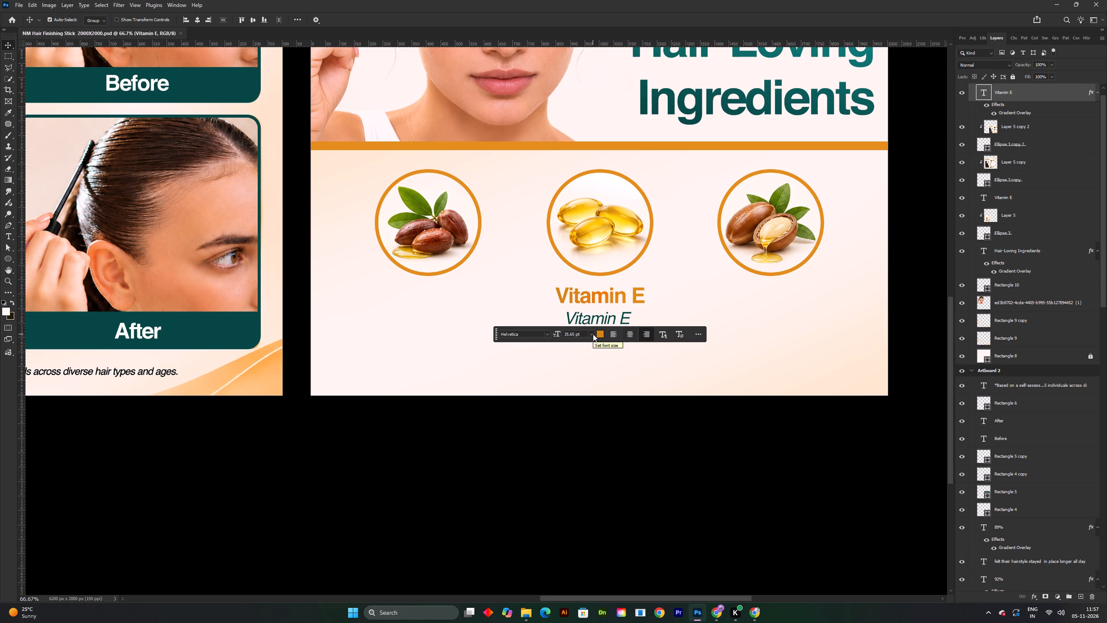
{"action": "key", "text": "space"}
{"action": "left_click", "coordinate": [645, 290]}
{"action": "key", "text": "ctrl+s"}
{"action": "key", "text": "space"}
{"action": "left_click_drag", "start_coordinate": [623, 302], "coordinate": [613, 302]}
{"action": "key", "text": "space"}
{"action": "left_click_drag", "start_coordinate": [613, 302], "coordinate": [602, 302]}
{"action": "left_click_drag", "start_coordinate": [589, 302], "coordinate": [583, 301]}
{"action": "left_click_drag", "start_coordinate": [576, 299], "coordinate": [568, 299]}
{"action": "scroll", "coordinate": [554, 299], "scroll_direction": "up", "scroll_amount": 2, "text": "shift"}
{"action": "key", "text": "space"}
{"action": "key", "text": "space"}
{"action": "left_click_drag", "start_coordinate": [578, 307], "coordinate": [534, 308]}
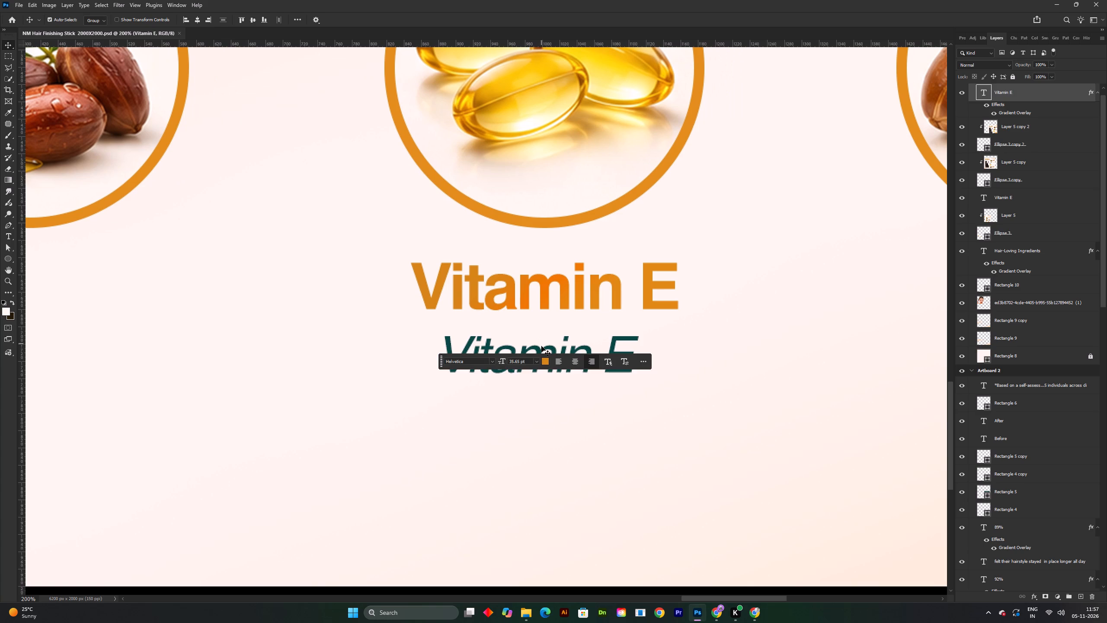
{"action": "double_click", "coordinate": [541, 346]}
{"action": "key", "text": "BackSpace"}
{"action": "key", "text": "ctrl+v"}
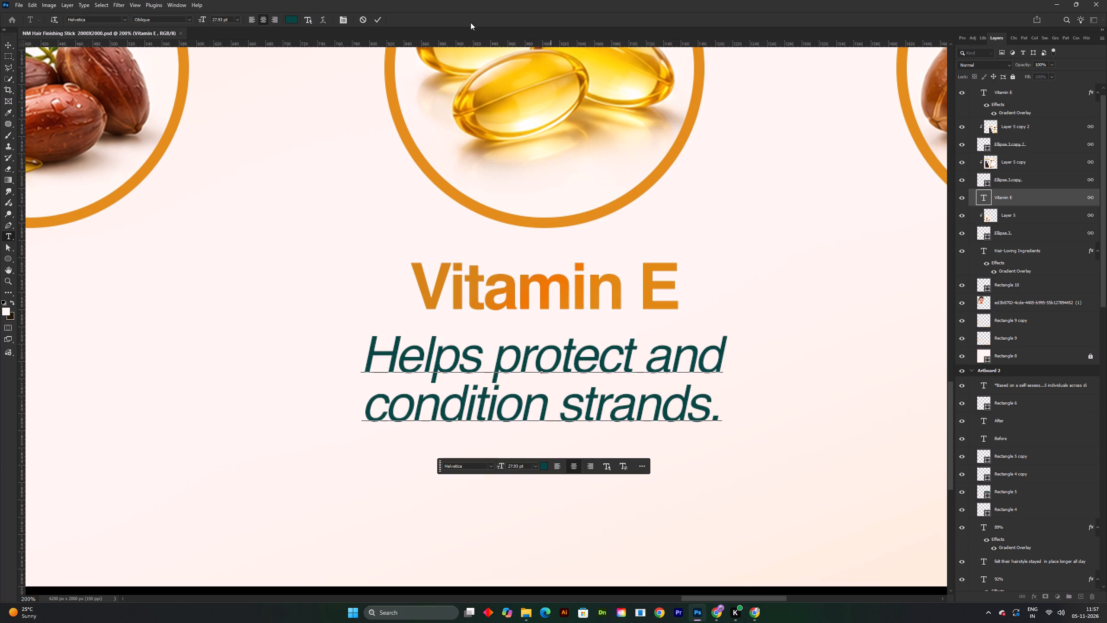
{"action": "left_click", "coordinate": [372, 22]}
{"action": "left_click", "coordinate": [372, 19]}
{"action": "left_click", "coordinate": [381, 17]}
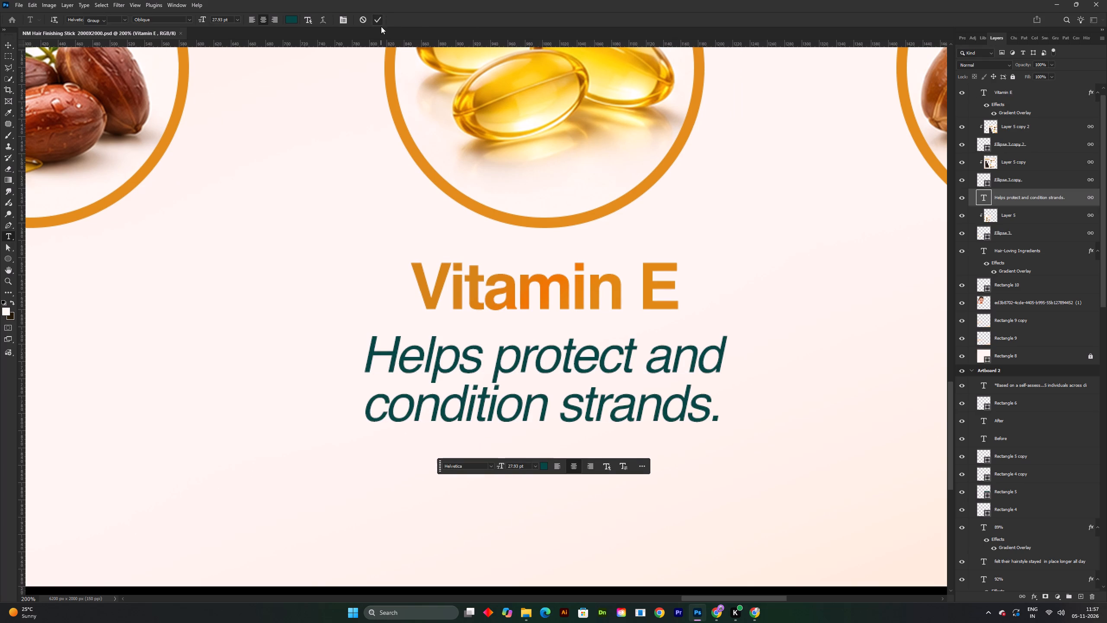
{"action": "key", "text": "ctrl+t"}
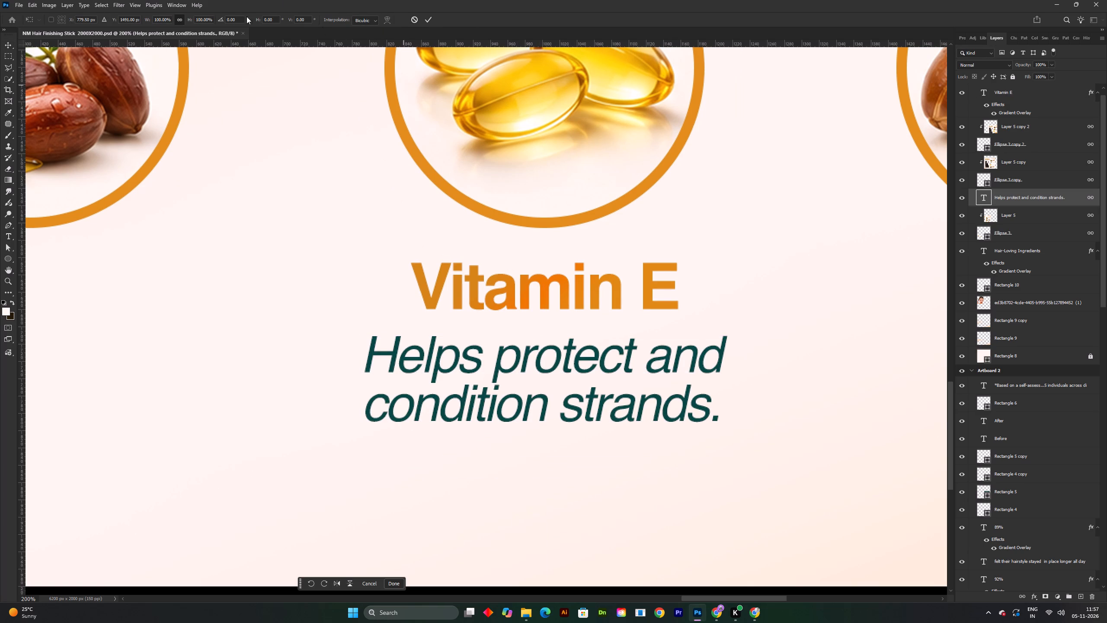
{"action": "left_click", "coordinate": [429, 18]}
{"action": "scroll", "coordinate": [566, 277], "scroll_direction": "down", "scroll_amount": 3, "text": "shift"}
{"action": "key", "text": "space"}
{"action": "key", "text": "space"}
{"action": "key", "text": "space"}
{"action": "key", "text": "space"}
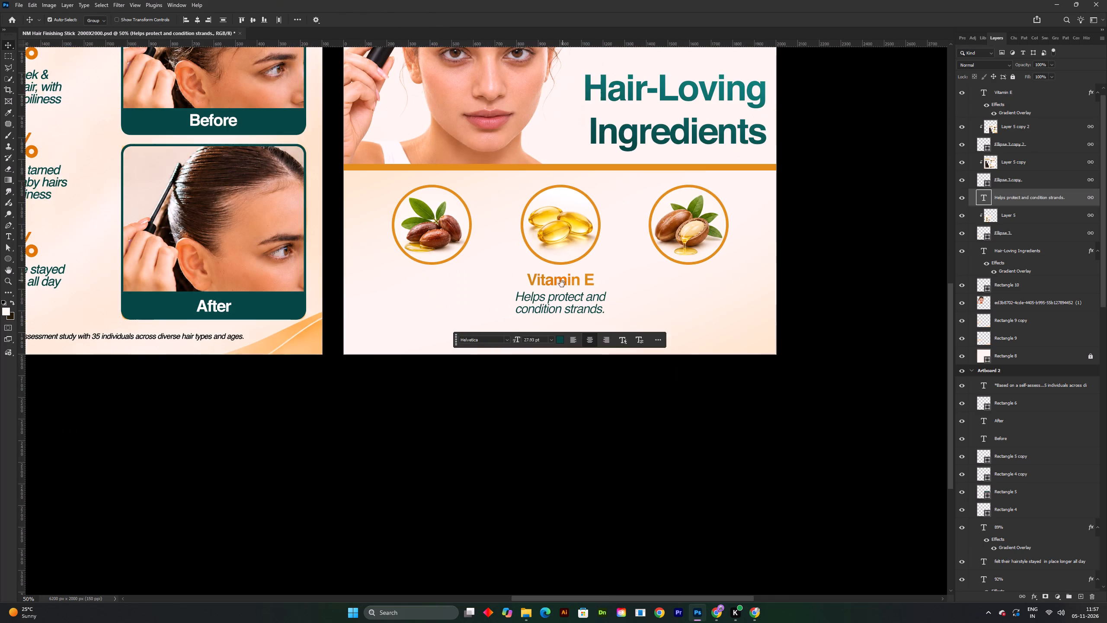
{"action": "left_click_drag", "start_coordinate": [561, 287], "coordinate": [559, 298]}
{"action": "scroll", "coordinate": [559, 297], "scroll_direction": "up", "scroll_amount": 1, "text": "shift"}
{"action": "key", "text": "space"}
{"action": "left_click_drag", "start_coordinate": [558, 313], "coordinate": [557, 317]}
{"action": "key", "text": "ctrl+s"}
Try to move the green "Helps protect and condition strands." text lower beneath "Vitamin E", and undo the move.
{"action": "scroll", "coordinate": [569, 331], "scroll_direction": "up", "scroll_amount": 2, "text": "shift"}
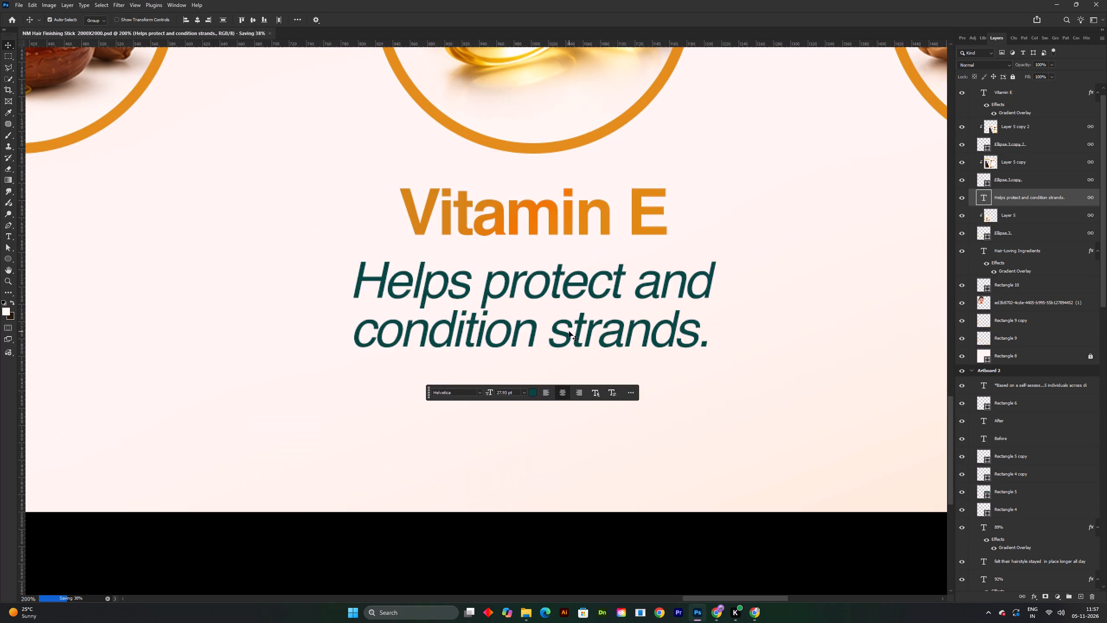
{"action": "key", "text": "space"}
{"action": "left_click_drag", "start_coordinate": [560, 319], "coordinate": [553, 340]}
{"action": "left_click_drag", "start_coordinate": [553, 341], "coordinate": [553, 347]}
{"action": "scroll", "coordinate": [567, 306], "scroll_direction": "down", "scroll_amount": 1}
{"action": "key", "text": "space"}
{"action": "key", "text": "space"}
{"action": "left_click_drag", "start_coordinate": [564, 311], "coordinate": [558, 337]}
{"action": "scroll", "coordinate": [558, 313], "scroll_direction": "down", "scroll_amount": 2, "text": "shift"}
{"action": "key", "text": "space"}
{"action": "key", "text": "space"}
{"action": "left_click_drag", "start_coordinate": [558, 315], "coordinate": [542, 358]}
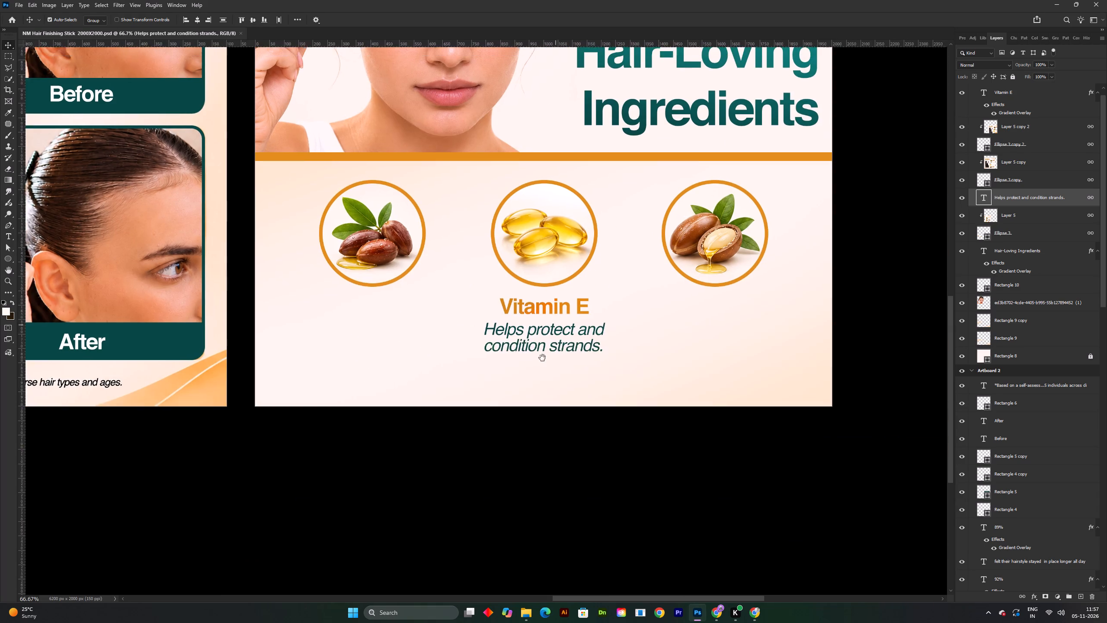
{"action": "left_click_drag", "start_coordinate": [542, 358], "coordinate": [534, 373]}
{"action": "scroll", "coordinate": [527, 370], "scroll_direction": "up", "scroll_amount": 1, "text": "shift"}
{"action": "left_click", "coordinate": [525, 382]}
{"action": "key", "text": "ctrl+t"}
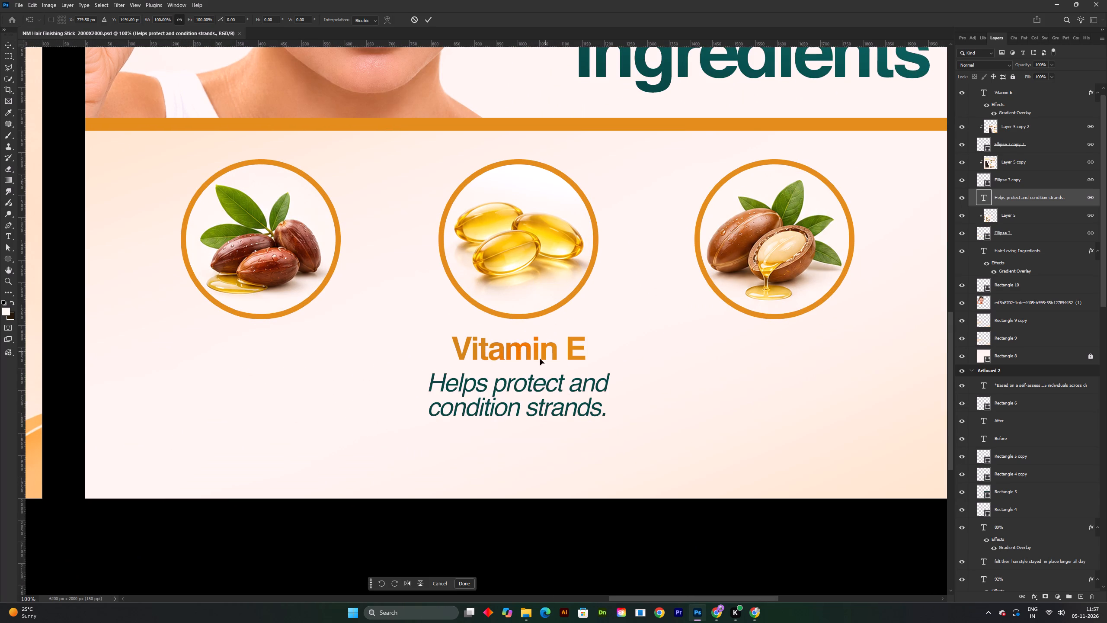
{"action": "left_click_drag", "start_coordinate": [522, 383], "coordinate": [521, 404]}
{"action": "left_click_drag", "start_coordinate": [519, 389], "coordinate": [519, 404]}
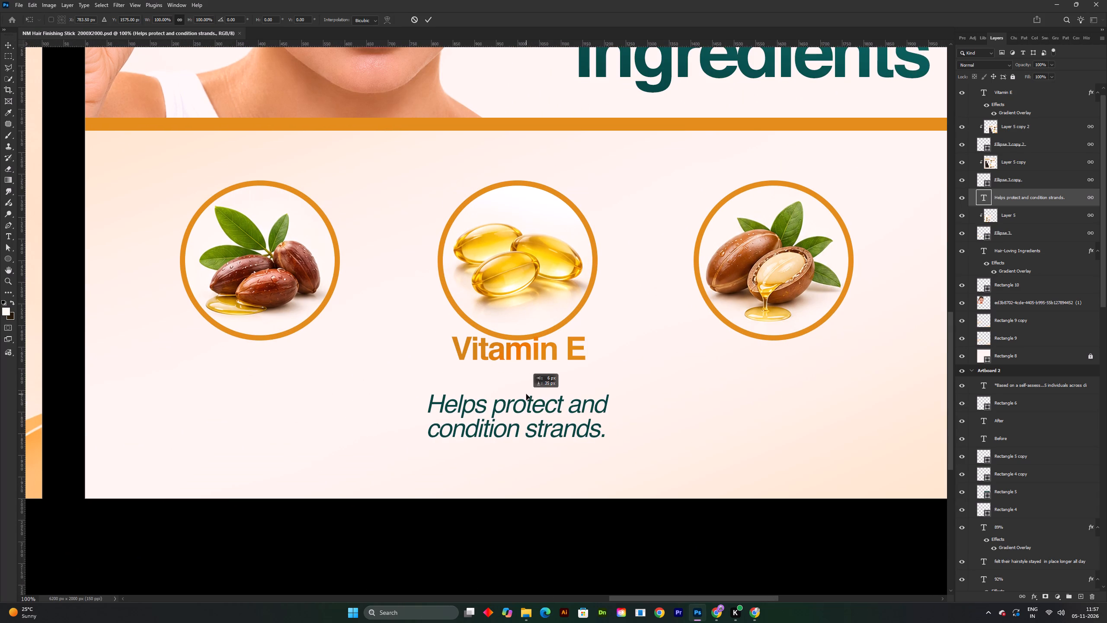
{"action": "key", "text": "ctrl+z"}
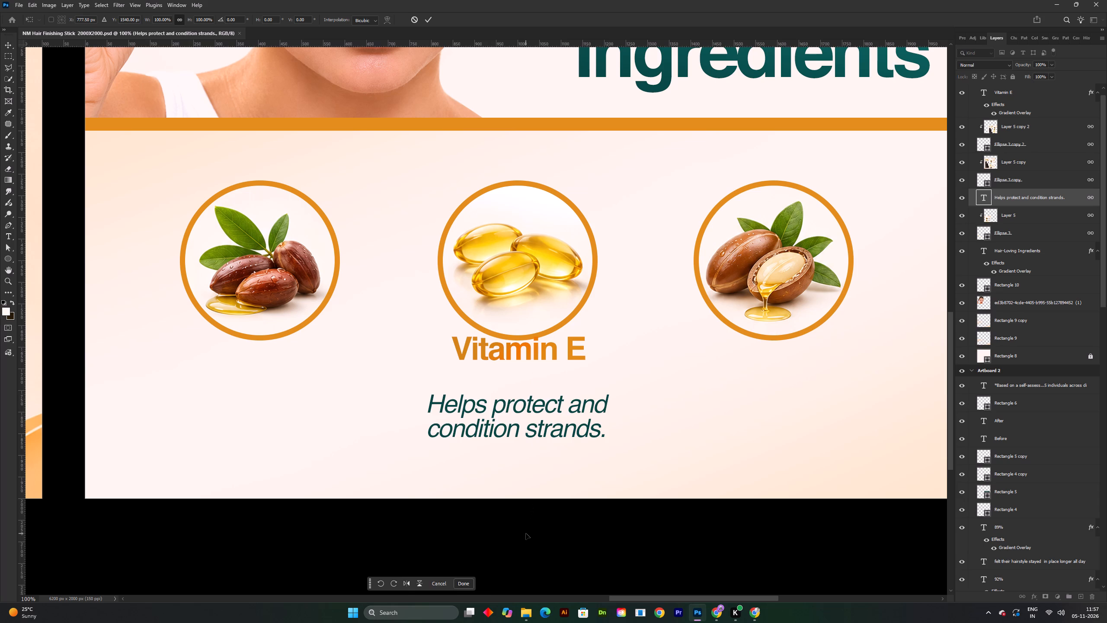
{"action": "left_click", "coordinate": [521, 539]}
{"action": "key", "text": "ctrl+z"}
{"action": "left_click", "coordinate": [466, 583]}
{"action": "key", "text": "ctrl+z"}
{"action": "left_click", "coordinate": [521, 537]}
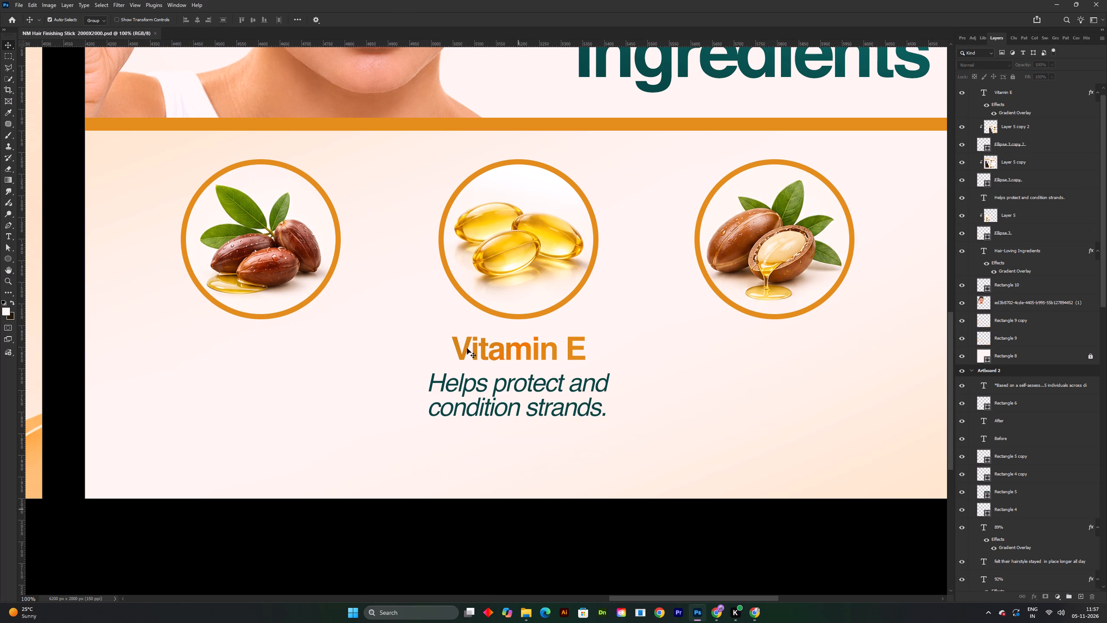
Unlink the green description layer from the circle layers and bring it to the top of Artboard 3's layer stack.
{"action": "left_click", "coordinate": [506, 392]}
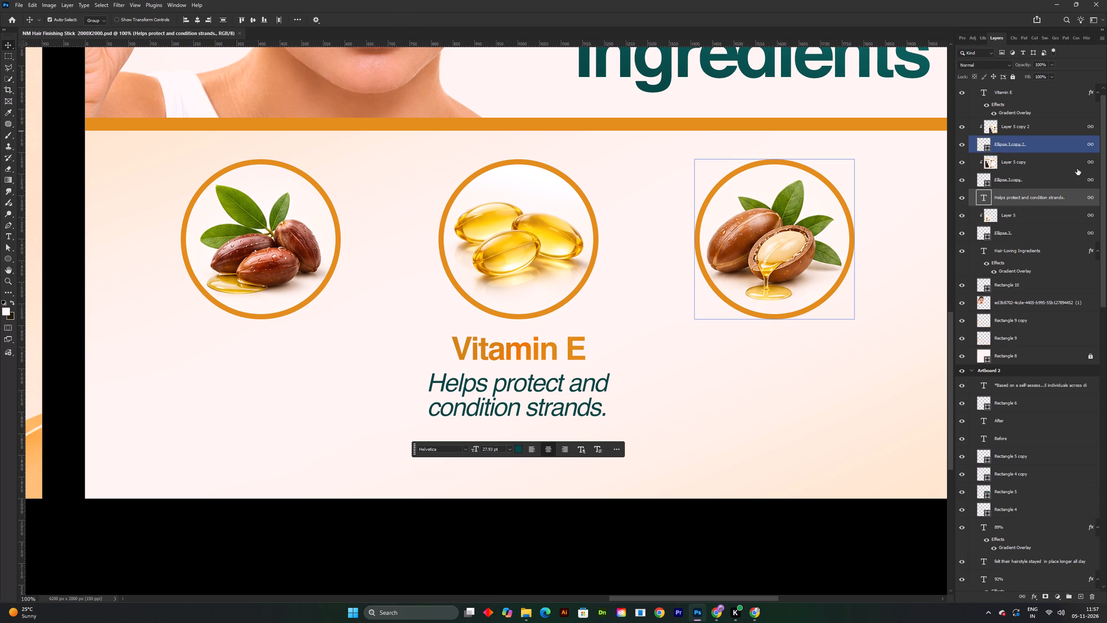
{"action": "left_click", "coordinate": [1024, 595]}
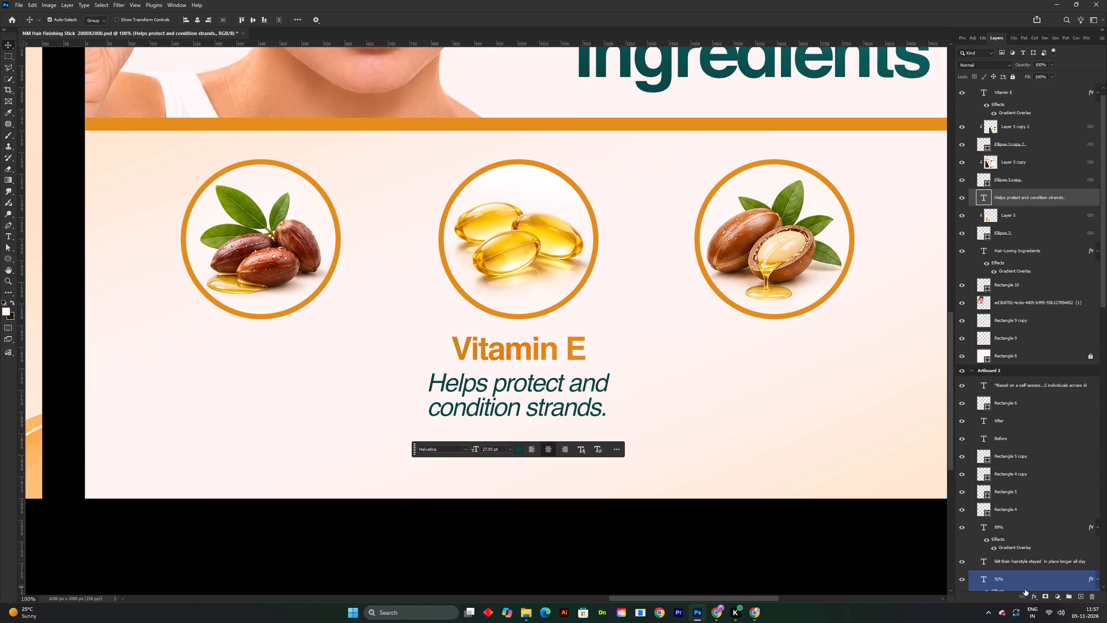
{"action": "key", "text": "ctrl+shift+bracketright"}
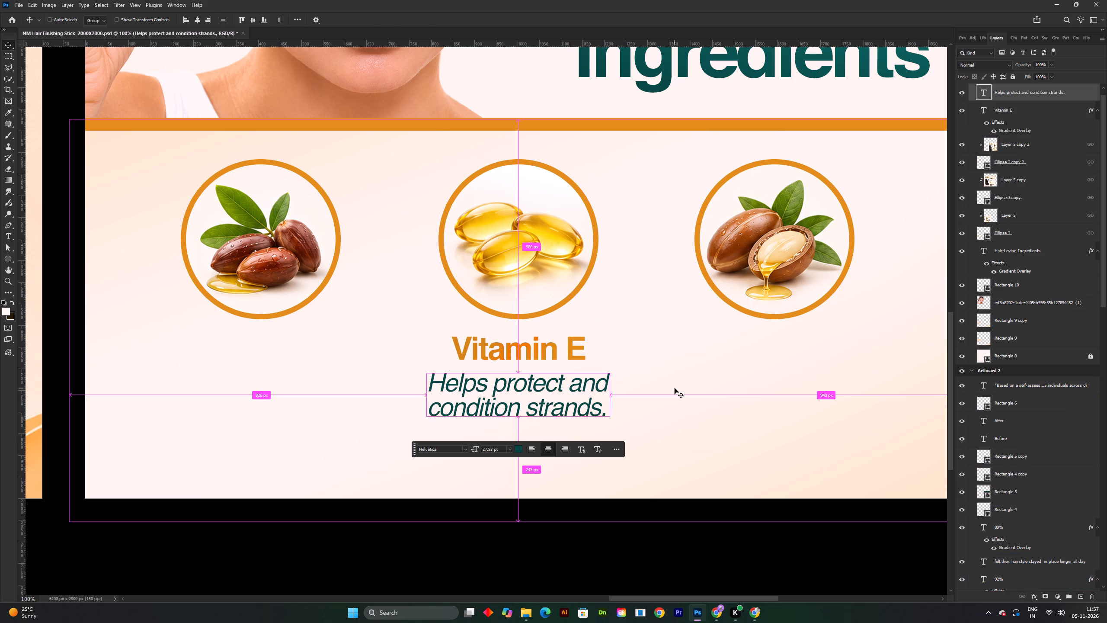
Scale the green "Helps protect and condition strands." text to about 75%, keeping it centred beneath "Vitamin E".
{"action": "key", "text": "ctrl+t"}
{"action": "left_click_drag", "start_coordinate": [519, 425], "coordinate": [519, 411]}
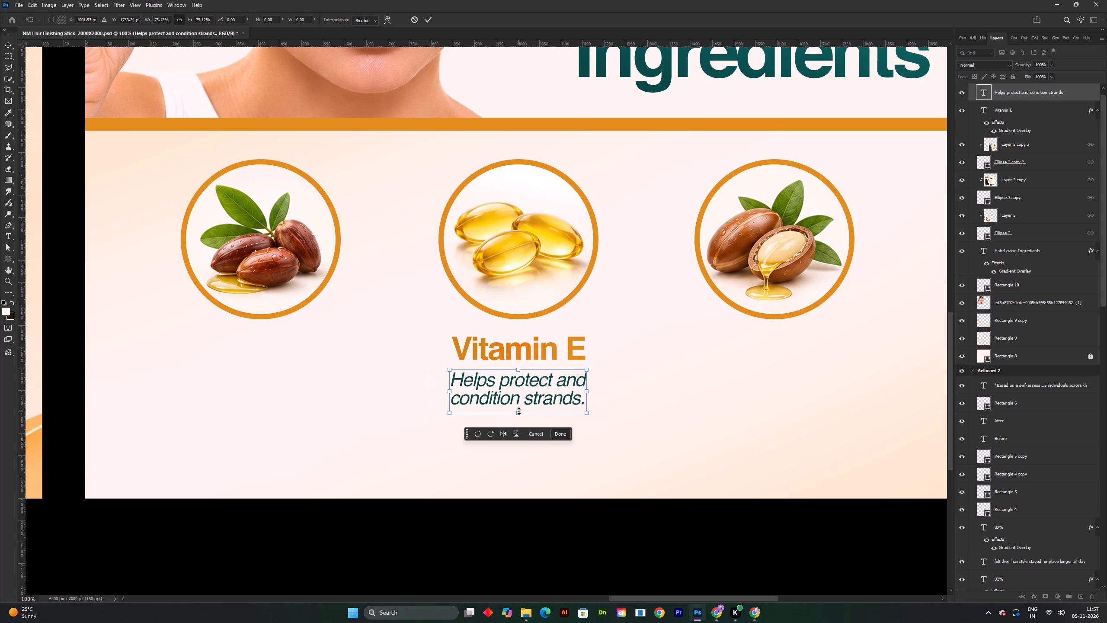
{"action": "left_click", "coordinate": [566, 433]}
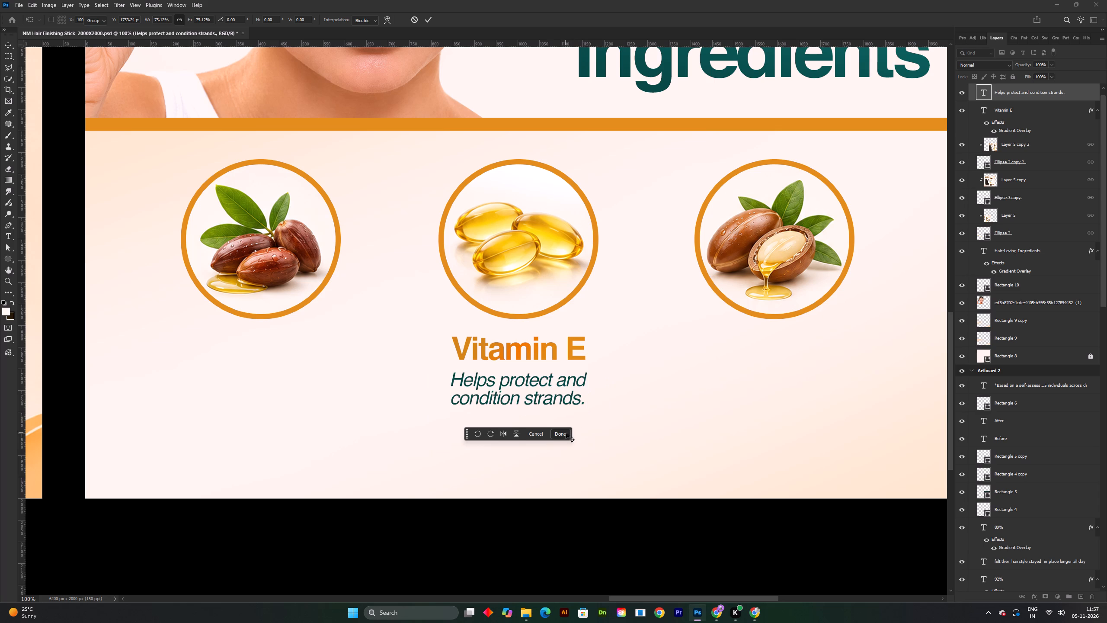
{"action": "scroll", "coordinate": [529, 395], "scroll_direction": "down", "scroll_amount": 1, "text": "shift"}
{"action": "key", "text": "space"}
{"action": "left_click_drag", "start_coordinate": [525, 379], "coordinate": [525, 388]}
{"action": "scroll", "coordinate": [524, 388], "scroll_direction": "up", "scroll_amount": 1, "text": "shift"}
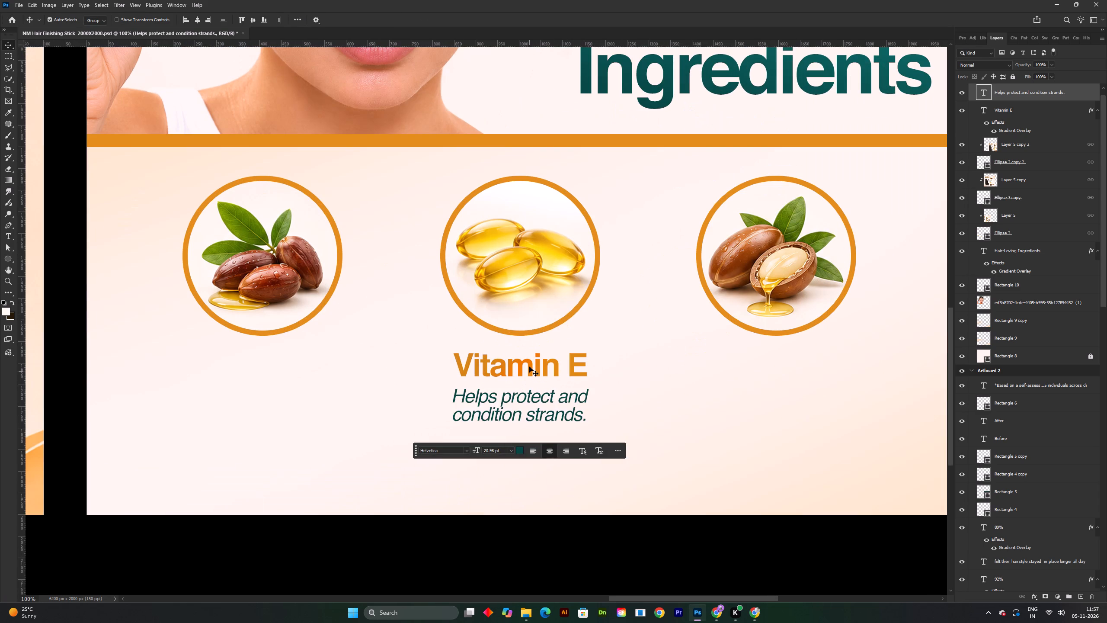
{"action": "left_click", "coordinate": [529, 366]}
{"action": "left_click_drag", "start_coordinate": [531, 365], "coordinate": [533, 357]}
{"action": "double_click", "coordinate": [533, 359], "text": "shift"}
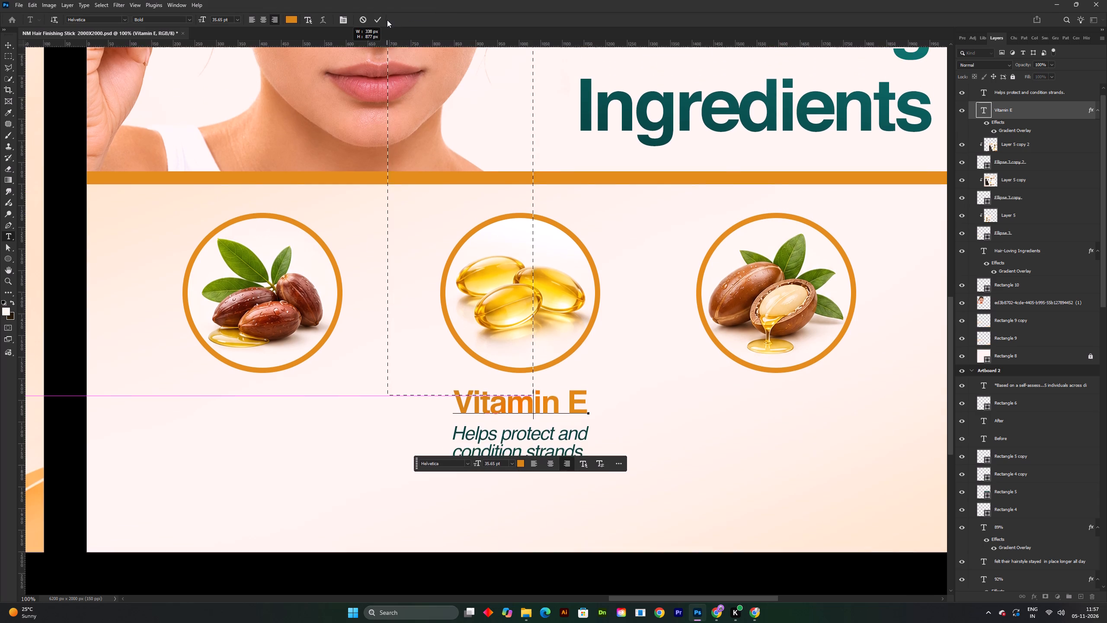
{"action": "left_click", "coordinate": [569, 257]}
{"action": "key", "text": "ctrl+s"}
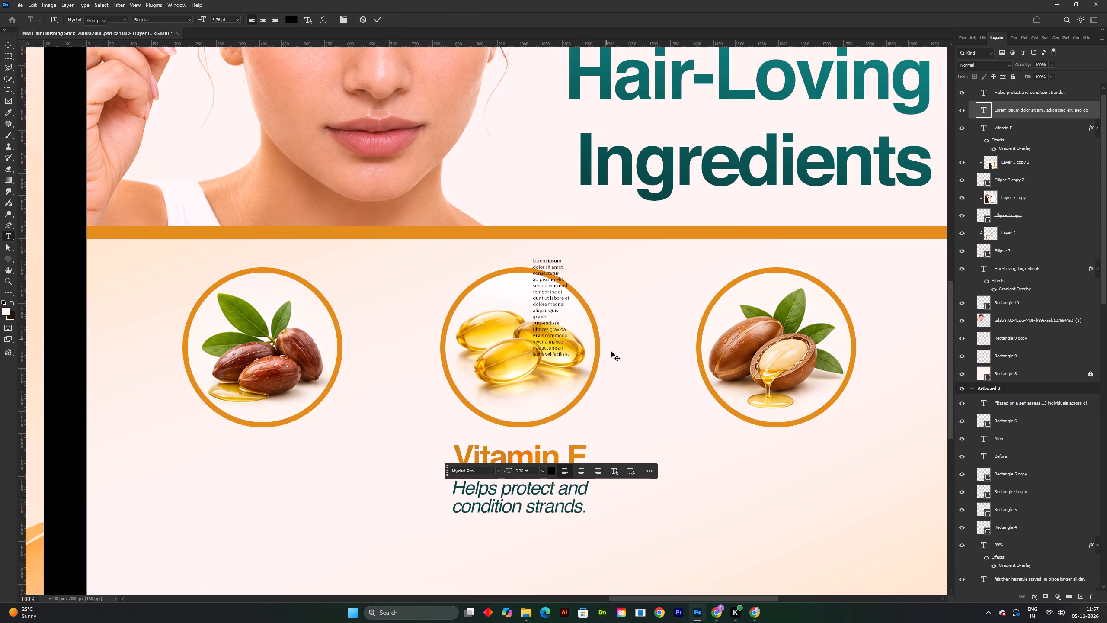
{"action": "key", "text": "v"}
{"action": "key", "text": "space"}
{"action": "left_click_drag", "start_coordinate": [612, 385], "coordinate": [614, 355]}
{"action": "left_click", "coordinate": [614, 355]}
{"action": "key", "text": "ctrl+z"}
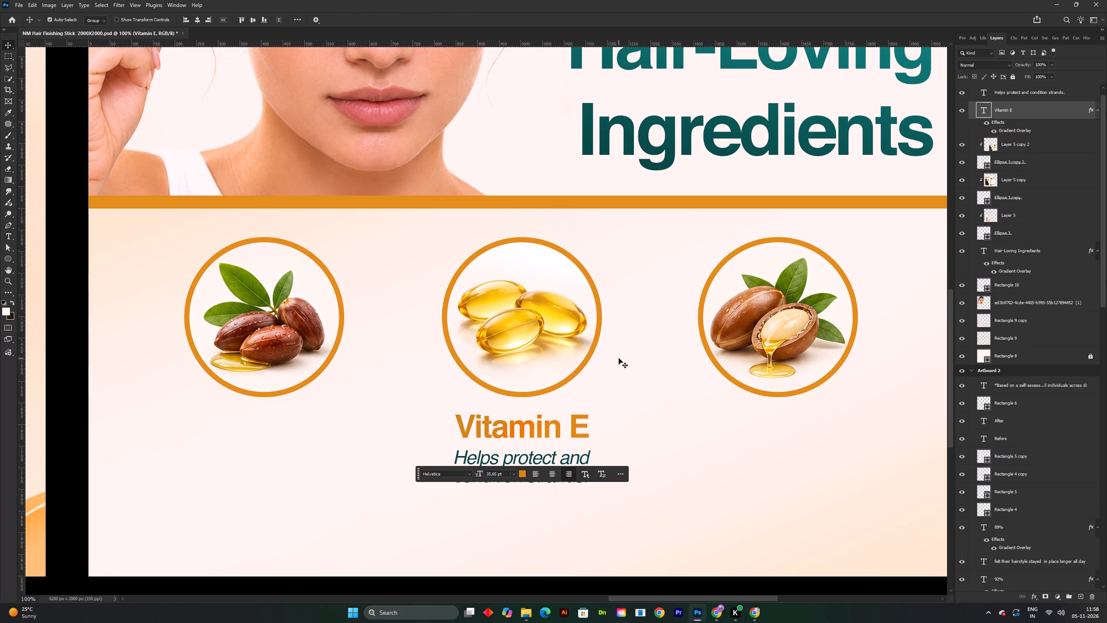
Save the document with the smaller green description in place.
{"action": "key", "text": "v"}
{"action": "key", "text": "ctrl+s"}
{"action": "key", "text": "space"}
{"action": "key", "text": "space"}
{"action": "key", "text": "space"}
{"action": "left_click_drag", "start_coordinate": [566, 346], "coordinate": [569, 308]}
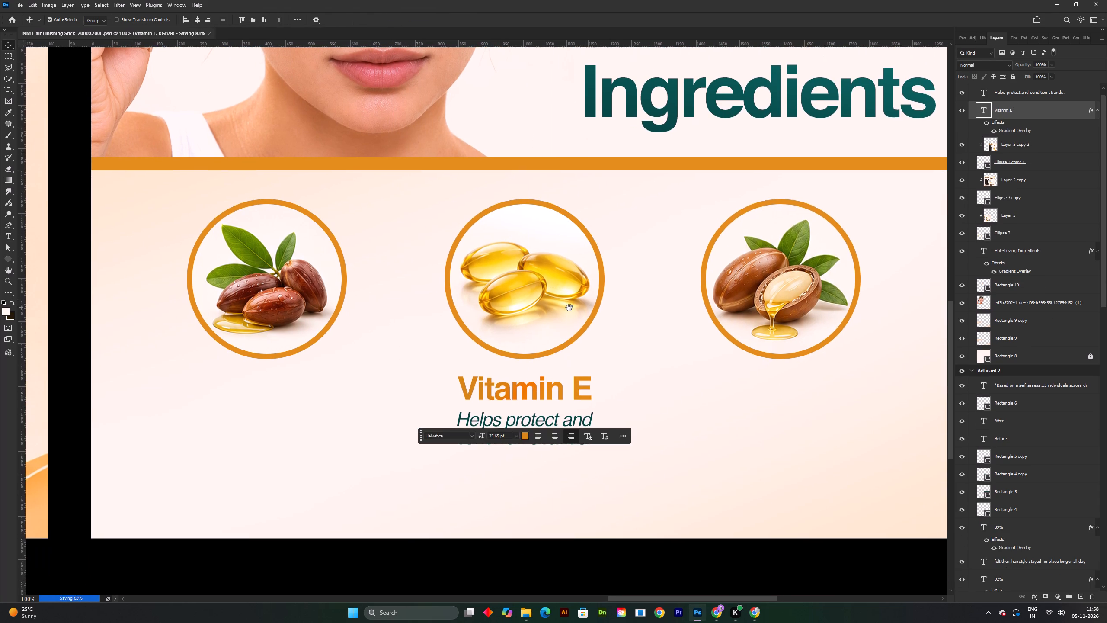
{"action": "scroll", "coordinate": [569, 308], "scroll_direction": "down", "scroll_amount": 1, "text": "shift"}
{"action": "key", "text": "space"}
{"action": "left_click", "coordinate": [564, 490]}
{"action": "key", "text": "ctrl+s"}
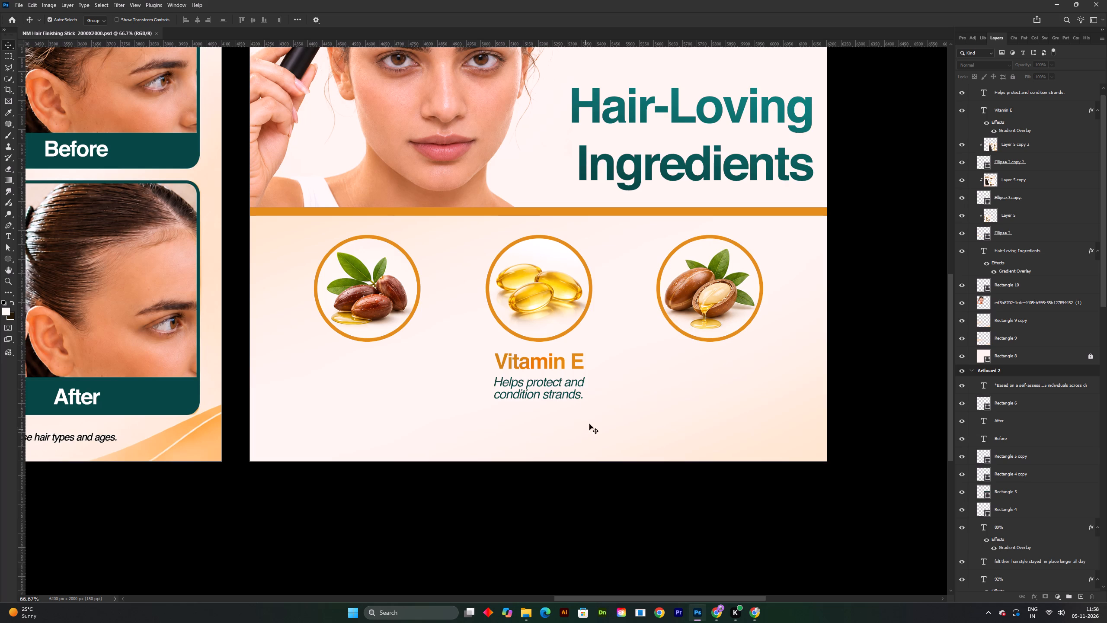
Move the green description slightly lower, align it to the horizontal centre, and save the document.
{"action": "key", "text": "space"}
{"action": "left_click_drag", "start_coordinate": [585, 411], "coordinate": [575, 430]}
{"action": "left_click_drag", "start_coordinate": [562, 414], "coordinate": [562, 421]}
{"action": "key", "text": "ctrl+s"}
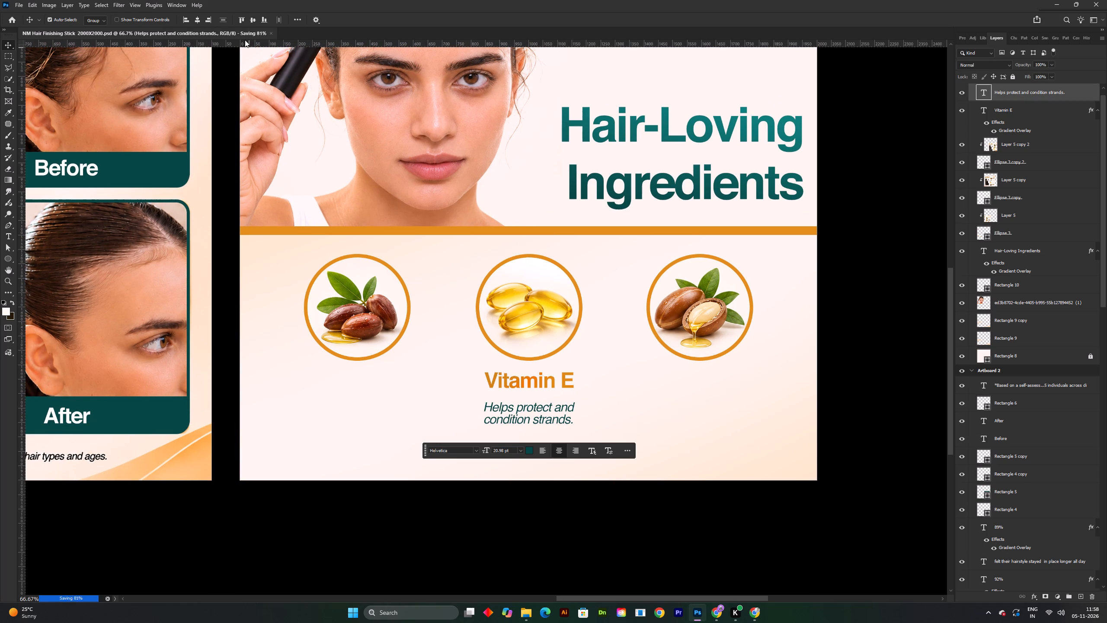
{"action": "left_click", "coordinate": [201, 19]}
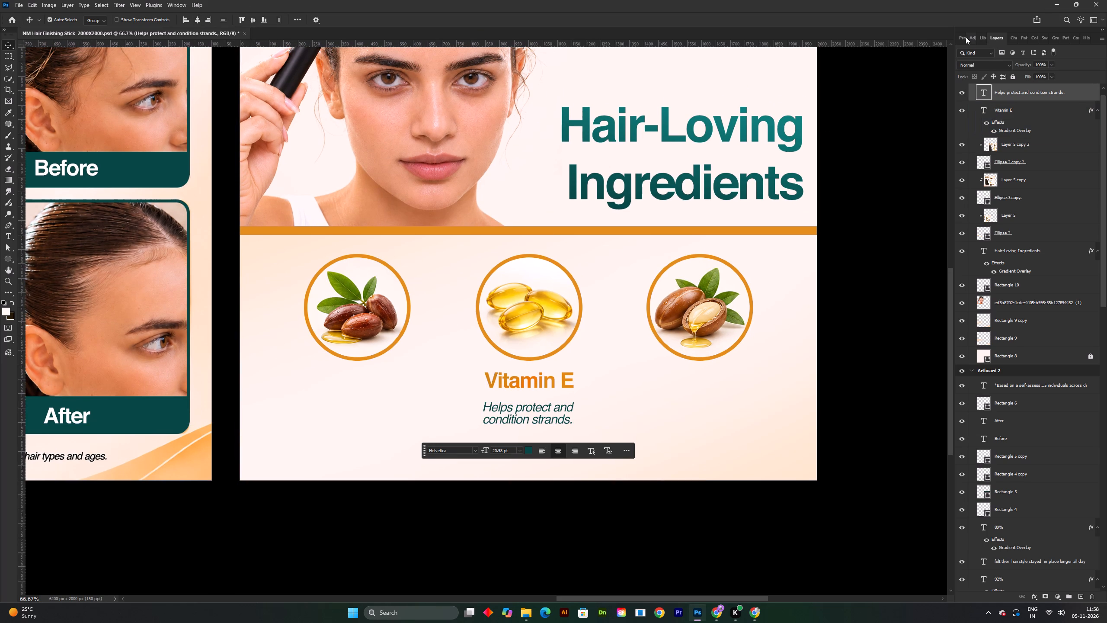
{"action": "left_click", "coordinate": [963, 37]}
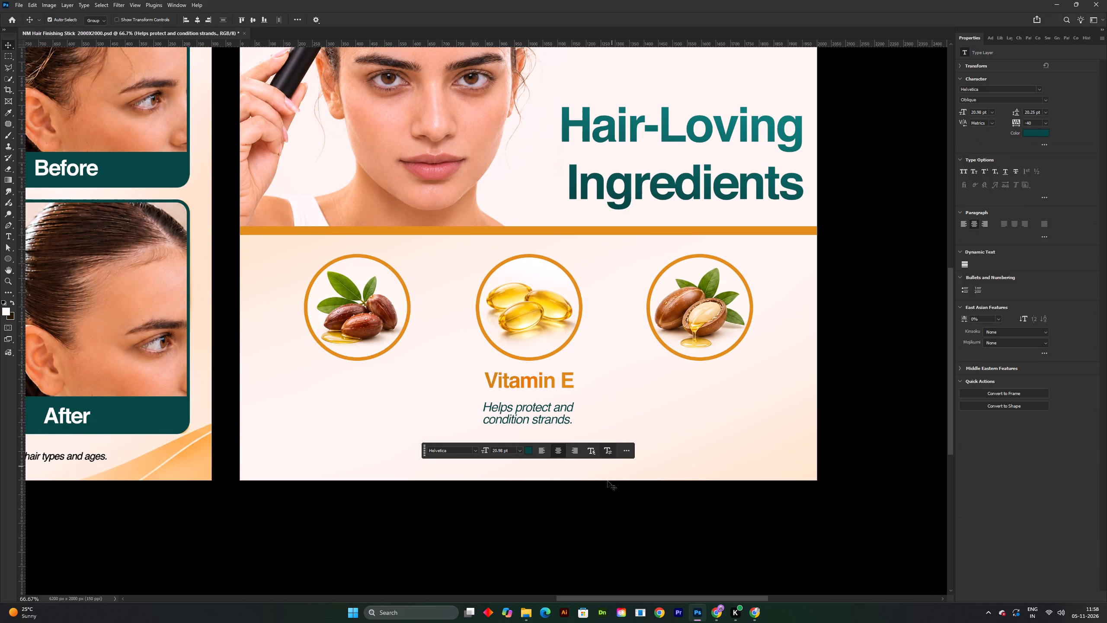
{"action": "left_click", "coordinate": [602, 506]}
{"action": "key", "text": "ctrl+s"}
Move the green description slightly up, closer beneath the orange "Vitamin E", and save the document.
{"action": "scroll", "coordinate": [539, 424], "scroll_direction": "up", "scroll_amount": 1, "text": "shift"}
{"action": "left_click_drag", "start_coordinate": [539, 403], "coordinate": [539, 399]}
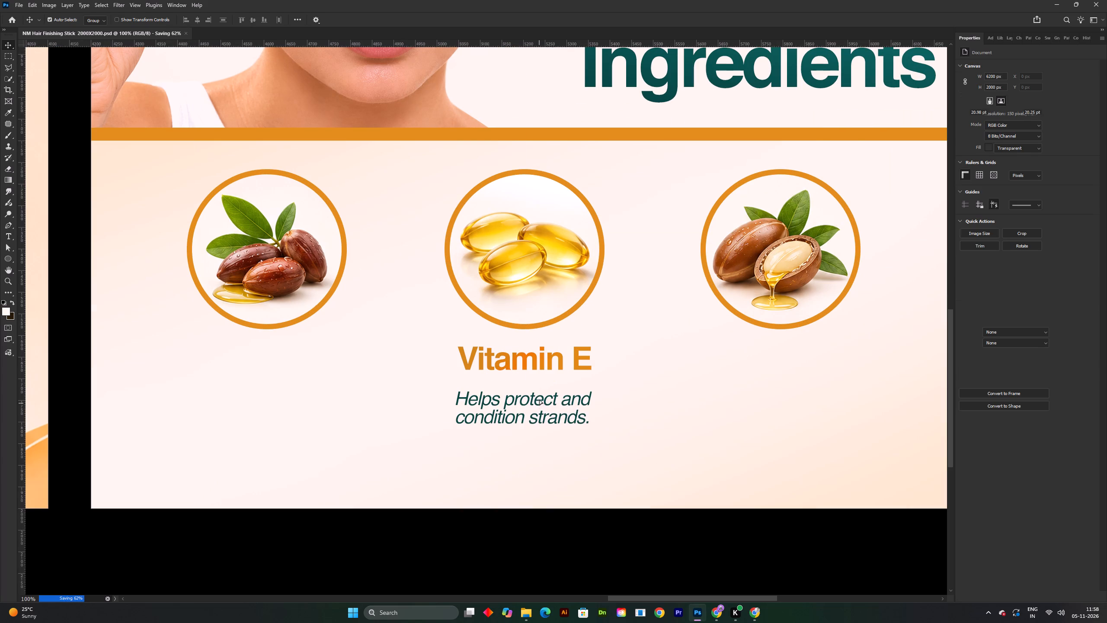
{"action": "left_click_drag", "start_coordinate": [539, 399], "coordinate": [539, 395]}
{"action": "key", "text": "ctrl+s"}
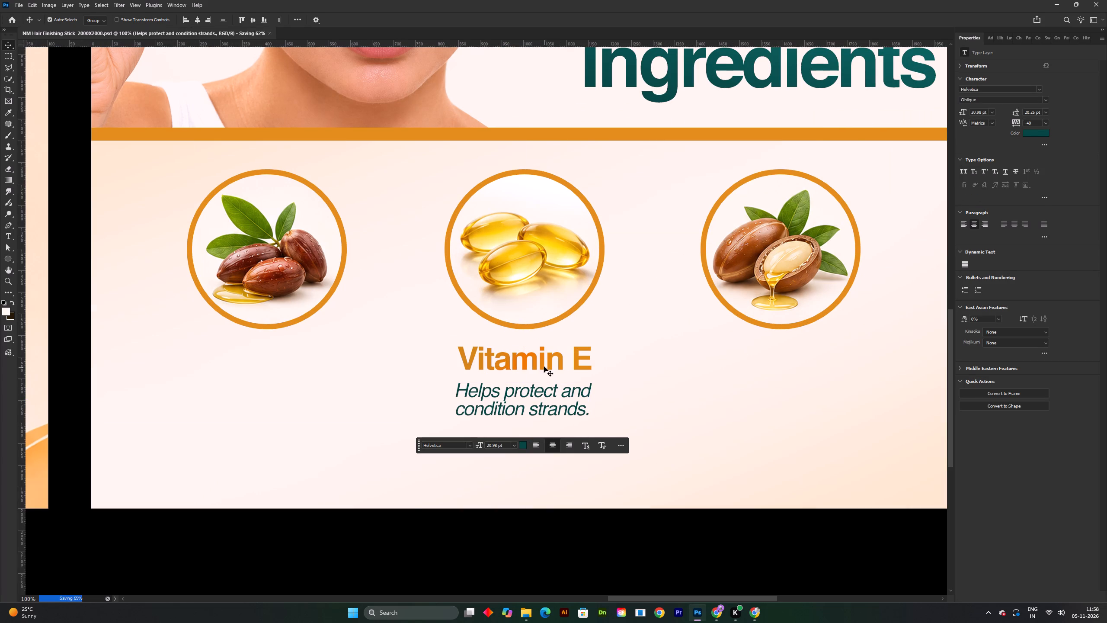
{"action": "left_click", "coordinate": [544, 366], "text": "shift"}
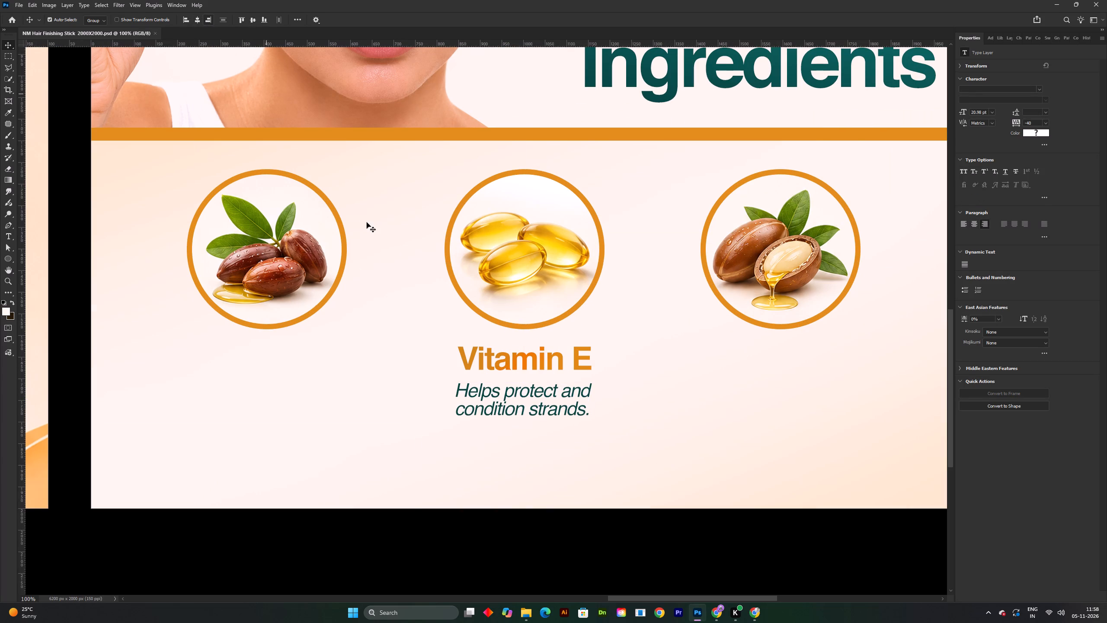
{"action": "left_click", "coordinate": [513, 533]}
{"action": "key", "text": "ctrl+s"}
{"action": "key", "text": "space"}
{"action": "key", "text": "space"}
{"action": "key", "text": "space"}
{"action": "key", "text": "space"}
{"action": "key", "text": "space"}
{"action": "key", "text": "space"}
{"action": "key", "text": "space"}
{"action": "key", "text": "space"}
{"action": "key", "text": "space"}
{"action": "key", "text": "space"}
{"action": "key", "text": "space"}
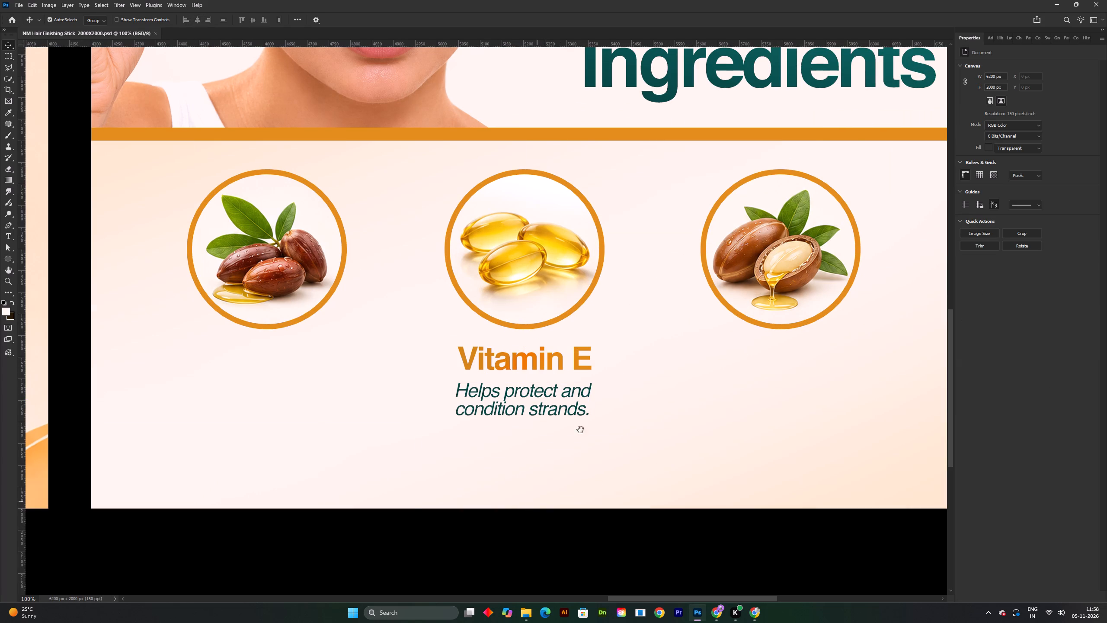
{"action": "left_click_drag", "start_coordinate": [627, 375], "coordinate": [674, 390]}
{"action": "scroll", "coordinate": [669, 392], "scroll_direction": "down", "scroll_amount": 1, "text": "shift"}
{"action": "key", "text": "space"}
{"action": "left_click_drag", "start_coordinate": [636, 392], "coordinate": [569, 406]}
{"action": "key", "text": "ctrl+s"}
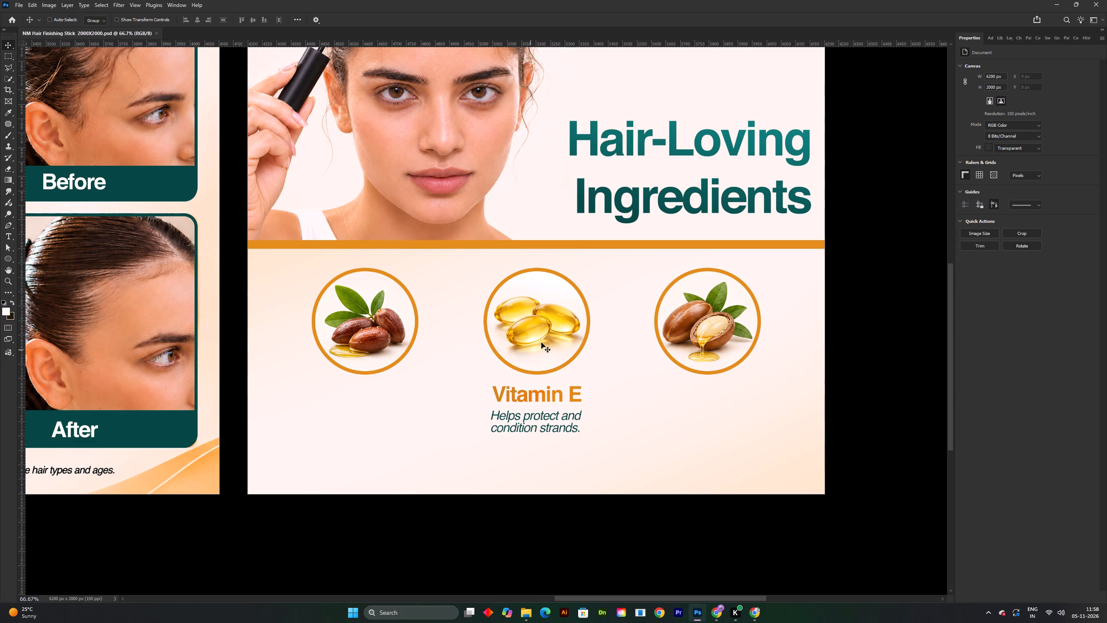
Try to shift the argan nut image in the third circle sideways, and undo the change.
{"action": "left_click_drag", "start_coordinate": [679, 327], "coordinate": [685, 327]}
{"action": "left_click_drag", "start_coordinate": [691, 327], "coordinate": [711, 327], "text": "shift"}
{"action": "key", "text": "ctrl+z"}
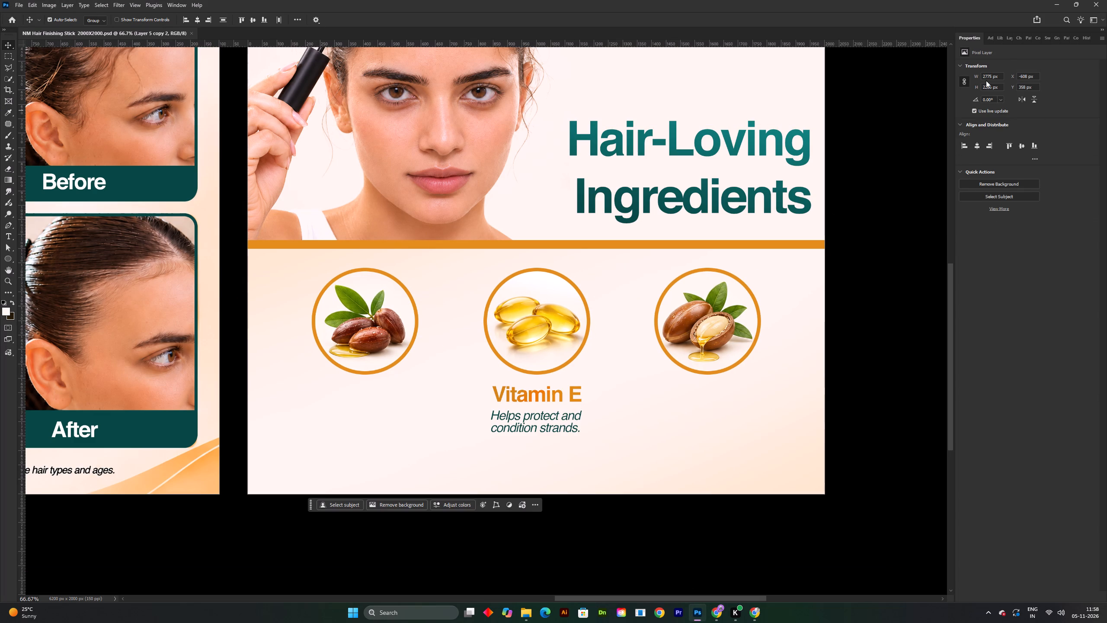
Unlink the three ingredient circles and their clipped images from one another, deselect them, and save the document.
{"action": "key", "text": "F7"}
{"action": "left_click", "coordinate": [1021, 238], "text": "shift"}
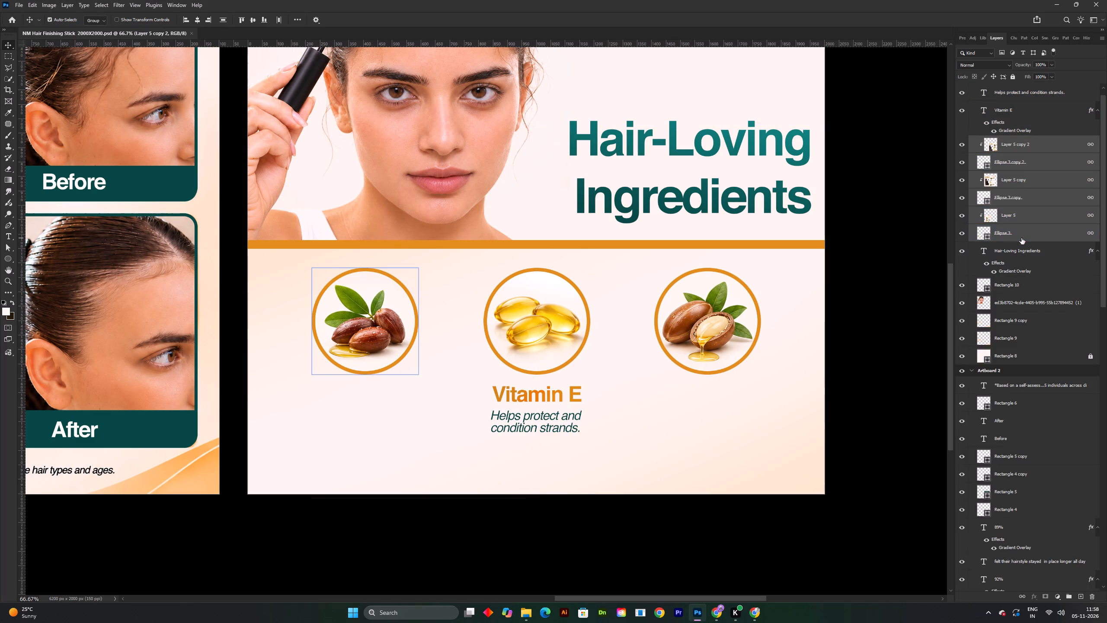
{"action": "left_click", "coordinate": [1027, 598]}
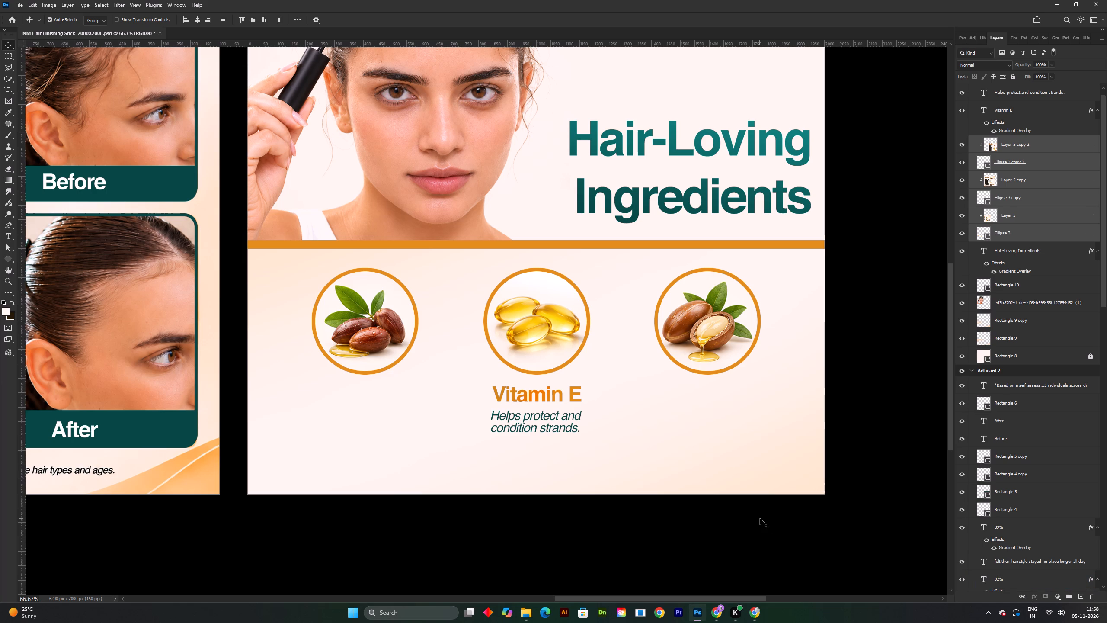
{"action": "left_click", "coordinate": [760, 518]}
{"action": "key", "text": "ctrl+s"}
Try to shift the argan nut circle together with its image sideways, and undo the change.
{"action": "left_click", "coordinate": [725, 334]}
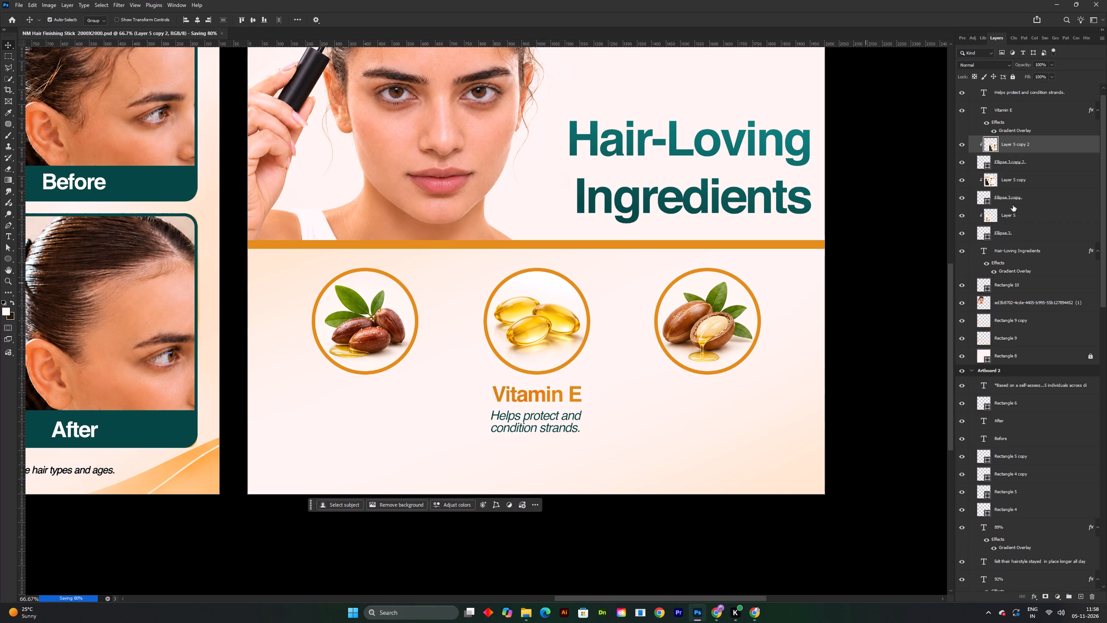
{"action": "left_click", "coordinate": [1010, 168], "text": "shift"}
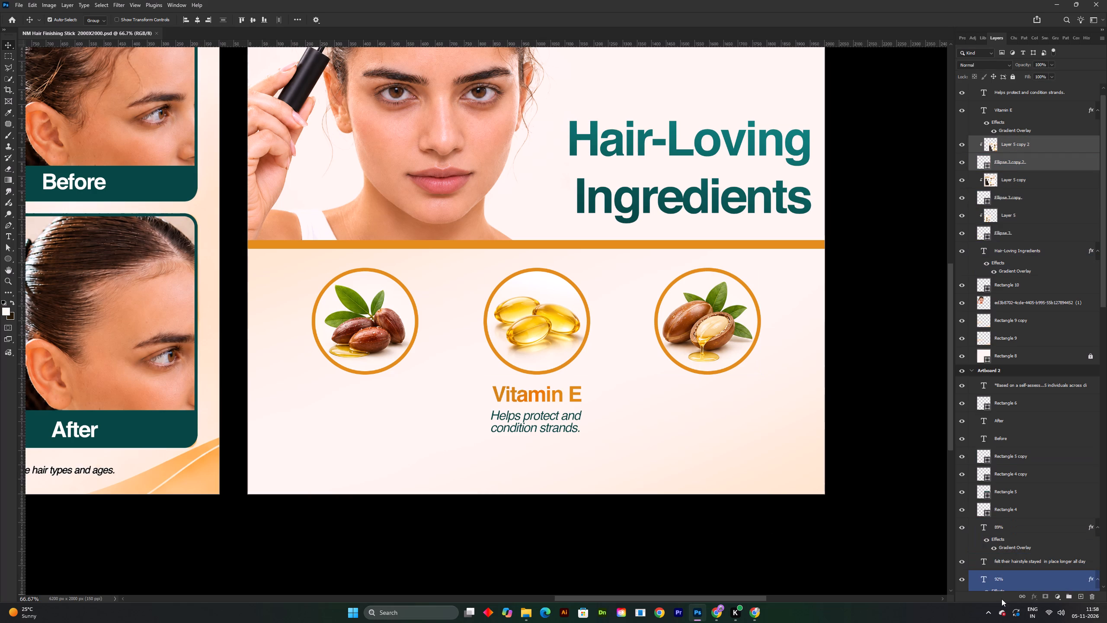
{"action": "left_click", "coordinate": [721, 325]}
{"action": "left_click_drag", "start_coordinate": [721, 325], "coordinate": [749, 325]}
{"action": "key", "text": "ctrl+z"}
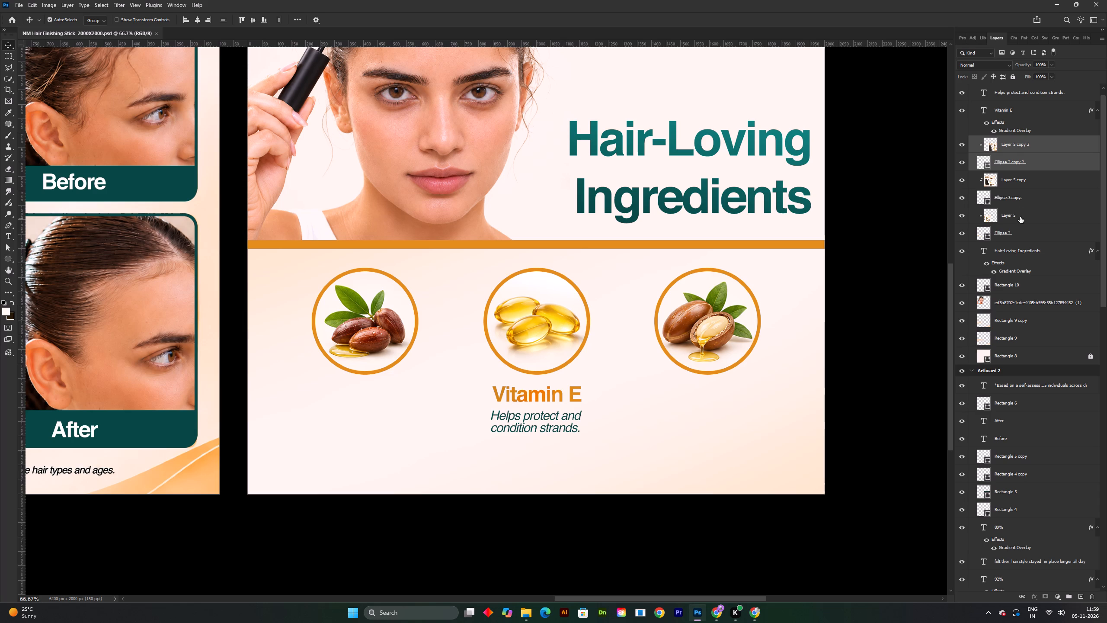
Scale all three ingredient circles and their images down together to about 85%, and deselect them.
{"action": "left_click", "coordinate": [1017, 234]}
{"action": "left_click", "coordinate": [1012, 145], "text": "shift"}
{"action": "key", "text": "ctrl+t"}
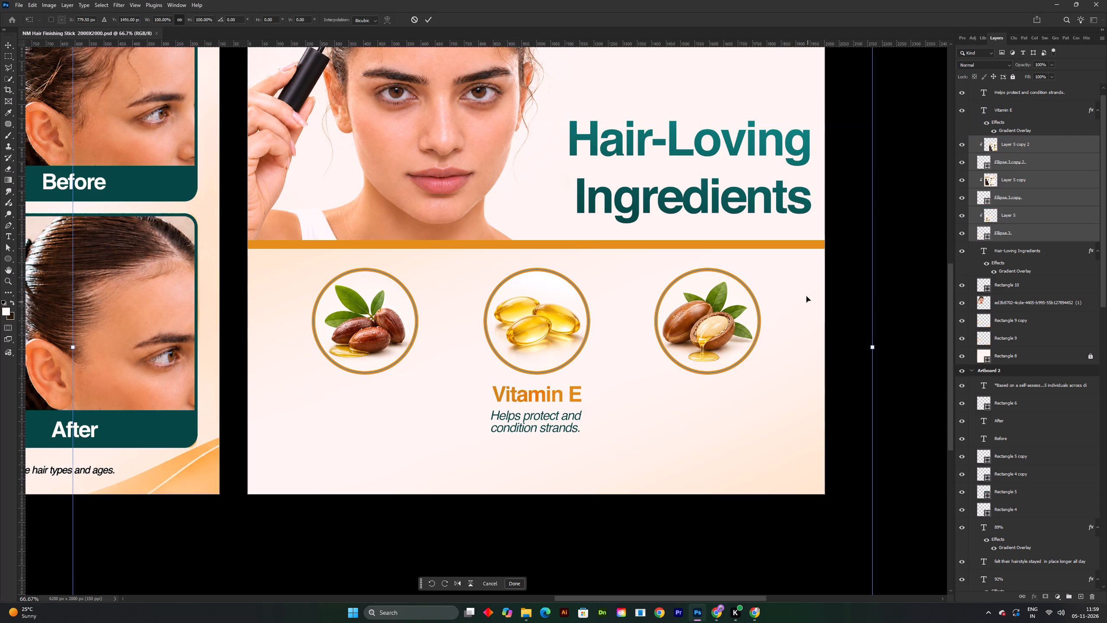
{"action": "left_click_drag", "start_coordinate": [874, 347], "coordinate": [748, 350]}
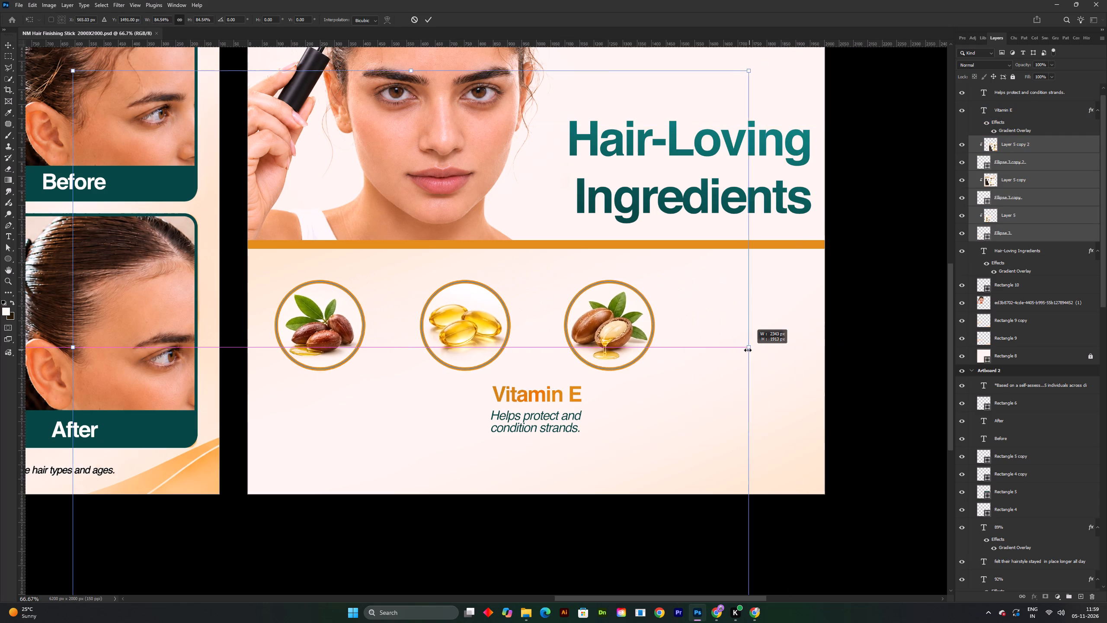
{"action": "left_click_drag", "start_coordinate": [748, 350], "coordinate": [717, 351]}
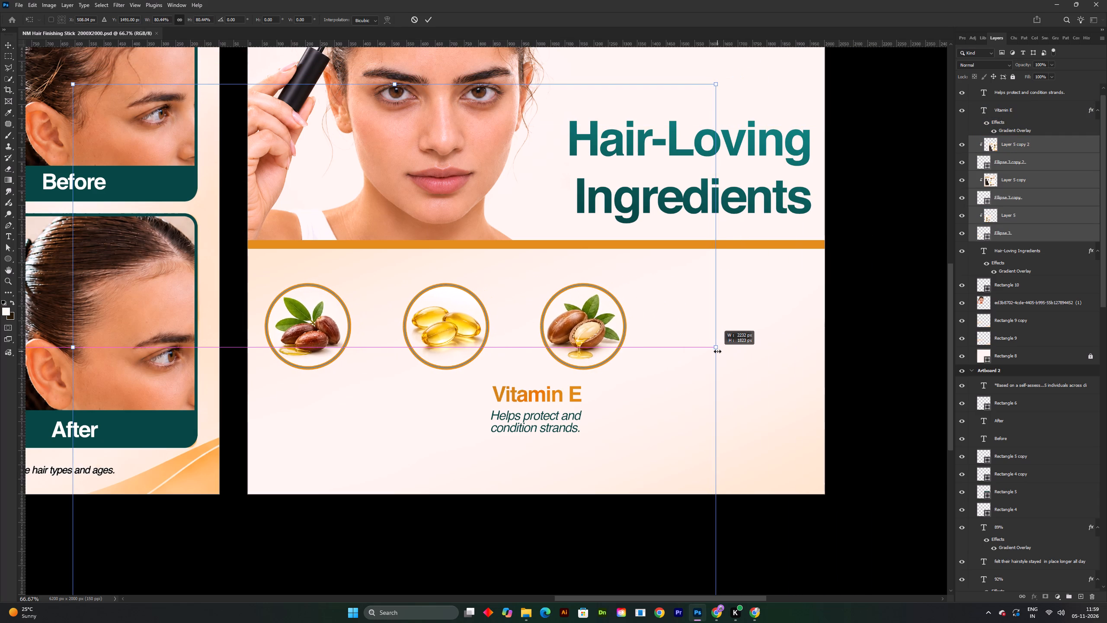
{"action": "left_click_drag", "start_coordinate": [717, 351], "coordinate": [755, 353]}
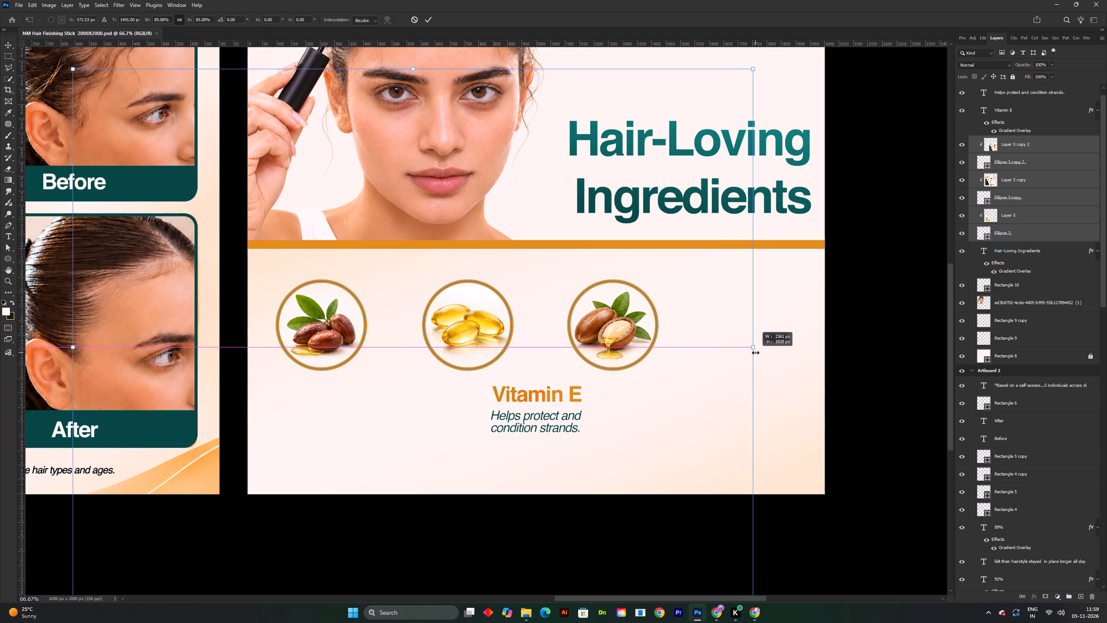
{"action": "left_click_drag", "start_coordinate": [755, 353], "coordinate": [754, 353]}
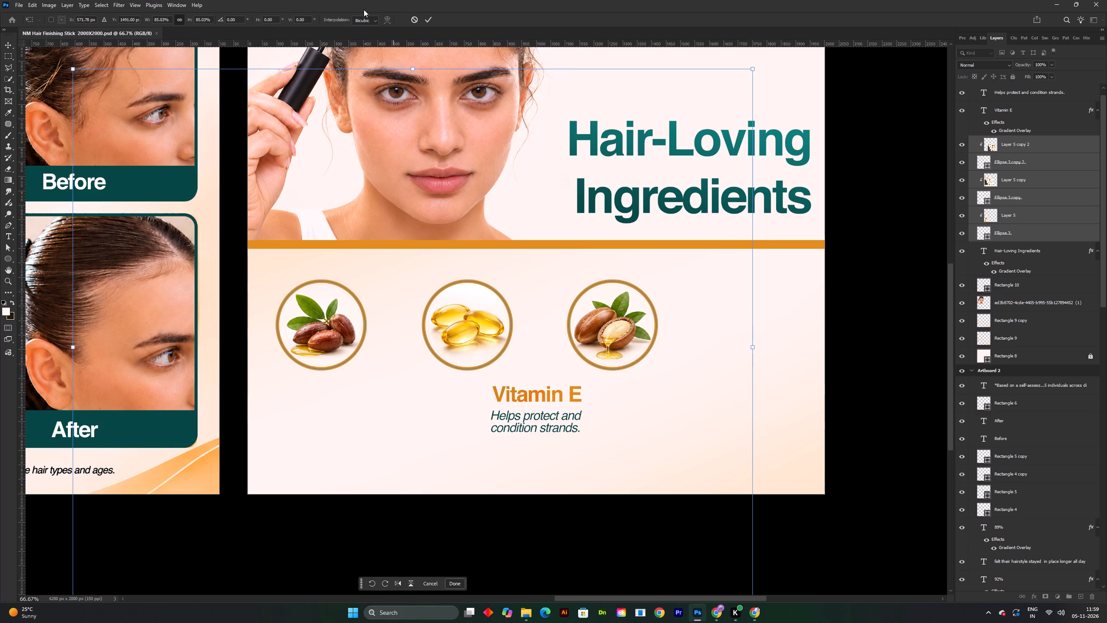
{"action": "left_click", "coordinate": [432, 22]}
{"action": "left_click", "coordinate": [854, 340]}
Duplicate the argan nut circle with its image about 527 px to the right as a fourth ingredient circle.
{"action": "left_click", "coordinate": [632, 317]}
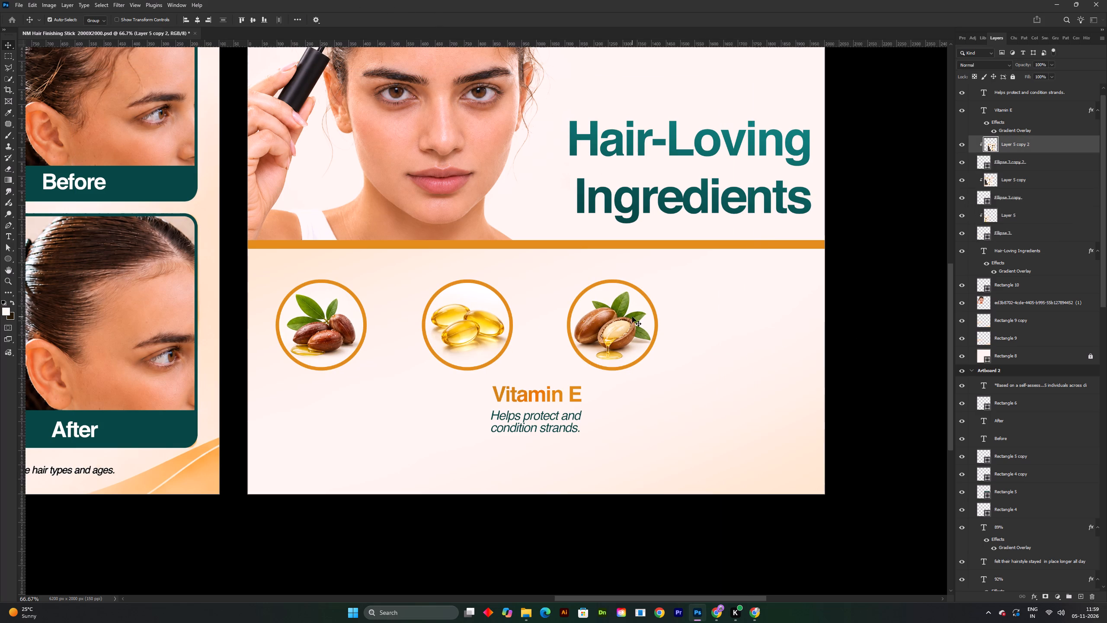
{"action": "left_click", "coordinate": [1011, 162], "text": "shift"}
{"action": "left_click_drag", "start_coordinate": [616, 323], "coordinate": [669, 323], "text": "alt"}
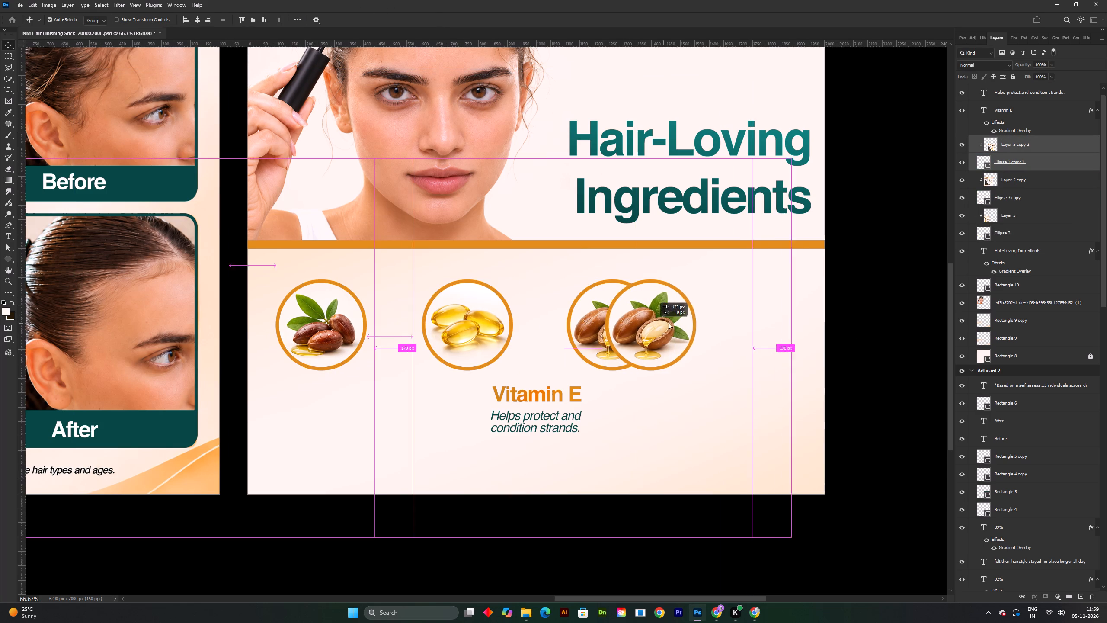
{"action": "left_click_drag", "start_coordinate": [669, 323], "coordinate": [766, 319], "text": "alt"}
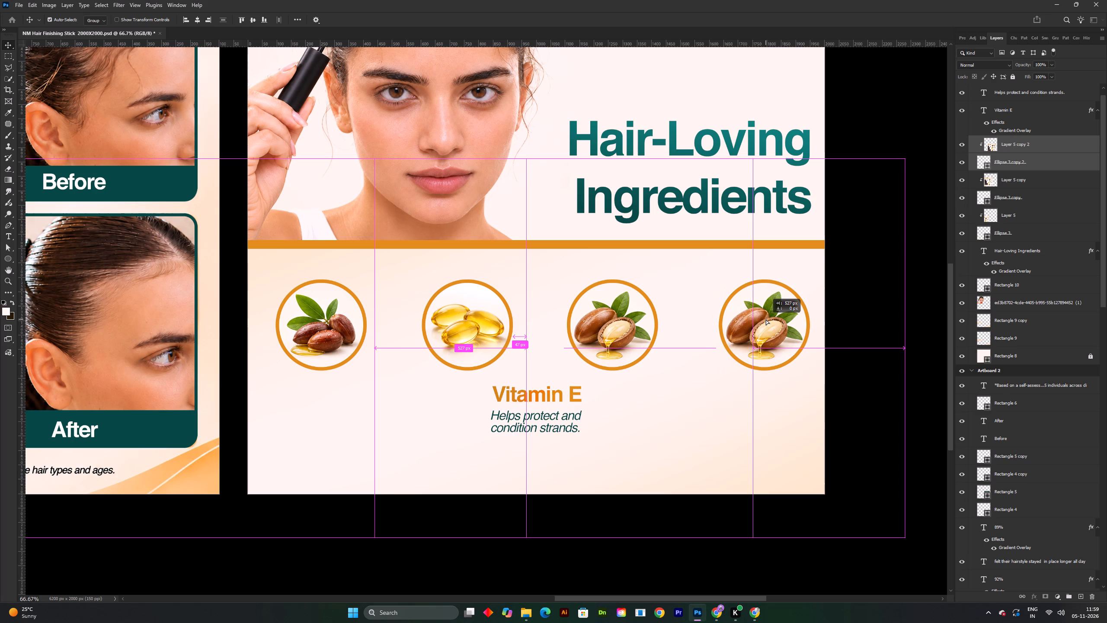
{"action": "left_click_drag", "start_coordinate": [766, 319], "coordinate": [767, 318], "text": "alt"}
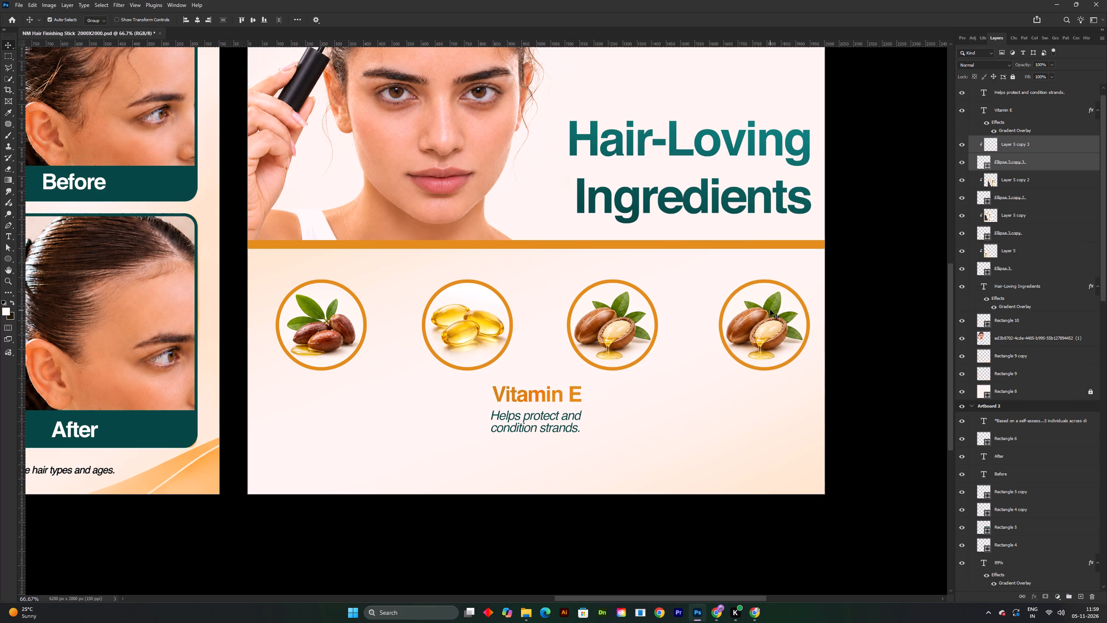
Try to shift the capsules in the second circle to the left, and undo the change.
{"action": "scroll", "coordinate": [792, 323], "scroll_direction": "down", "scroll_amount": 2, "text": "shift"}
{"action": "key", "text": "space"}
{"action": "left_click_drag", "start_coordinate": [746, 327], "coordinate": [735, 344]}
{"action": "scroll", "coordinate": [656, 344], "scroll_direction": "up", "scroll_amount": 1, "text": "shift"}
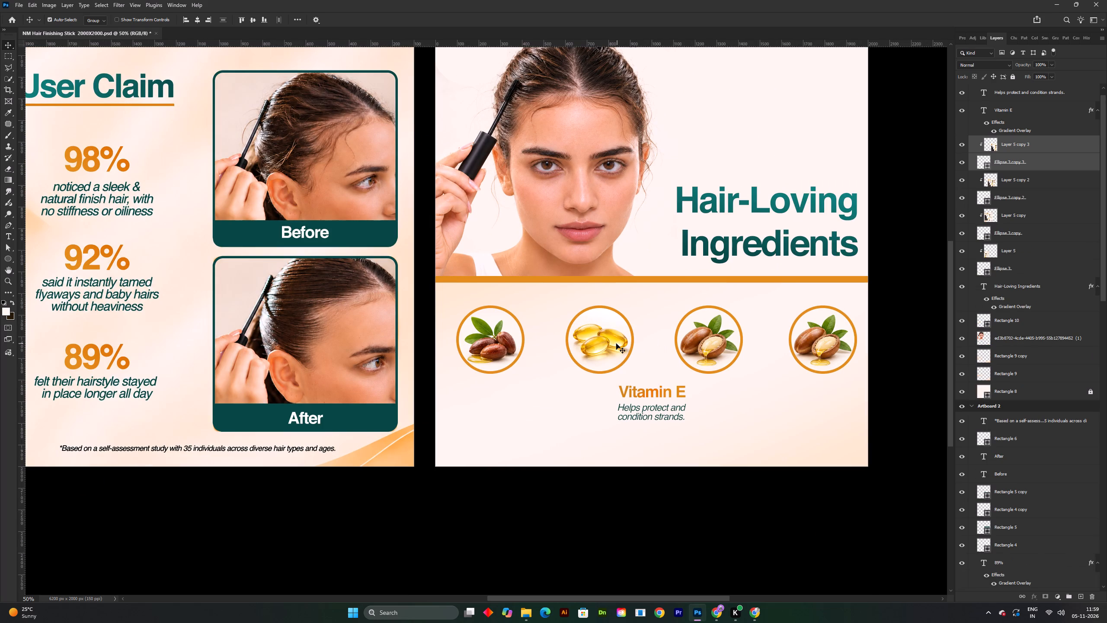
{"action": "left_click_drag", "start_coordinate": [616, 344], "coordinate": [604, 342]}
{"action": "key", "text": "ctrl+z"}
Move the second circle together with its capsule image left, closer to the first circle.
{"action": "left_click", "coordinate": [622, 322], "text": "shift"}
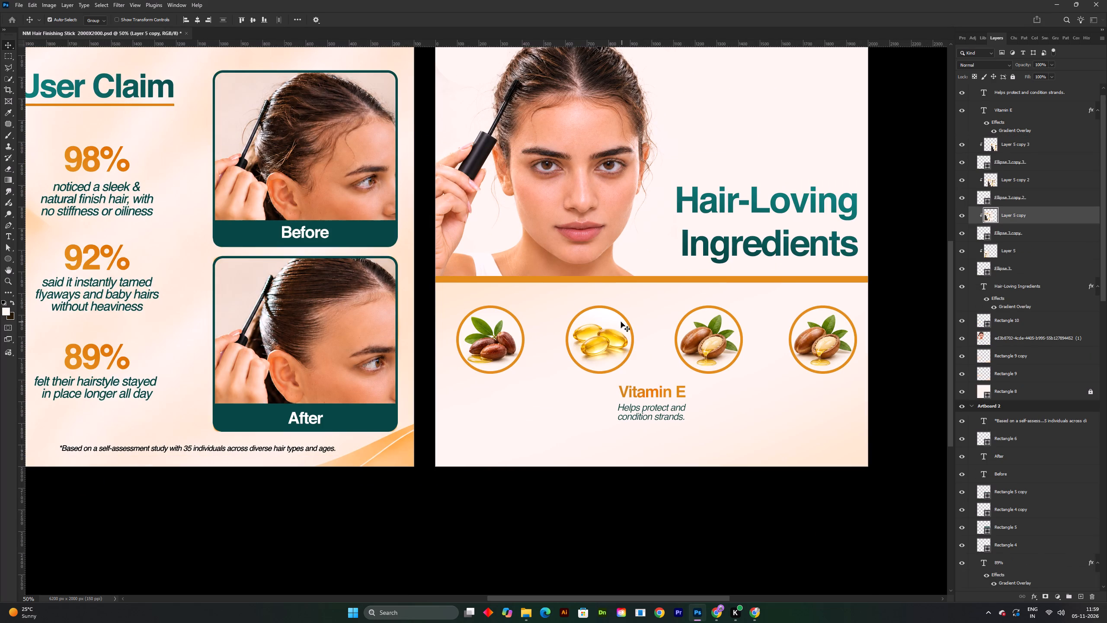
{"action": "left_click_drag", "start_coordinate": [618, 322], "coordinate": [607, 322]}
{"action": "key", "text": "ctrl+z"}
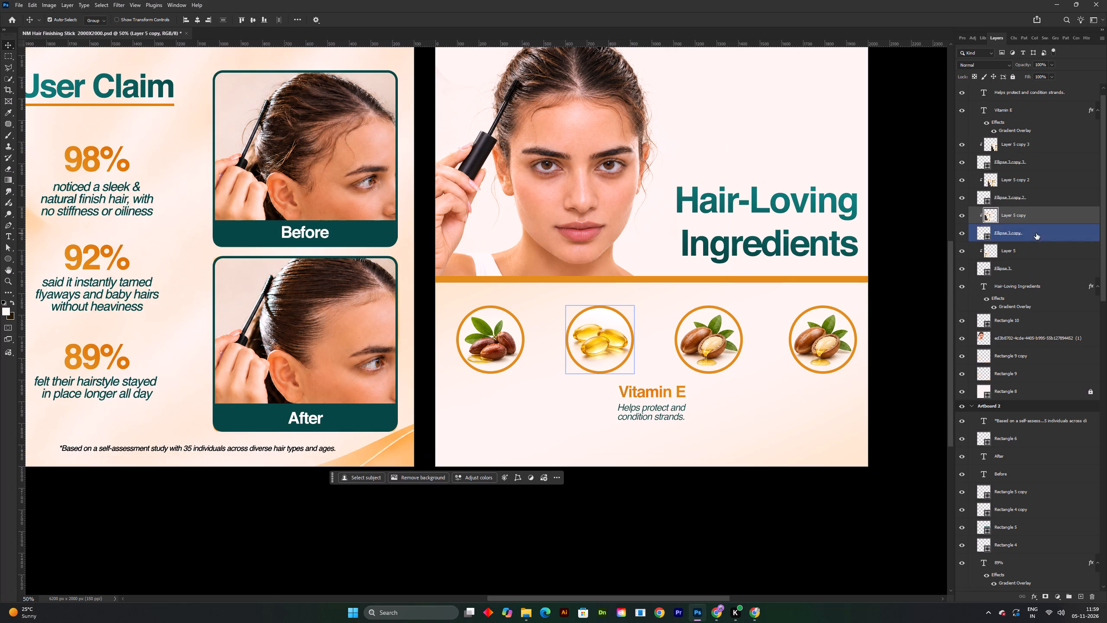
{"action": "left_click", "coordinate": [1036, 233], "text": "shift"}
{"action": "left_click_drag", "start_coordinate": [609, 336], "coordinate": [594, 337]}
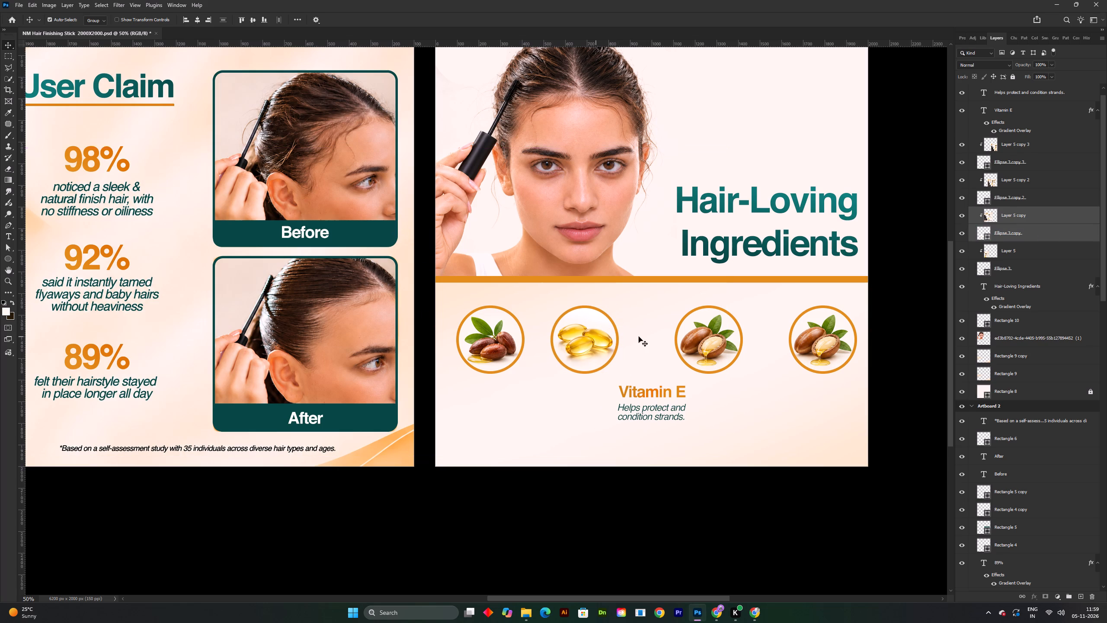
Move the third circle together with its argan nut image left, closer to the capsule circle, and nudge it slightly up and left.
{"action": "left_click", "coordinate": [707, 334]}
{"action": "left_click", "coordinate": [704, 318], "text": "shift"}
{"action": "left_click_drag", "start_coordinate": [712, 318], "coordinate": [706, 318]}
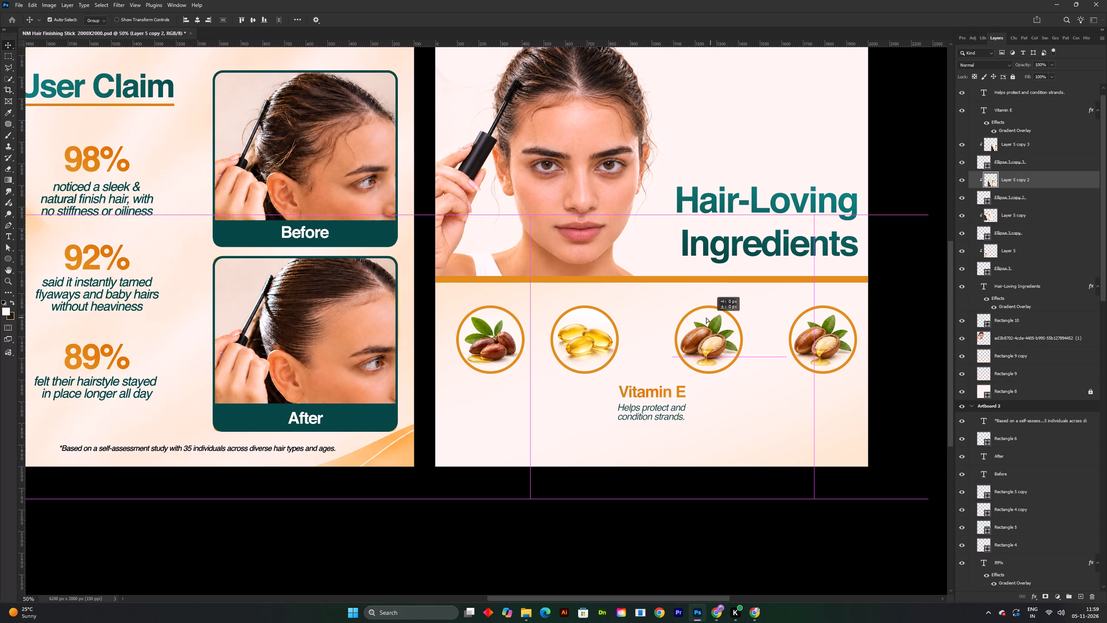
{"action": "left_click_drag", "start_coordinate": [706, 318], "coordinate": [689, 318]}
{"action": "key", "text": "ctrl+z"}
{"action": "left_click", "coordinate": [1025, 197], "text": "shift"}
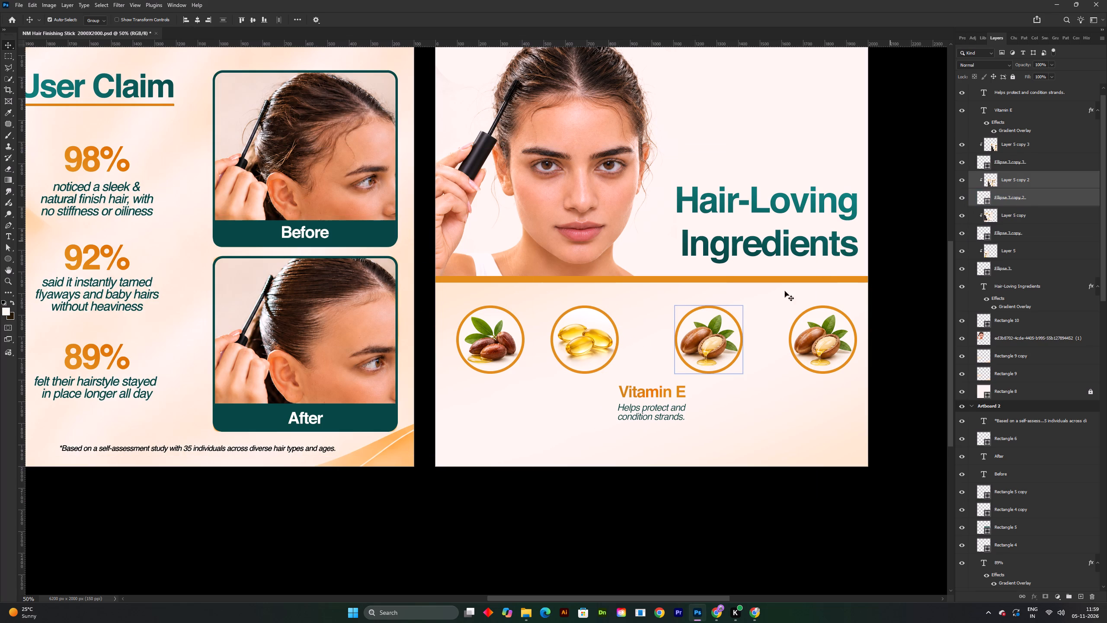
{"action": "left_click_drag", "start_coordinate": [712, 342], "coordinate": [682, 343]}
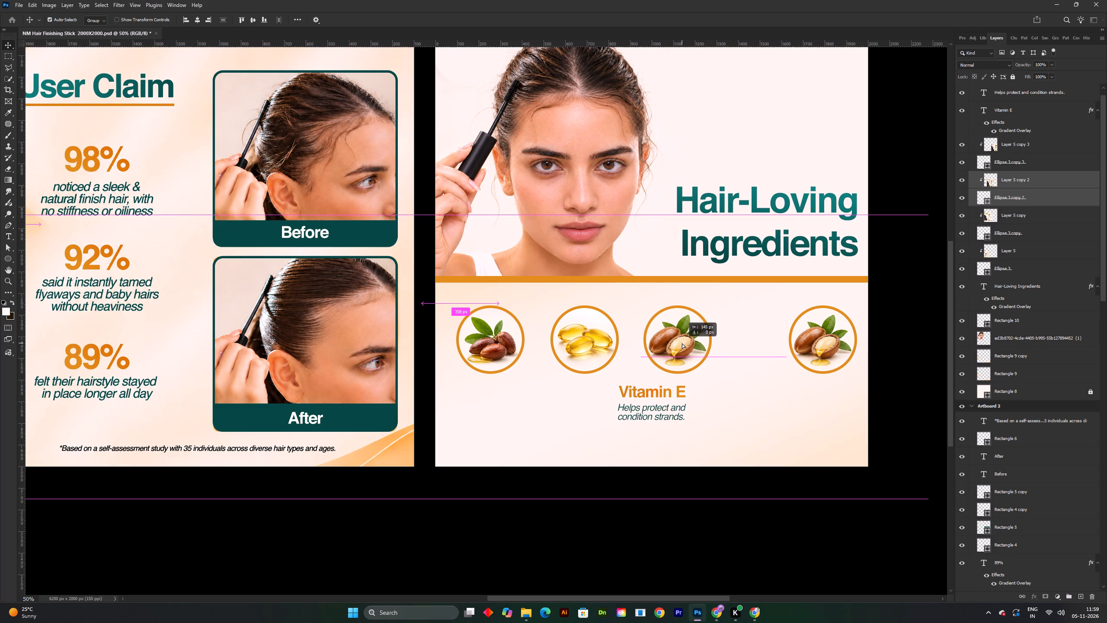
{"action": "left_click_drag", "start_coordinate": [682, 343], "coordinate": [684, 343]}
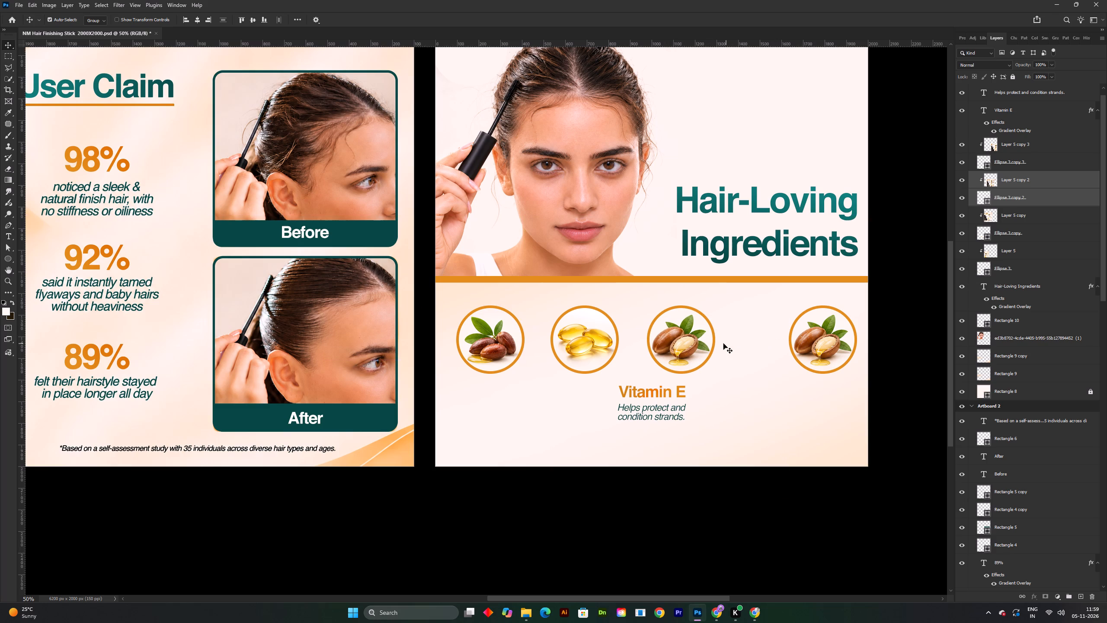
{"action": "key", "text": "Up"}
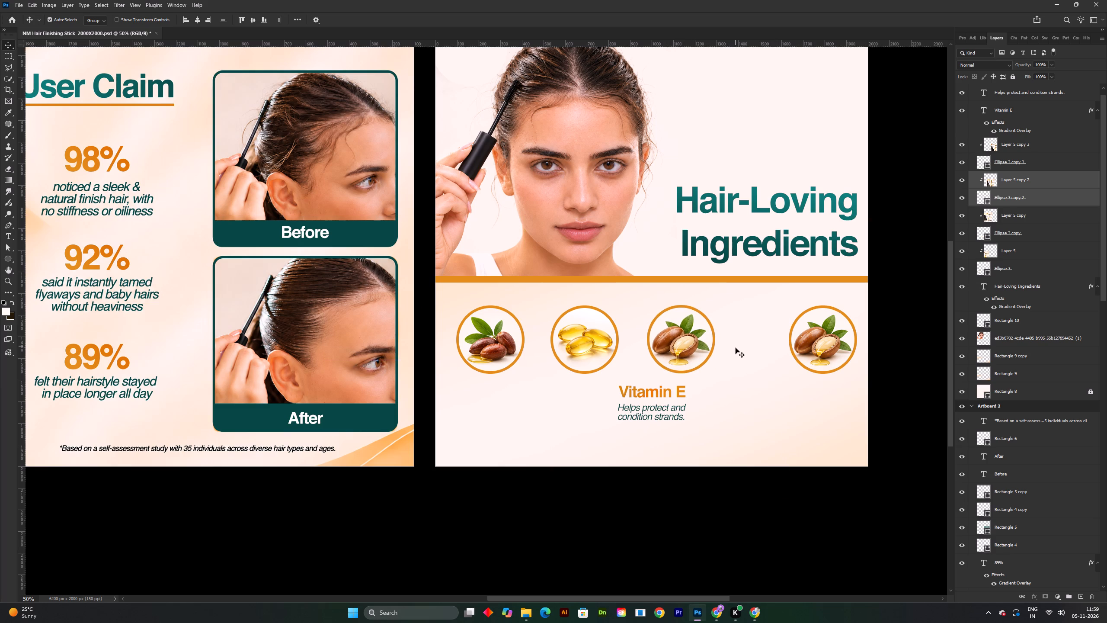
{"action": "key", "text": "Left"}
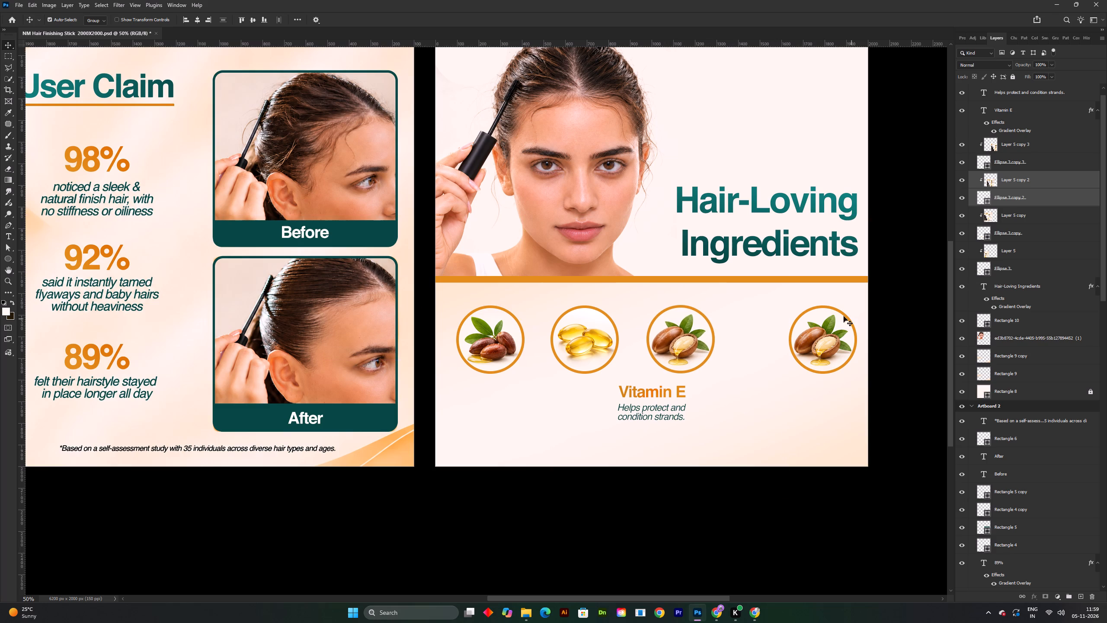
Move the fourth circle together with its argan nut image left to match the spacing of the other circles.
{"action": "left_click", "coordinate": [831, 314]}
{"action": "left_click", "coordinate": [820, 342], "text": "shift"}
{"action": "left_click", "coordinate": [1015, 162], "text": "shift"}
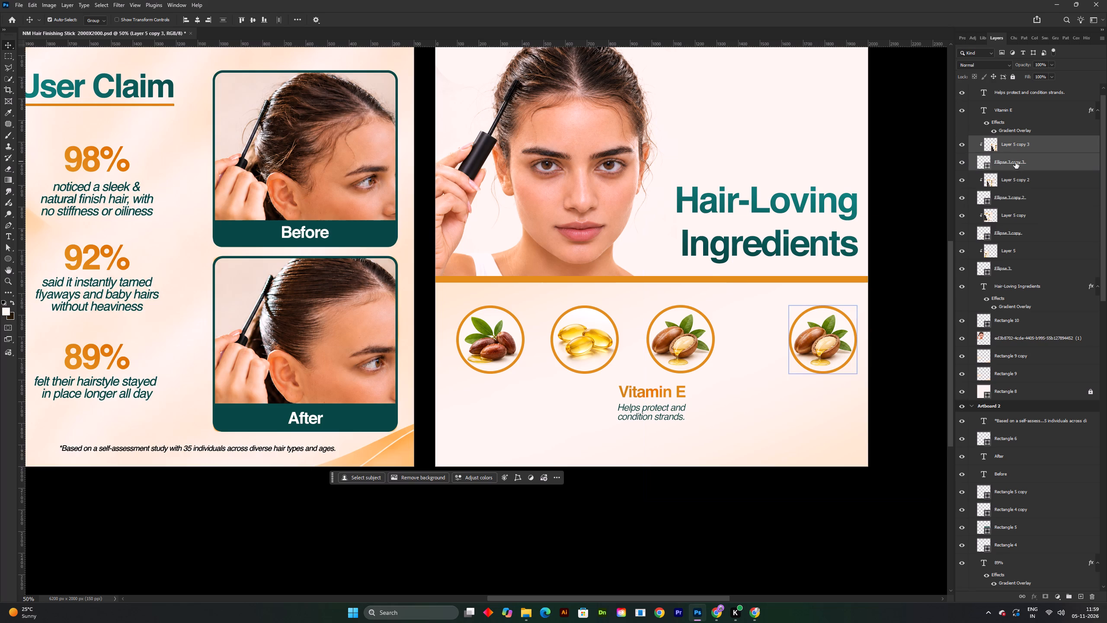
{"action": "left_click_drag", "start_coordinate": [826, 341], "coordinate": [780, 345]}
Move all four ingredient circles and their images right together to centre the row on the artboard, and save the document.
{"action": "left_click", "coordinate": [692, 346], "text": "shift"}
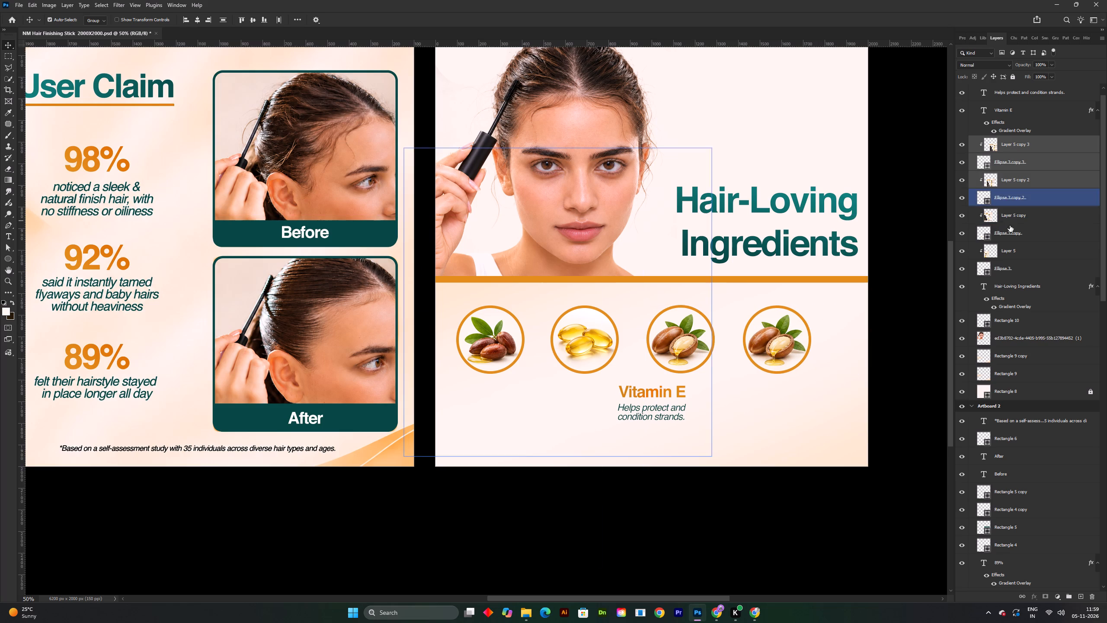
{"action": "left_click", "coordinate": [1002, 268]}
{"action": "left_click", "coordinate": [1008, 147], "text": "shift"}
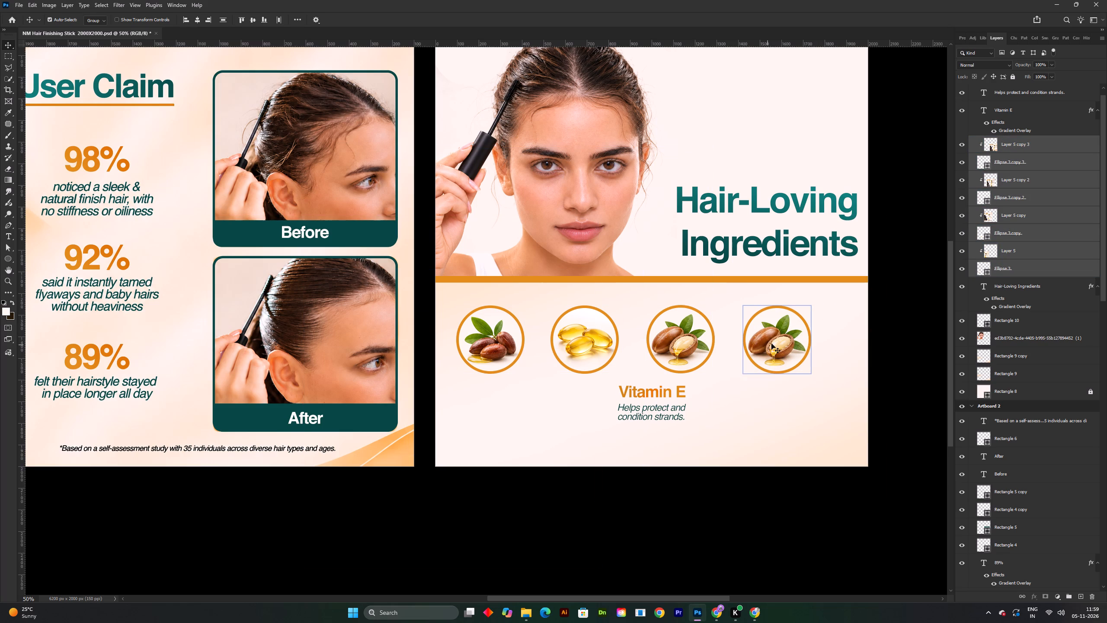
{"action": "left_click_drag", "start_coordinate": [772, 343], "coordinate": [793, 339]}
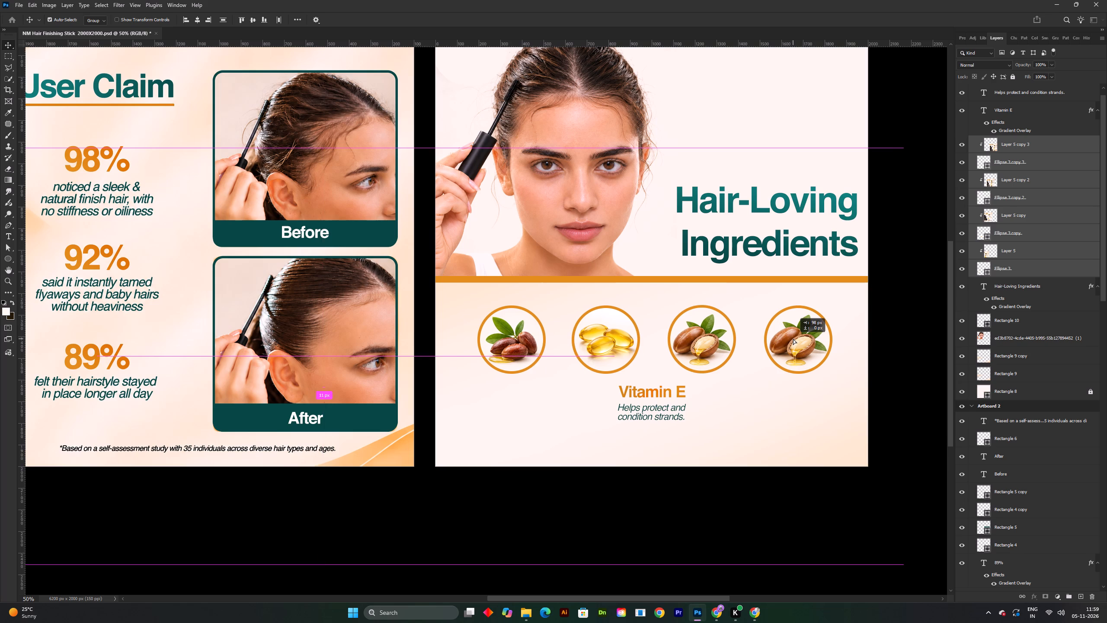
{"action": "left_click_drag", "start_coordinate": [793, 339], "coordinate": [790, 339]}
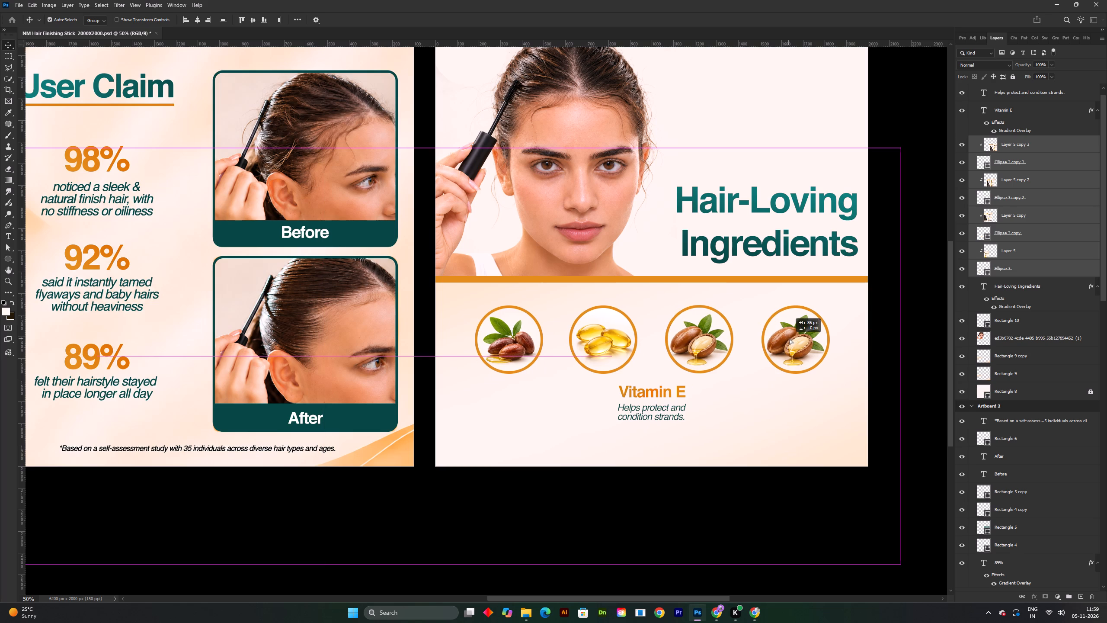
{"action": "left_click_drag", "start_coordinate": [790, 339], "coordinate": [790, 339]}
{"action": "left_click", "coordinate": [915, 302]}
{"action": "key", "text": "space"}
{"action": "left_click_drag", "start_coordinate": [719, 367], "coordinate": [705, 343]}
{"action": "key", "text": "ctrl+s"}
Examine the spacing and placement of the four-circle row on the artboard up close, and save the document again.
{"action": "scroll", "coordinate": [714, 348], "scroll_direction": "up", "scroll_amount": 1, "text": "shift"}
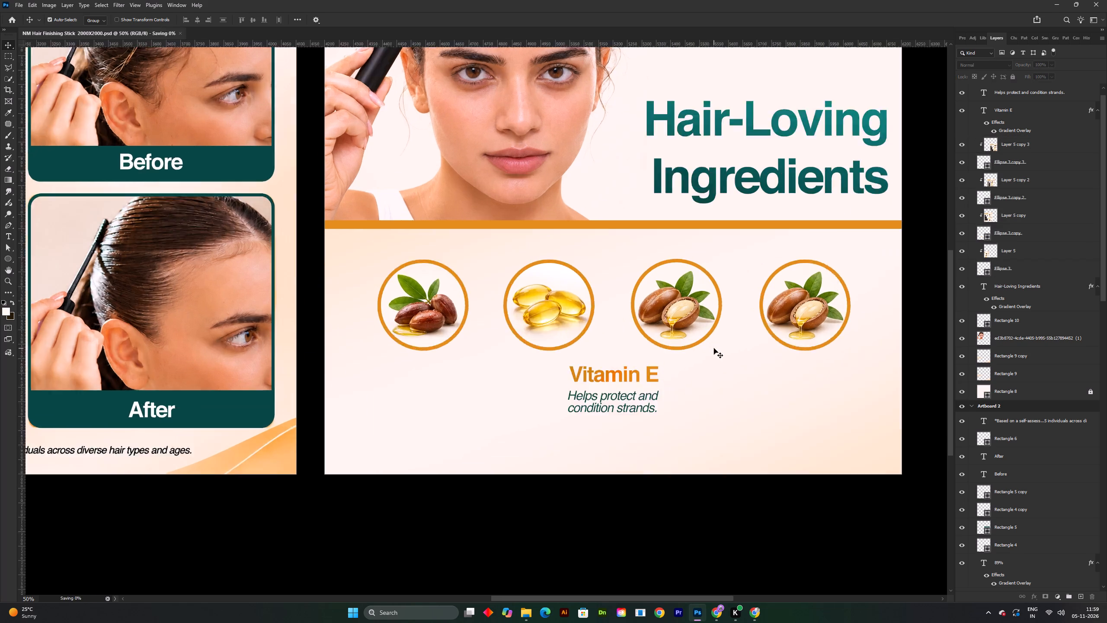
{"action": "scroll", "coordinate": [714, 348], "scroll_direction": "up", "scroll_amount": 1, "text": "shift"}
{"action": "key", "text": "space"}
{"action": "left_click_drag", "start_coordinate": [689, 373], "coordinate": [663, 409]}
{"action": "scroll", "coordinate": [639, 400], "scroll_direction": "down", "scroll_amount": 1, "text": "shift"}
{"action": "key", "text": "space"}
{"action": "left_click_drag", "start_coordinate": [631, 395], "coordinate": [627, 410]}
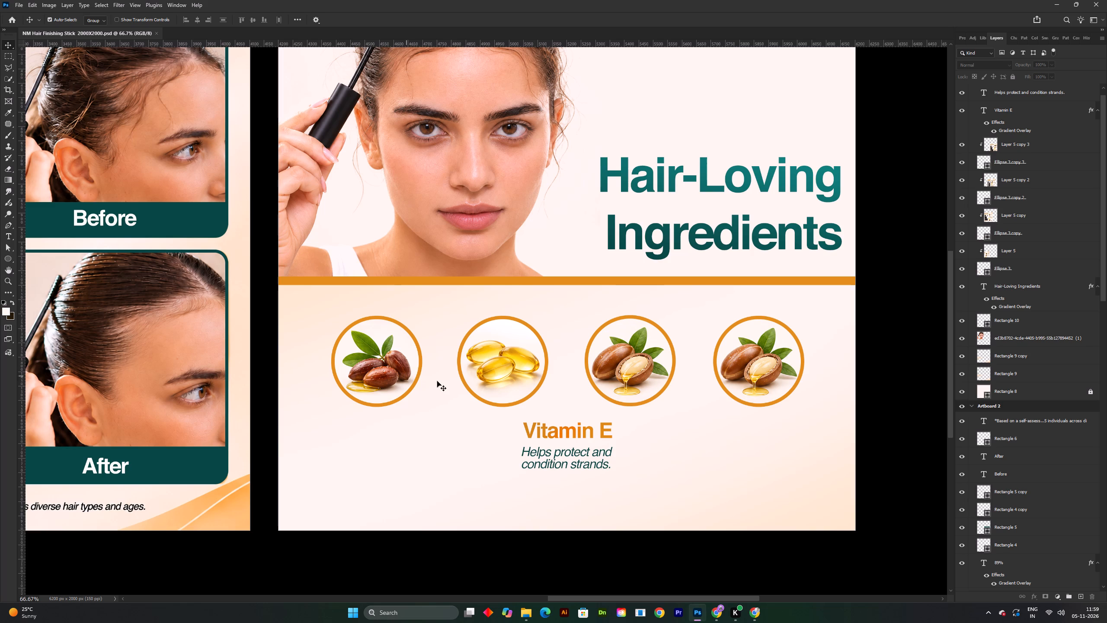
{"action": "key", "text": "ctrl+s"}
Nudge the second circle together with its capsule image two steps to the right.
{"action": "left_click", "coordinate": [515, 392]}
{"action": "double_click", "coordinate": [509, 366], "text": "shift"}
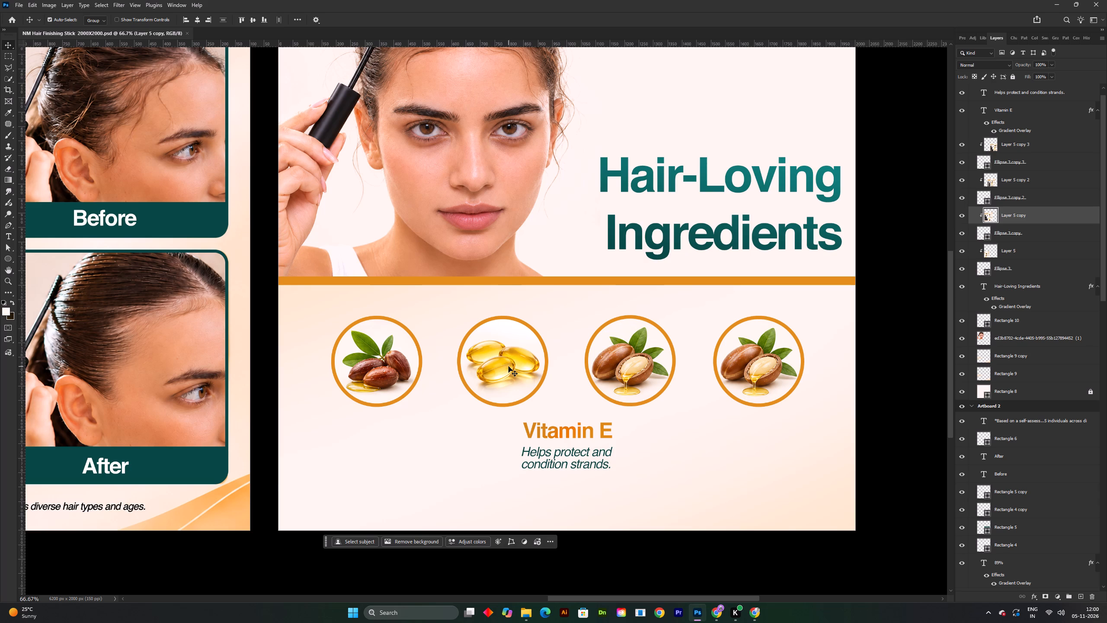
{"action": "left_click", "coordinate": [1019, 230], "text": "shift"}
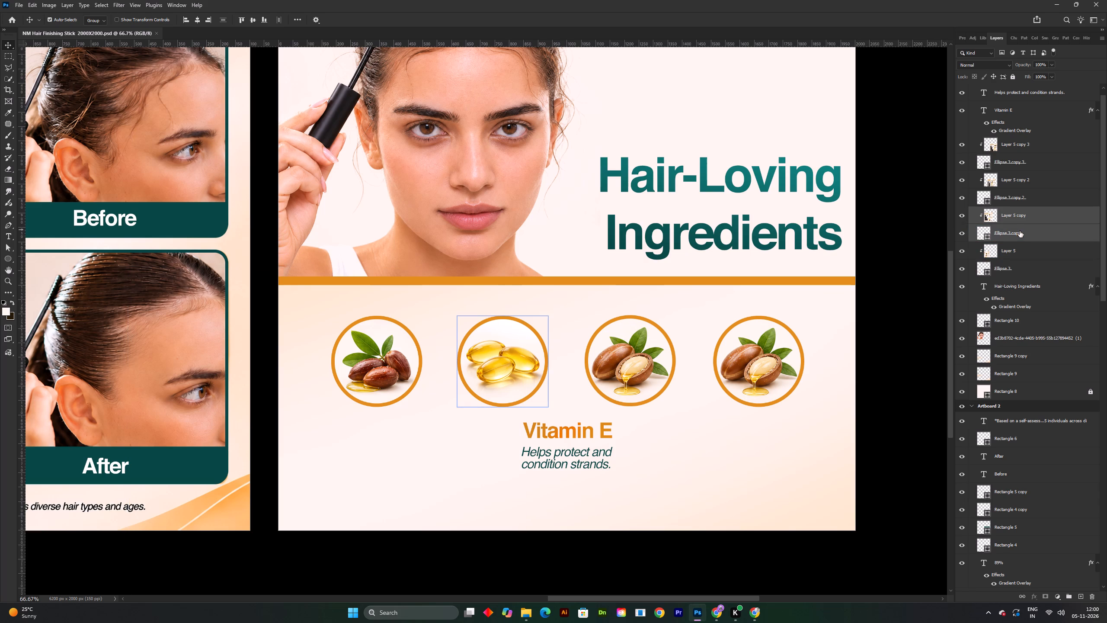
{"action": "key", "text": "Right"}
{"action": "key", "text": "Right"}
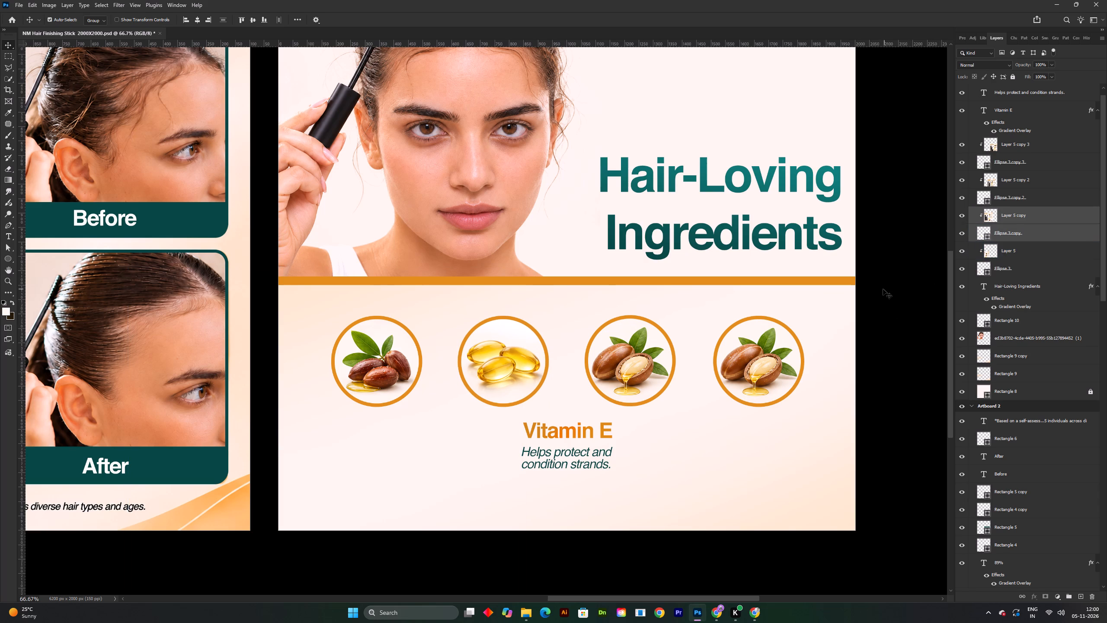
Save the document.
{"action": "key", "text": "ctrl+s"}
Scale the Vitamin E name and its description together to about 71% and centre them beneath the second circle with the capsules.
{"action": "left_click", "coordinate": [560, 433]}
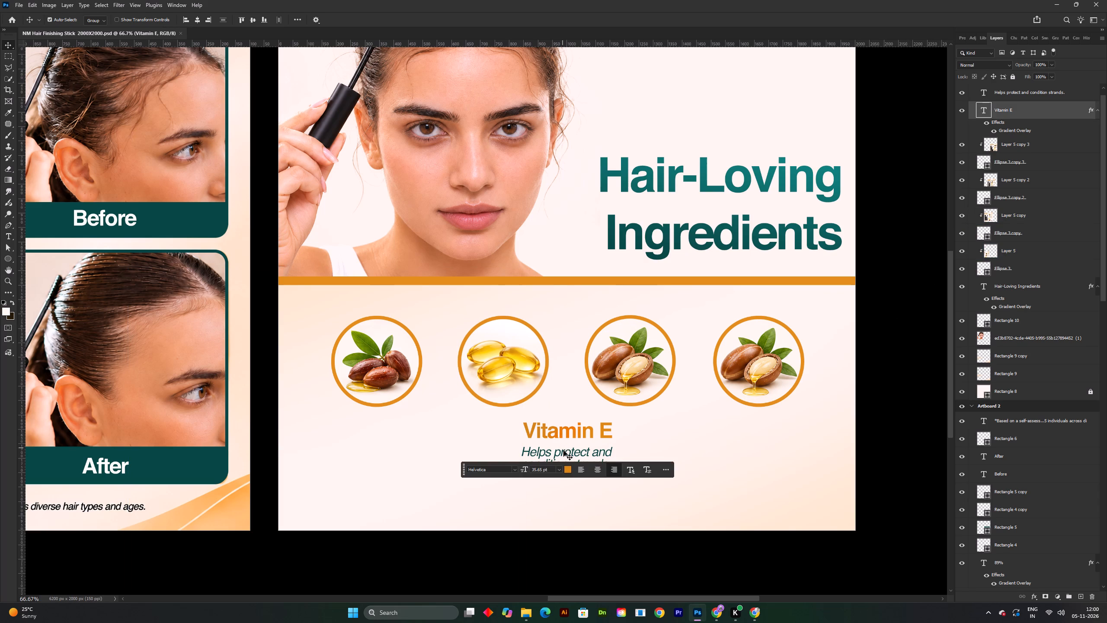
{"action": "left_click", "coordinate": [563, 451], "text": "shift"}
{"action": "key", "text": "ctrl+t"}
{"action": "left_click_drag", "start_coordinate": [611, 444], "coordinate": [580, 441]}
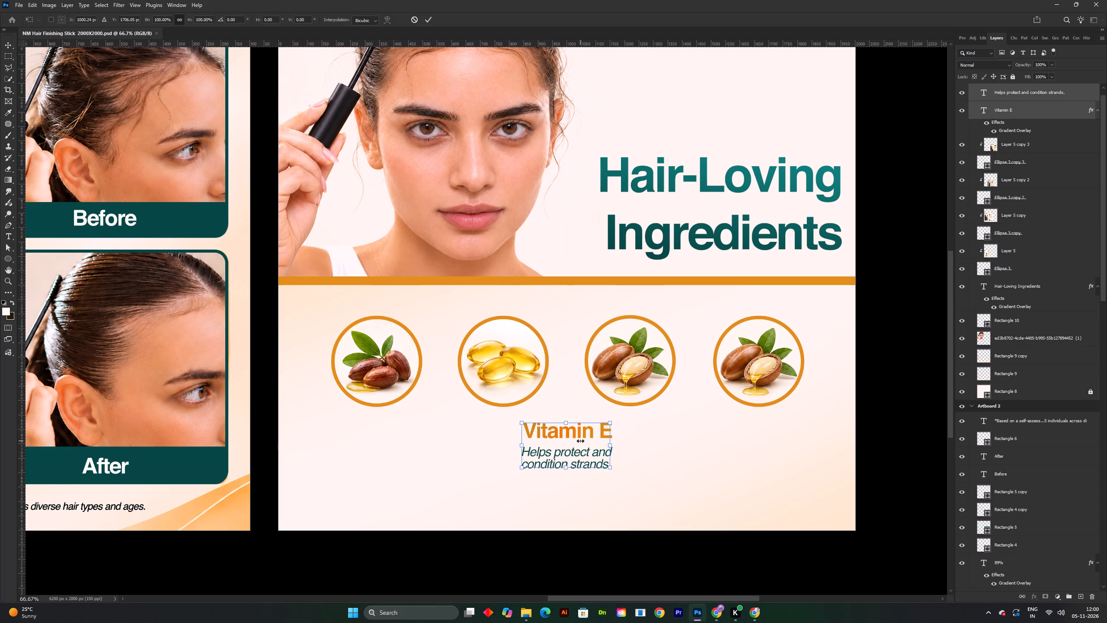
{"action": "left_click_drag", "start_coordinate": [580, 441], "coordinate": [587, 441]}
{"action": "left_click_drag", "start_coordinate": [572, 435], "coordinate": [531, 435]}
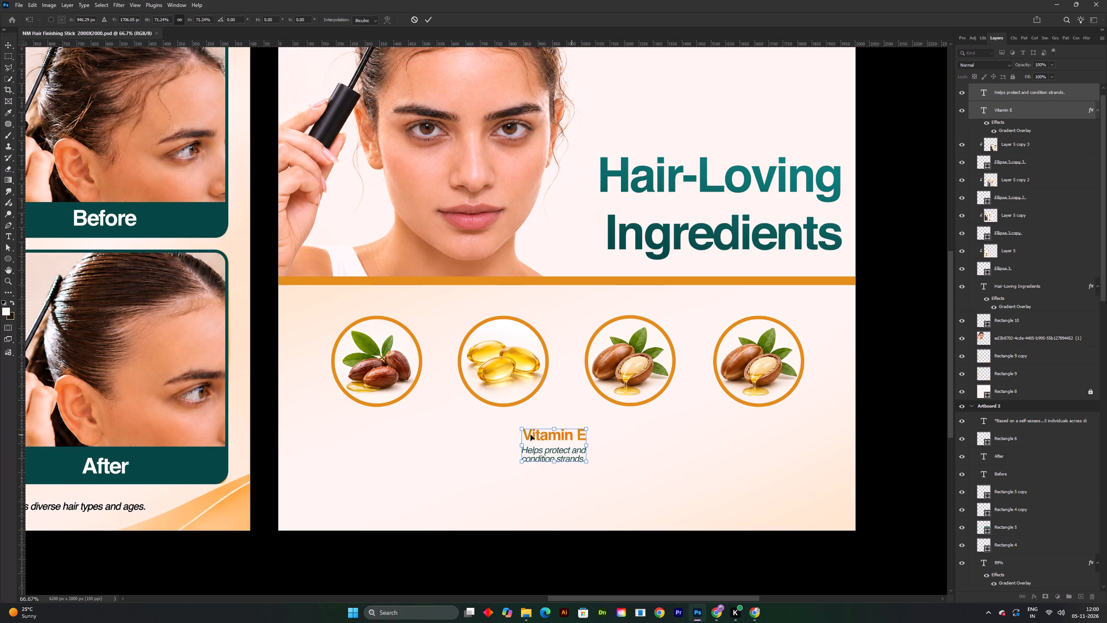
{"action": "left_click_drag", "start_coordinate": [531, 435], "coordinate": [527, 434]}
{"action": "key", "text": "ctrl+z"}
{"action": "left_click_drag", "start_coordinate": [566, 436], "coordinate": [515, 439]}
{"action": "left_click_drag", "start_coordinate": [513, 439], "coordinate": [512, 430]}
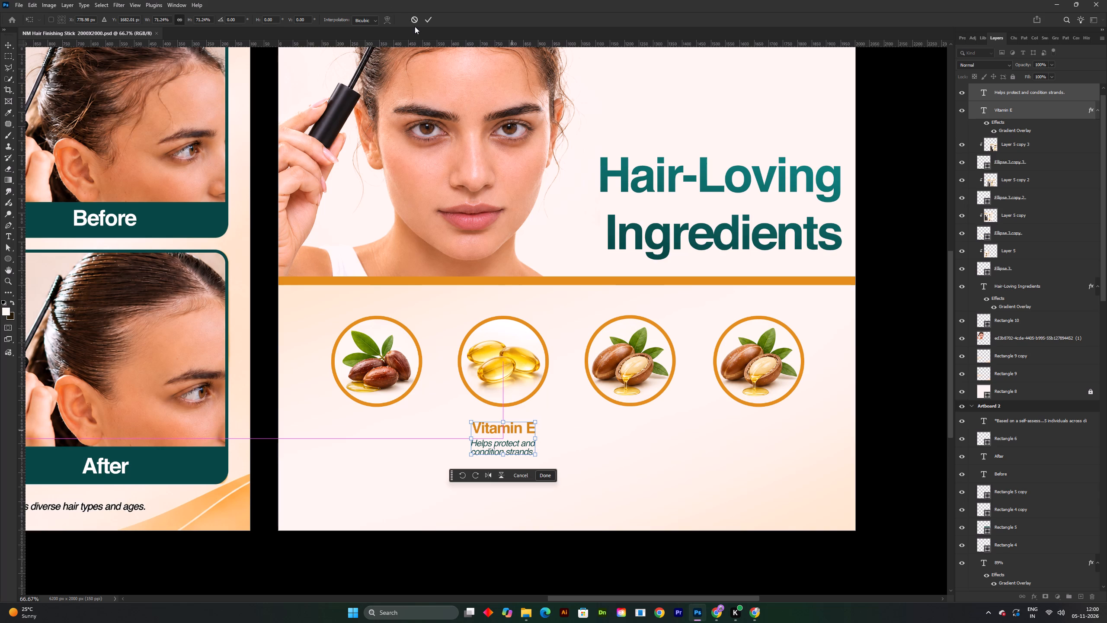
{"action": "left_click_drag", "start_coordinate": [522, 431], "coordinate": [442, 436], "text": "alt"}
{"action": "left_click", "coordinate": [442, 436], "text": "alt+shift"}
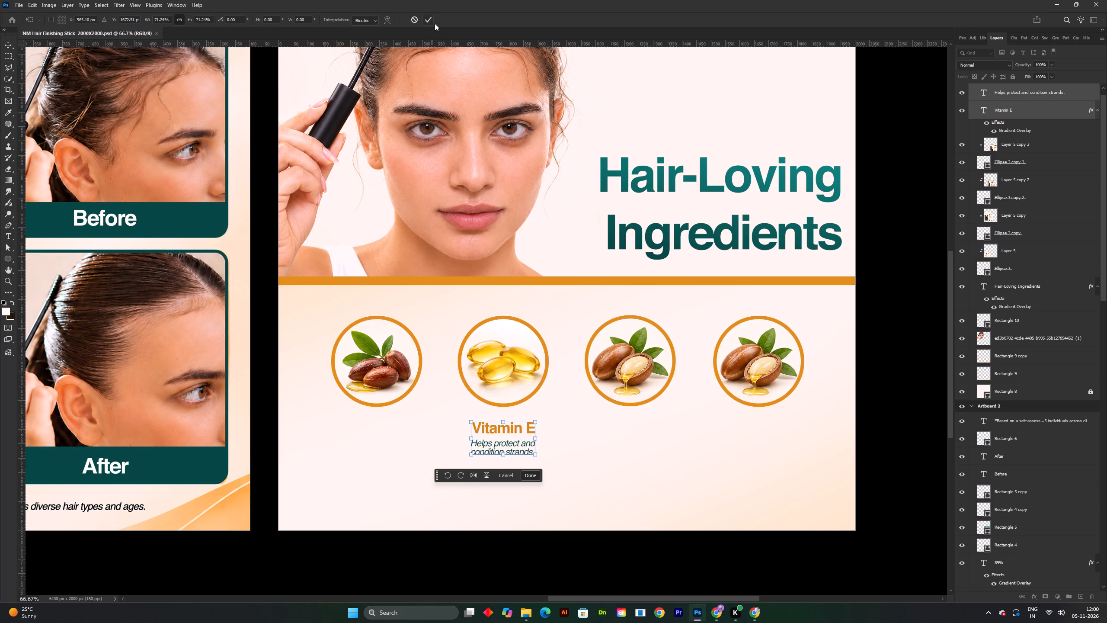
{"action": "left_click", "coordinate": [435, 23]}
{"action": "left_click", "coordinate": [429, 19]}
Duplicate the Vitamin E name and description, placing the copy at the same height and centred beneath the first circle.
{"action": "left_click_drag", "start_coordinate": [523, 429], "coordinate": [494, 429], "text": "alt"}
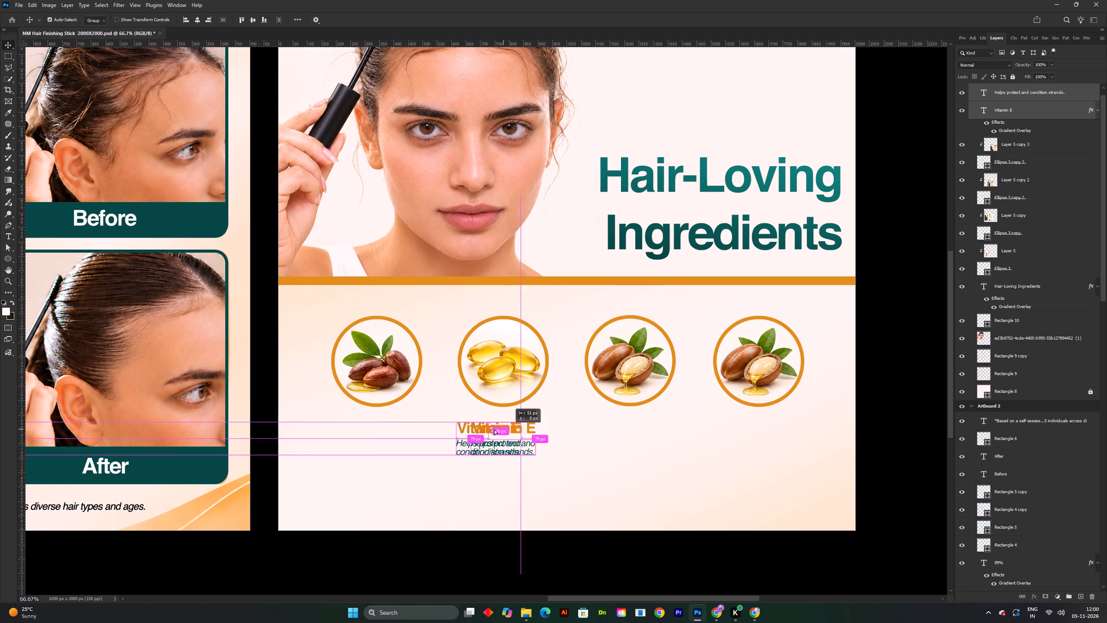
{"action": "left_click_drag", "start_coordinate": [494, 429], "coordinate": [393, 431], "text": "alt"}
{"action": "double_click", "coordinate": [393, 431], "text": "alt+shift"}
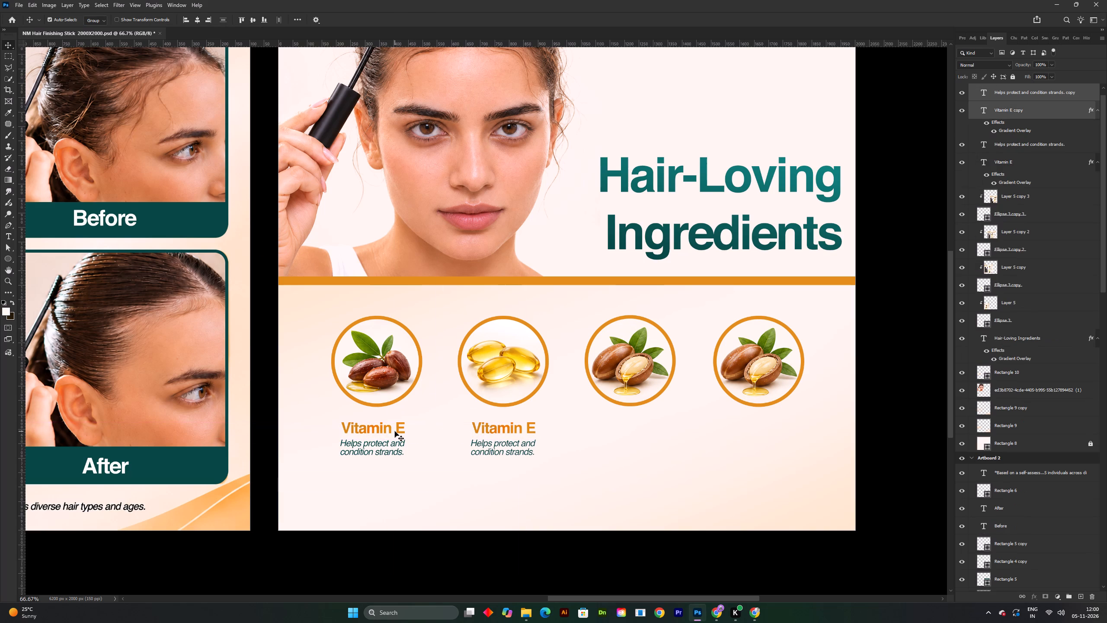
{"action": "left_click", "coordinate": [395, 431]}
{"action": "left_click", "coordinate": [448, 562]}
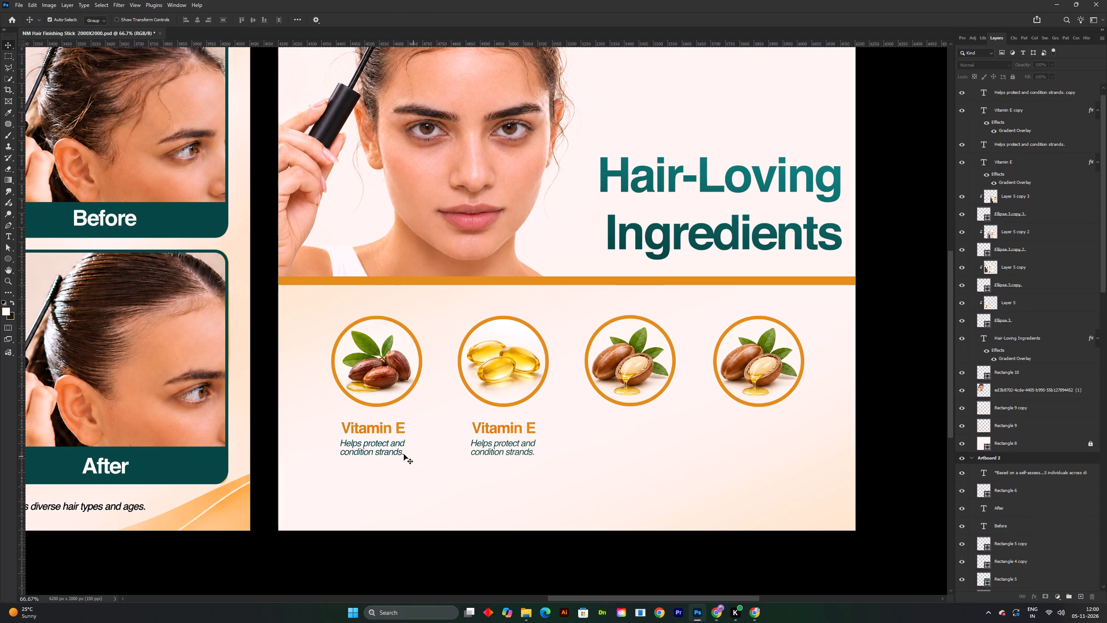
{"action": "left_click", "coordinate": [392, 452]}
{"action": "left_click", "coordinate": [382, 426], "text": "shift"}
{"action": "key", "text": "ctrl+t"}
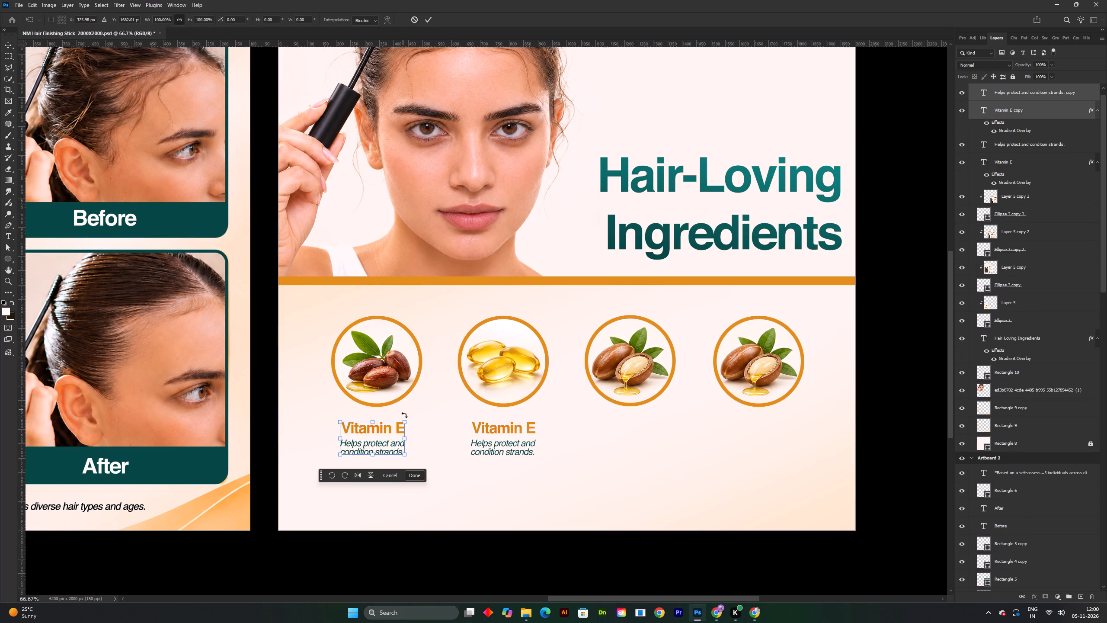
{"action": "left_click_drag", "start_coordinate": [382, 426], "coordinate": [387, 426]}
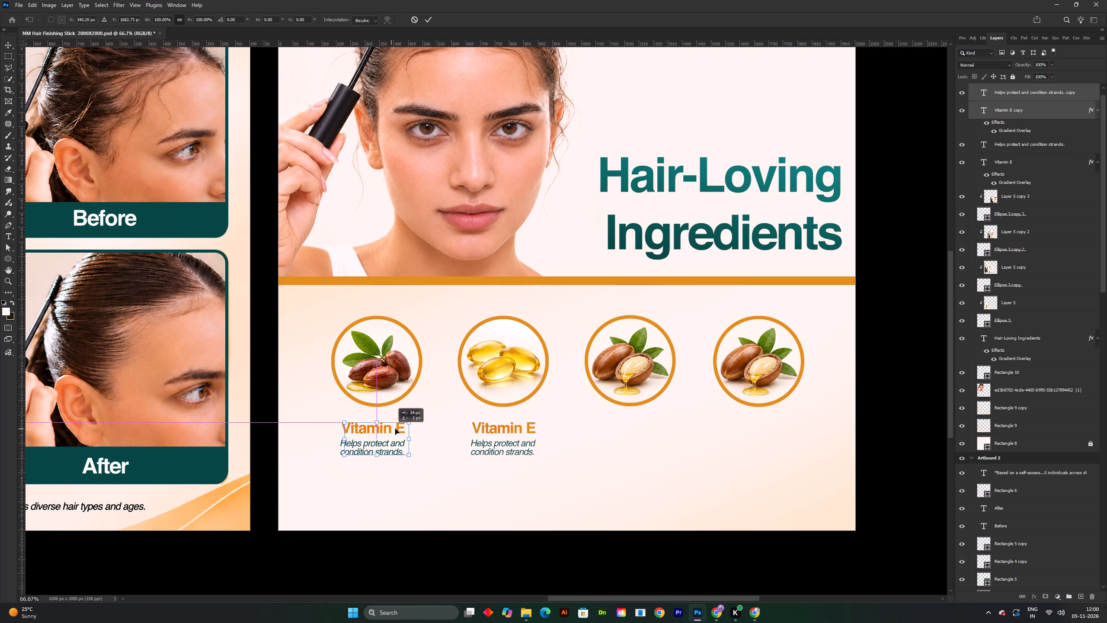
{"action": "left_click", "coordinate": [389, 427]}
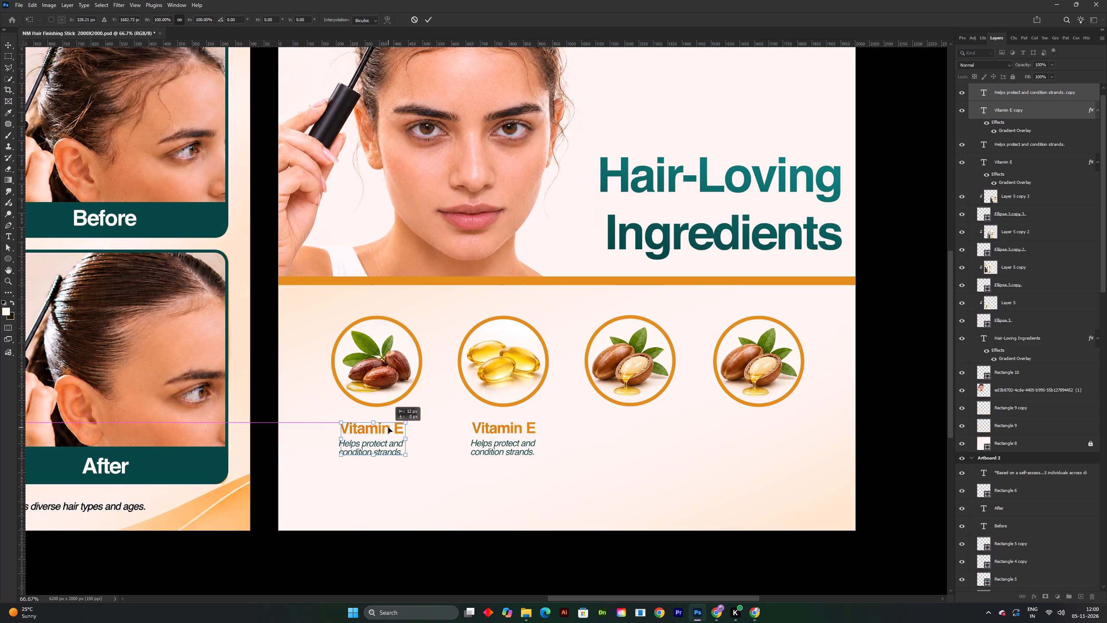
{"action": "left_click", "coordinate": [425, 477]}
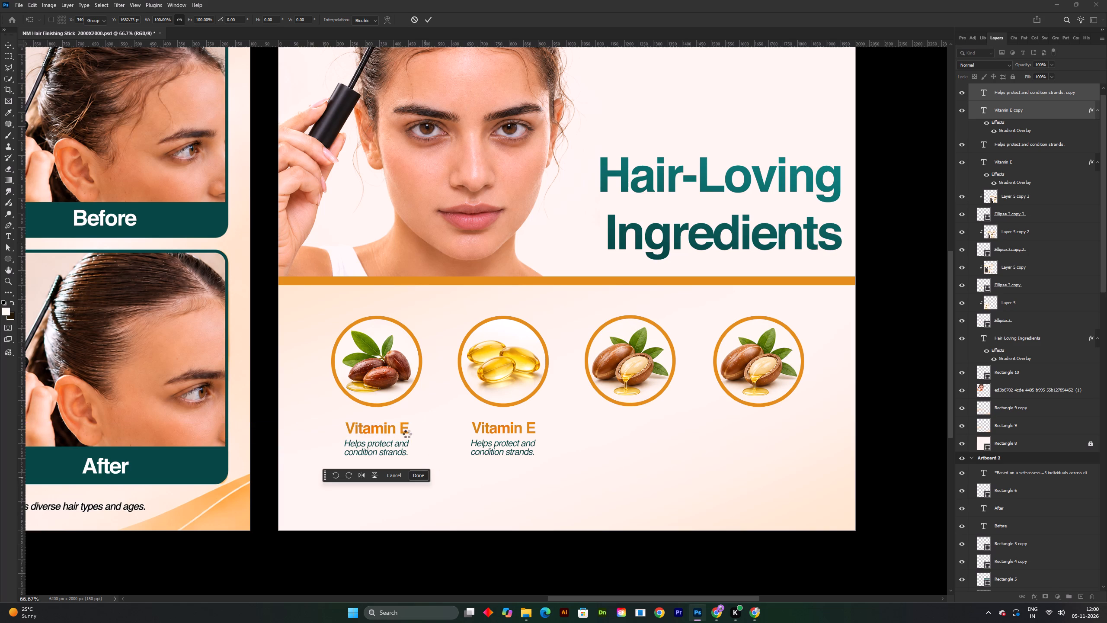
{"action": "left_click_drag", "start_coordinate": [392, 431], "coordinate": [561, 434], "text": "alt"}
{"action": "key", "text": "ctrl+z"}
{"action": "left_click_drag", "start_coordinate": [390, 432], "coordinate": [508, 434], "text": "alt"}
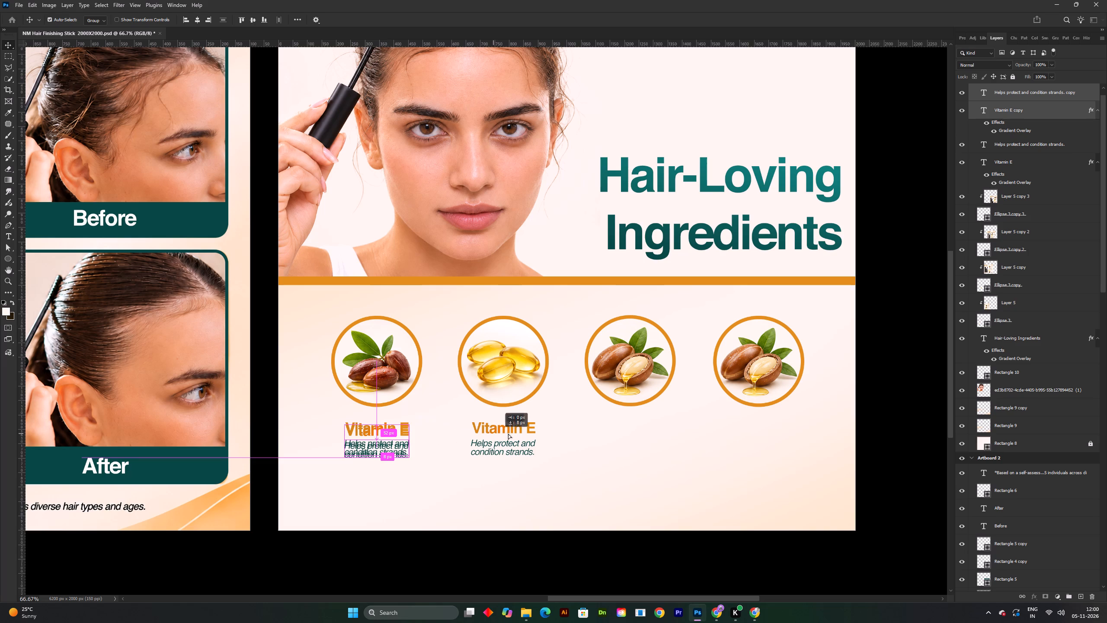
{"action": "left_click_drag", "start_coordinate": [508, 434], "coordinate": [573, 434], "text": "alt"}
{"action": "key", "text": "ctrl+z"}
Duplicate the first circle's name and description pair and centre the copy beneath the third circle, nudging it slightly left.
{"action": "left_click_drag", "start_coordinate": [389, 434], "coordinate": [550, 434], "text": "alt"}
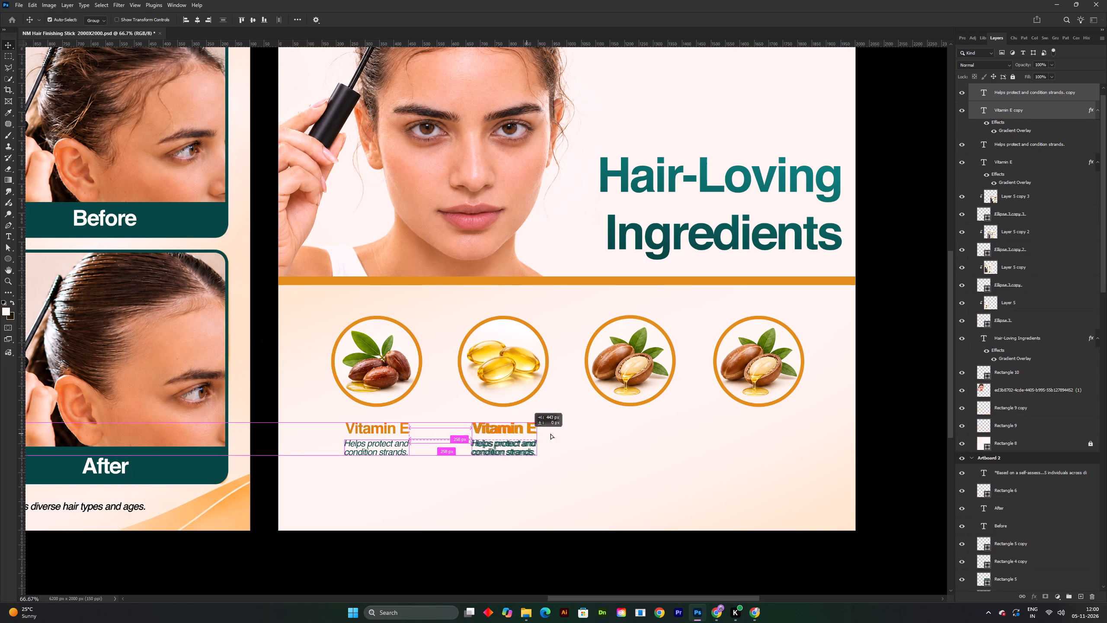
{"action": "left_click_drag", "start_coordinate": [550, 434], "coordinate": [643, 424], "text": "alt"}
{"action": "scroll", "coordinate": [674, 433], "scroll_direction": "down", "scroll_amount": 1, "text": "shift"}
{"action": "key", "text": "space"}
{"action": "left_click_drag", "start_coordinate": [662, 430], "coordinate": [603, 434]}
{"action": "scroll", "coordinate": [601, 434], "scroll_direction": "up", "scroll_amount": 2, "text": "shift"}
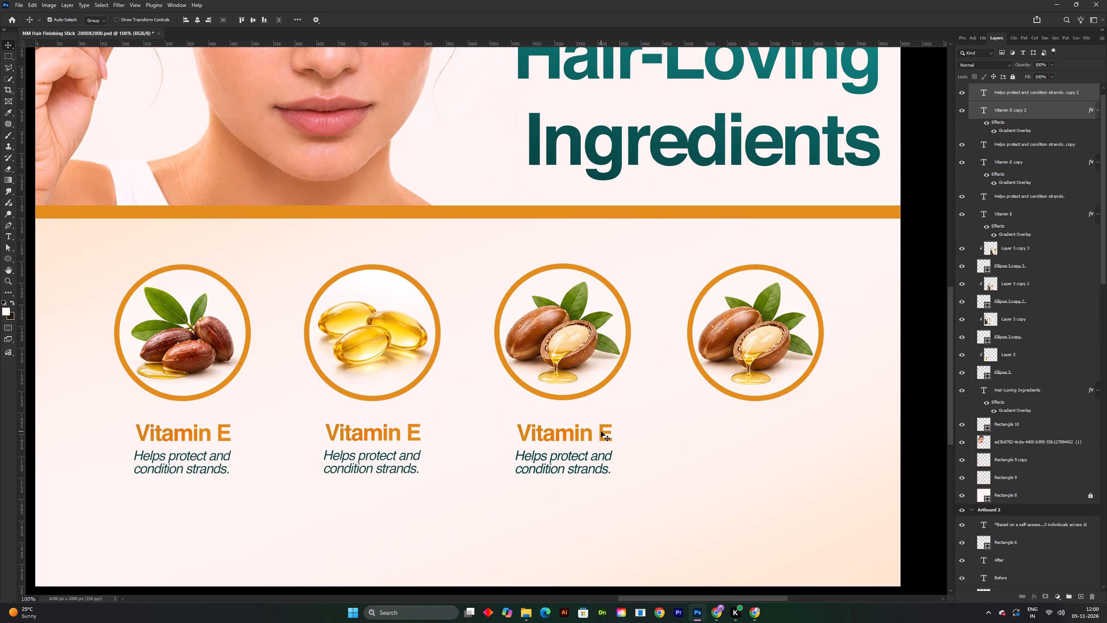
{"action": "key", "text": "Left"}
{"action": "key", "text": "Left"}
{"action": "key", "text": "Left"}
{"action": "key", "text": "Left"}
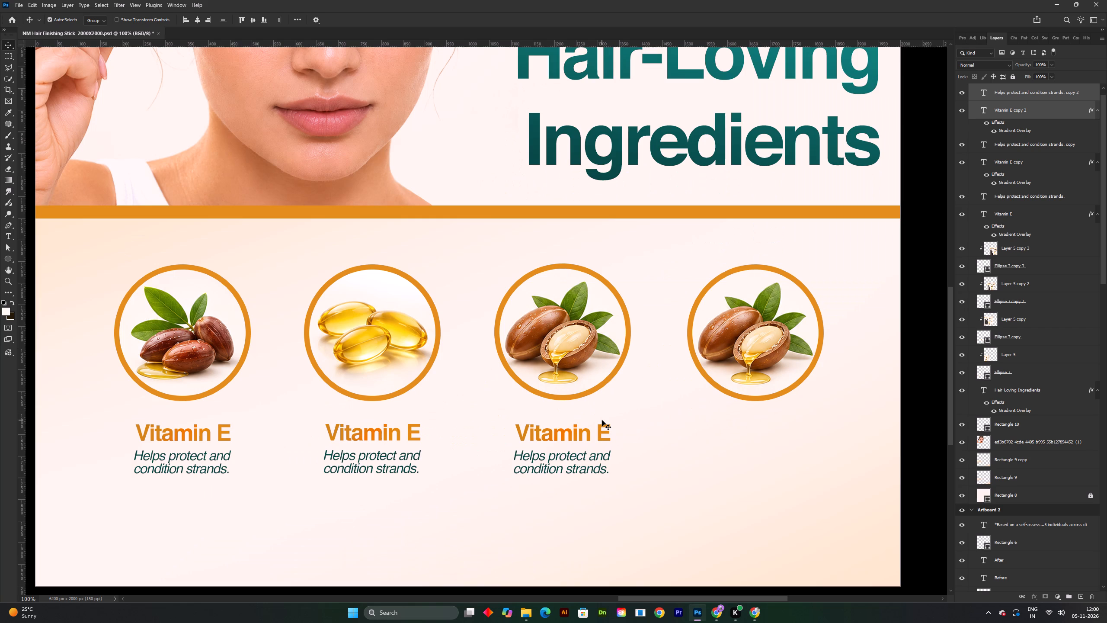
{"action": "key", "text": "Right"}
{"action": "key", "text": "Left"}
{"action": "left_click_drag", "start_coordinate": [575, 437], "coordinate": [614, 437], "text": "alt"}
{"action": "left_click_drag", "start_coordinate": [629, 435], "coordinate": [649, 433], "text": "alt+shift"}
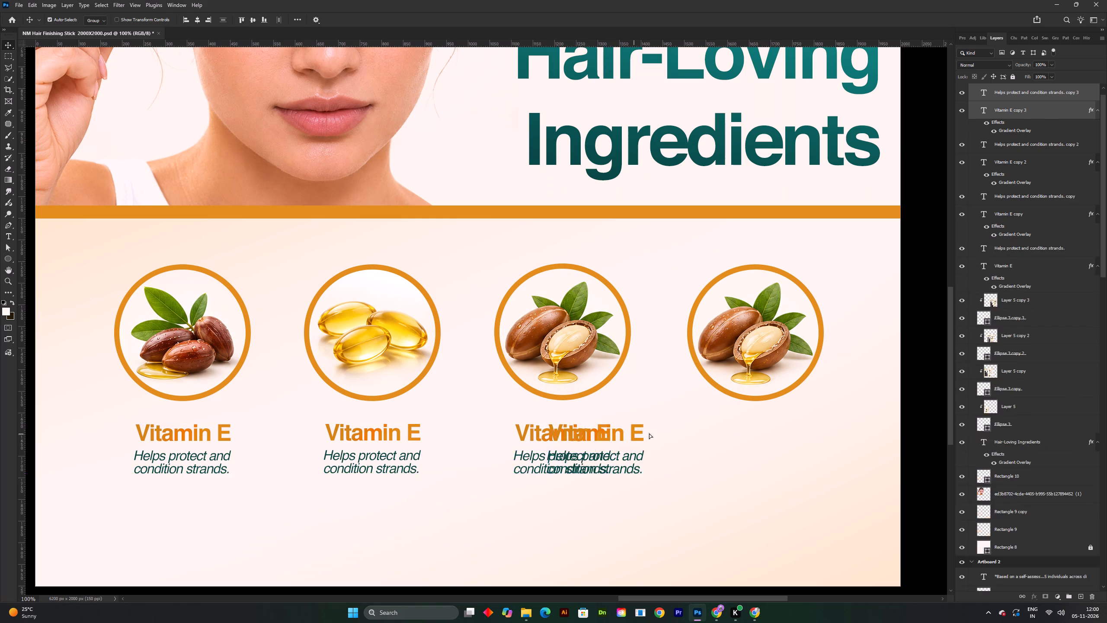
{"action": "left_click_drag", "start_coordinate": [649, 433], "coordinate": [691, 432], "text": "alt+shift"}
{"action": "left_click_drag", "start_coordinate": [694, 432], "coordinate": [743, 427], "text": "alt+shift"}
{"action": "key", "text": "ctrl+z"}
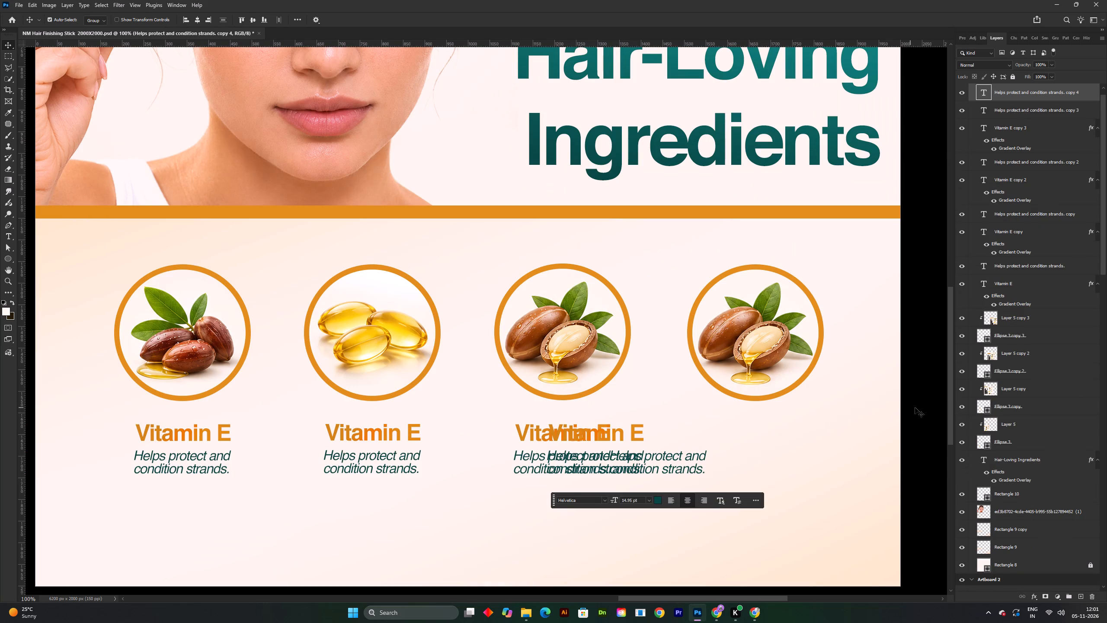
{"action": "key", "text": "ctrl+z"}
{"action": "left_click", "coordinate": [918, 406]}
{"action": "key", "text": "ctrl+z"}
Duplicate the third circle's name and description pair and centre the copy beneath the fourth circle at the same height.
{"action": "left_click", "coordinate": [598, 430]}
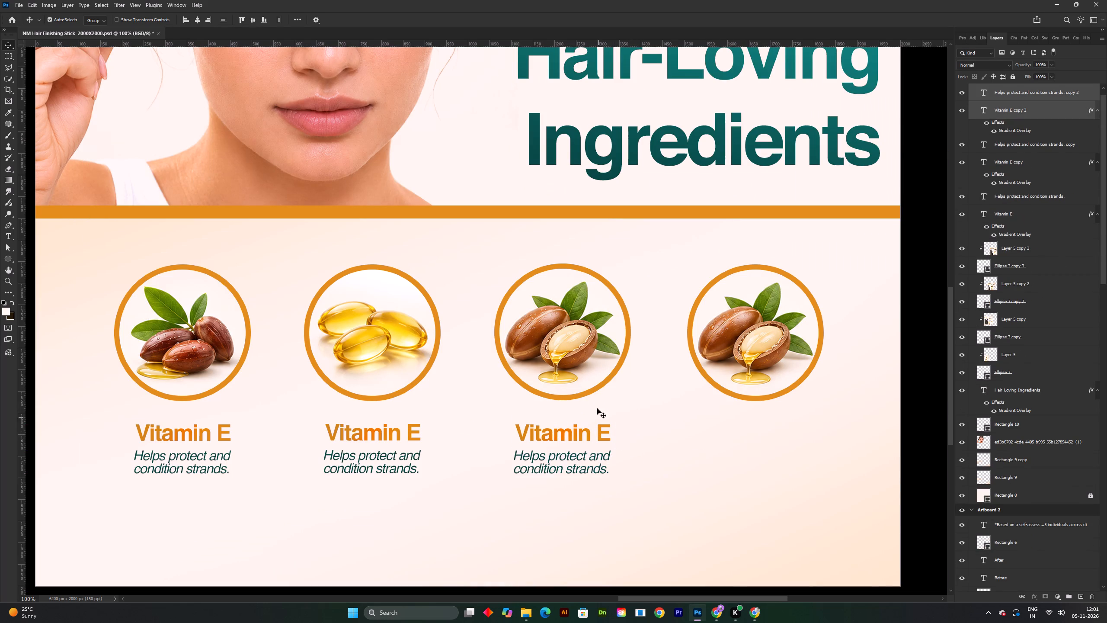
{"action": "key", "text": "ctrl+j"}
{"action": "key", "text": "ctrl+t"}
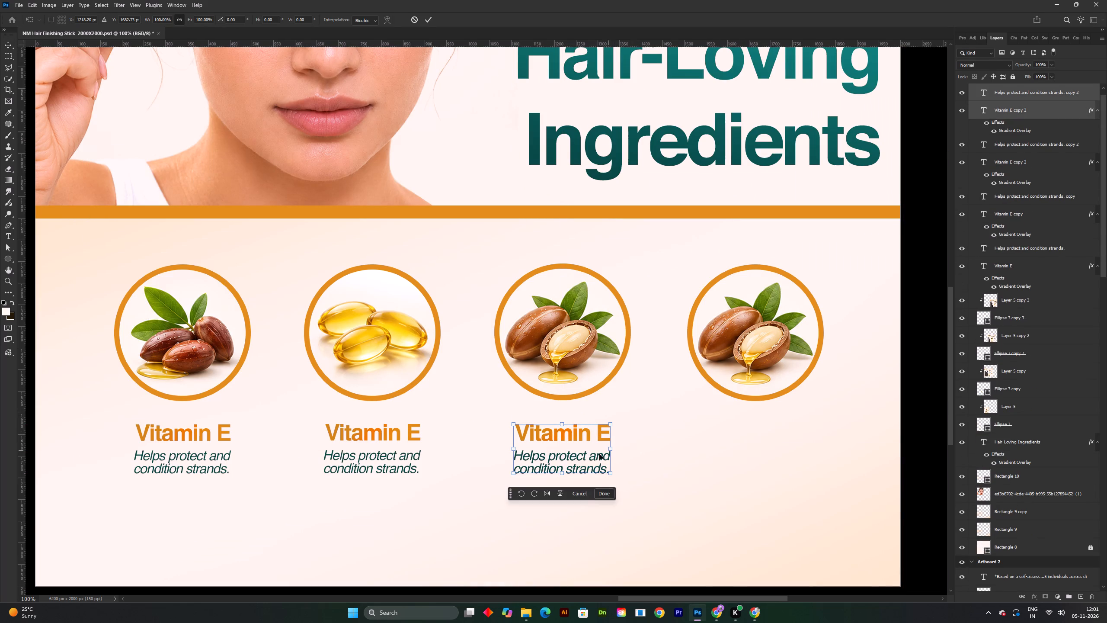
{"action": "left_click_drag", "start_coordinate": [584, 449], "coordinate": [659, 449]}
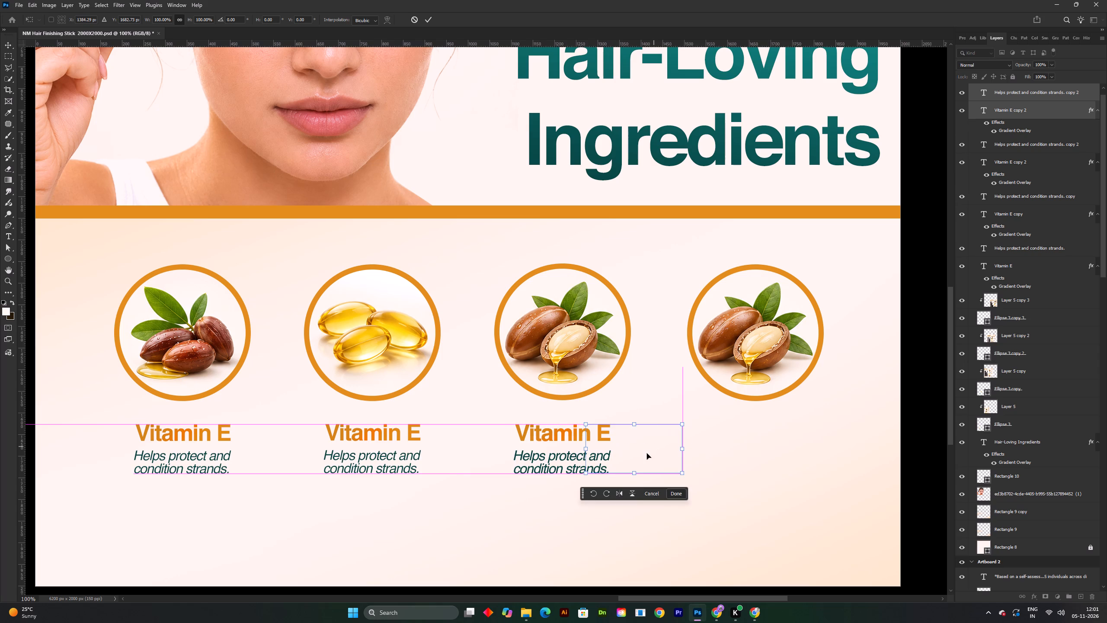
{"action": "left_click_drag", "start_coordinate": [653, 456], "coordinate": [778, 453]}
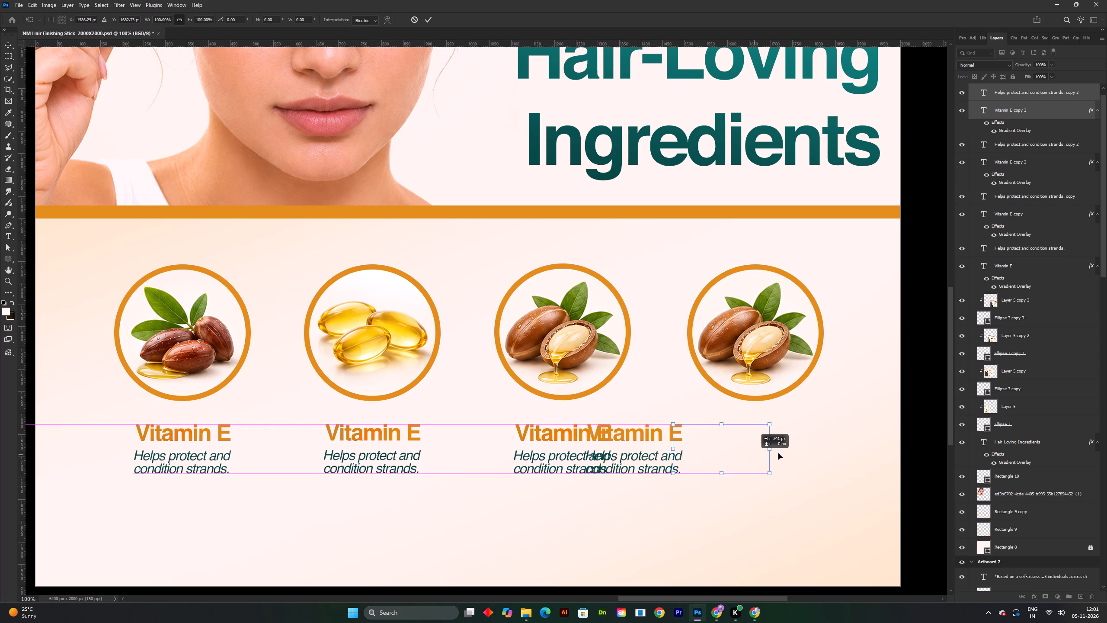
{"action": "left_click_drag", "start_coordinate": [778, 453], "coordinate": [776, 453]}
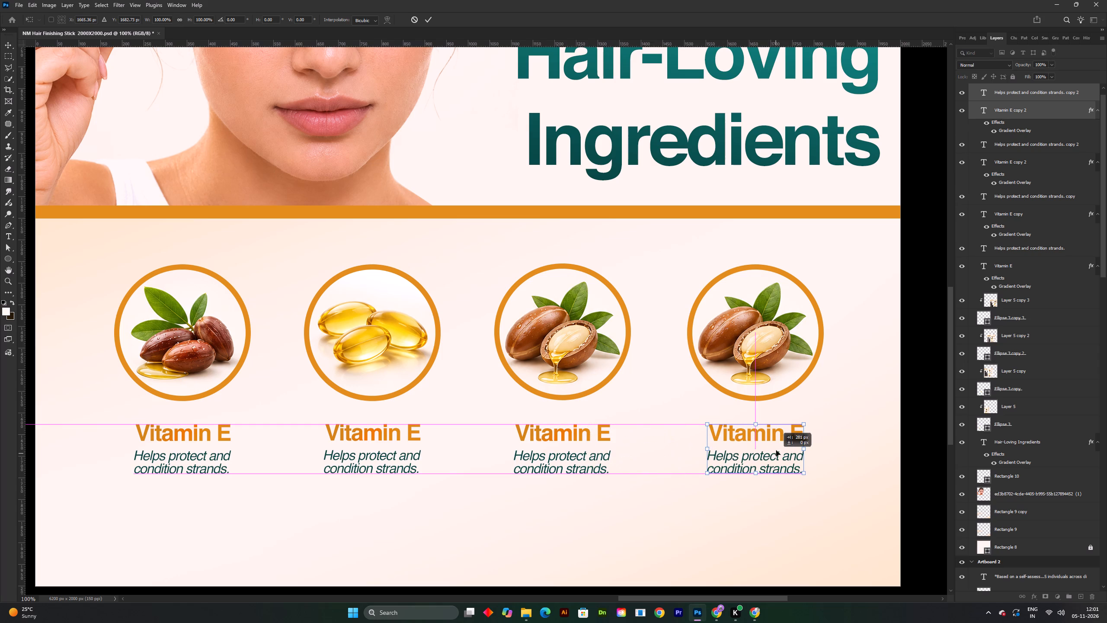
{"action": "left_click", "coordinate": [798, 496]}
Check the row of four circles with their text pairs on Artboard 3 and save the document.
{"action": "scroll", "coordinate": [773, 475], "scroll_direction": "down", "scroll_amount": 3, "text": "shift"}
{"action": "key", "text": "space"}
{"action": "key", "text": "space"}
{"action": "key", "text": "space"}
{"action": "key", "text": "space"}
{"action": "key", "text": "space"}
{"action": "key", "text": "space"}
{"action": "key", "text": "space"}
{"action": "left_click_drag", "start_coordinate": [736, 457], "coordinate": [712, 433]}
{"action": "left_click", "coordinate": [861, 426]}
{"action": "key", "text": "ctrl+s"}
{"action": "key", "text": "space"}
{"action": "left_click", "coordinate": [713, 443]}
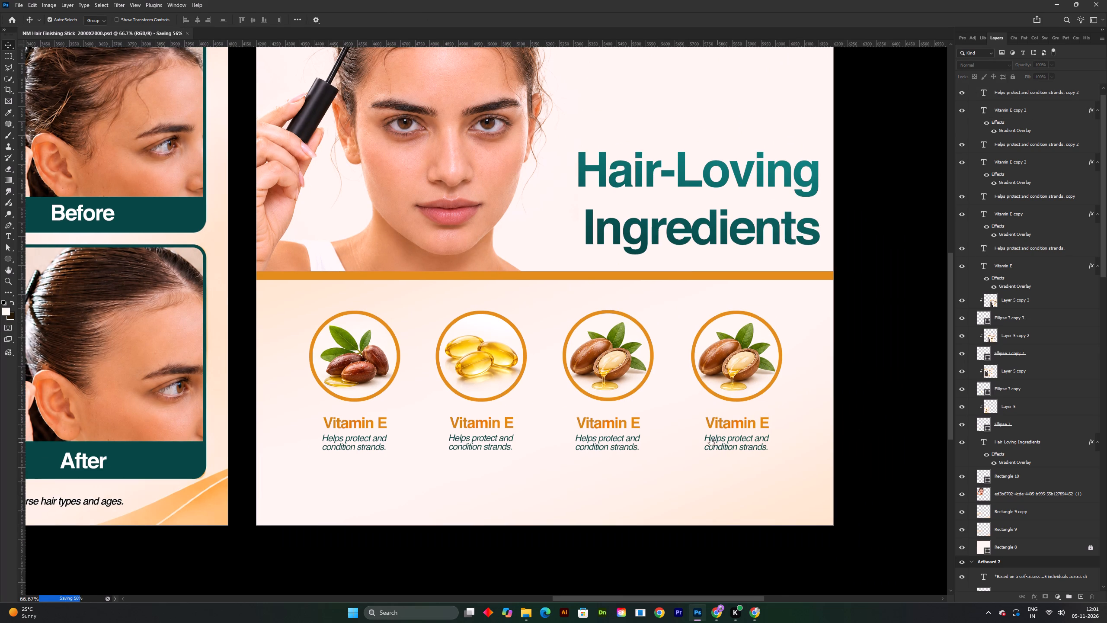
{"action": "left_click", "coordinate": [705, 443]}
{"action": "left_click", "coordinate": [932, 356]}
Shift the clipped image in the fourth circle upward to replace the argan nuts with the murumuru seed picture.
{"action": "left_click", "coordinate": [748, 357]}
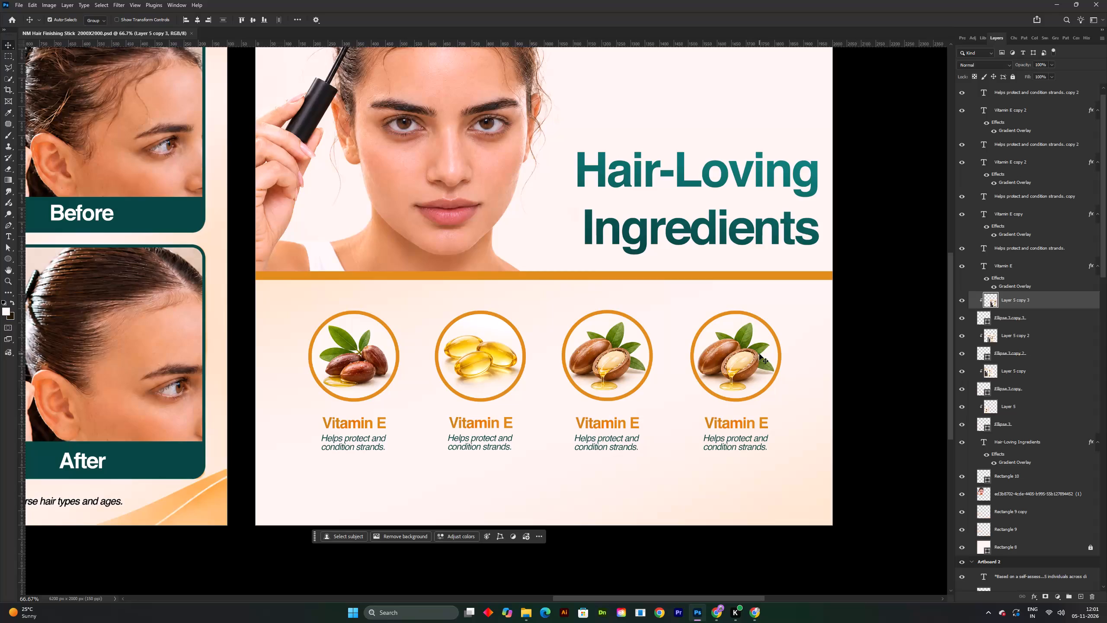
{"action": "key", "text": "ctrl+t"}
{"action": "left_click", "coordinate": [748, 366]}
{"action": "left_click_drag", "start_coordinate": [748, 366], "coordinate": [746, 273]}
{"action": "left_click_drag", "start_coordinate": [738, 356], "coordinate": [738, 317]}
{"action": "left_click_drag", "start_coordinate": [736, 366], "coordinate": [750, 303]}
{"action": "left_click_drag", "start_coordinate": [740, 363], "coordinate": [738, 299]}
{"action": "left_click_drag", "start_coordinate": [741, 373], "coordinate": [741, 371]}
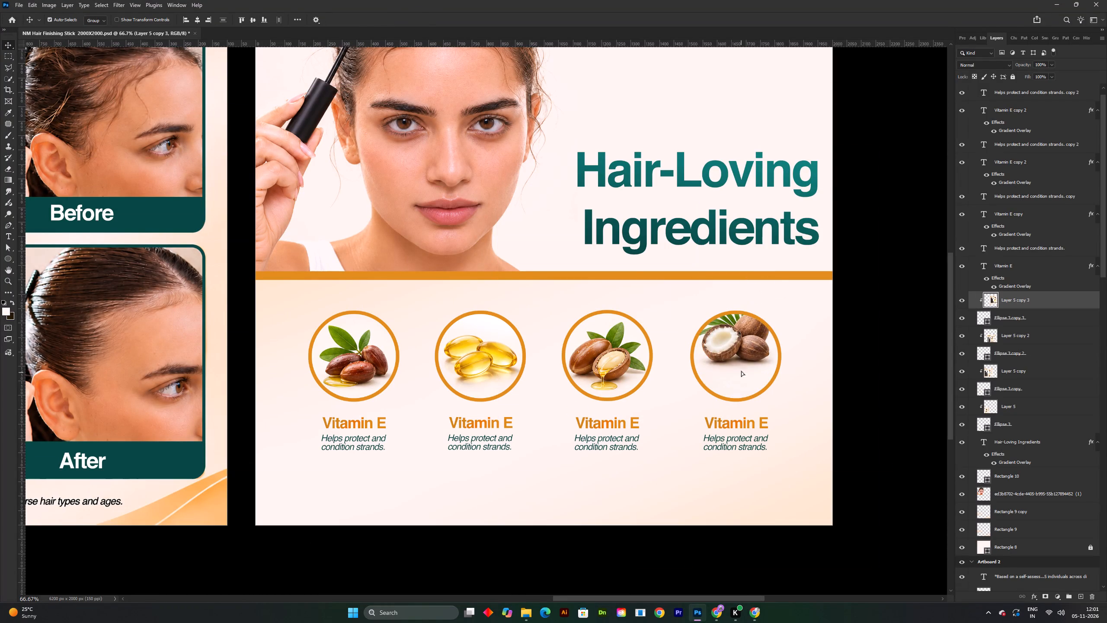
{"action": "left_click_drag", "start_coordinate": [741, 371], "coordinate": [744, 309]}
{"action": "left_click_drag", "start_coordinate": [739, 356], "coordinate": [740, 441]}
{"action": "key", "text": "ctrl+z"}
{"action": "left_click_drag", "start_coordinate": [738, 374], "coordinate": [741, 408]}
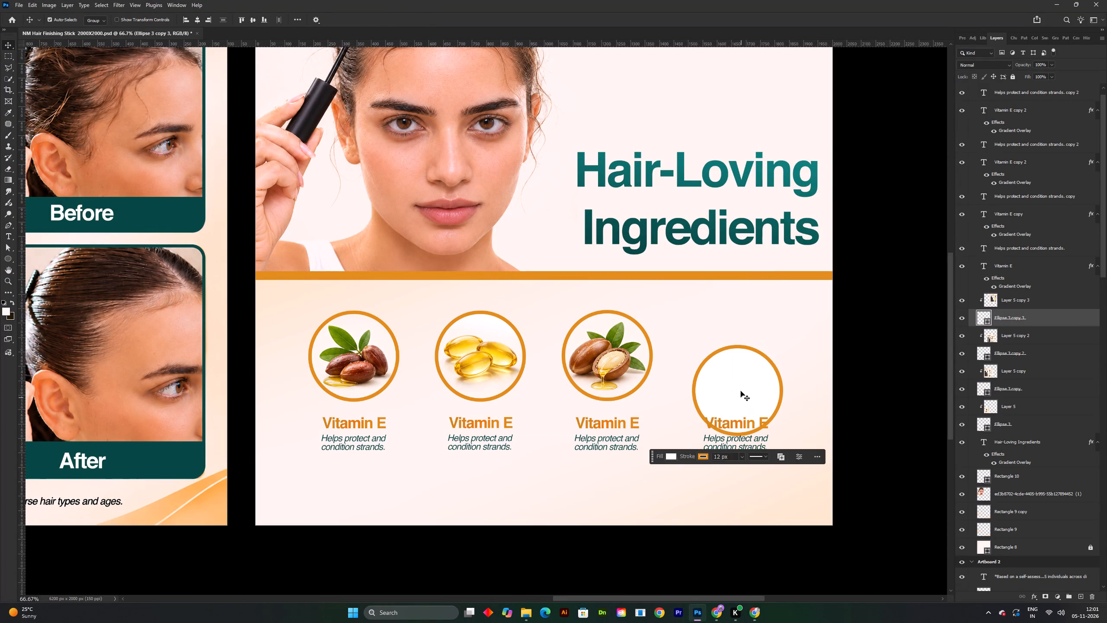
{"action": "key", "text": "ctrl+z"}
Move the fourth circle's clipped image back down until the murumuru seed picture sits centred inside the circle, and save the document.
{"action": "left_click", "coordinate": [1032, 296]}
{"action": "key", "text": "ctrl+t"}
{"action": "left_click_drag", "start_coordinate": [749, 363], "coordinate": [749, 429]}
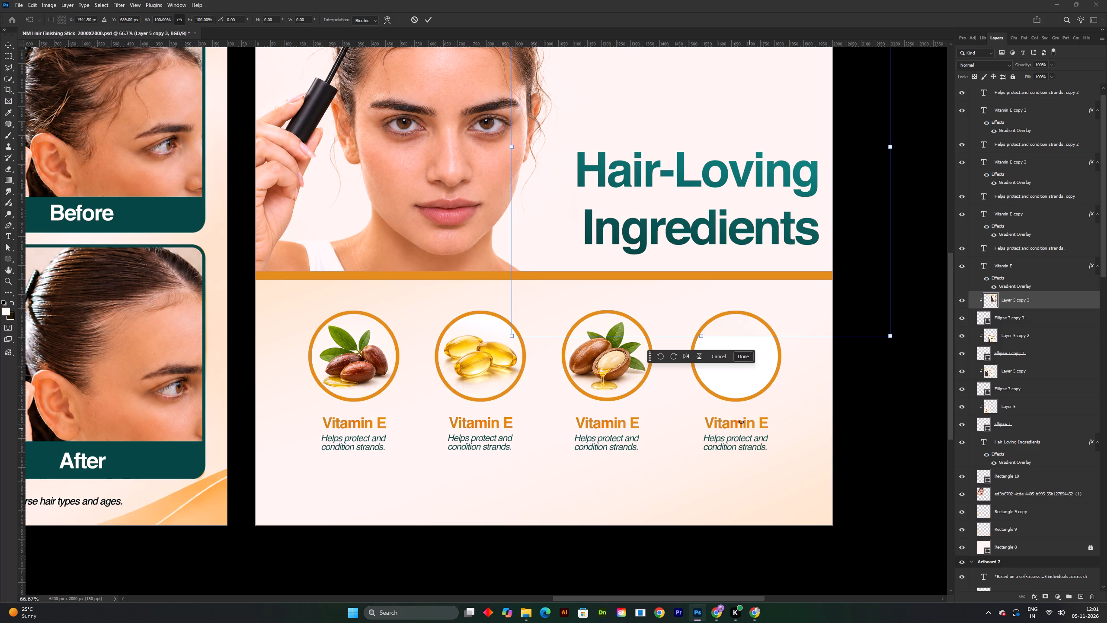
{"action": "left_click", "coordinate": [743, 314]}
{"action": "left_click_drag", "start_coordinate": [742, 314], "coordinate": [743, 346]}
{"action": "left_click_drag", "start_coordinate": [746, 329], "coordinate": [745, 364]}
{"action": "left_click_drag", "start_coordinate": [741, 336], "coordinate": [743, 386]}
{"action": "left_click_drag", "start_coordinate": [743, 348], "coordinate": [742, 348]}
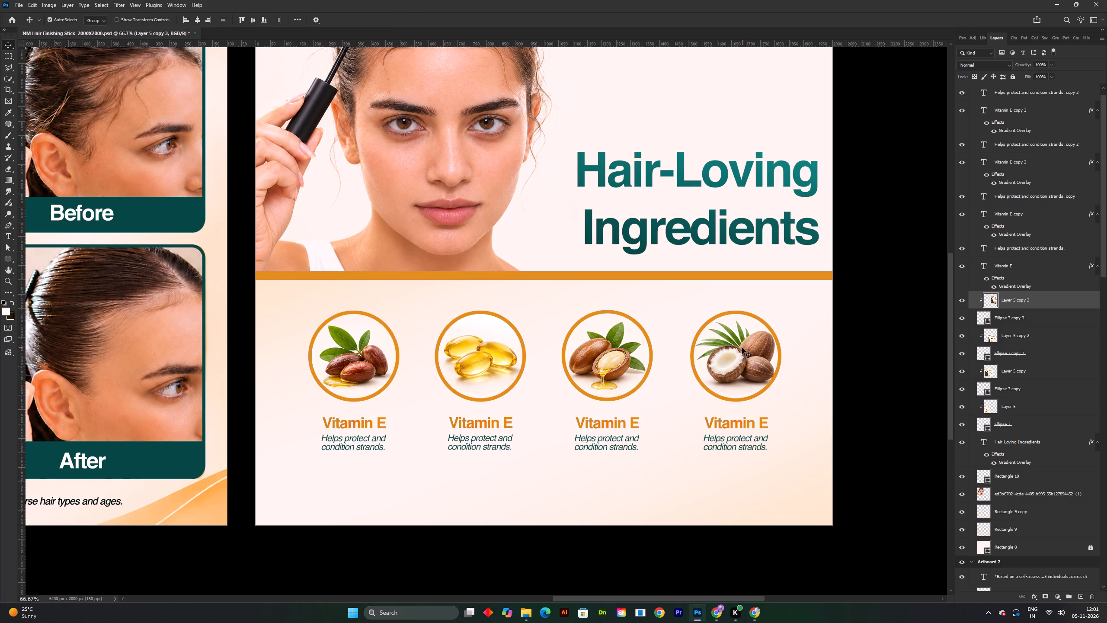
{"action": "left_click_drag", "start_coordinate": [742, 348], "coordinate": [737, 350]}
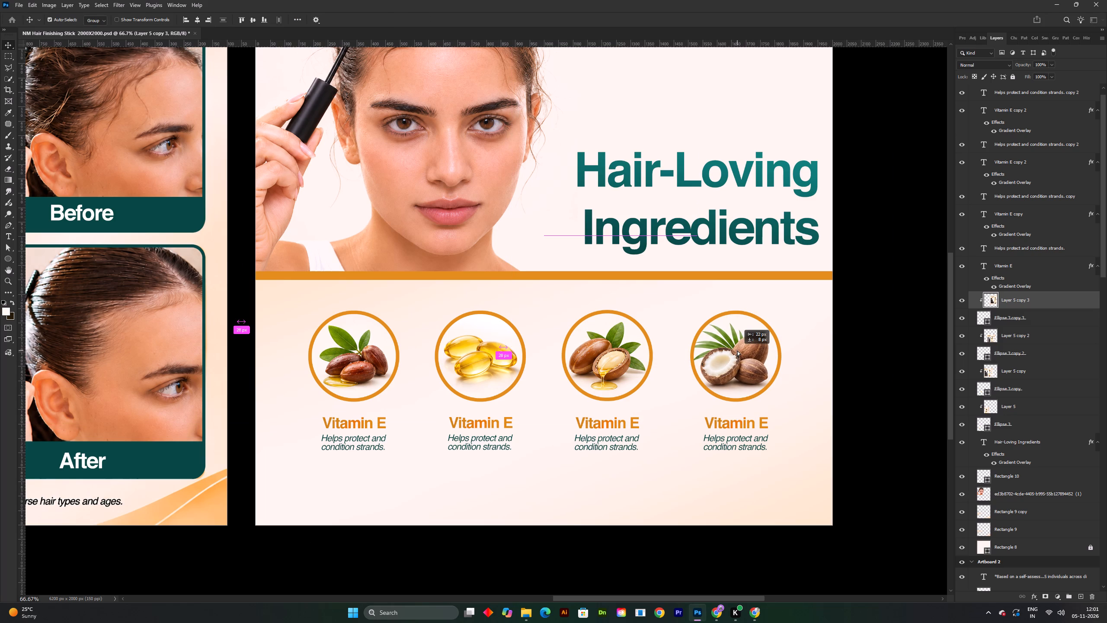
{"action": "left_click_drag", "start_coordinate": [737, 350], "coordinate": [739, 350]}
{"action": "left_click", "coordinate": [902, 260]}
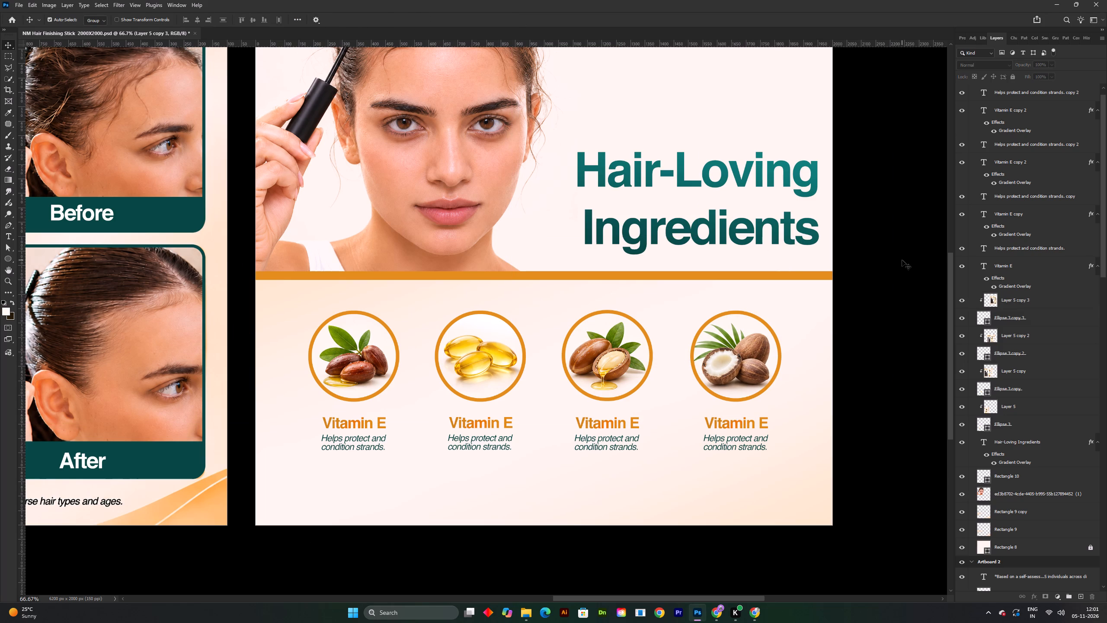
{"action": "key", "text": "ctrl+s"}
Switch to the ChatGPT reference design in Chrome to consult the ingredient names and benefit descriptions.
{"action": "left_click", "coordinate": [760, 616]}
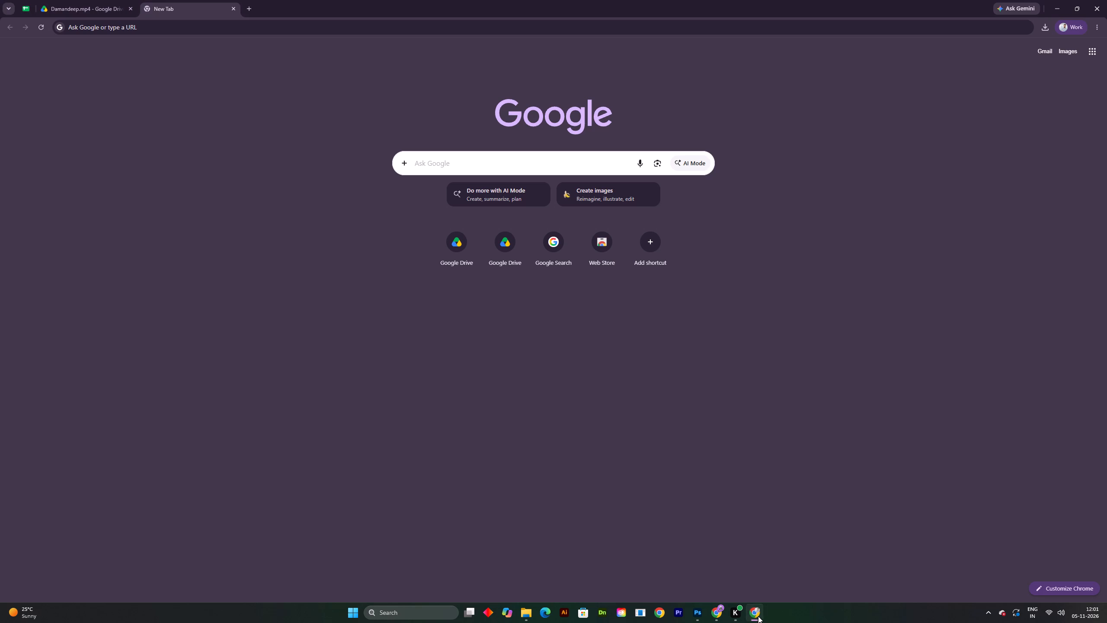
{"action": "left_click", "coordinate": [756, 616]}
{"action": "left_click", "coordinate": [714, 607]}
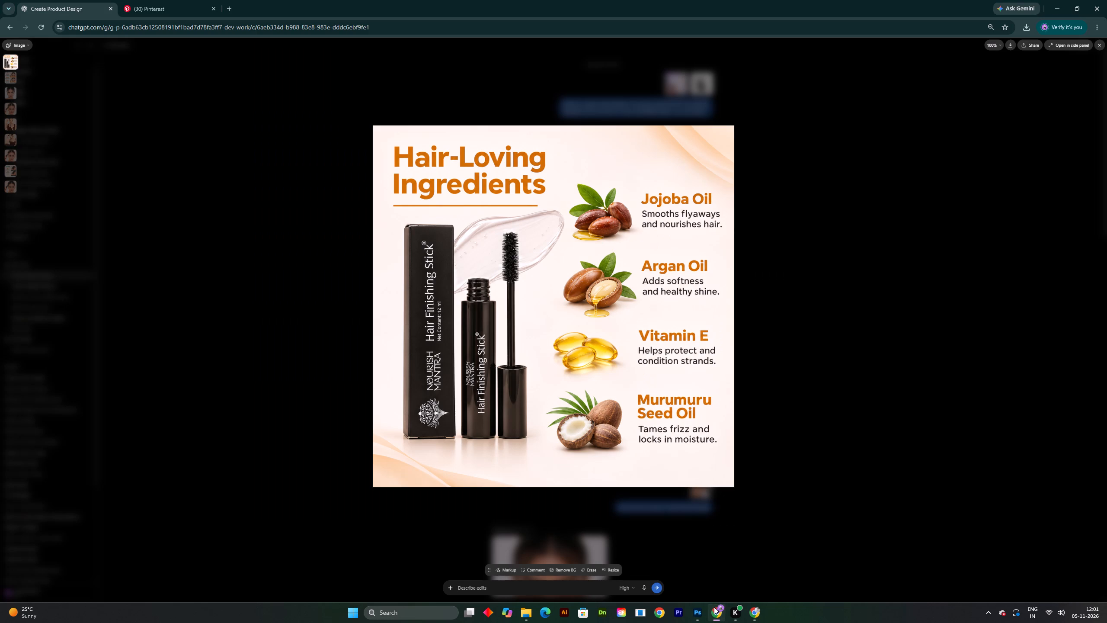
Search Google for "muru muru seeddoil" in a new Chrome tab and show the image results for murumuru seed oil.
{"action": "left_click", "coordinate": [714, 607]}
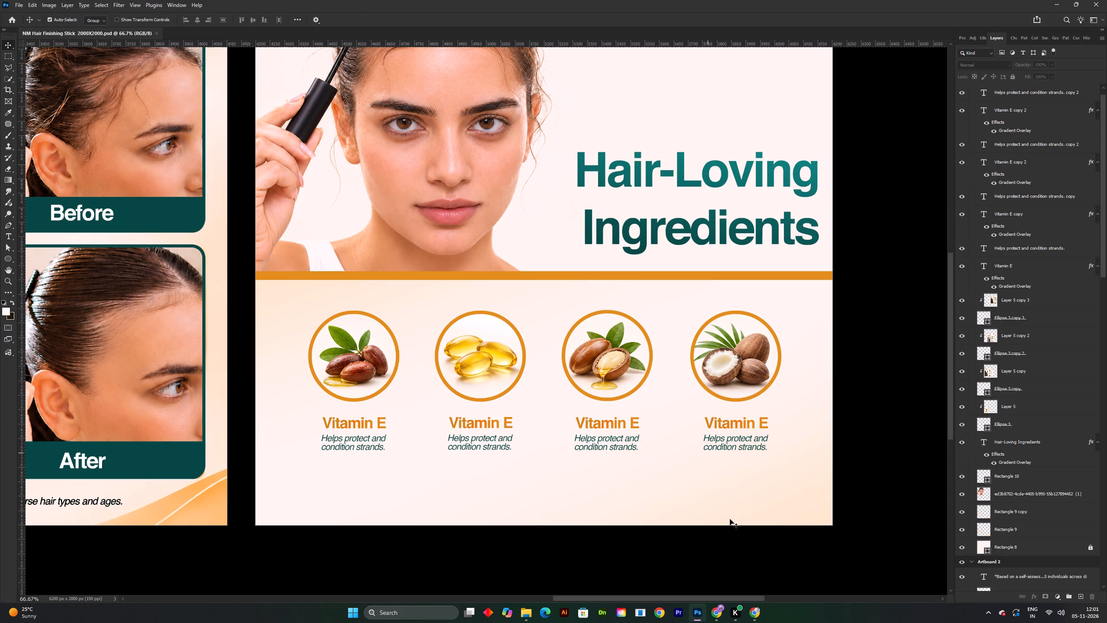
{"action": "left_click", "coordinate": [716, 606]}
{"action": "left_click", "coordinate": [228, 15]}
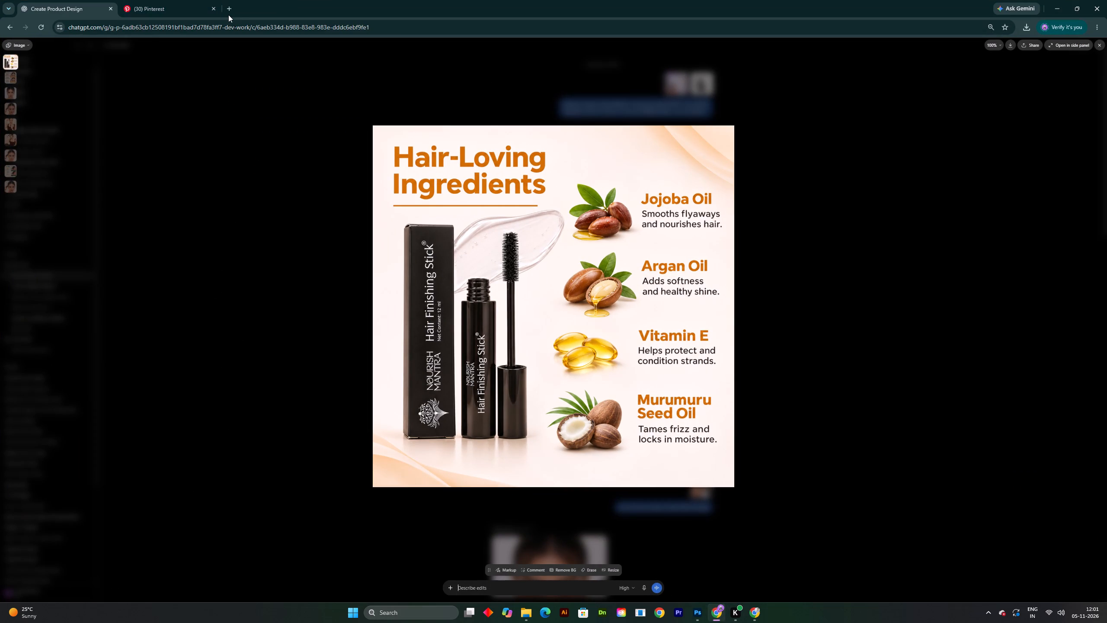
{"action": "left_click", "coordinate": [231, 11]}
{"action": "type", "text": "muru muru seeddoil"}
{"action": "key", "text": "Return"}
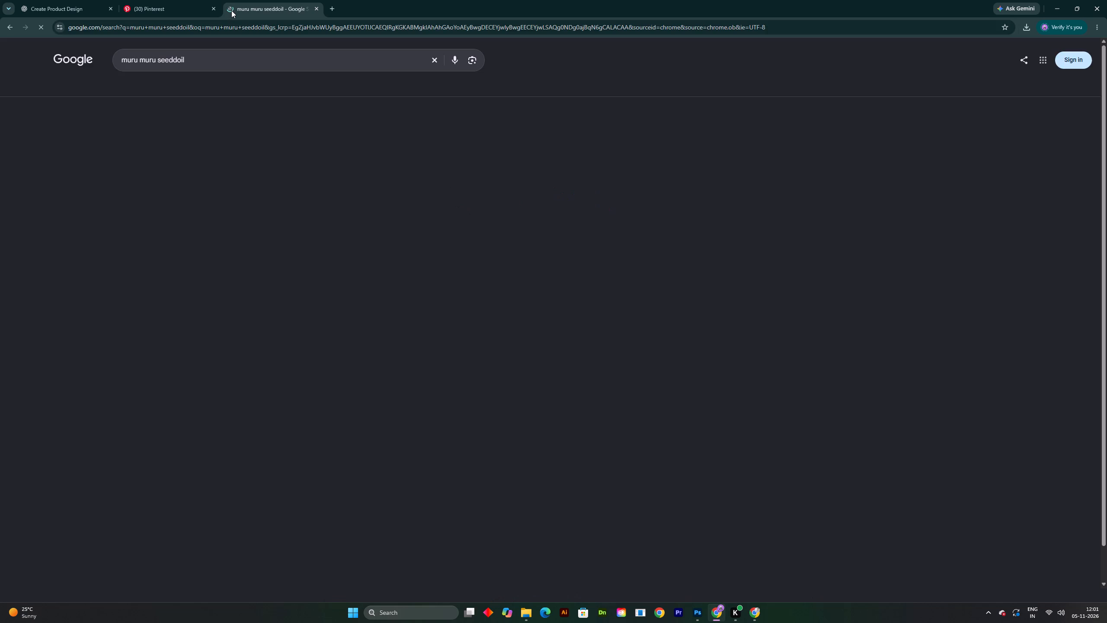
{"action": "left_click", "coordinate": [215, 81]}
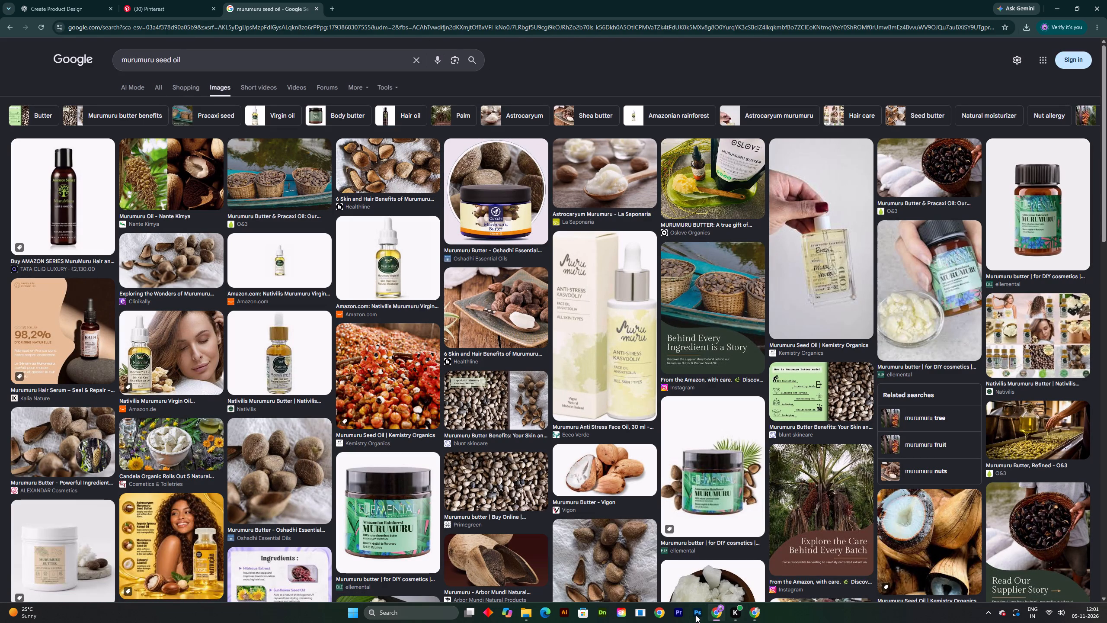
Return to Photoshop, examine Artboard 3's layout and ingredient circles at different scales, and save the document.
{"action": "double_click", "coordinate": [720, 616]}
{"action": "left_click", "coordinate": [706, 610]}
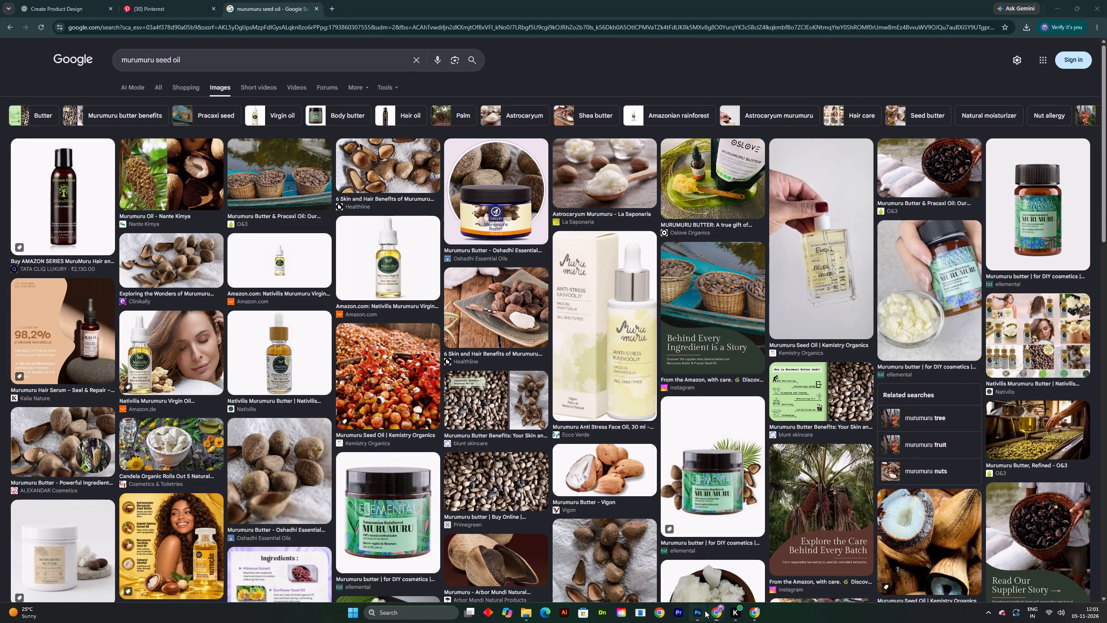
{"action": "scroll", "coordinate": [558, 369], "scroll_direction": "down", "scroll_amount": 2, "text": "shift"}
{"action": "key", "text": "space"}
{"action": "left_click_drag", "start_coordinate": [522, 355], "coordinate": [495, 391]}
{"action": "key", "text": "ctrl+s"}
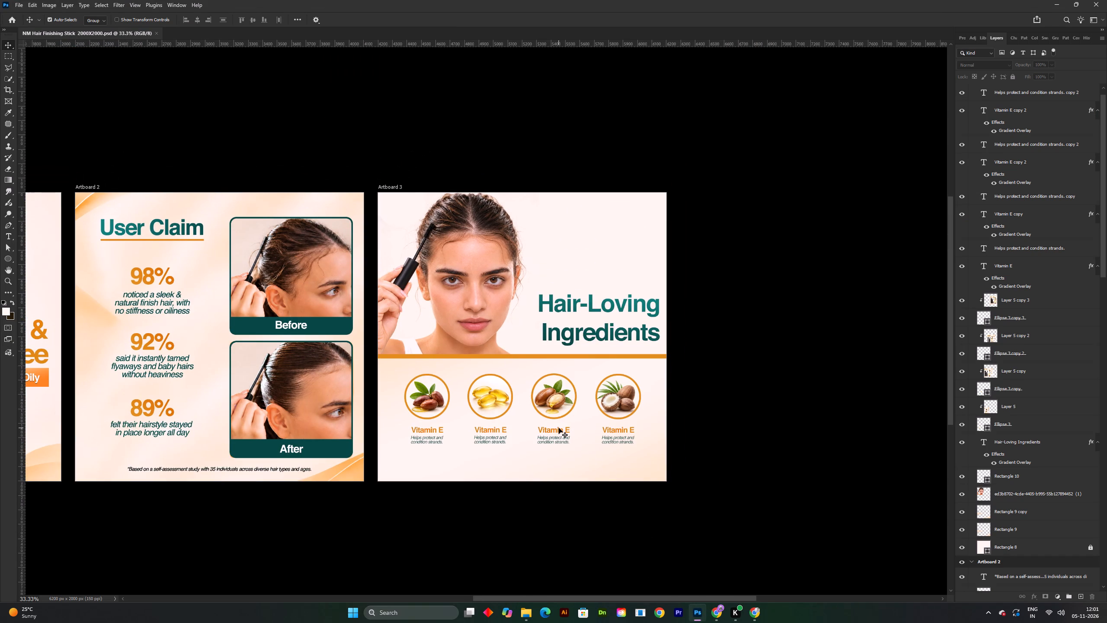
{"action": "scroll", "coordinate": [559, 428], "scroll_direction": "up", "scroll_amount": 1, "text": "shift"}
{"action": "key", "text": "space"}
{"action": "left_click_drag", "start_coordinate": [547, 435], "coordinate": [510, 471]}
{"action": "scroll", "coordinate": [512, 459], "scroll_direction": "up", "scroll_amount": 1, "text": "shift"}
{"action": "key", "text": "space"}
{"action": "scroll", "coordinate": [512, 448], "scroll_direction": "down", "scroll_amount": 1, "text": "shift"}
{"action": "key", "text": "space"}
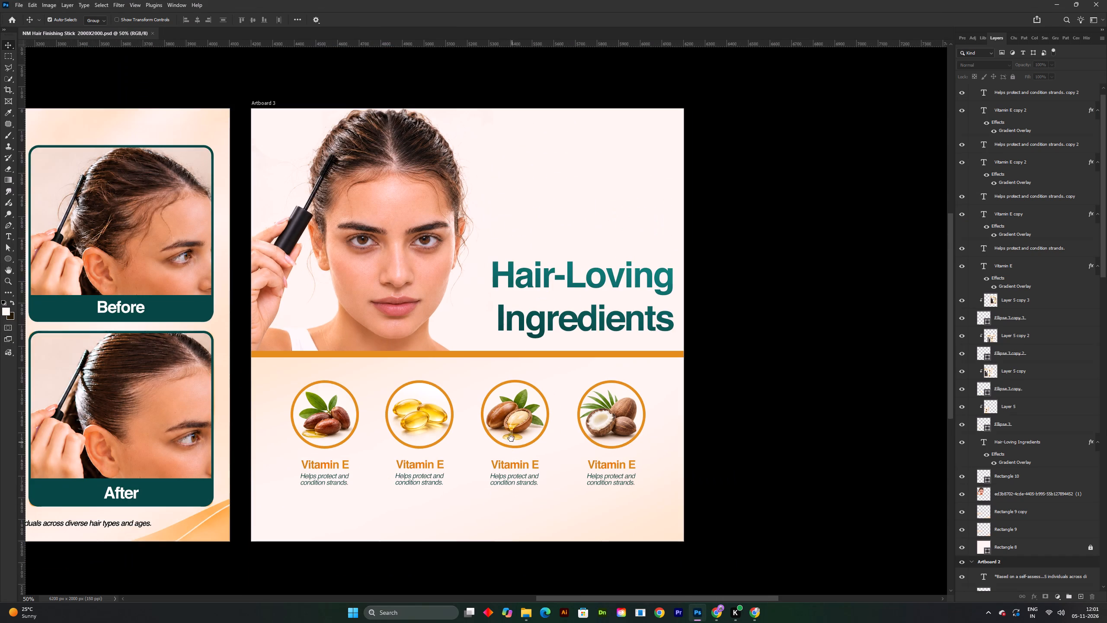
{"action": "left_click_drag", "start_coordinate": [510, 438], "coordinate": [506, 454]}
{"action": "key", "text": "ctrl+s"}
{"action": "scroll", "coordinate": [506, 445], "scroll_direction": "down", "scroll_amount": 1, "text": "shift"}
{"action": "key", "text": "space"}
{"action": "left_click_drag", "start_coordinate": [470, 447], "coordinate": [479, 419]}
{"action": "scroll", "coordinate": [459, 446], "scroll_direction": "up", "scroll_amount": 1, "text": "shift"}
{"action": "key", "text": "space"}
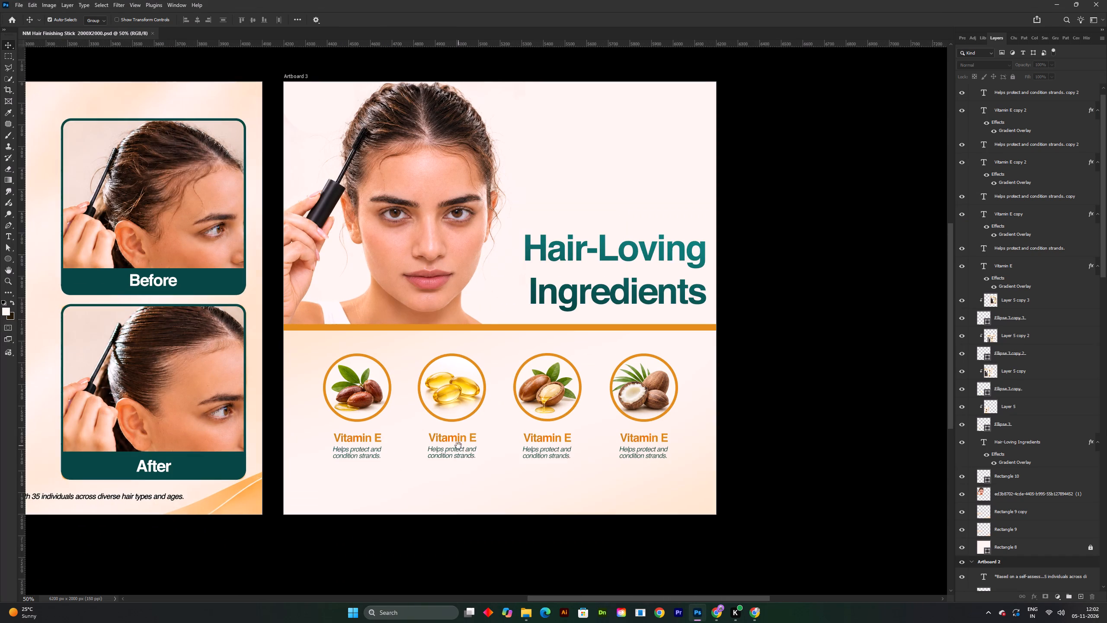
{"action": "left_click_drag", "start_coordinate": [449, 451], "coordinate": [437, 461]}
{"action": "scroll", "coordinate": [438, 448], "scroll_direction": "up", "scroll_amount": 1, "text": "shift"}
{"action": "key", "text": "space"}
{"action": "key", "text": "space"}
{"action": "left_click_drag", "start_coordinate": [439, 443], "coordinate": [435, 443]}
{"action": "key", "text": "ctrl+s"}
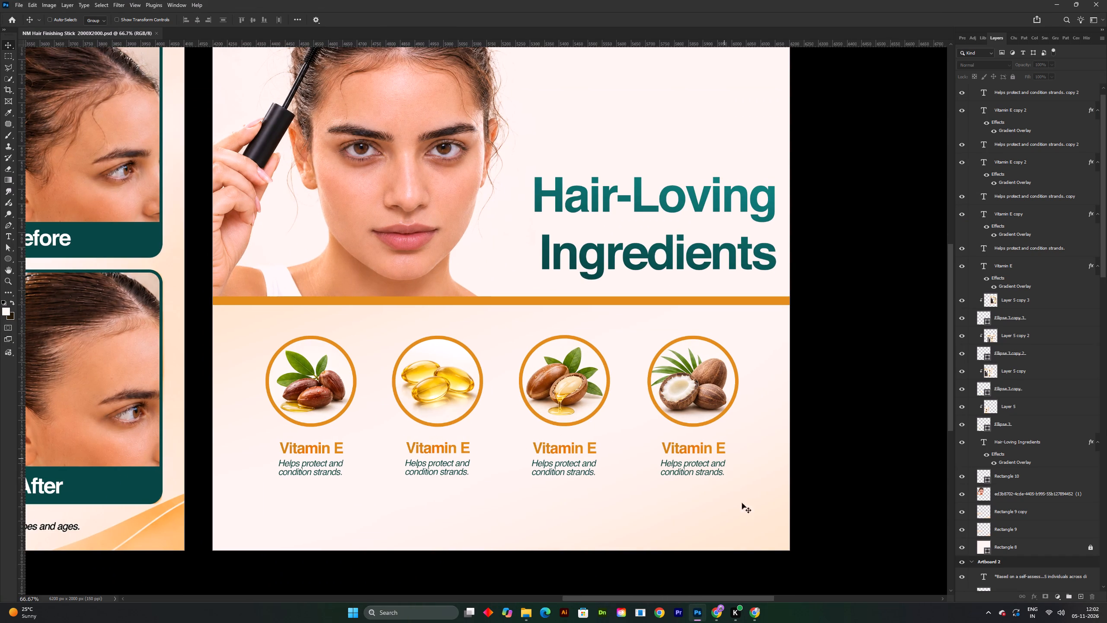
Copy the name "Murumuru Seed Oil" as text from the ChatGPT reference design in Chrome.
{"action": "left_click", "coordinate": [717, 606]}
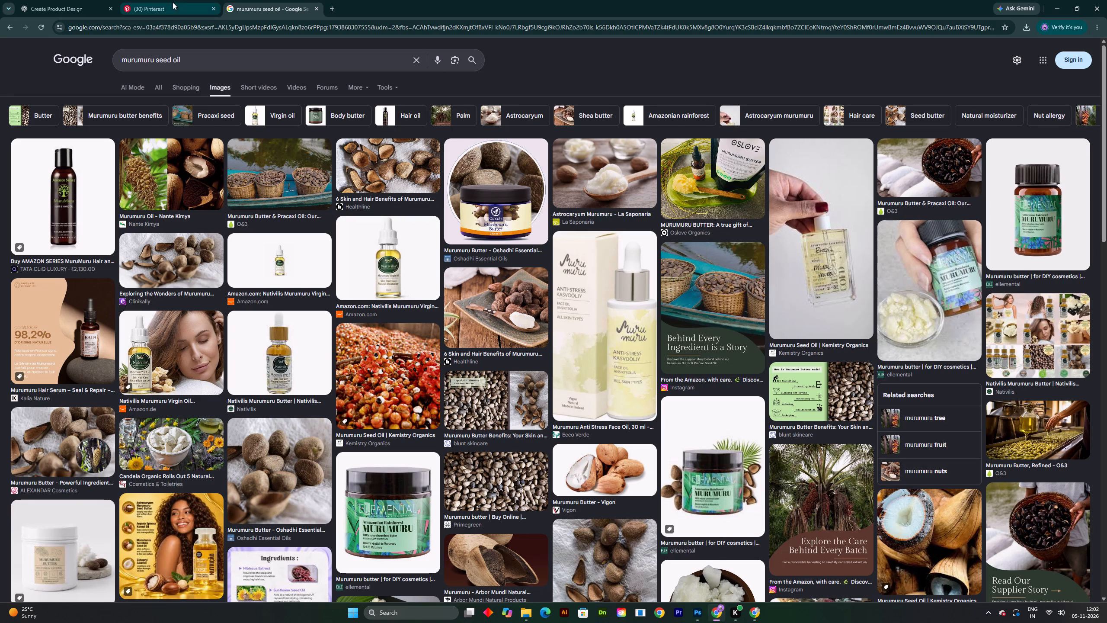
{"action": "left_click", "coordinate": [84, 0]}
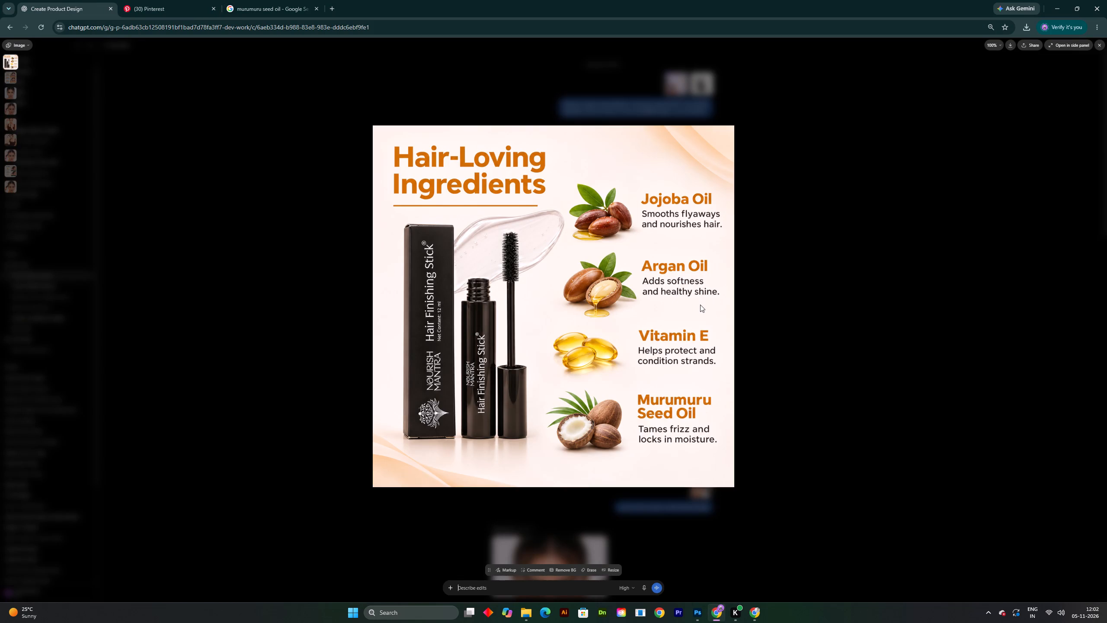
{"action": "key", "text": "shift+super+t"}
{"action": "left_click_drag", "start_coordinate": [631, 387], "coordinate": [713, 421]}
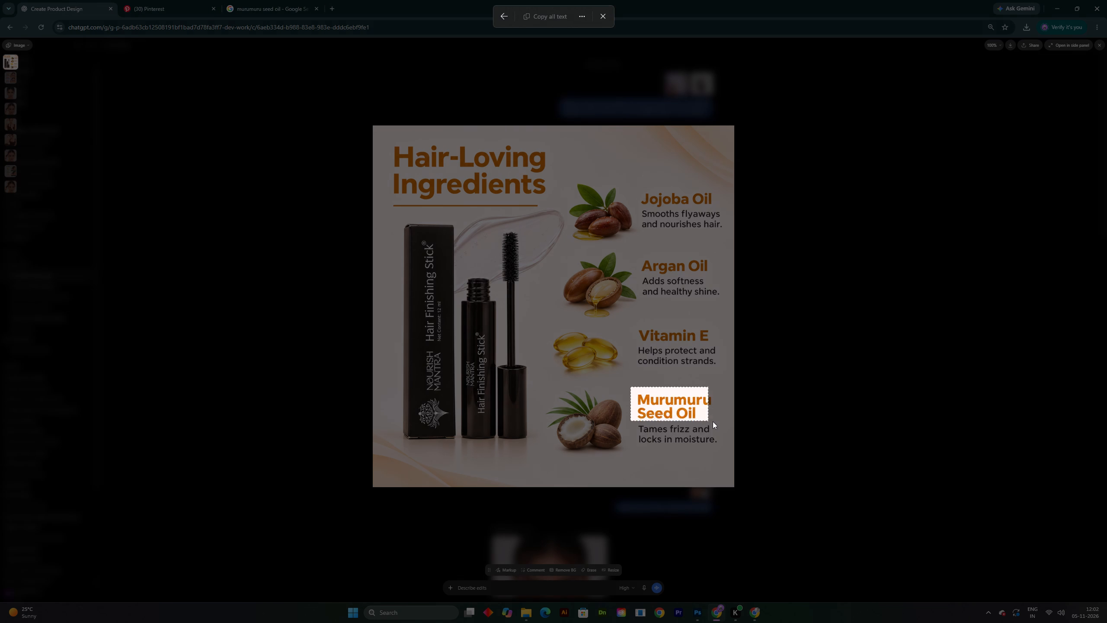
{"action": "left_click_drag", "start_coordinate": [713, 421], "coordinate": [722, 422]}
{"action": "left_click", "coordinate": [557, 19]}
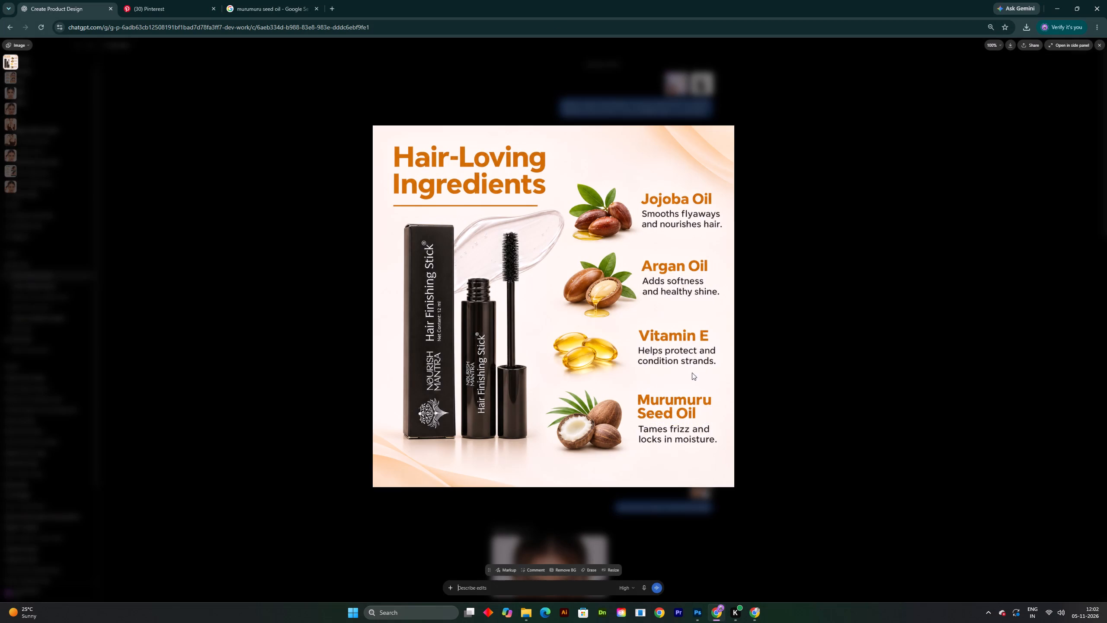
In Photoshop, replace the "Vitamin E" name under the fourth circle with "Murumuru Seed Oil" and save the document.
{"action": "left_click", "coordinate": [707, 607]}
{"action": "scroll", "coordinate": [709, 476], "scroll_direction": "up", "scroll_amount": 1, "text": "shift"}
{"action": "key", "text": "space"}
{"action": "left_click_drag", "start_coordinate": [706, 475], "coordinate": [658, 481]}
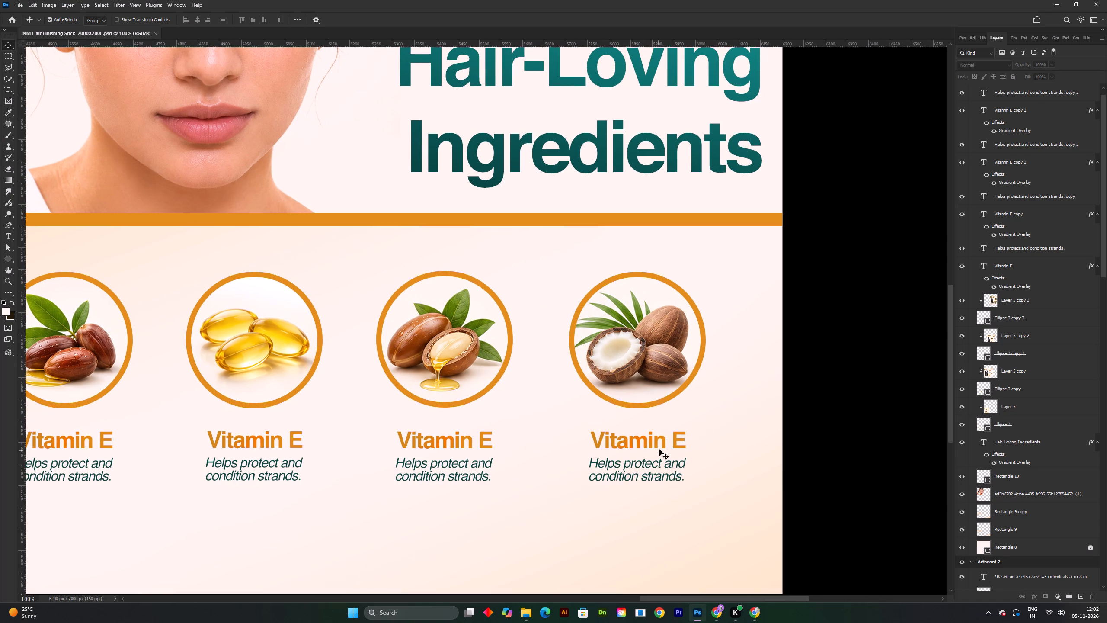
{"action": "double_click", "coordinate": [659, 445]}
{"action": "key", "text": "ctrl+v"}
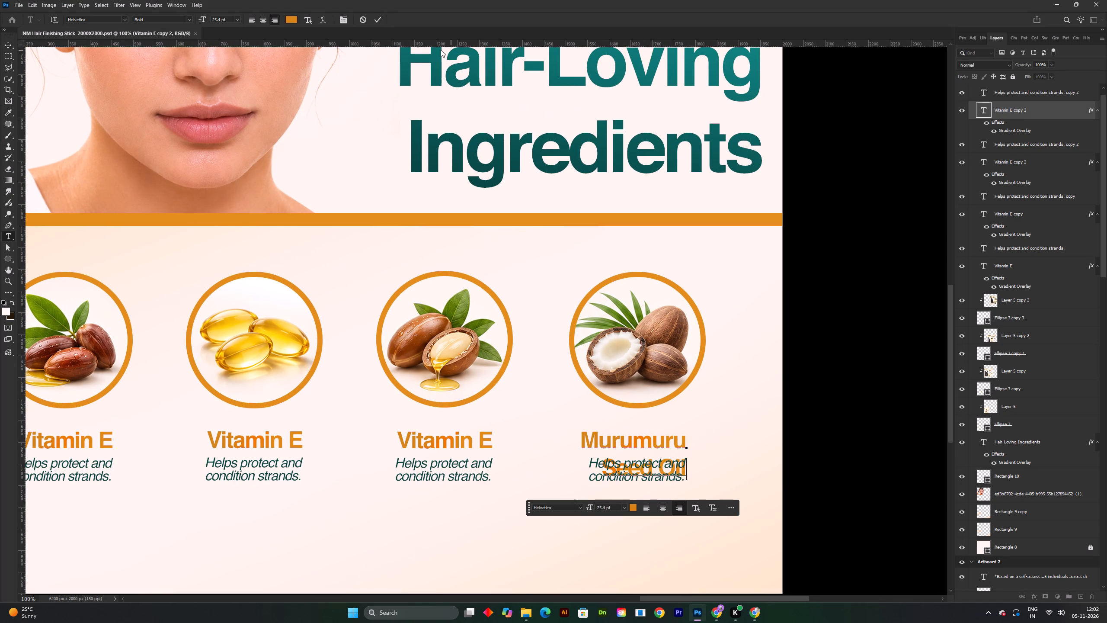
{"action": "left_click", "coordinate": [378, 20]}
{"action": "key", "text": "ctrl+s"}
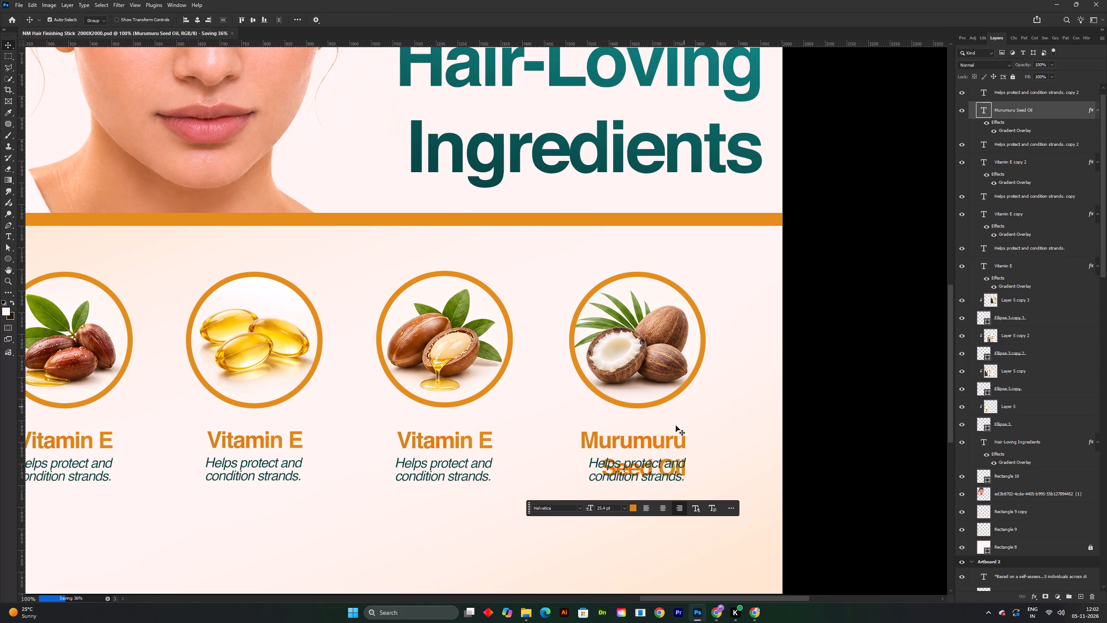
Shift the fourth circle's name left and join its two lines into the single line "Murumuru Seed Oil".
{"action": "scroll", "coordinate": [657, 461], "scroll_direction": "down", "scroll_amount": 1, "text": "shift"}
{"action": "key", "text": "space"}
{"action": "left_click_drag", "start_coordinate": [656, 420], "coordinate": [645, 344]}
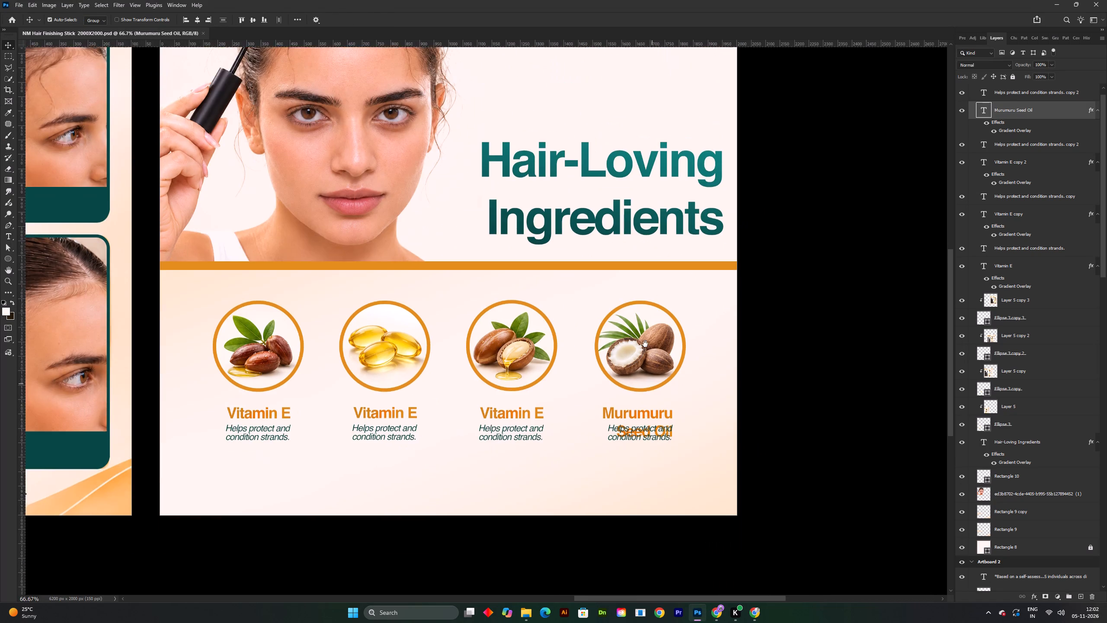
{"action": "left_click_drag", "start_coordinate": [645, 344], "coordinate": [643, 335]}
{"action": "scroll", "coordinate": [611, 373], "scroll_direction": "up", "scroll_amount": 2, "text": "shift"}
{"action": "double_click", "coordinate": [620, 356]}
{"action": "left_click_drag", "start_coordinate": [609, 355], "coordinate": [605, 355], "text": "shift"}
{"action": "left_click", "coordinate": [380, 26]}
{"action": "left_click", "coordinate": [377, 16]}
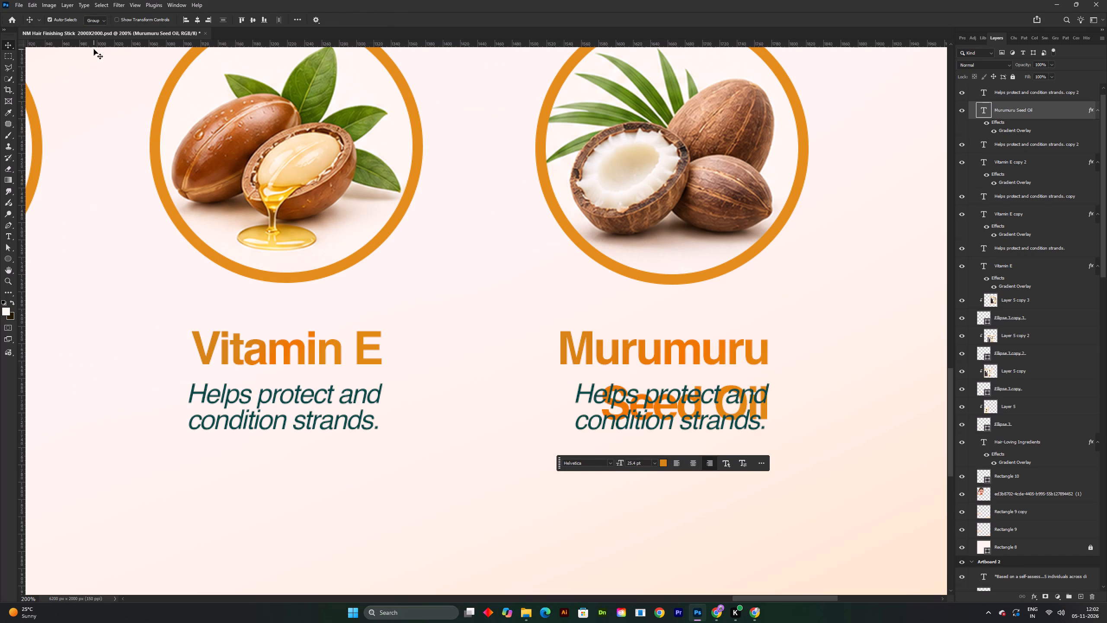
{"action": "left_click_drag", "start_coordinate": [606, 347], "coordinate": [547, 353]}
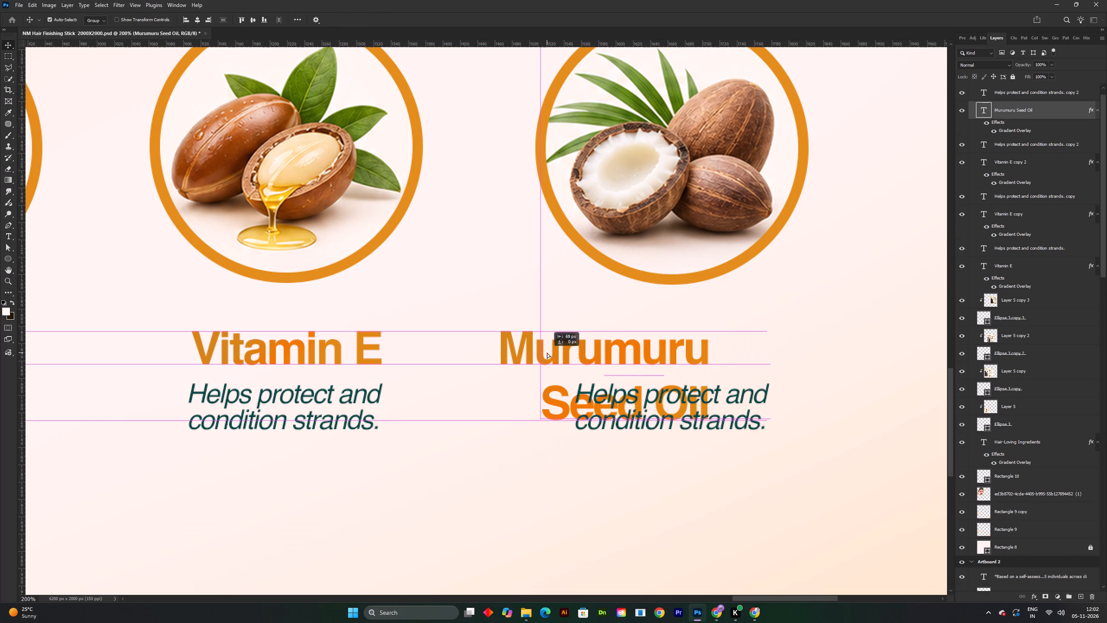
{"action": "double_click", "coordinate": [557, 412]}
{"action": "left_click", "coordinate": [544, 398]}
{"action": "left_click", "coordinate": [540, 392]}
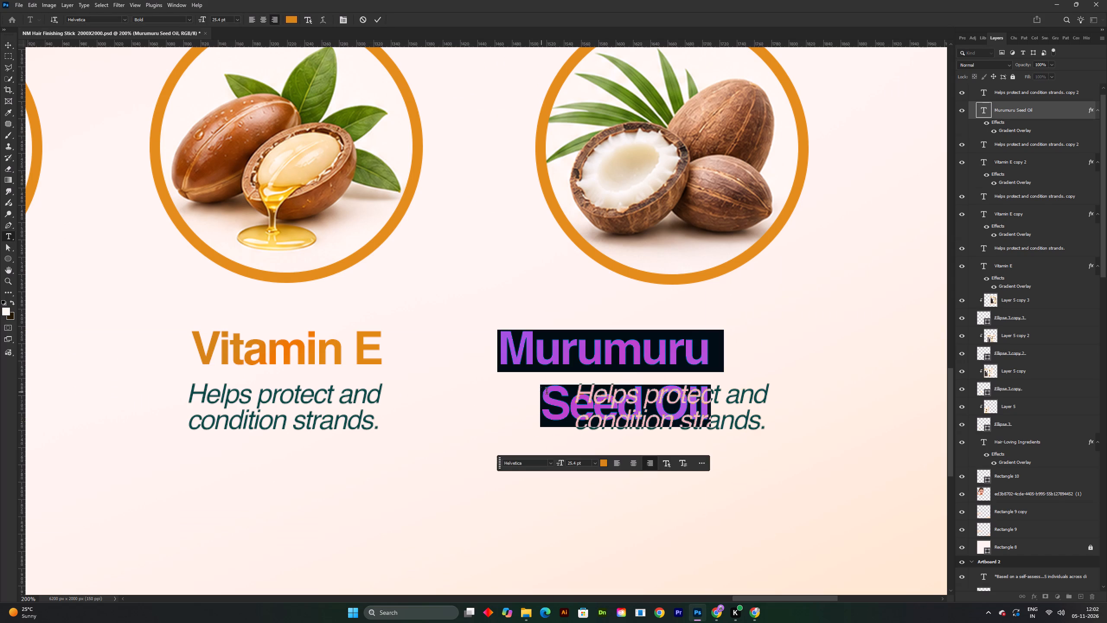
{"action": "key", "text": "BackSpace"}
{"action": "key", "text": "space"}
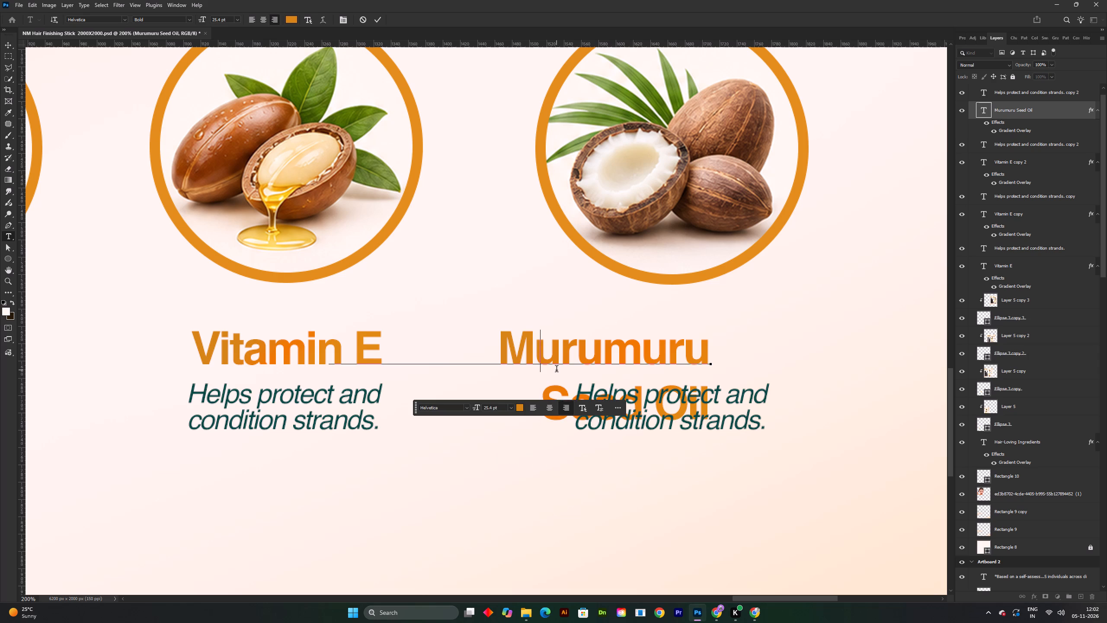
{"action": "left_click", "coordinate": [380, 19]}
Scale the "Murumuru Seed Oil" name to about 85% and centre it beneath the fourth circle.
{"action": "key", "text": "ctrl+t"}
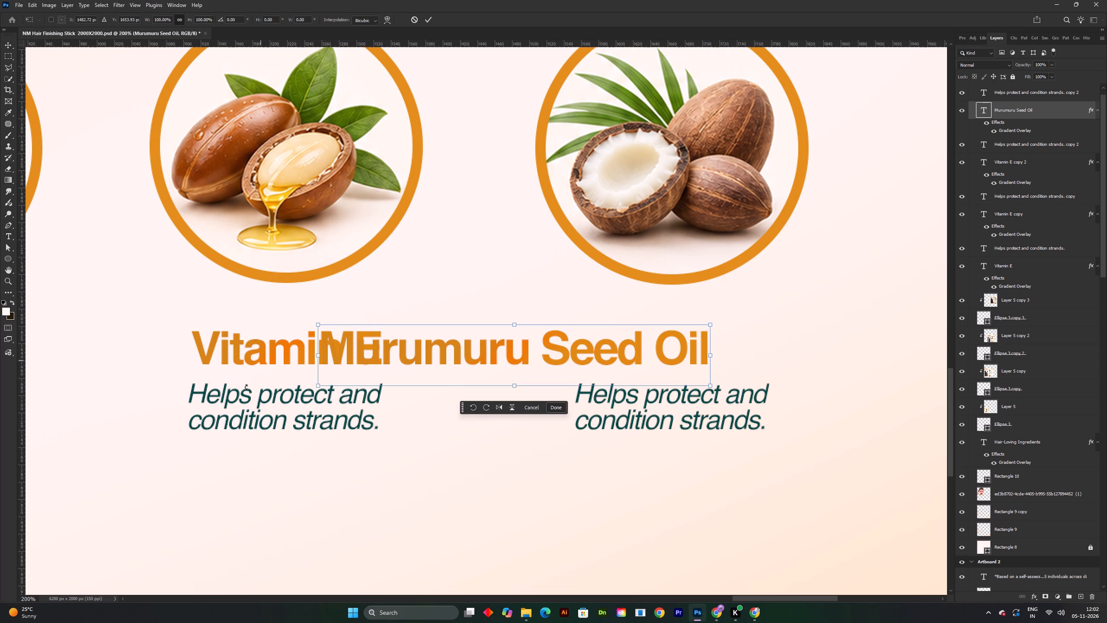
{"action": "left_click_drag", "start_coordinate": [318, 358], "coordinate": [375, 358]}
{"action": "left_click_drag", "start_coordinate": [464, 348], "coordinate": [562, 347]}
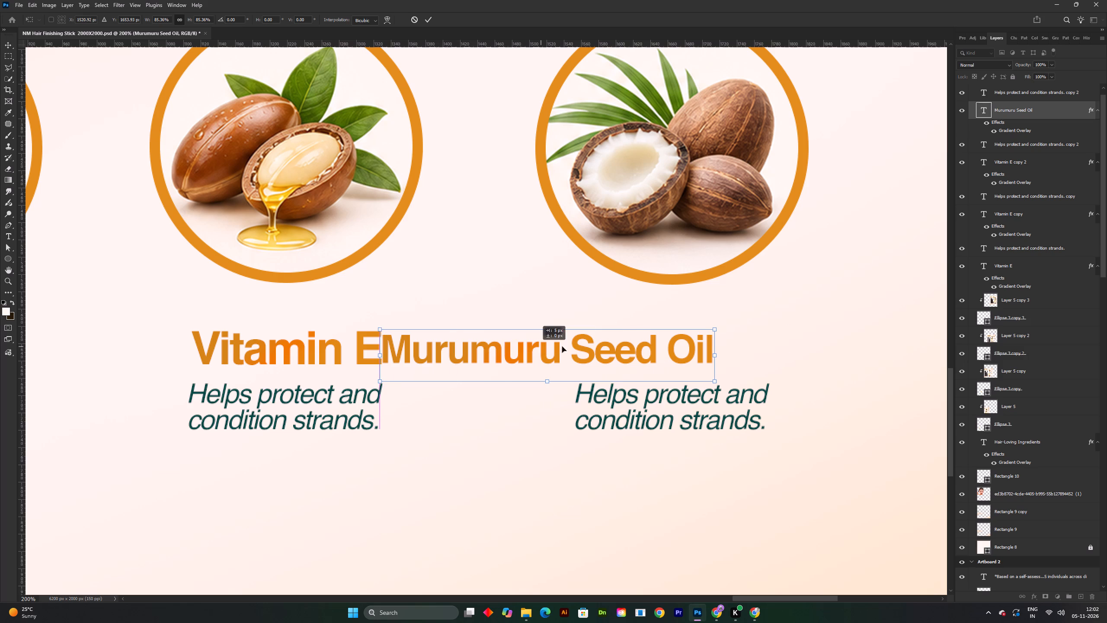
{"action": "left_click_drag", "start_coordinate": [562, 347], "coordinate": [597, 344]}
{"action": "triple_click", "coordinate": [597, 344], "text": "shift"}
{"action": "double_click", "coordinate": [598, 344], "text": "shift"}
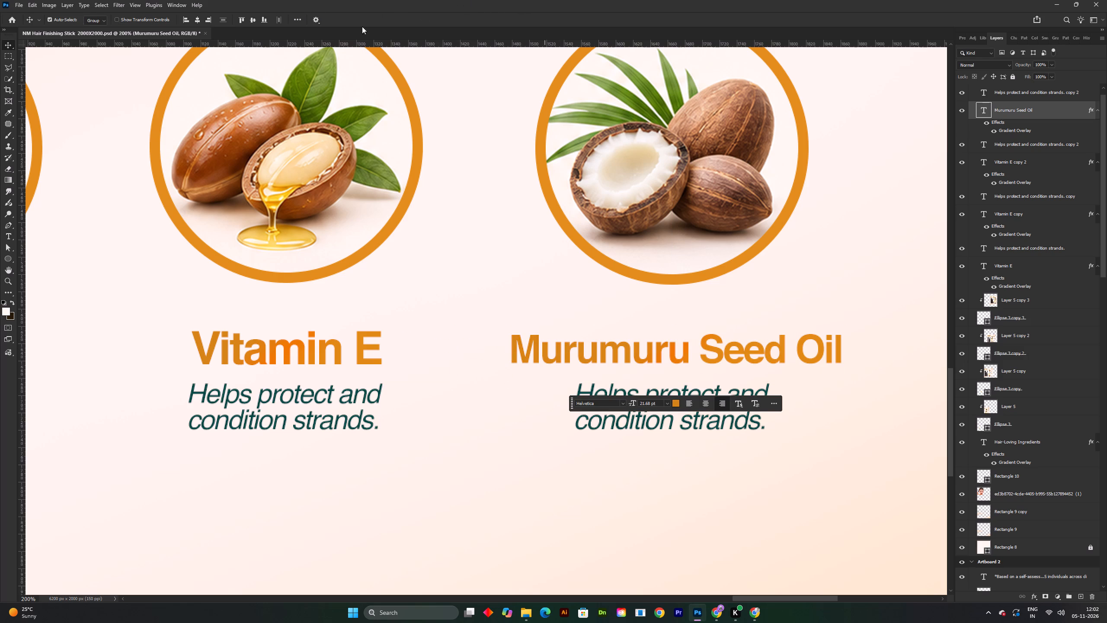
{"action": "left_click", "coordinate": [498, 170]}
Check the resized "Murumuru Seed Oil" name against the neighbouring ingredient texts on Artboard 3 and save the document.
{"action": "scroll", "coordinate": [503, 170], "scroll_direction": "down", "scroll_amount": 3, "text": "shift"}
{"action": "key", "text": "space"}
{"action": "left_click_drag", "start_coordinate": [532, 226], "coordinate": [538, 284]}
{"action": "scroll", "coordinate": [541, 277], "scroll_direction": "up", "scroll_amount": 2}
{"action": "key", "text": "space"}
{"action": "left_click_drag", "start_coordinate": [547, 285], "coordinate": [549, 304]}
{"action": "key", "text": "ctrl+s"}
{"action": "scroll", "coordinate": [549, 300], "scroll_direction": "up", "scroll_amount": 2}
{"action": "key", "text": "space"}
{"action": "key", "text": "space"}
{"action": "left_click_drag", "start_coordinate": [571, 288], "coordinate": [571, 306]}
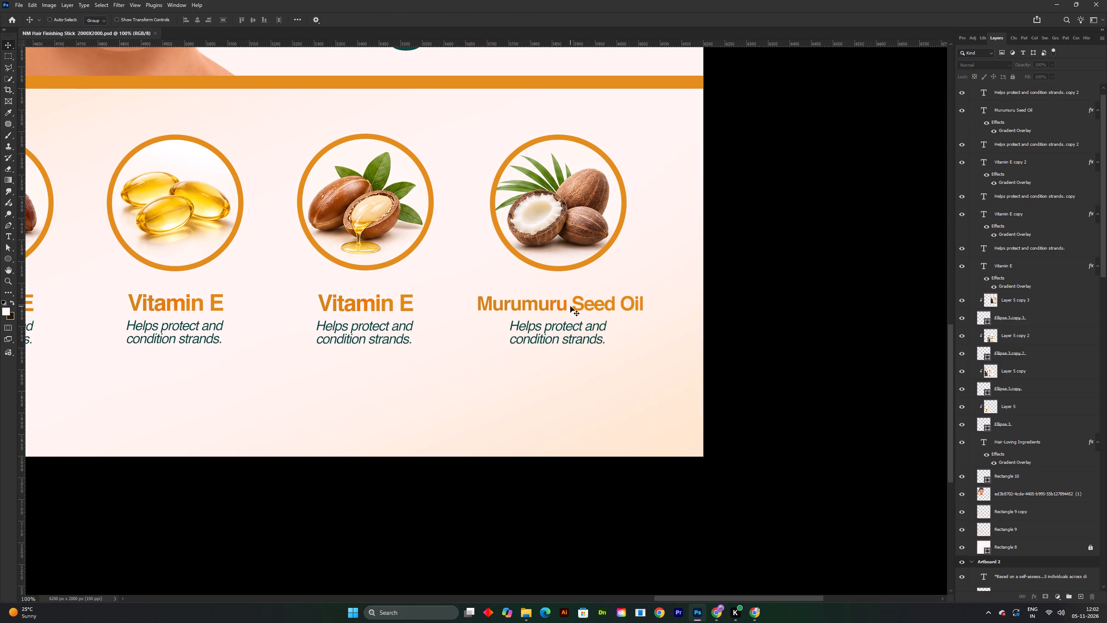
{"action": "key", "text": "ctrl+s"}
{"action": "key", "text": "space"}
{"action": "key", "text": "space"}
{"action": "key", "text": "space"}
{"action": "left_click_drag", "start_coordinate": [548, 324], "coordinate": [550, 332]}
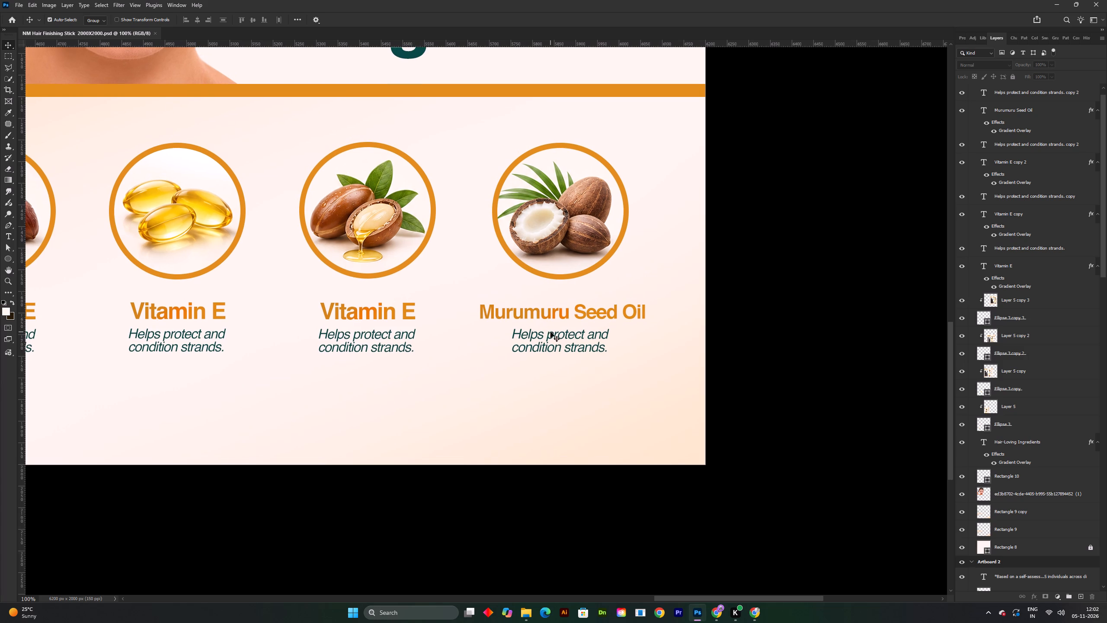
{"action": "key", "text": "ctrl+s"}
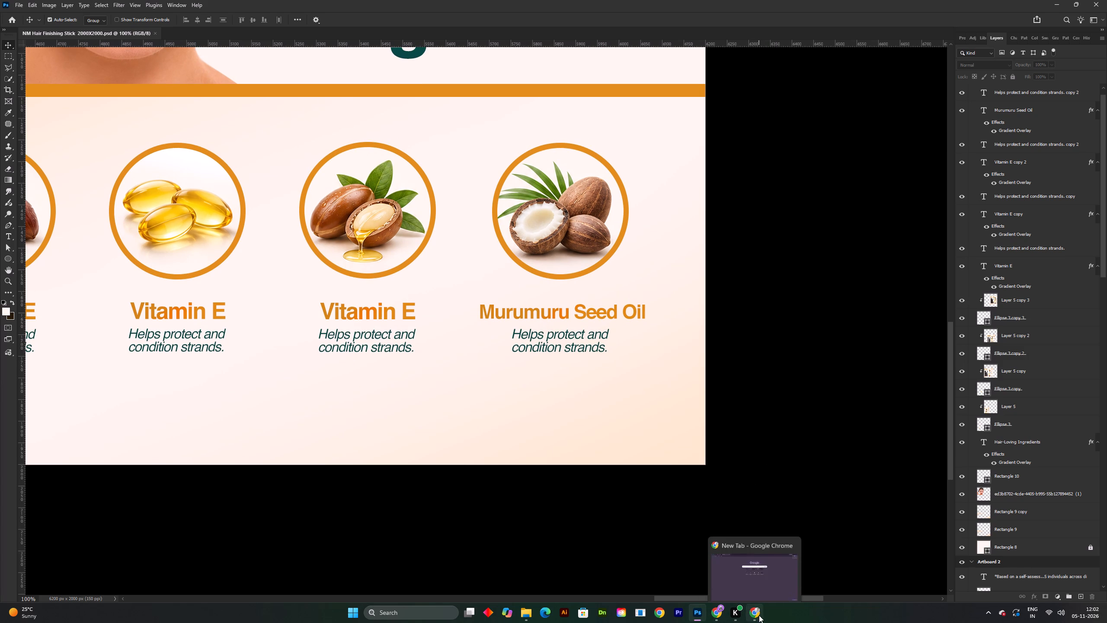
Copy the description "Tames frizz and locks in moisture." as text from the ChatGPT reference design in Chrome.
{"action": "left_click", "coordinate": [717, 610]}
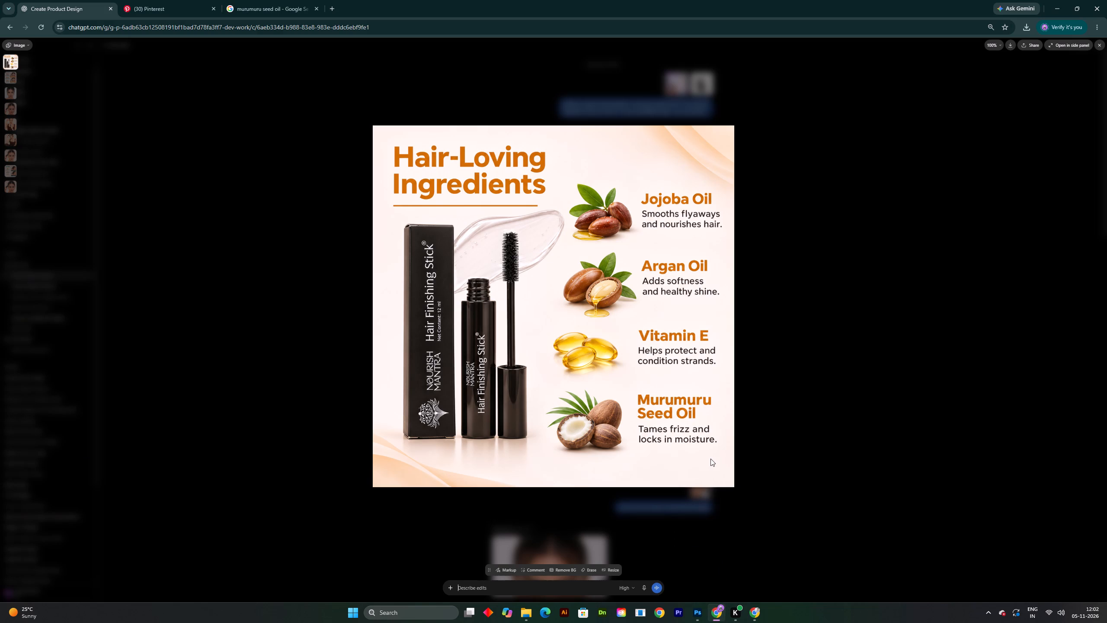
{"action": "key", "text": "shift+super+t"}
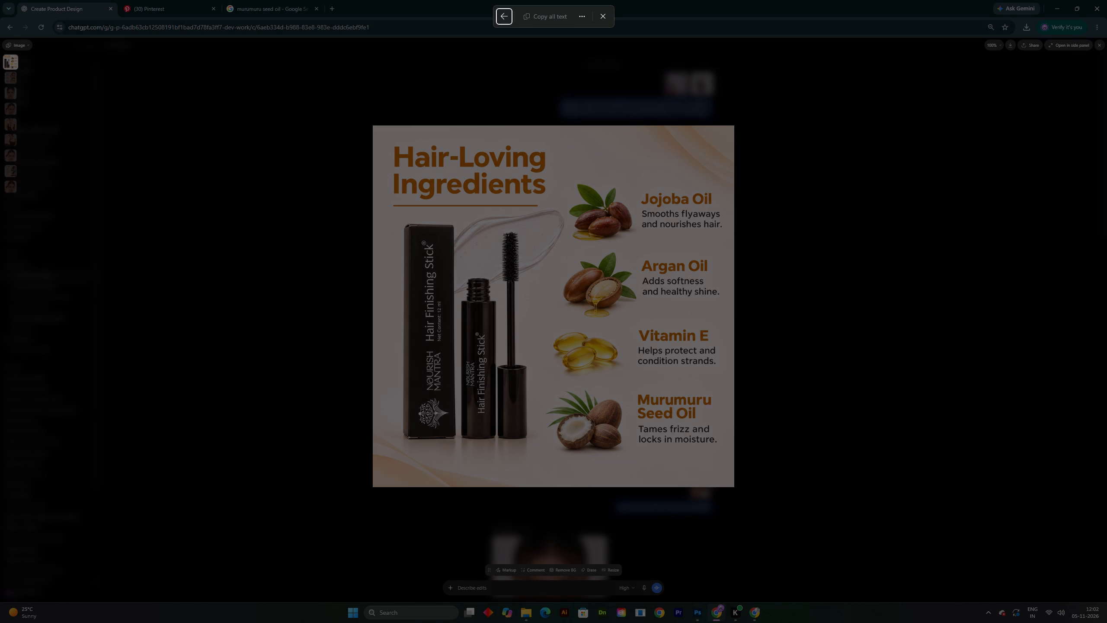
{"action": "left_click_drag", "start_coordinate": [636, 422], "coordinate": [720, 448]}
{"action": "left_click", "coordinate": [557, 17]}
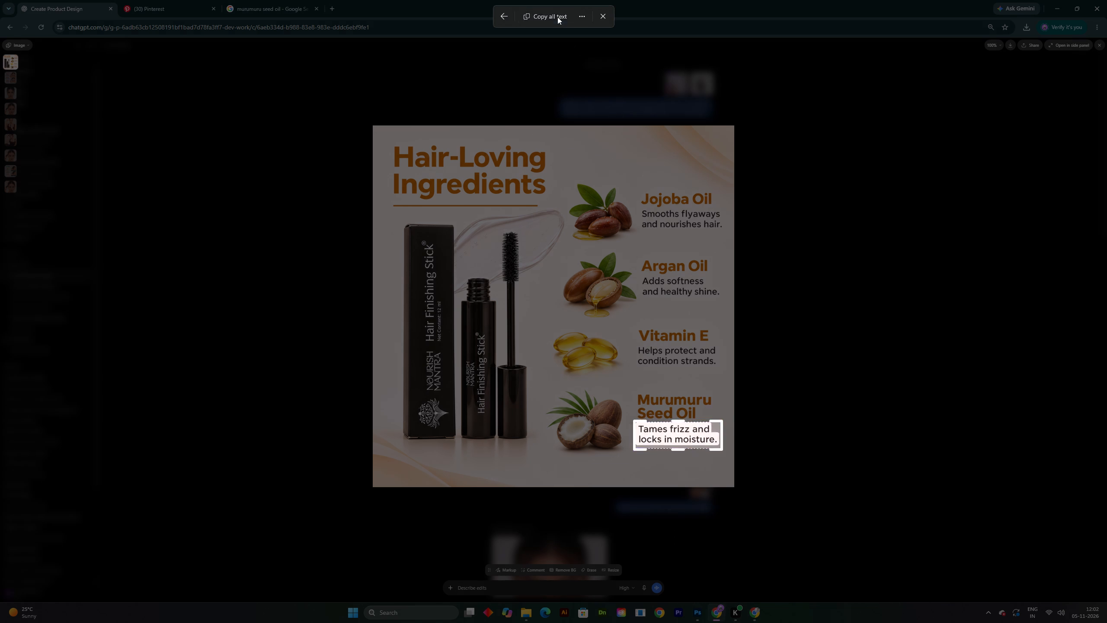
Open the Nante Kimya Murumuru Oil picture in the Google image results and look through its related images.
{"action": "left_click", "coordinate": [267, 0]}
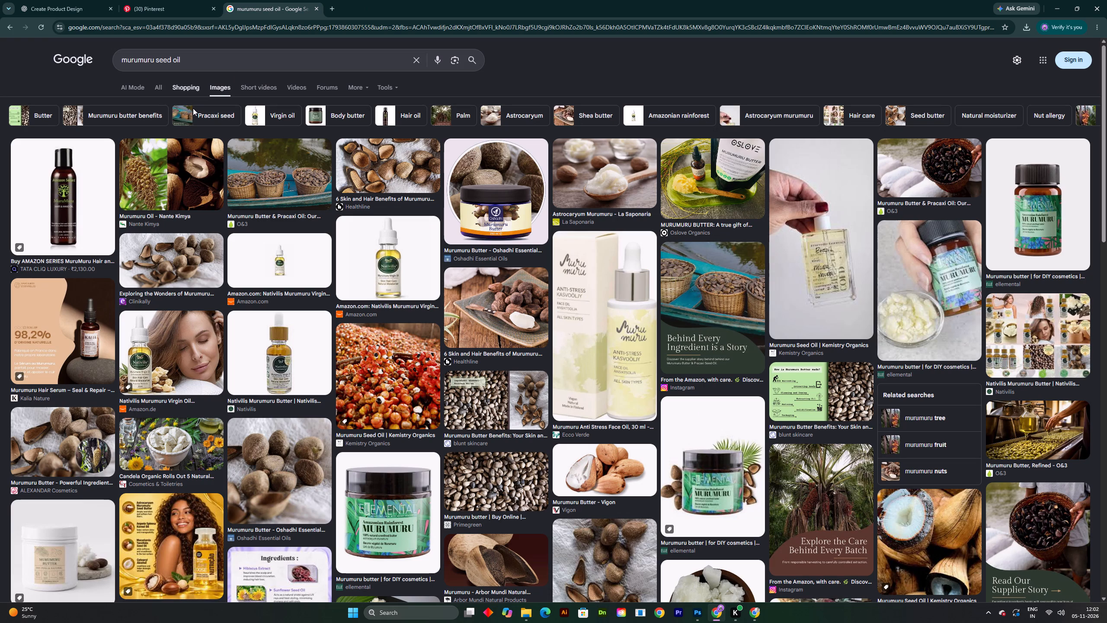
{"action": "left_click", "coordinate": [194, 173]}
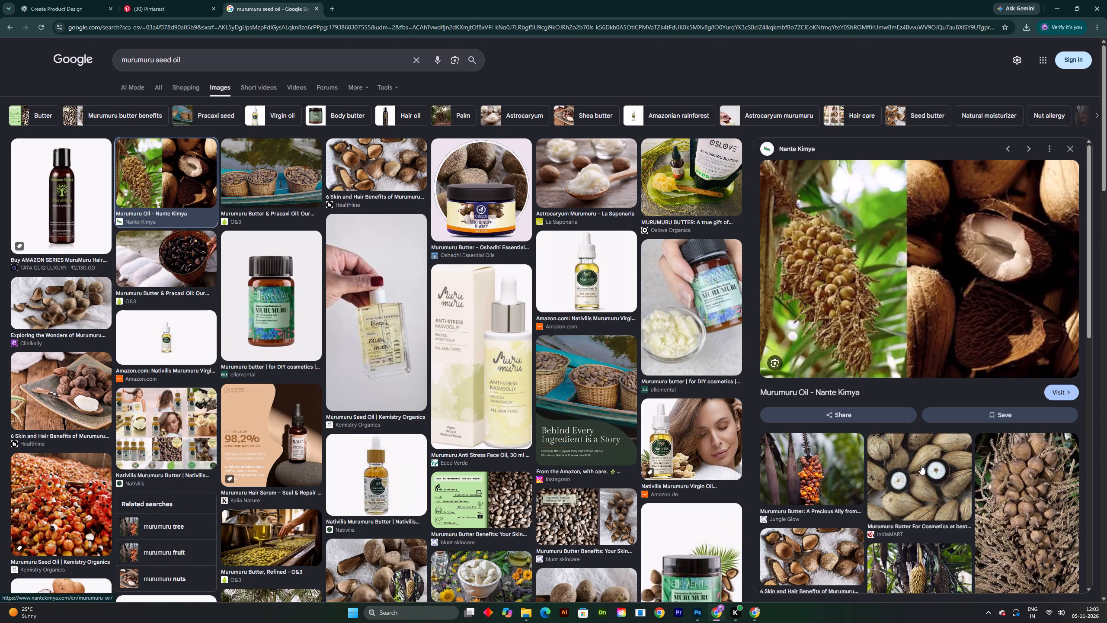
{"action": "scroll", "coordinate": [931, 459], "scroll_direction": "down", "scroll_amount": 3}
{"action": "scroll", "coordinate": [930, 441], "scroll_direction": "up", "scroll_amount": 1}
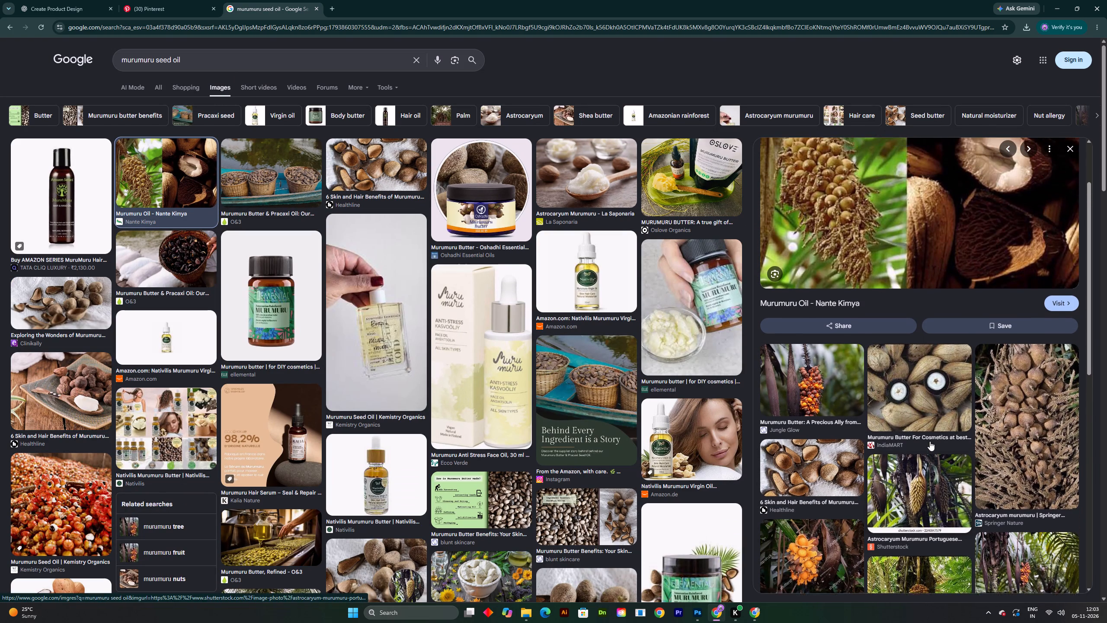
{"action": "scroll", "coordinate": [928, 427], "scroll_direction": "up", "scroll_amount": 3}
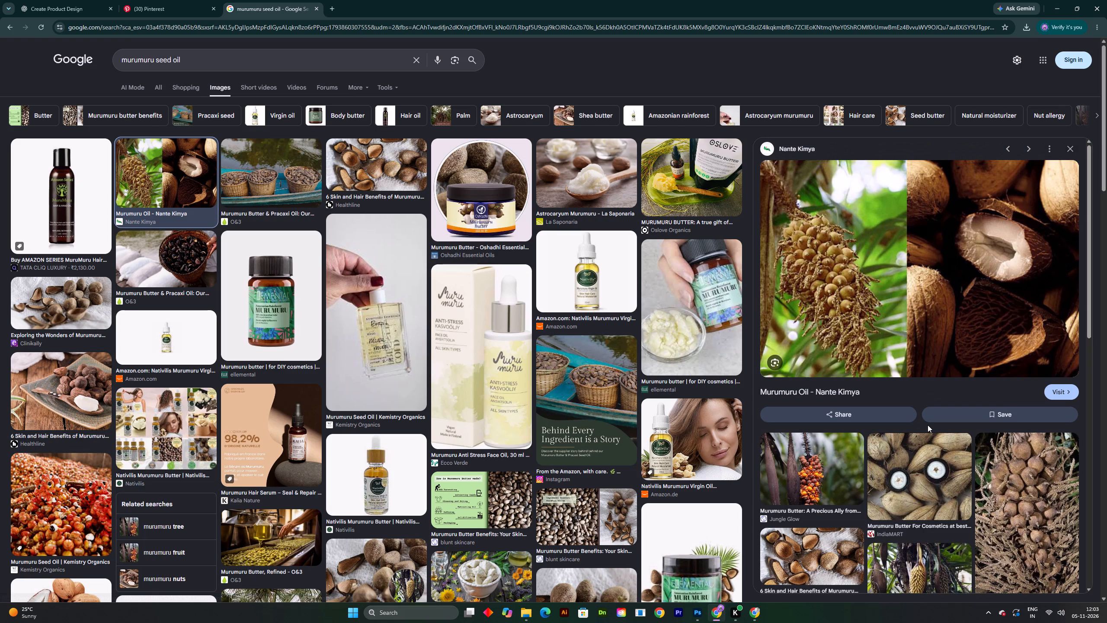
Open the Amazon.de Nativilis Murumuru Virgin Oil picture in the Google image results.
{"action": "left_click", "coordinate": [684, 466]}
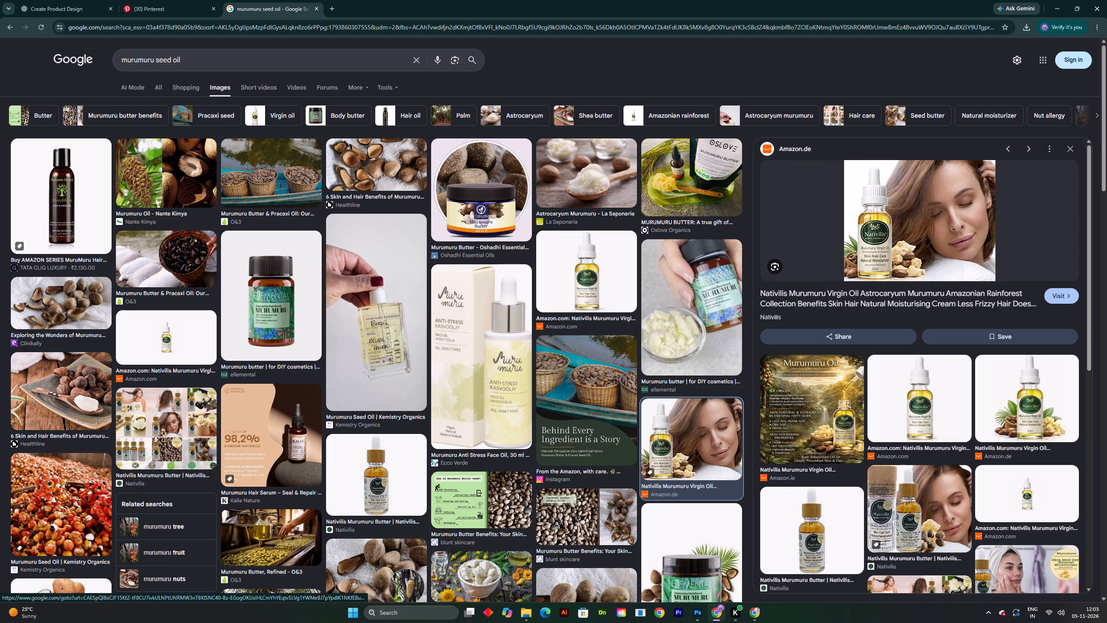
In Photoshop, replace the description beneath "Murumuru Seed Oil" with the copied "Tames frizz and locks in moisture." and save the document.
{"action": "left_click", "coordinate": [702, 617]}
{"action": "key", "text": "space"}
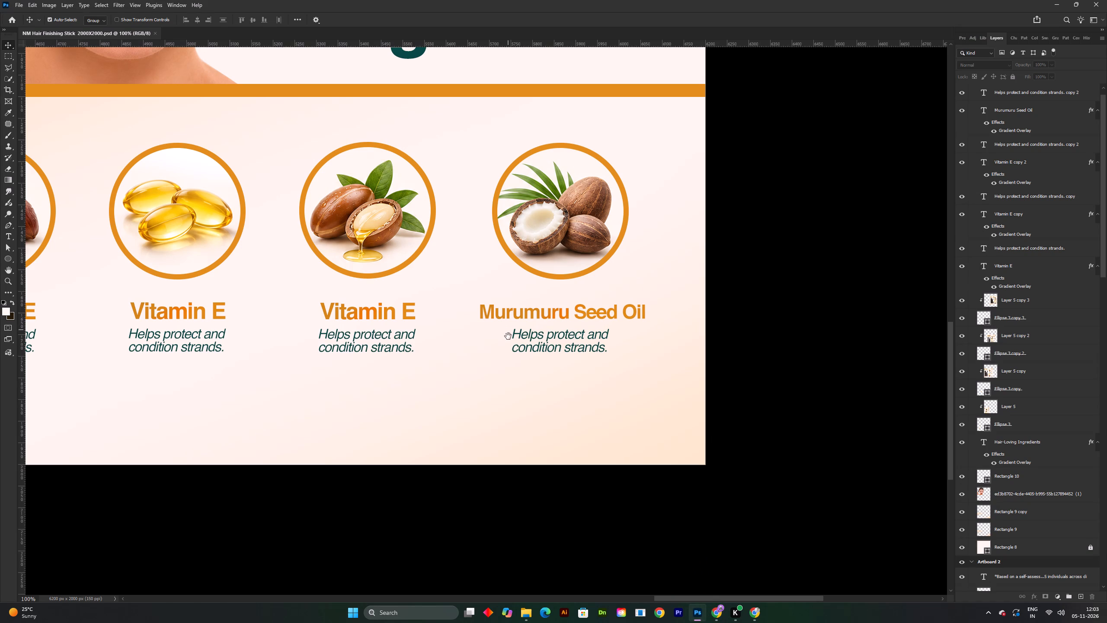
{"action": "left_click_drag", "start_coordinate": [509, 342], "coordinate": [511, 354]}
{"action": "left_click_drag", "start_coordinate": [511, 359], "coordinate": [511, 363]}
{"action": "left_click", "coordinate": [511, 363]}
{"action": "key", "text": "ctrl+s"}
{"action": "double_click", "coordinate": [592, 350]}
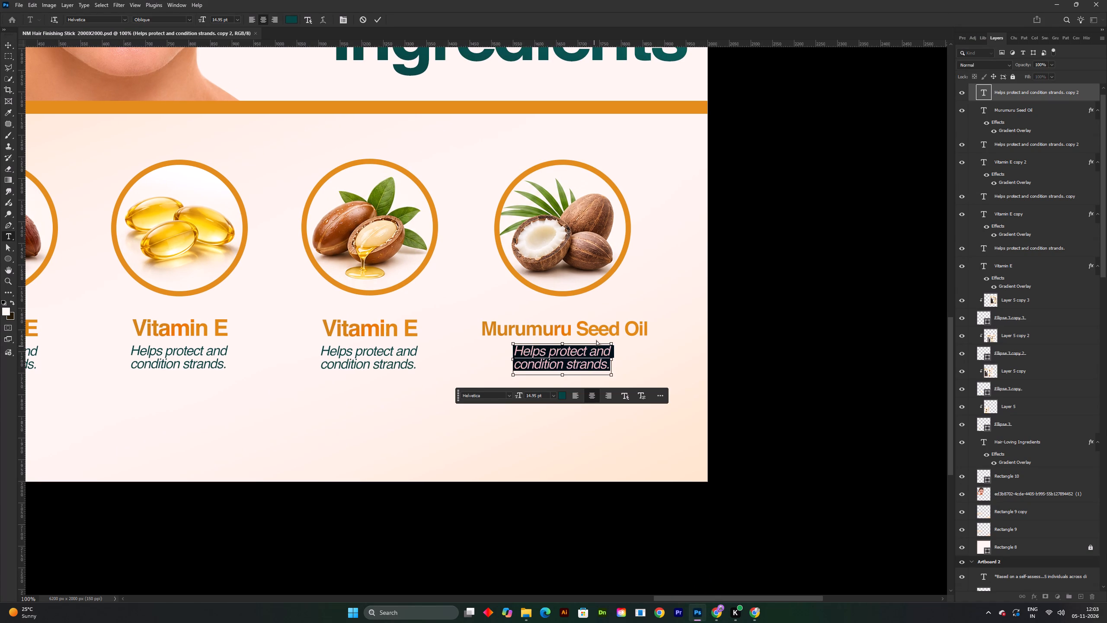
{"action": "key", "text": "ctrl+v"}
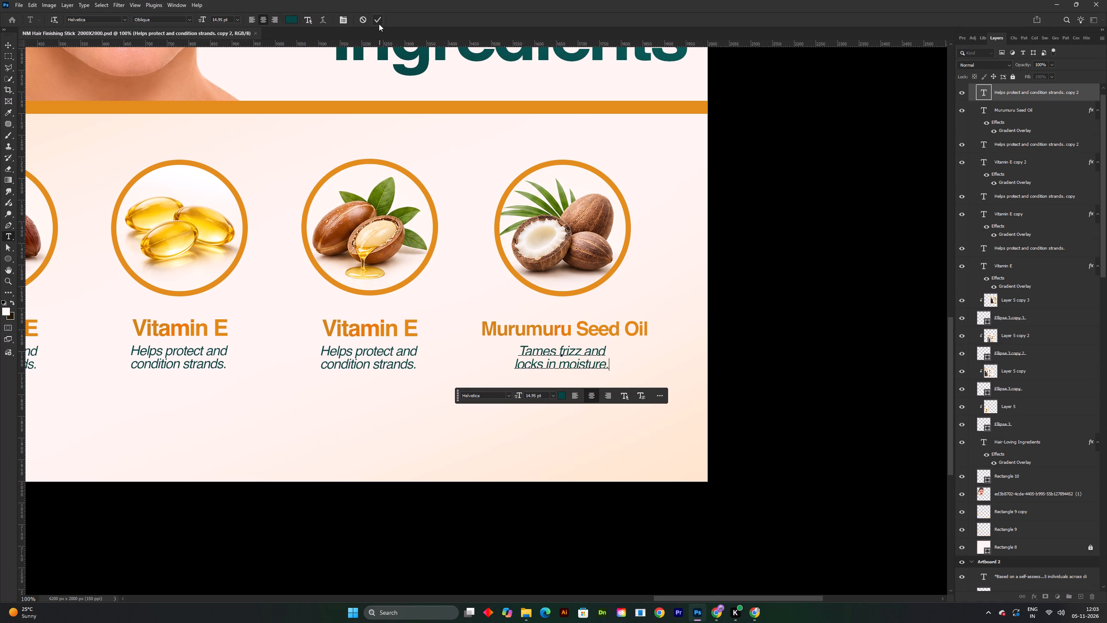
{"action": "left_click", "coordinate": [379, 24]}
{"action": "key", "text": "ctrl+s"}
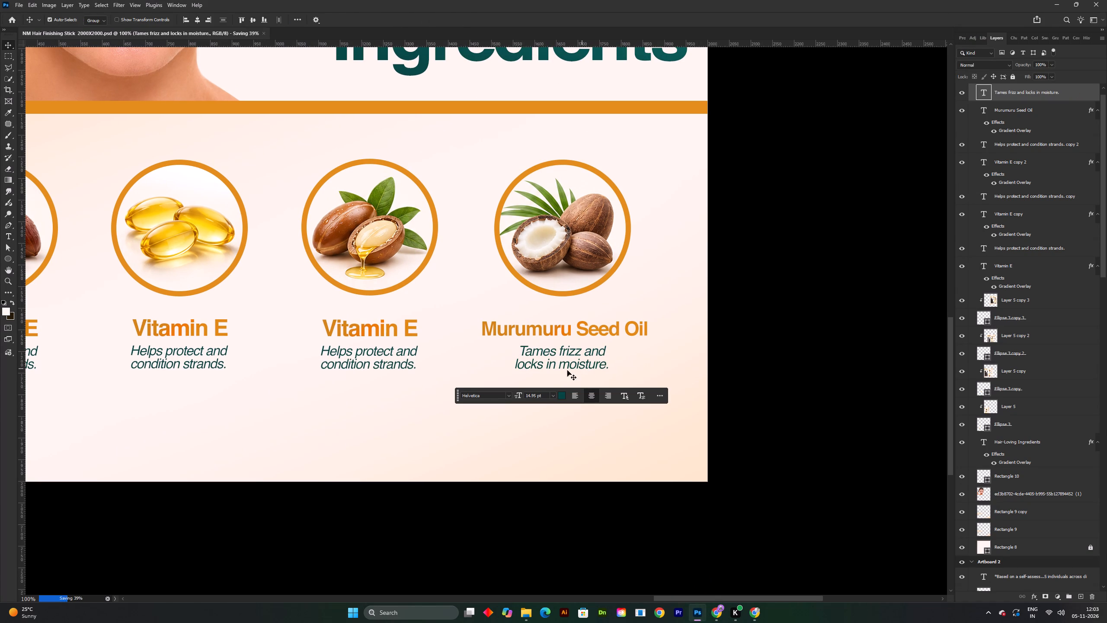
Check the new Murumuru description against the other ingredient texts across Artboard 3 and save the document.
{"action": "key", "text": "space"}
{"action": "key", "text": "space"}
{"action": "key", "text": "space"}
{"action": "key", "text": "space"}
{"action": "key", "text": "space"}
{"action": "key", "text": "space"}
{"action": "key", "text": "space"}
{"action": "key", "text": "space"}
{"action": "key", "text": "space"}
{"action": "key", "text": "space"}
{"action": "key", "text": "space"}
{"action": "key", "text": "space"}
{"action": "left_click_drag", "start_coordinate": [516, 356], "coordinate": [634, 352]}
{"action": "left_click_drag", "start_coordinate": [556, 347], "coordinate": [606, 350]}
{"action": "key", "text": "ctrl+s"}
{"action": "scroll", "coordinate": [593, 347], "scroll_direction": "down", "scroll_amount": 2, "text": "shift"}
{"action": "key", "text": "space"}
{"action": "left_click_drag", "start_coordinate": [584, 328], "coordinate": [577, 344]}
{"action": "scroll", "coordinate": [587, 316], "scroll_direction": "up", "scroll_amount": 2, "text": "shift"}
{"action": "key", "text": "space"}
{"action": "left_click_drag", "start_coordinate": [569, 310], "coordinate": [577, 319]}
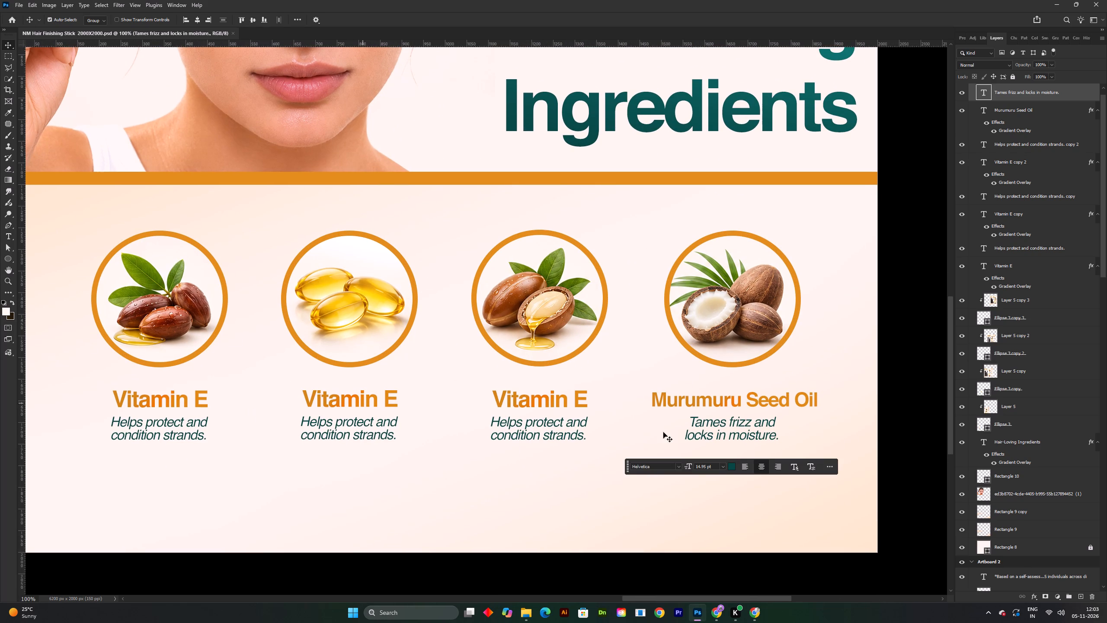
Copy the name "Jojoba Oil" as text from the ChatGPT reference design in Chrome.
{"action": "left_click", "coordinate": [721, 612]}
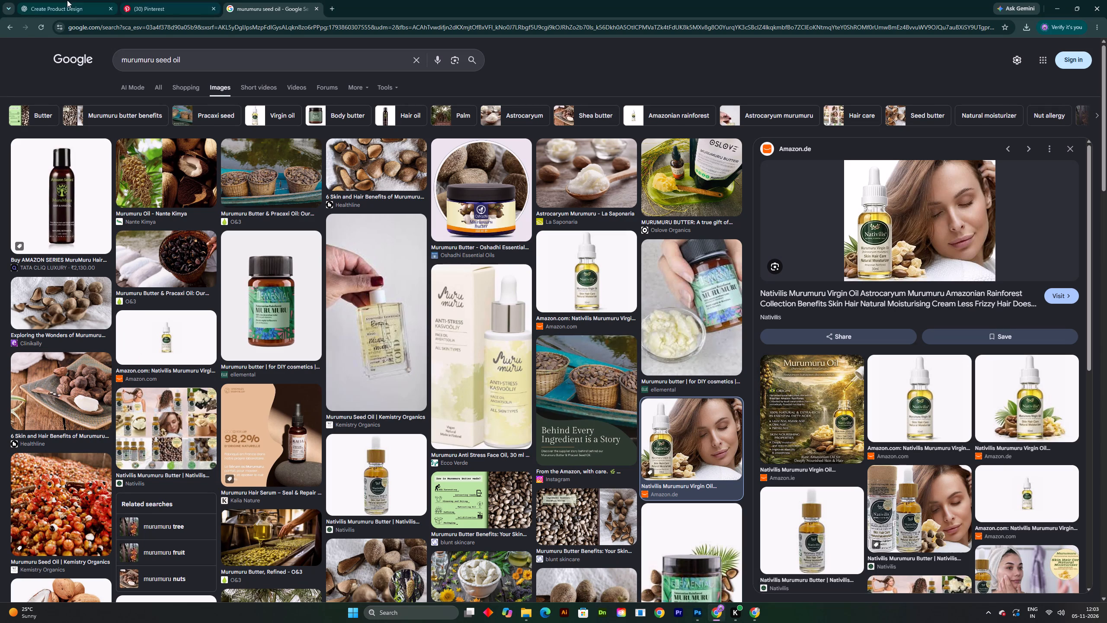
{"action": "left_click", "coordinate": [67, 0]}
{"action": "key", "text": "space"}
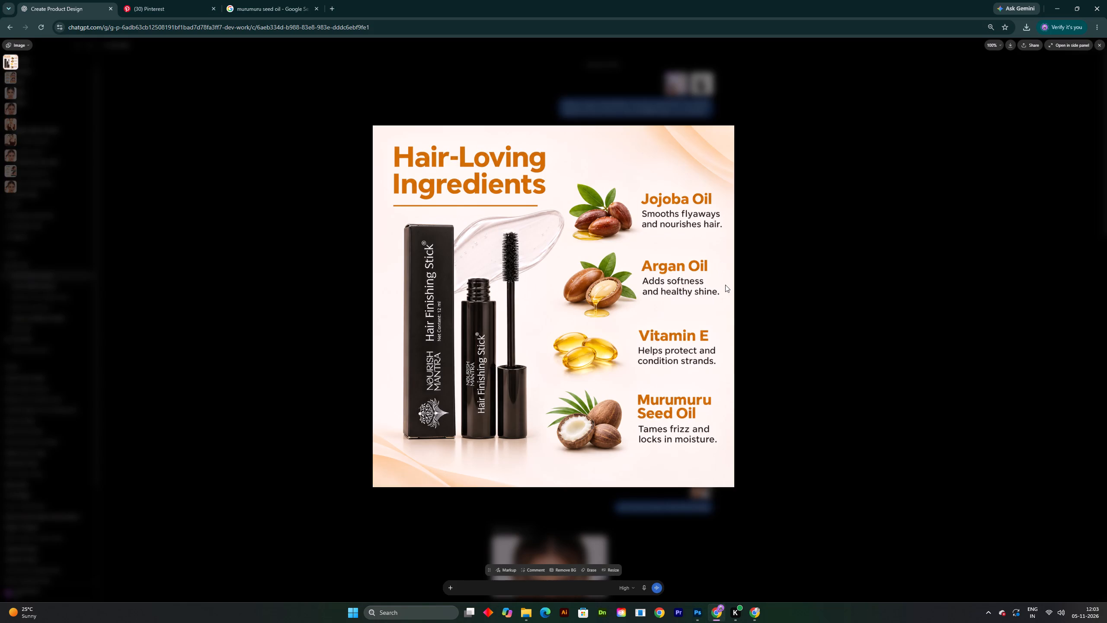
{"action": "key", "text": "shift+super+t"}
{"action": "left_click_drag", "start_coordinate": [637, 184], "coordinate": [712, 206]}
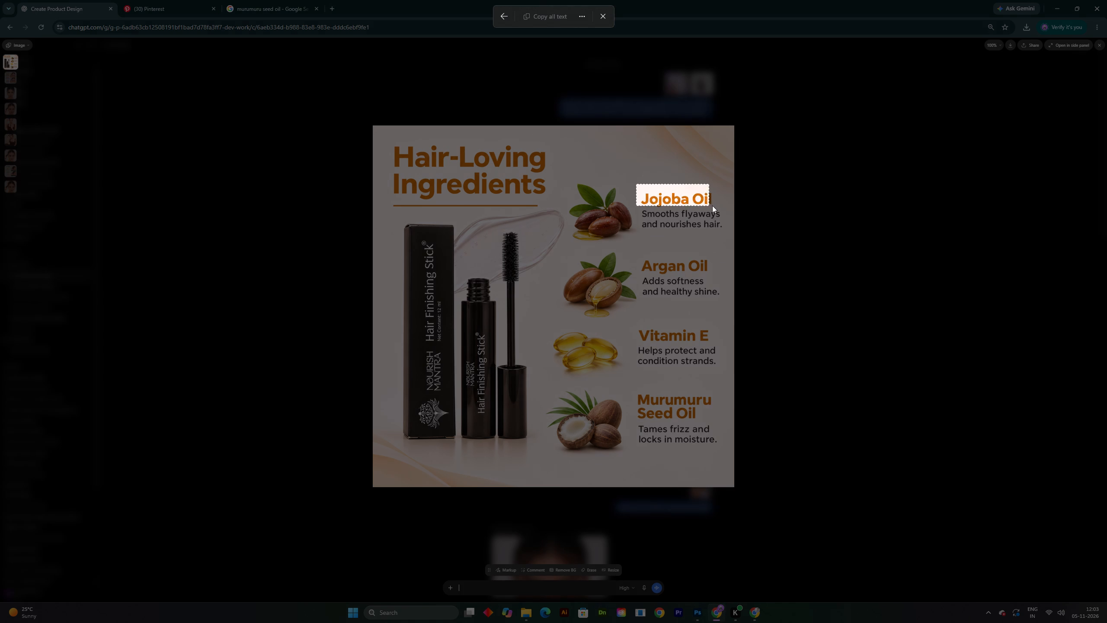
{"action": "left_click_drag", "start_coordinate": [712, 206], "coordinate": [718, 206]}
{"action": "left_click", "coordinate": [544, 21]}
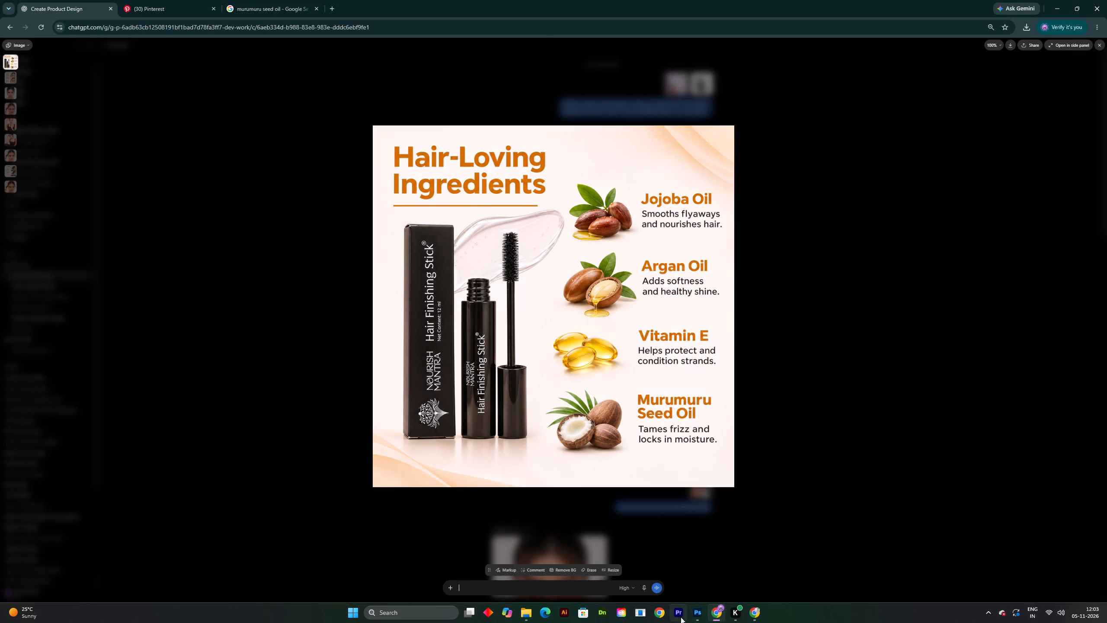
In Photoshop, replace the "Vitamin E" name beneath the first circle with "Jojoba Oil" and save the document.
{"action": "left_click", "coordinate": [695, 614]}
{"action": "key", "text": "space"}
{"action": "left_click_drag", "start_coordinate": [298, 391], "coordinate": [363, 391]}
{"action": "double_click", "coordinate": [258, 398]}
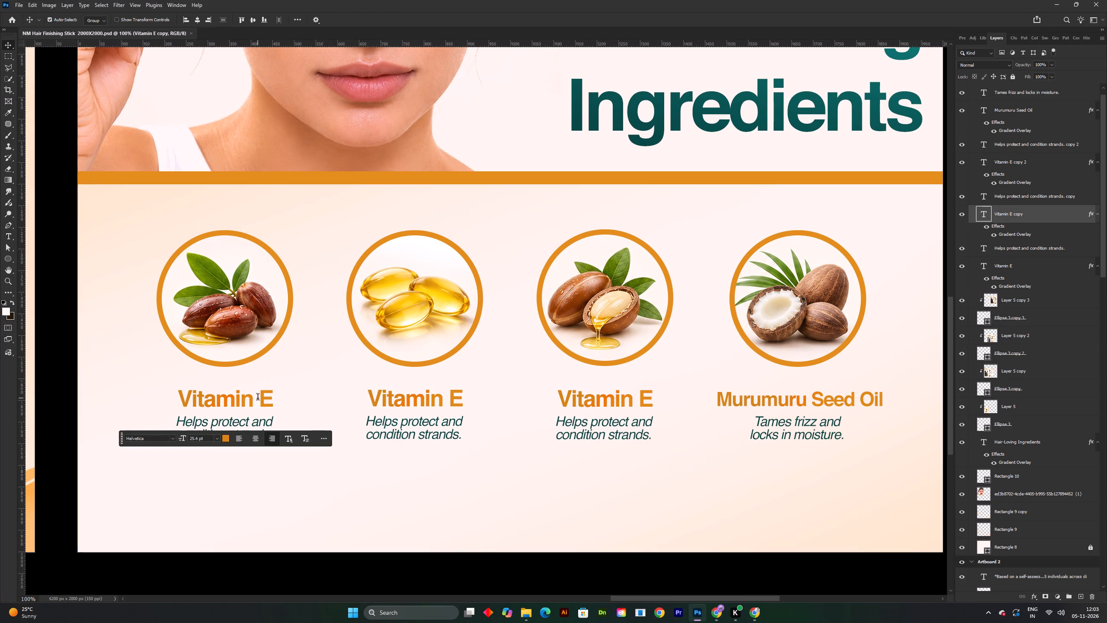
{"action": "key", "text": "ctrl+v"}
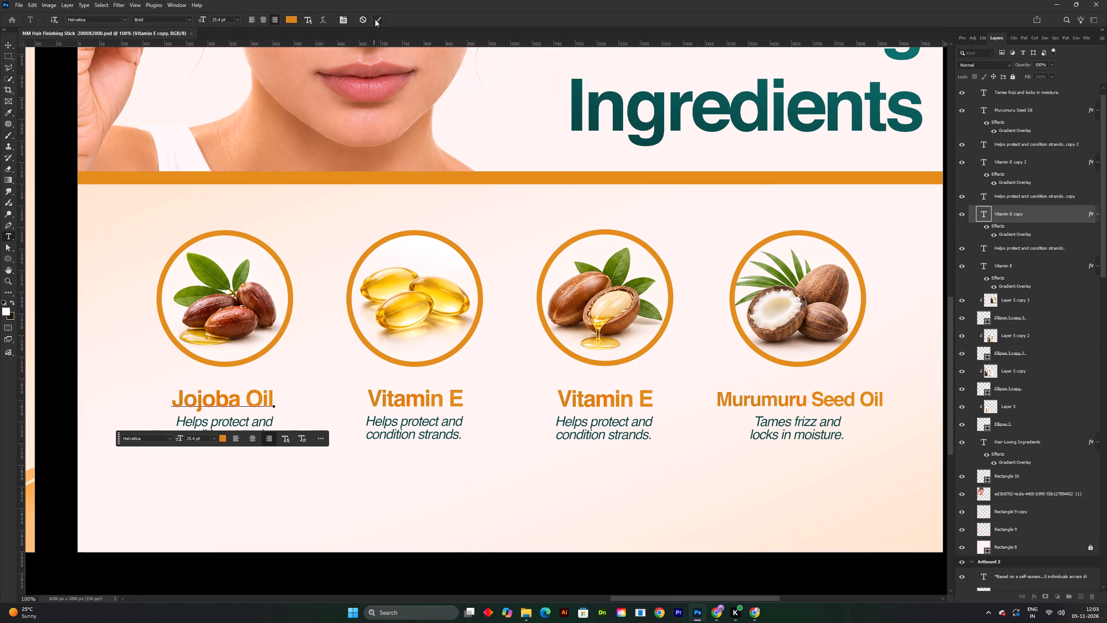
{"action": "left_click", "coordinate": [375, 19]}
{"action": "key", "text": "ctrl+s"}
Switch to the ChatGPT reference design in Chrome.
{"action": "left_click", "coordinate": [720, 615]}
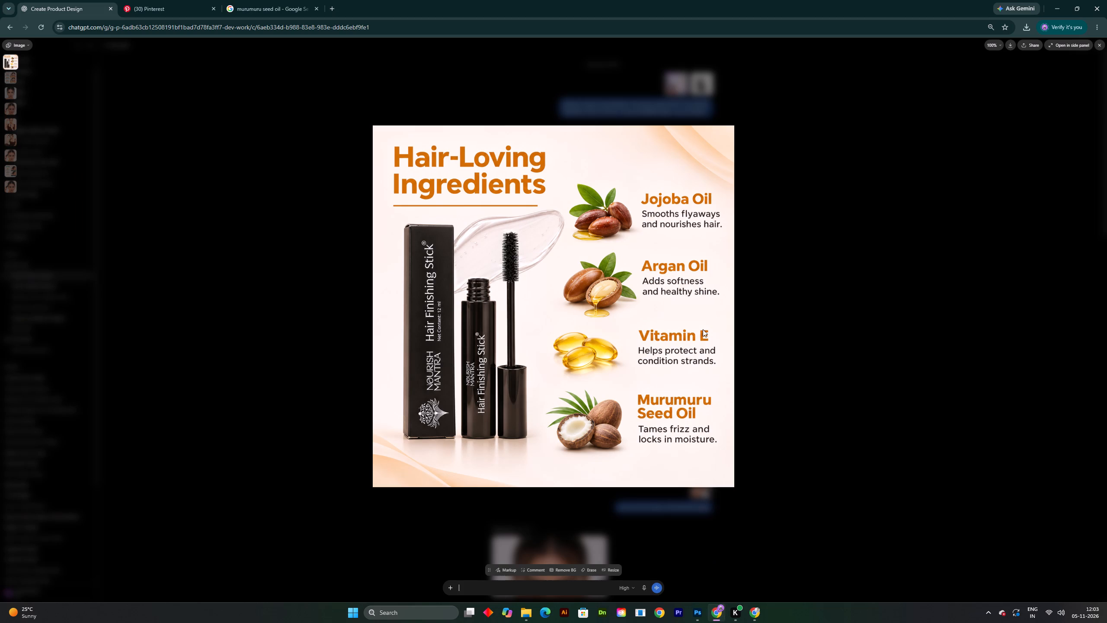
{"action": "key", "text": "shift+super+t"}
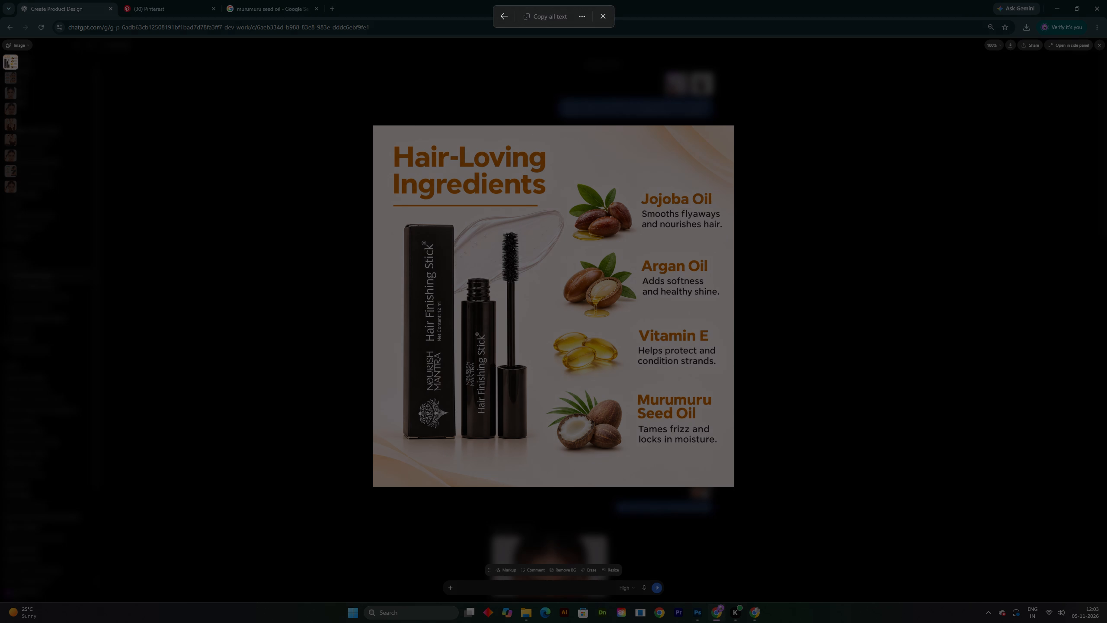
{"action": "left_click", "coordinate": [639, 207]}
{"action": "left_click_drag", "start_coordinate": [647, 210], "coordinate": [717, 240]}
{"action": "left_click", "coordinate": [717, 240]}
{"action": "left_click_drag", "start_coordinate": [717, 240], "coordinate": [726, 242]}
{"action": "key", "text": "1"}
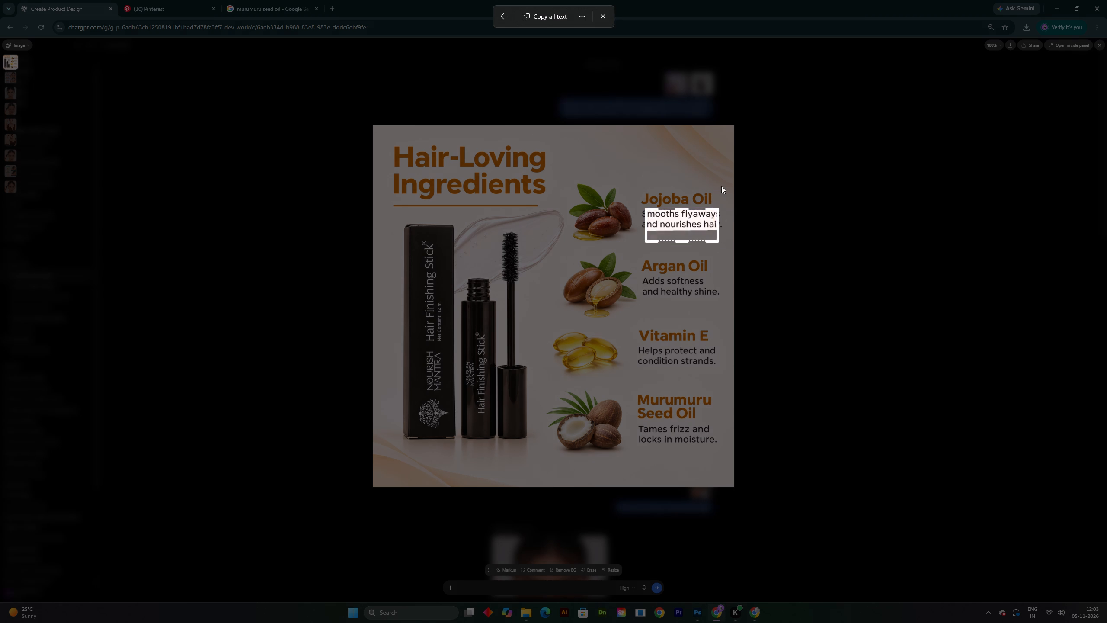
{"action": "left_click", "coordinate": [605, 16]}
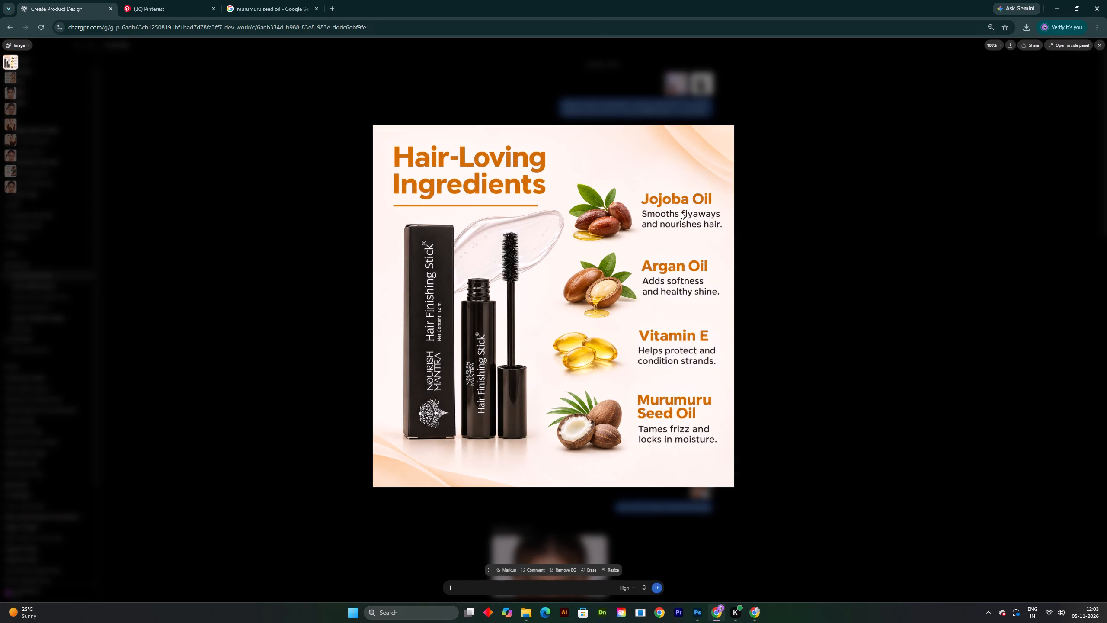
Copy the description "Smooths flyaways and nourishes hair." as text from the reference design.
{"action": "key", "text": "shift+super+t"}
{"action": "left_click_drag", "start_coordinate": [630, 206], "coordinate": [739, 242]}
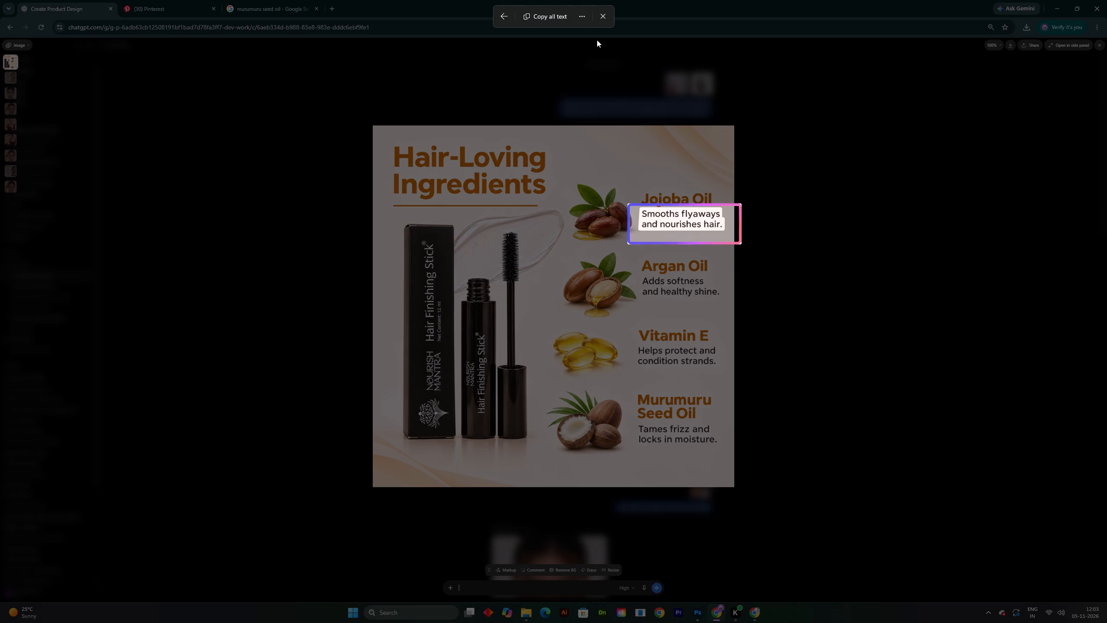
{"action": "left_click", "coordinate": [553, 18]}
{"action": "left_click", "coordinate": [525, 614]}
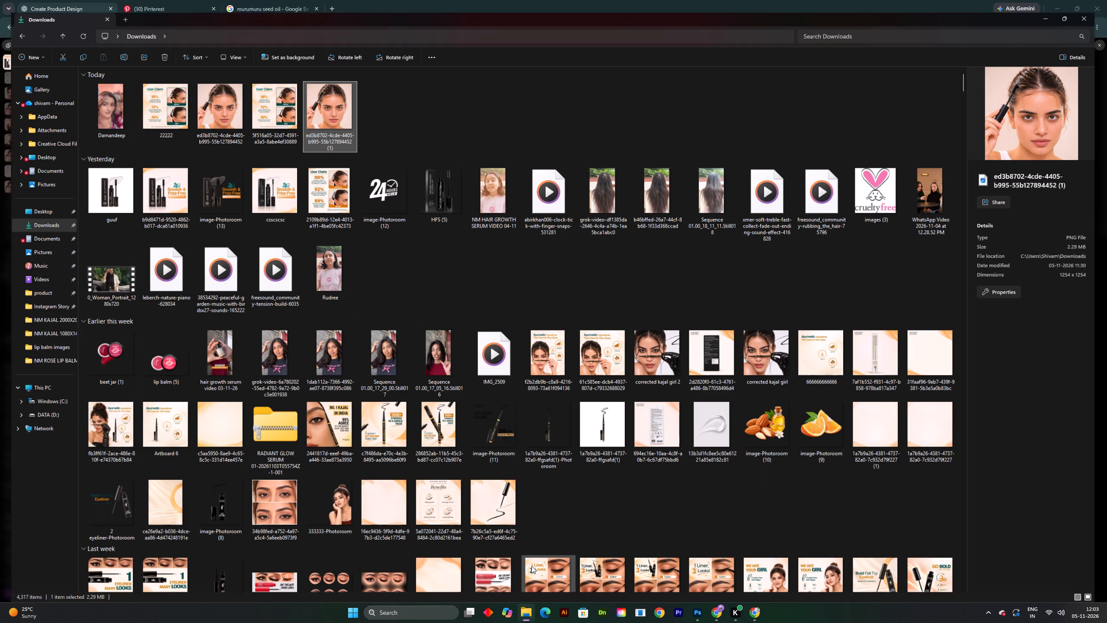
In Photoshop, replace the description beneath "Jojoba Oil" with "Smooths flyaways and nourishes hair." and save the document.
{"action": "left_click", "coordinate": [702, 619]}
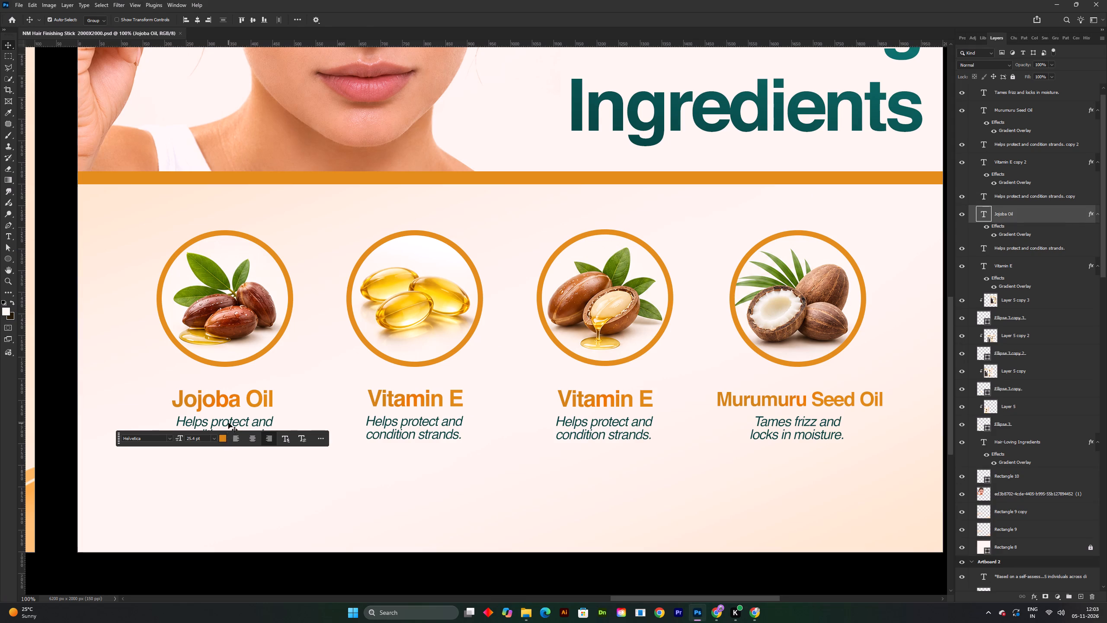
{"action": "double_click", "coordinate": [228, 423]}
{"action": "key", "text": "ctrl+v"}
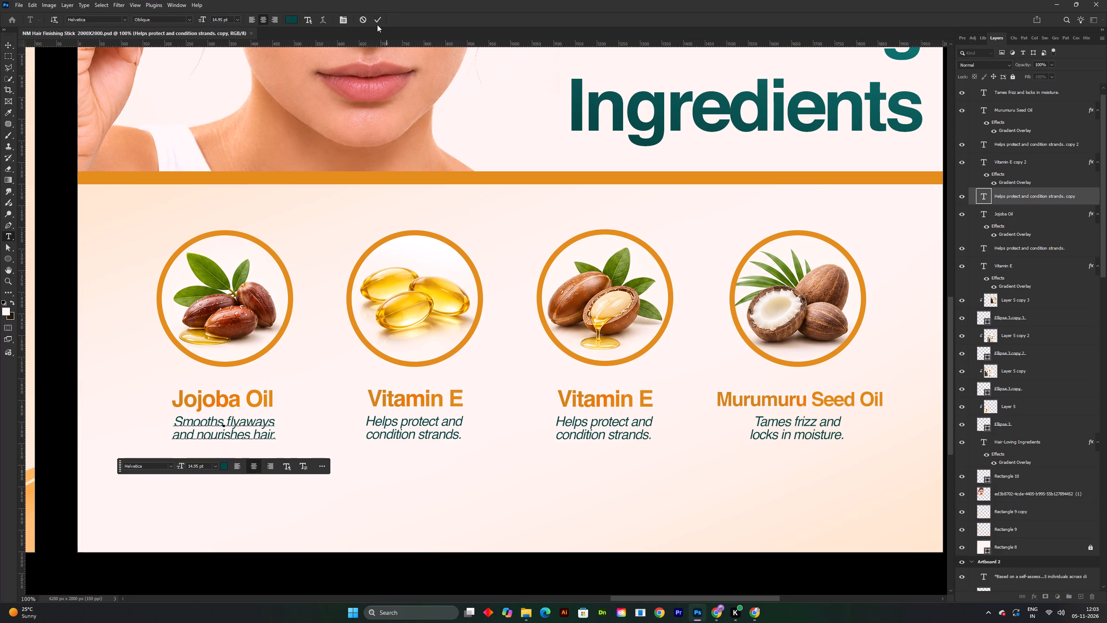
{"action": "left_click", "coordinate": [377, 18]}
{"action": "key", "text": "ctrl+s"}
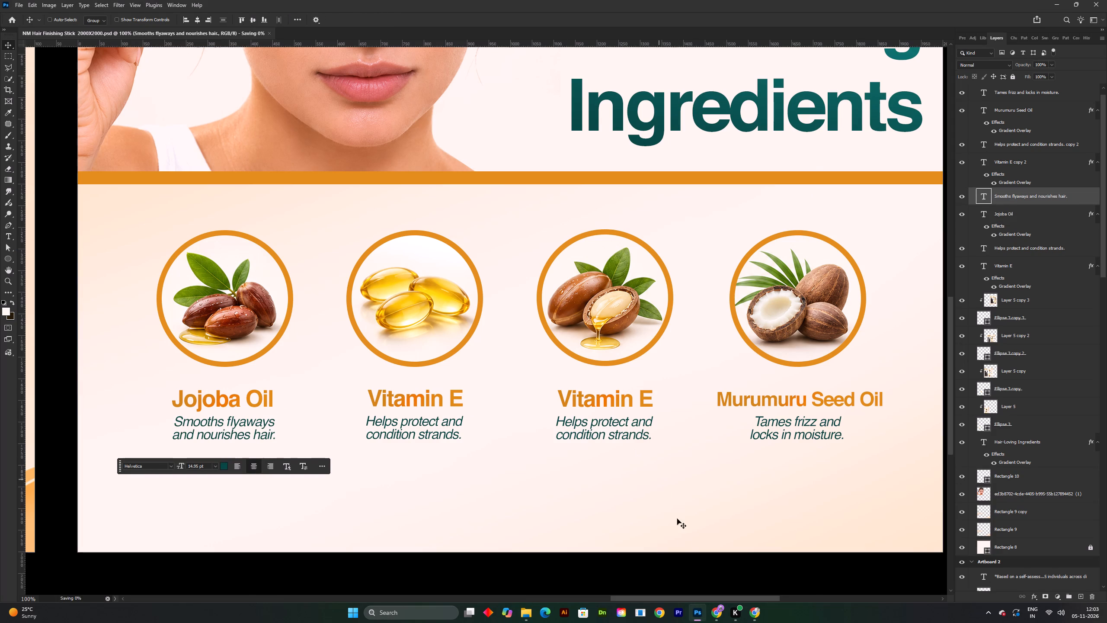
Switch to the ChatGPT reference design in Chrome.
{"action": "left_click", "coordinate": [708, 622]}
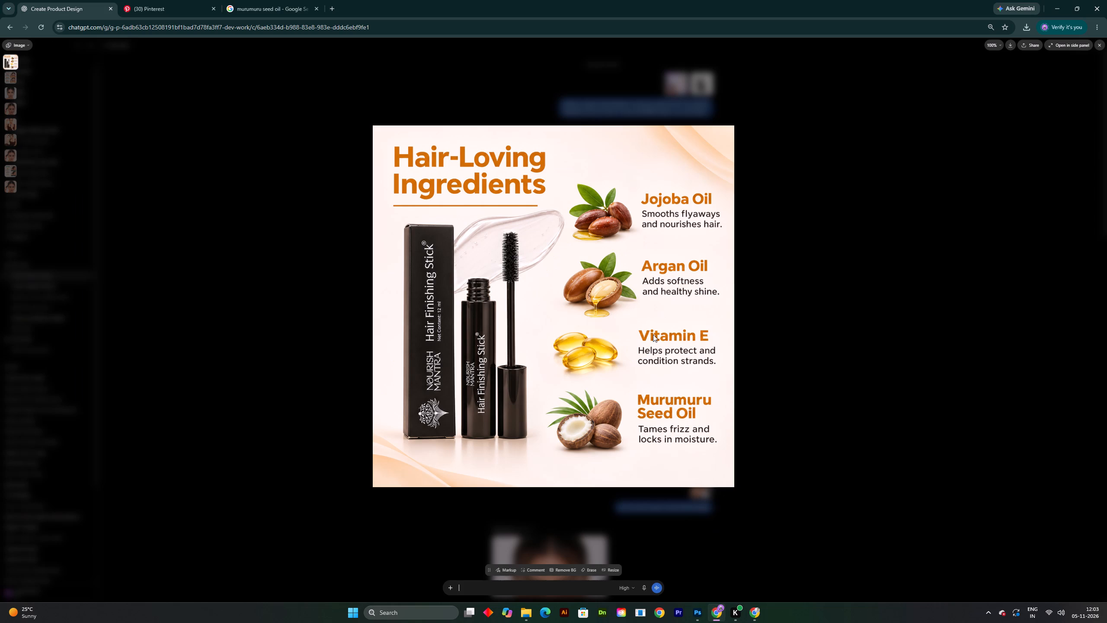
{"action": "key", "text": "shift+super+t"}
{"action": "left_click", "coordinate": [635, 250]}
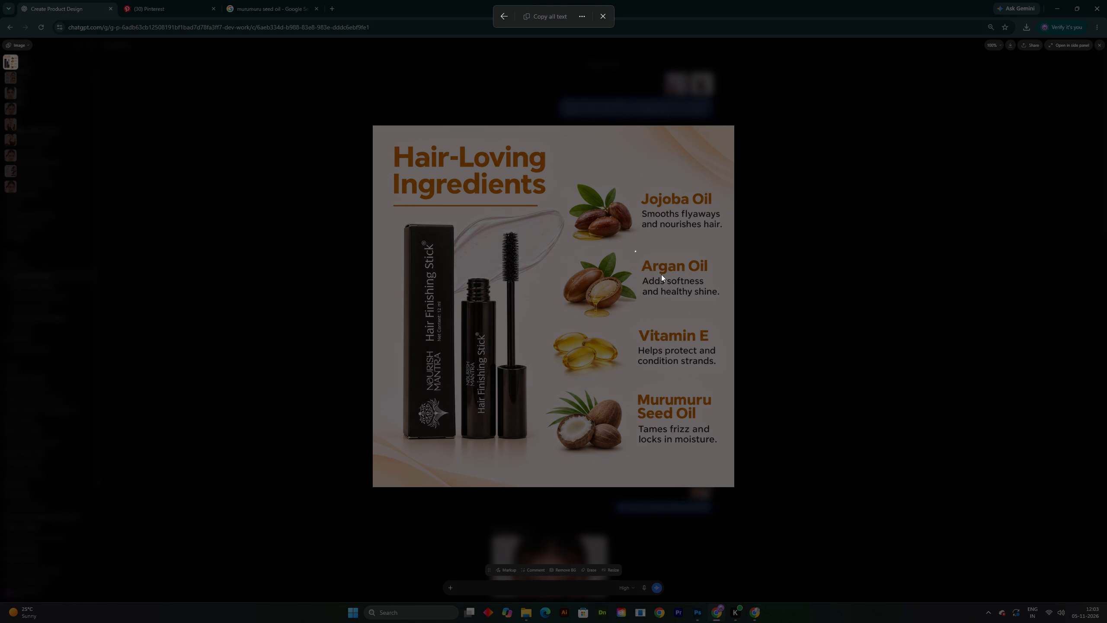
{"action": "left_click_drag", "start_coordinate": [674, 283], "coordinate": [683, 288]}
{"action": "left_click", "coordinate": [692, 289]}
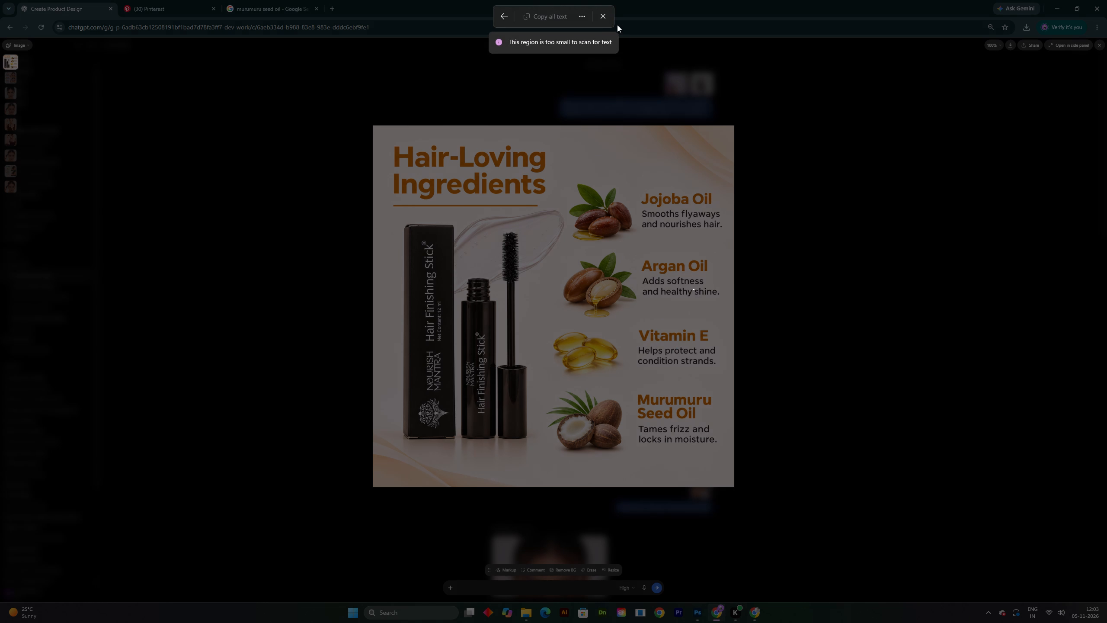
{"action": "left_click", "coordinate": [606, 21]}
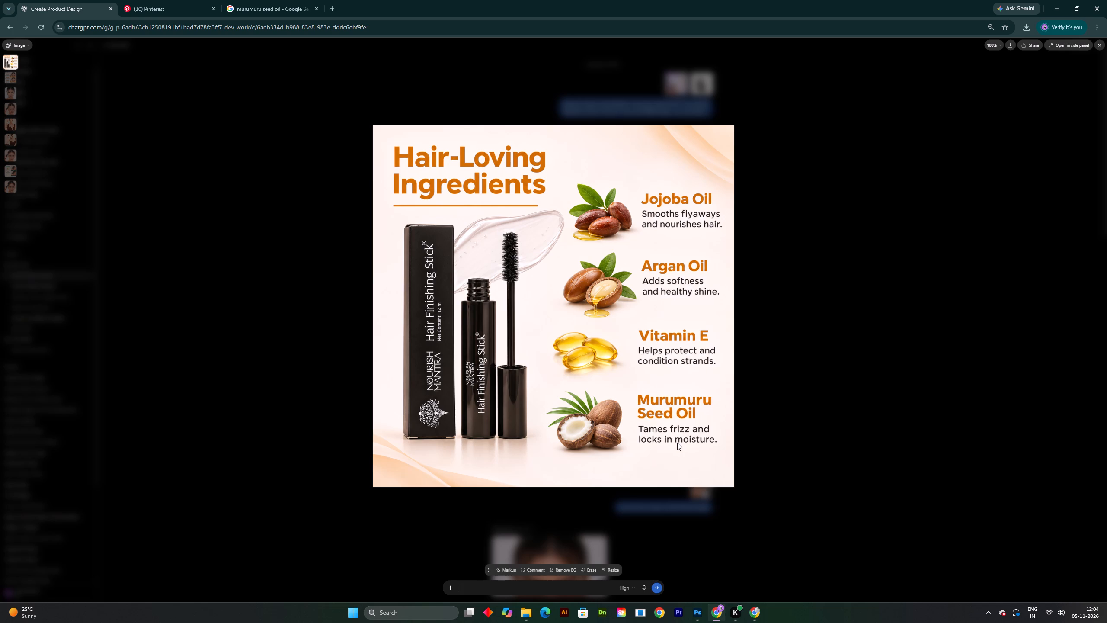
Copy the name "Argan Oil" as text from the reference design.
{"action": "key", "text": "shift+super+t"}
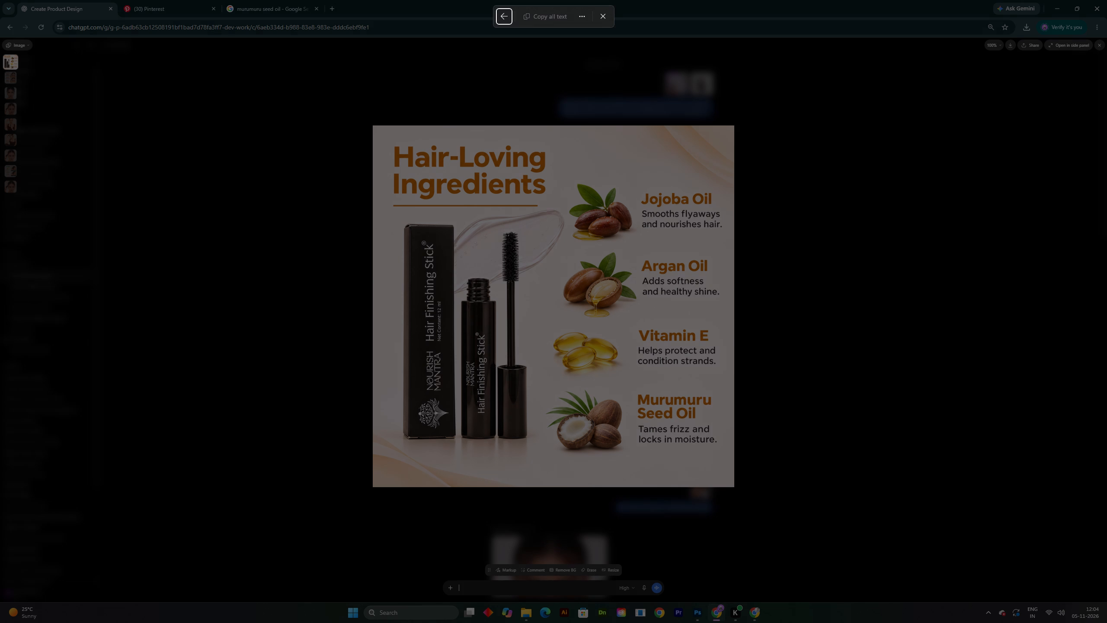
{"action": "left_click_drag", "start_coordinate": [627, 255], "coordinate": [719, 276]}
{"action": "left_click", "coordinate": [561, 13]}
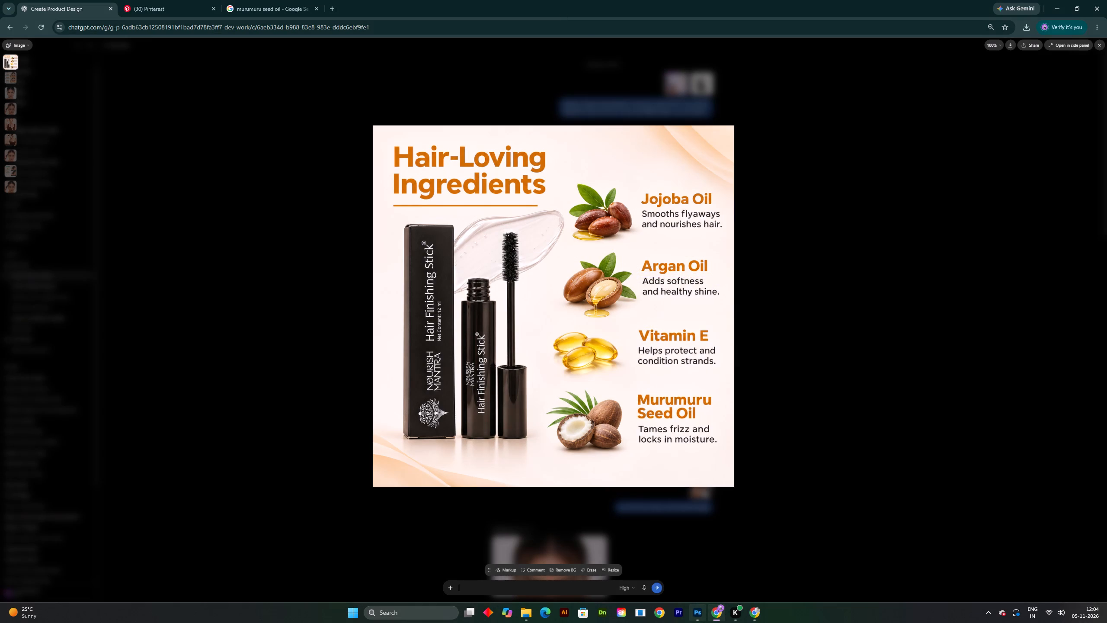
{"action": "left_click", "coordinate": [700, 621]}
{"action": "double_click", "coordinate": [438, 400]}
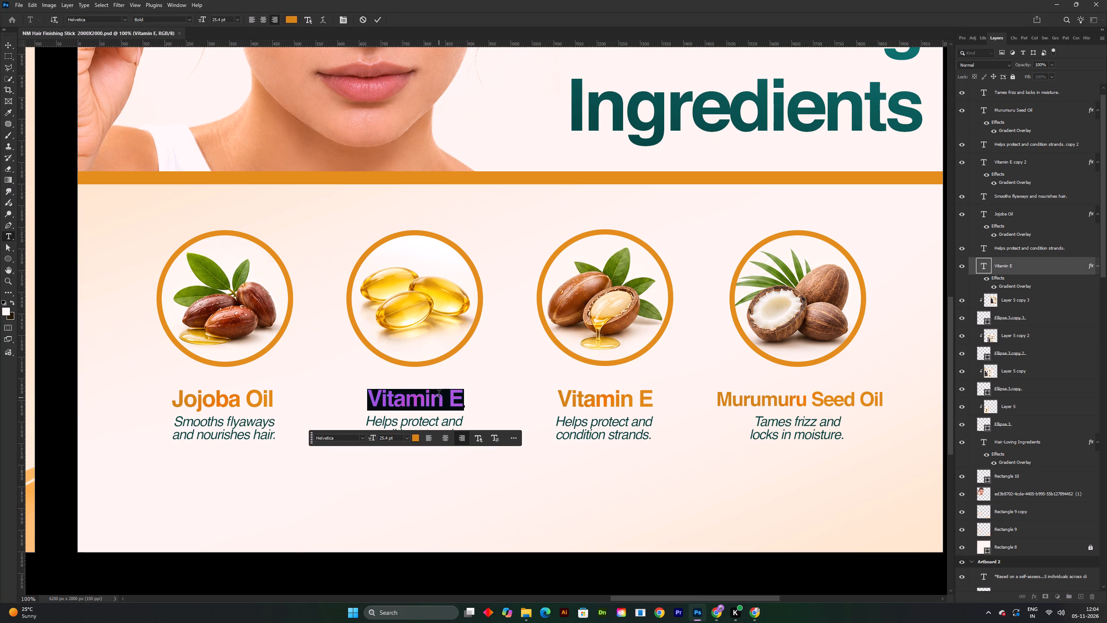
{"action": "key", "text": "ctrl+v"}
{"action": "left_click", "coordinate": [379, 18]}
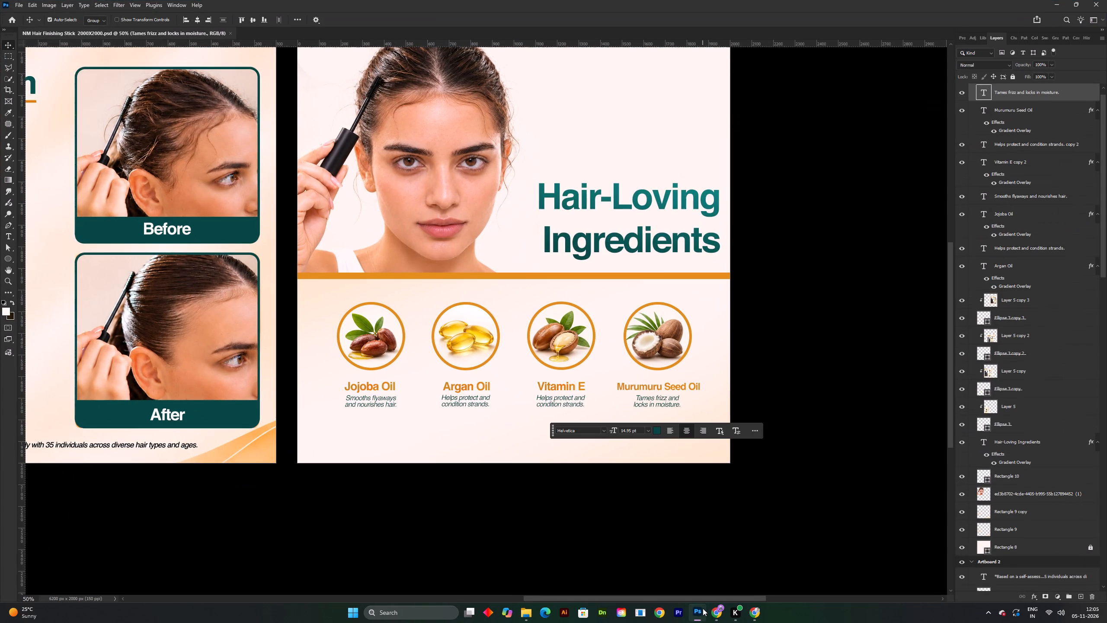
{"action": "left_click", "coordinate": [703, 608]}
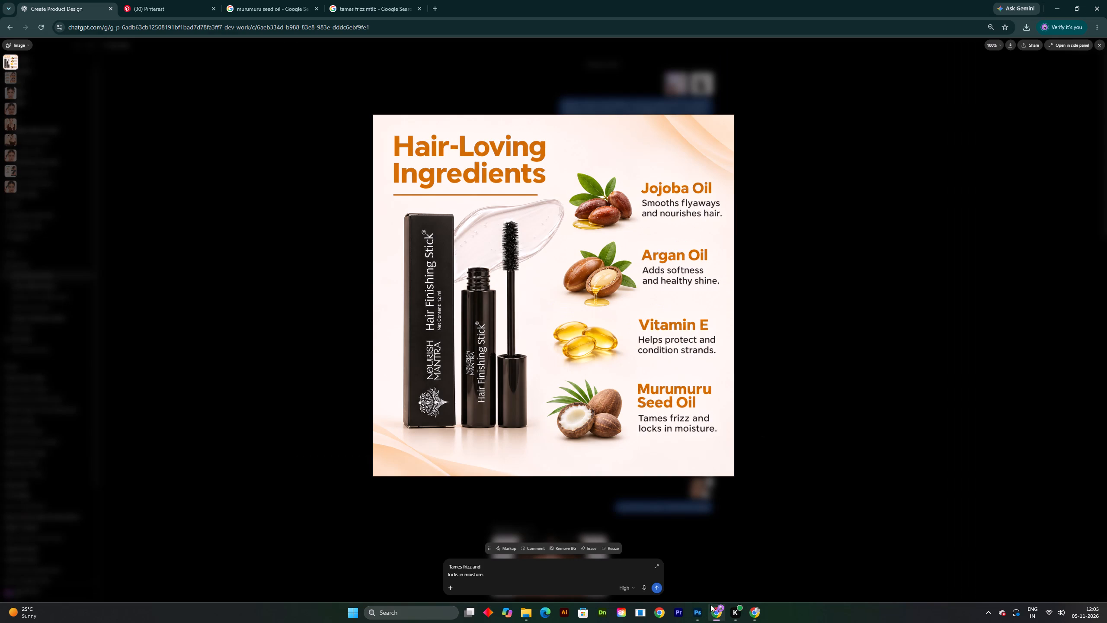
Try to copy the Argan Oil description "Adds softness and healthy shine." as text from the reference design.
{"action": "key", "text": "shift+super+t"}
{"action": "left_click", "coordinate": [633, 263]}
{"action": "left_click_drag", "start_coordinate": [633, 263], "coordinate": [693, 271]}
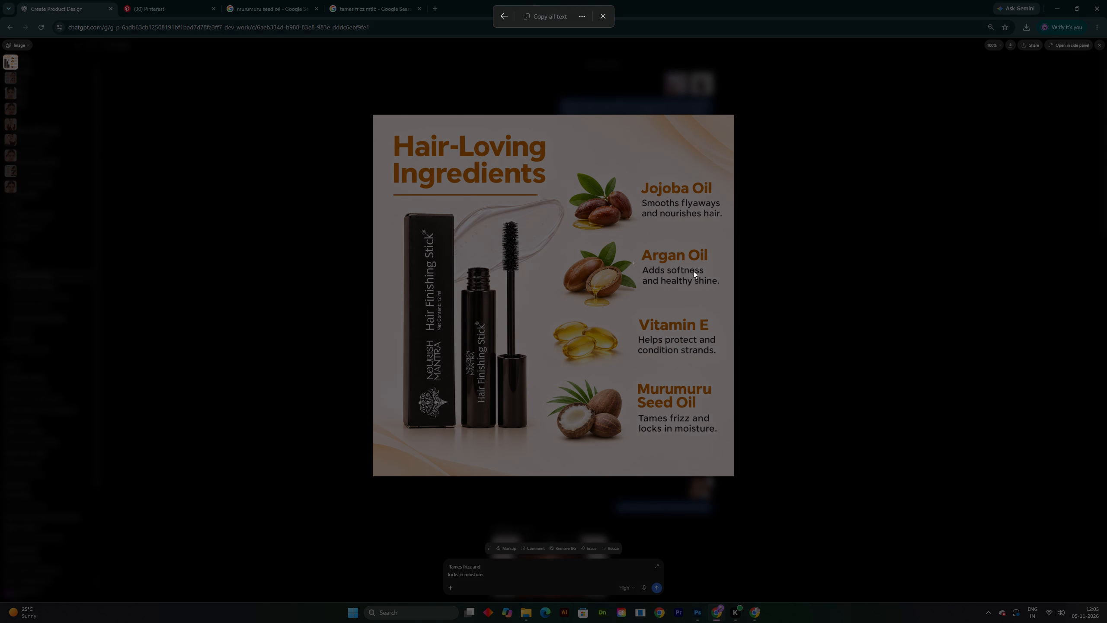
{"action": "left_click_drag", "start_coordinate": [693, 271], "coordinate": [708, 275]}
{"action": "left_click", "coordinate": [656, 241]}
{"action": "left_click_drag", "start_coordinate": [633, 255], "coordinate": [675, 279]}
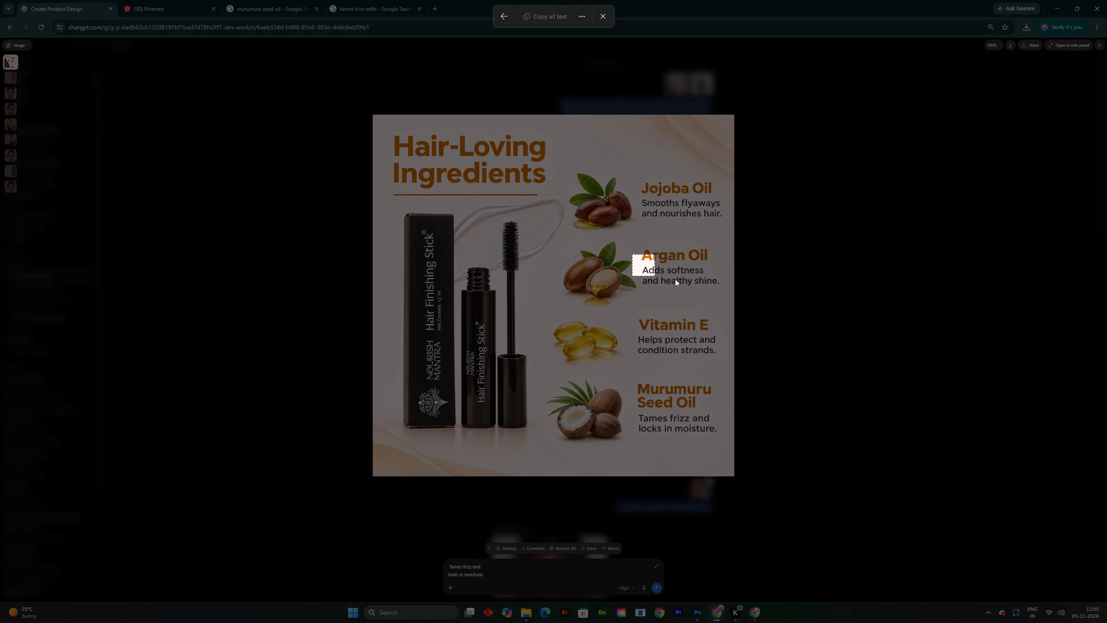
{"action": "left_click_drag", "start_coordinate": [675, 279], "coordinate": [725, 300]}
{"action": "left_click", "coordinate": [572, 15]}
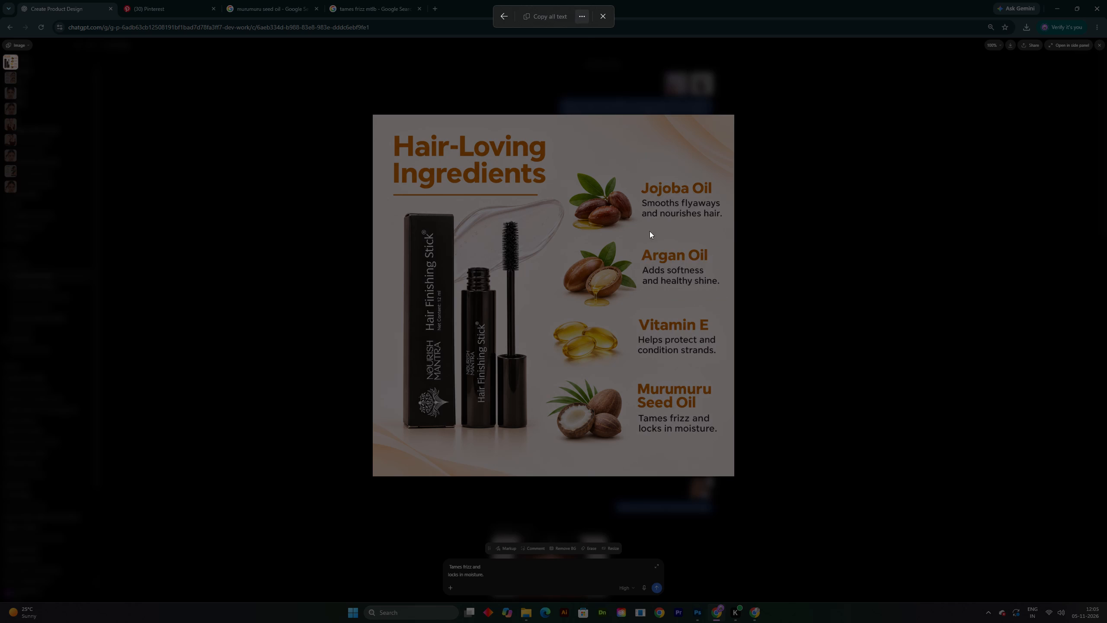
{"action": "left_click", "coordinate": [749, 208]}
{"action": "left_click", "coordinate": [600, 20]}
In Photoshop, replace the description beneath "Argan Oil" with "Tames frizz and locks in moisture." and save the document.
{"action": "left_click", "coordinate": [696, 605]}
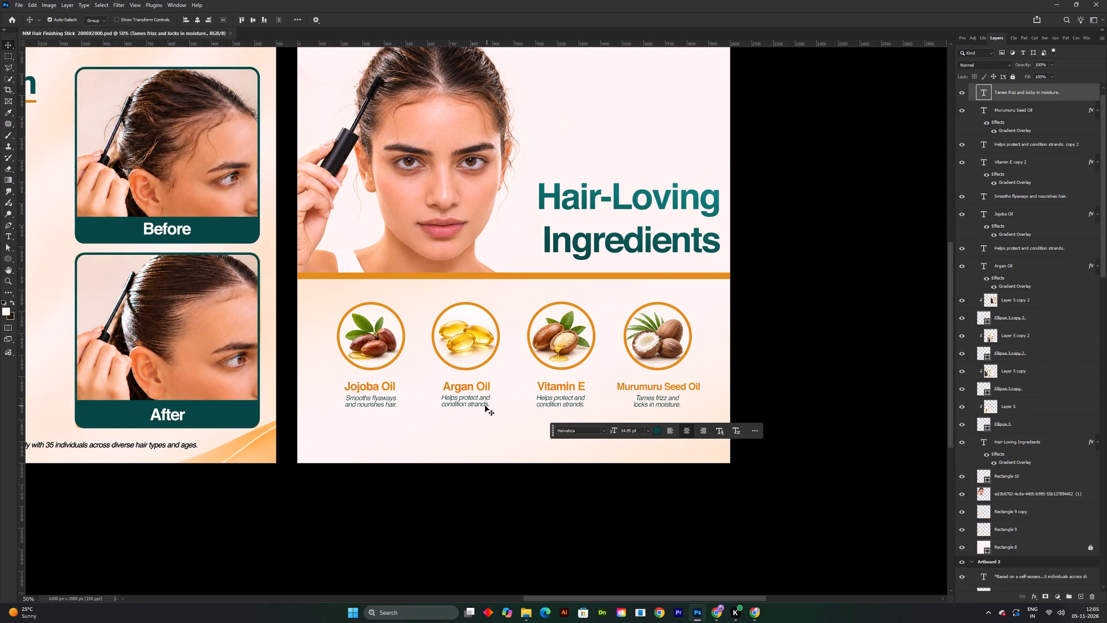
{"action": "double_click", "coordinate": [482, 406]}
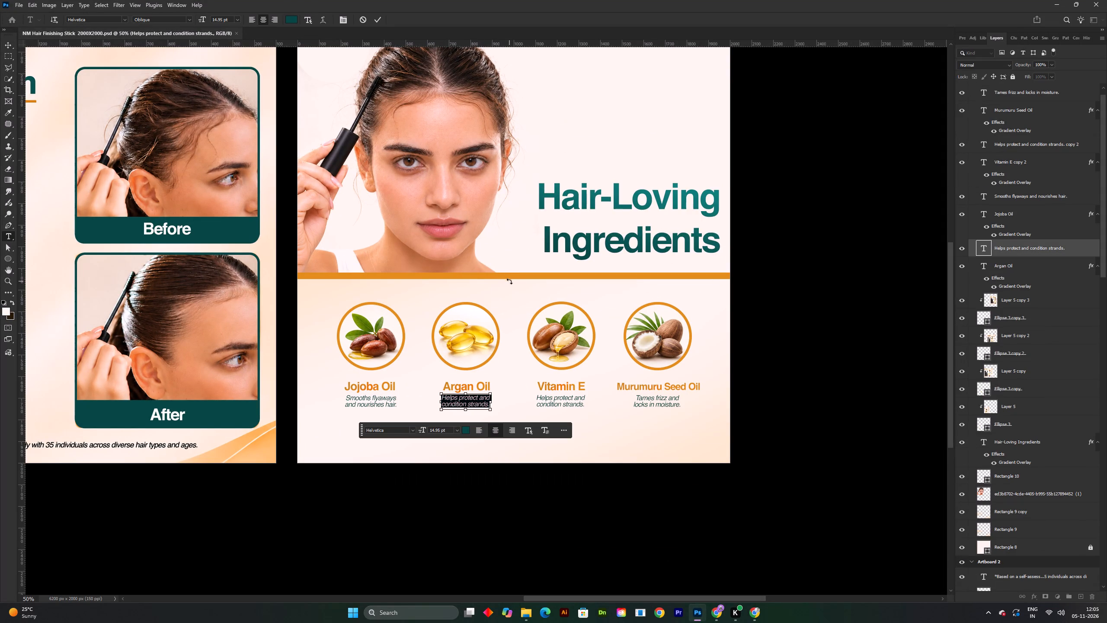
{"action": "key", "text": "ctrl+v"}
{"action": "left_click", "coordinate": [373, 18]}
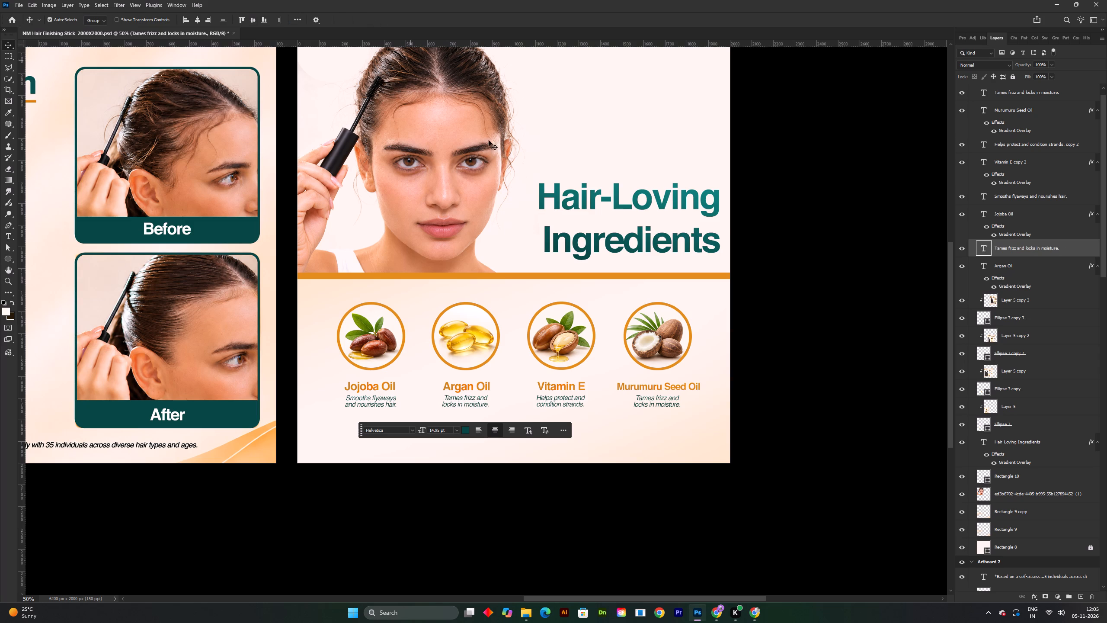
{"action": "key", "text": "ctrl+s"}
Move the "Vitamin E" name and its description from beneath the third circle to just beside the Jojoba Oil caption.
{"action": "scroll", "coordinate": [549, 361], "scroll_direction": "up", "scroll_amount": 2, "text": "shift"}
{"action": "key", "text": "space"}
{"action": "key", "text": "space"}
{"action": "key", "text": "space"}
{"action": "left_click_drag", "start_coordinate": [545, 370], "coordinate": [568, 312]}
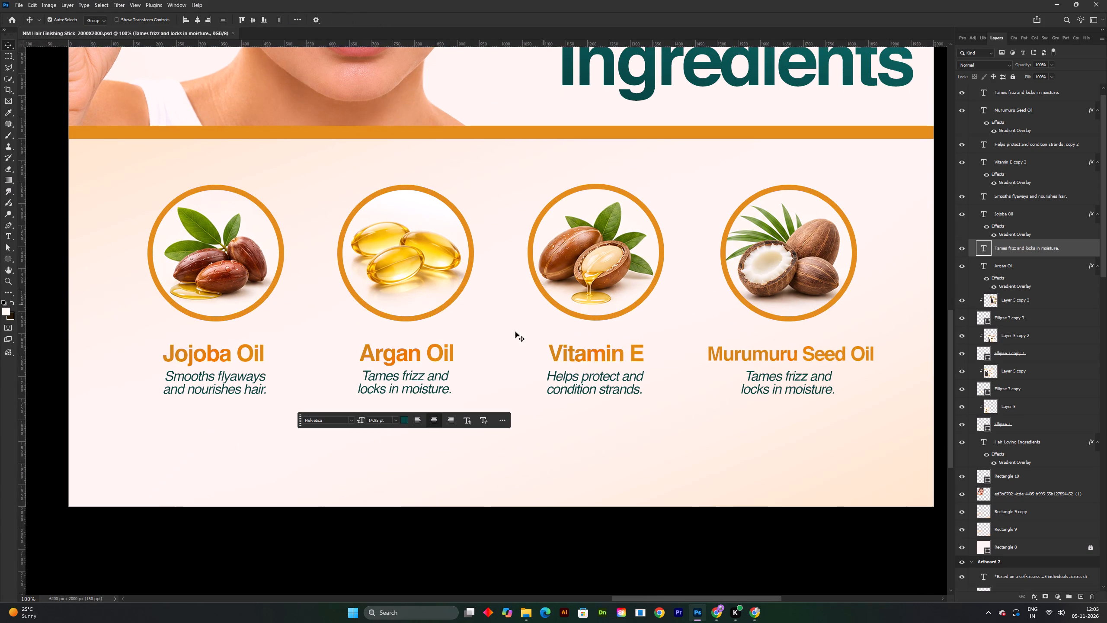
{"action": "left_click", "coordinate": [581, 355]}
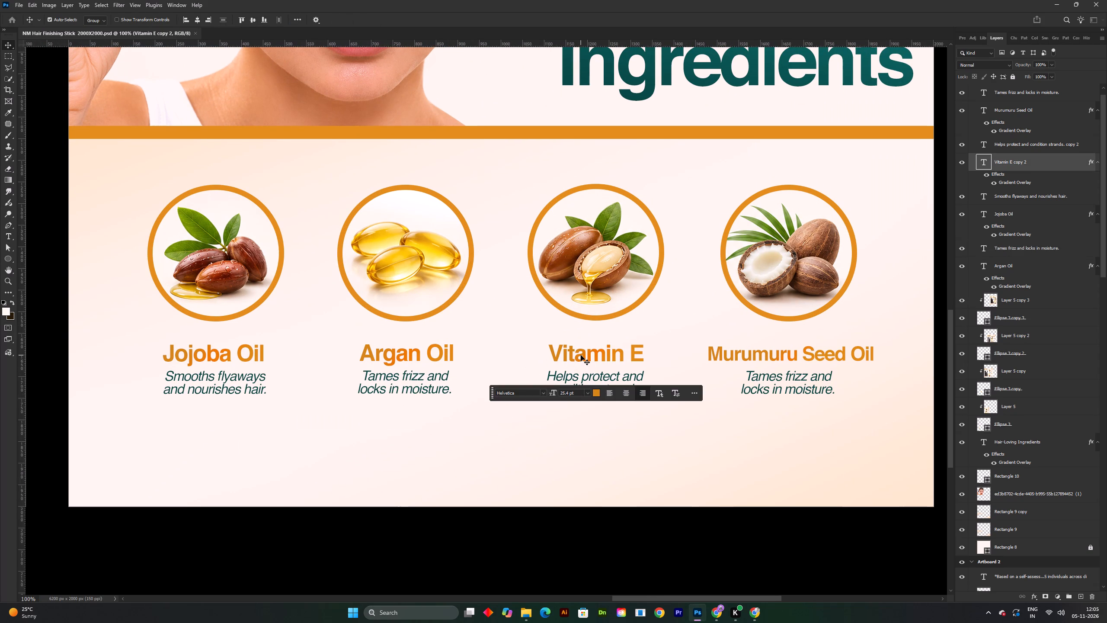
{"action": "left_click", "coordinate": [592, 373], "text": "shift"}
{"action": "left_click_drag", "start_coordinate": [592, 356], "coordinate": [422, 355]}
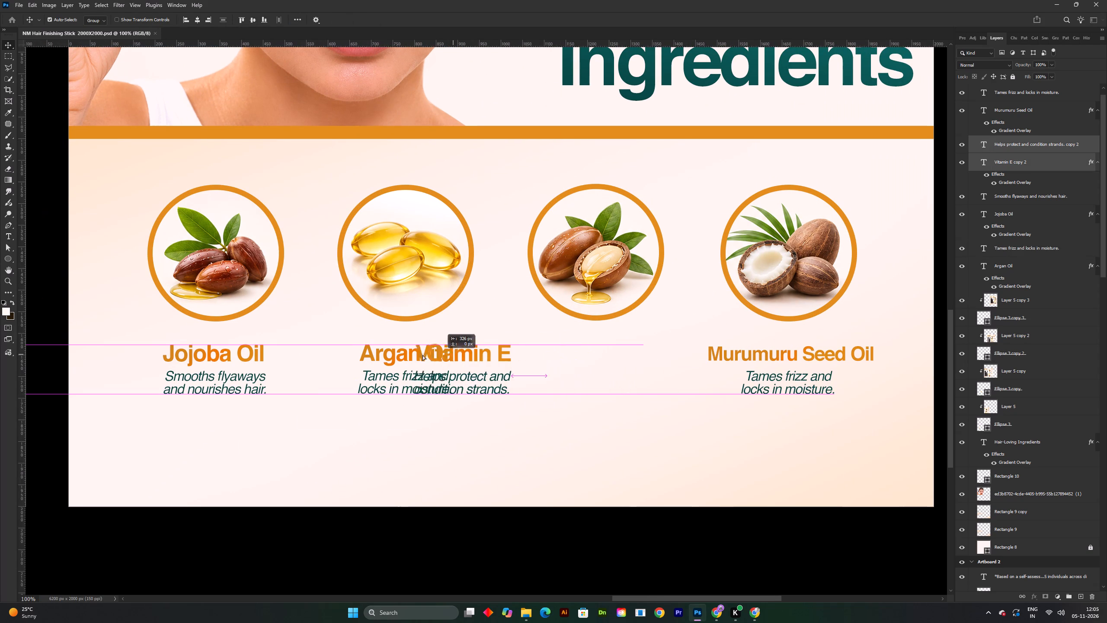
{"action": "left_click_drag", "start_coordinate": [422, 355], "coordinate": [319, 356]}
Move the "Argan Oil" name and its description from beneath the second circle to beneath the third circle.
{"action": "left_click", "coordinate": [419, 357]}
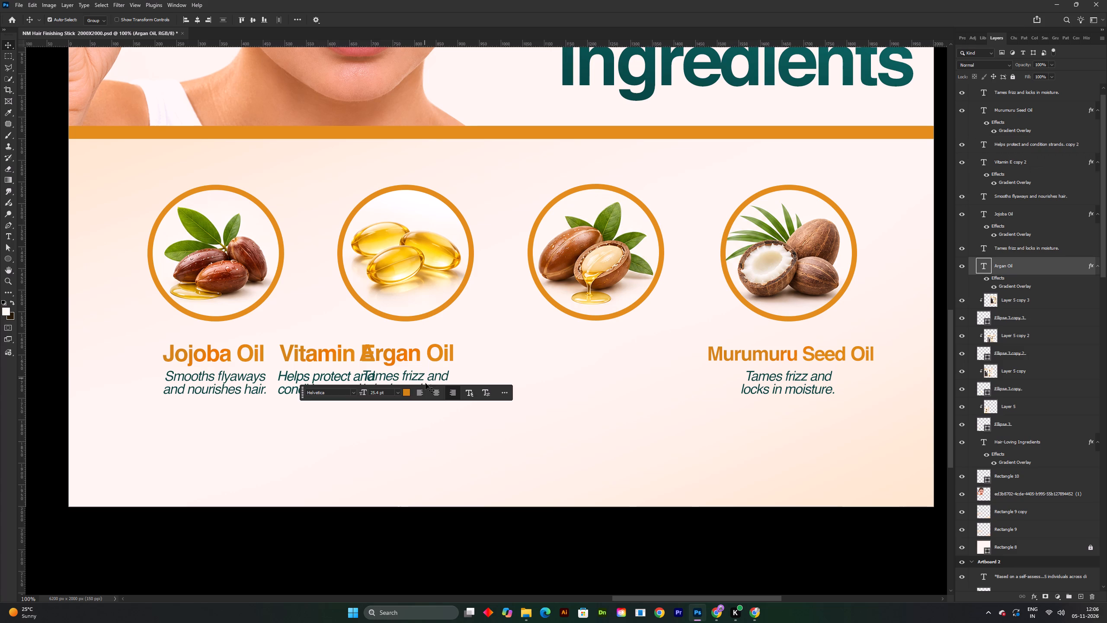
{"action": "left_click", "coordinate": [426, 377], "text": "shift"}
{"action": "left_click", "coordinate": [426, 377]}
{"action": "left_click_drag", "start_coordinate": [428, 376], "coordinate": [607, 371]}
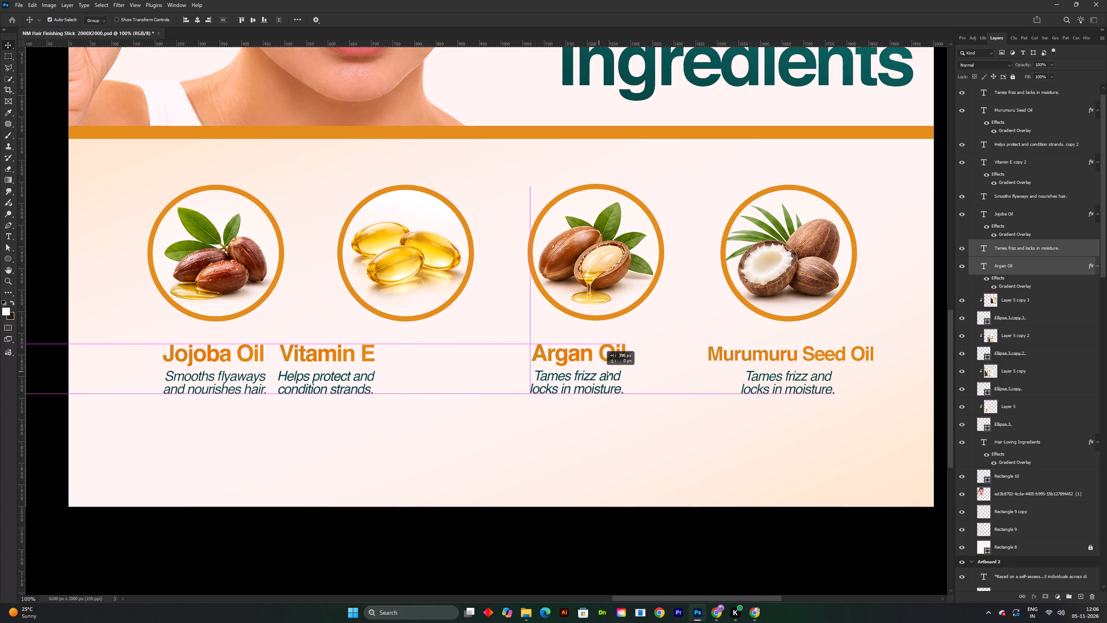
{"action": "left_click_drag", "start_coordinate": [607, 371], "coordinate": [616, 370]}
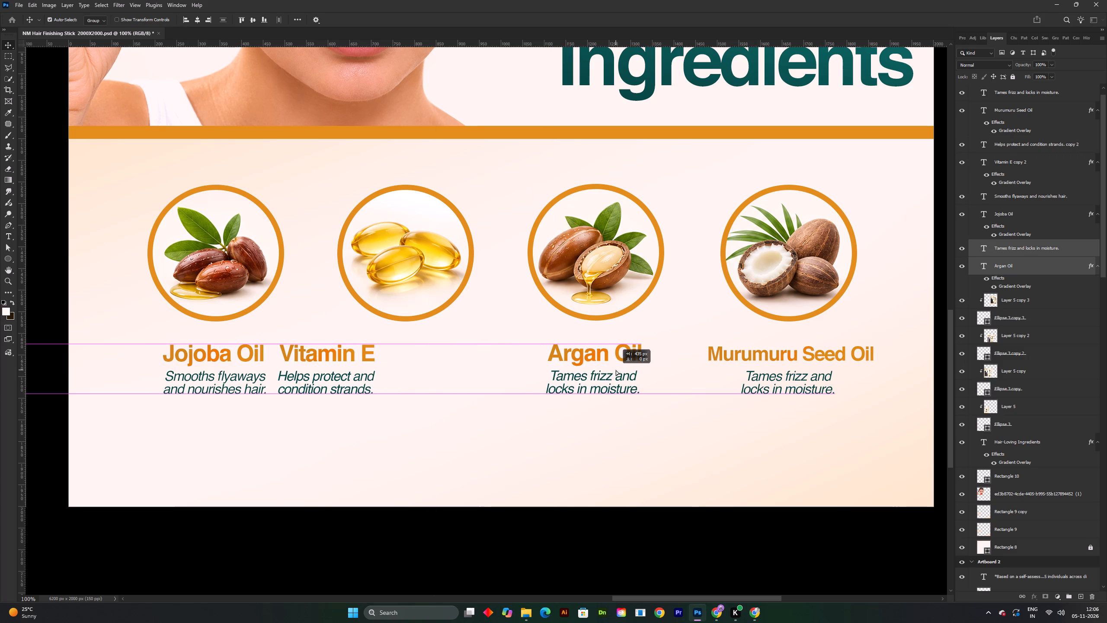
{"action": "left_click_drag", "start_coordinate": [616, 370], "coordinate": [621, 368]}
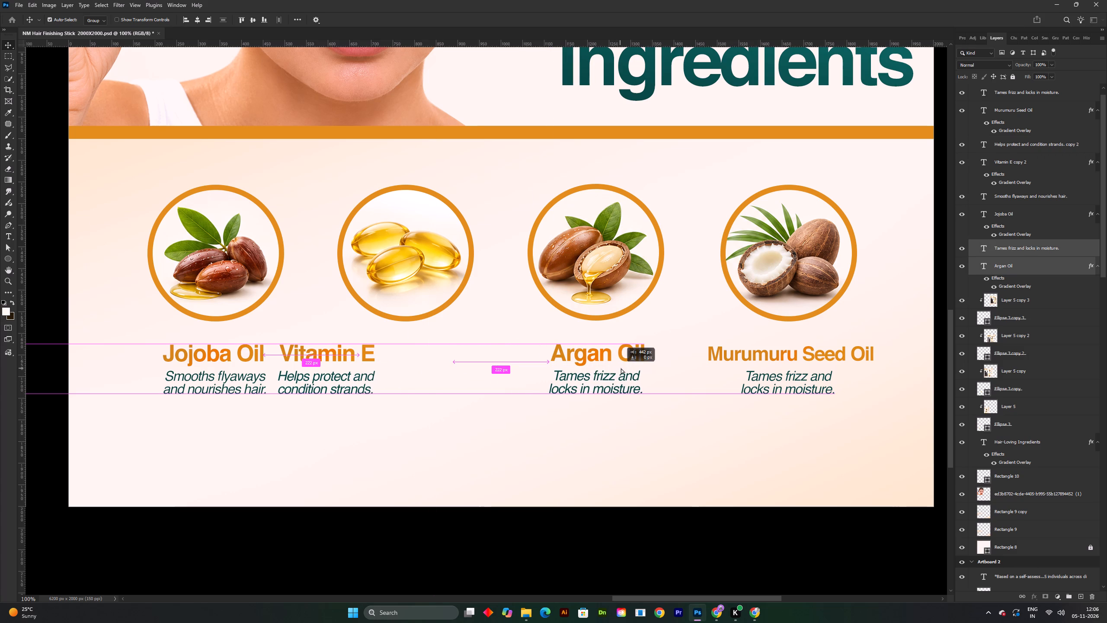
{"action": "left_click_drag", "start_coordinate": [621, 368], "coordinate": [622, 368]}
Move the "Vitamin E" name and its description to beneath the second circle with the capsules, and save the document.
{"action": "left_click", "coordinate": [365, 356]}
{"action": "left_click", "coordinate": [371, 376], "text": "shift"}
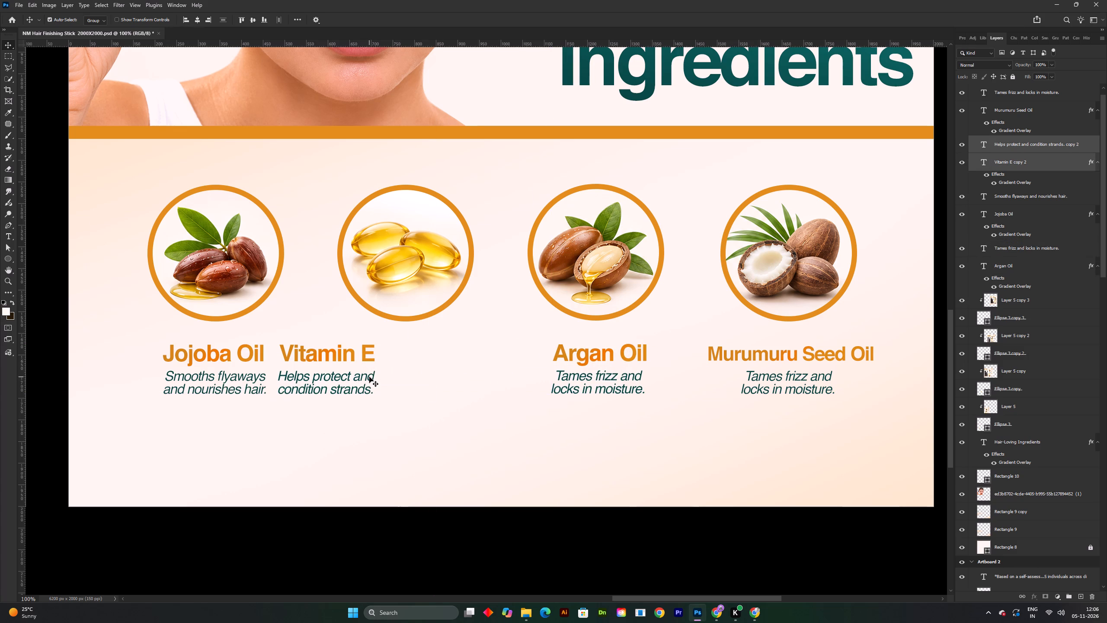
{"action": "left_click", "coordinate": [369, 377]}
{"action": "left_click_drag", "start_coordinate": [369, 377], "coordinate": [449, 374]}
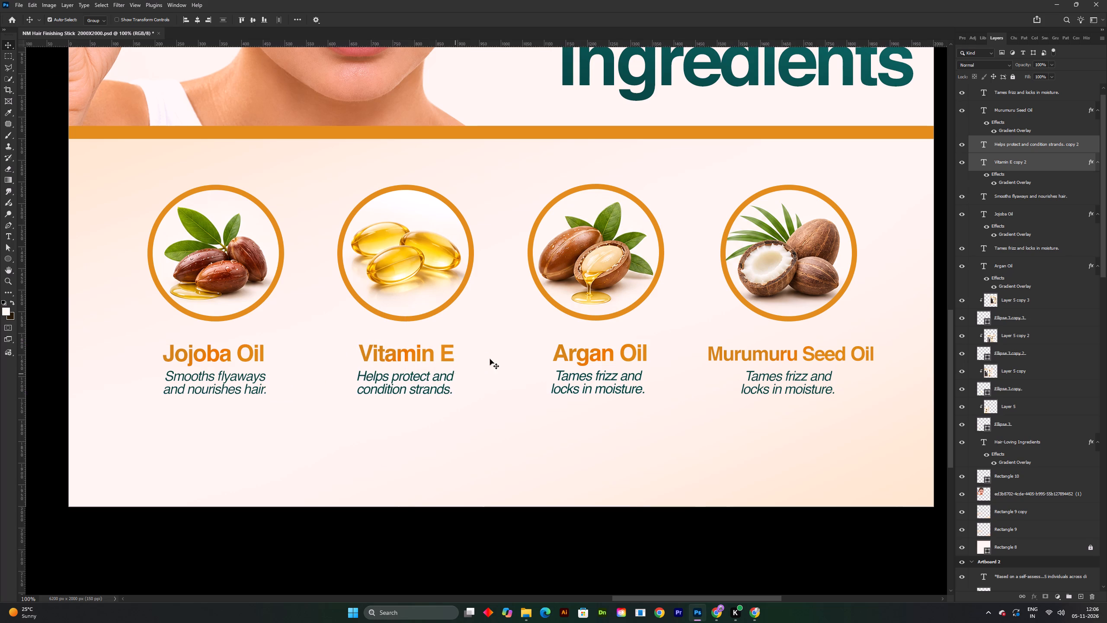
{"action": "left_click", "coordinate": [508, 334]}
{"action": "scroll", "coordinate": [504, 334], "scroll_direction": "down", "scroll_amount": 3, "text": "shift"}
{"action": "key", "text": "space"}
{"action": "left_click_drag", "start_coordinate": [504, 348], "coordinate": [502, 373]}
{"action": "scroll", "coordinate": [502, 373], "scroll_direction": "up", "scroll_amount": 2, "text": "shift"}
{"action": "key", "text": "space"}
{"action": "left_click_drag", "start_coordinate": [519, 381], "coordinate": [521, 391]}
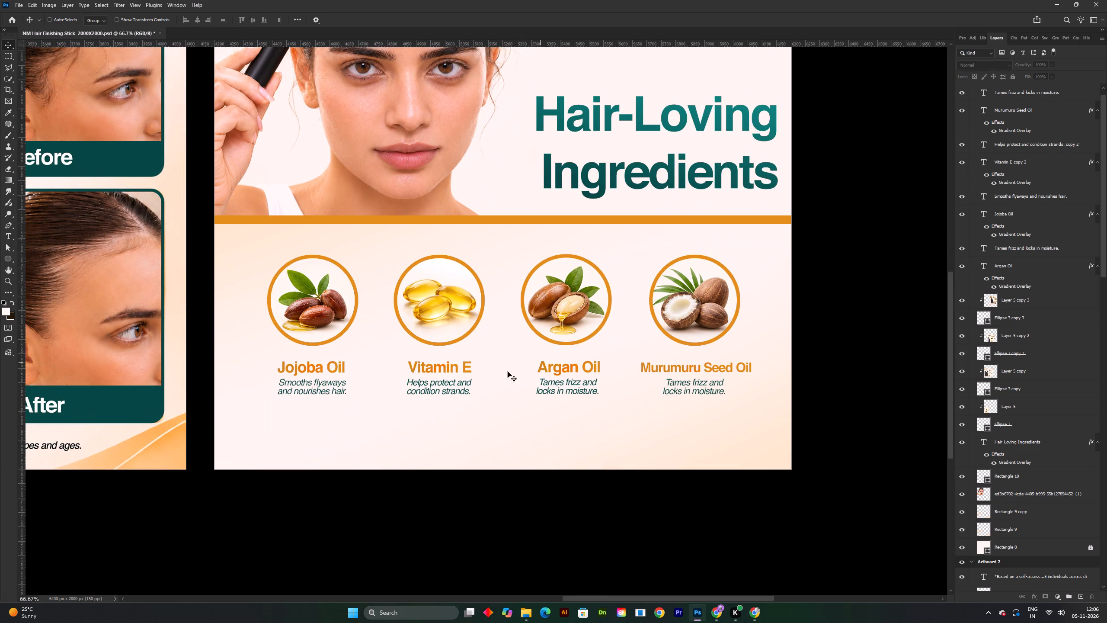
{"action": "key", "text": "ctrl+s"}
Examine the four ingredient captions on Artboard 3 up close and at full layout, and save the document.
{"action": "left_click", "coordinate": [845, 346]}
{"action": "scroll", "coordinate": [758, 376], "scroll_direction": "up", "scroll_amount": 1, "text": "shift"}
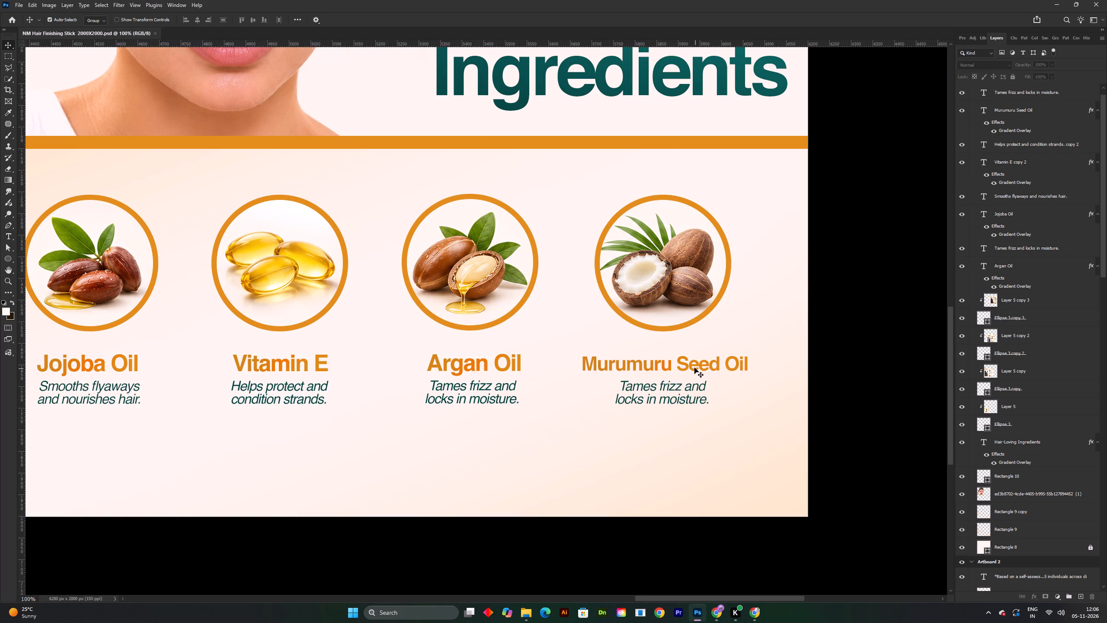
{"action": "scroll", "coordinate": [694, 365], "scroll_direction": "down", "scroll_amount": 2, "text": "shift"}
{"action": "key", "text": "space"}
{"action": "key", "text": "space"}
{"action": "left_click_drag", "start_coordinate": [708, 379], "coordinate": [676, 394]}
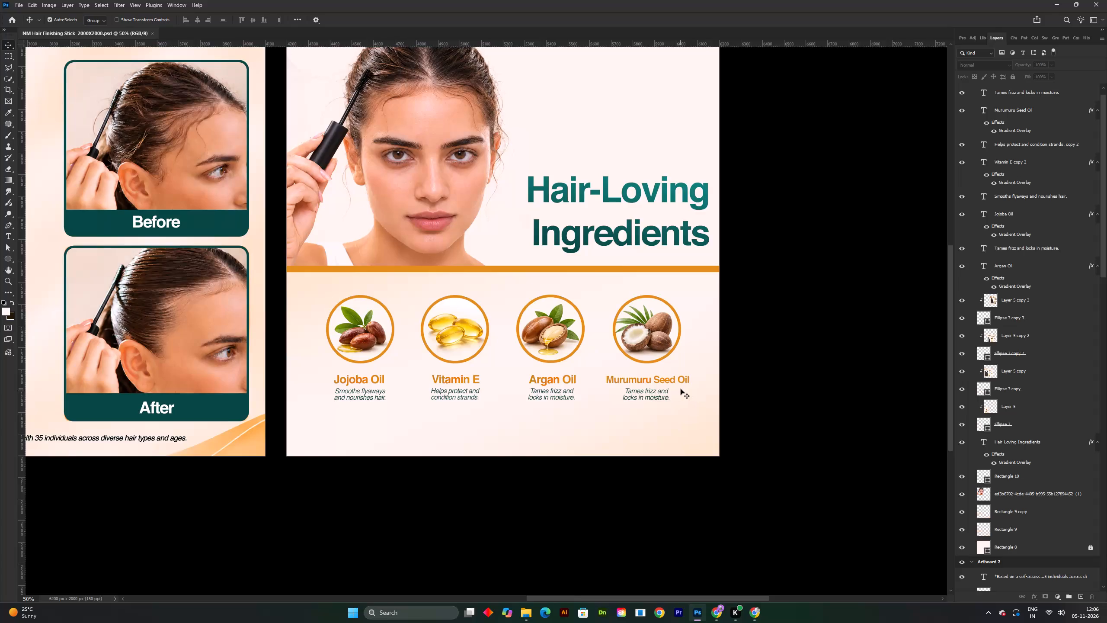
{"action": "scroll", "coordinate": [681, 386], "scroll_direction": "up", "scroll_amount": 1, "text": "shift"}
{"action": "key", "text": "space"}
{"action": "scroll", "coordinate": [680, 385], "scroll_direction": "up", "scroll_amount": 1}
{"action": "scroll", "coordinate": [680, 385], "scroll_direction": "up", "scroll_amount": 1, "text": "shift"}
{"action": "scroll", "coordinate": [679, 385], "scroll_direction": "down", "scroll_amount": 2, "text": "shift"}
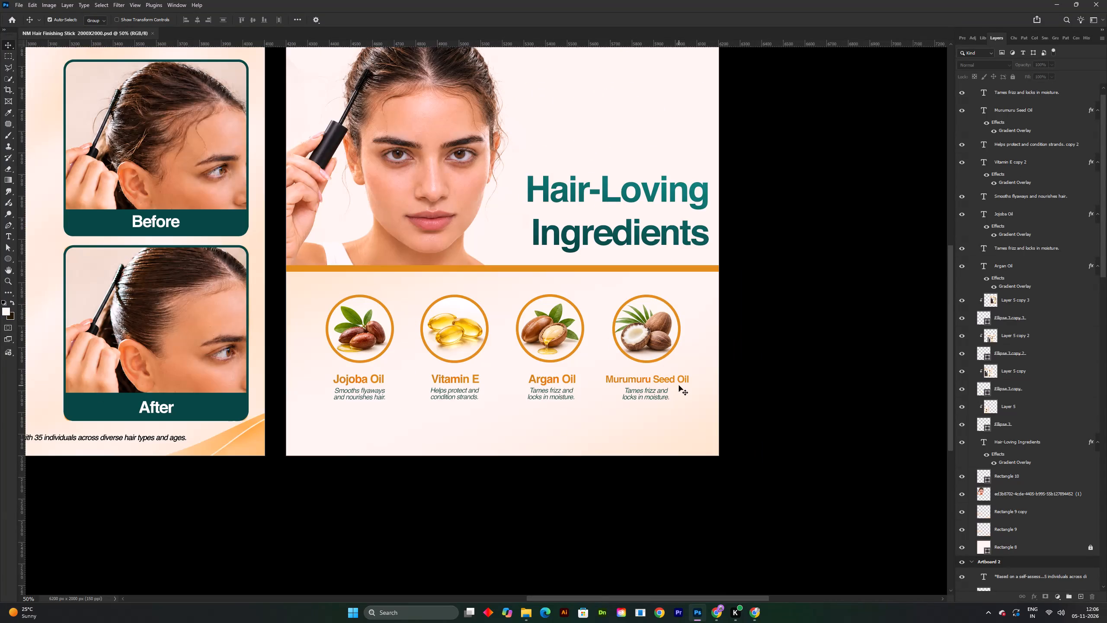
{"action": "key", "text": "space"}
{"action": "left_click_drag", "start_coordinate": [659, 394], "coordinate": [659, 401]}
{"action": "key", "text": "ctrl+s"}
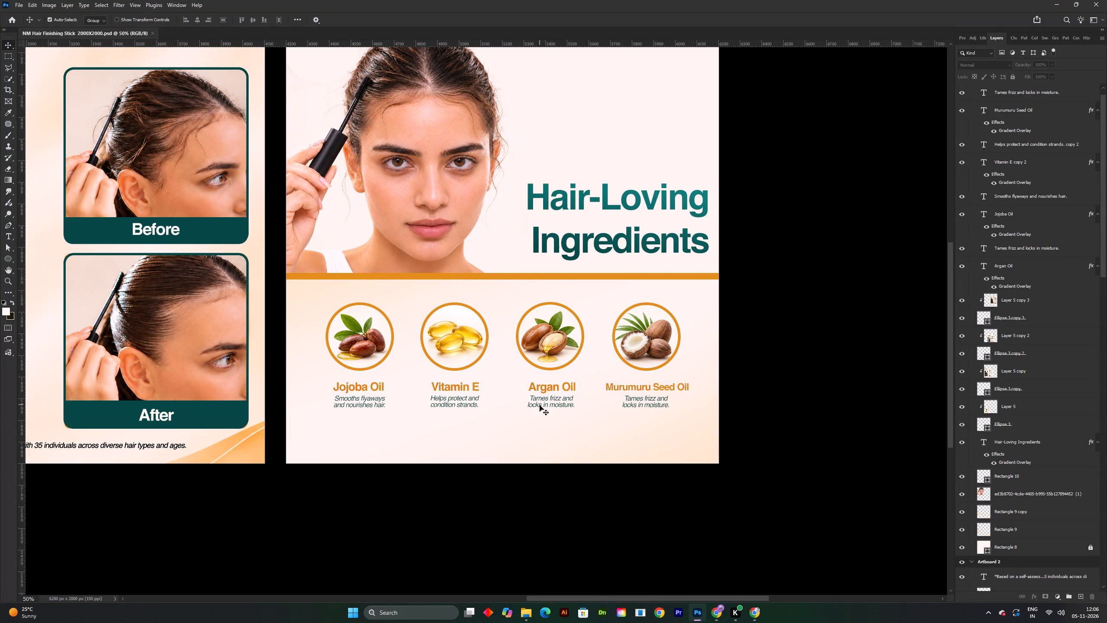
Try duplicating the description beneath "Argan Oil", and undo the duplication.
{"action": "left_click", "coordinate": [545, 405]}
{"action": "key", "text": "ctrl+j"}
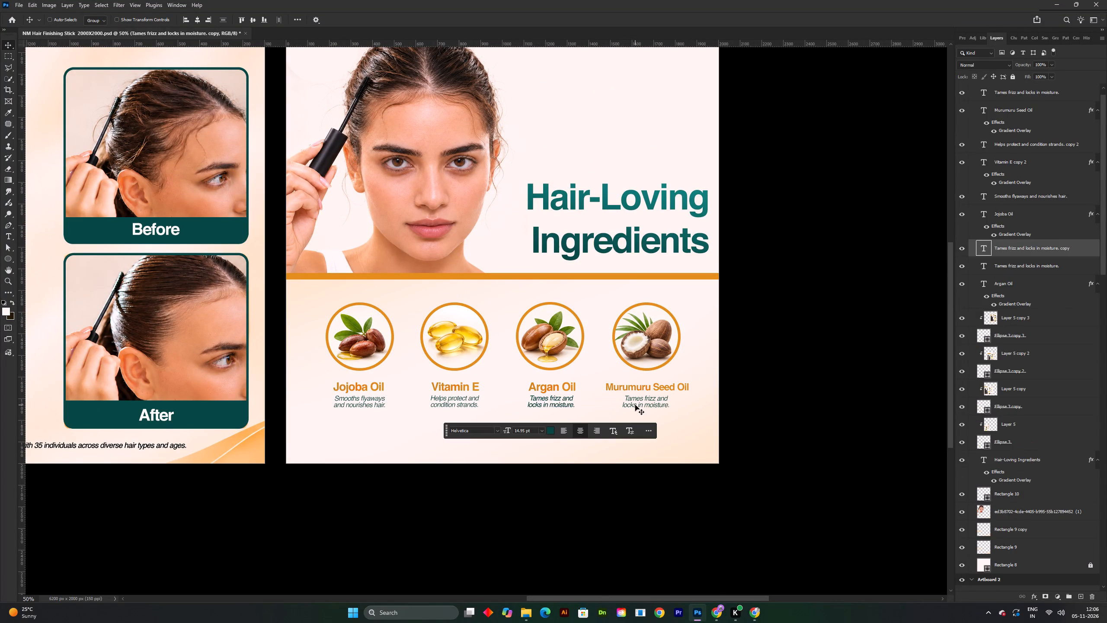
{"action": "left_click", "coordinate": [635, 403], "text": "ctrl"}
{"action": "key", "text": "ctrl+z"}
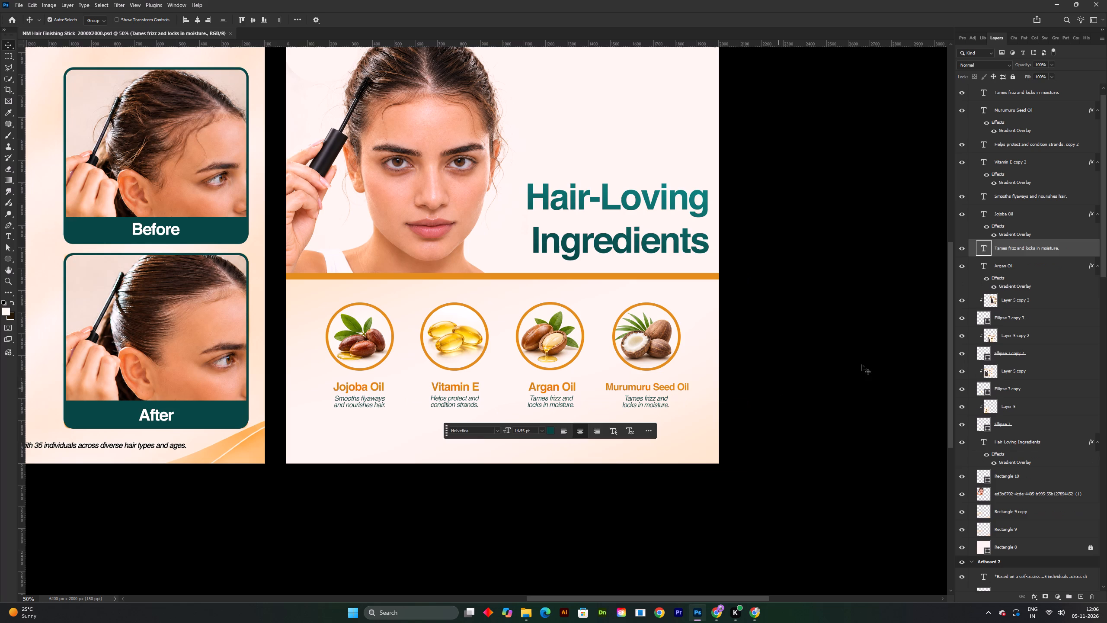
Duplicate all four ingredient descriptions together in place to strengthen their text, link the duplicates, and save the document.
{"action": "left_click", "coordinate": [862, 365]}
{"action": "left_click", "coordinate": [659, 404]}
{"action": "left_click", "coordinate": [545, 406], "text": "shift"}
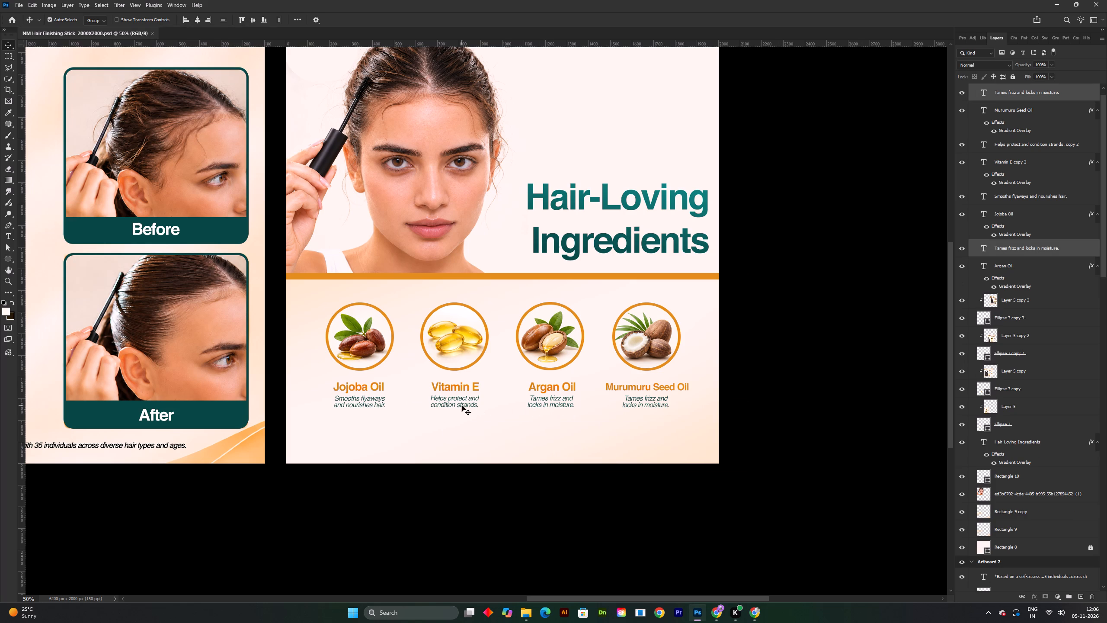
{"action": "left_click", "coordinate": [462, 405], "text": "shift"}
{"action": "left_click", "coordinate": [366, 401], "text": "shift"}
{"action": "key", "text": "ctrl+j"}
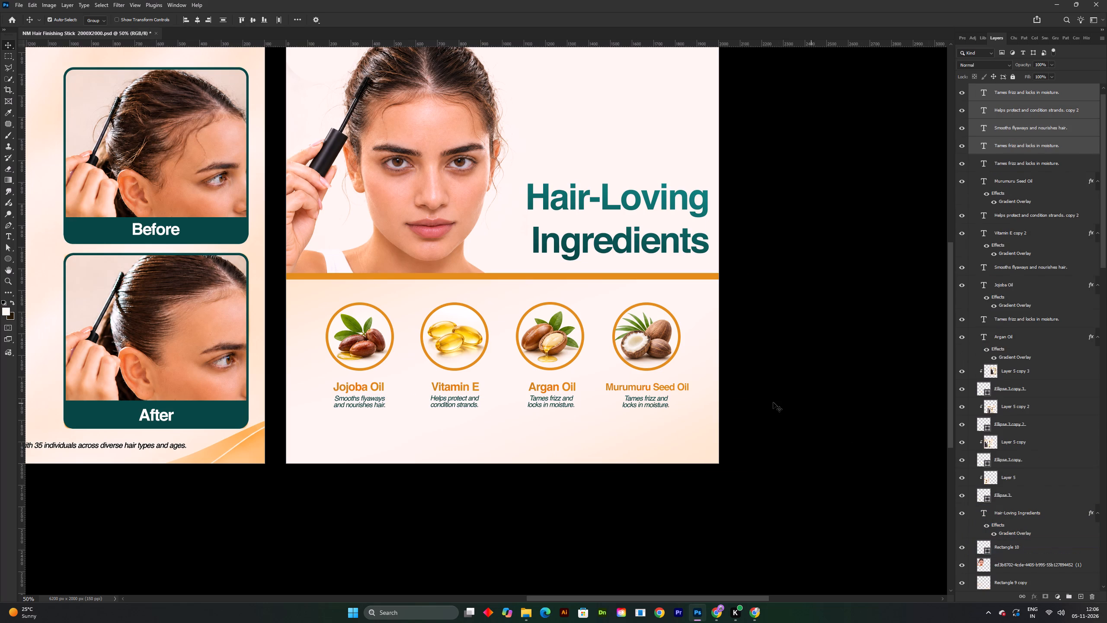
{"action": "left_click", "coordinate": [1025, 597]}
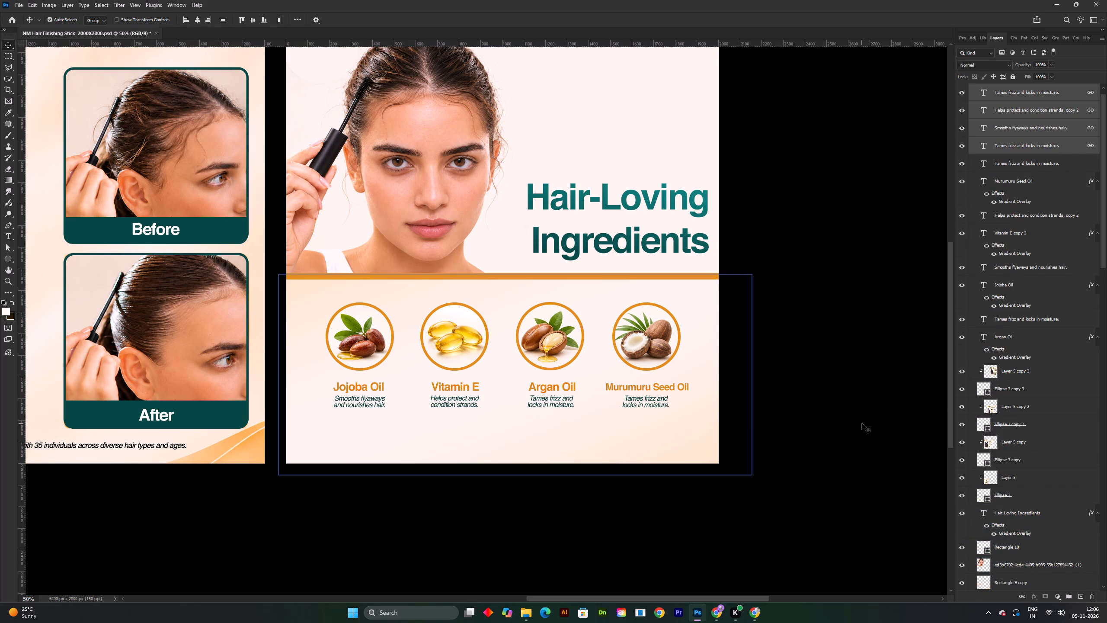
{"action": "left_click", "coordinate": [862, 424]}
{"action": "key", "text": "ctrl+s"}
Review the Hair-Loving Ingredients artboard up close and beside the User Claim artboard, and save the document.
{"action": "scroll", "coordinate": [573, 407], "scroll_direction": "up", "scroll_amount": 2, "text": "shift"}
{"action": "scroll", "coordinate": [572, 405], "scroll_direction": "down", "scroll_amount": 1, "text": "shift"}
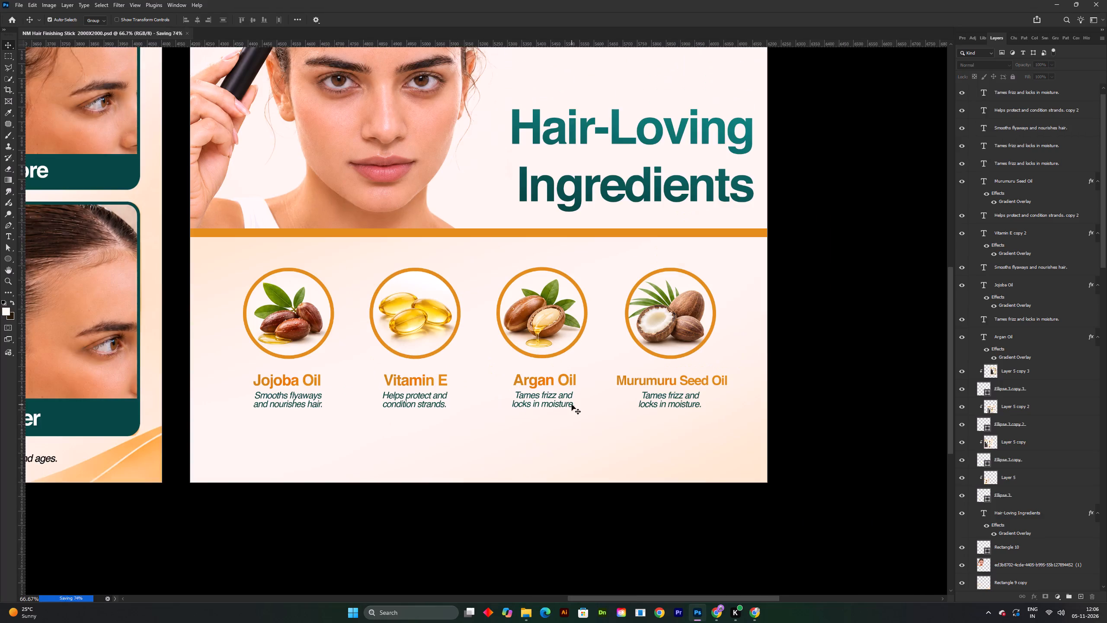
{"action": "key", "text": "space"}
{"action": "left_click_drag", "start_coordinate": [567, 400], "coordinate": [565, 450]}
{"action": "scroll", "coordinate": [561, 440], "scroll_direction": "down", "scroll_amount": 2, "text": "shift"}
{"action": "key", "text": "space"}
{"action": "key", "text": "space"}
{"action": "key", "text": "space"}
{"action": "key", "text": "space"}
{"action": "left_click_drag", "start_coordinate": [553, 422], "coordinate": [547, 440]}
{"action": "key", "text": "ctrl+s"}
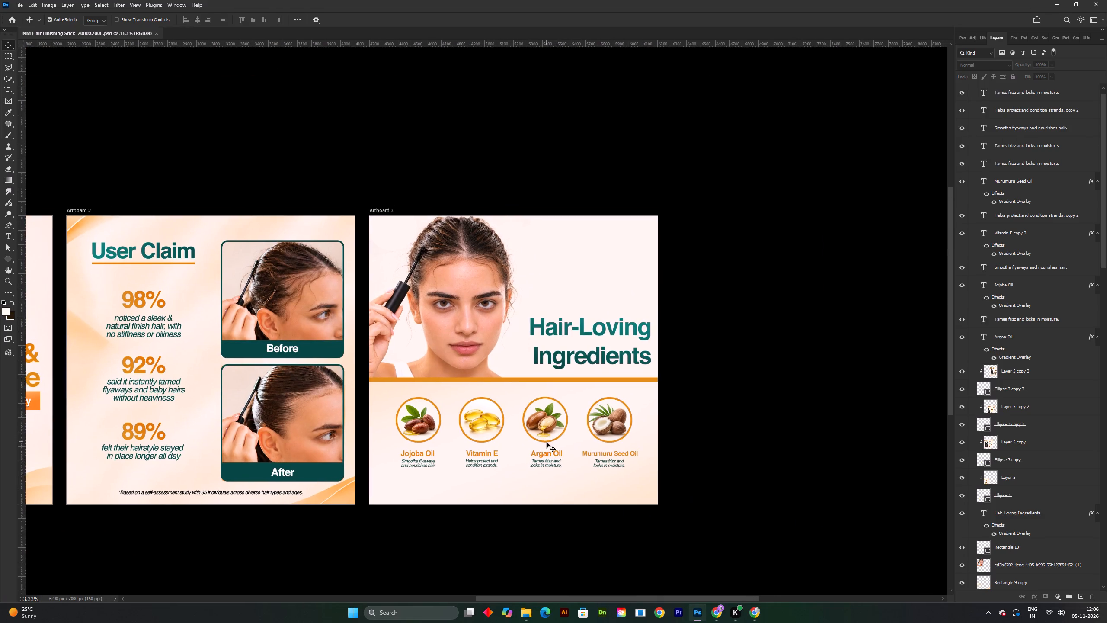
{"action": "key", "text": "space"}
{"action": "left_click_drag", "start_coordinate": [551, 442], "coordinate": [548, 411]}
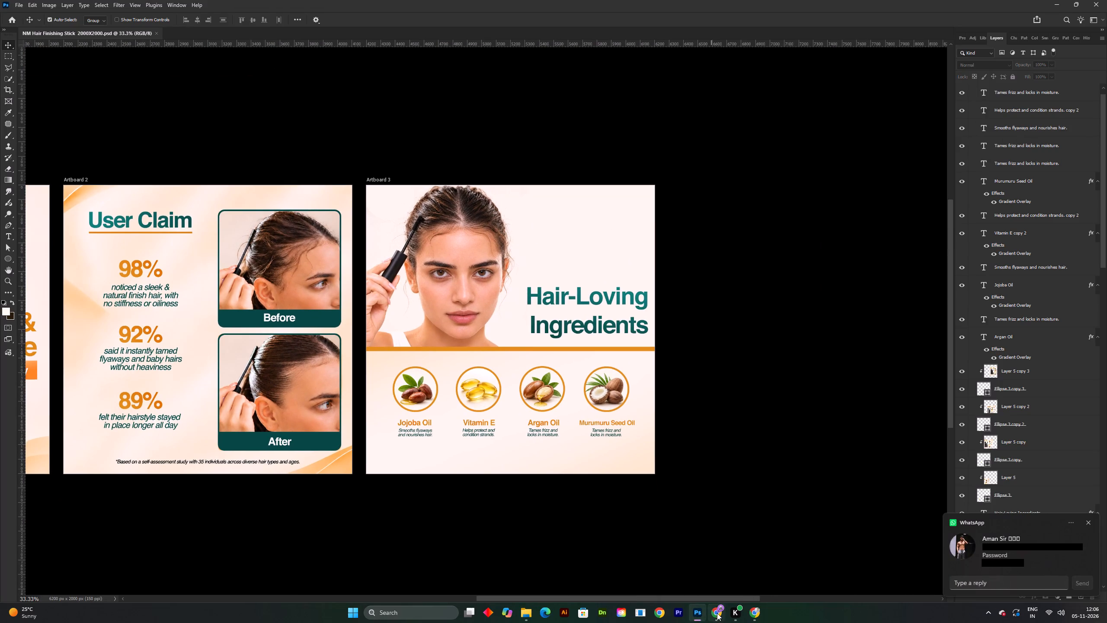
In Chrome, view the "Hair-Loving Ingredients" design and the original "Skin-Loving Ingredients" reference in the ChatGPT conversation, and return to Photoshop.
{"action": "left_click", "coordinate": [721, 614]}
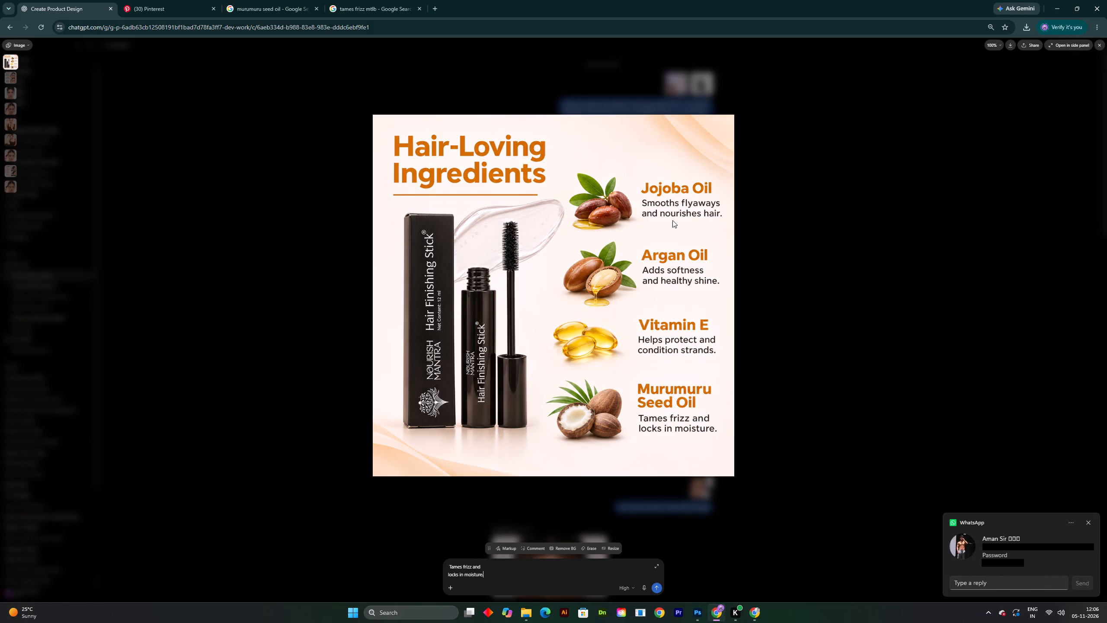
{"action": "left_click", "coordinate": [911, 181]}
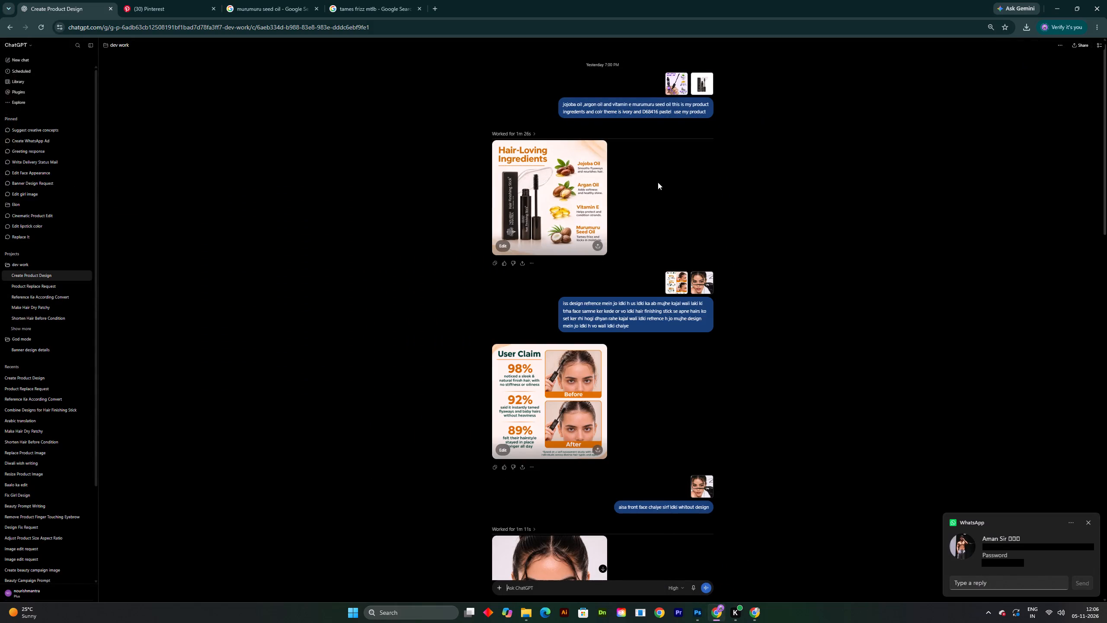
{"action": "left_click", "coordinate": [678, 85]}
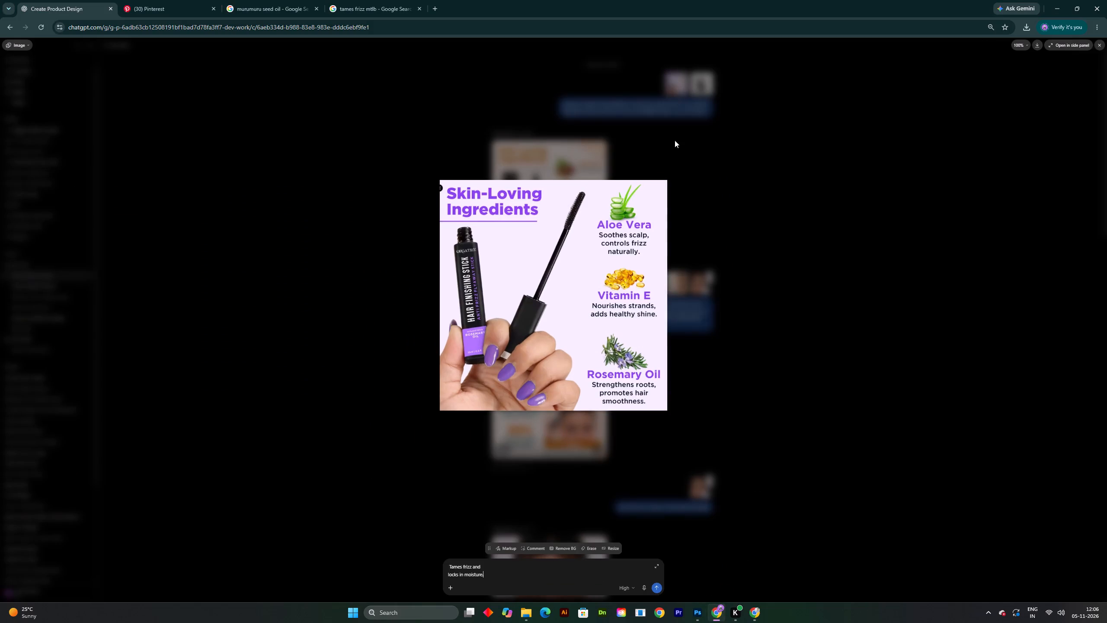
{"action": "left_click", "coordinate": [700, 612]}
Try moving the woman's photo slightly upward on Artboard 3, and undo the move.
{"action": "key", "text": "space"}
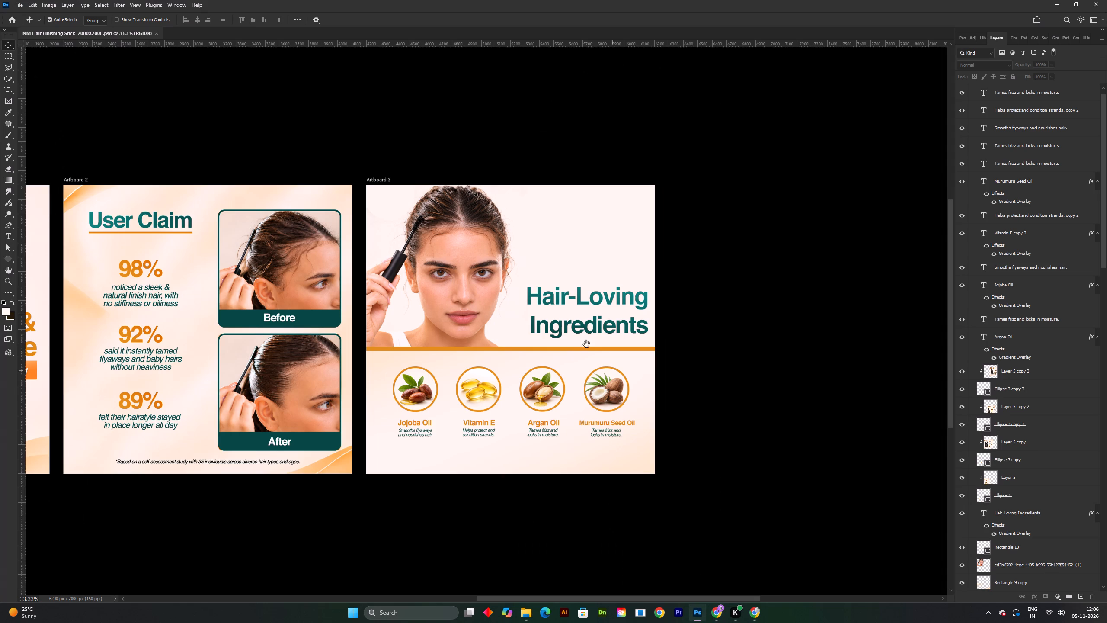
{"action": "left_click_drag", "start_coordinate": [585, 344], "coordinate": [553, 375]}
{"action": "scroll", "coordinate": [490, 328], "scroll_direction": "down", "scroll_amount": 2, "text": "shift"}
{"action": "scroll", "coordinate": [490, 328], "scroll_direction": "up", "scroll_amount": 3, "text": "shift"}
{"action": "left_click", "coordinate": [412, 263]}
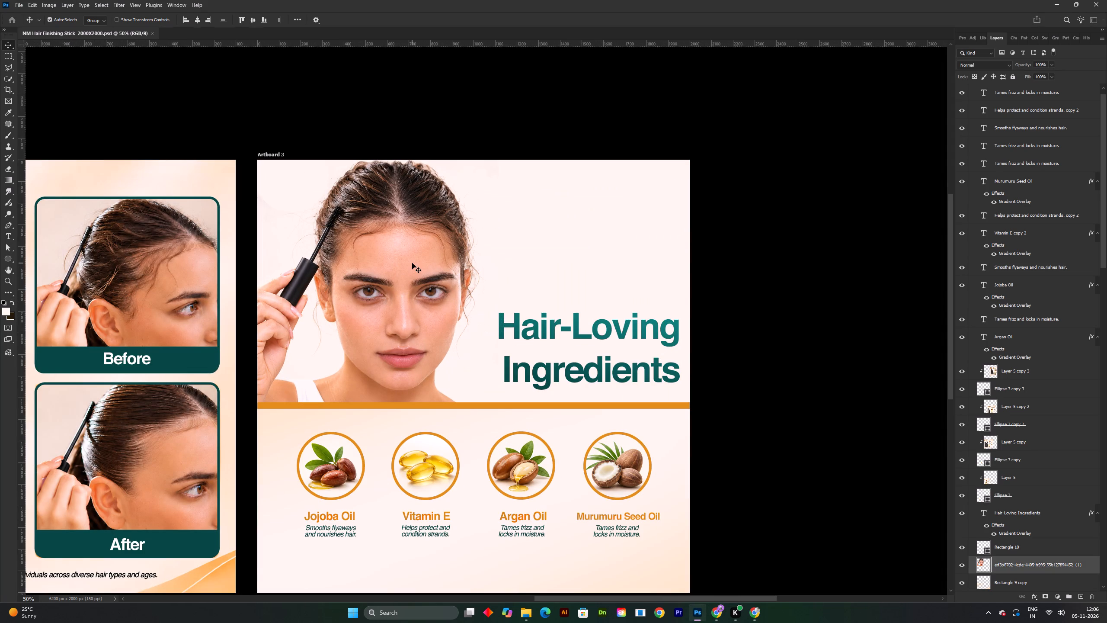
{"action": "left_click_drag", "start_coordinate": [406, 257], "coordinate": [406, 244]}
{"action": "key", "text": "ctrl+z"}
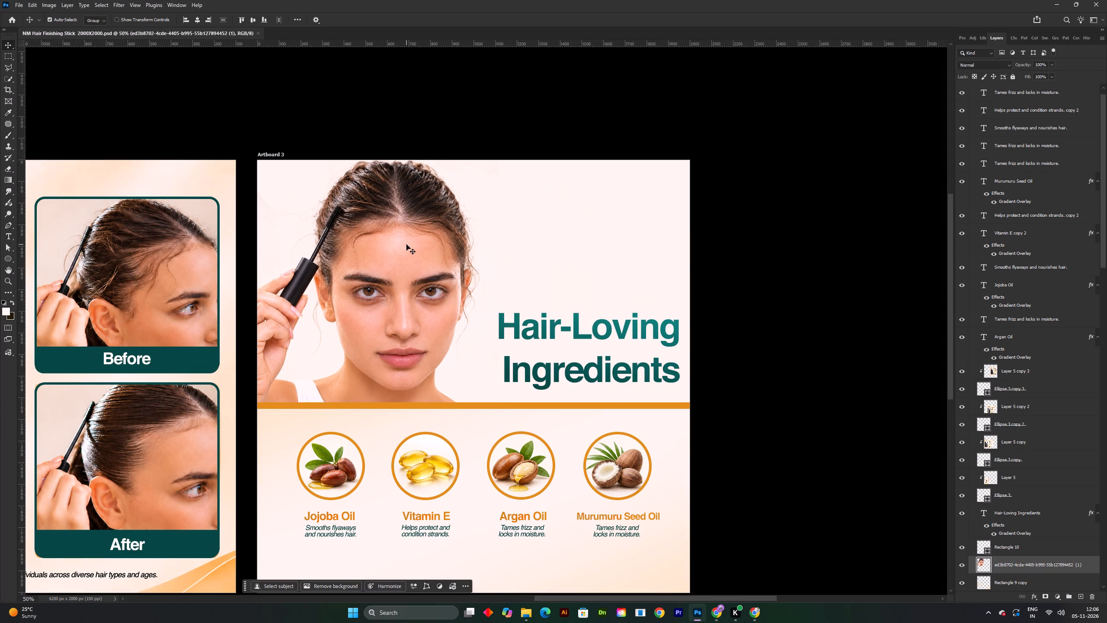
Scale the woman's photo on Artboard 3 up to about 102% so it extends past the artboard's top edge.
{"action": "key", "text": "ctrl+t"}
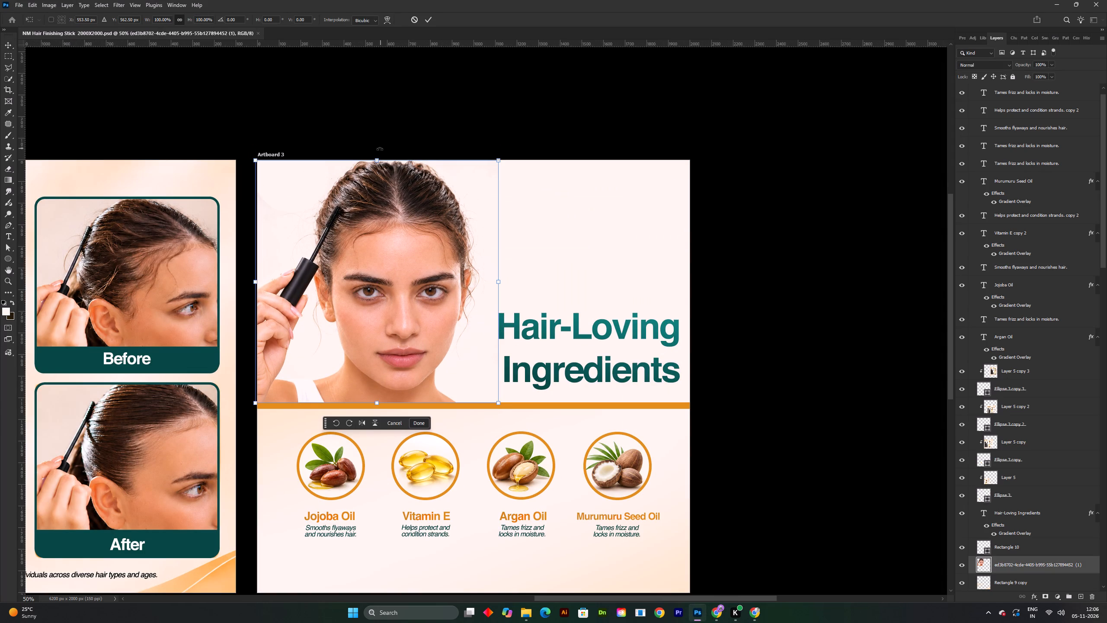
{"action": "left_click_drag", "start_coordinate": [378, 156], "coordinate": [378, 151]}
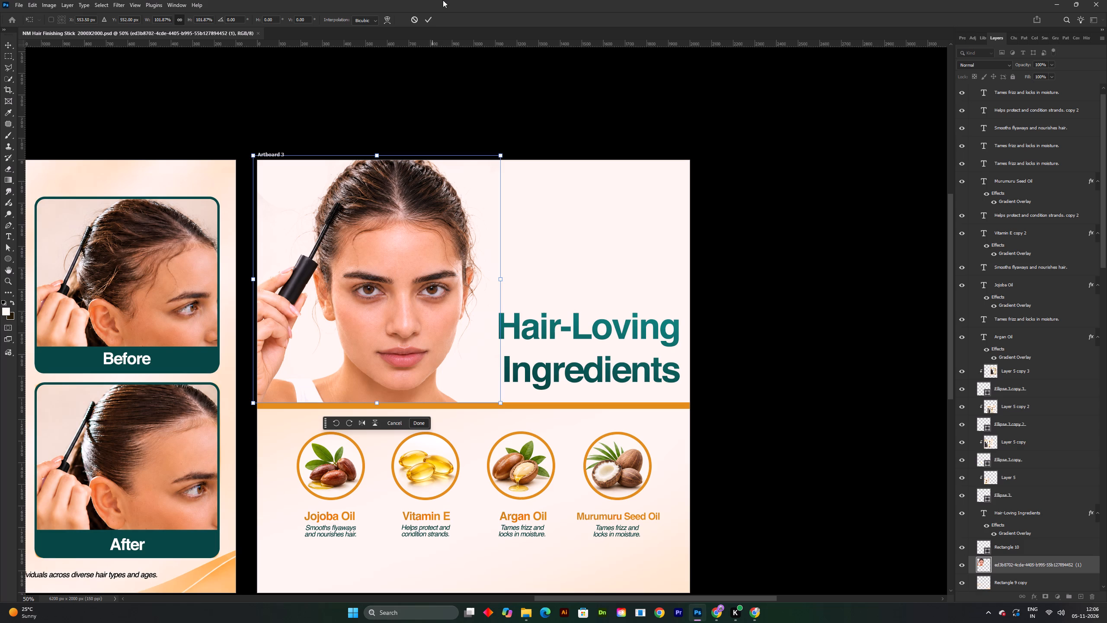
{"action": "left_click", "coordinate": [427, 18]}
{"action": "scroll", "coordinate": [505, 212], "scroll_direction": "down", "scroll_amount": 2, "text": "shift"}
{"action": "key", "text": "space"}
{"action": "key", "text": "space"}
{"action": "key", "text": "space"}
{"action": "left_click_drag", "start_coordinate": [506, 250], "coordinate": [503, 279]}
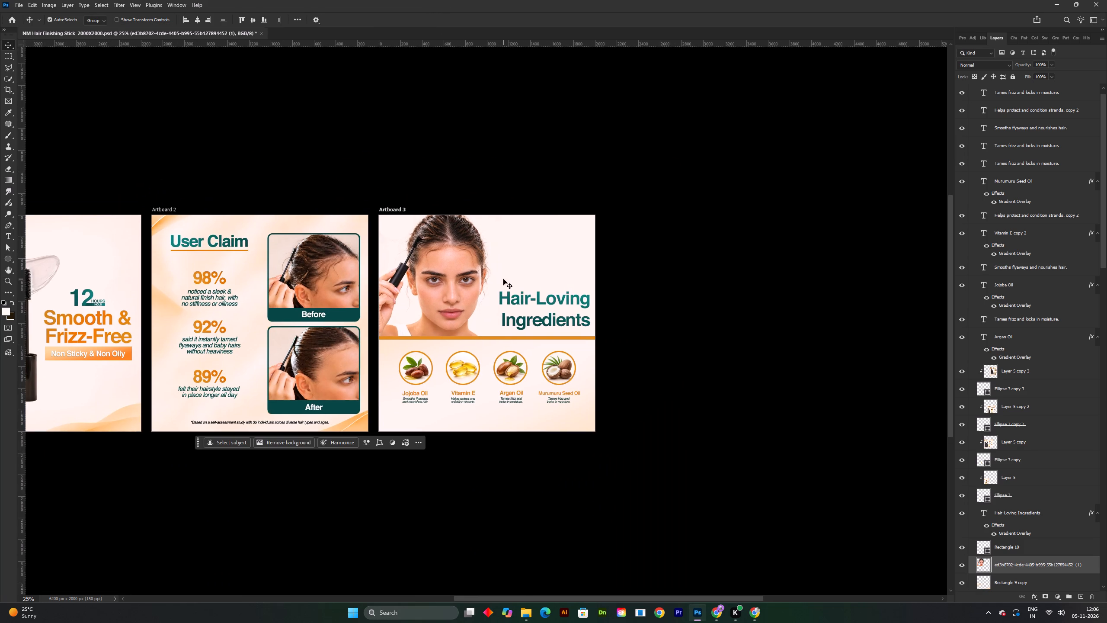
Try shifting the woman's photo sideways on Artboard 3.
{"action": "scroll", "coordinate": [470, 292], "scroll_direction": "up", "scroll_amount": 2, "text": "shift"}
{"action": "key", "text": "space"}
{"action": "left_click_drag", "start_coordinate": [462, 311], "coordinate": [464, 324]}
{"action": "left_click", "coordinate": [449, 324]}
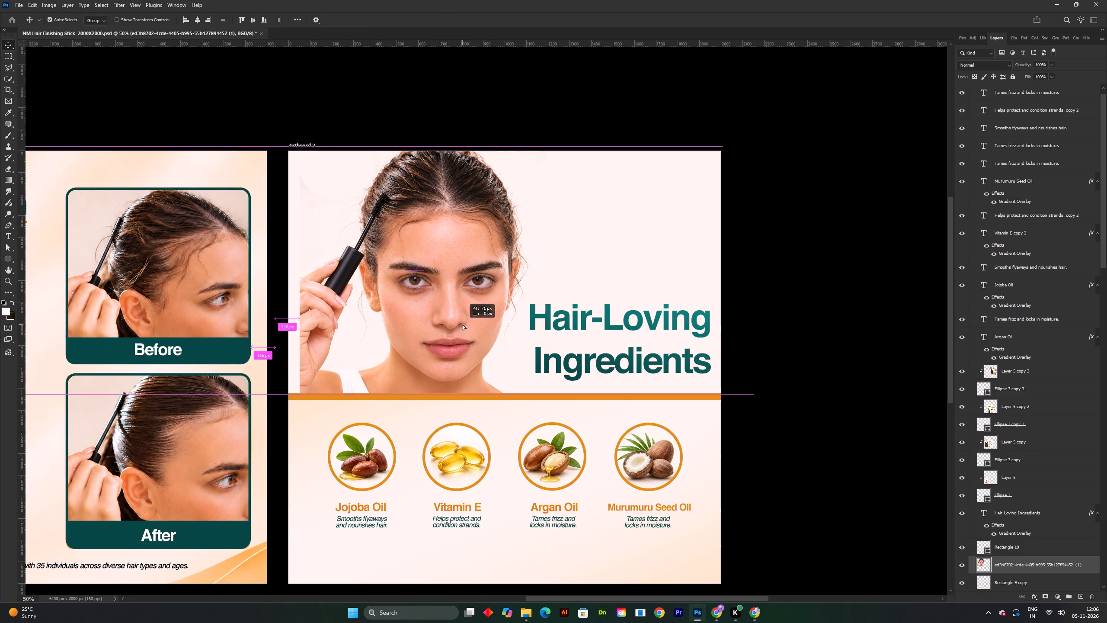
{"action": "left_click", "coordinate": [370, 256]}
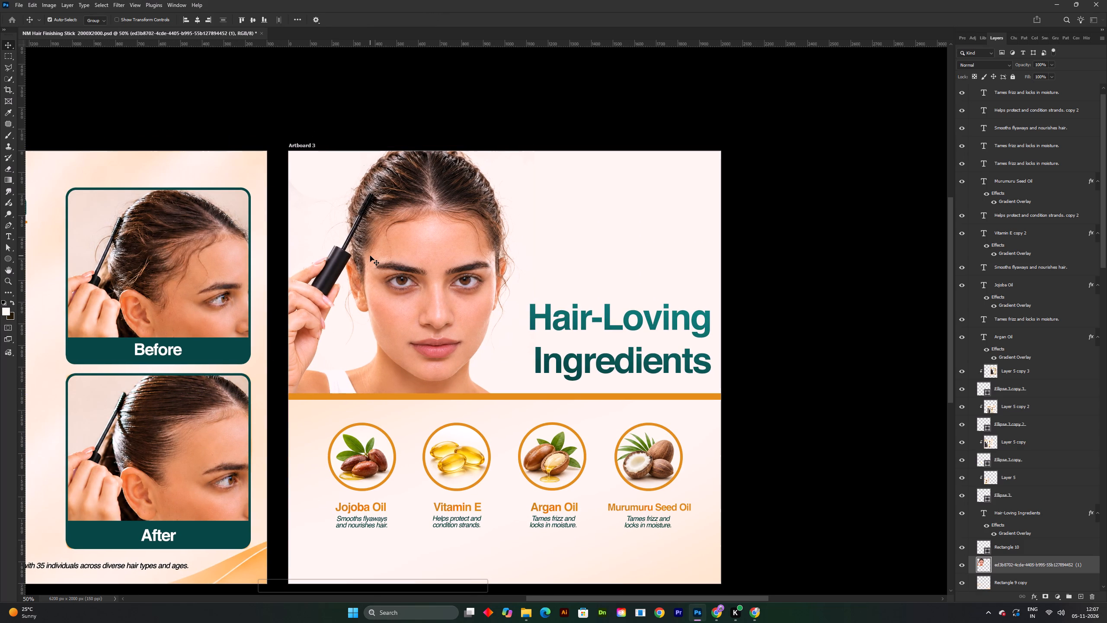
Erase the photo's background in its upper-left corner beside the woman's hair and applicator, and save the document.
{"action": "key", "text": "e"}
{"action": "left_click", "coordinate": [313, 206]}
{"action": "left_click_drag", "start_coordinate": [313, 193], "coordinate": [313, 183]}
{"action": "left_click_drag", "start_coordinate": [310, 206], "coordinate": [326, 164]}
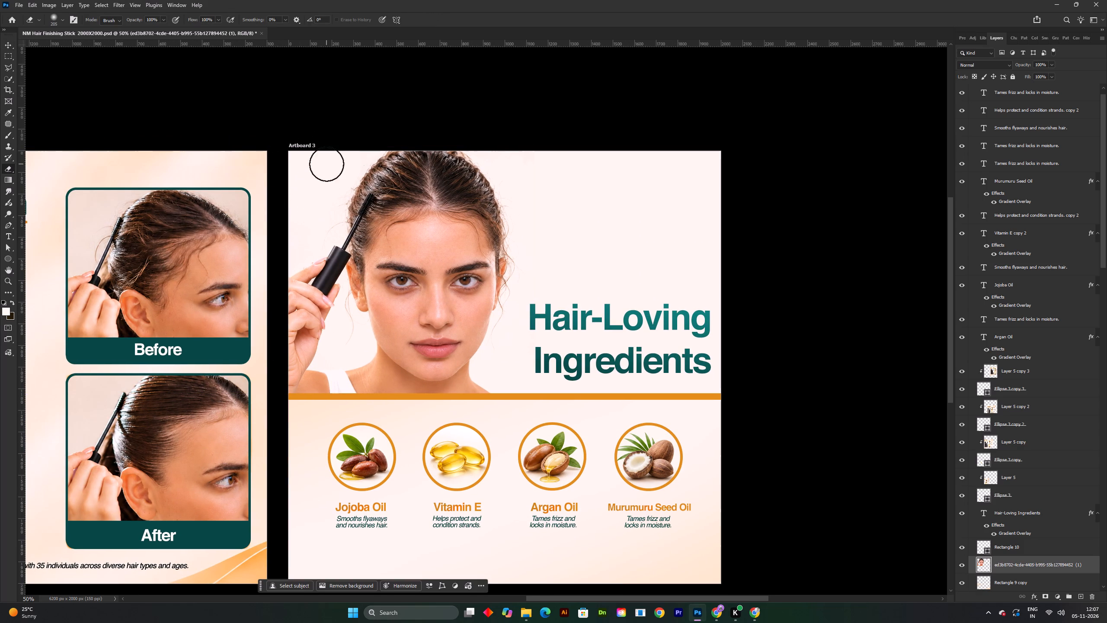
{"action": "key", "text": "v"}
{"action": "key", "text": "ctrl+s"}
{"action": "scroll", "coordinate": [500, 311], "scroll_direction": "down", "scroll_amount": 2, "text": "shift"}
{"action": "key", "text": "space"}
{"action": "left_click_drag", "start_coordinate": [472, 311], "coordinate": [431, 302]}
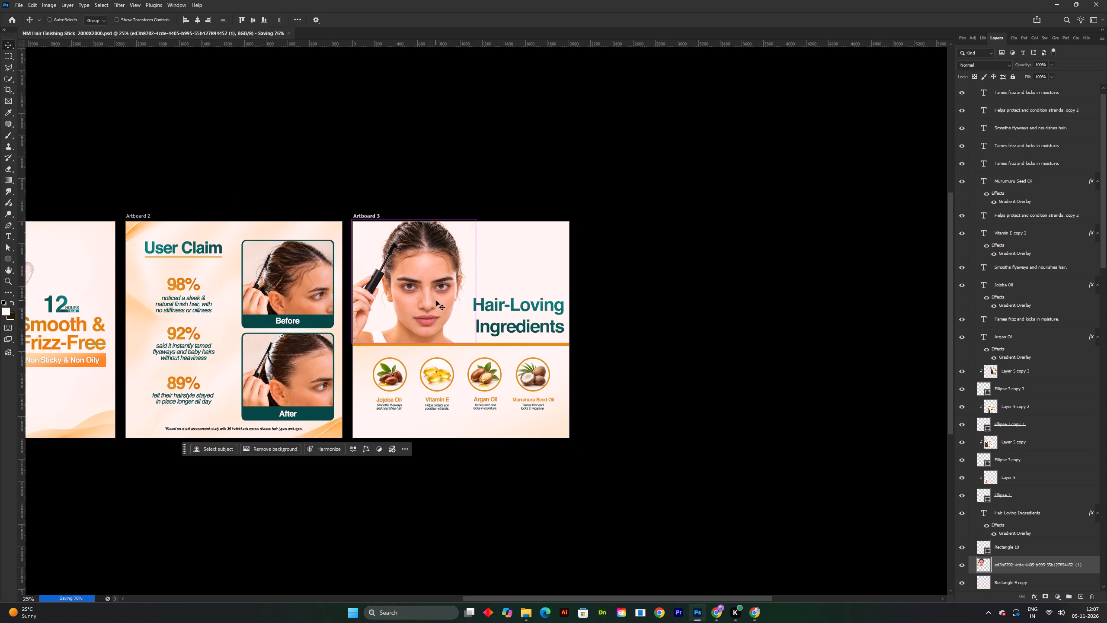
{"action": "key", "text": "ctrl+s"}
{"action": "scroll", "coordinate": [436, 297], "scroll_direction": "up", "scroll_amount": 1, "text": "shift"}
{"action": "key", "text": "ctrl+s"}
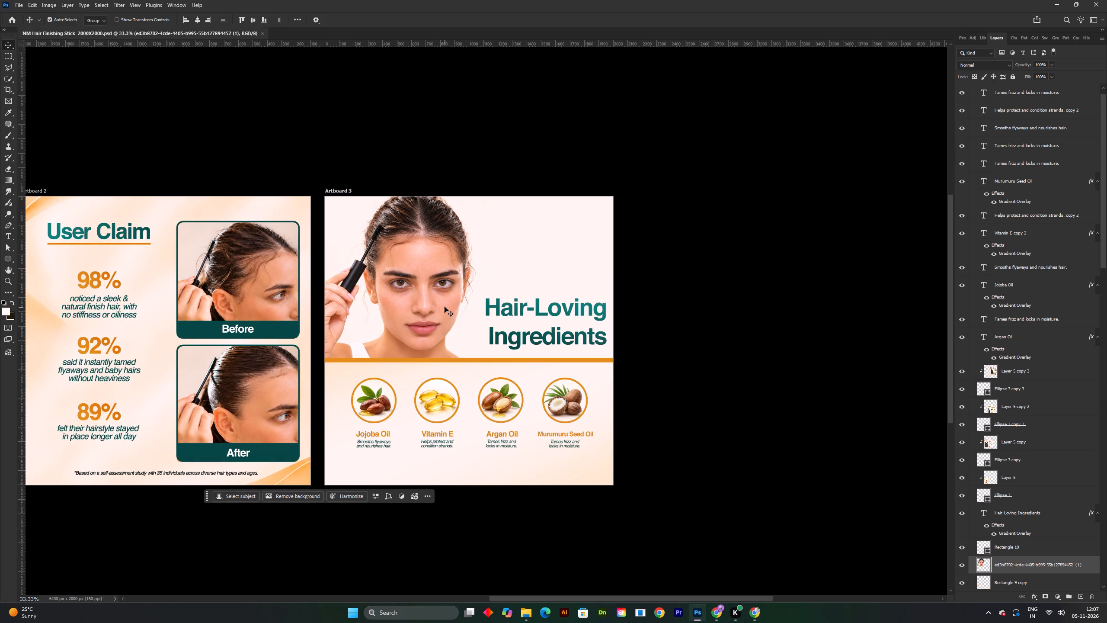
Add a new empty layer directly above the Rectangle 9 copy background layer on Artboard 3.
{"action": "left_click", "coordinate": [442, 304]}
{"action": "left_click", "coordinate": [1047, 573]}
{"action": "left_click", "coordinate": [1059, 584]}
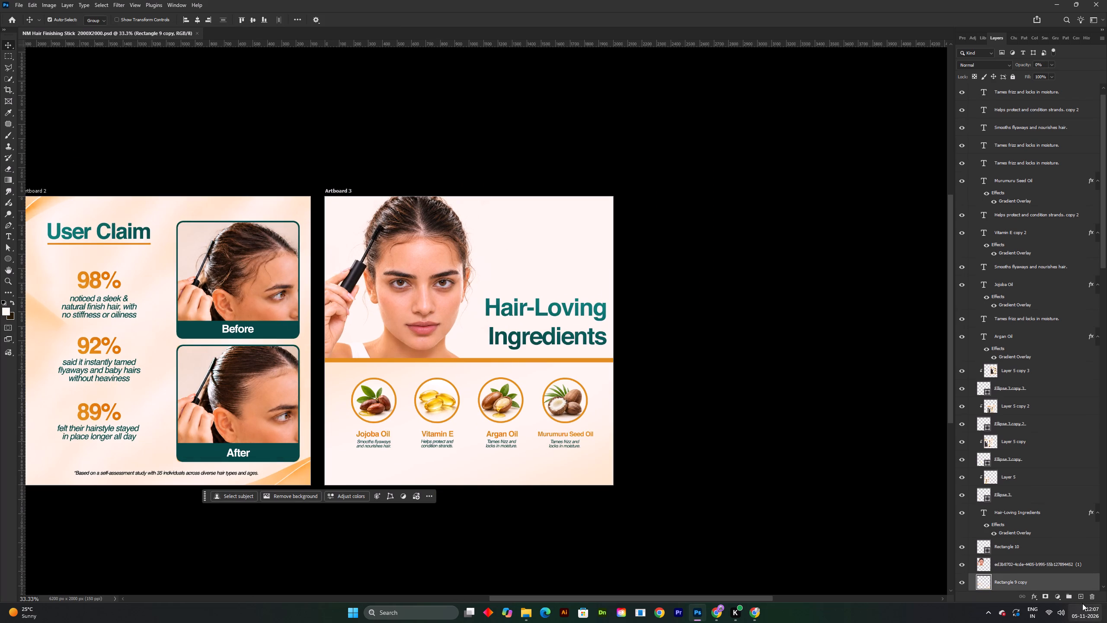
{"action": "left_click", "coordinate": [1080, 599]}
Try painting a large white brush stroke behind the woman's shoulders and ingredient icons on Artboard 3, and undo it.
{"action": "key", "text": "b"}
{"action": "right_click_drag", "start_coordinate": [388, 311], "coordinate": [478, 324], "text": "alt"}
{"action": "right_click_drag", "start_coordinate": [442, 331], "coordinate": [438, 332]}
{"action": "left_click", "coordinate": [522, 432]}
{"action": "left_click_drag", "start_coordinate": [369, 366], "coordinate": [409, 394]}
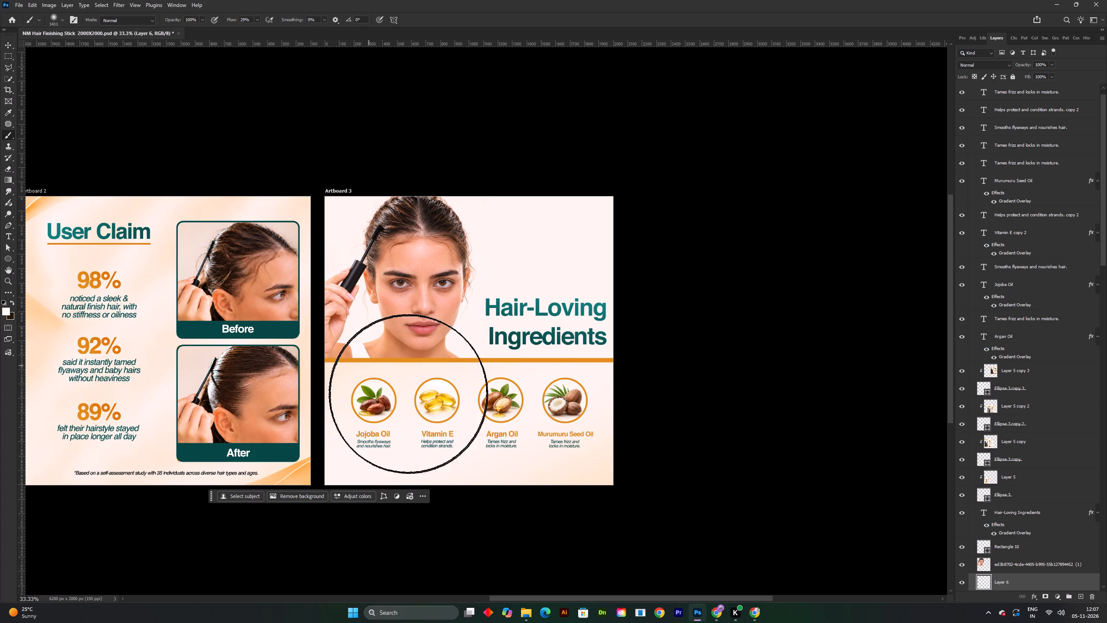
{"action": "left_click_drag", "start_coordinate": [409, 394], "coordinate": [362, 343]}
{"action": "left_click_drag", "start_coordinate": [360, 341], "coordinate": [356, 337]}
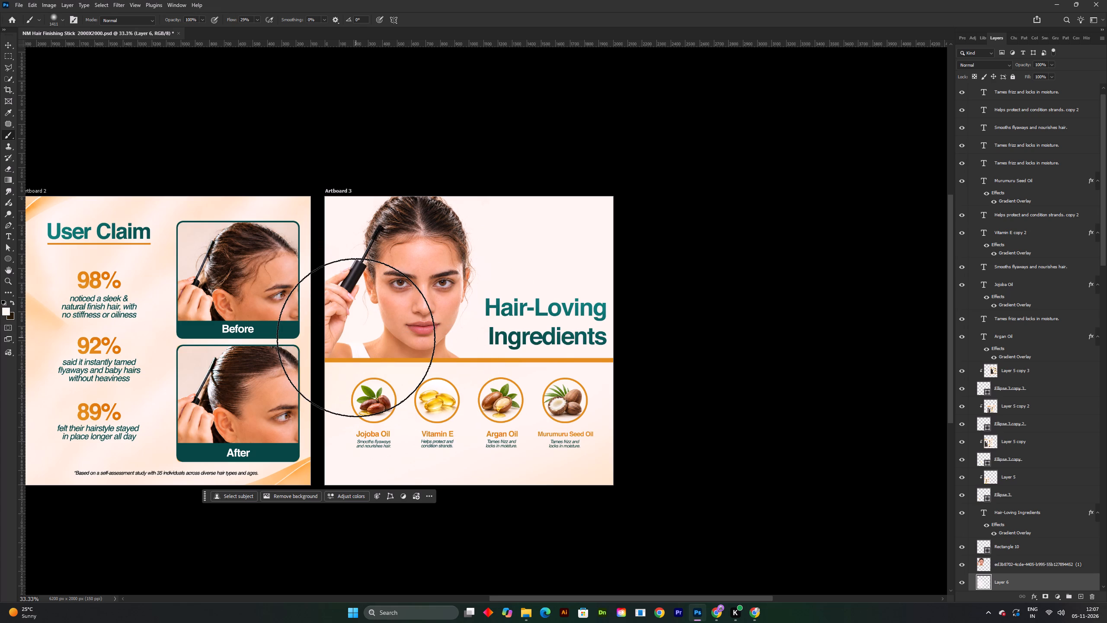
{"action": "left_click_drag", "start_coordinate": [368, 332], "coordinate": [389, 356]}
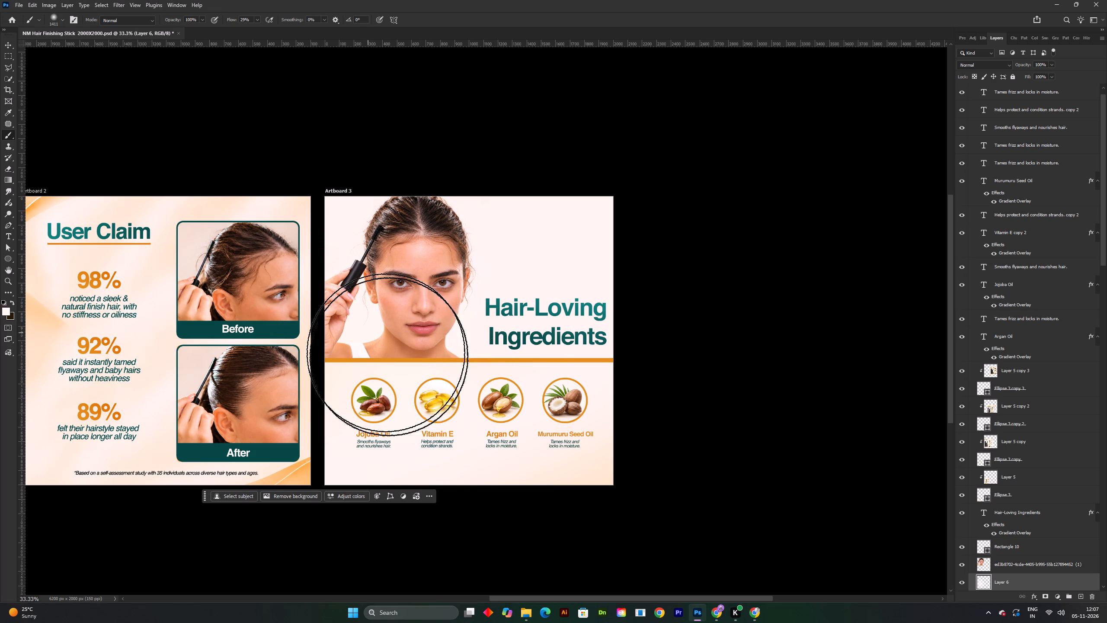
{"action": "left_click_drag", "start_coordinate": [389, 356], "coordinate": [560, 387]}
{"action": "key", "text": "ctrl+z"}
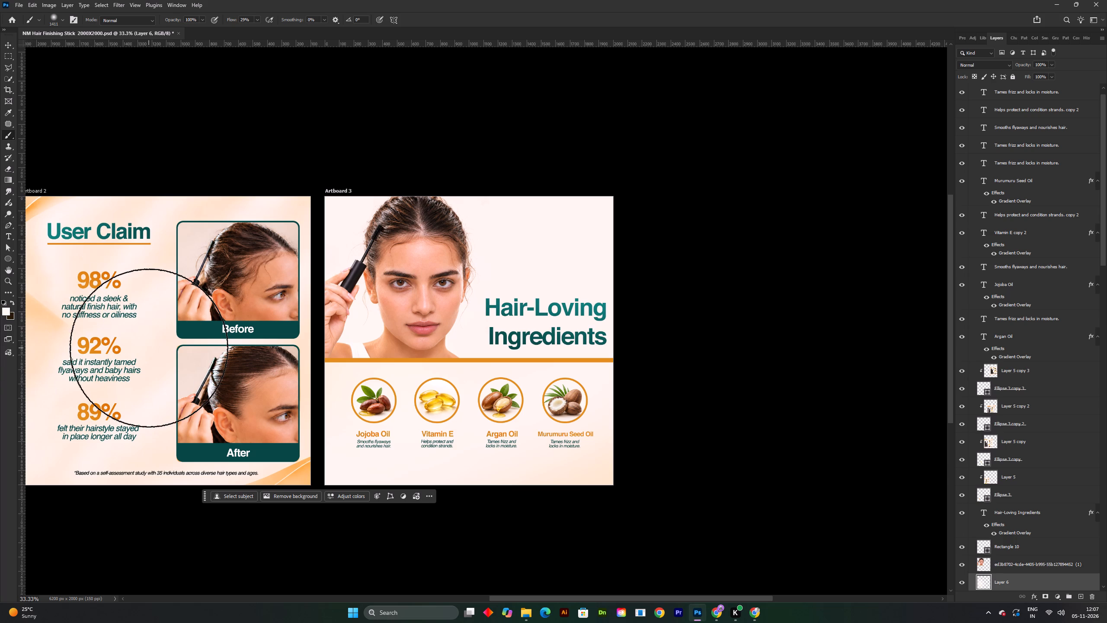
Sample the peach colour from Artboard 2's background and brush it across Artboard 3 behind the woman's shoulders and the ingredient row.
{"action": "key", "text": "i"}
{"action": "left_click", "coordinate": [42, 207]}
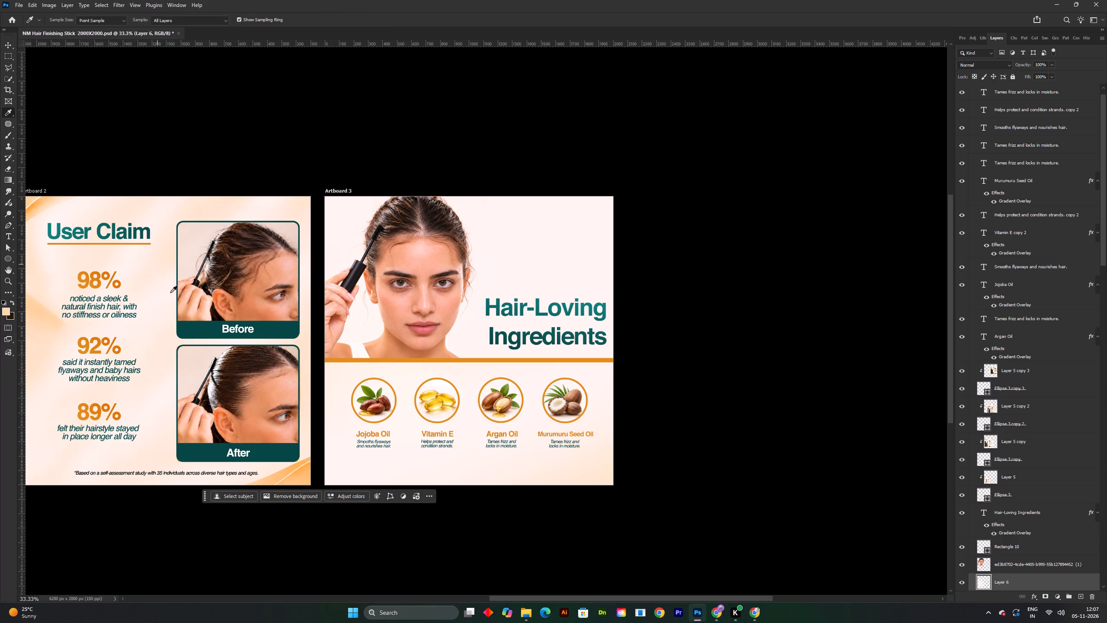
{"action": "key", "text": "v"}
{"action": "key", "text": "b"}
{"action": "key", "text": "b"}
{"action": "key", "text": "b"}
{"action": "left_click_drag", "start_coordinate": [339, 360], "coordinate": [387, 395]}
{"action": "key", "text": "ctrl+z"}
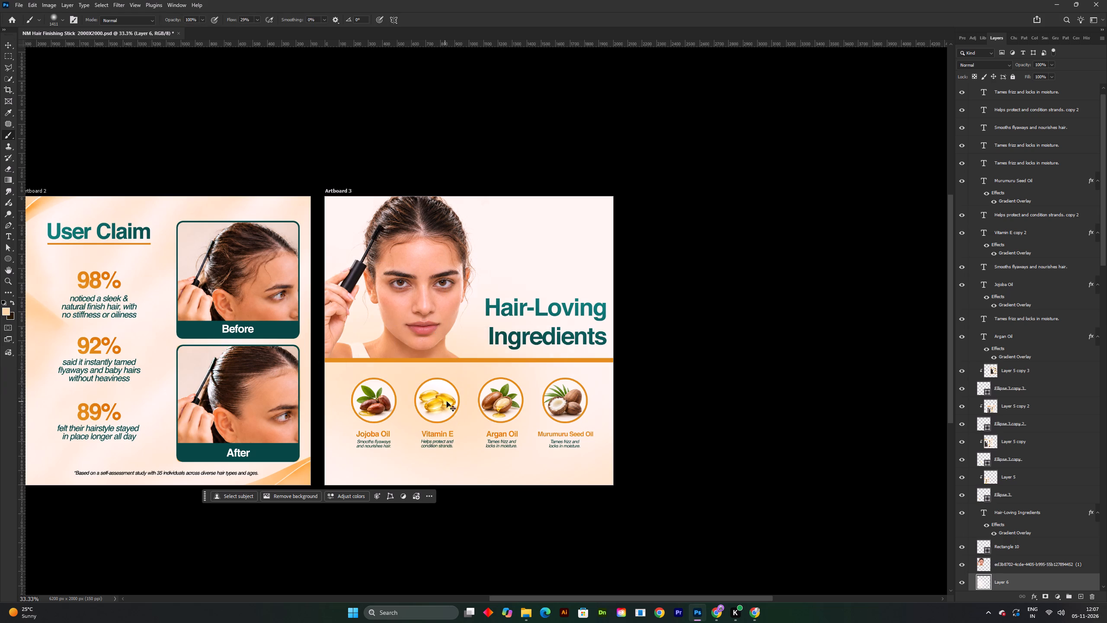
{"action": "left_click_drag", "start_coordinate": [304, 331], "coordinate": [458, 392]}
Erase the peach paint below the orange divider on Artboard 3 with a 707 px Hard Round eraser, and save the document.
{"action": "key", "text": "e"}
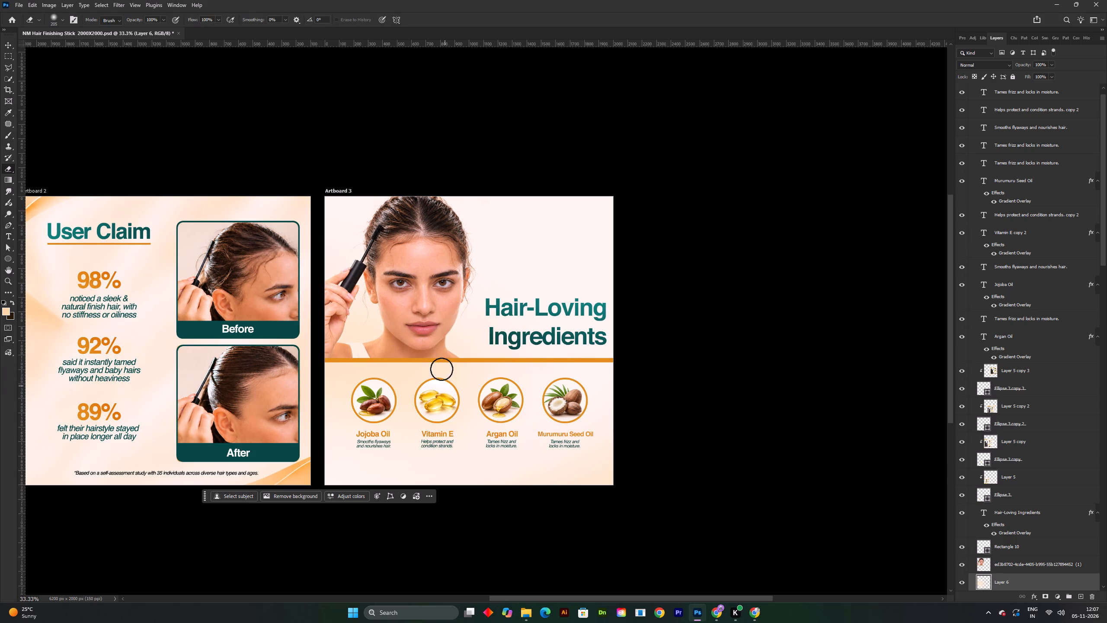
{"action": "right_click_drag", "start_coordinate": [381, 378], "coordinate": [421, 381], "text": "alt"}
{"action": "right_click", "coordinate": [402, 399]}
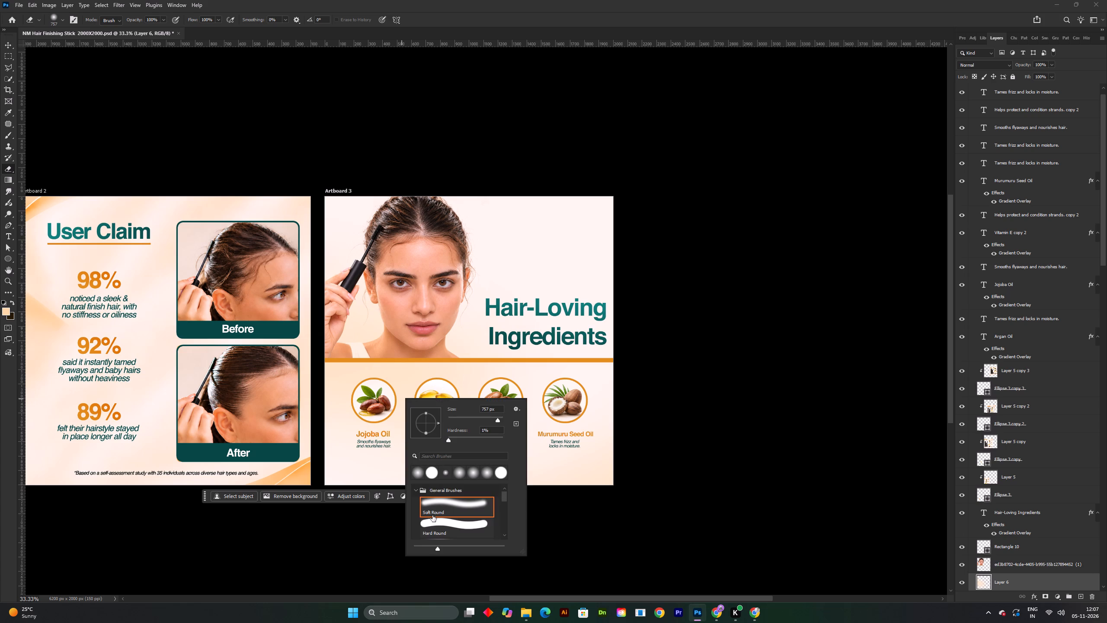
{"action": "left_click", "coordinate": [433, 527]}
{"action": "left_click_drag", "start_coordinate": [357, 447], "coordinate": [544, 428]}
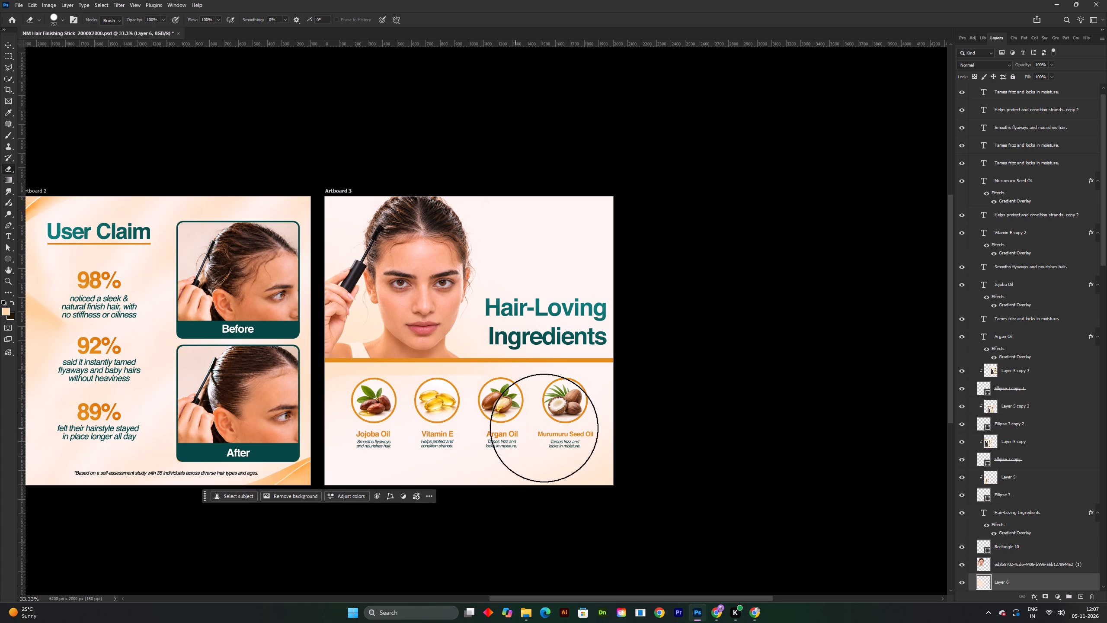
{"action": "left_click_drag", "start_coordinate": [544, 428], "coordinate": [331, 421]}
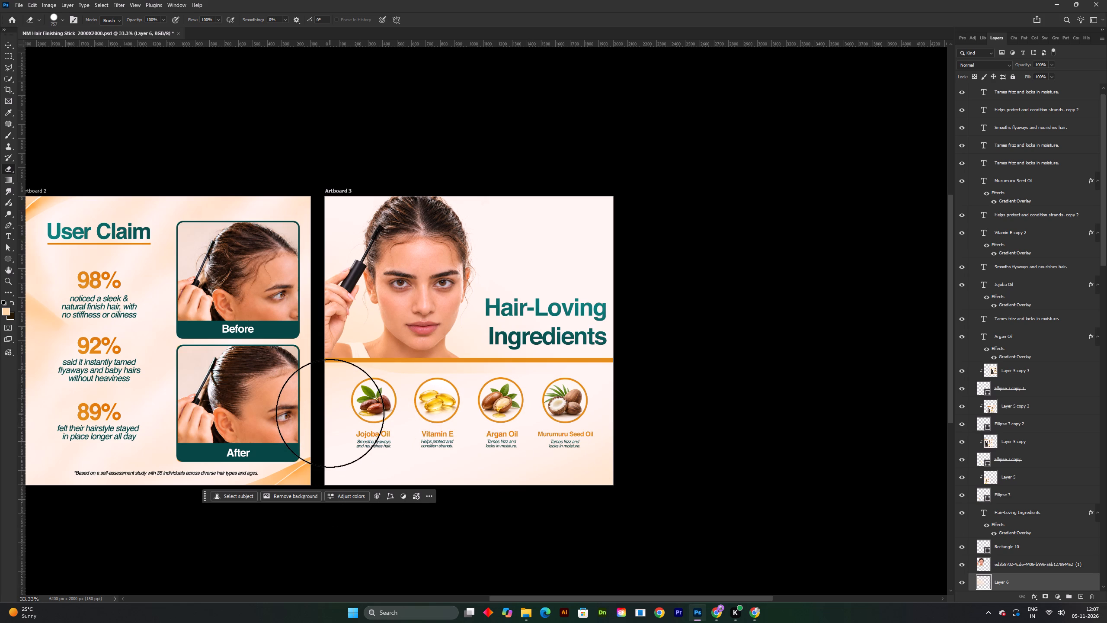
{"action": "left_click", "coordinate": [329, 413]}
{"action": "left_click", "coordinate": [630, 410], "text": "shift"}
{"action": "key", "text": "space"}
{"action": "left_click_drag", "start_coordinate": [496, 419], "coordinate": [564, 400]}
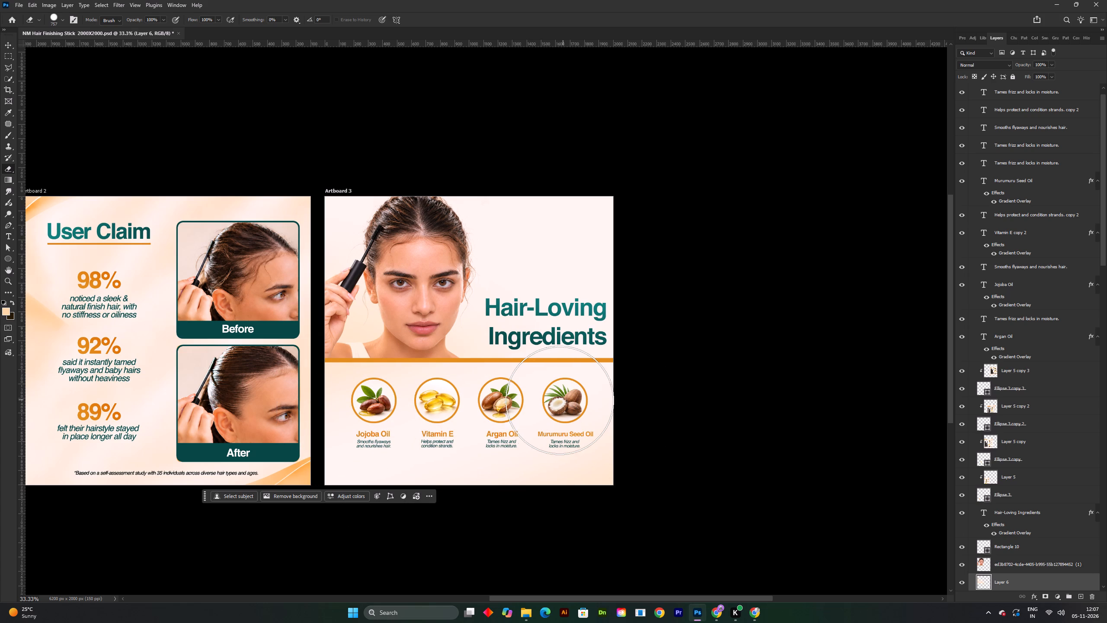
{"action": "key", "text": "ctrl+s"}
{"action": "key", "text": "v"}
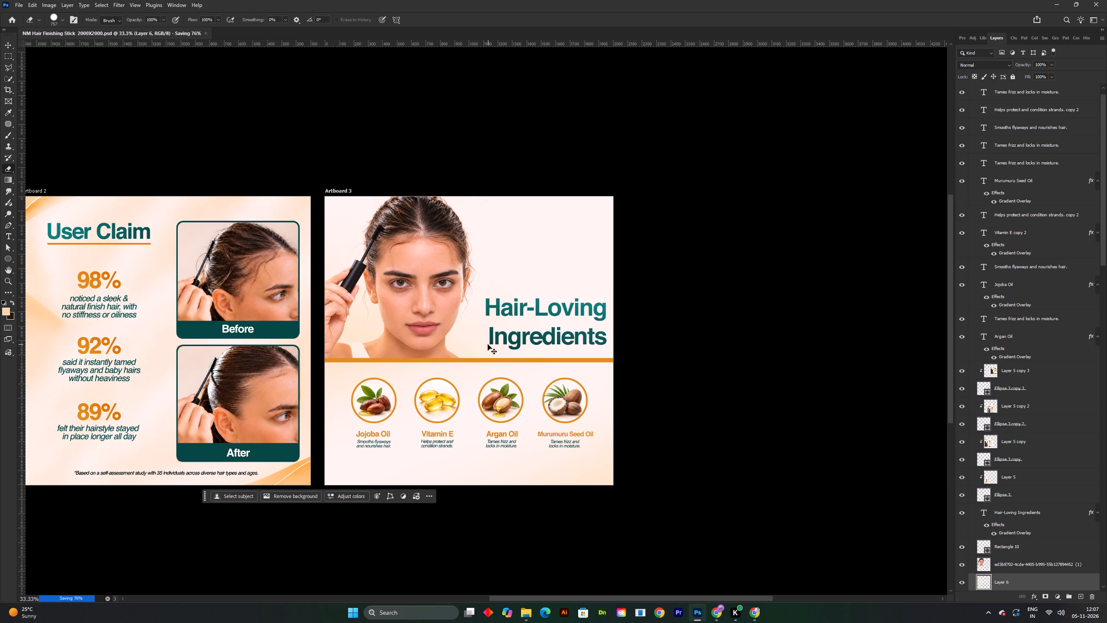
{"action": "key", "text": "ctrl+s"}
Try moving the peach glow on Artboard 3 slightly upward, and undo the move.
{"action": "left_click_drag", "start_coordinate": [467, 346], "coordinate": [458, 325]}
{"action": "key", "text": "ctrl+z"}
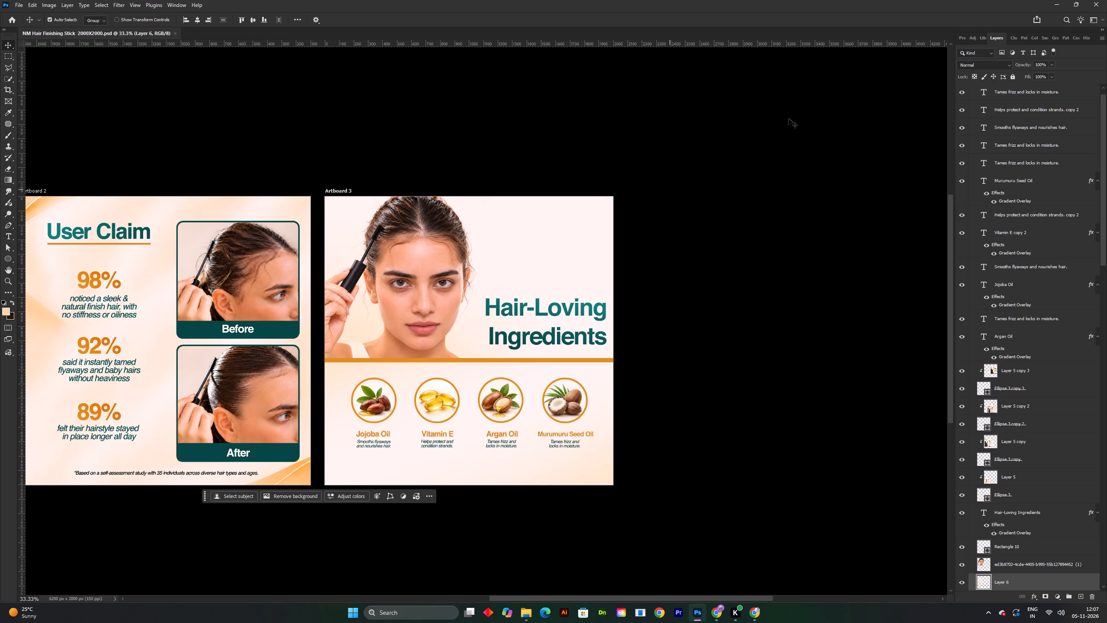
Reduce the opacity of the peach glow layer, Layer 6, to 38%.
{"action": "left_click_drag", "start_coordinate": [1021, 62], "coordinate": [1001, 62]}
{"action": "left_click_drag", "start_coordinate": [1023, 62], "coordinate": [1016, 62]}
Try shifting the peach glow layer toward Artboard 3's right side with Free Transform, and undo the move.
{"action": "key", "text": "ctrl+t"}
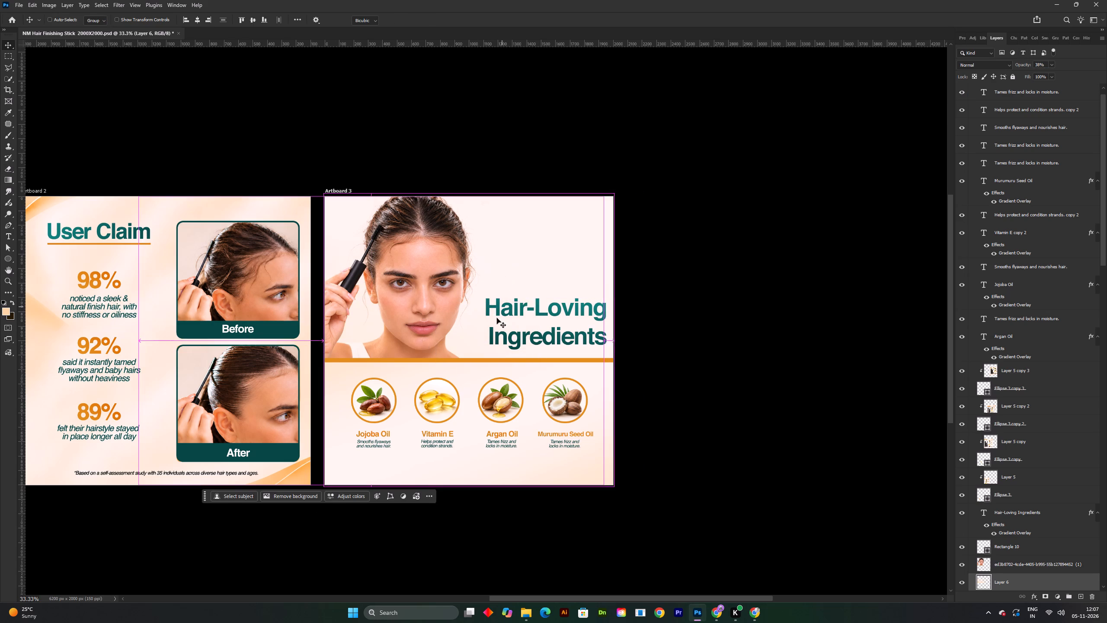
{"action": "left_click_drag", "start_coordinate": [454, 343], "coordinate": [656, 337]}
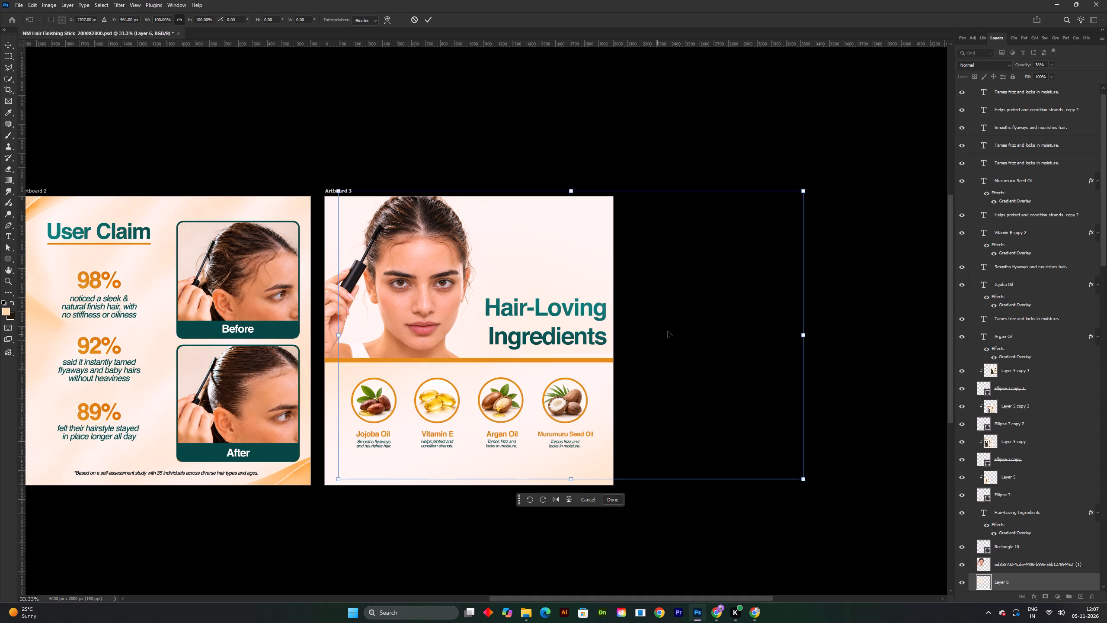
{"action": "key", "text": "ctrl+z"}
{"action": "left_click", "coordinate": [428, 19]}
Erase the remaining peach glow behind the ingredient icons below the orange divider on Artboard 3, and save the document.
{"action": "key", "text": "e"}
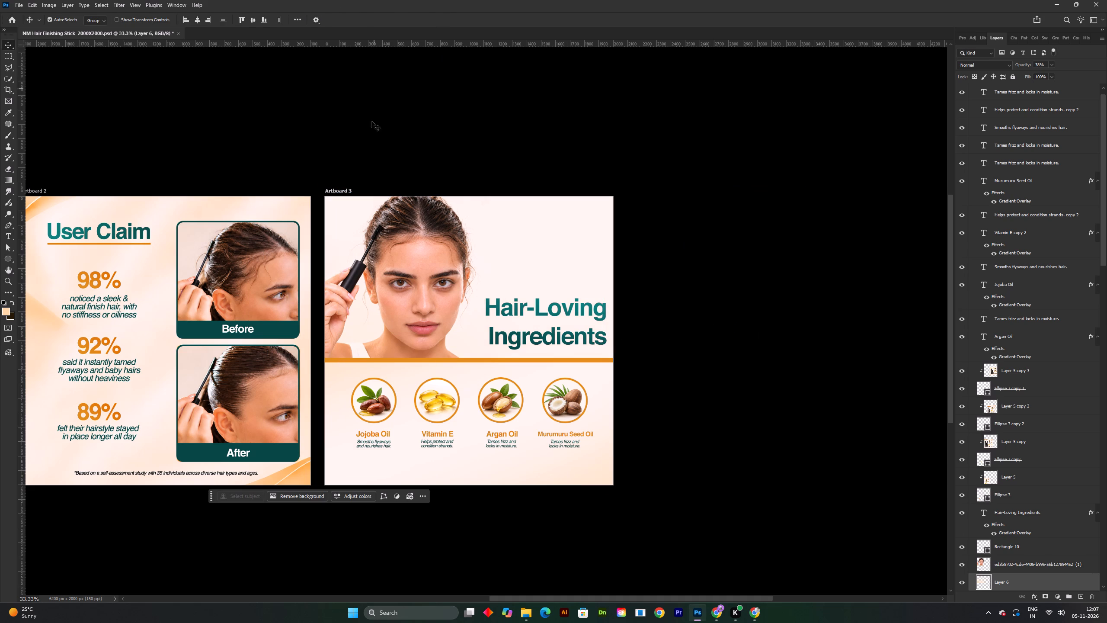
{"action": "left_click_drag", "start_coordinate": [358, 416], "coordinate": [472, 407]}
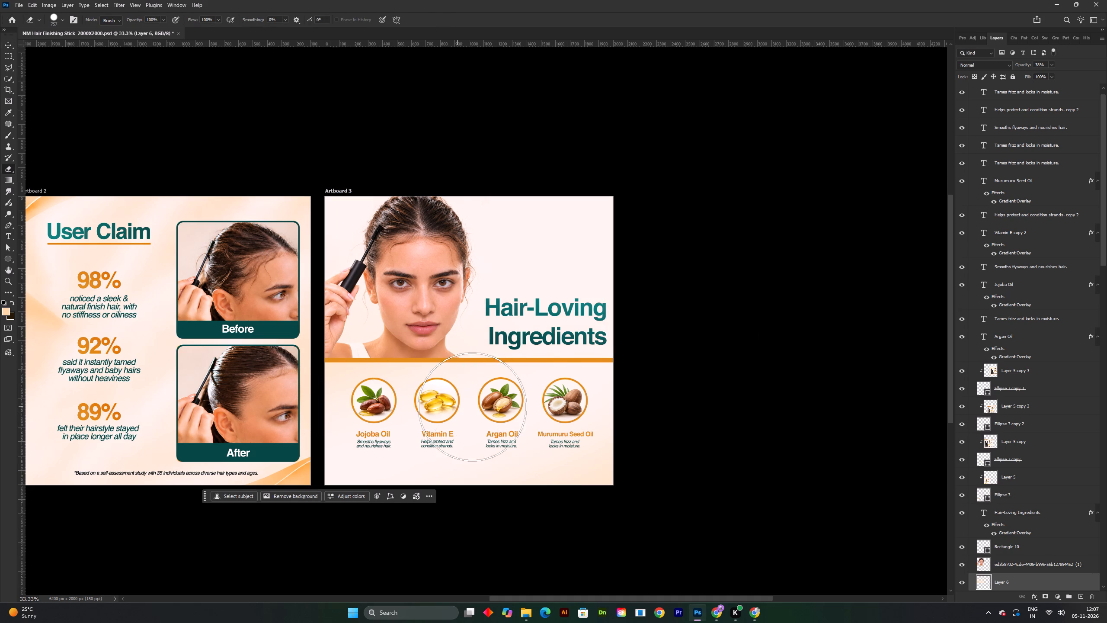
{"action": "left_click_drag", "start_coordinate": [472, 407], "coordinate": [702, 394]}
{"action": "key", "text": "space"}
{"action": "left_click_drag", "start_coordinate": [488, 440], "coordinate": [641, 408]}
{"action": "key", "text": "ctrl+s"}
Review the three artboards together, examine Artboards 1 and 2 up close, and save the document.
{"action": "scroll", "coordinate": [618, 385], "scroll_direction": "down", "scroll_amount": 1, "text": "shift"}
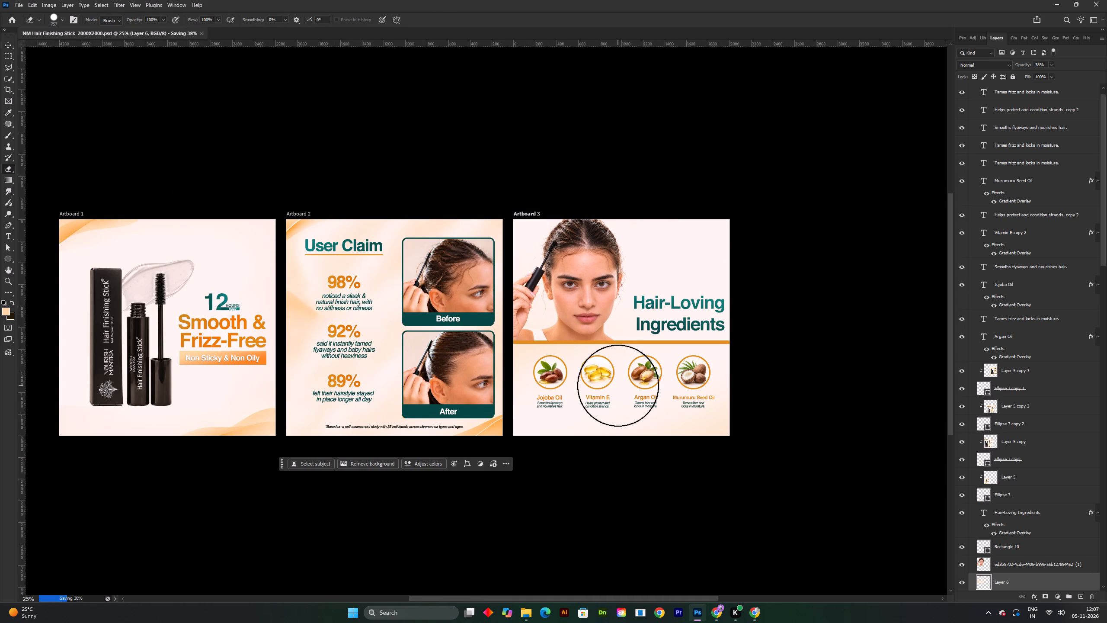
{"action": "key", "text": "space"}
{"action": "left_click_drag", "start_coordinate": [583, 401], "coordinate": [627, 406]}
{"action": "key", "text": "space"}
{"action": "left_click_drag", "start_coordinate": [525, 394], "coordinate": [533, 397]}
{"action": "key", "text": "ctrl+s"}
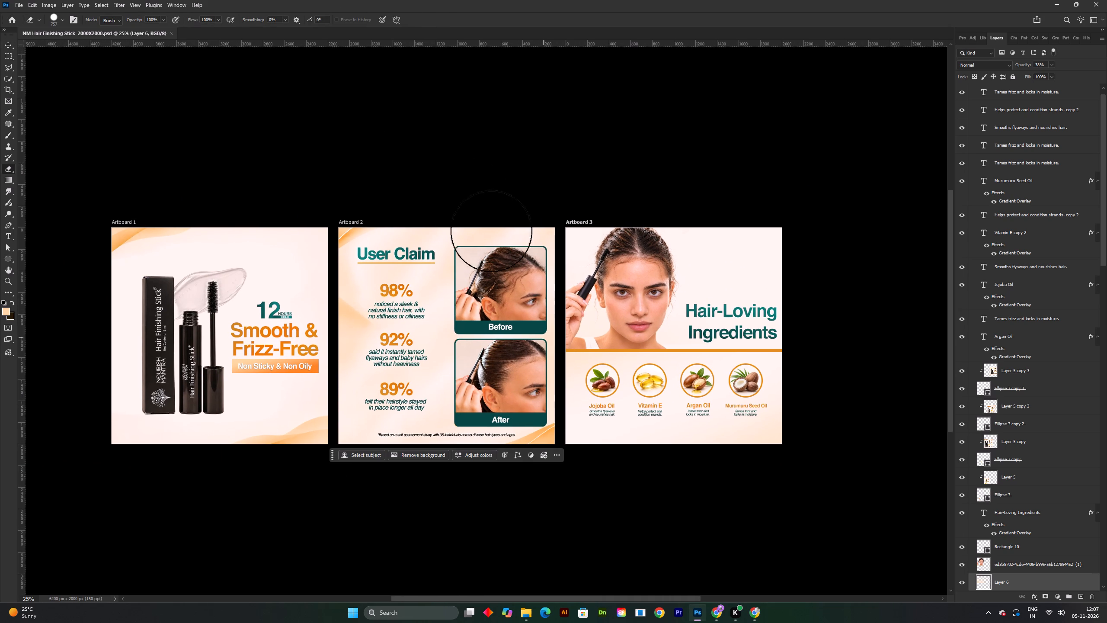
{"action": "left_click", "coordinate": [3, 42]}
{"action": "key", "text": "space"}
{"action": "left_click_drag", "start_coordinate": [332, 141], "coordinate": [373, 140]}
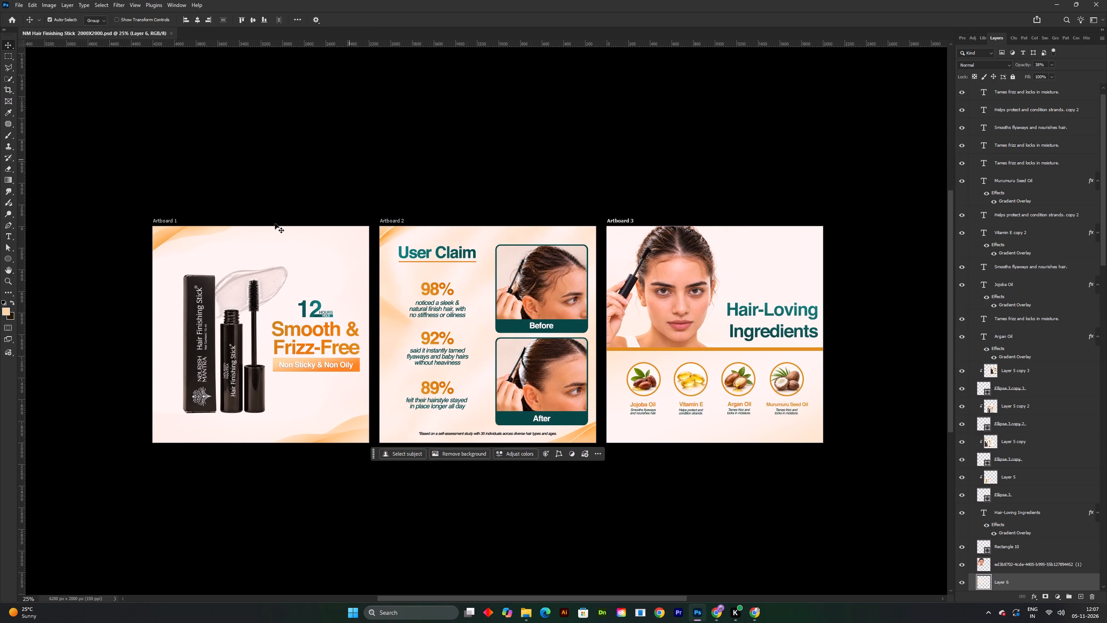
{"action": "scroll", "coordinate": [234, 271], "scroll_direction": "up", "scroll_amount": 2, "text": "shift"}
{"action": "key", "text": "space"}
{"action": "left_click_drag", "start_coordinate": [198, 330], "coordinate": [221, 292]}
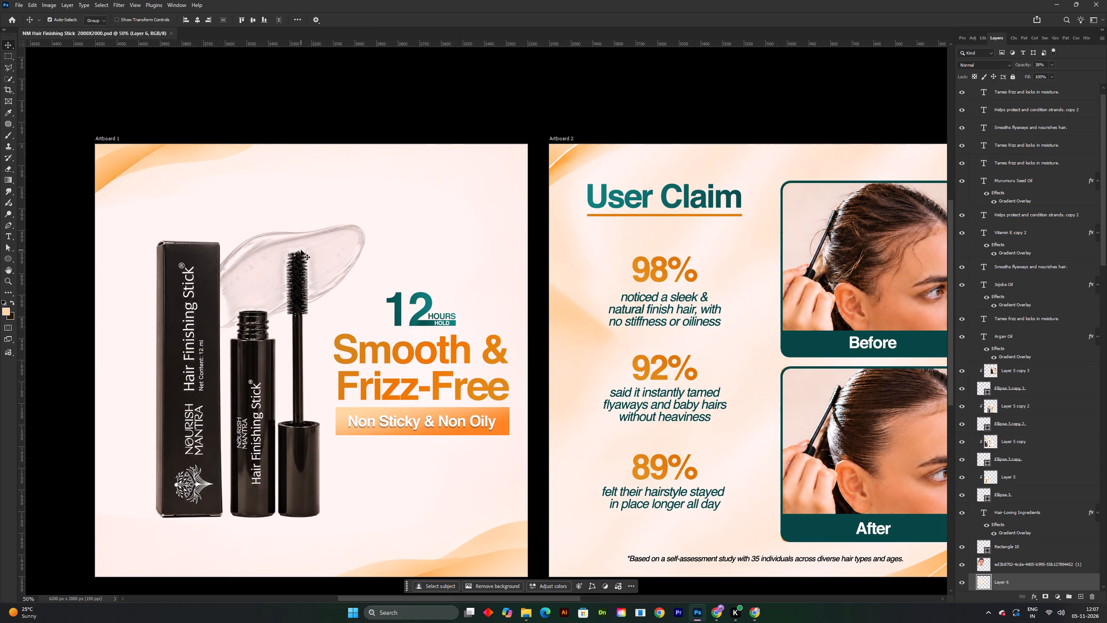
{"action": "scroll", "coordinate": [301, 250], "scroll_direction": "down", "scroll_amount": 2, "text": "shift"}
{"action": "key", "text": "space"}
{"action": "left_click", "coordinate": [301, 265]}
{"action": "key", "text": "ctrl+s"}
{"action": "scroll", "coordinate": [259, 289], "scroll_direction": "up", "scroll_amount": 2, "text": "shift"}
{"action": "key", "text": "space"}
{"action": "left_click", "coordinate": [261, 330]}
{"action": "left_click_drag", "start_coordinate": [256, 337], "coordinate": [248, 344]}
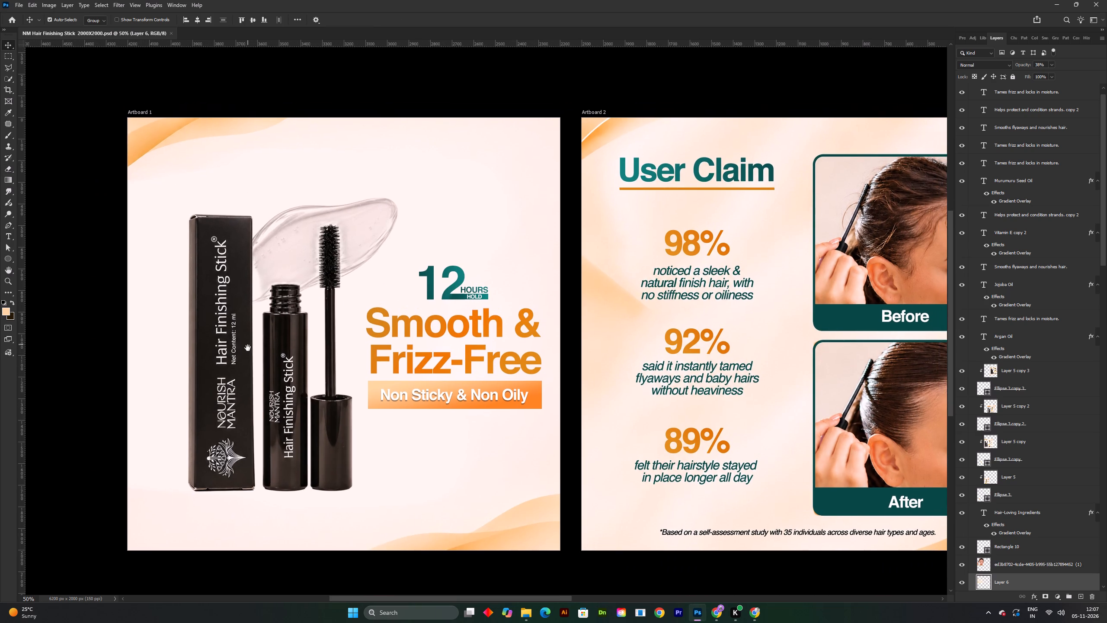
{"action": "key", "text": "ctrl+s"}
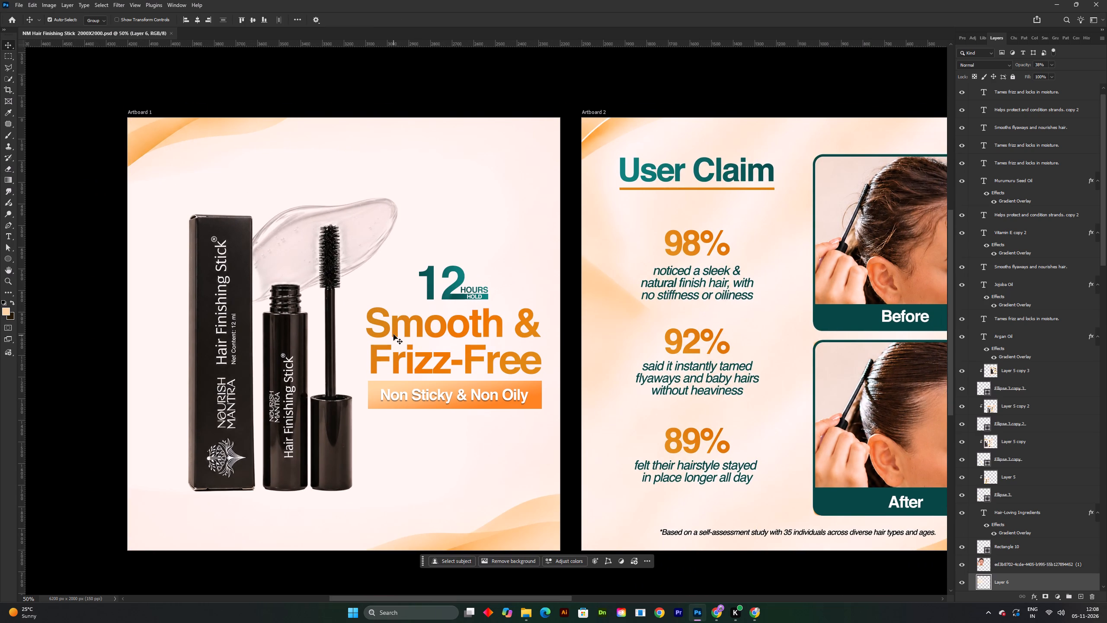
{"action": "key", "text": "ctrl+s"}
{"action": "key", "text": "space"}
{"action": "key", "text": "space"}
{"action": "key", "text": "space"}
{"action": "key", "text": "space"}
{"action": "key", "text": "space"}
{"action": "key", "text": "space"}
{"action": "key", "text": "space"}
{"action": "key", "text": "space"}
{"action": "key", "text": "space"}
{"action": "key", "text": "space"}
{"action": "key", "text": "space"}
{"action": "key", "text": "space"}
{"action": "key", "text": "space"}
{"action": "key", "text": "space"}
{"action": "key", "text": "space"}
{"action": "key", "text": "space"}
{"action": "key", "text": "space"}
{"action": "key", "text": "space"}
{"action": "key", "text": "space"}
{"action": "key", "text": "space"}
{"action": "left_click_drag", "start_coordinate": [707, 380], "coordinate": [590, 387]}
{"action": "left_click", "coordinate": [589, 387]}
{"action": "left_click_drag", "start_coordinate": [506, 362], "coordinate": [471, 353]}
{"action": "left_click", "coordinate": [413, 340]}
{"action": "key", "text": "ctrl+s"}
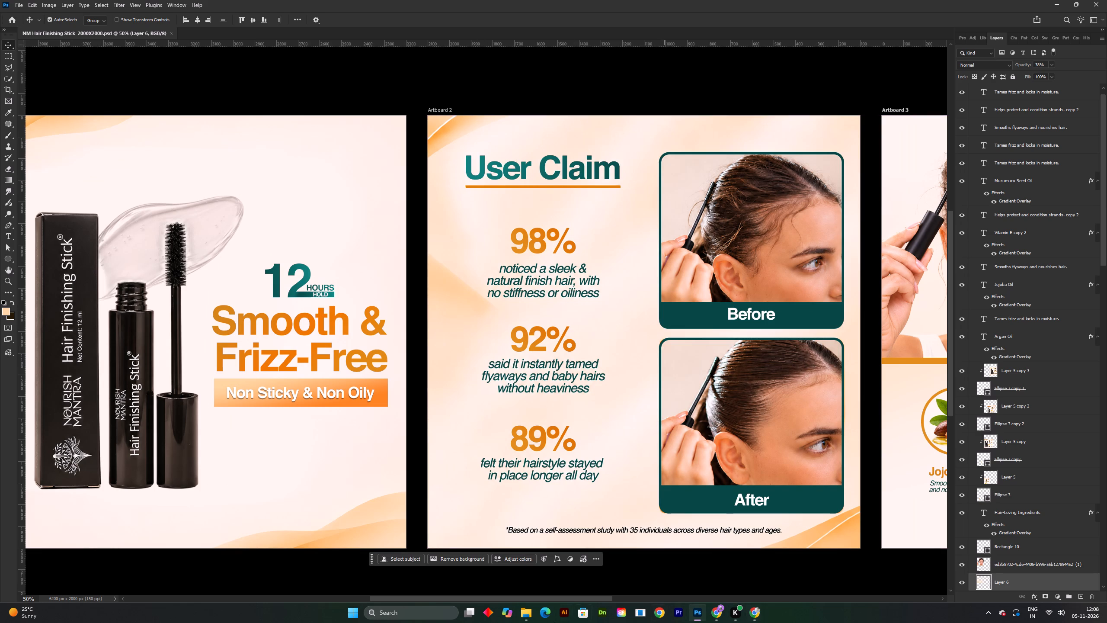
Open WhatsApp from the recent searches.
{"action": "left_click", "coordinate": [432, 613]}
{"action": "left_click", "coordinate": [431, 285]}
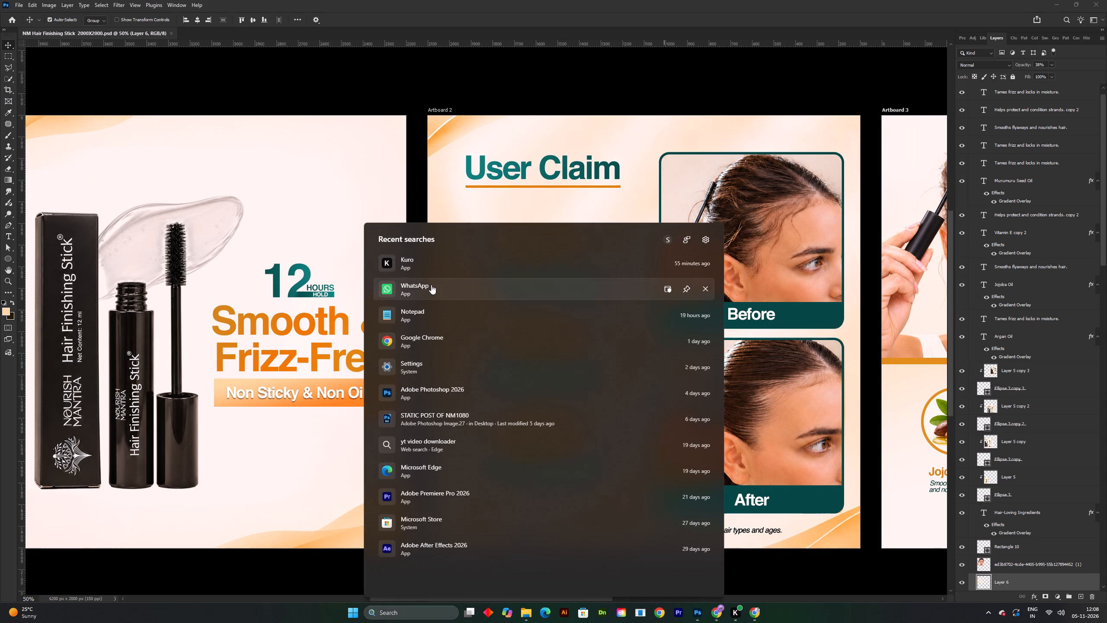
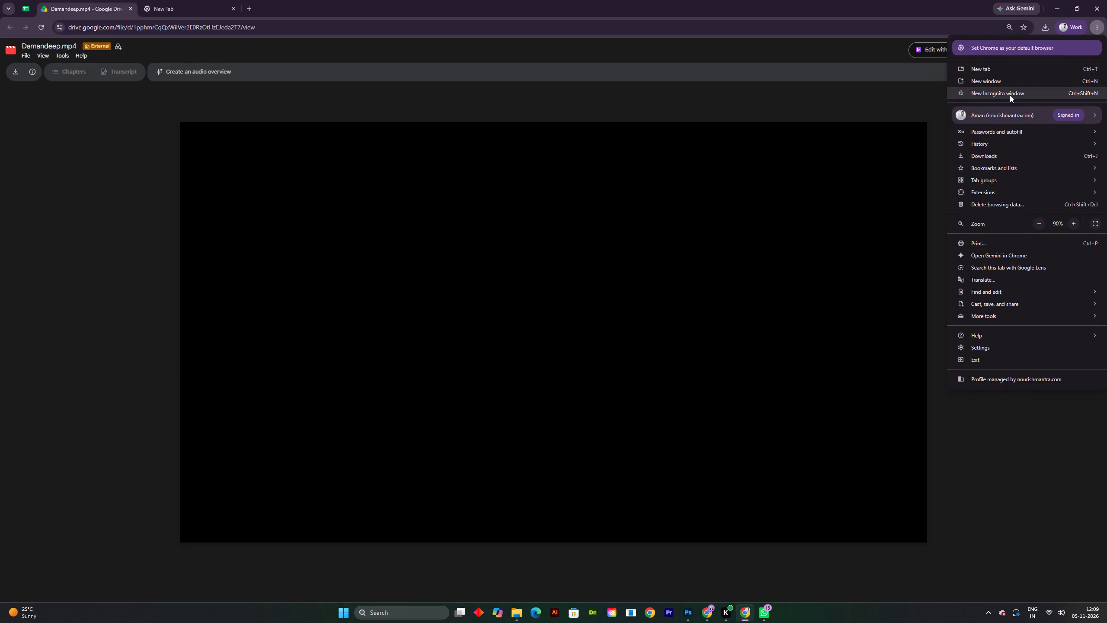
Show the browser's current work profile details and the other Chrome profiles available.
{"action": "left_click", "coordinate": [1065, 22]}
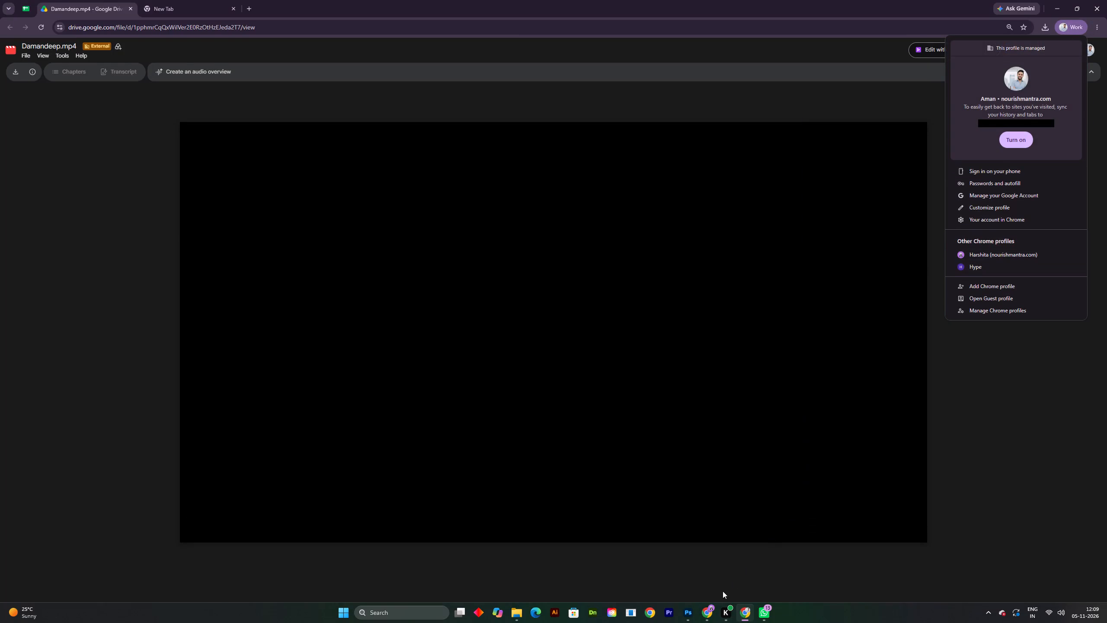
Switch to the Chrome window with the ChatGPT product design chat and show that window's profile details.
{"action": "left_click", "coordinate": [711, 609]}
{"action": "left_click", "coordinate": [1060, 29]}
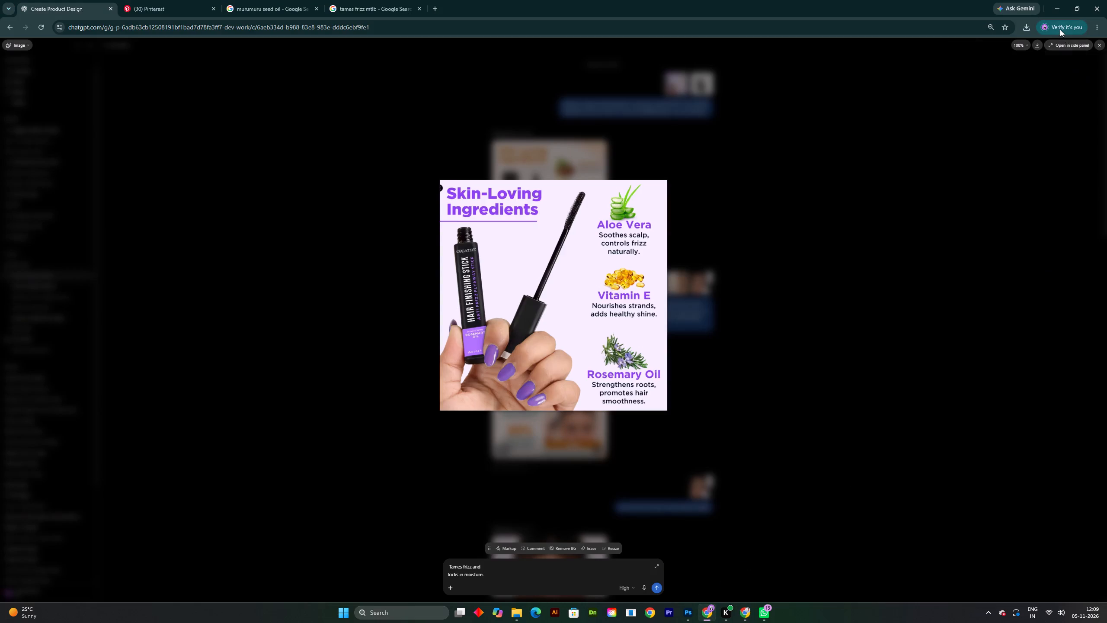
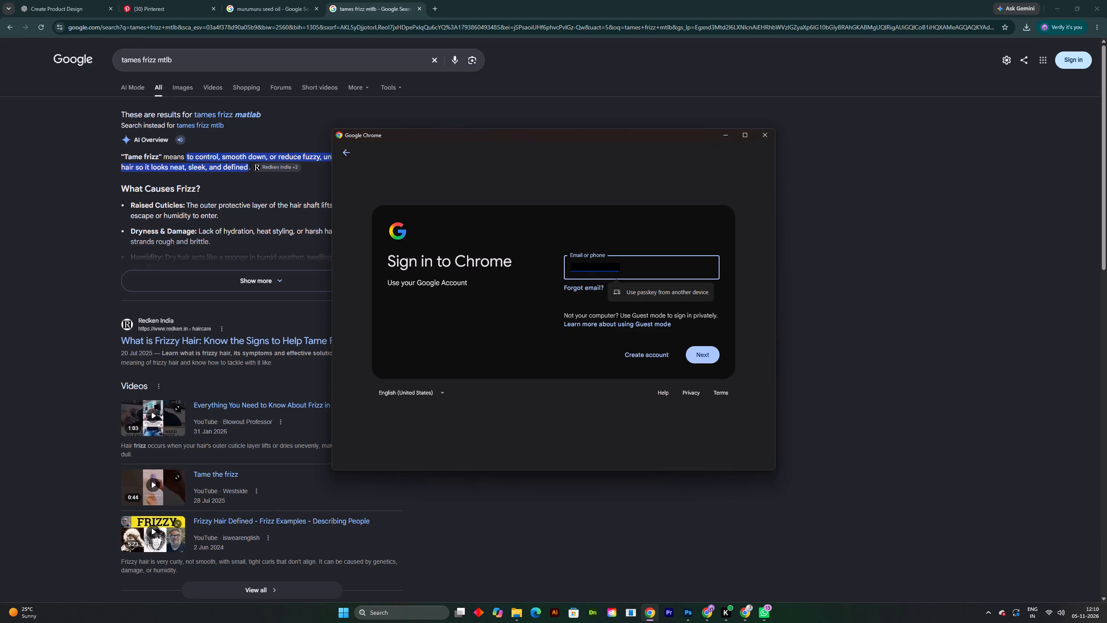
Clear the entered account identifier from the email or phone field of the Chrome sign-in form.
{"action": "key", "text": "BackSpace"}
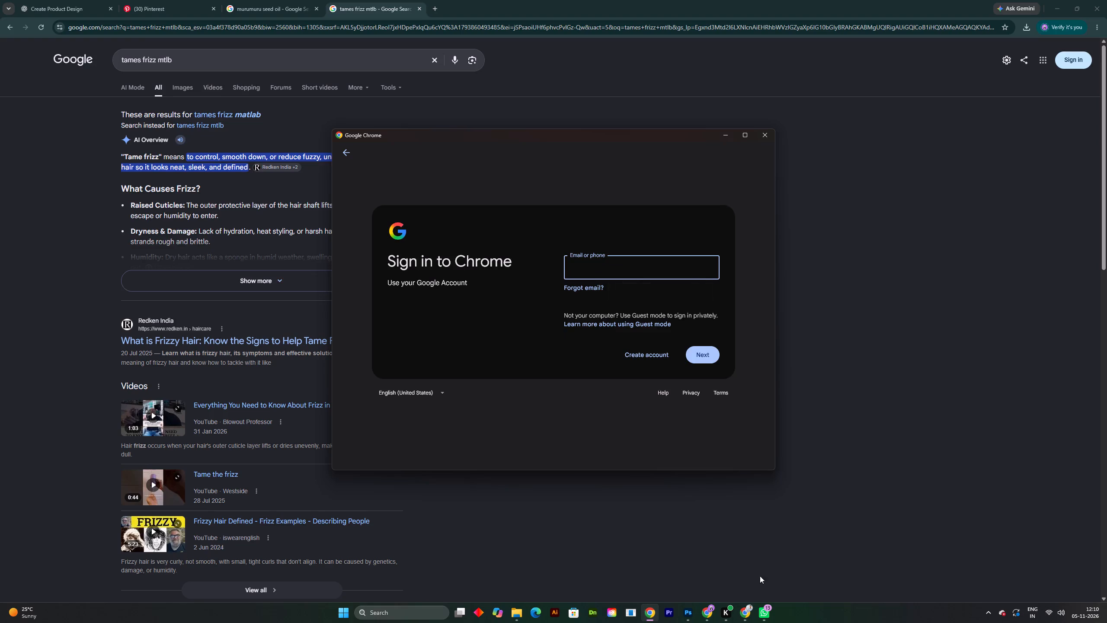
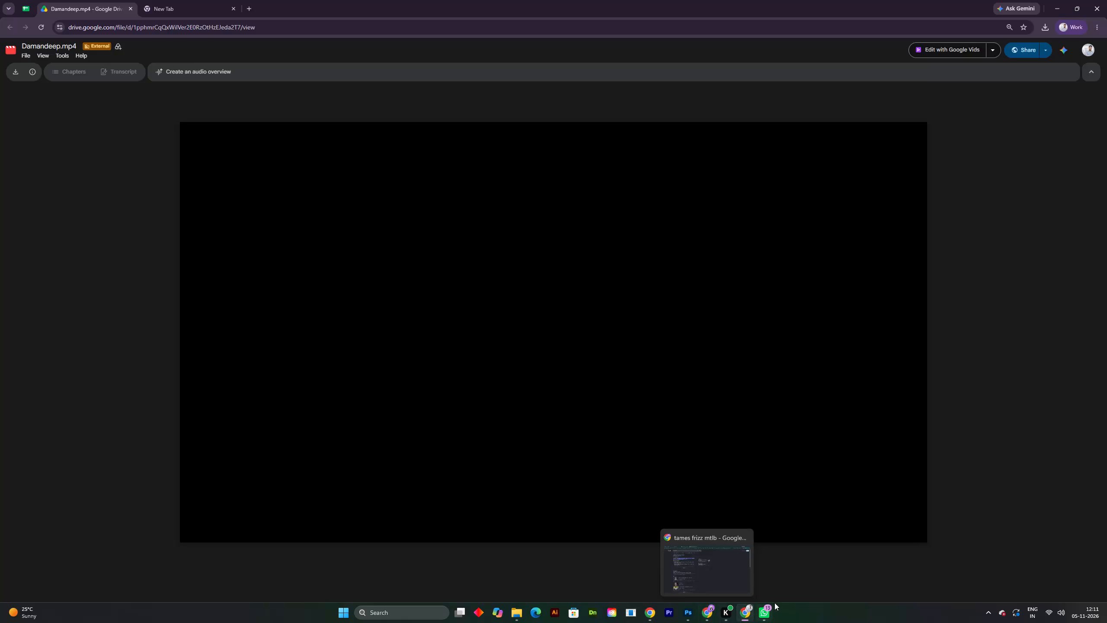
Open the Chrome sign-in form for adding another browser profile.
{"action": "left_click", "coordinate": [1096, 32]}
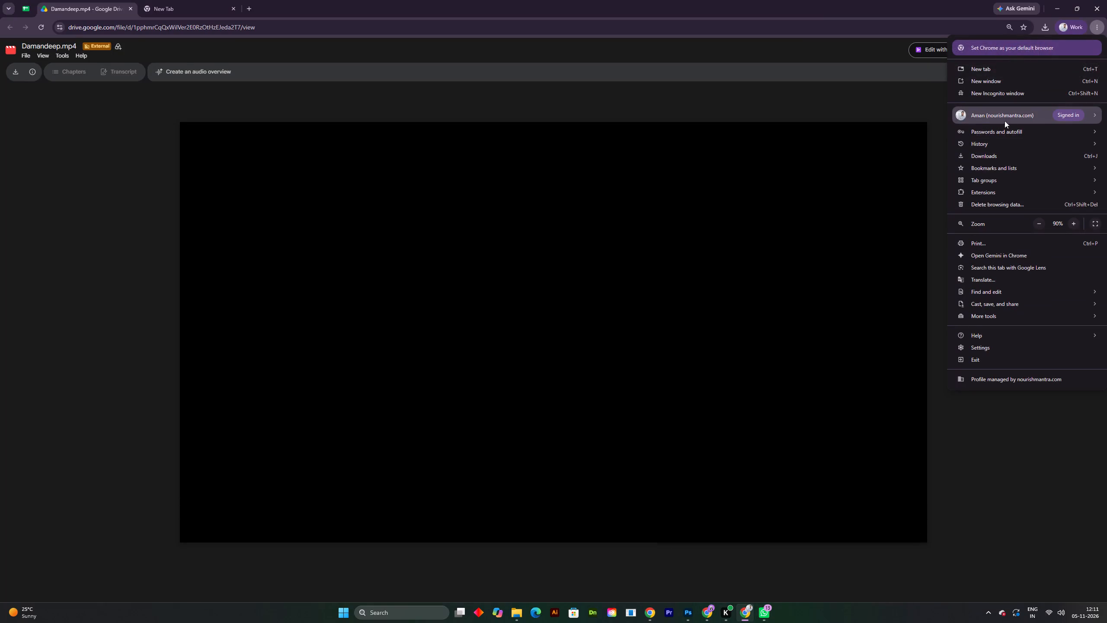
{"action": "left_click", "coordinate": [1059, 114]}
{"action": "left_click", "coordinate": [862, 226]}
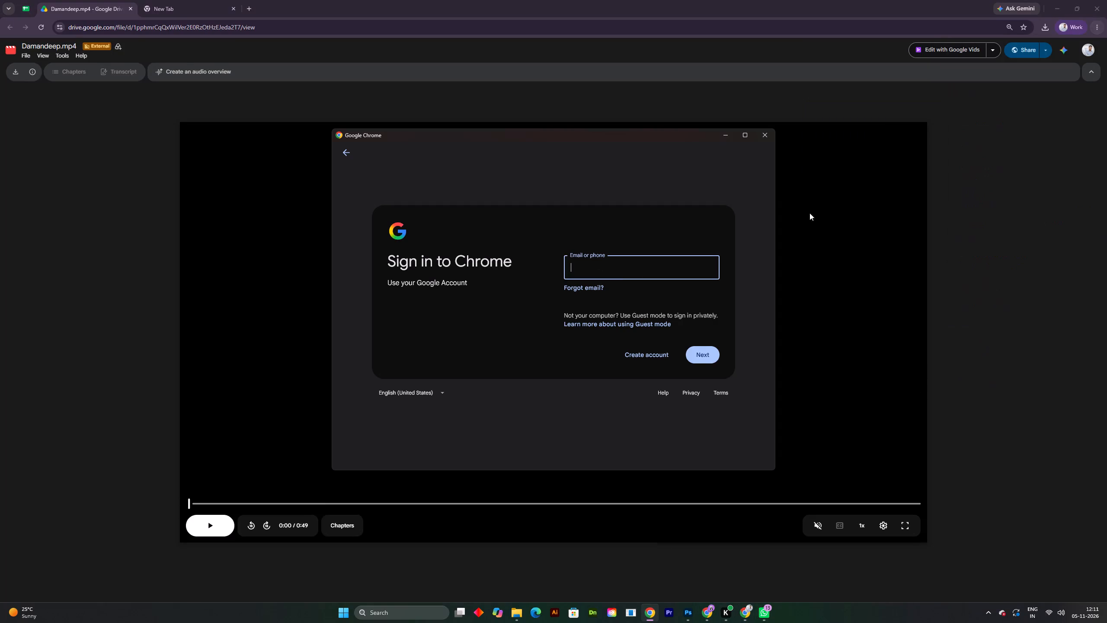
Paste the copied sign-in details as the email or phone, copy and remove their trailing part, and submit the remaining account identifier.
{"action": "key", "text": "ctrl+v"}
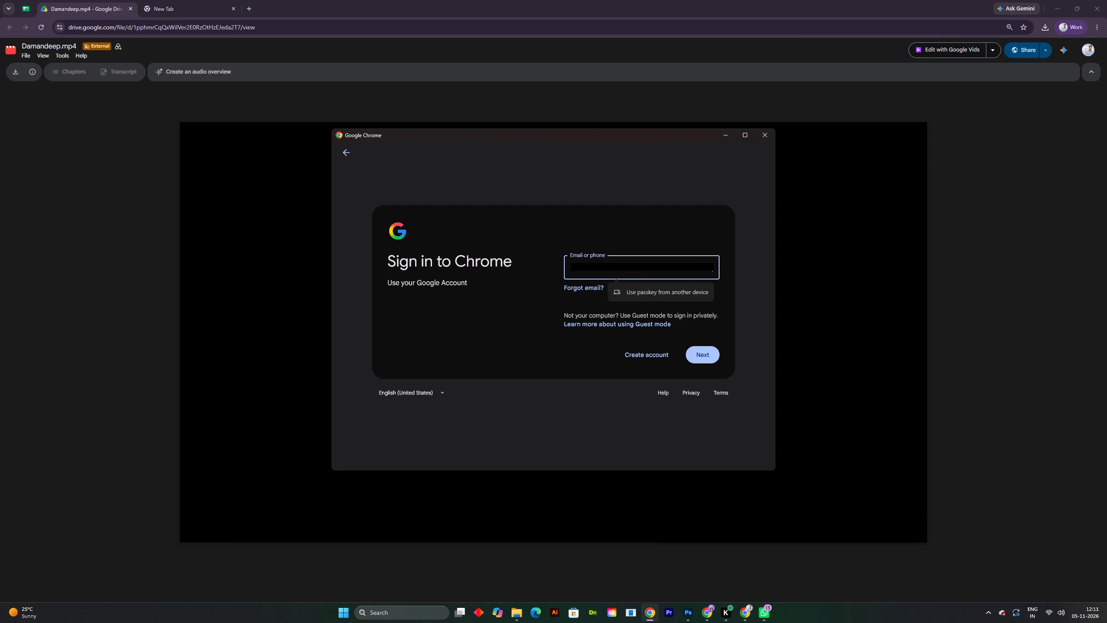
{"action": "left_click_drag", "start_coordinate": [665, 267], "coordinate": [703, 263]}
{"action": "left_click_drag", "start_coordinate": [703, 263], "coordinate": [719, 263]}
{"action": "key", "text": "ctrl+c"}
{"action": "key", "text": "BackSpace"}
{"action": "key", "text": "BackSpace"}
{"action": "key", "text": "BackSpace"}
{"action": "key", "text": "BackSpace"}
{"action": "key", "text": "BackSpace"}
{"action": "key", "text": "BackSpace"}
{"action": "key", "text": "BackSpace"}
{"action": "key", "text": "BackSpace"}
{"action": "key", "text": "BackSpace"}
{"action": "key", "text": "BackSpace"}
{"action": "key", "text": "BackSpace"}
{"action": "left_click", "coordinate": [703, 353]}
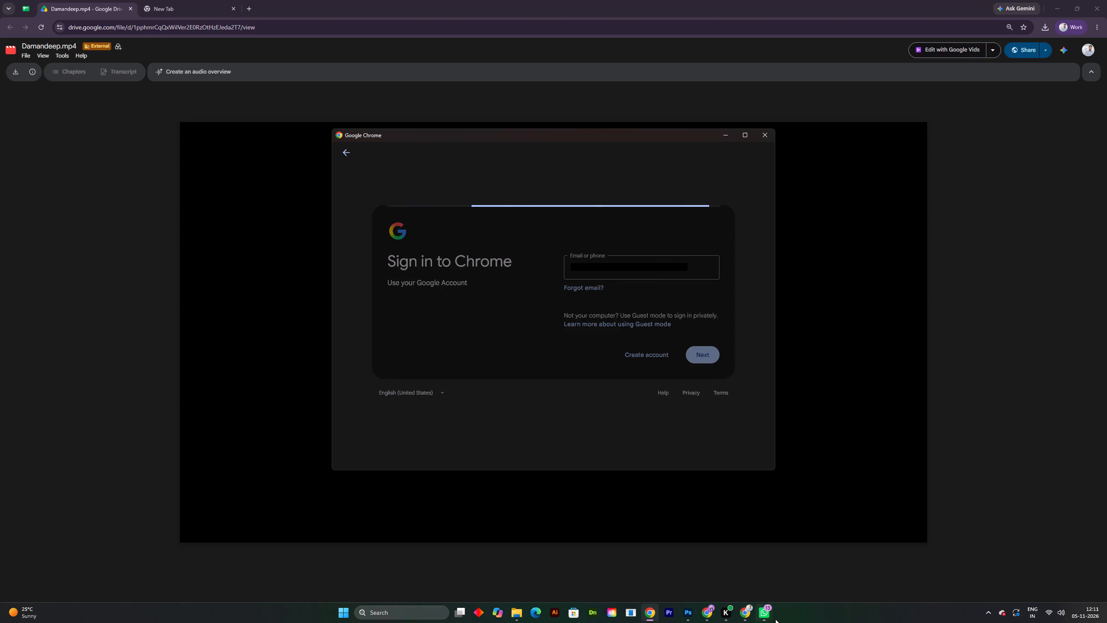
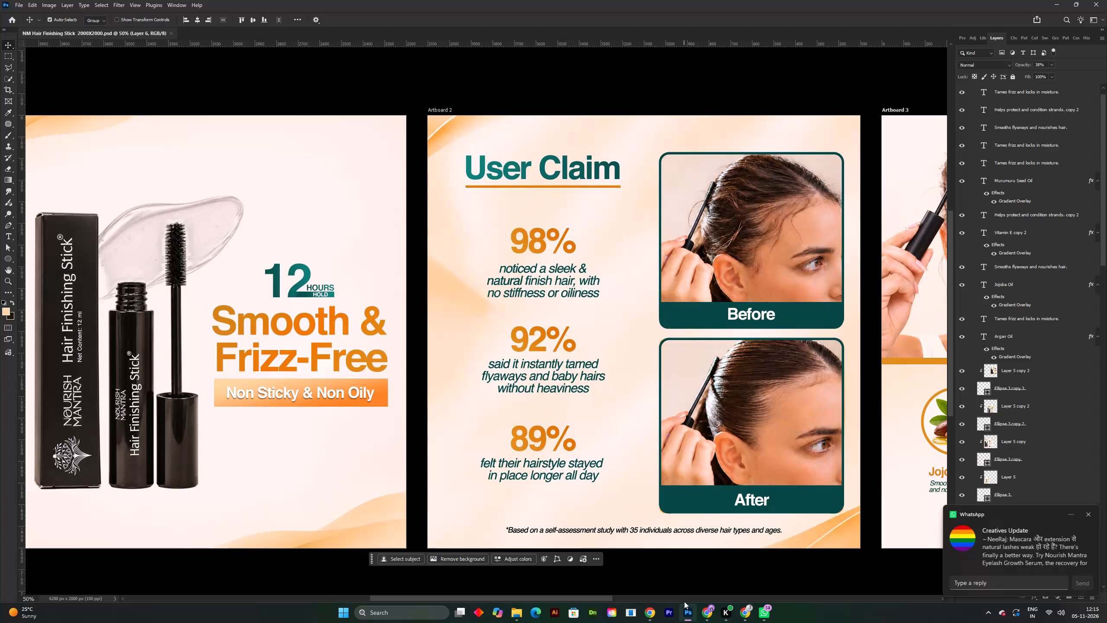
Examine the User Claim and Hair-Loving Ingredients artboards up close and in overview, and save the hair finishing stick document.
{"action": "key", "text": "space"}
{"action": "key", "text": "space"}
{"action": "left_click_drag", "start_coordinate": [708, 235], "coordinate": [620, 237]}
{"action": "key", "text": "ctrl+s"}
{"action": "scroll", "coordinate": [630, 275], "scroll_direction": "down", "scroll_amount": 2, "text": "shift"}
{"action": "key", "text": "space"}
{"action": "key", "text": "space"}
{"action": "key", "text": "space"}
{"action": "key", "text": "space"}
{"action": "key", "text": "space"}
{"action": "key", "text": "space"}
{"action": "key", "text": "space"}
{"action": "key", "text": "space"}
{"action": "key", "text": "space"}
{"action": "key", "text": "space"}
{"action": "key", "text": "space"}
{"action": "key", "text": "space"}
{"action": "key", "text": "space"}
{"action": "left_click_drag", "start_coordinate": [654, 289], "coordinate": [520, 302]}
{"action": "left_click_drag", "start_coordinate": [653, 303], "coordinate": [561, 309]}
{"action": "scroll", "coordinate": [576, 312], "scroll_direction": "up", "scroll_amount": 1, "text": "shift"}
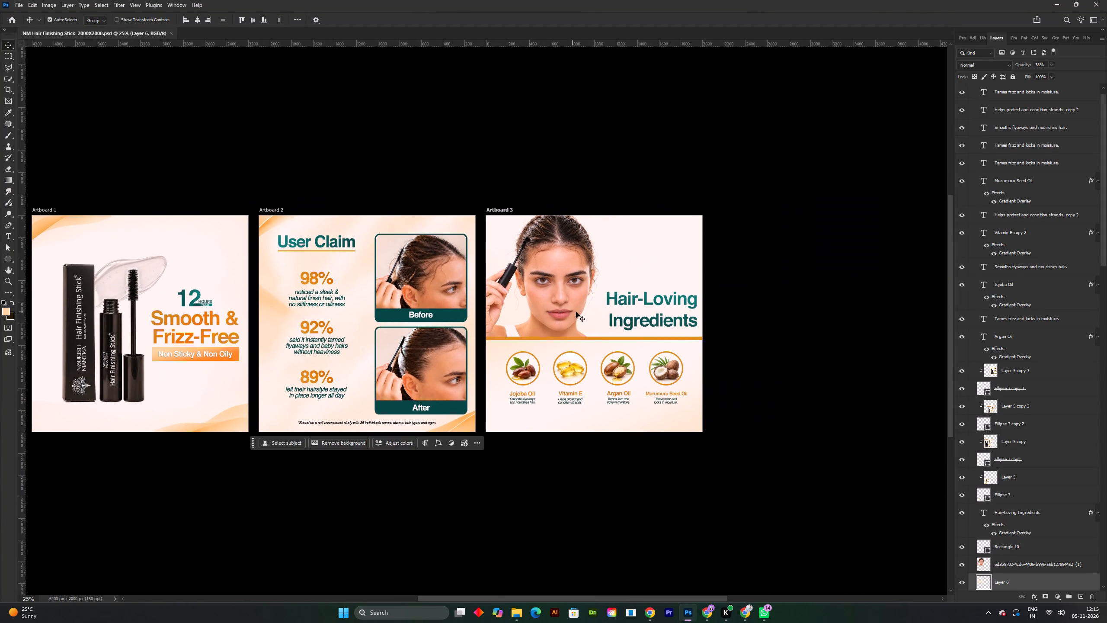
{"action": "scroll", "coordinate": [576, 312], "scroll_direction": "up", "scroll_amount": 1, "text": "shift"}
{"action": "key", "text": "space"}
{"action": "left_click_drag", "start_coordinate": [626, 307], "coordinate": [571, 288]}
{"action": "key", "text": "ctrl+s"}
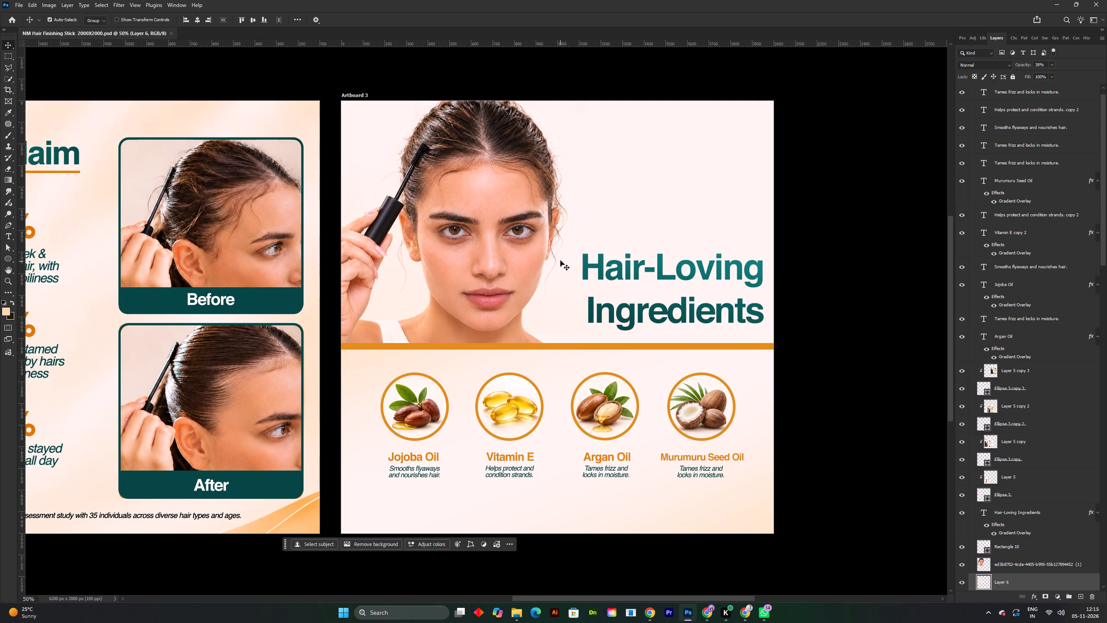
{"action": "key", "text": "space"}
{"action": "key", "text": "space"}
{"action": "key", "text": "space"}
{"action": "key", "text": "space"}
{"action": "key", "text": "space"}
{"action": "key", "text": "space"}
{"action": "key", "text": "space"}
{"action": "left_click_drag", "start_coordinate": [560, 260], "coordinate": [549, 258]}
{"action": "scroll", "coordinate": [549, 258], "scroll_direction": "down", "scroll_amount": 2, "text": "shift"}
{"action": "scroll", "coordinate": [549, 258], "scroll_direction": "up", "scroll_amount": 2, "text": "shift"}
{"action": "key", "text": "space"}
{"action": "key", "text": "space"}
{"action": "key", "text": "space"}
{"action": "left_click_drag", "start_coordinate": [545, 267], "coordinate": [545, 283]}
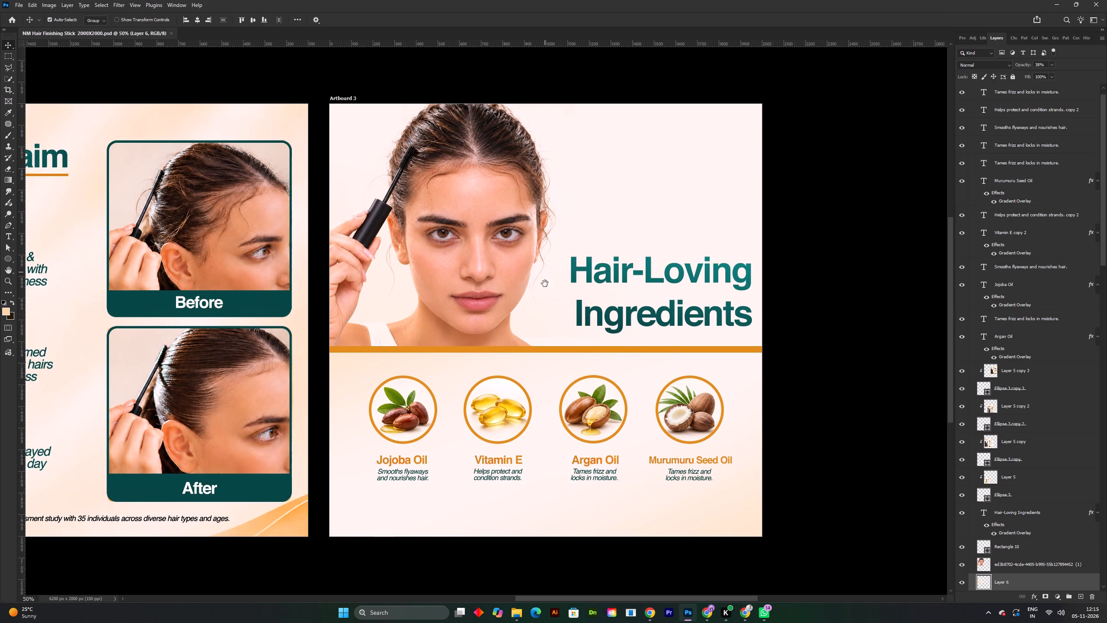
{"action": "left_click_drag", "start_coordinate": [545, 283], "coordinate": [545, 286]}
{"action": "key", "text": "ctrl+s"}
{"action": "scroll", "coordinate": [548, 352], "scroll_direction": "up", "scroll_amount": 1, "text": "shift"}
{"action": "scroll", "coordinate": [552, 366], "scroll_direction": "down", "scroll_amount": 1, "text": "shift"}
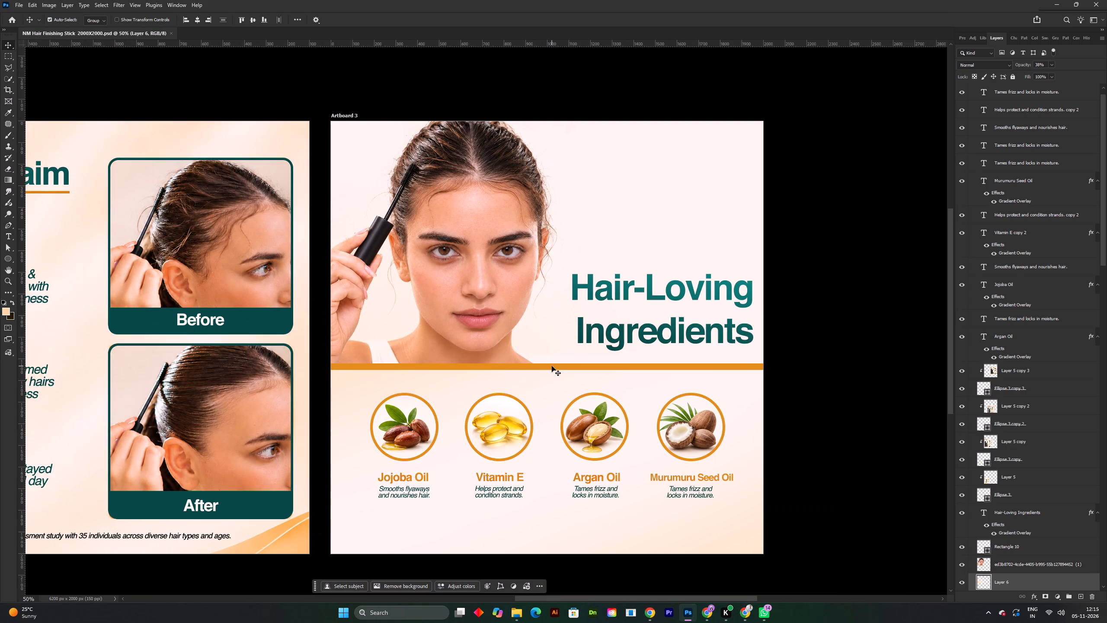
{"action": "key", "text": "space"}
{"action": "key", "text": "space"}
{"action": "key", "text": "space"}
{"action": "left_click_drag", "start_coordinate": [558, 372], "coordinate": [563, 389]}
{"action": "scroll", "coordinate": [559, 389], "scroll_direction": "down", "scroll_amount": 2, "text": "shift"}
{"action": "key", "text": "space"}
{"action": "left_click_drag", "start_coordinate": [558, 385], "coordinate": [572, 399]}
{"action": "key", "text": "ctrl+s"}
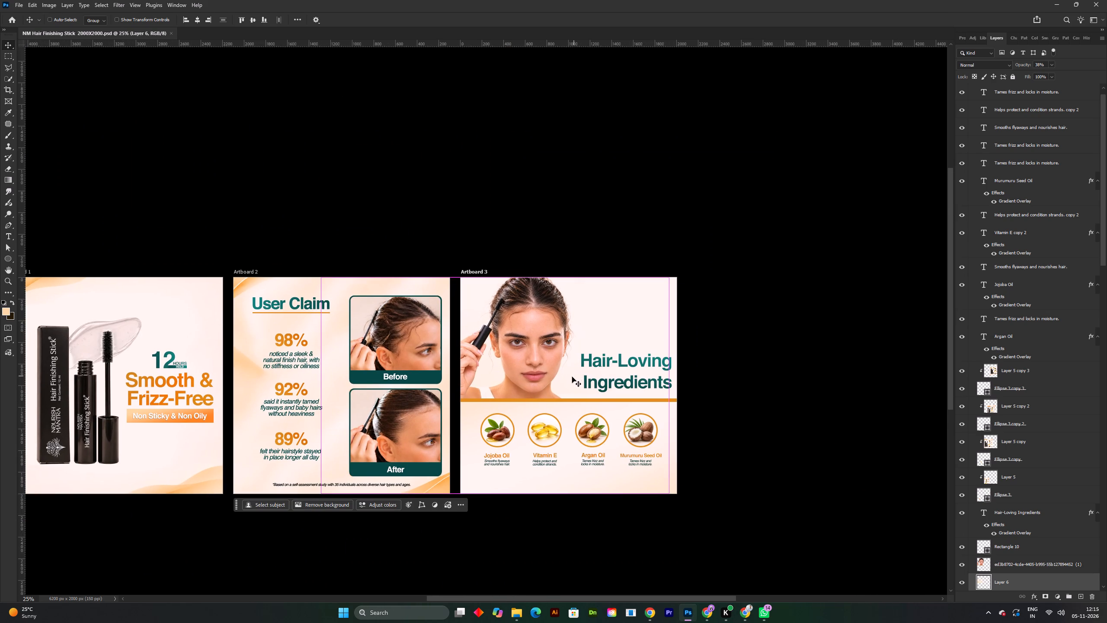
{"action": "key", "text": "space"}
{"action": "key", "text": "space"}
{"action": "key", "text": "space"}
{"action": "key", "text": "space"}
{"action": "key", "text": "space"}
{"action": "key", "text": "space"}
{"action": "key", "text": "space"}
{"action": "key", "text": "space"}
{"action": "key", "text": "space"}
{"action": "key", "text": "space"}
{"action": "key", "text": "space"}
{"action": "key", "text": "space"}
{"action": "key", "text": "space"}
{"action": "key", "text": "space"}
{"action": "key", "text": "space"}
{"action": "key", "text": "space"}
{"action": "left_click_drag", "start_coordinate": [589, 382], "coordinate": [544, 394]}
{"action": "left_click", "coordinate": [477, 379]}
{"action": "key", "text": "space"}
{"action": "left_click_drag", "start_coordinate": [531, 377], "coordinate": [485, 374]}
{"action": "key", "text": "ctrl+s"}
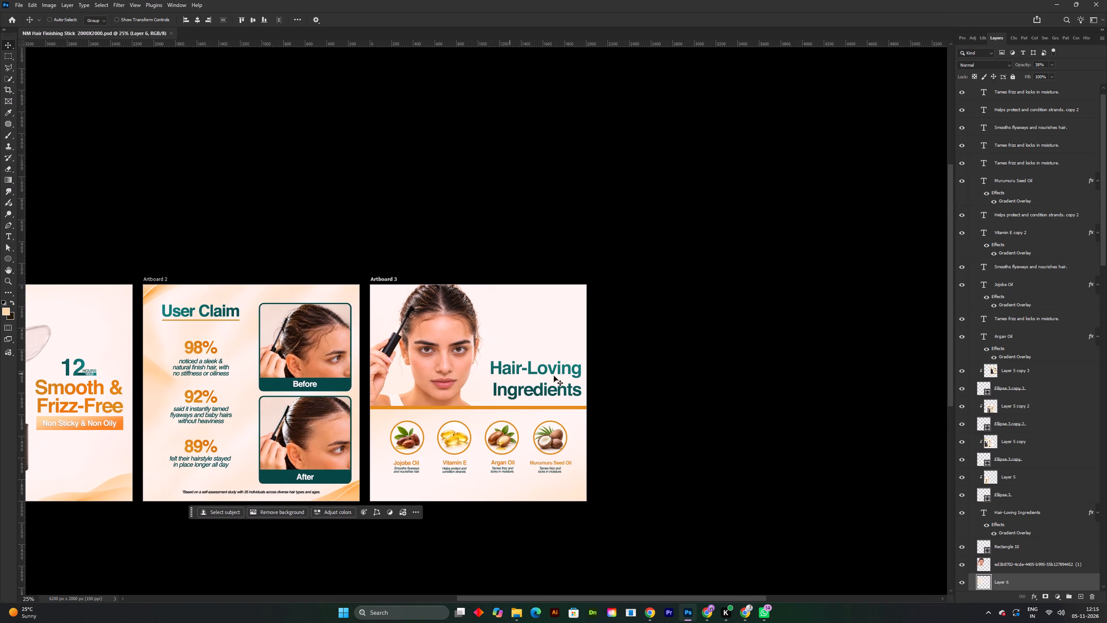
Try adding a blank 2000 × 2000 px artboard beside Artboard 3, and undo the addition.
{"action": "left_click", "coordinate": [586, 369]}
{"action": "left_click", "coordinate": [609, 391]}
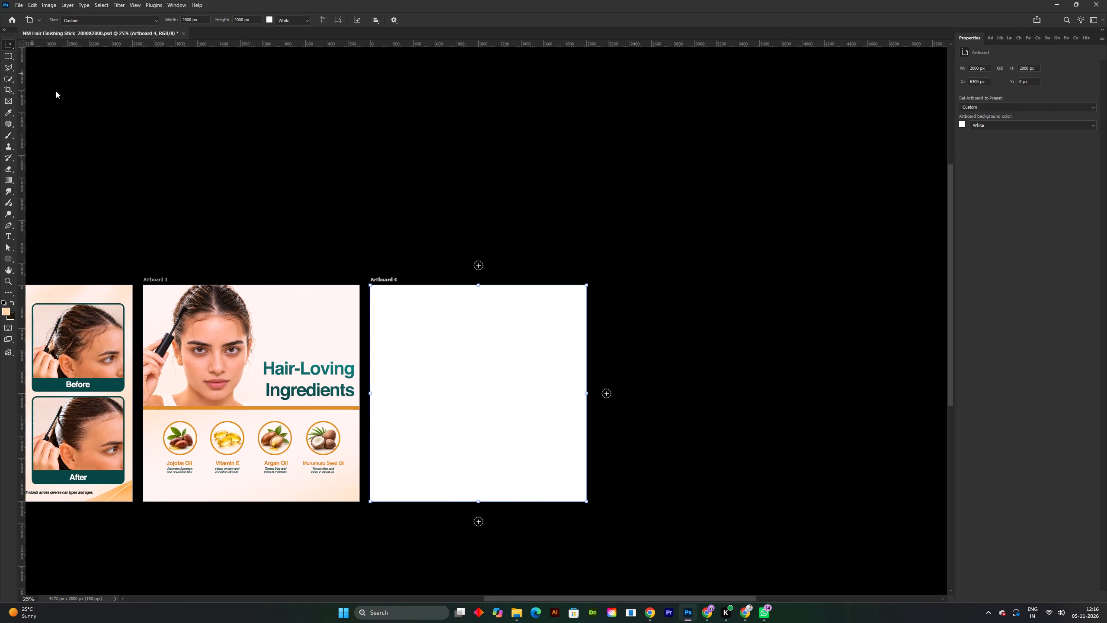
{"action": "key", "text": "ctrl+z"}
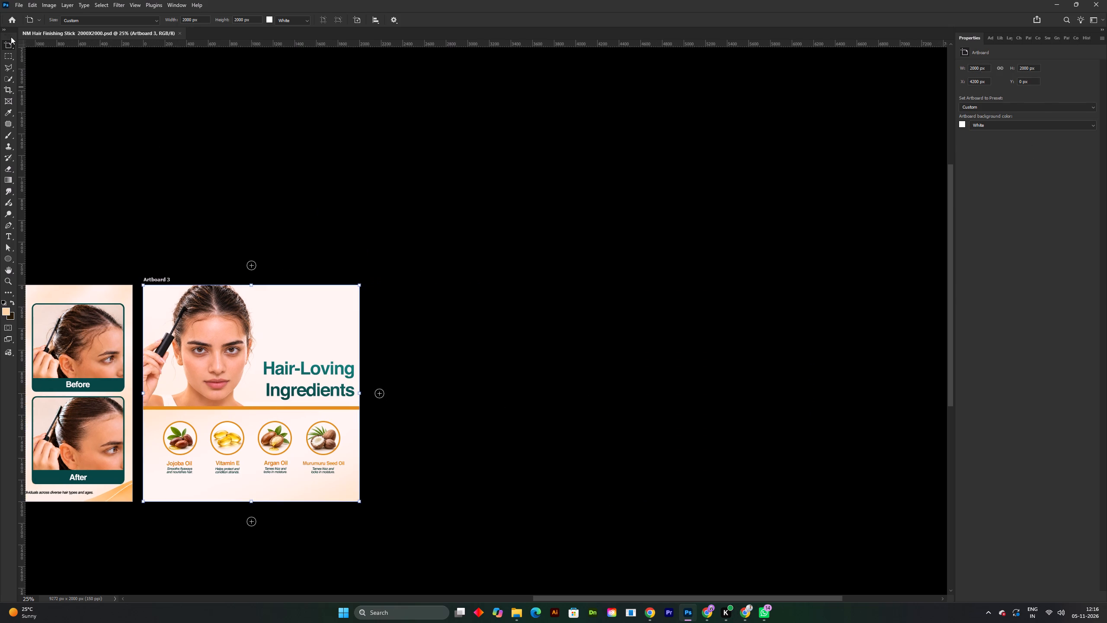
Add a new artboard directly below Artboard 1, the Smooth & Frizz-Free design.
{"action": "right_click", "coordinate": [7, 46]}
{"action": "left_click", "coordinate": [27, 46]}
{"action": "key", "text": "space"}
{"action": "key", "text": "space"}
{"action": "key", "text": "space"}
{"action": "key", "text": "space"}
{"action": "key", "text": "space"}
{"action": "key", "text": "space"}
{"action": "key", "text": "space"}
{"action": "key", "text": "space"}
{"action": "key", "text": "space"}
{"action": "key", "text": "space"}
{"action": "key", "text": "space"}
{"action": "key", "text": "space"}
{"action": "left_click_drag", "start_coordinate": [323, 270], "coordinate": [737, 249]}
{"action": "left_click_drag", "start_coordinate": [431, 313], "coordinate": [500, 222]}
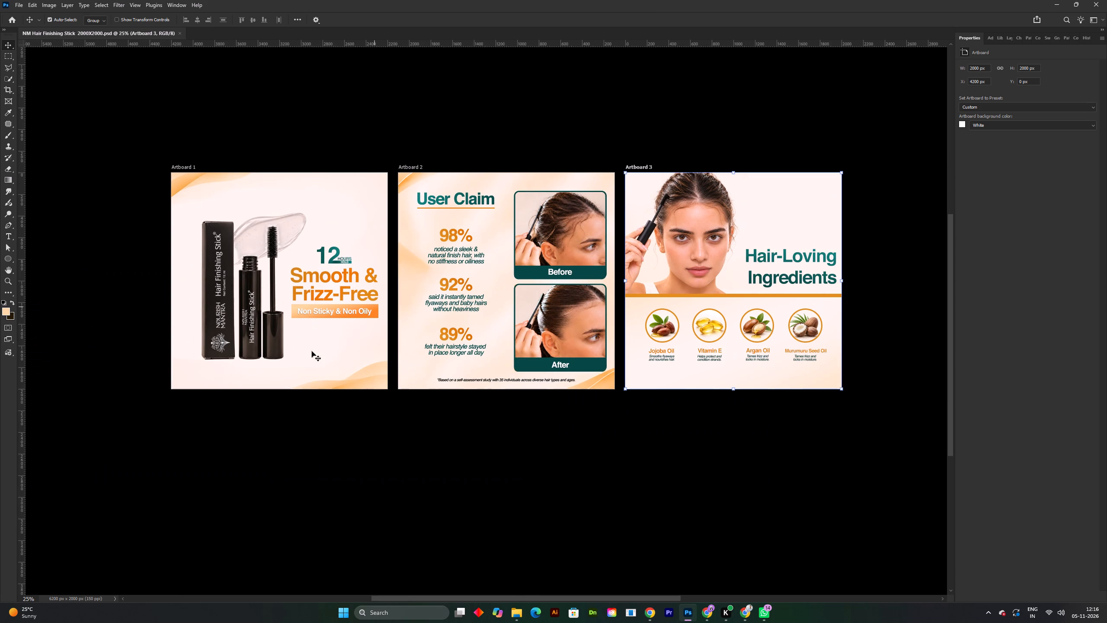
{"action": "left_click", "coordinate": [310, 390]}
{"action": "left_click", "coordinate": [281, 411]}
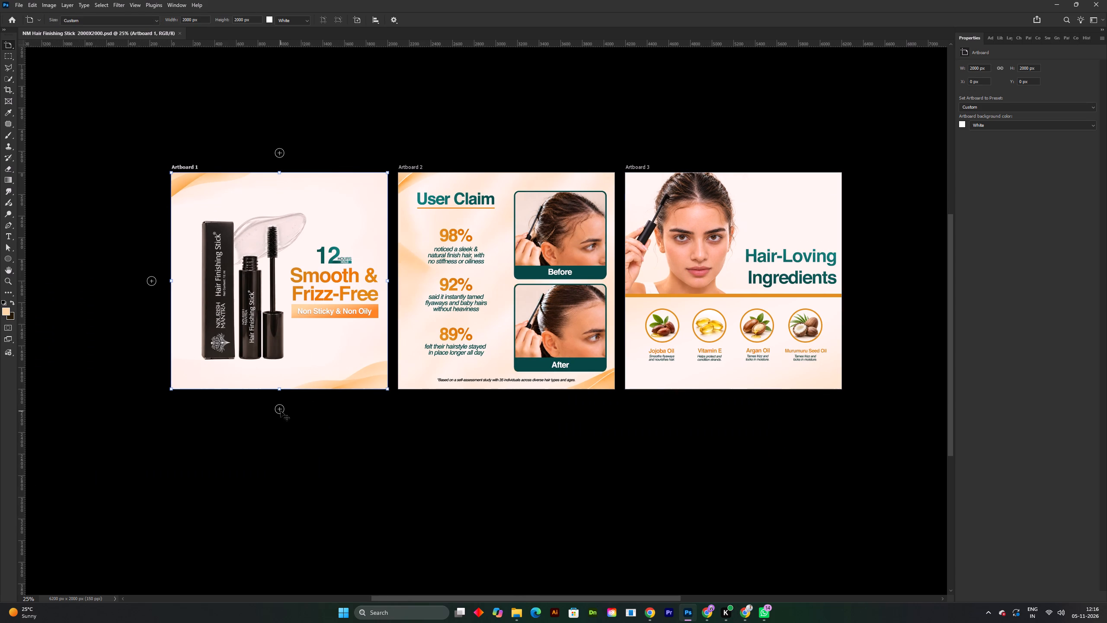
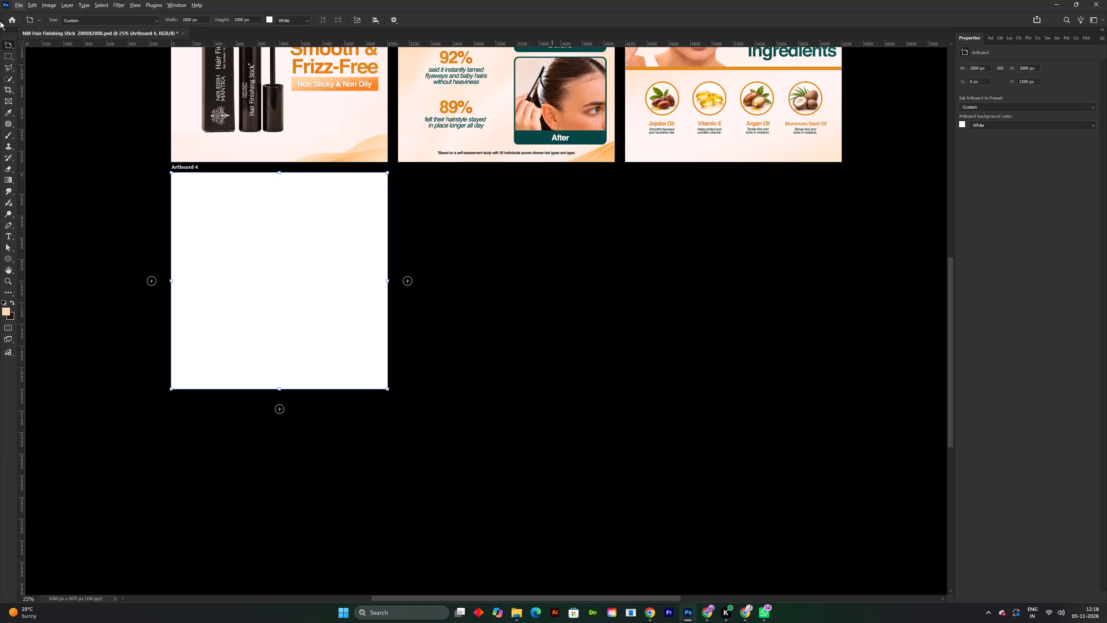
Switch from the Artboard tool to the Move tool and save the hair finishing stick document with its new blank artboard.
{"action": "right_click", "coordinate": [9, 48]}
{"action": "left_click", "coordinate": [33, 45]}
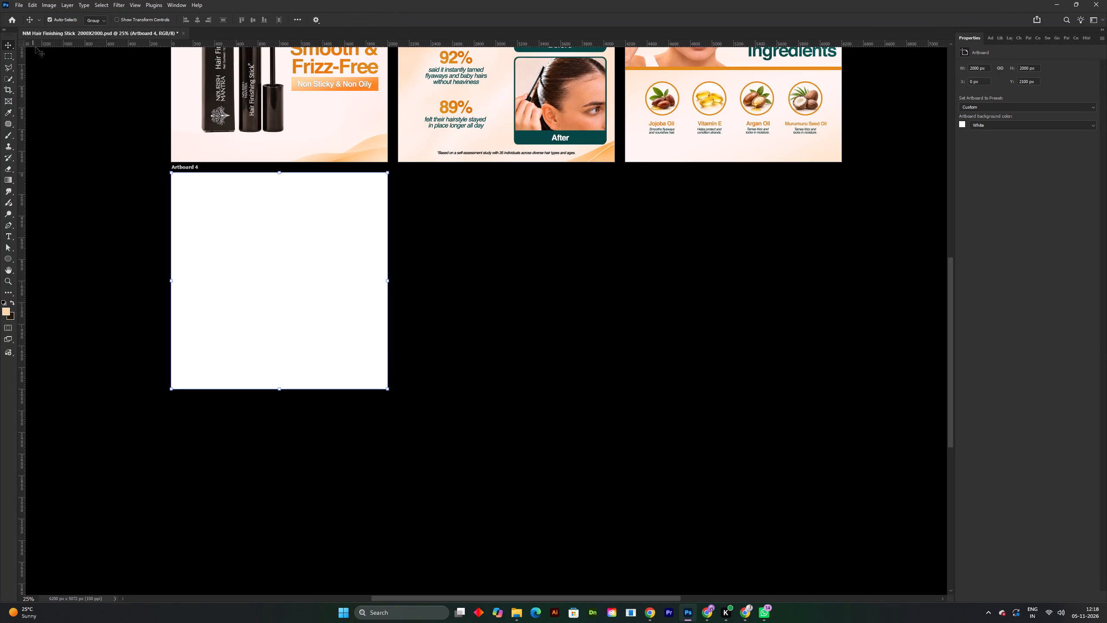
{"action": "key", "text": "space"}
{"action": "key", "text": "space"}
{"action": "left_click_drag", "start_coordinate": [109, 121], "coordinate": [120, 144]}
{"action": "key", "text": "ctrl+s"}
{"action": "key", "text": "v"}
{"action": "key", "text": "space"}
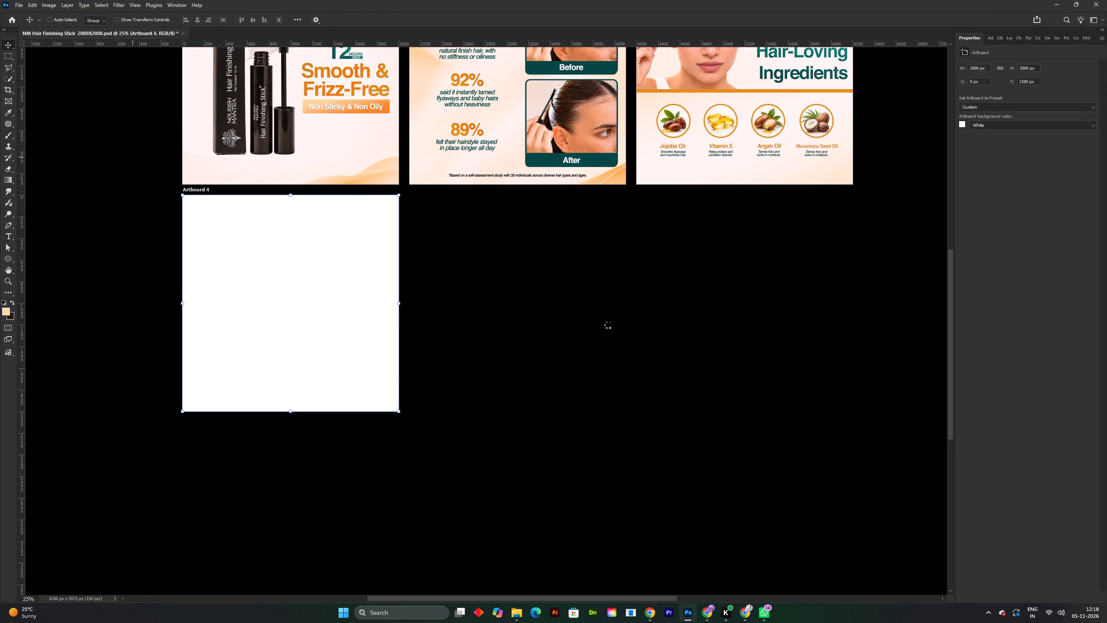
{"action": "left_click_drag", "start_coordinate": [602, 323], "coordinate": [623, 356]}
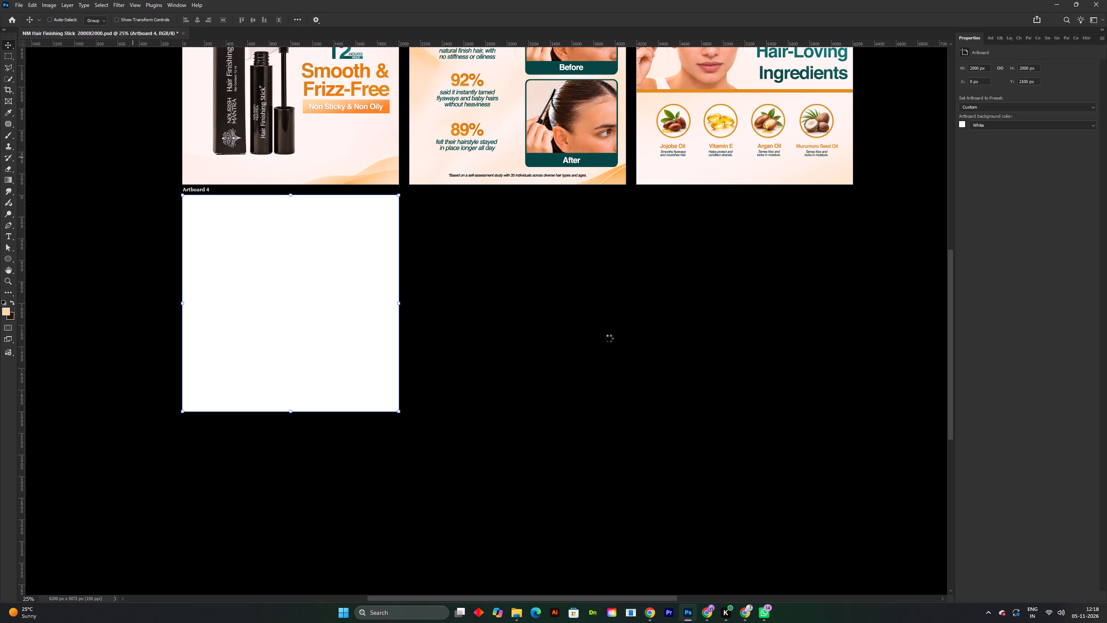
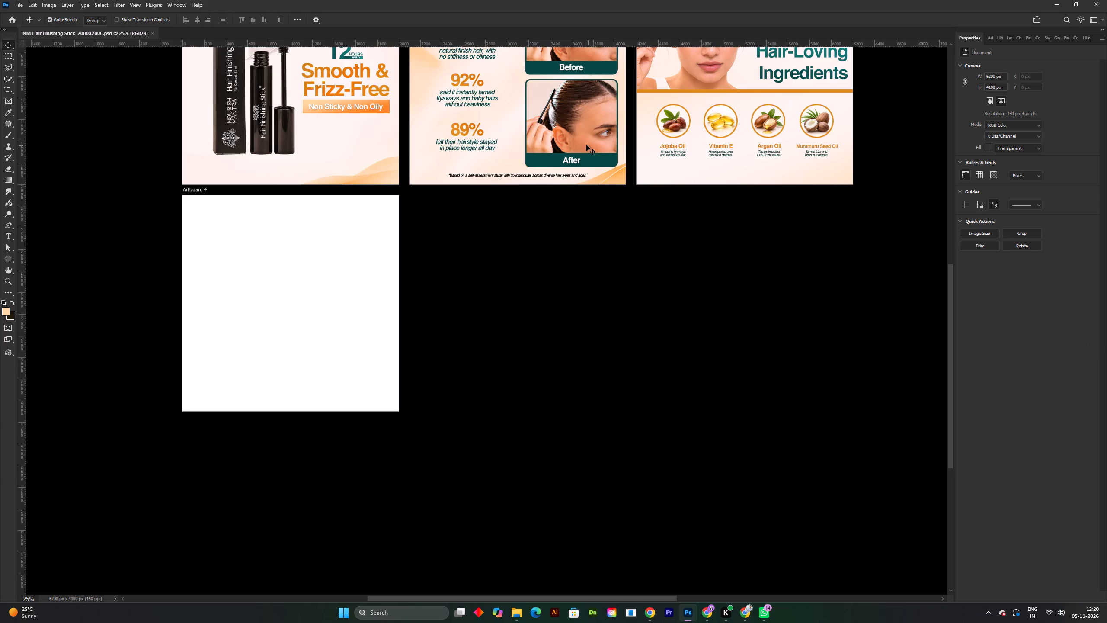
Switch to the Chrome window with the Google Drive video and open the list of available browser profiles.
{"action": "left_click", "coordinate": [743, 612]}
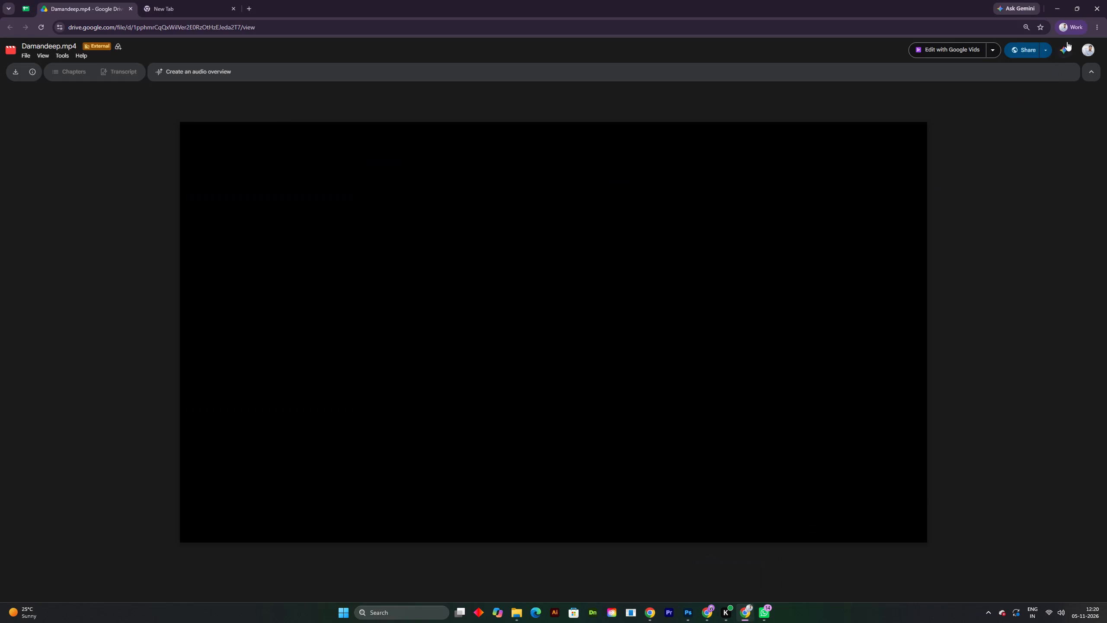
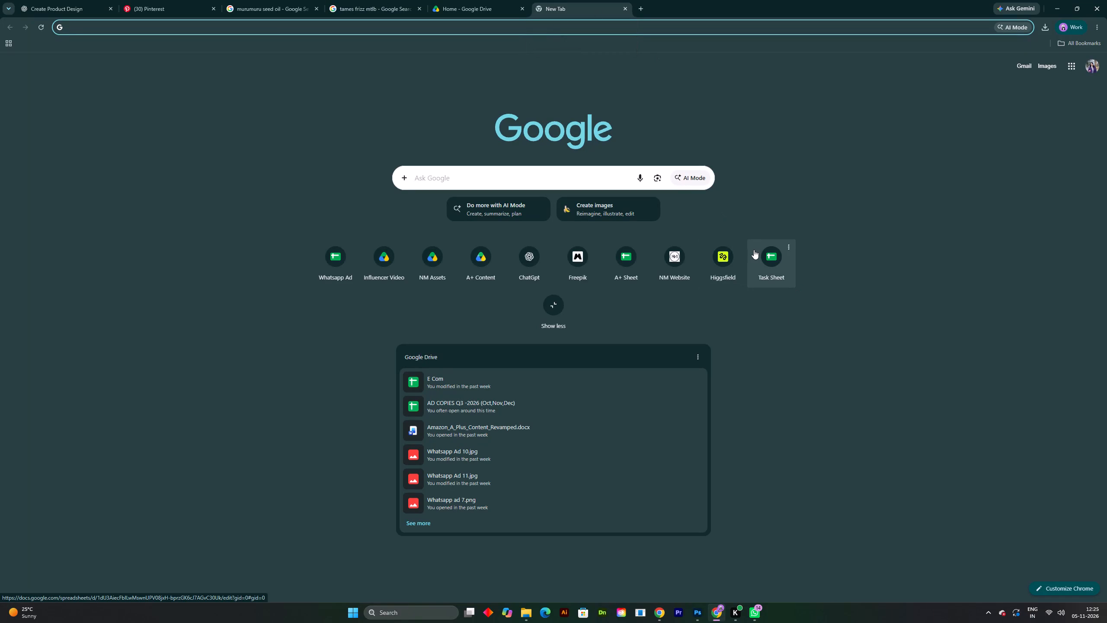
Switch to Photoshop and save the NM Hair Finishing Stick document containing the blank fourth artboard.
{"action": "left_click", "coordinate": [695, 616]}
{"action": "key", "text": "space"}
{"action": "key", "text": "space"}
{"action": "left_click_drag", "start_coordinate": [588, 343], "coordinate": [600, 393]}
{"action": "key", "text": "ctrl+s"}
{"action": "scroll", "coordinate": [513, 419], "scroll_direction": "up", "scroll_amount": 2}
{"action": "key", "text": "space"}
{"action": "left_click_drag", "start_coordinate": [561, 421], "coordinate": [656, 387]}
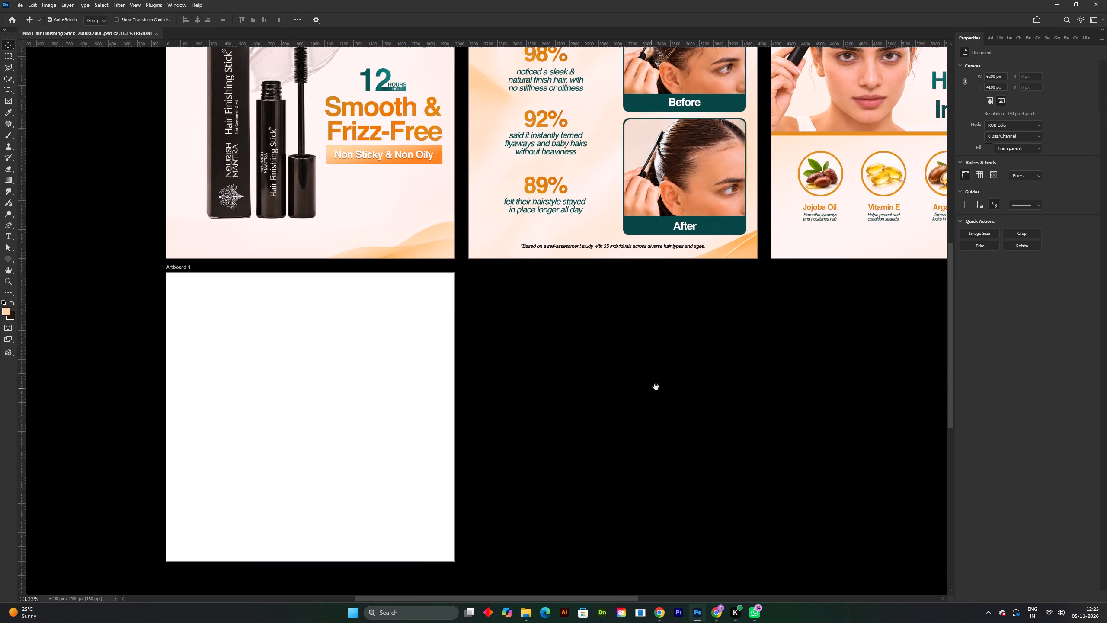
{"action": "left_click", "coordinate": [723, 612]}
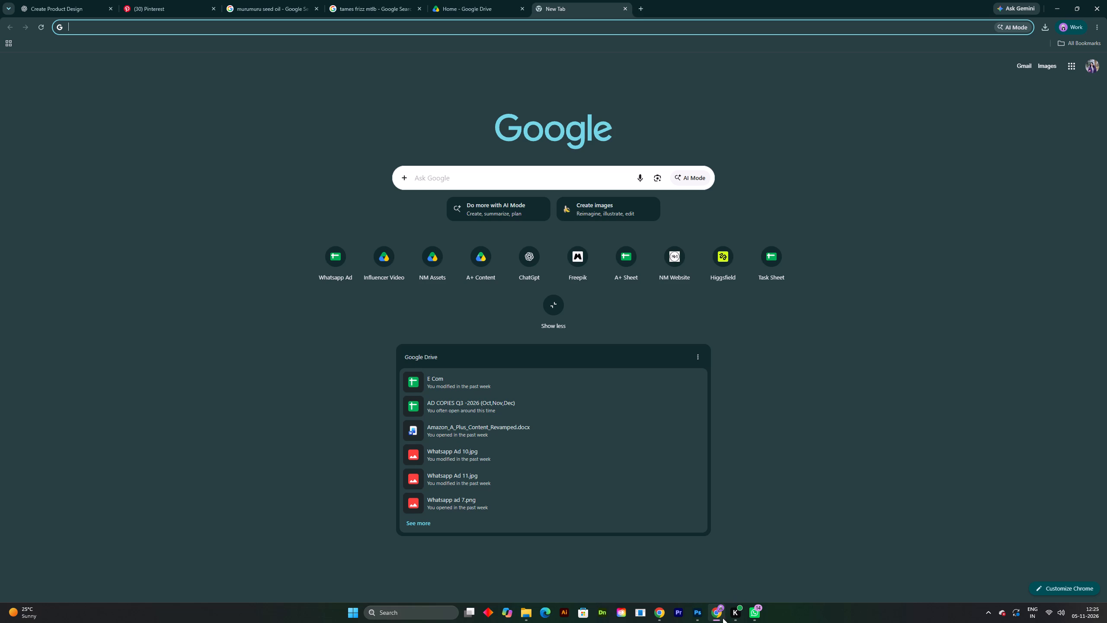
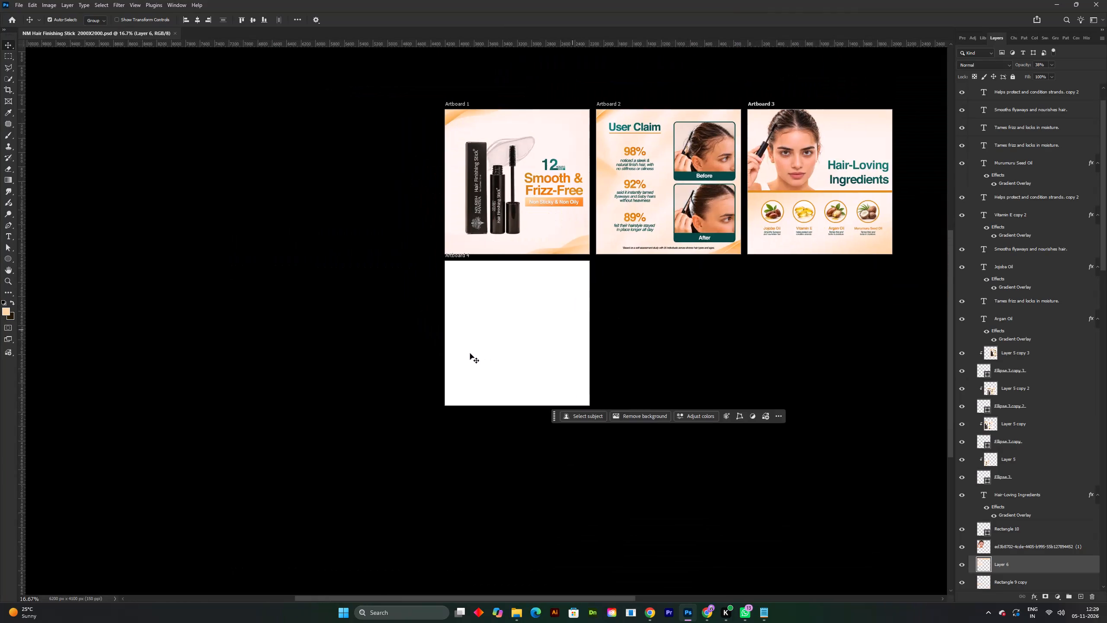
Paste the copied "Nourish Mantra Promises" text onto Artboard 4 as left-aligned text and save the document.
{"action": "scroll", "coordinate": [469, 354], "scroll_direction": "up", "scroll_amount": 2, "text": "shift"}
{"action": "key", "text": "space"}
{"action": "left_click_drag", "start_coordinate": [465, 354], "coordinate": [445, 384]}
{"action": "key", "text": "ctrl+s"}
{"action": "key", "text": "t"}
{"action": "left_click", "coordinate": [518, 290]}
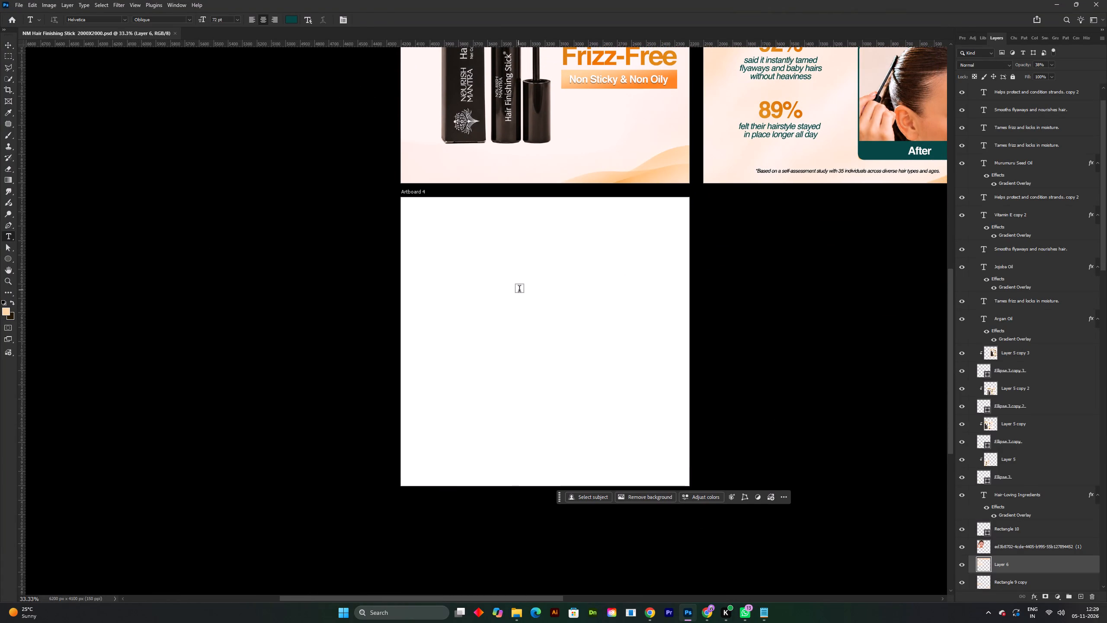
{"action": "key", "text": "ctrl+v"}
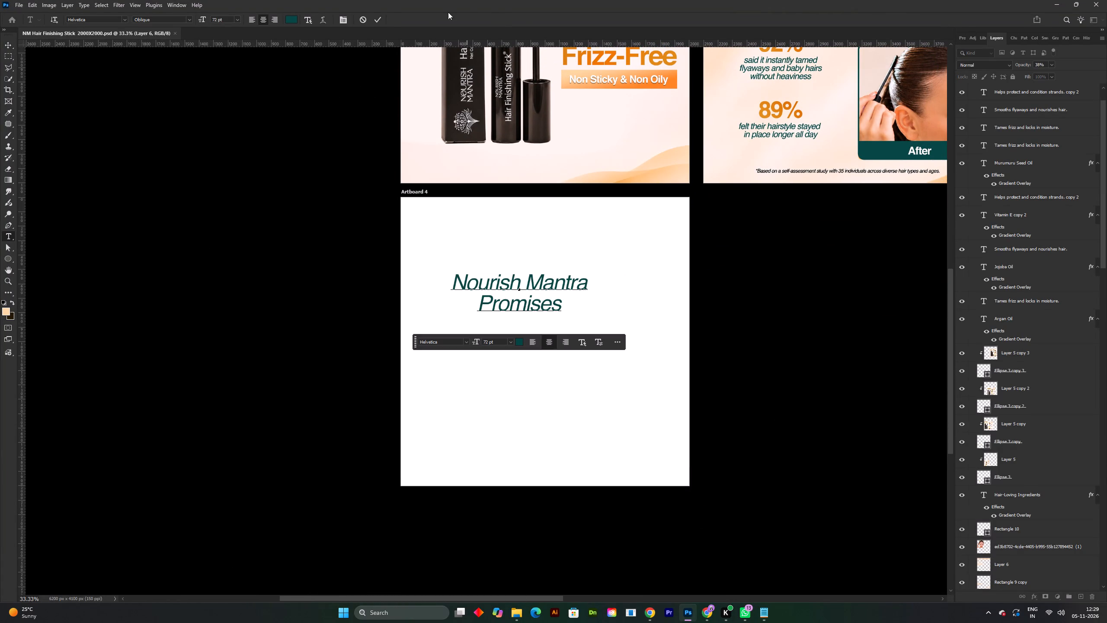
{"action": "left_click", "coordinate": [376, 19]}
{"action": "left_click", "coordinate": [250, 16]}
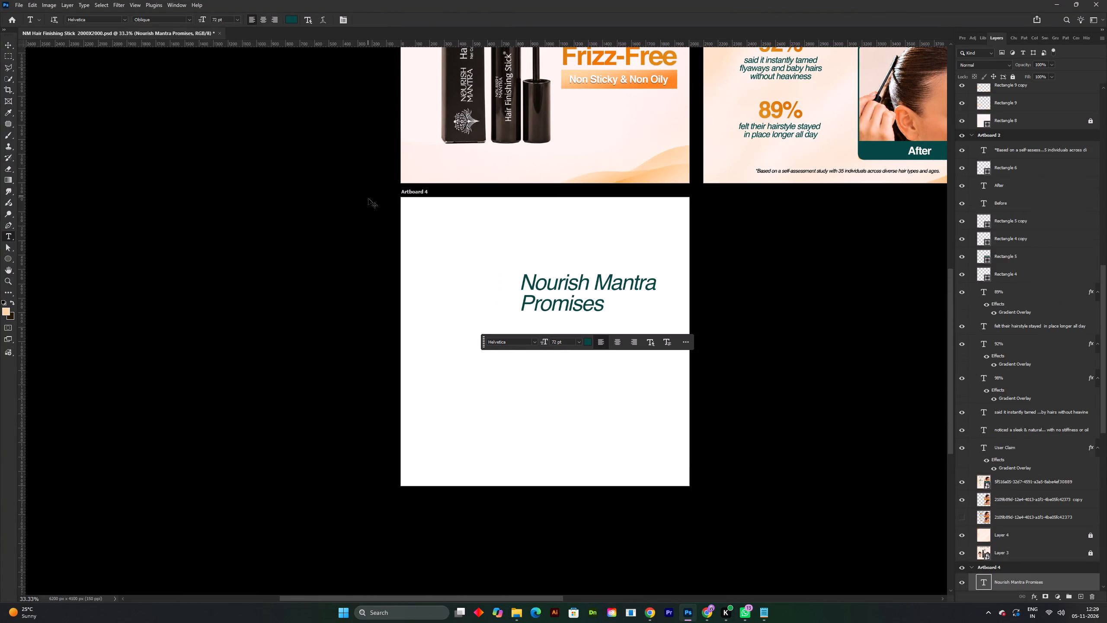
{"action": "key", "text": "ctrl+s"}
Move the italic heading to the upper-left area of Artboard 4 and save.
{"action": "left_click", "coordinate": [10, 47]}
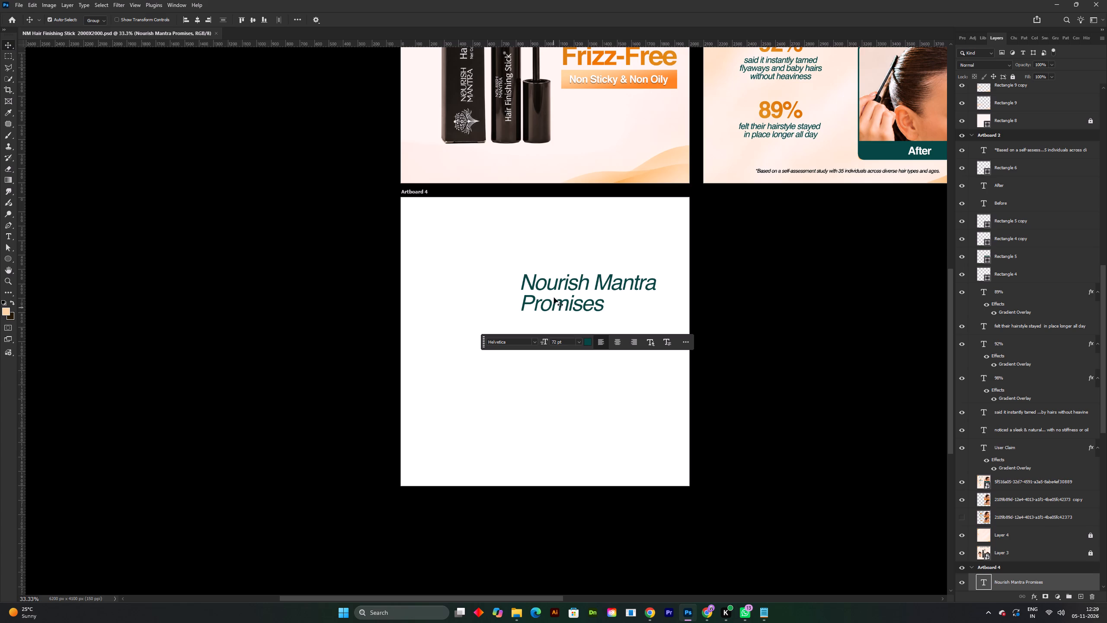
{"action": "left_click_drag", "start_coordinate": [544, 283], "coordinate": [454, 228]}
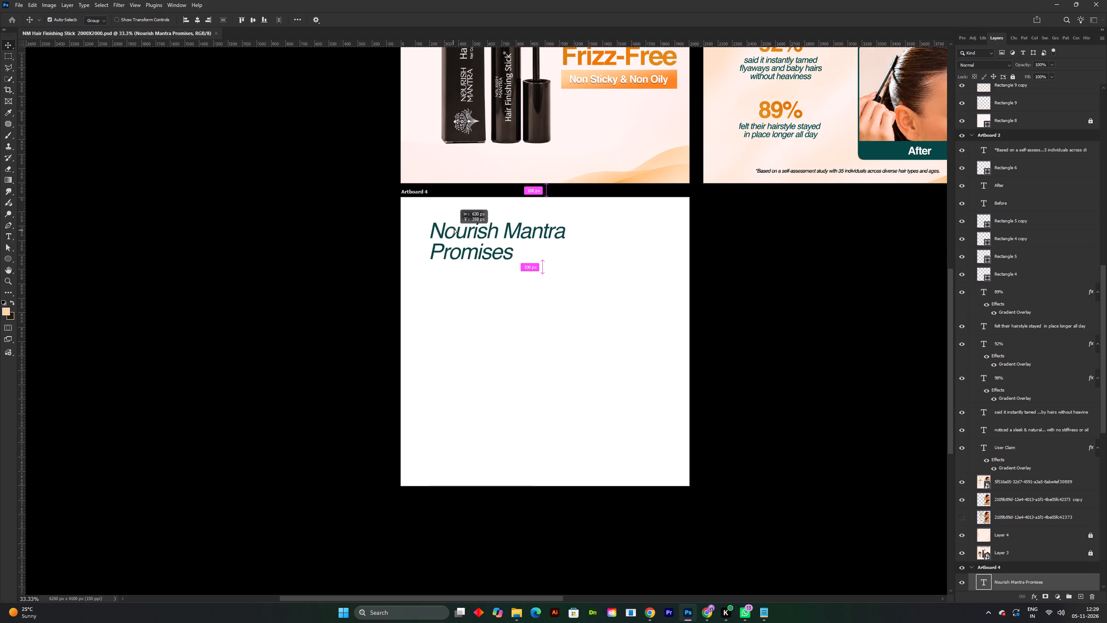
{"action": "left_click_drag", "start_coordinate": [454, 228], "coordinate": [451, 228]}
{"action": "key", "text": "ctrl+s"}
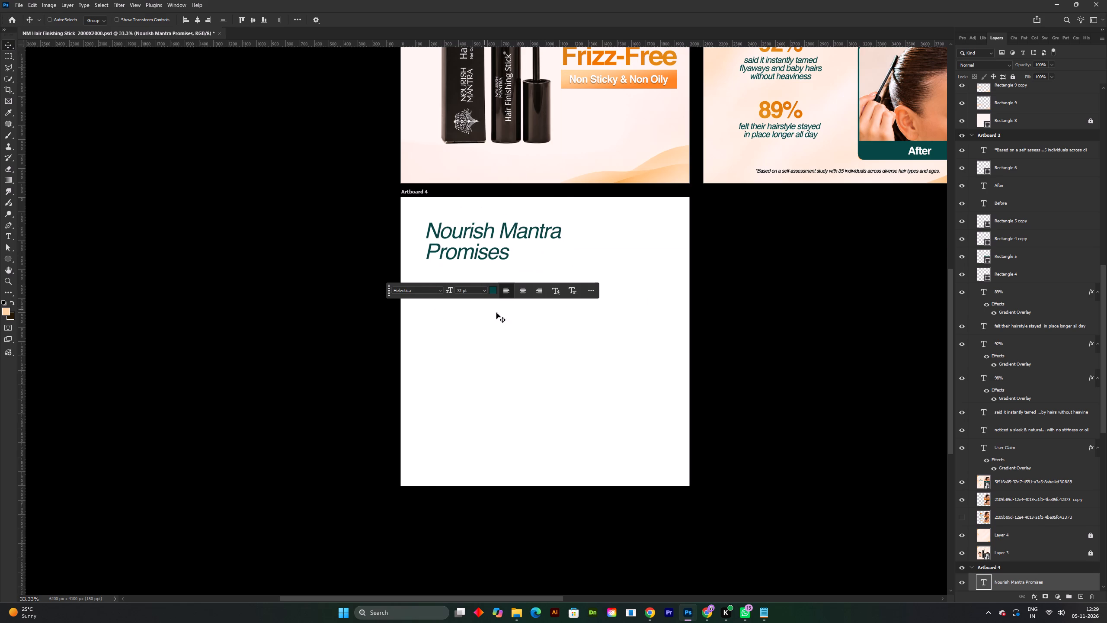
Copy the "Hair-Loving Ingredients" heading from Artboard 3 and place the copy on Artboard 4 below the italic heading.
{"action": "scroll", "coordinate": [518, 316], "scroll_direction": "down", "scroll_amount": 1, "text": "shift"}
{"action": "key", "text": "space"}
{"action": "key", "text": "space"}
{"action": "left_click_drag", "start_coordinate": [582, 219], "coordinate": [550, 291]}
{"action": "key", "text": "space"}
{"action": "key", "text": "space"}
{"action": "key", "text": "space"}
{"action": "key", "text": "space"}
{"action": "key", "text": "space"}
{"action": "key", "text": "space"}
{"action": "key", "text": "space"}
{"action": "key", "text": "space"}
{"action": "key", "text": "space"}
{"action": "key", "text": "space"}
{"action": "key", "text": "space"}
{"action": "key", "text": "space"}
{"action": "key", "text": "space"}
{"action": "key", "text": "space"}
{"action": "key", "text": "space"}
{"action": "key", "text": "space"}
{"action": "key", "text": "space"}
{"action": "key", "text": "space"}
{"action": "key", "text": "space"}
{"action": "key", "text": "space"}
{"action": "left_click_drag", "start_coordinate": [532, 324], "coordinate": [327, 316]}
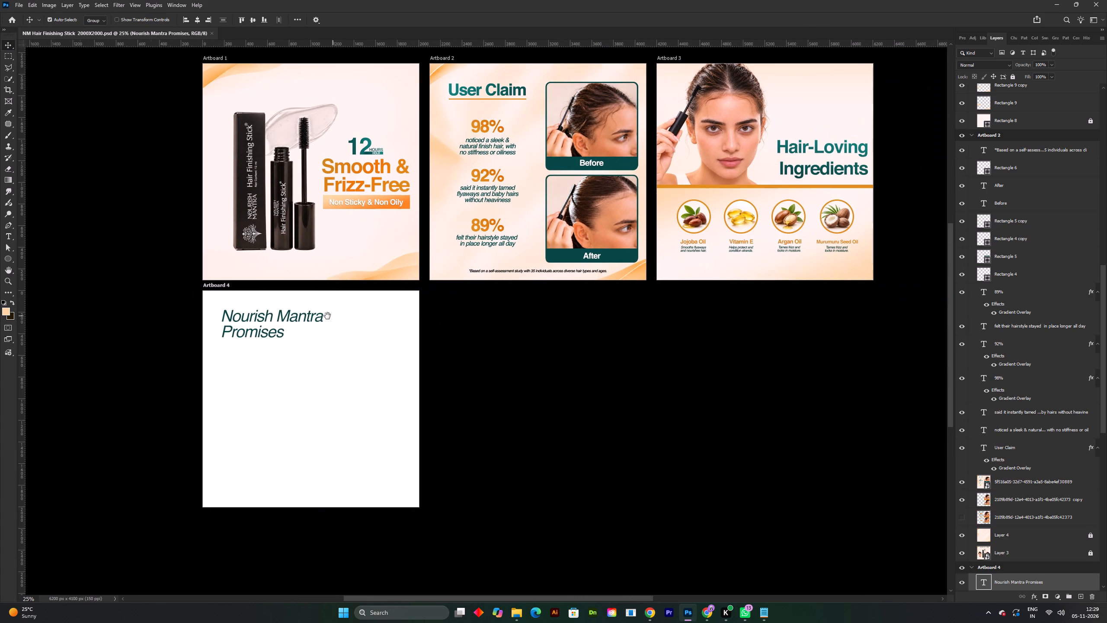
{"action": "left_click_drag", "start_coordinate": [327, 316], "coordinate": [327, 312]}
{"action": "left_click", "coordinate": [791, 171]}
{"action": "left_click", "coordinate": [285, 380]}
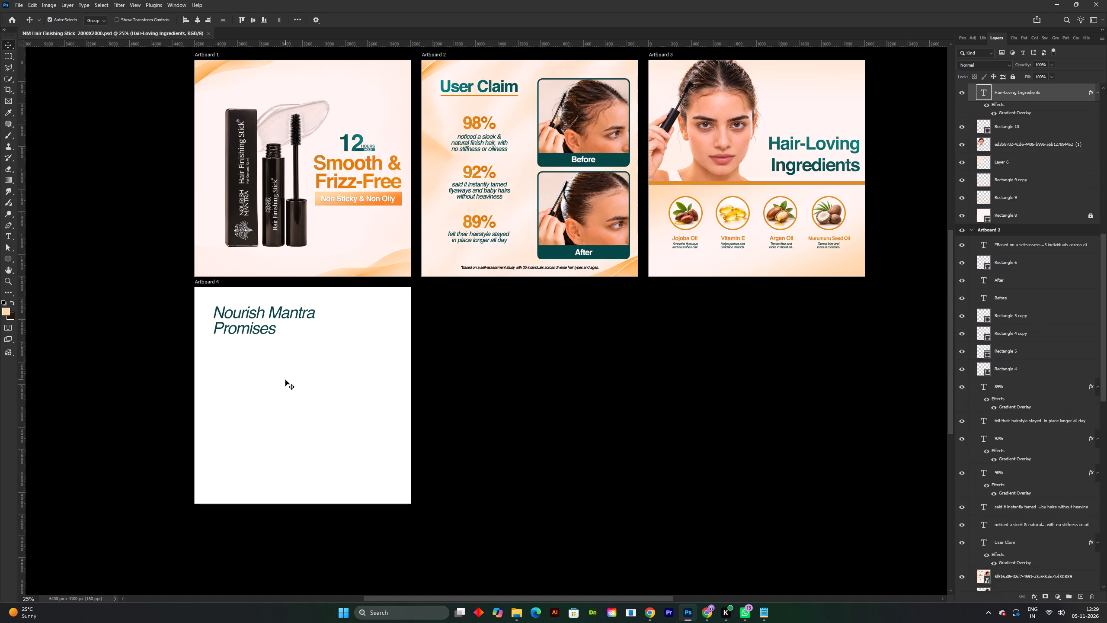
{"action": "left_click", "coordinate": [828, 165]}
{"action": "key", "text": "ctrl+c"}
{"action": "key", "text": "space"}
{"action": "key", "text": "space"}
{"action": "key", "text": "space"}
{"action": "key", "text": "space"}
{"action": "key", "text": "space"}
{"action": "key", "text": "space"}
{"action": "key", "text": "space"}
{"action": "key", "text": "space"}
{"action": "key", "text": "space"}
{"action": "key", "text": "space"}
{"action": "key", "text": "space"}
{"action": "key", "text": "space"}
{"action": "key", "text": "space"}
{"action": "key", "text": "space"}
{"action": "key", "text": "space"}
{"action": "key", "text": "space"}
{"action": "key", "text": "space"}
{"action": "key", "text": "space"}
{"action": "key", "text": "space"}
{"action": "key", "text": "space"}
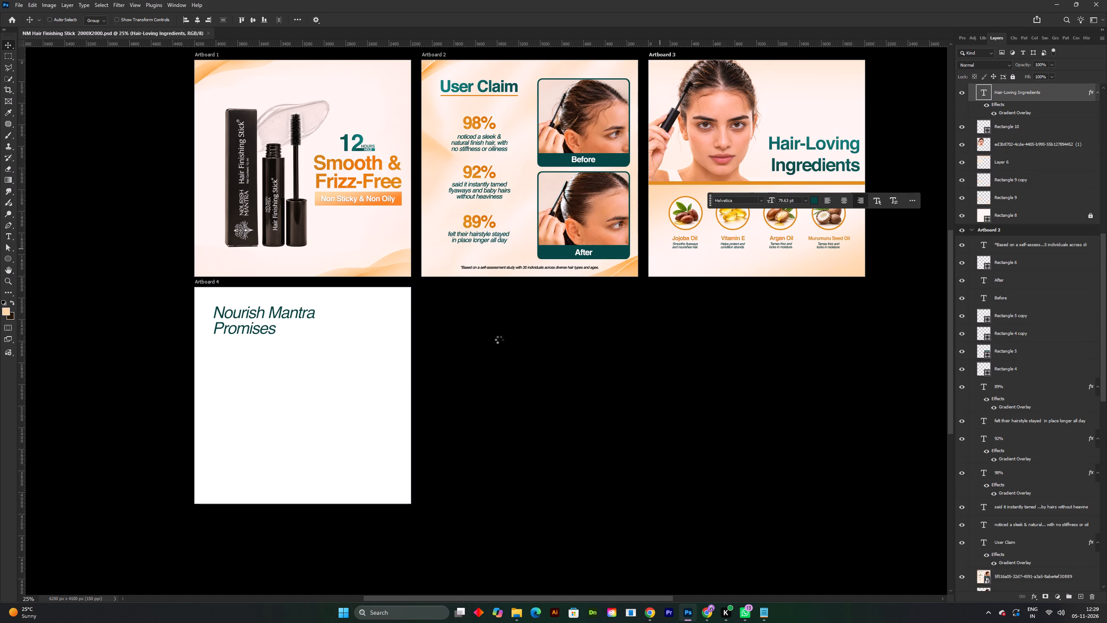
{"action": "left_click_drag", "start_coordinate": [486, 348], "coordinate": [634, 318]}
{"action": "left_click_drag", "start_coordinate": [569, 336], "coordinate": [611, 323]}
{"action": "key", "text": "space"}
{"action": "key", "text": "space"}
{"action": "key", "text": "space"}
{"action": "key", "text": "space"}
{"action": "key", "text": "space"}
{"action": "key", "text": "space"}
{"action": "key", "text": "space"}
{"action": "key", "text": "space"}
{"action": "key", "text": "space"}
{"action": "key", "text": "space"}
{"action": "left_click", "coordinate": [491, 318]}
{"action": "left_click_drag", "start_coordinate": [491, 319], "coordinate": [491, 323]}
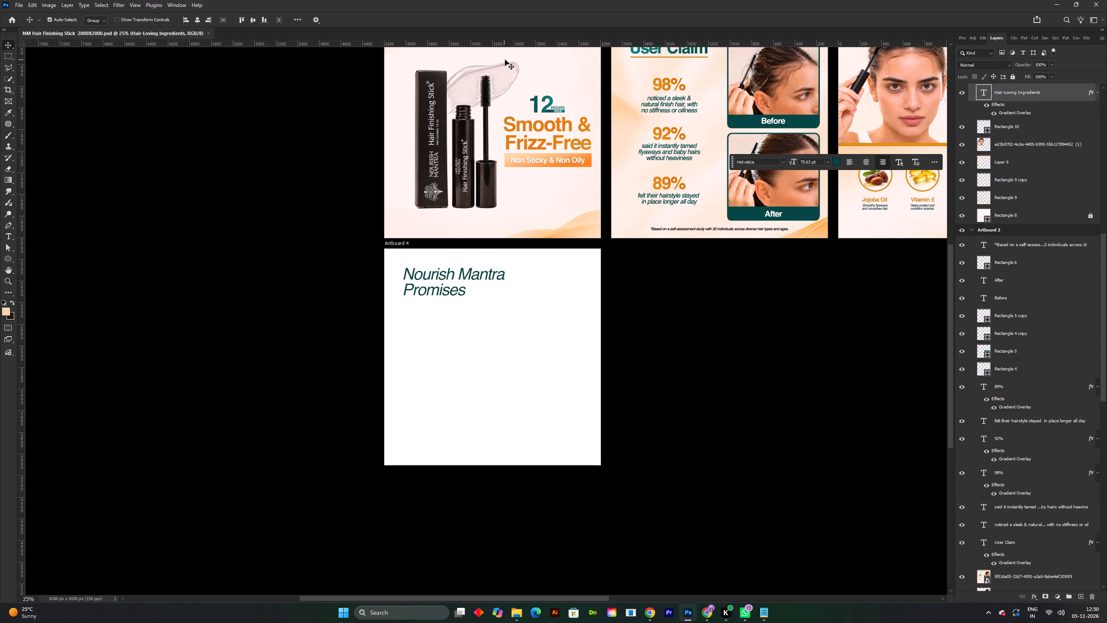
{"action": "left_click", "coordinate": [457, 343]}
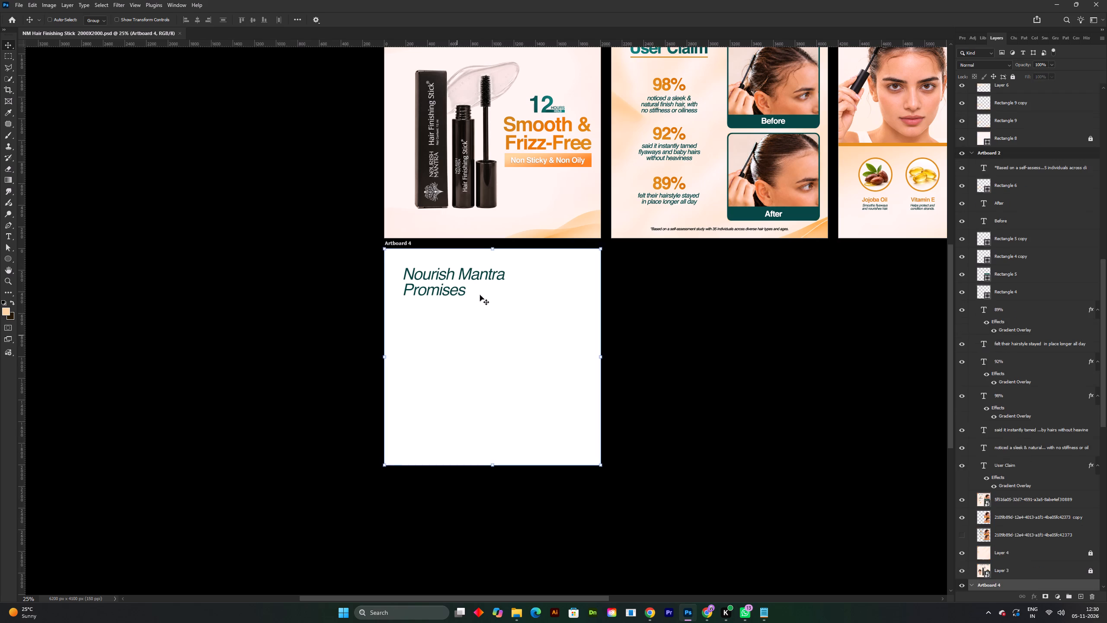
{"action": "key", "text": "ctrl+v"}
{"action": "left_click_drag", "start_coordinate": [515, 347], "coordinate": [491, 332]}
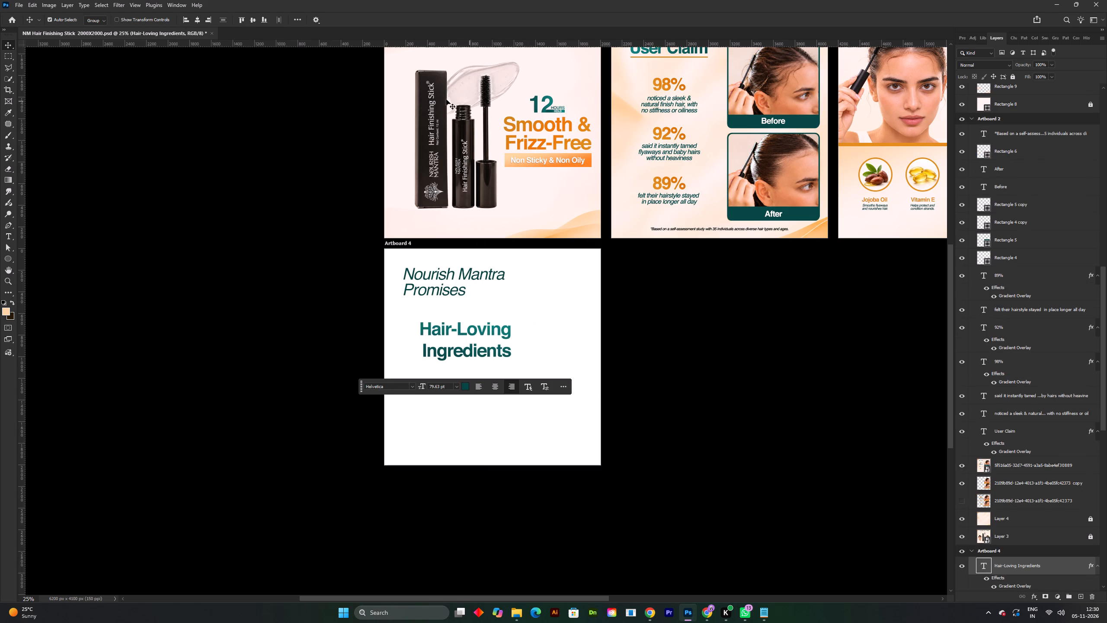
Set the copied heading's leading to 77 pt, left-align it, line it up beneath the italic heading and save.
{"action": "left_click", "coordinate": [963, 40]}
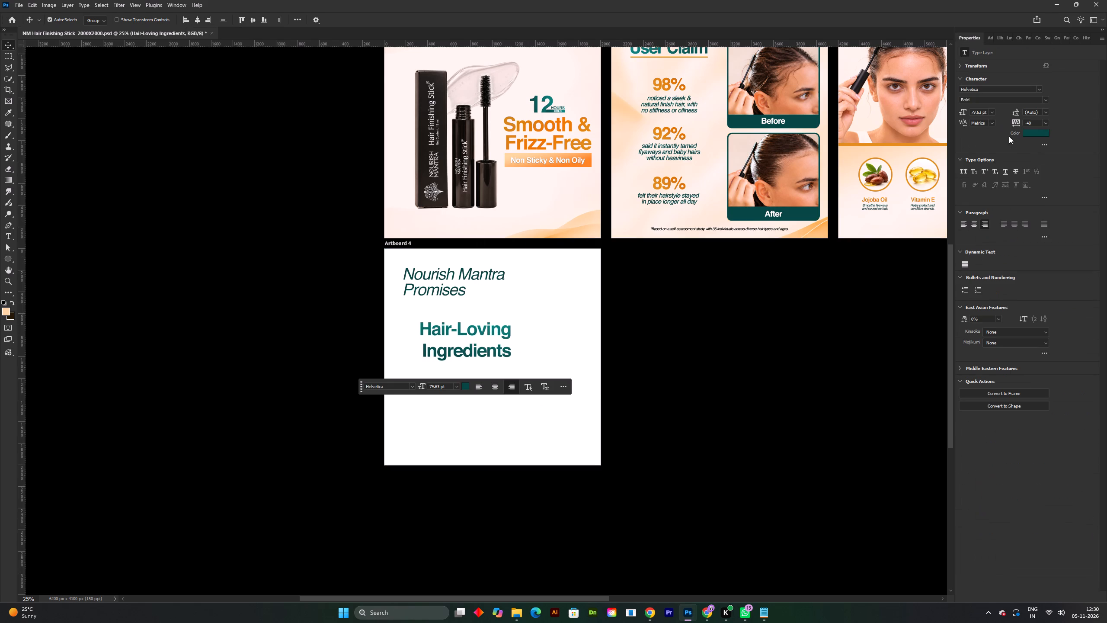
{"action": "left_click_drag", "start_coordinate": [1018, 113], "coordinate": [1016, 113], "text": "ctrl"}
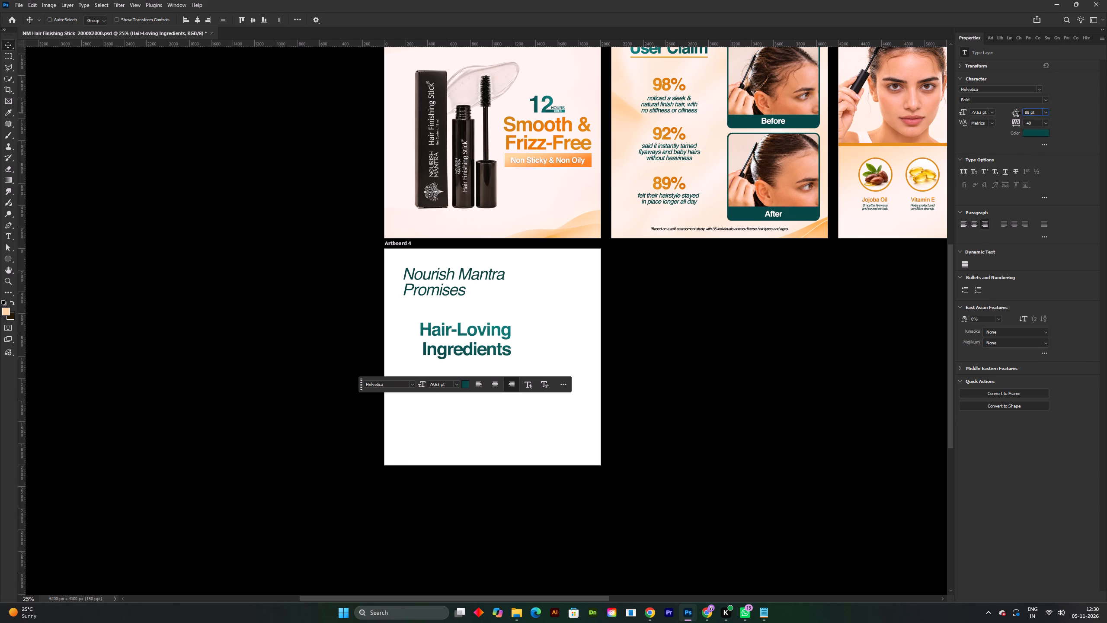
{"action": "left_click_drag", "start_coordinate": [1016, 113], "coordinate": [1009, 113], "text": "ctrl"}
{"action": "left_click", "coordinate": [966, 224]}
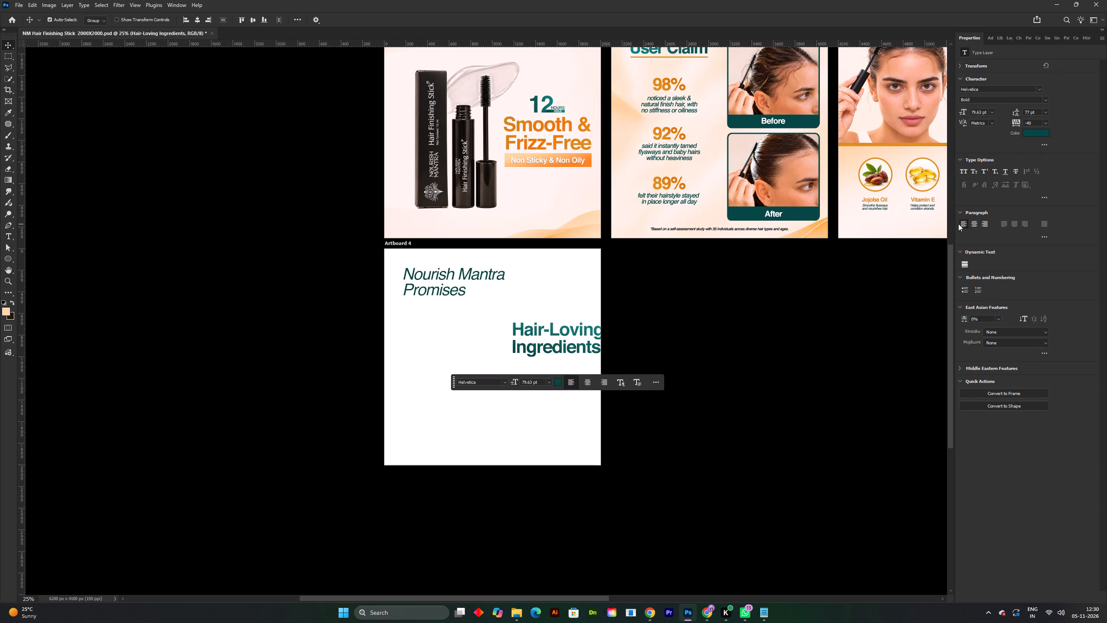
{"action": "left_click_drag", "start_coordinate": [542, 327], "coordinate": [435, 324]}
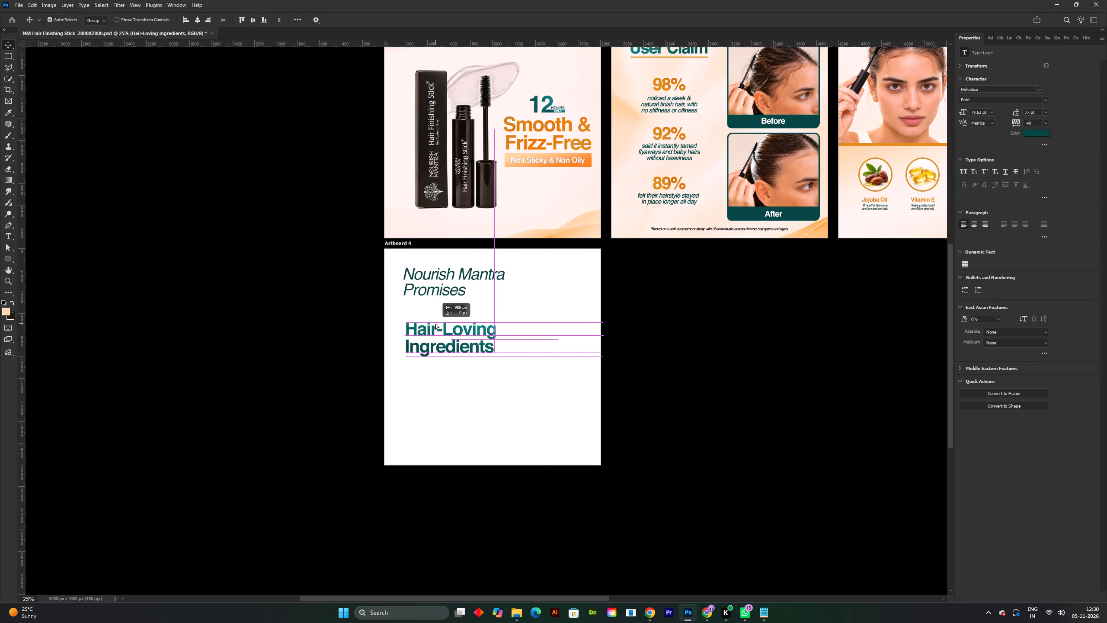
{"action": "left_click_drag", "start_coordinate": [435, 324], "coordinate": [434, 324]}
{"action": "key", "text": "ctrl+s"}
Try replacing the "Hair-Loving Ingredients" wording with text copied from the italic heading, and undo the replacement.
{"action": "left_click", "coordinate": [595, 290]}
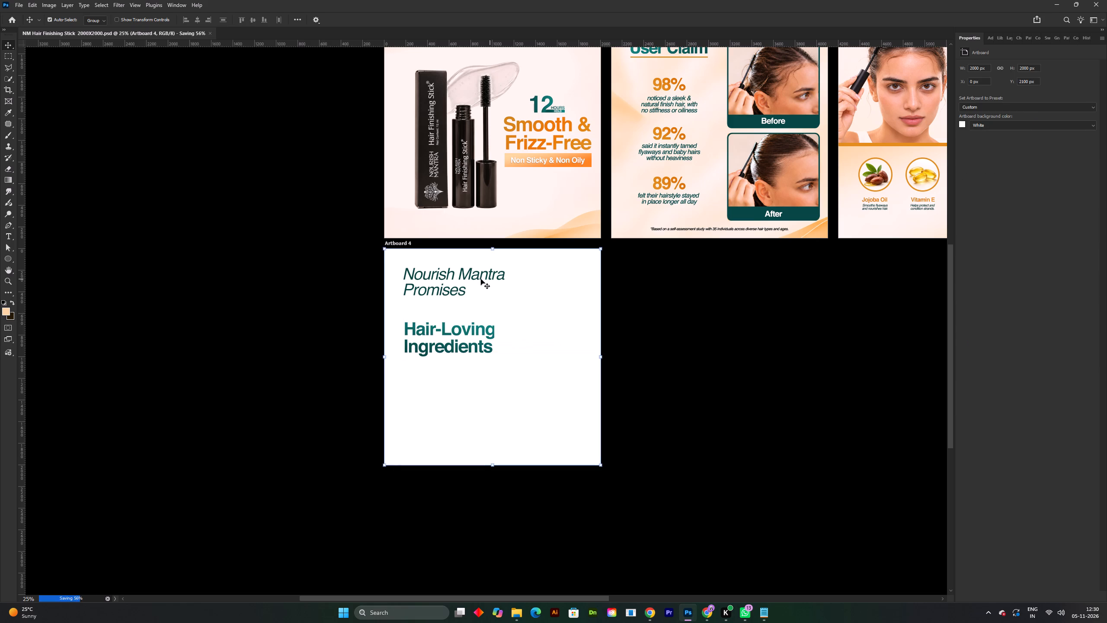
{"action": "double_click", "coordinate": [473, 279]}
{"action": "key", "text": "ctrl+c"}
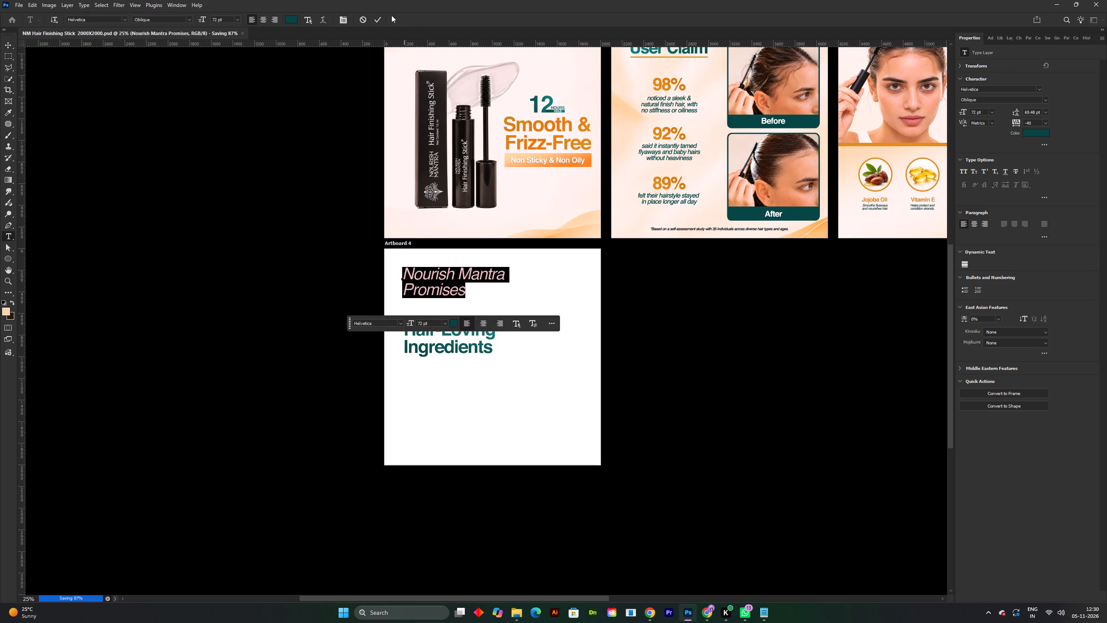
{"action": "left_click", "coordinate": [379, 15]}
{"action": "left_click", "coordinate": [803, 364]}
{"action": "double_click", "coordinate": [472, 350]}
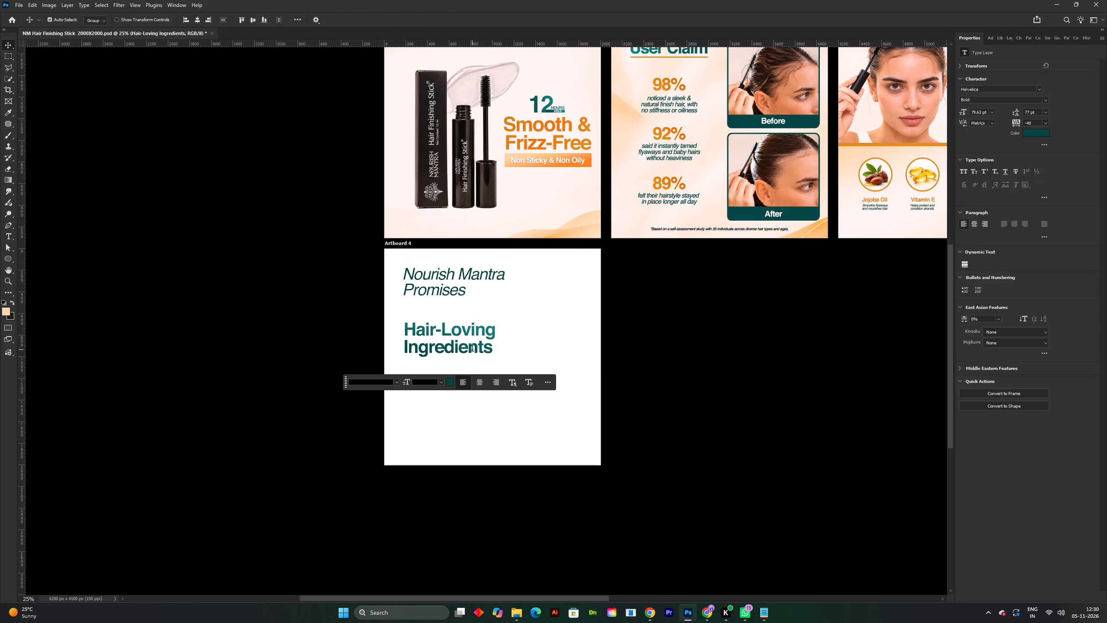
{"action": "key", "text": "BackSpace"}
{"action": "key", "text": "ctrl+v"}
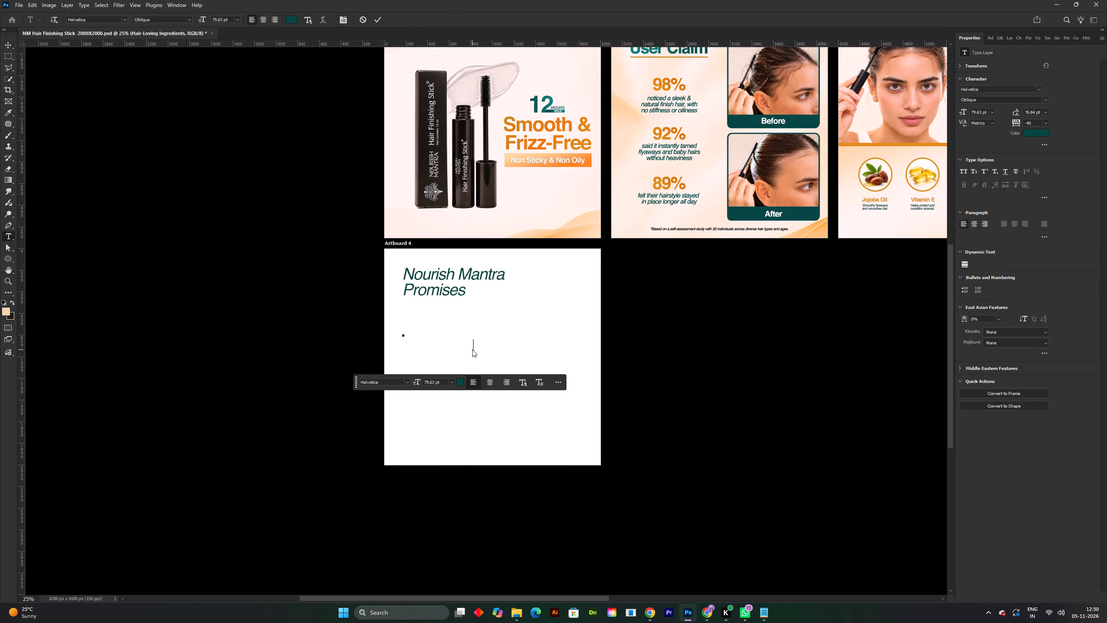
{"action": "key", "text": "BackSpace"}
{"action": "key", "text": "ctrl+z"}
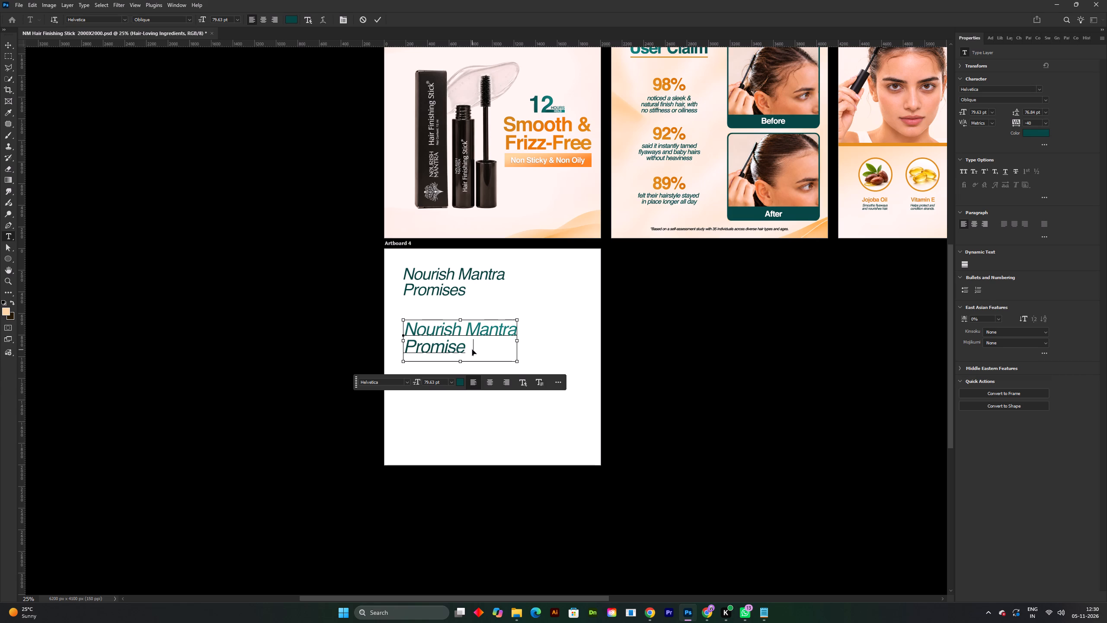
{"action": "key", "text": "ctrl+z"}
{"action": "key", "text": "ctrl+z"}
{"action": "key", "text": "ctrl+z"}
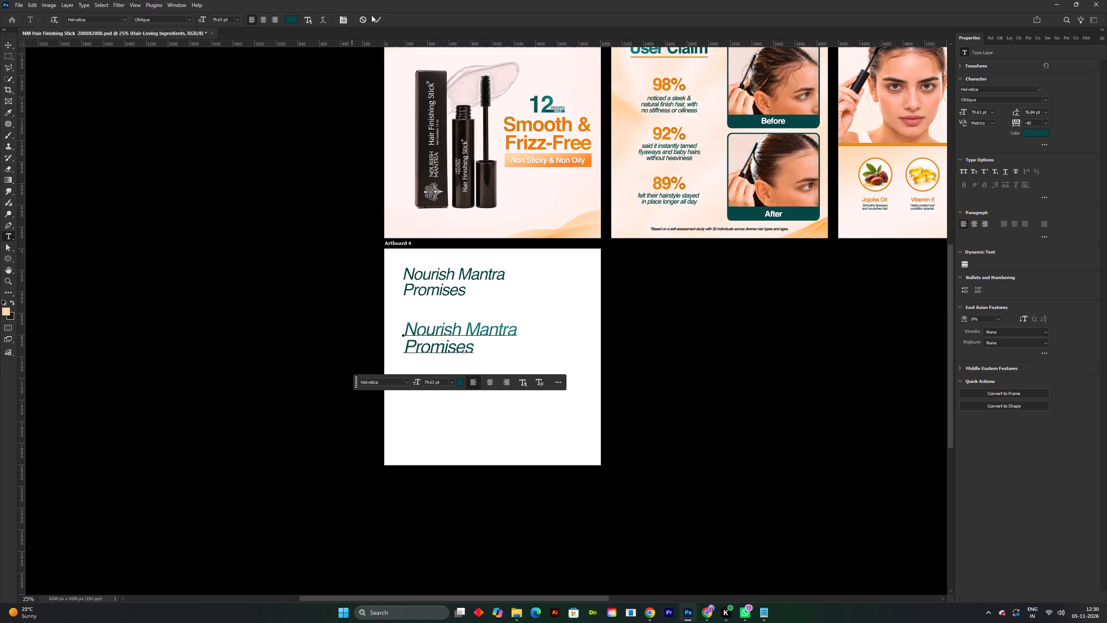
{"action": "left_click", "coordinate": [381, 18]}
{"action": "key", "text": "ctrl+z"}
Rewrite the bold gradient heading on Artboard 4 as "Nourish Mantra" over "Promises" on two lines and save.
{"action": "key", "text": "space"}
{"action": "key", "text": "space"}
{"action": "key", "text": "space"}
{"action": "key", "text": "space"}
{"action": "left_click_drag", "start_coordinate": [491, 328], "coordinate": [505, 316]}
{"action": "scroll", "coordinate": [481, 315], "scroll_direction": "up", "scroll_amount": 2}
{"action": "scroll", "coordinate": [474, 321], "scroll_direction": "up", "scroll_amount": 2, "text": "shift"}
{"action": "key", "text": "space"}
{"action": "left_click_drag", "start_coordinate": [477, 327], "coordinate": [477, 336]}
{"action": "key", "text": "ctrl+s"}
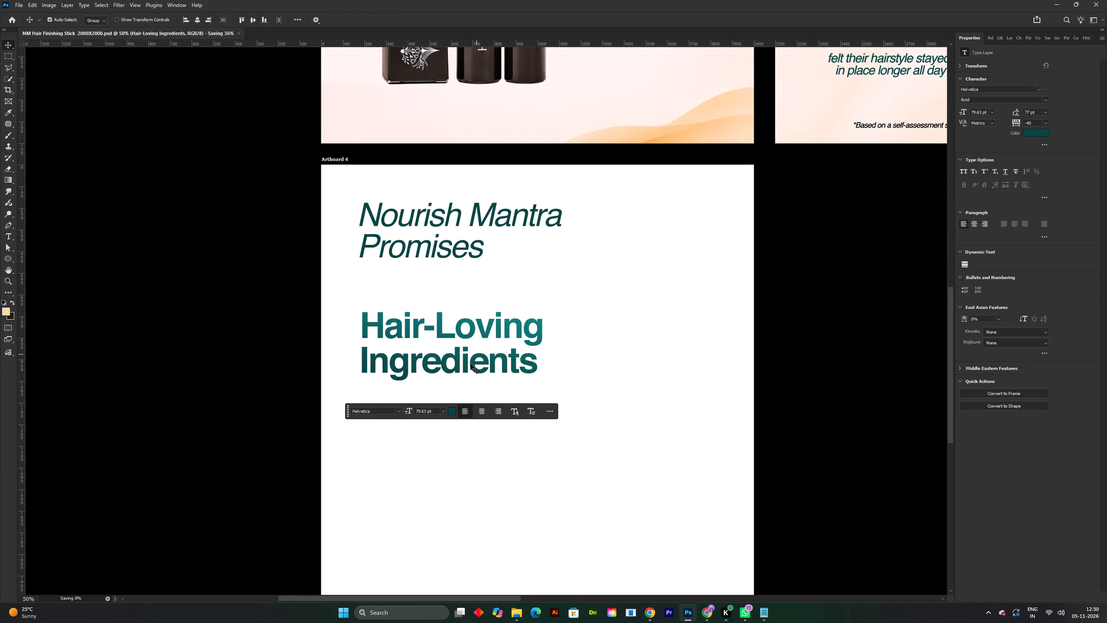
{"action": "triple_click", "coordinate": [470, 367]}
{"action": "key", "text": "BackSpace"}
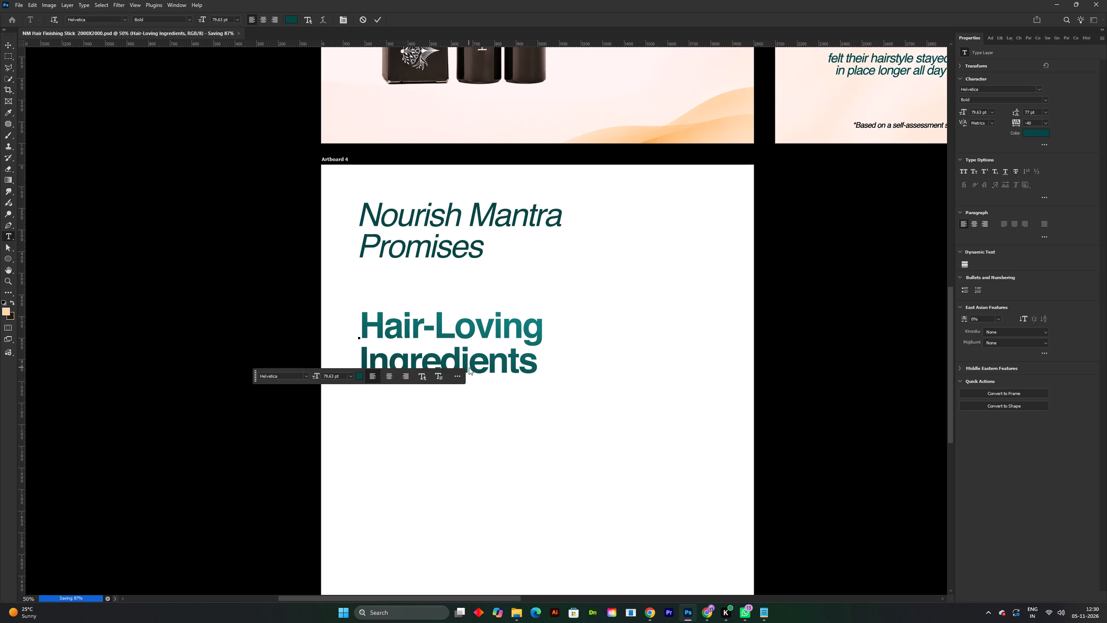
{"action": "type", "text": "ourish"}
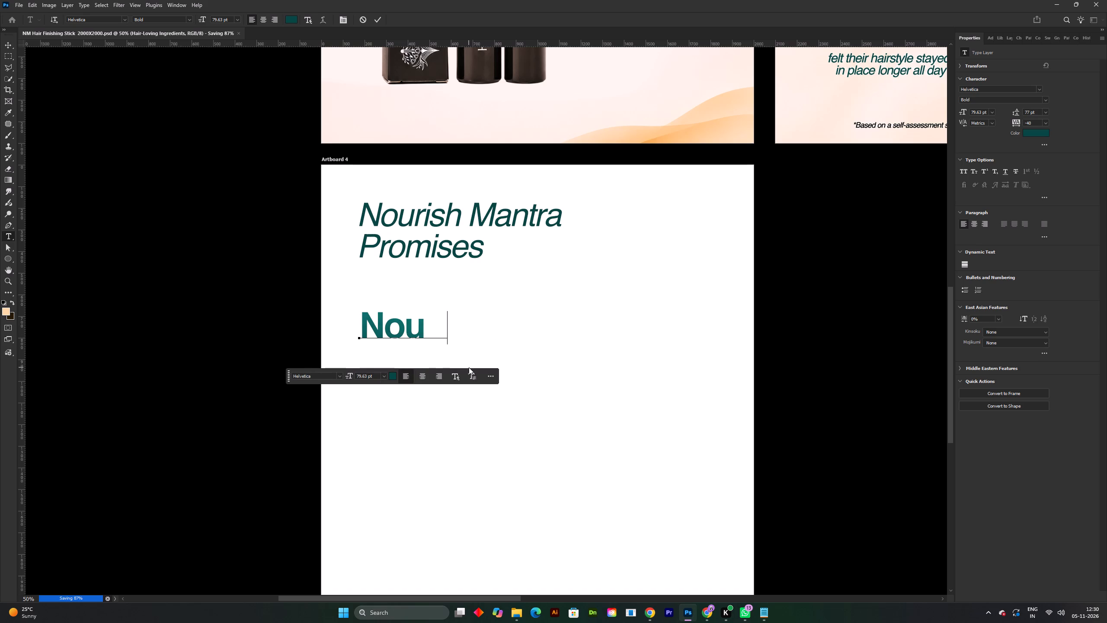
{"action": "type", "text": "antra"}
{"action": "key", "text": "Return"}
{"action": "key", "text": "p"}
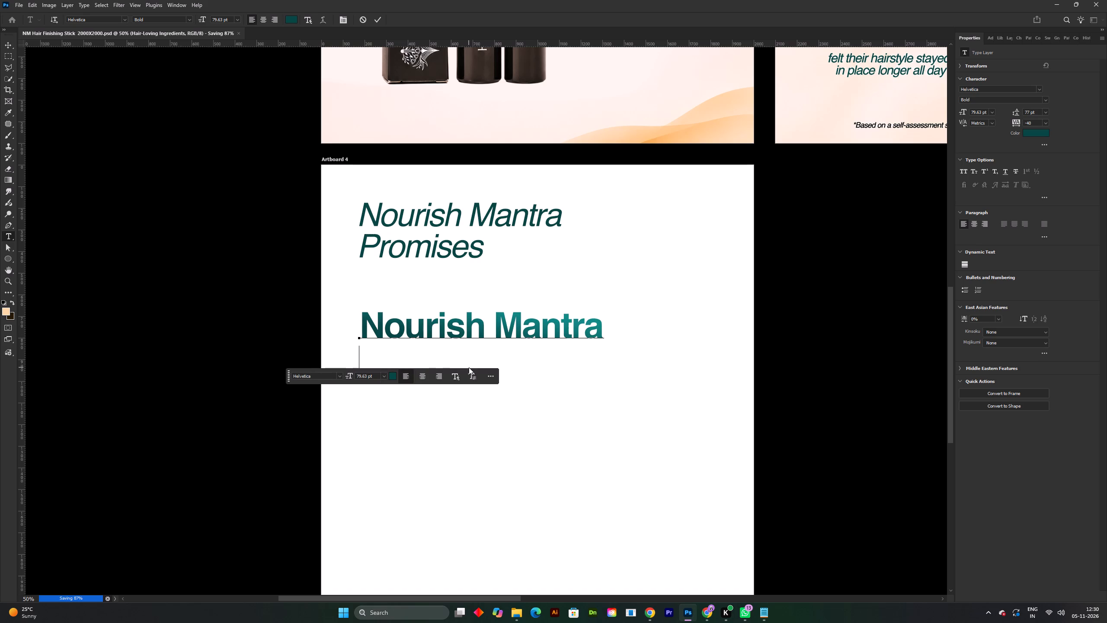
{"action": "type", "text": "romi"}
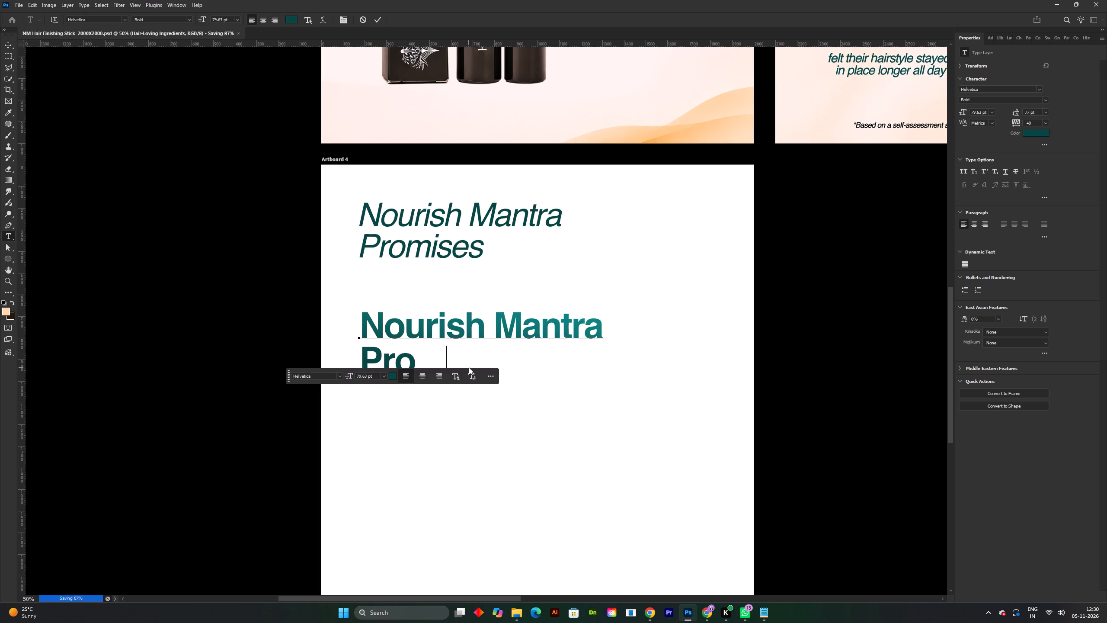
{"action": "type", "text": "ses"}
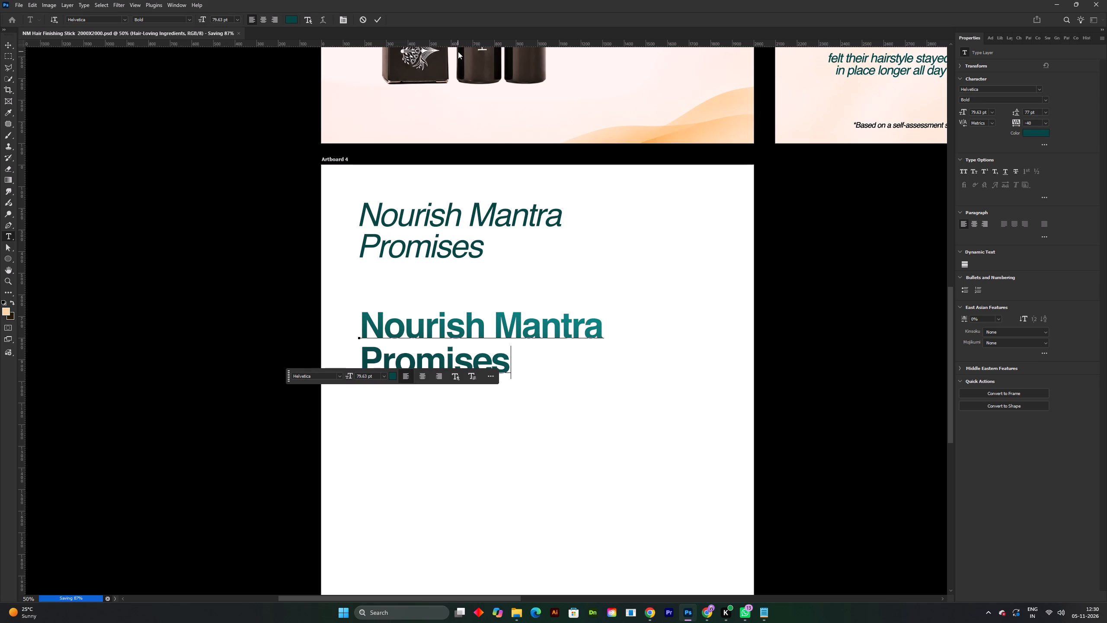
{"action": "left_click", "coordinate": [379, 21]}
{"action": "key", "text": "ctrl+s"}
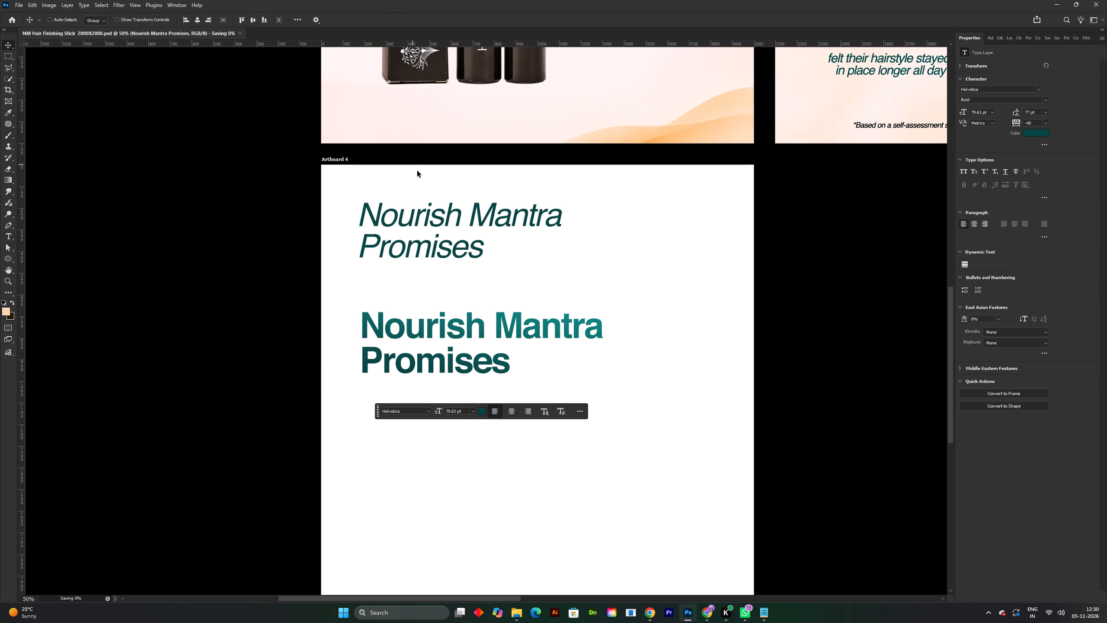
Delete the original italic "Nourish Mantra Promises" heading from Artboard 4.
{"action": "left_click", "coordinate": [435, 217]}
{"action": "key", "text": "Delete"}
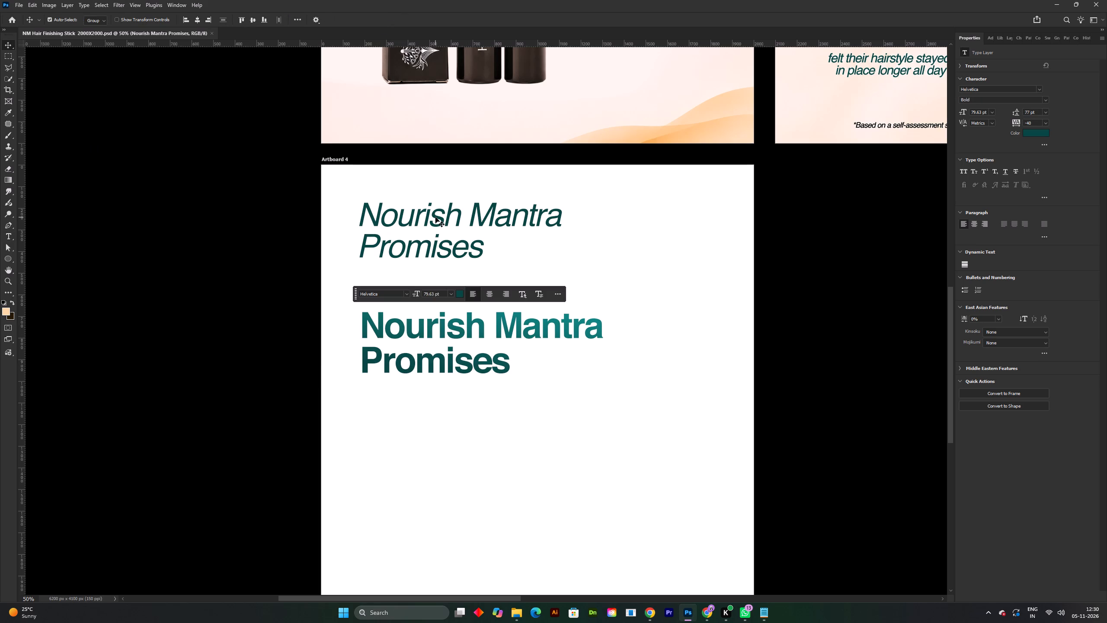
Move the bold "Nourish Mantra Promises" heading up near Artboard 4's top-left corner, fine-tune its margins and save the document.
{"action": "left_click_drag", "start_coordinate": [429, 337], "coordinate": [426, 228]}
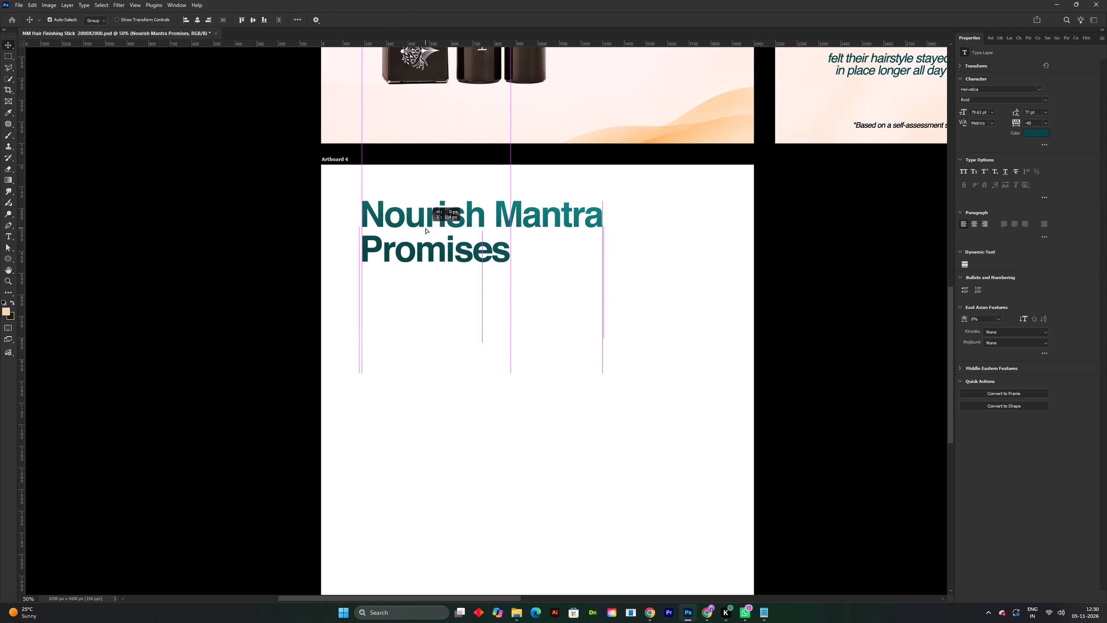
{"action": "left_click_drag", "start_coordinate": [426, 228], "coordinate": [426, 238]}
{"action": "scroll", "coordinate": [426, 238], "scroll_direction": "down", "scroll_amount": 2, "text": "shift"}
{"action": "key", "text": "space"}
{"action": "left_click_drag", "start_coordinate": [435, 246], "coordinate": [422, 288]}
{"action": "scroll", "coordinate": [418, 286], "scroll_direction": "up", "scroll_amount": 2, "text": "shift"}
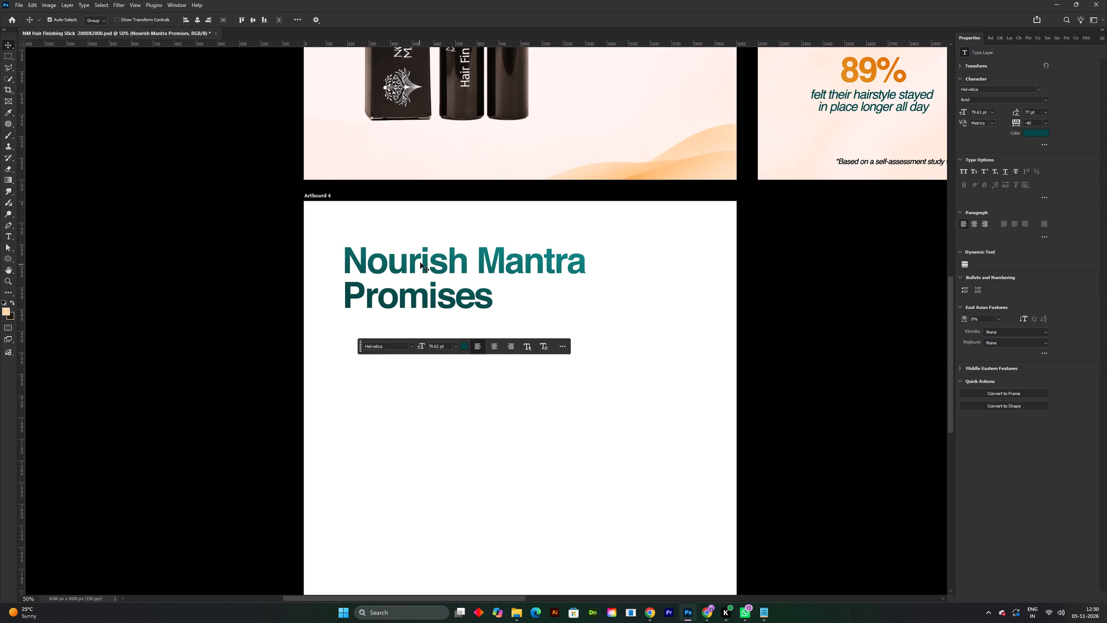
{"action": "left_click_drag", "start_coordinate": [427, 265], "coordinate": [427, 258]}
{"action": "scroll", "coordinate": [427, 258], "scroll_direction": "down", "scroll_amount": 2, "text": "shift"}
{"action": "key", "text": "space"}
{"action": "left_click_drag", "start_coordinate": [448, 260], "coordinate": [441, 305]}
{"action": "scroll", "coordinate": [438, 305], "scroll_direction": "up", "scroll_amount": 2, "text": "shift"}
{"action": "key", "text": "space"}
{"action": "left_click_drag", "start_coordinate": [435, 305], "coordinate": [437, 321]}
{"action": "left_click_drag", "start_coordinate": [420, 312], "coordinate": [428, 320]}
{"action": "left_click", "coordinate": [428, 320]}
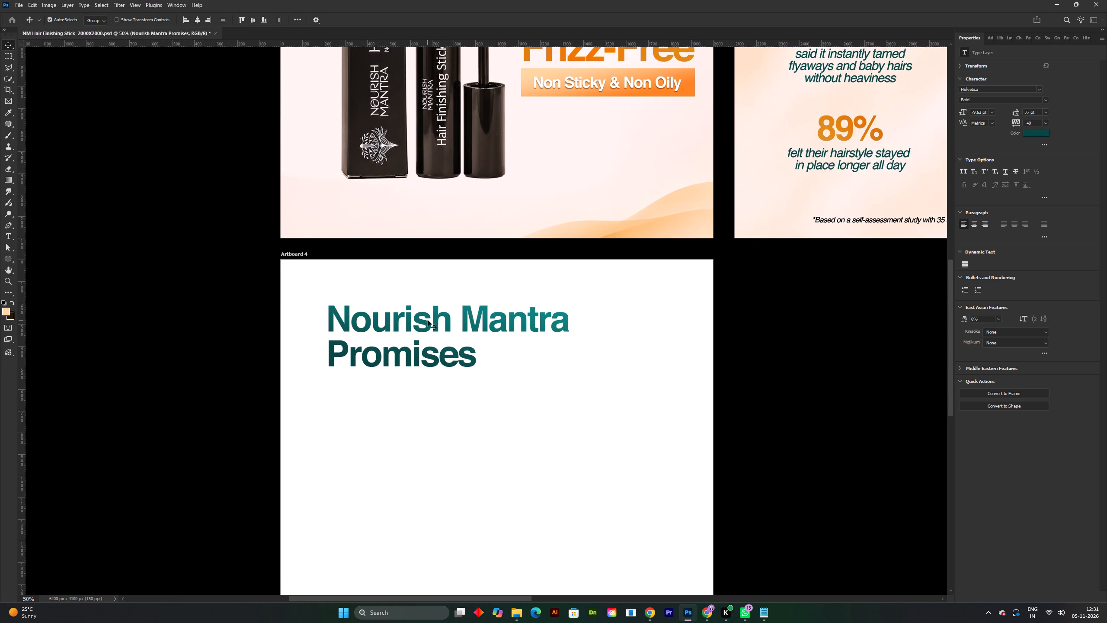
{"action": "key", "text": "ctrl+s"}
{"action": "left_click", "coordinate": [425, 319]}
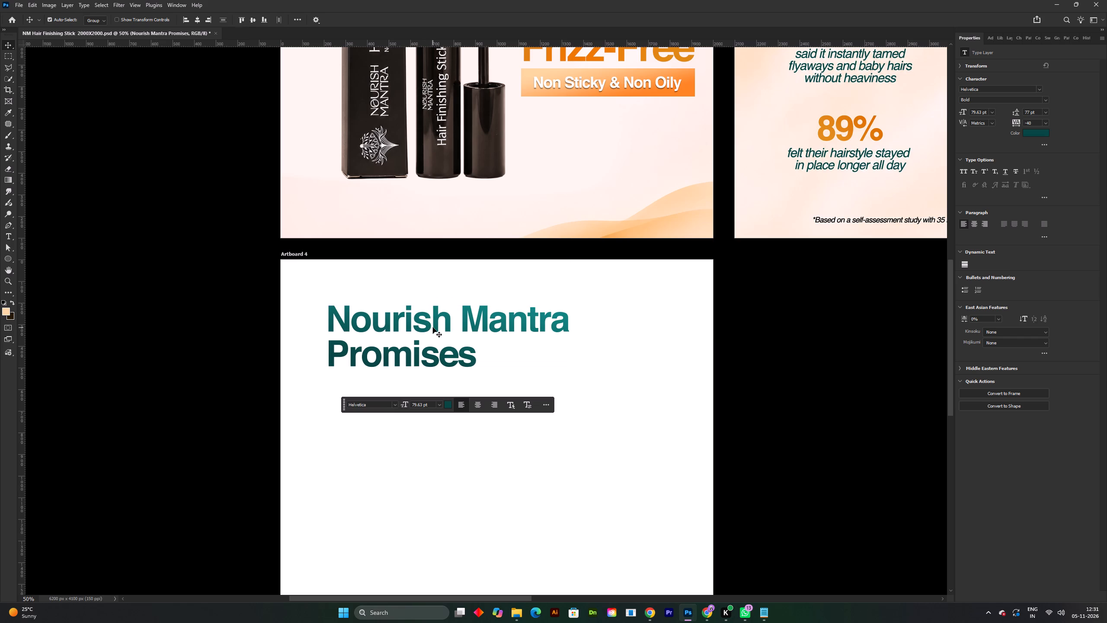
{"action": "key", "text": "ctrl+s"}
Examine the new Artboard 4 heading alongside the finished artboards and save the document again.
{"action": "key", "text": "space"}
{"action": "key", "text": "space"}
{"action": "key", "text": "space"}
{"action": "key", "text": "space"}
{"action": "key", "text": "space"}
{"action": "left_click_drag", "start_coordinate": [423, 352], "coordinate": [407, 371]}
{"action": "scroll", "coordinate": [412, 362], "scroll_direction": "down", "scroll_amount": 2, "text": "shift"}
{"action": "key", "text": "space"}
{"action": "left_click_drag", "start_coordinate": [410, 366], "coordinate": [394, 389]}
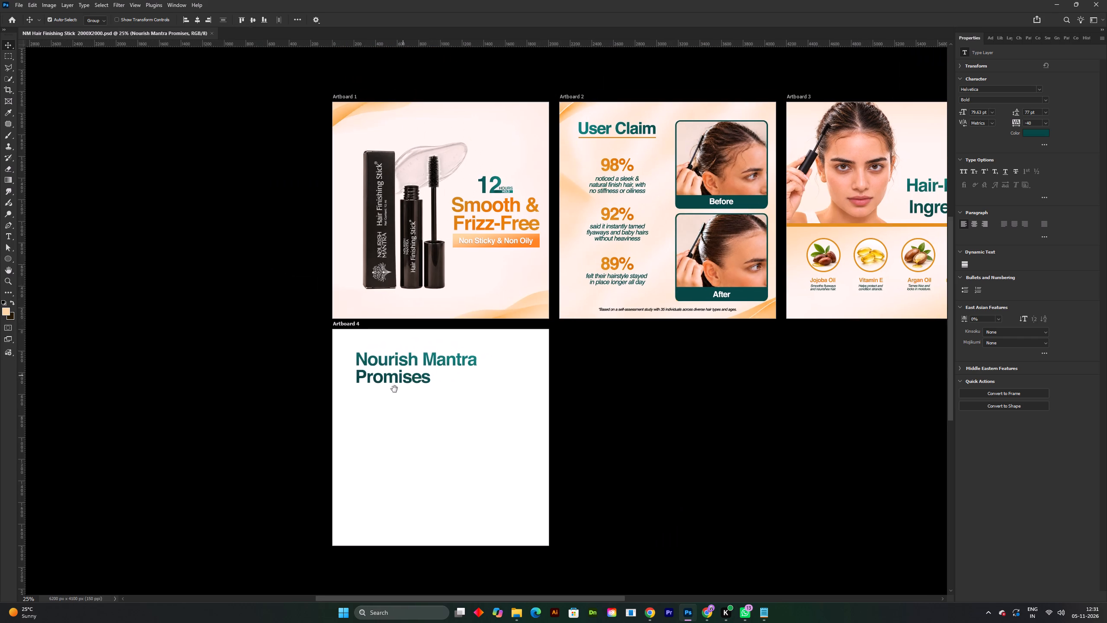
{"action": "left_click_drag", "start_coordinate": [394, 389], "coordinate": [393, 394]}
{"action": "key", "text": "ctrl+s"}
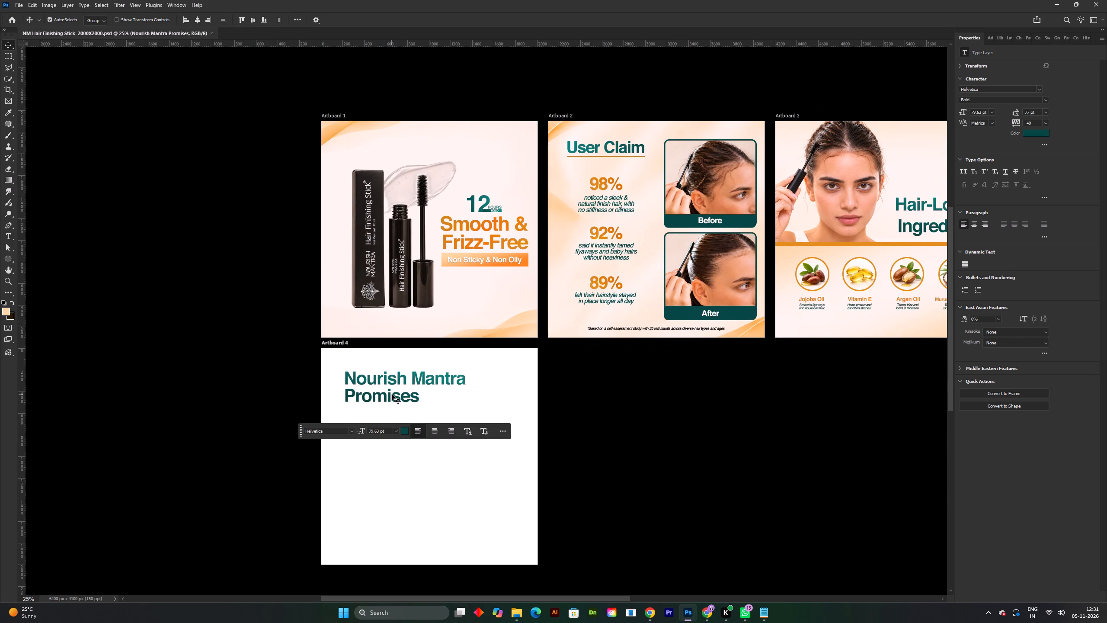
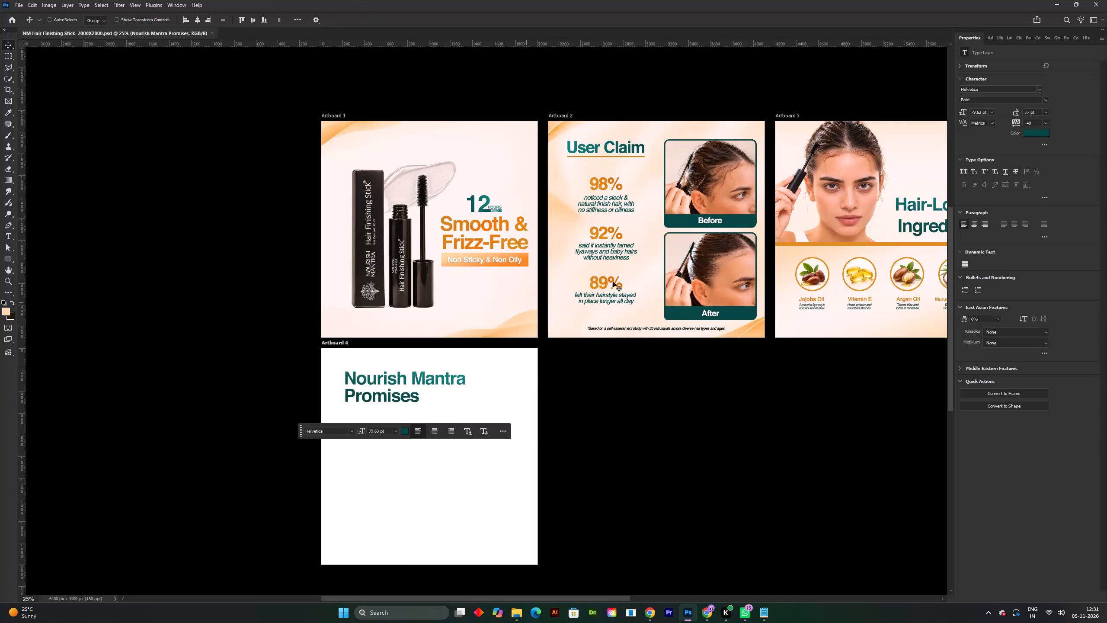
Open the recent JET GAZE KAJAL (LISTING) PSD alongside the Hair Finishing Stick document.
{"action": "key", "text": "space"}
{"action": "left_click_drag", "start_coordinate": [484, 361], "coordinate": [486, 350]}
{"action": "scroll", "coordinate": [481, 348], "scroll_direction": "down", "scroll_amount": 1, "text": "shift"}
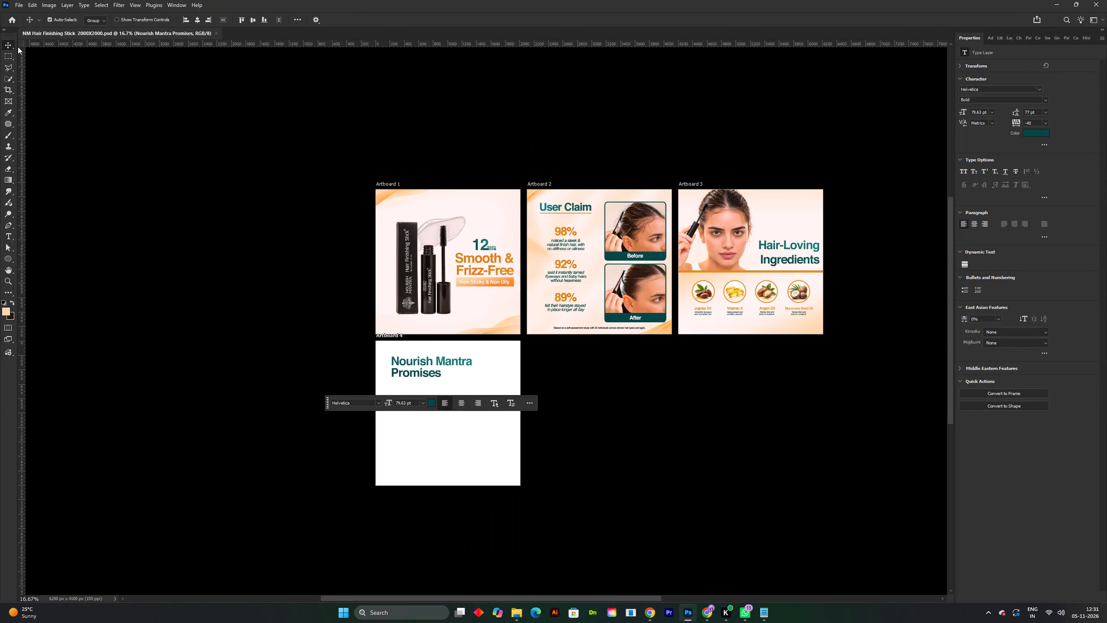
{"action": "left_click", "coordinate": [14, 20]}
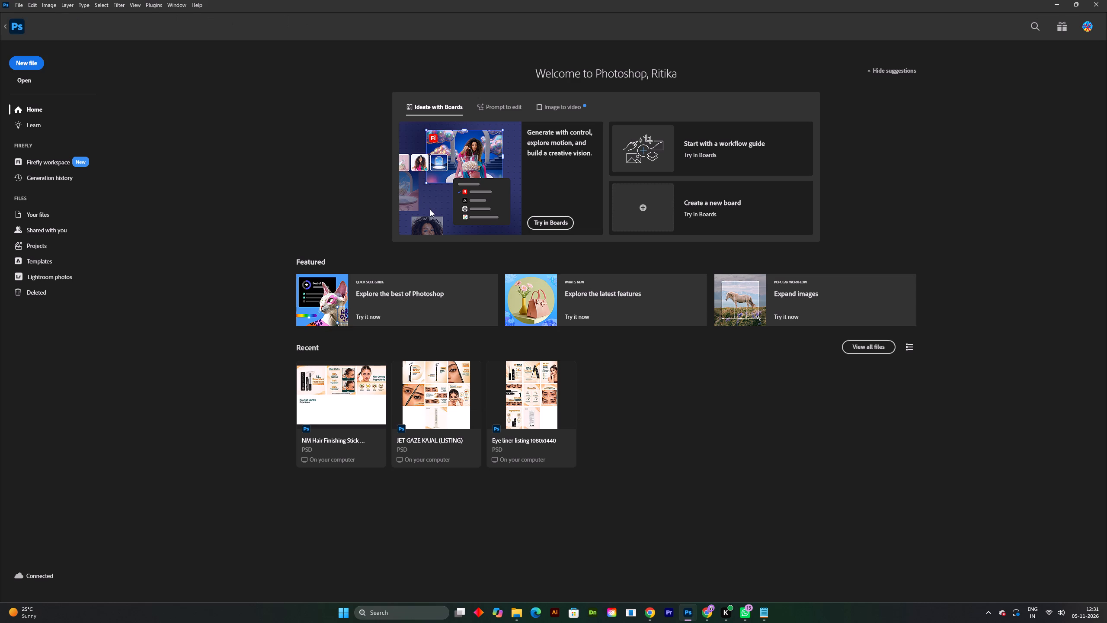
{"action": "double_click", "coordinate": [429, 395]}
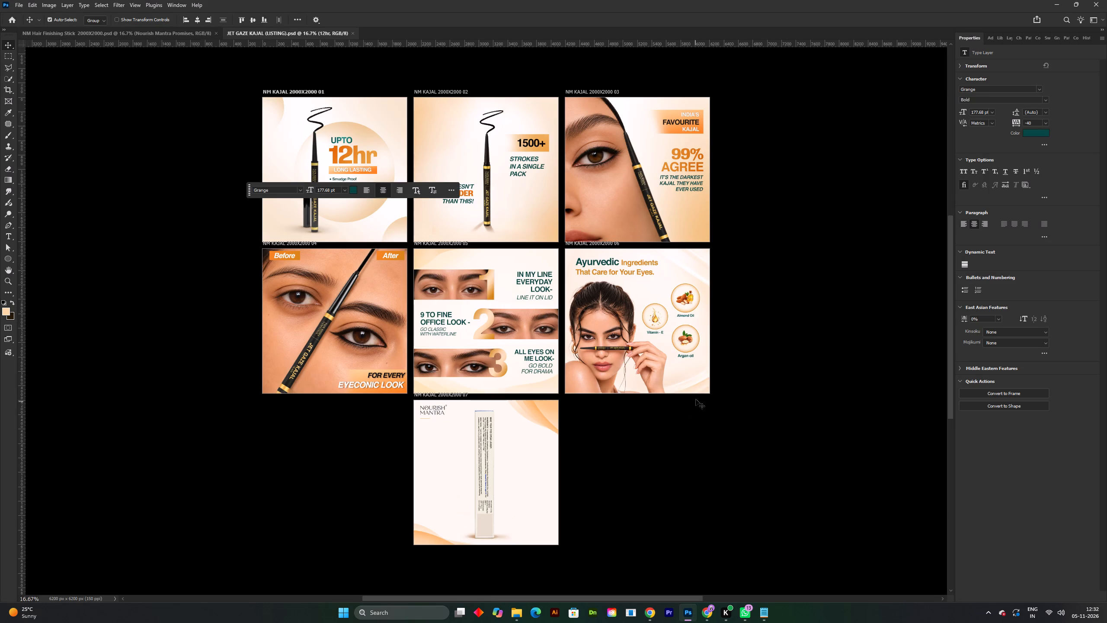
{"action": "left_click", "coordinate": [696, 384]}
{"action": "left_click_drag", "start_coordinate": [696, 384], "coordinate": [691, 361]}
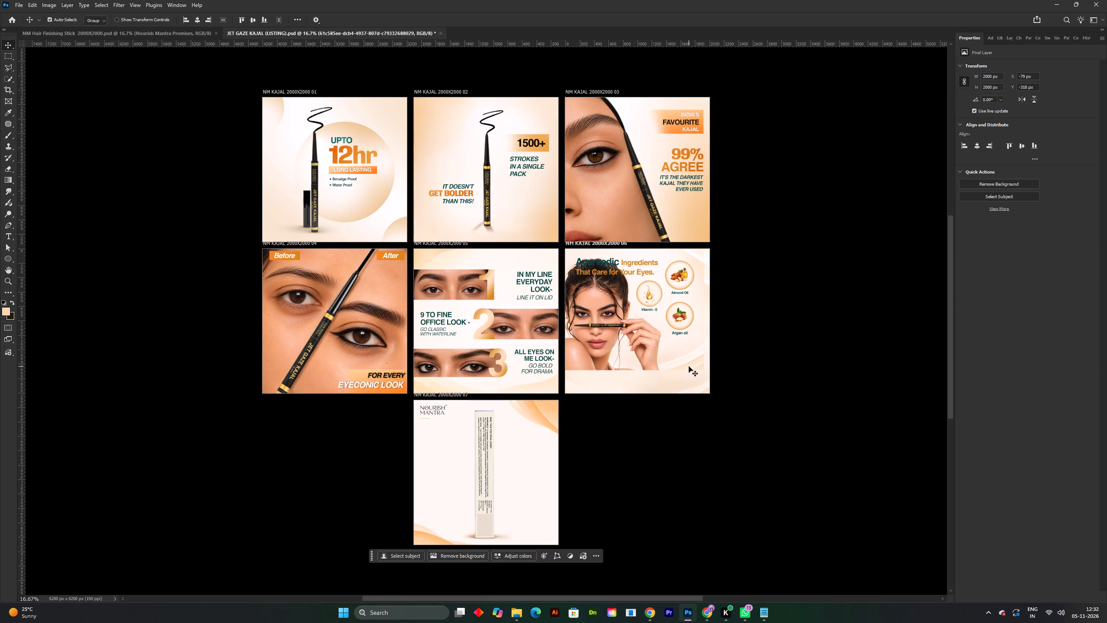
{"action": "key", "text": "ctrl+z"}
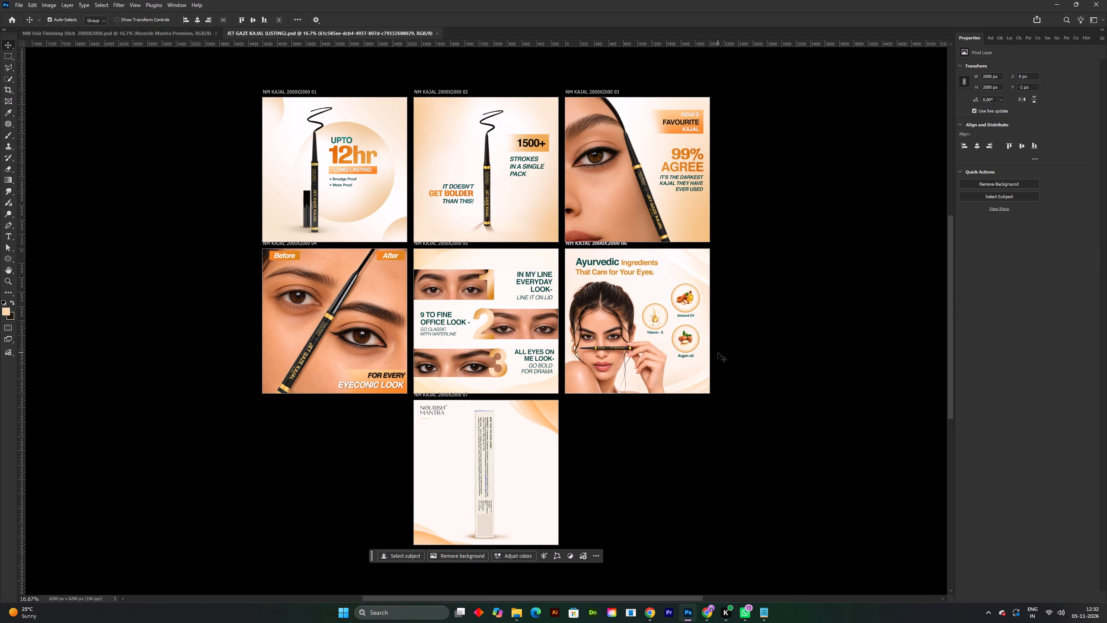
Copy the cream wavy background layer from artboard NM KAJAL 2000X2000 06.
{"action": "key", "text": "F7"}
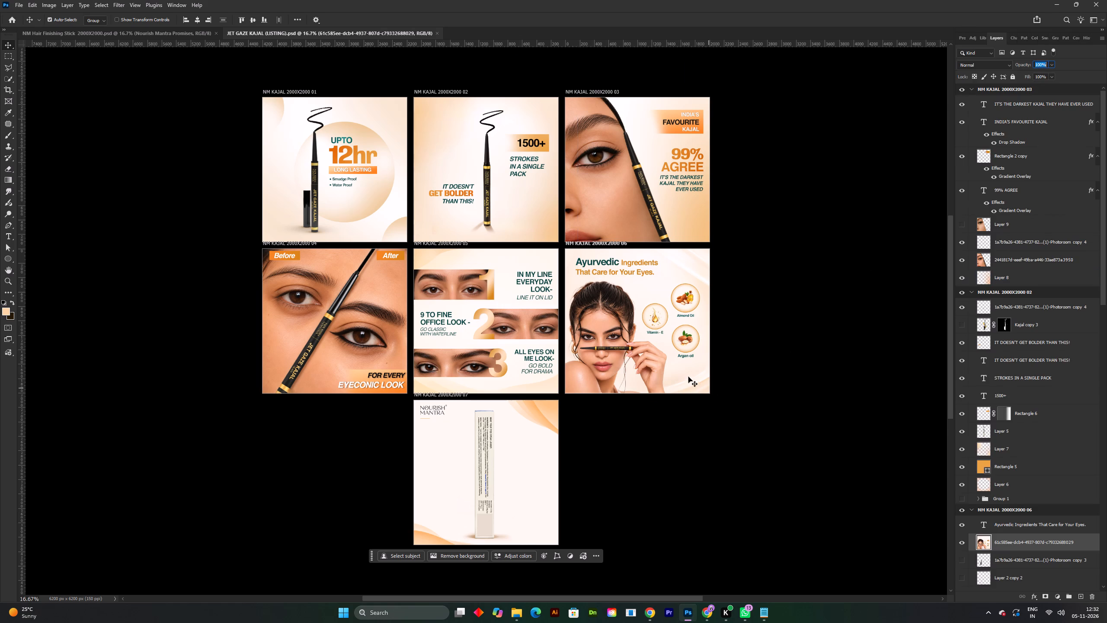
{"action": "left_click", "coordinate": [688, 377]}
{"action": "scroll", "coordinate": [1077, 543], "scroll_direction": "down", "scroll_amount": 13}
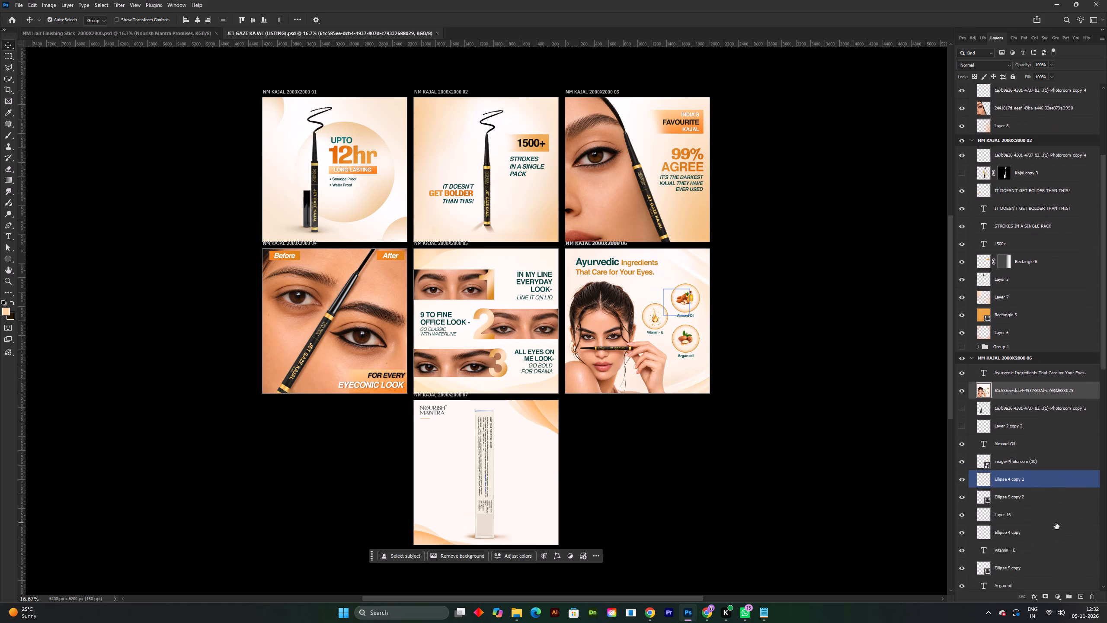
{"action": "scroll", "coordinate": [1056, 520], "scroll_direction": "down", "scroll_amount": 13}
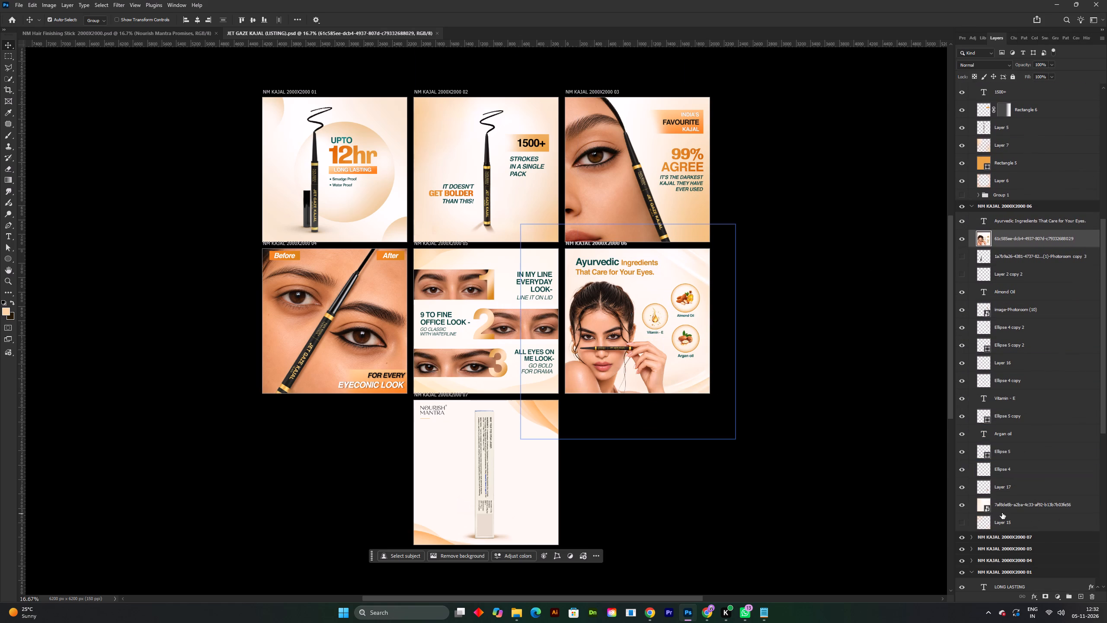
{"action": "left_click", "coordinate": [1002, 513]}
{"action": "key", "text": "ctrl+c"}
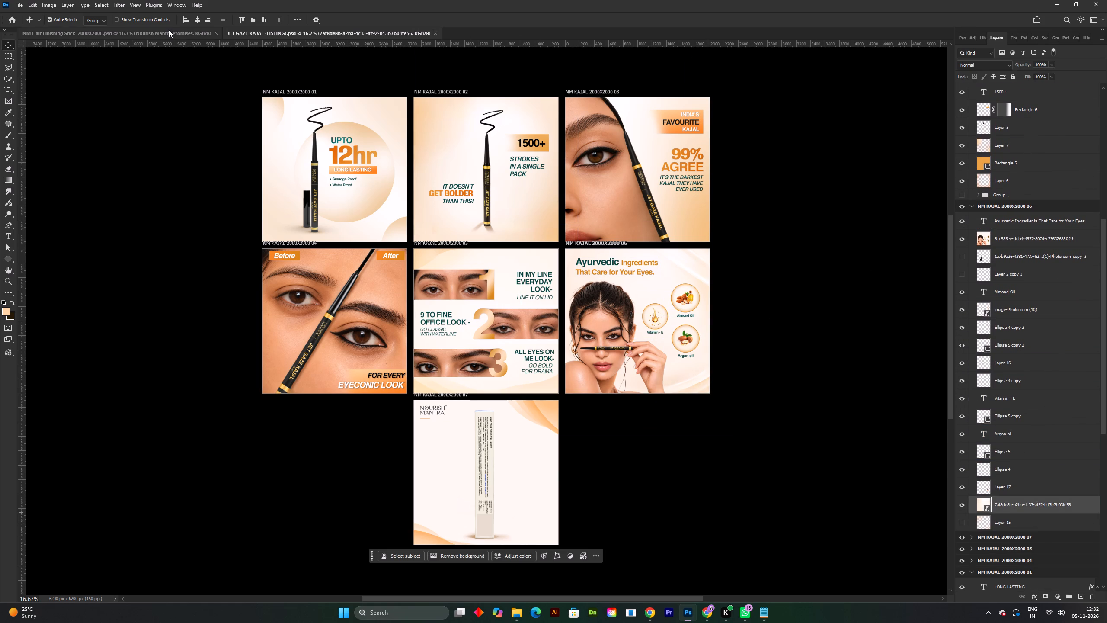
Paste the copied cream background into Artboard 4 of the Hair Finishing Stick document, send it behind the heading and save.
{"action": "left_click", "coordinate": [169, 30]}
{"action": "key", "text": "space"}
{"action": "left_click_drag", "start_coordinate": [440, 366], "coordinate": [444, 283]}
{"action": "left_click", "coordinate": [459, 335]}
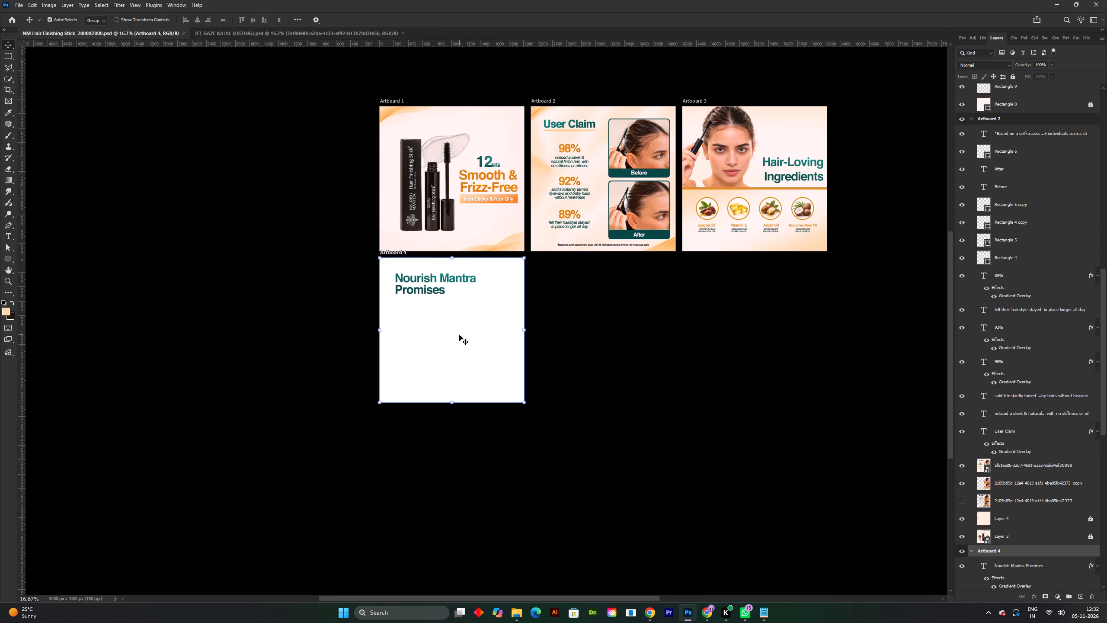
{"action": "key", "text": "ctrl+v"}
{"action": "scroll", "coordinate": [470, 339], "scroll_direction": "up", "scroll_amount": 2, "text": "shift"}
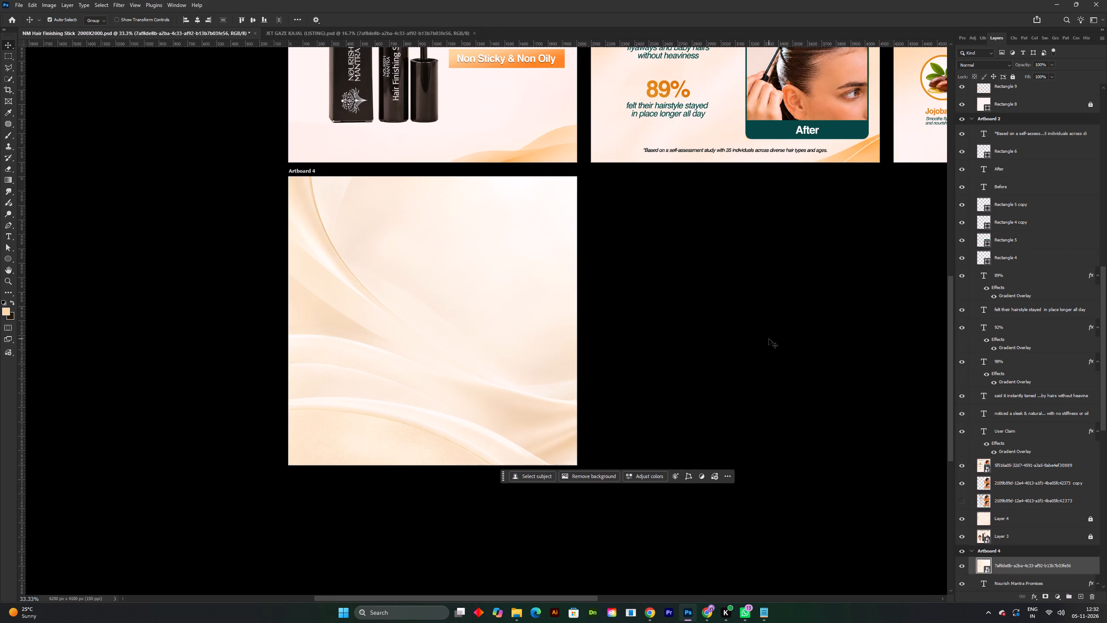
{"action": "key", "text": "ctrl+shift+p"}
{"action": "key", "text": "ctrl+shift+bracketleft"}
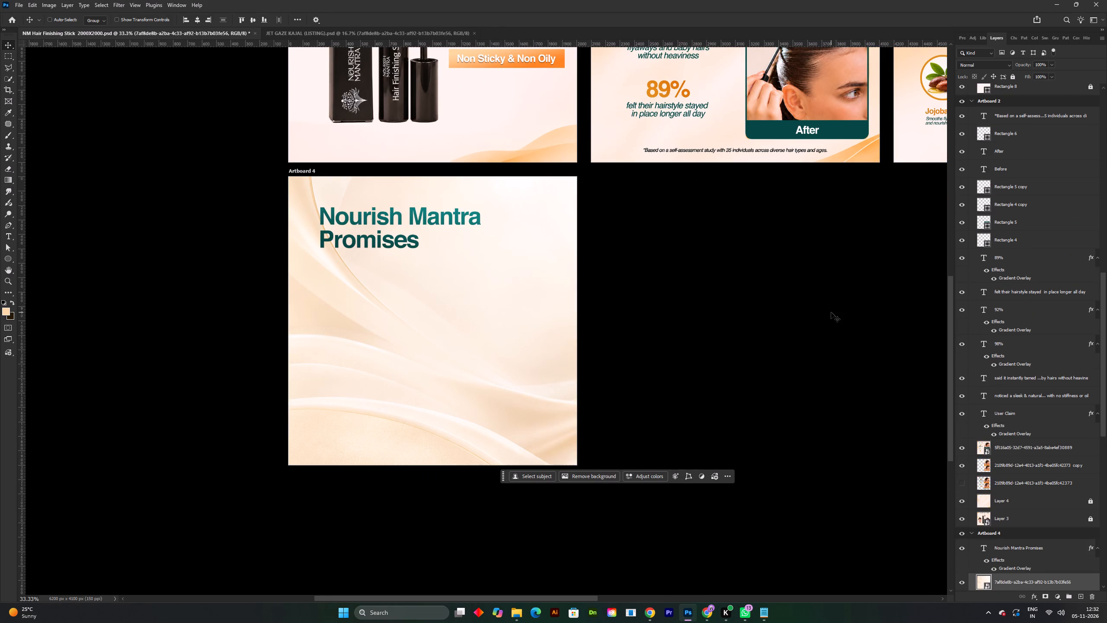
{"action": "key", "text": "ctrl+s"}
Reposition the oversized cream background so its soft, lighter central area fills Artboard 4 behind the heading.
{"action": "left_click", "coordinate": [448, 321]}
{"action": "key", "text": "ctrl+t"}
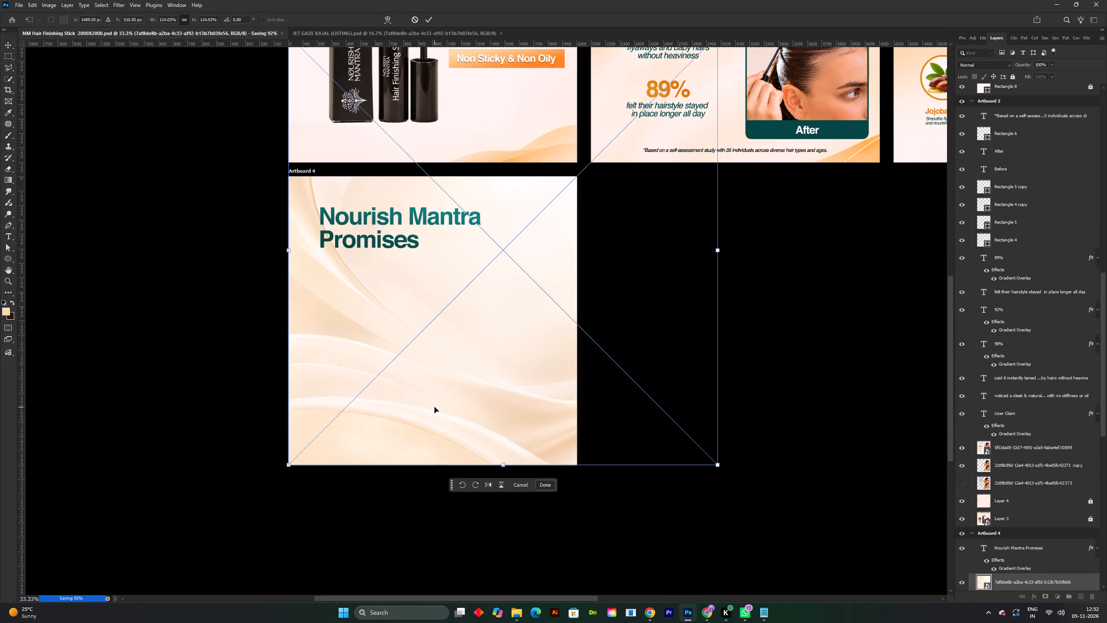
{"action": "scroll", "coordinate": [435, 407], "scroll_direction": "down", "scroll_amount": 4, "text": "shift"}
{"action": "left_click_drag", "start_coordinate": [446, 383], "coordinate": [425, 412]}
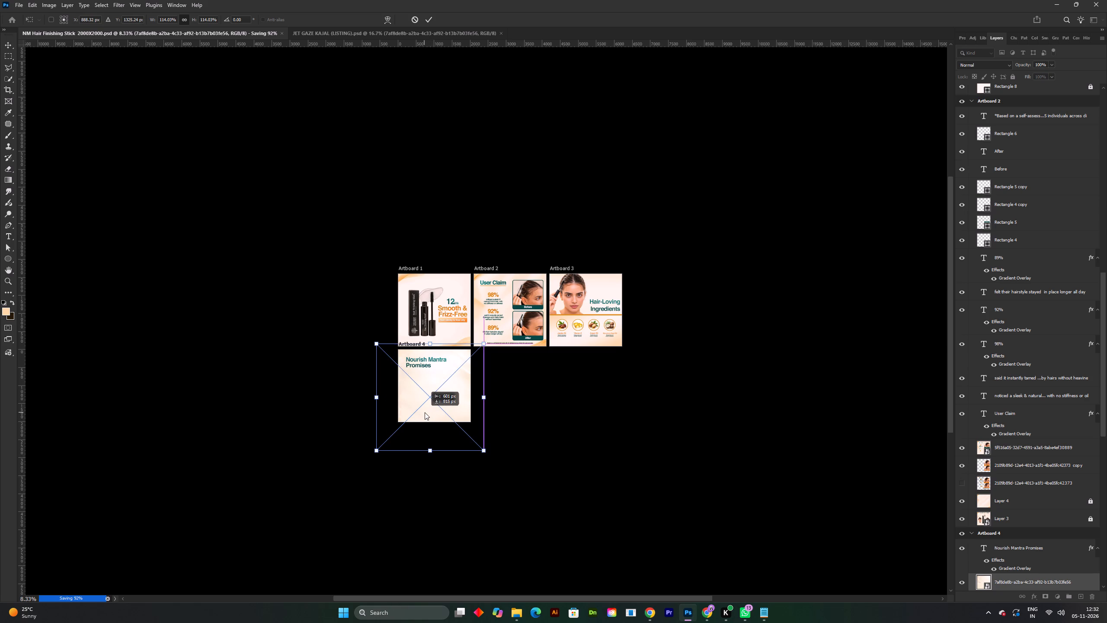
{"action": "left_click_drag", "start_coordinate": [425, 412], "coordinate": [424, 411]}
{"action": "left_click", "coordinate": [429, 19]}
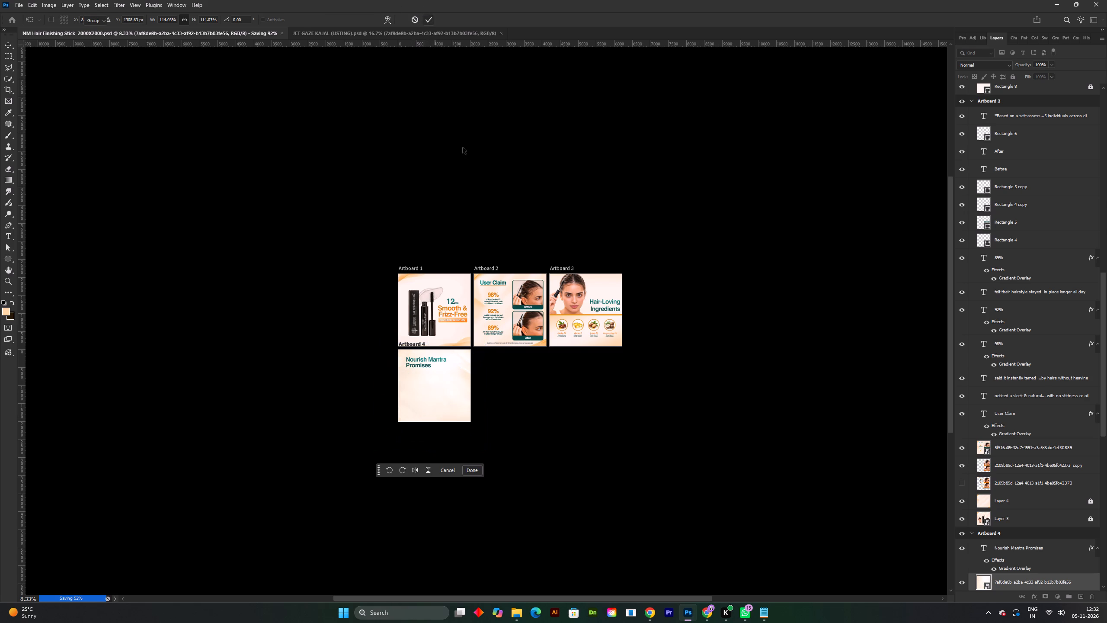
{"action": "scroll", "coordinate": [478, 363], "scroll_direction": "up", "scroll_amount": 4, "text": "shift"}
{"action": "key", "text": "space"}
{"action": "key", "text": "space"}
{"action": "key", "text": "space"}
{"action": "left_click_drag", "start_coordinate": [462, 404], "coordinate": [531, 344]}
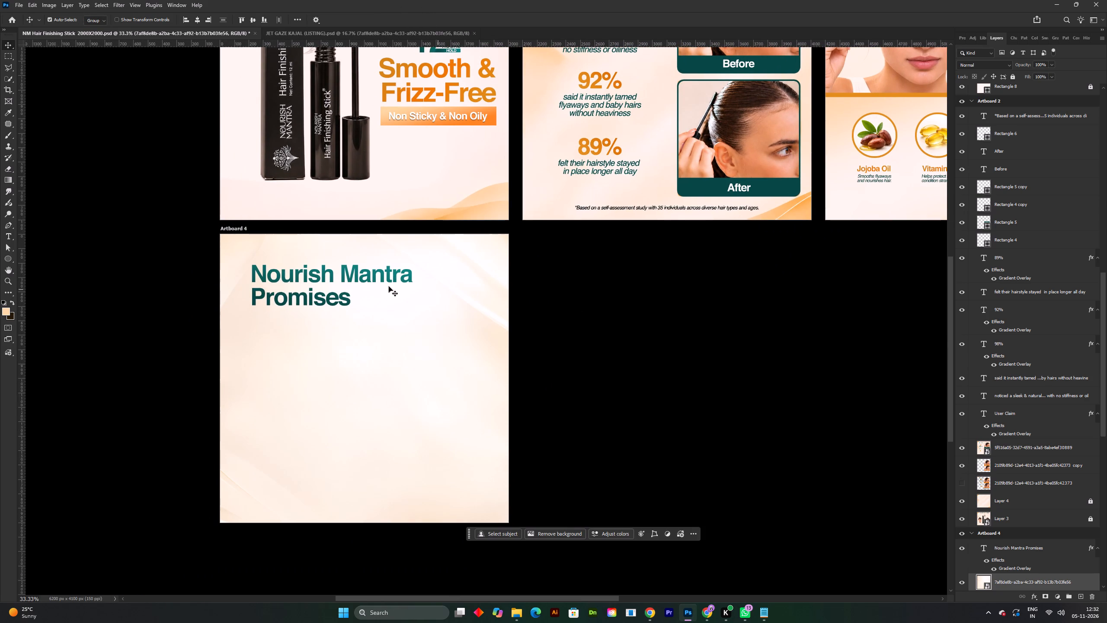
Nudge the "Nourish Mantra Promises" heading about 55 px to the right and slightly down on Artboard 4.
{"action": "left_click_drag", "start_coordinate": [357, 275], "coordinate": [398, 275]}
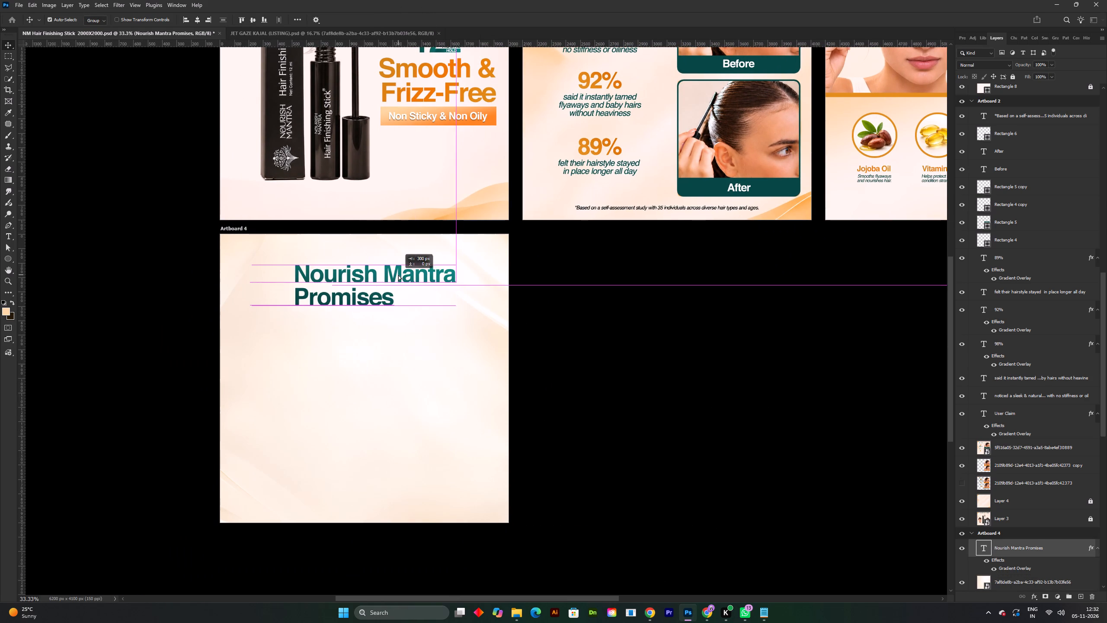
{"action": "left_click_drag", "start_coordinate": [398, 275], "coordinate": [366, 279]}
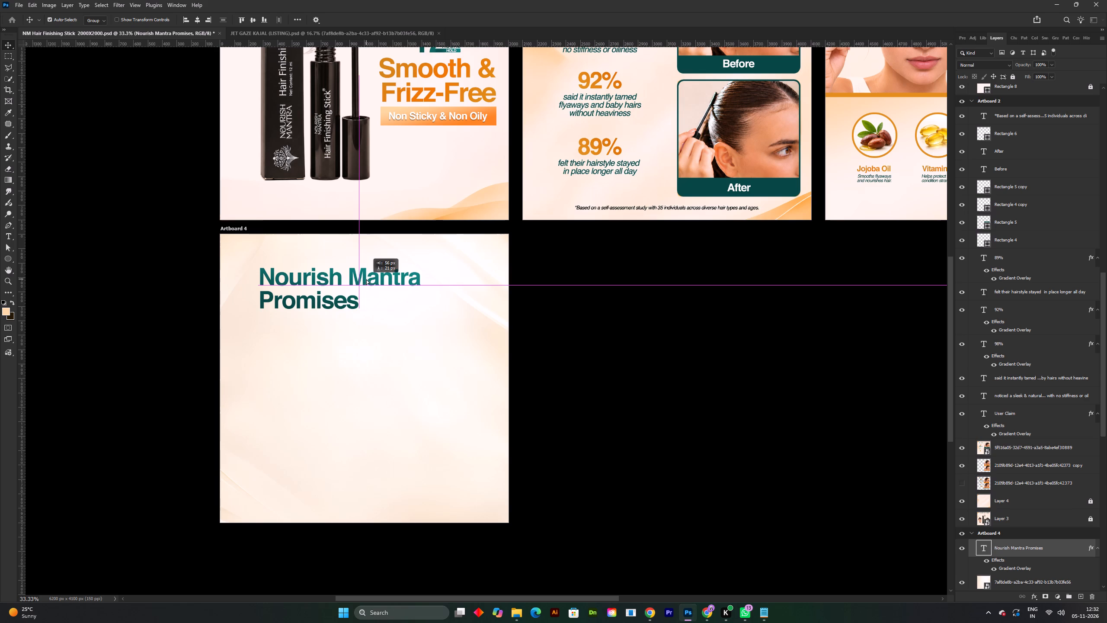
{"action": "left_click_drag", "start_coordinate": [366, 279], "coordinate": [367, 279]}
Shift Artboard 4's cream background about 240 px to the left, keeping the artboard fully covered, and save the document.
{"action": "left_click_drag", "start_coordinate": [404, 394], "coordinate": [371, 408]}
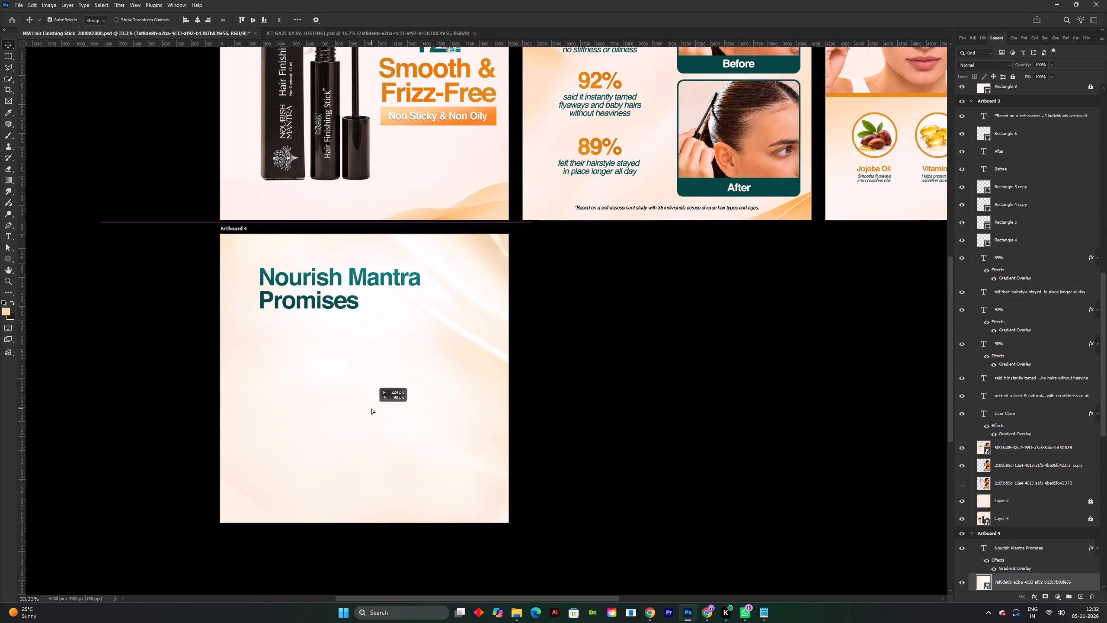
{"action": "left_click_drag", "start_coordinate": [371, 408], "coordinate": [370, 395]}
{"action": "left_click", "coordinate": [662, 389]}
{"action": "key", "text": "ctrl+s"}
{"action": "left_click", "coordinate": [346, 411]}
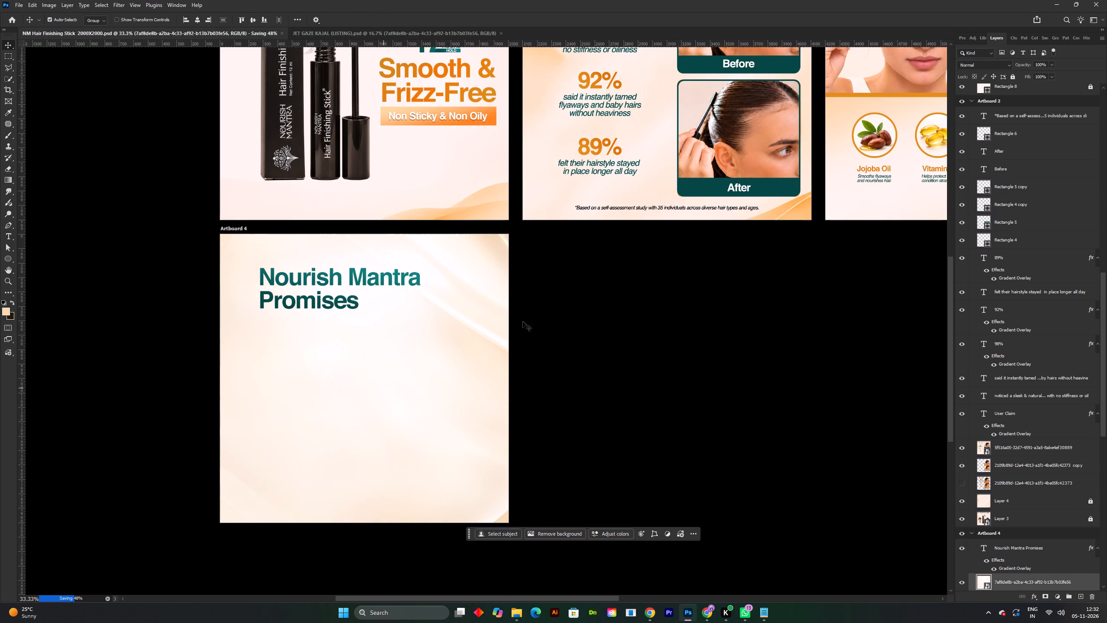
{"action": "left_click", "coordinate": [409, 392]}
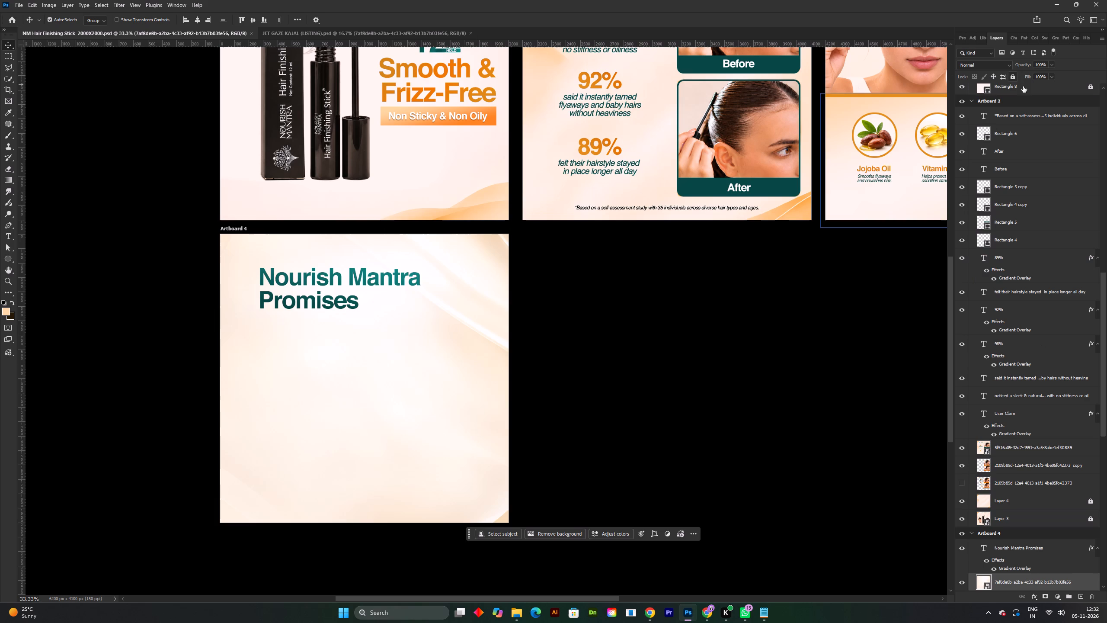
Fully lock Artboard 4's cream background layer and save the document.
{"action": "left_click", "coordinate": [1006, 73]}
{"action": "left_click", "coordinate": [1006, 74]}
{"action": "left_click", "coordinate": [1017, 77]}
{"action": "left_click", "coordinate": [1012, 77]}
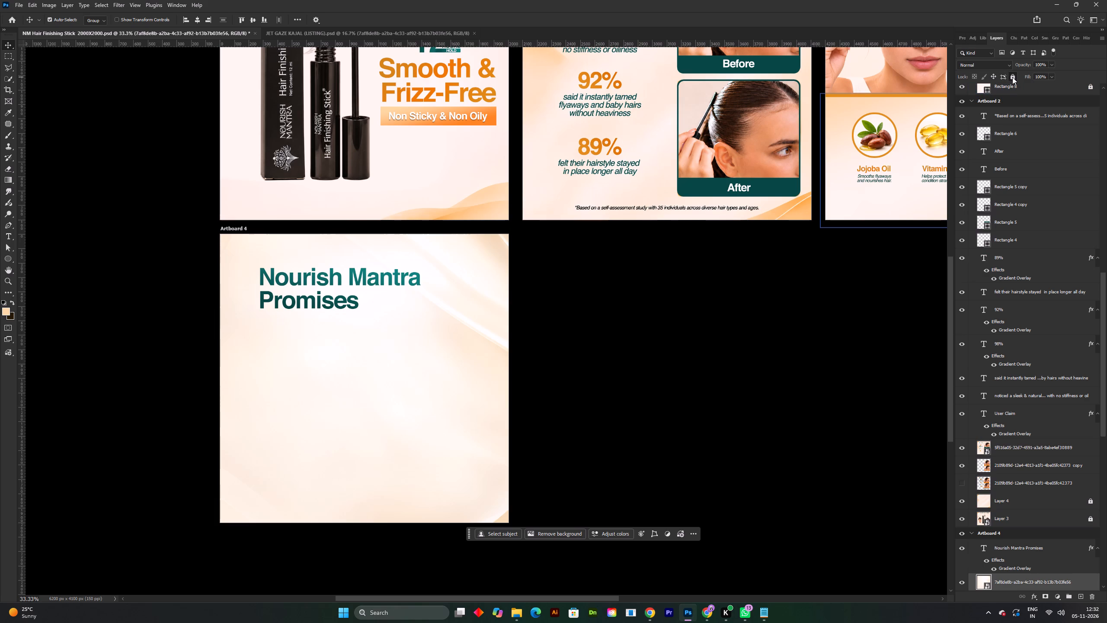
{"action": "key", "text": "space"}
{"action": "left_click_drag", "start_coordinate": [669, 406], "coordinate": [711, 350]}
{"action": "key", "text": "ctrl+s"}
{"action": "key", "text": "ctrl+s"}
{"action": "key", "text": "ctrl+s"}
{"action": "key", "text": "space"}
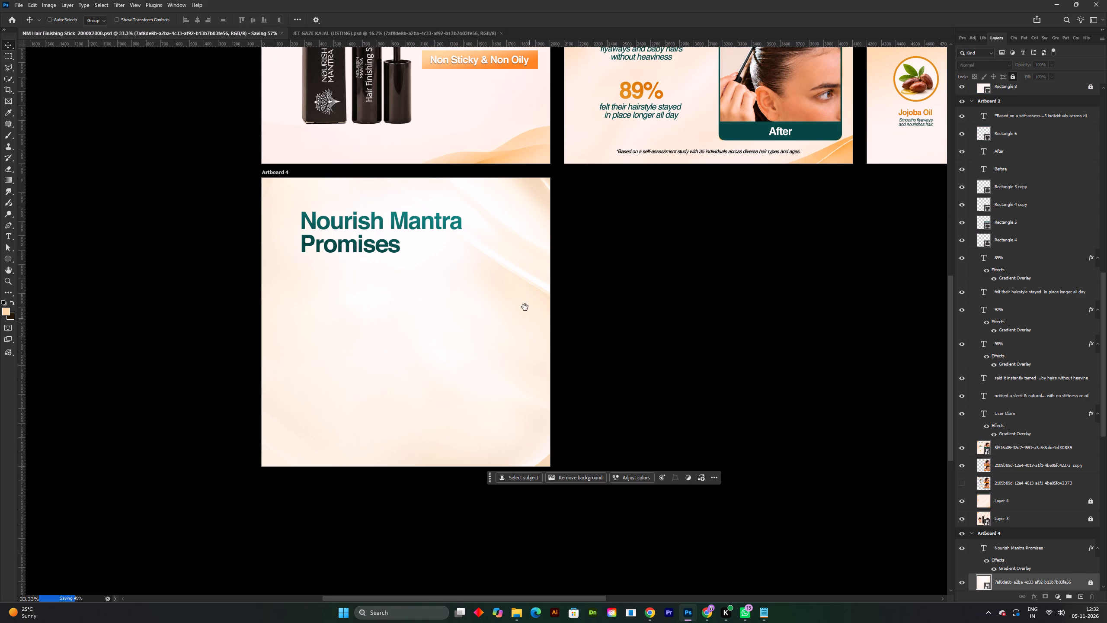
{"action": "left_click_drag", "start_coordinate": [527, 304], "coordinate": [541, 307]}
{"action": "key", "text": "ctrl+s"}
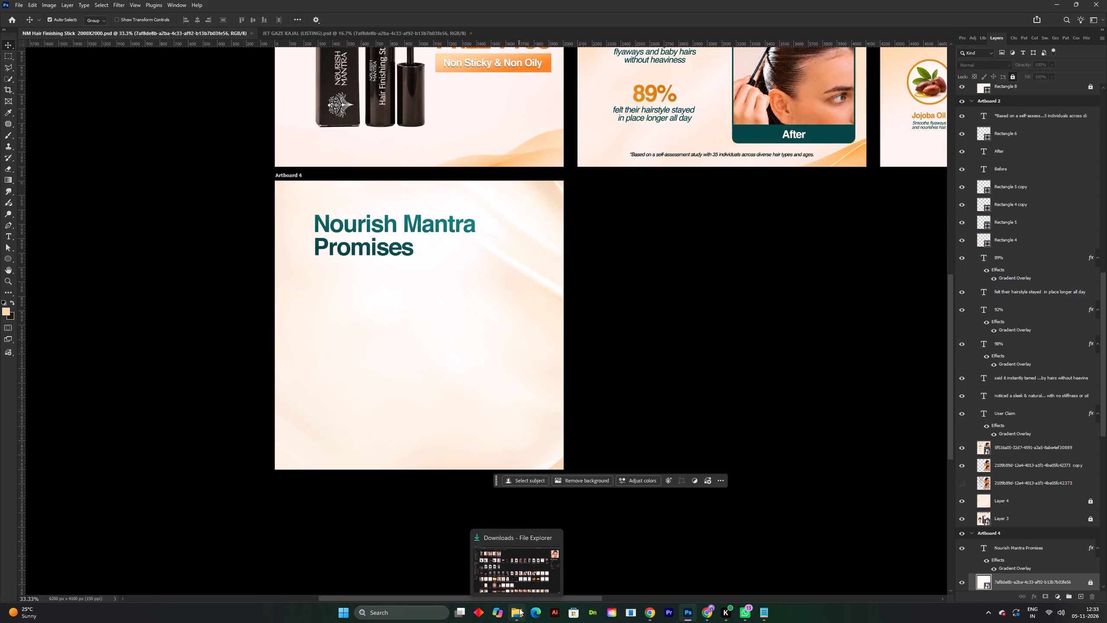
Switch to ChatGPT in Chrome and copy the enlarged Nourish Mantra Promises image.
{"action": "left_click", "coordinate": [703, 614]}
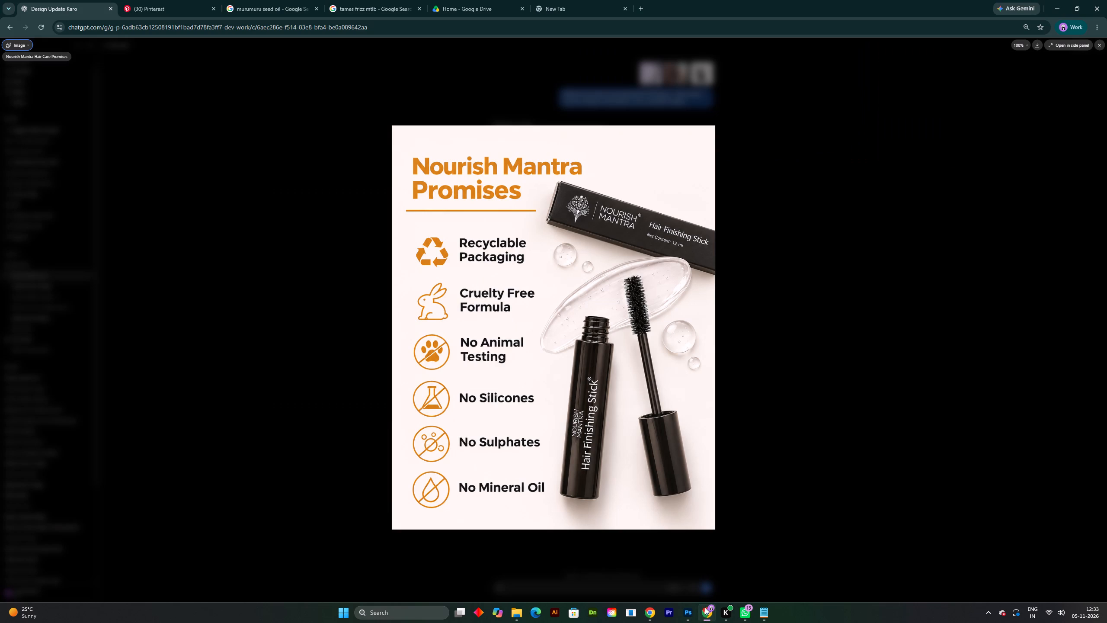
{"action": "right_click", "coordinate": [656, 340]}
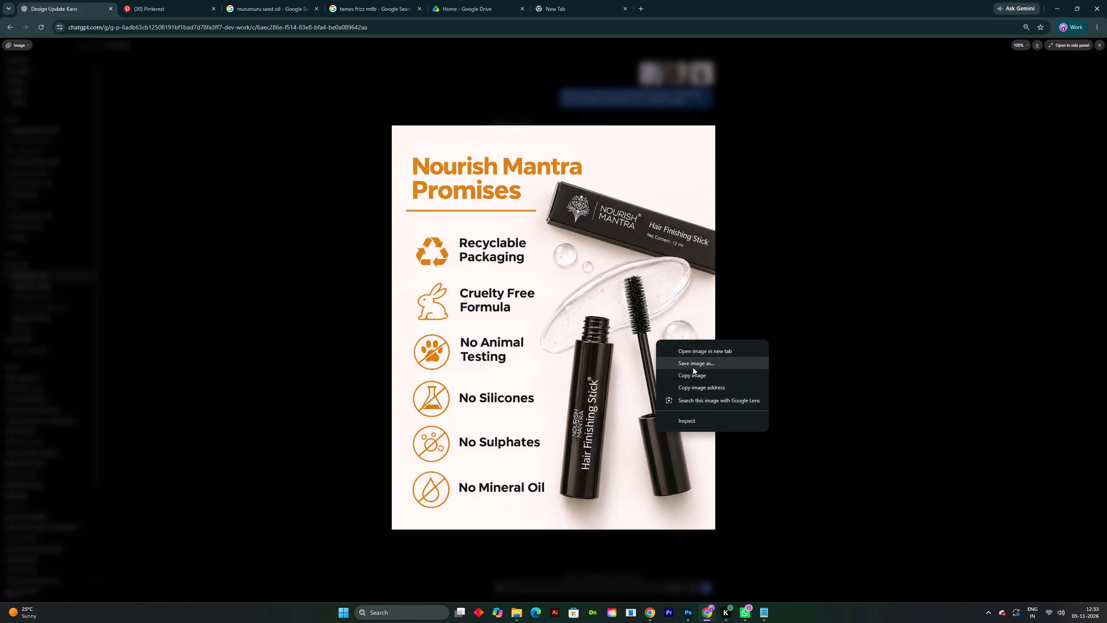
{"action": "left_click", "coordinate": [714, 375]}
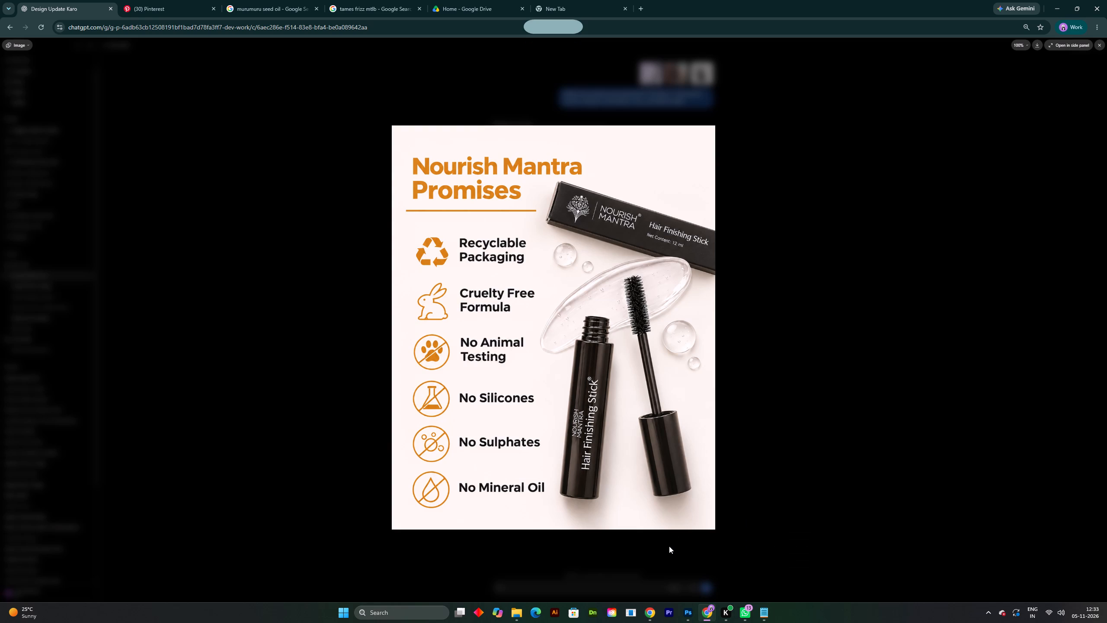
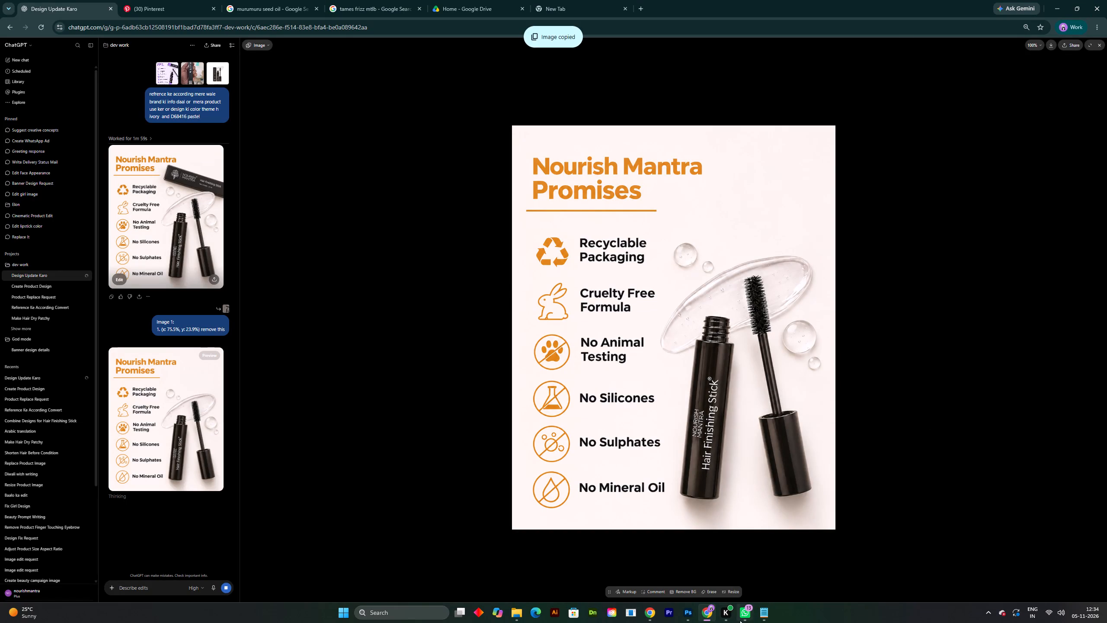
{"action": "left_click", "coordinate": [687, 615]}
{"action": "left_click", "coordinate": [541, 353]}
{"action": "key", "text": "ctrl+c"}
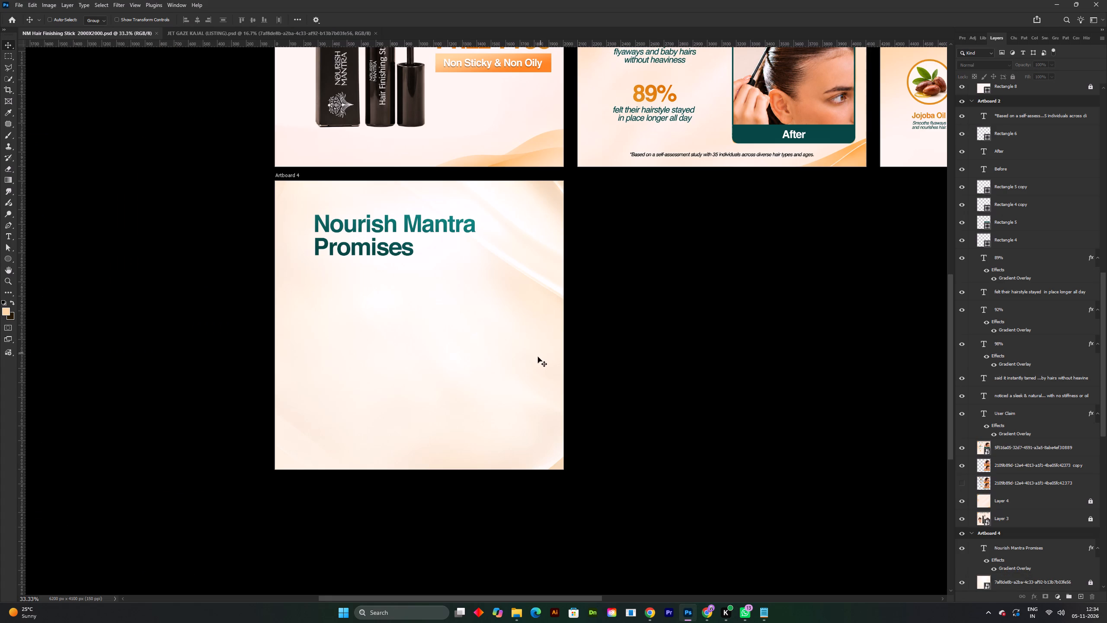
{"action": "key", "text": "ctrl+v"}
{"action": "left_click_drag", "start_coordinate": [555, 330], "coordinate": [513, 378]}
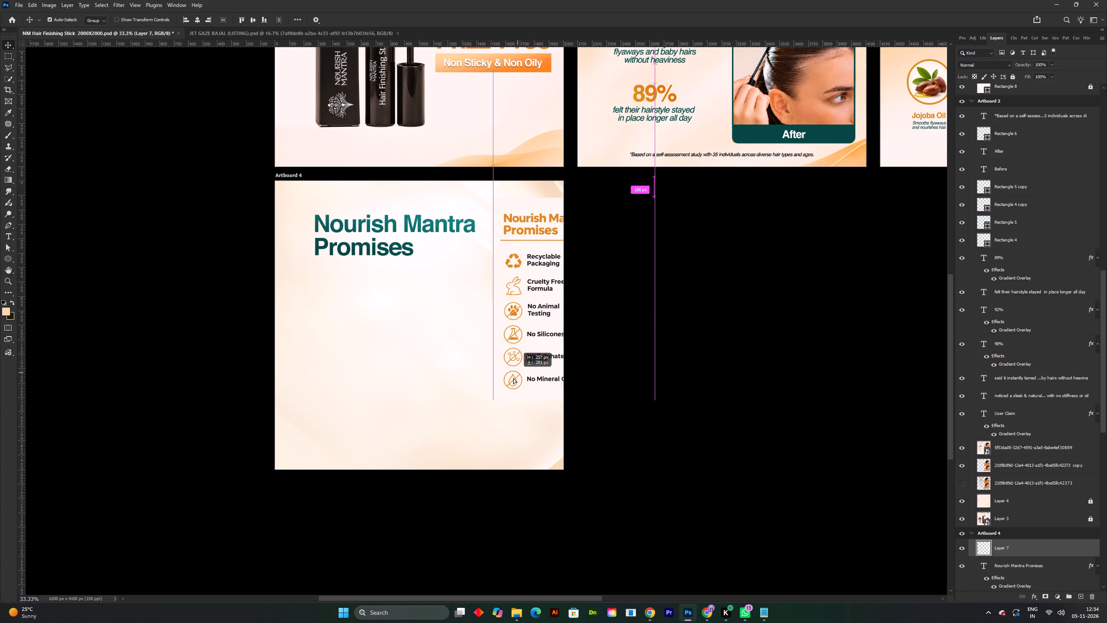
{"action": "left_click_drag", "start_coordinate": [513, 378], "coordinate": [425, 419]}
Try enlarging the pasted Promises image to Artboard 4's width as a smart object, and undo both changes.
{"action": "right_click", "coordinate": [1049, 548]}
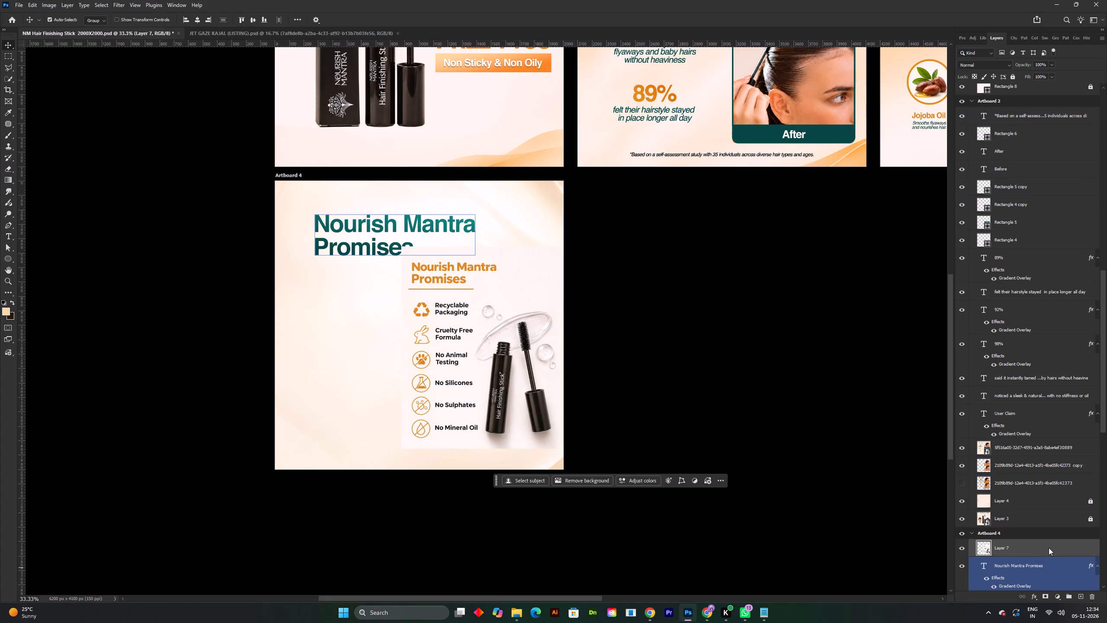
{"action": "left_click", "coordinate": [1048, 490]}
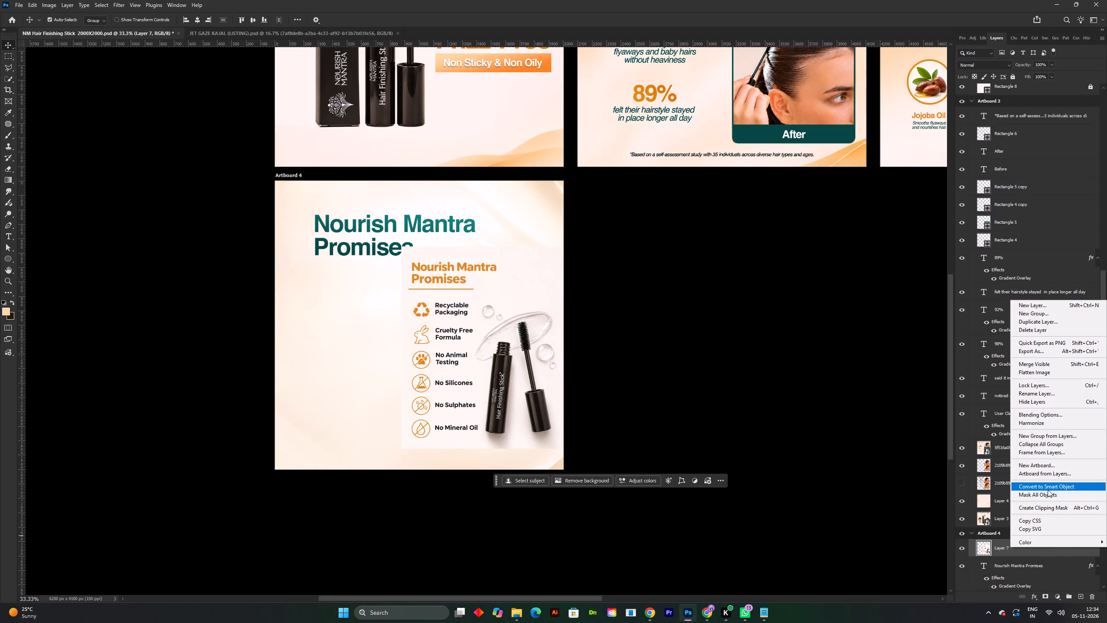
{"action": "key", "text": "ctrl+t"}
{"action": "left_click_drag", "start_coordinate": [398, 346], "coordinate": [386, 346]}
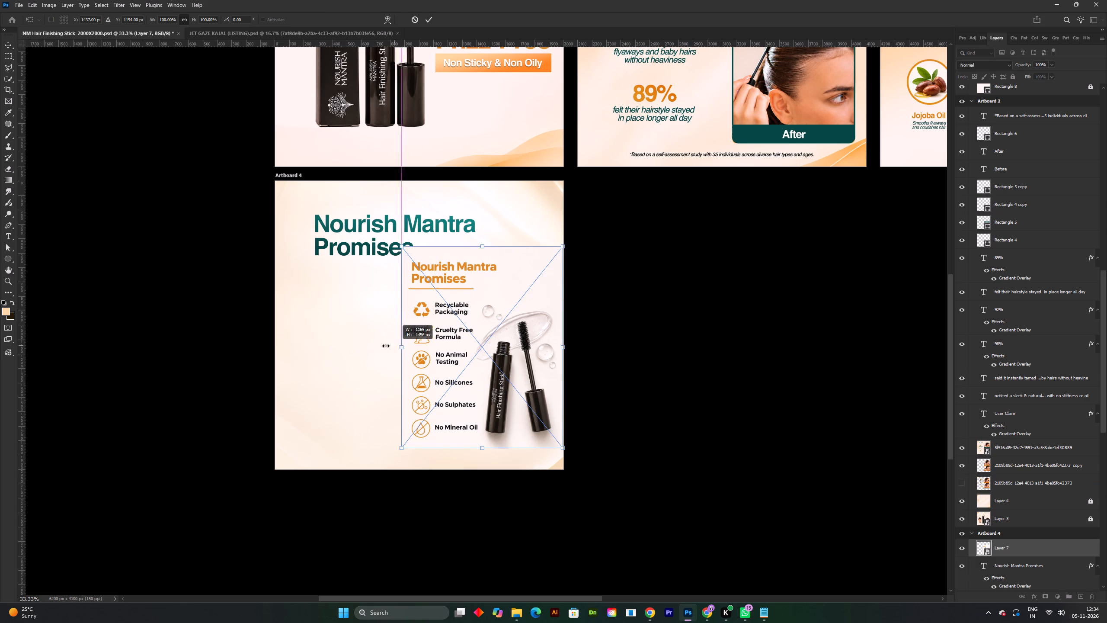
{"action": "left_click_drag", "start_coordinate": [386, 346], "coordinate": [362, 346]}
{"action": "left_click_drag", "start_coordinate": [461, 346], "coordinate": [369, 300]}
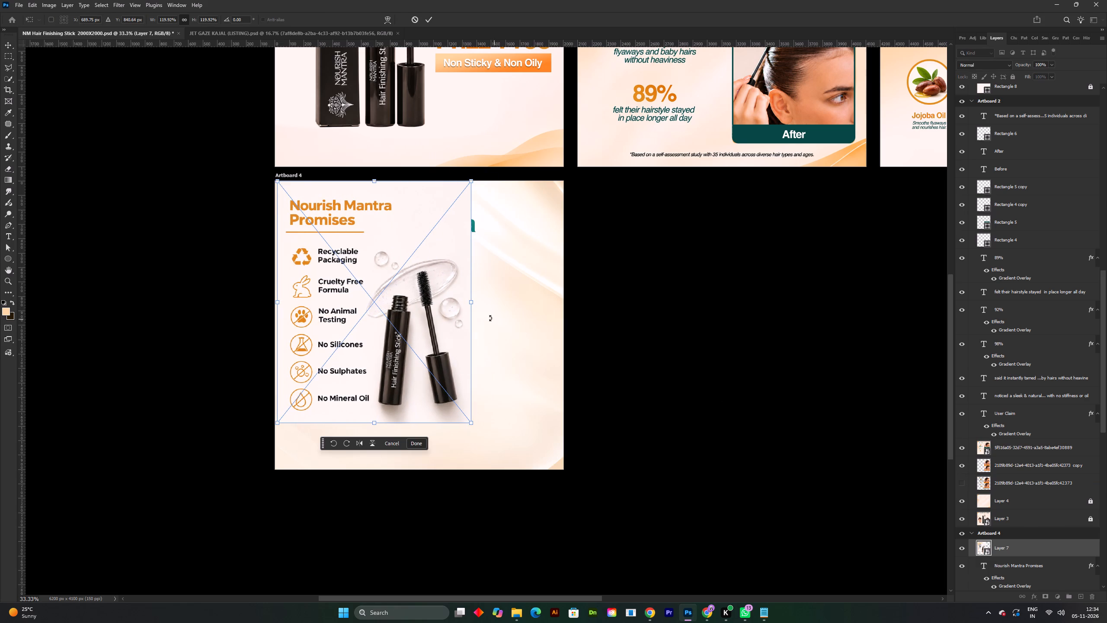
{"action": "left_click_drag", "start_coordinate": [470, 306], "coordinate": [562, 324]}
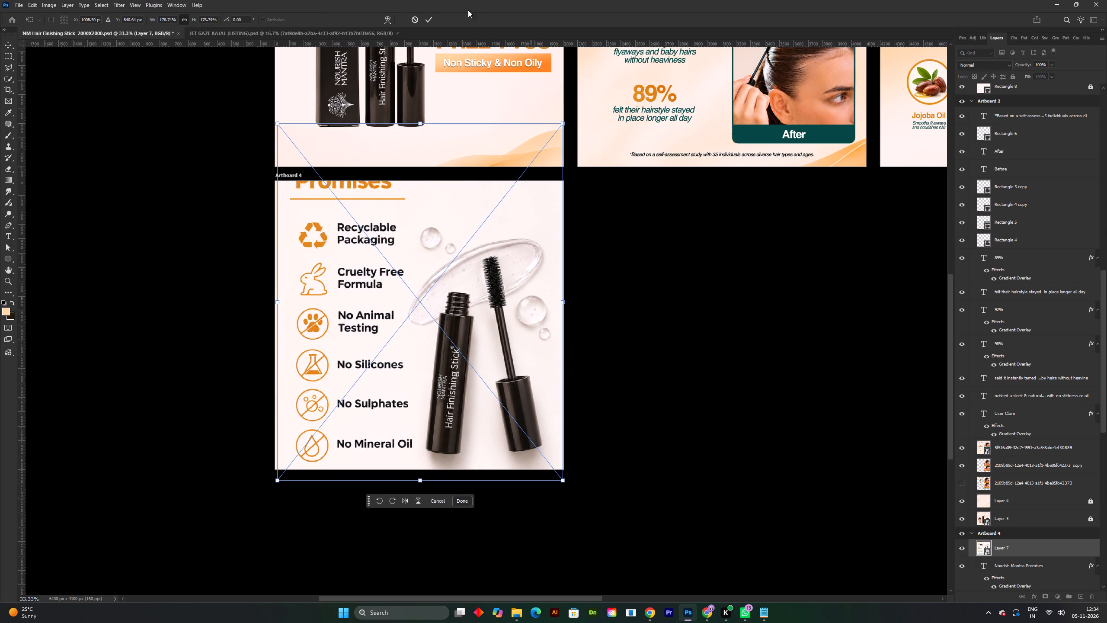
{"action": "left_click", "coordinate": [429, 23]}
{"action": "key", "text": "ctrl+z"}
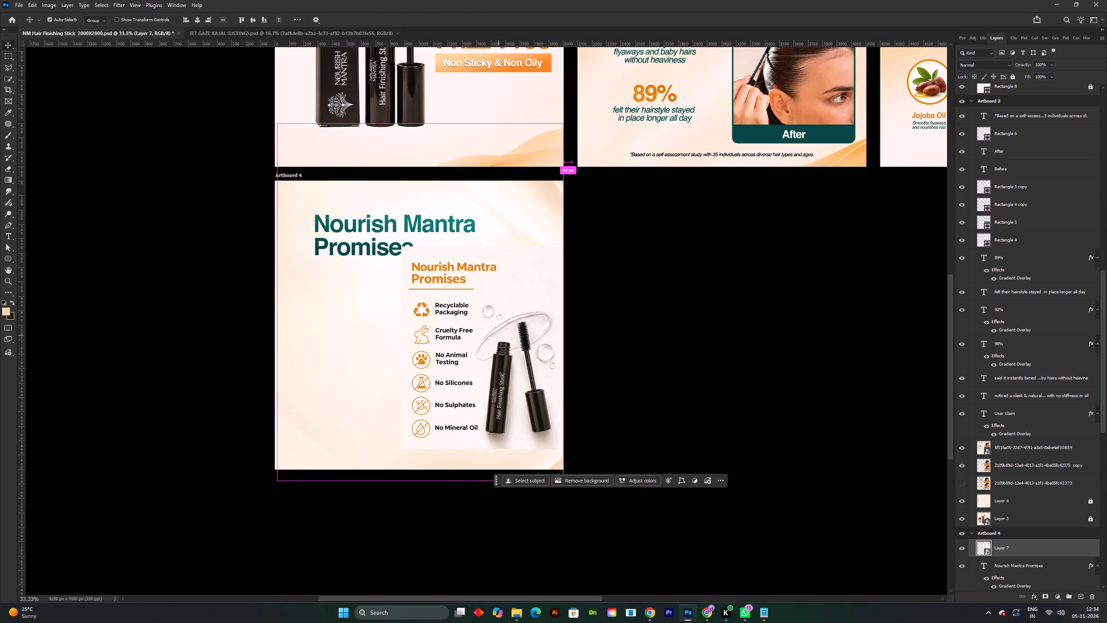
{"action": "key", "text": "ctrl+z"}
Shift the pasted Promises image left and remove its pale backdrop with the Background Eraser, keeping the product and splash.
{"action": "left_click_drag", "start_coordinate": [493, 333], "coordinate": [451, 326]}
{"action": "key", "text": "e"}
{"action": "left_click", "coordinate": [477, 276]}
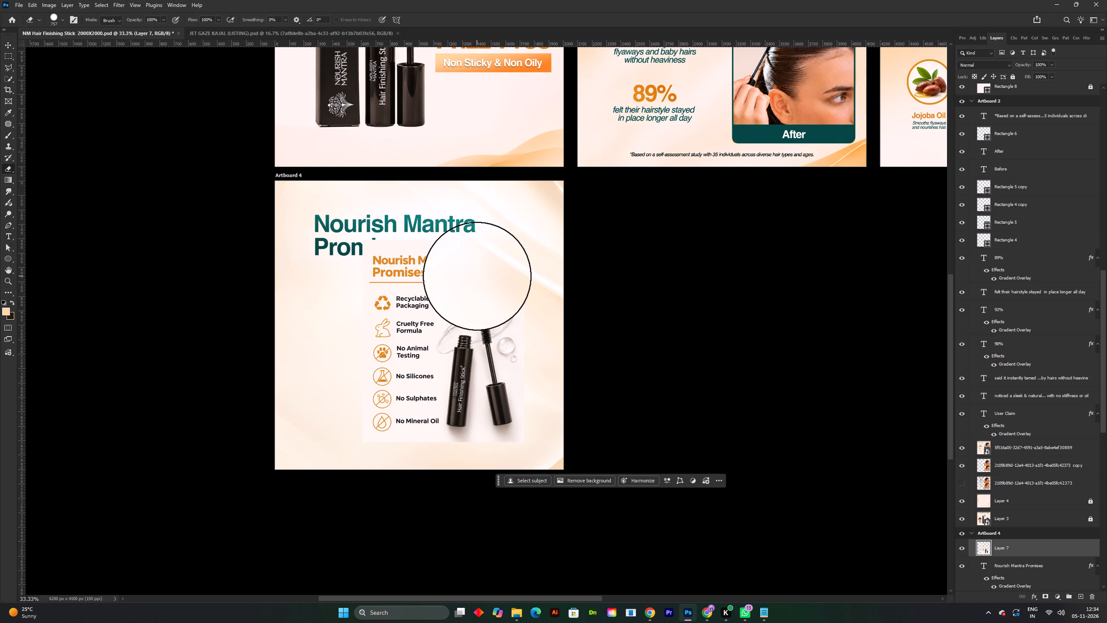
{"action": "key", "text": "ctrl+z"}
{"action": "right_click", "coordinate": [7, 166]}
{"action": "left_click", "coordinate": [37, 175]}
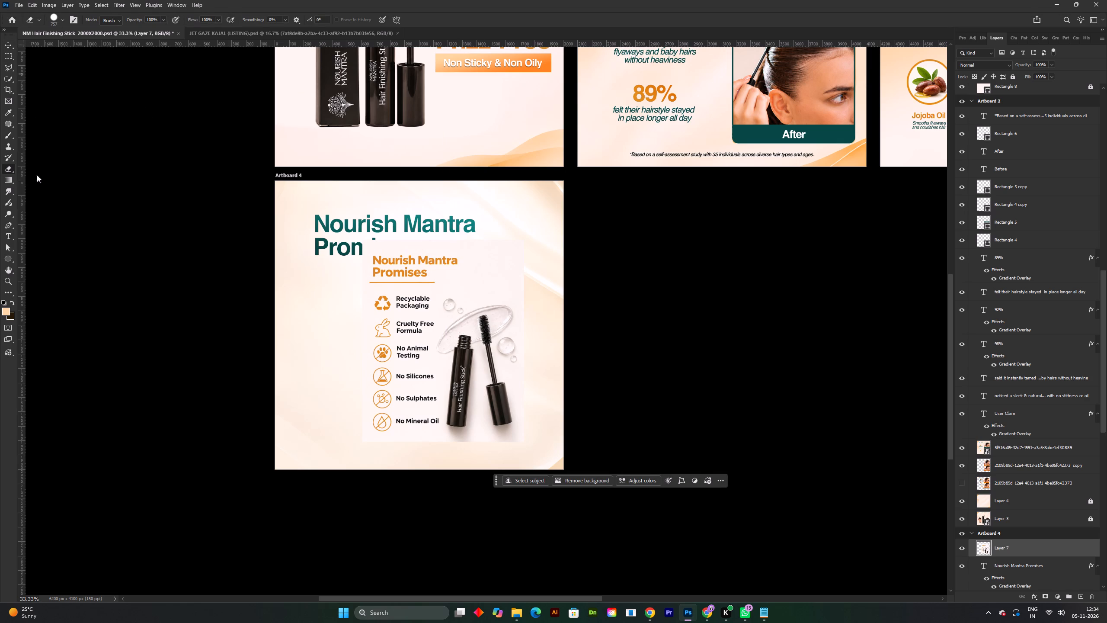
{"action": "right_click_drag", "start_coordinate": [480, 337], "coordinate": [620, 334], "text": "alt"}
{"action": "triple_click", "coordinate": [480, 283]}
{"action": "triple_click", "coordinate": [480, 283]}
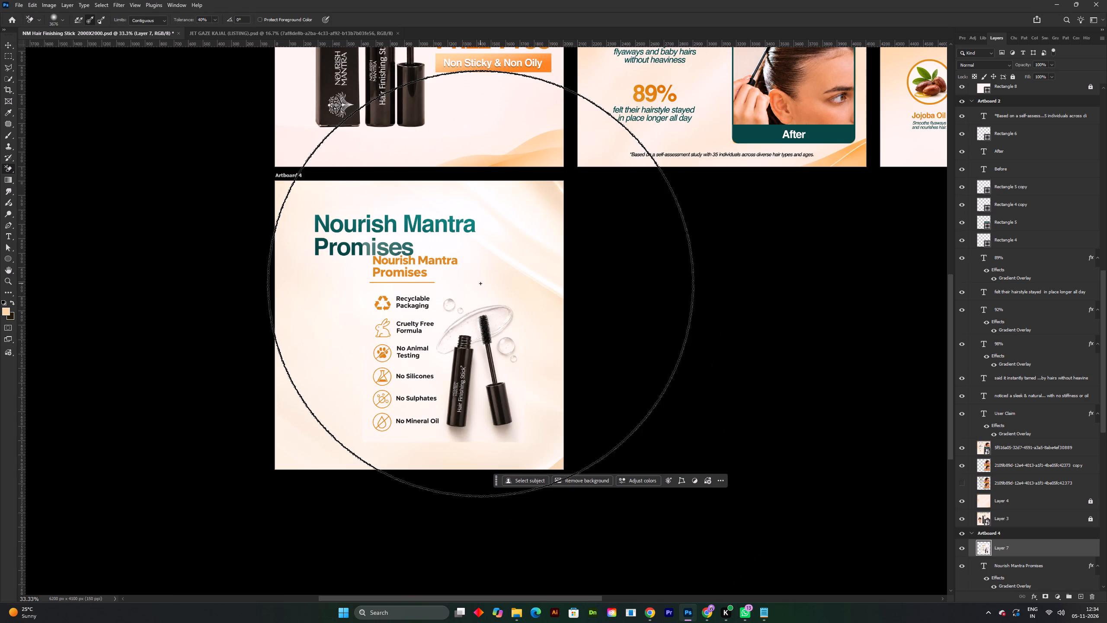
{"action": "left_click", "coordinate": [480, 283]}
{"action": "left_click", "coordinate": [477, 283]}
{"action": "triple_click", "coordinate": [436, 317]}
{"action": "triple_click", "coordinate": [436, 317]}
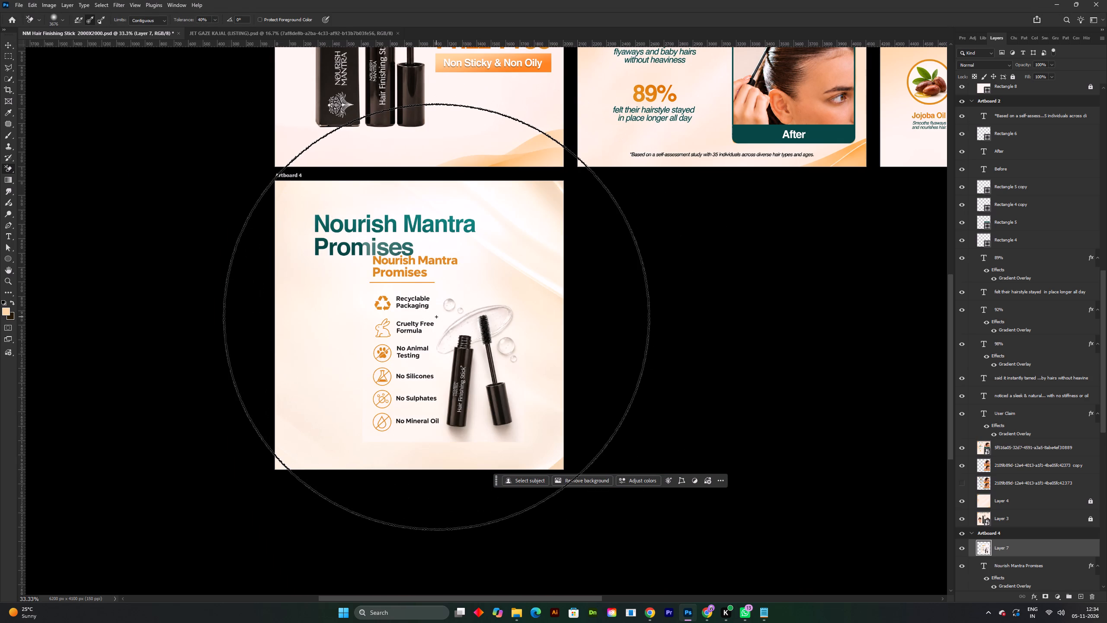
{"action": "left_click", "coordinate": [436, 317]}
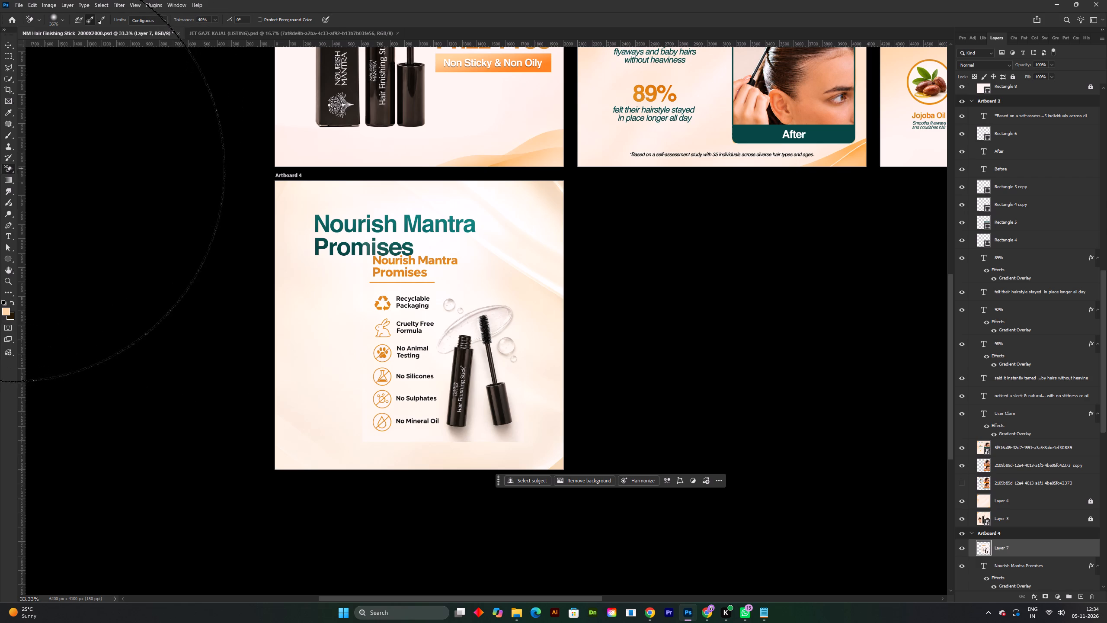
Erase the orange heading, the icons and the promise text from the pasted image with the Eraser, leaving only the product and splash.
{"action": "right_click_drag", "start_coordinate": [446, 337], "coordinate": [186, 331], "text": "alt"}
{"action": "right_click", "coordinate": [12, 167]}
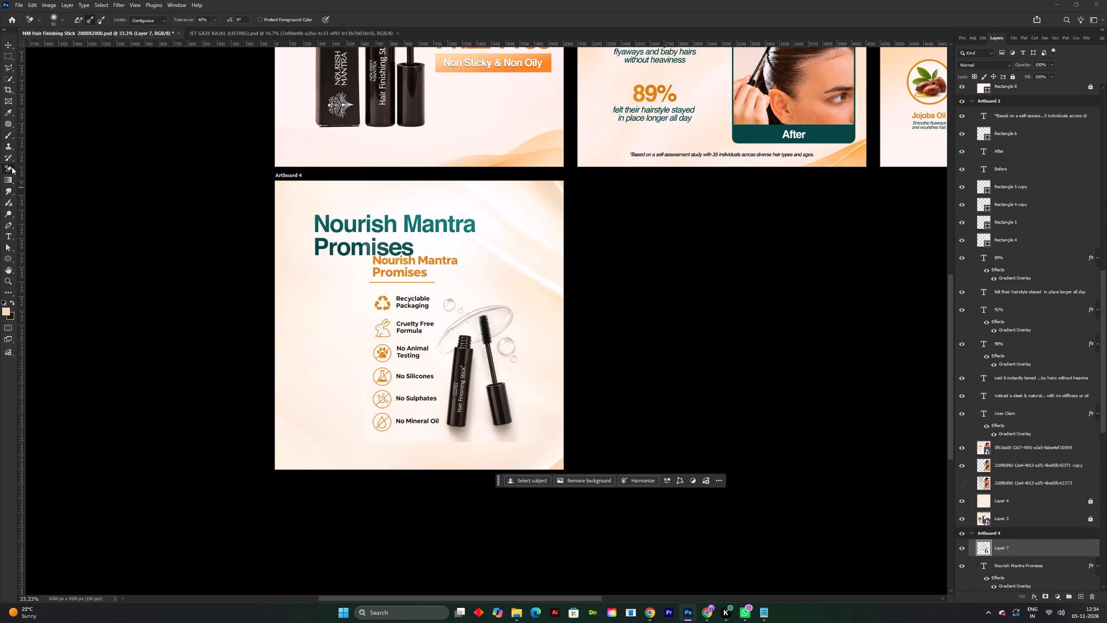
{"action": "left_click", "coordinate": [51, 170]}
{"action": "right_click_drag", "start_coordinate": [438, 326], "coordinate": [413, 326], "text": "alt"}
{"action": "left_click_drag", "start_coordinate": [379, 313], "coordinate": [370, 374]}
{"action": "left_click_drag", "start_coordinate": [370, 379], "coordinate": [370, 376]}
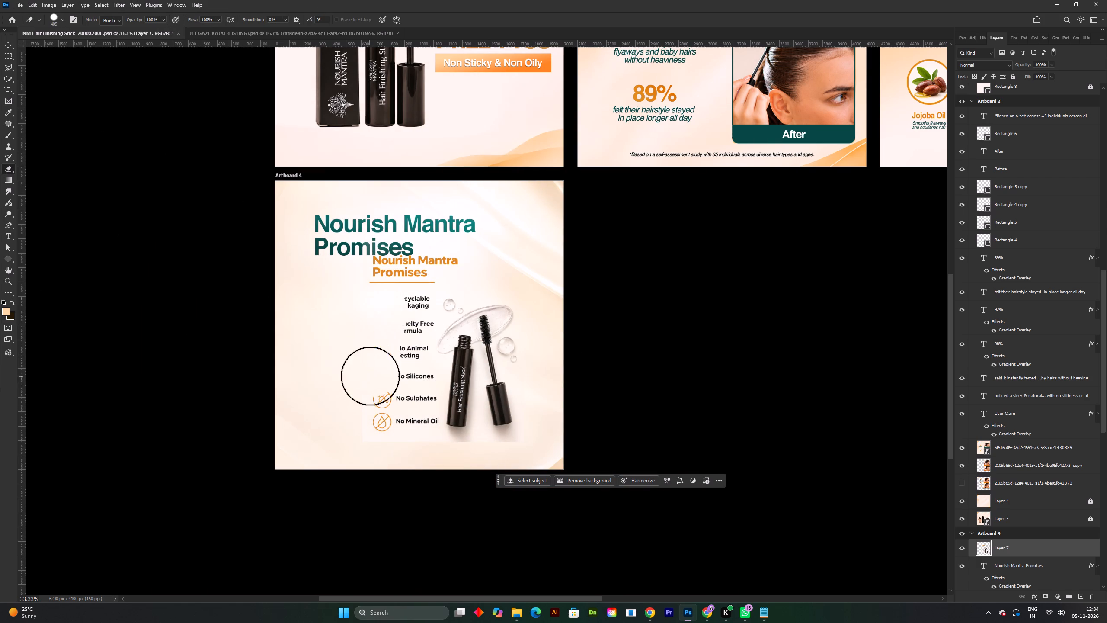
{"action": "left_click_drag", "start_coordinate": [370, 376], "coordinate": [394, 357]}
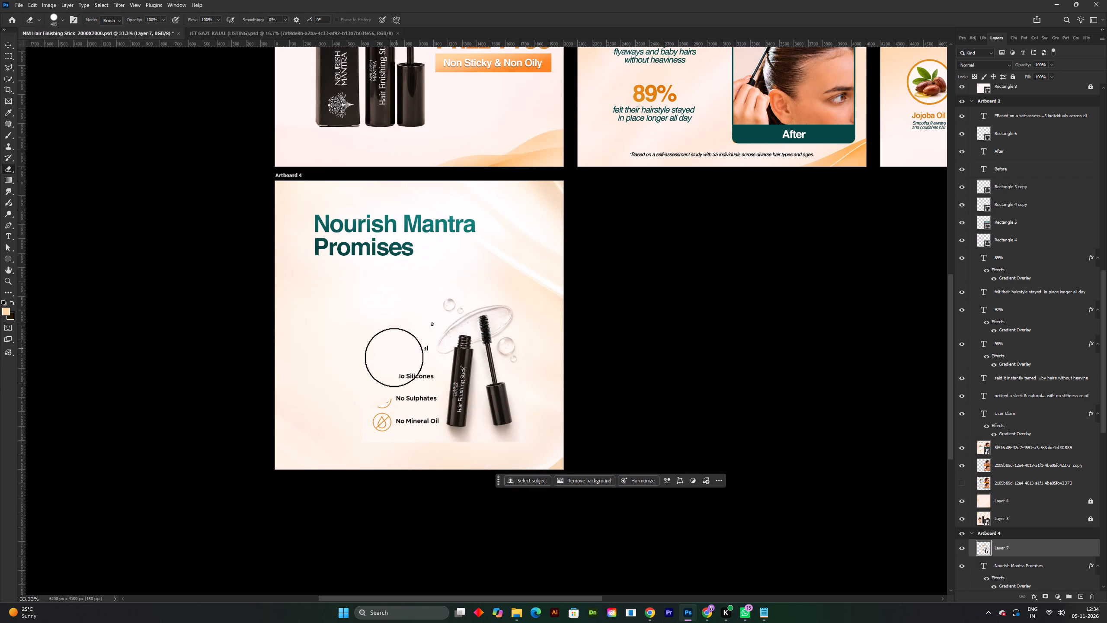
{"action": "left_click_drag", "start_coordinate": [394, 357], "coordinate": [410, 363]}
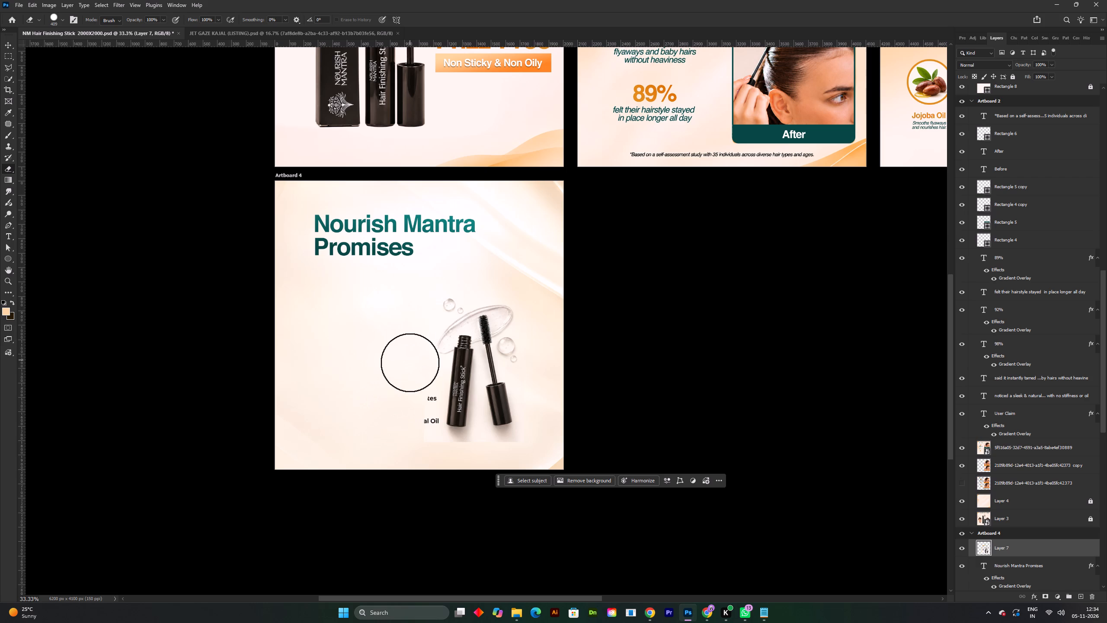
{"action": "left_click_drag", "start_coordinate": [410, 363], "coordinate": [407, 458]}
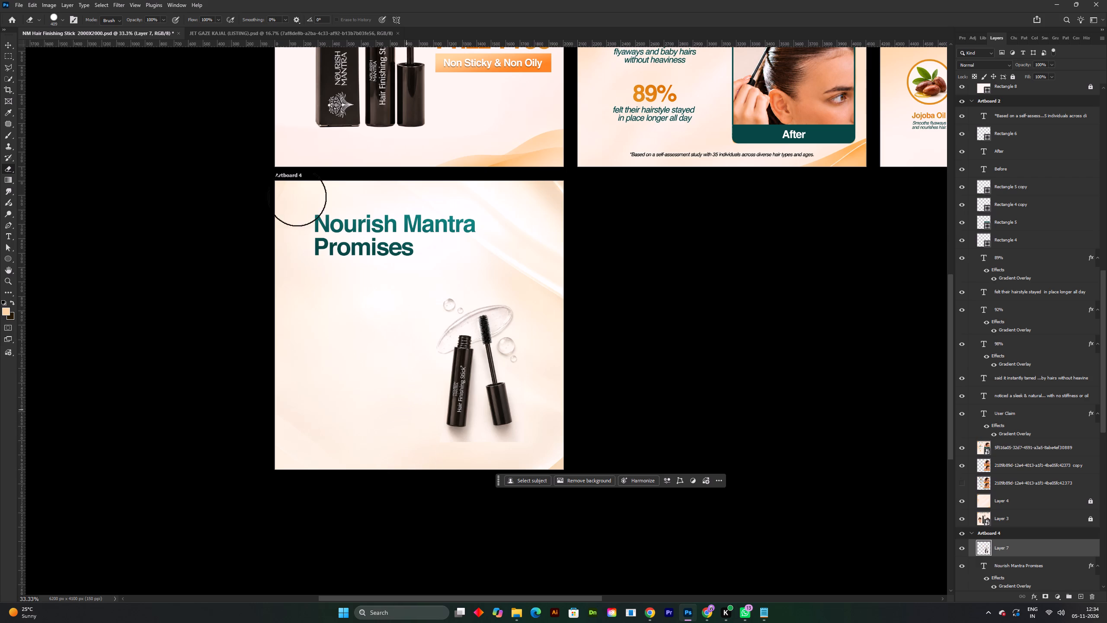
Clear the leftover pale backdrop beneath and around the product's base with an enlarged Background Eraser.
{"action": "right_click", "coordinate": [12, 169]}
{"action": "left_click", "coordinate": [45, 175]}
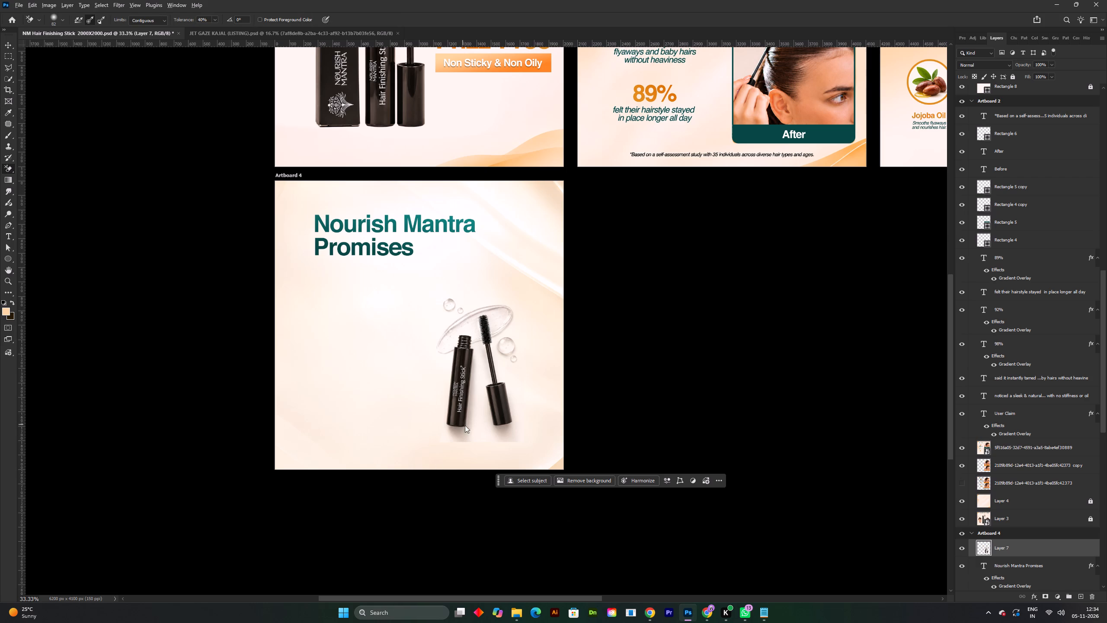
{"action": "right_click_drag", "start_coordinate": [464, 424], "coordinate": [572, 424], "text": "alt"}
{"action": "triple_click", "coordinate": [483, 434]}
{"action": "double_click", "coordinate": [481, 434]}
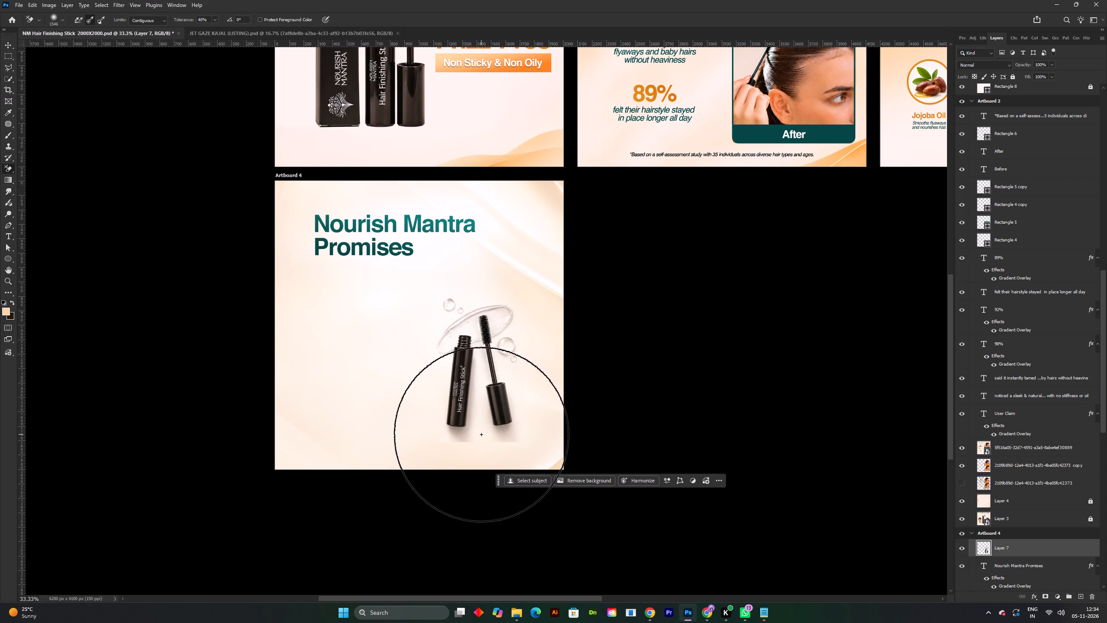
{"action": "triple_click", "coordinate": [442, 440]}
{"action": "left_click", "coordinate": [443, 440]}
{"action": "double_click", "coordinate": [524, 437]}
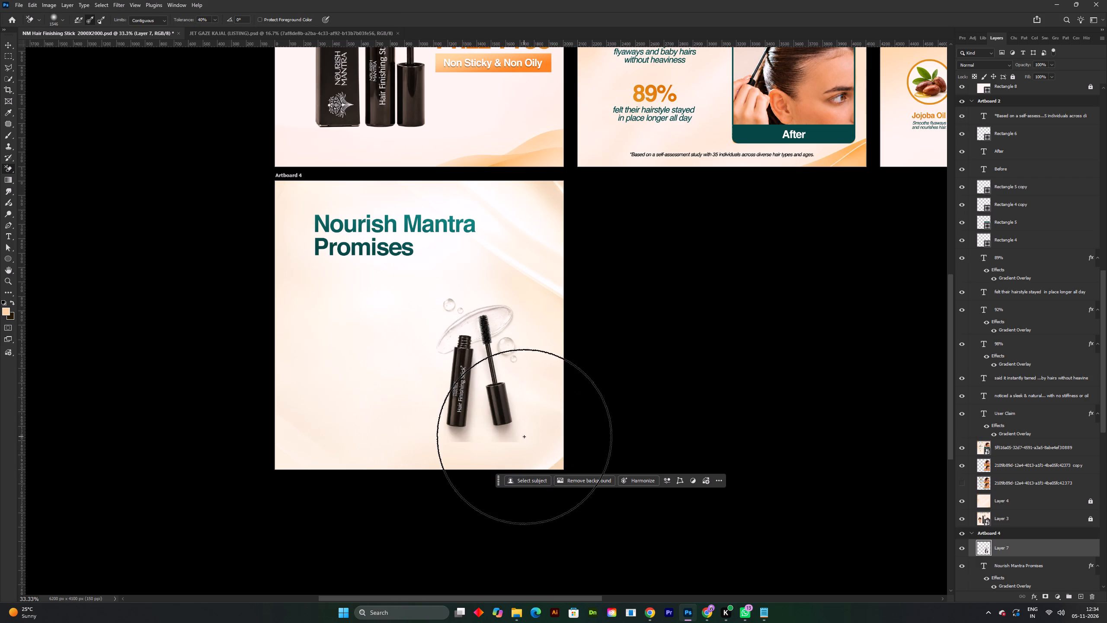
Convert the product cutout to a smart object and enlarge it to about 144% in Artboard 4's lower-right area.
{"action": "key", "text": "v"}
{"action": "right_click", "coordinate": [1023, 550]}
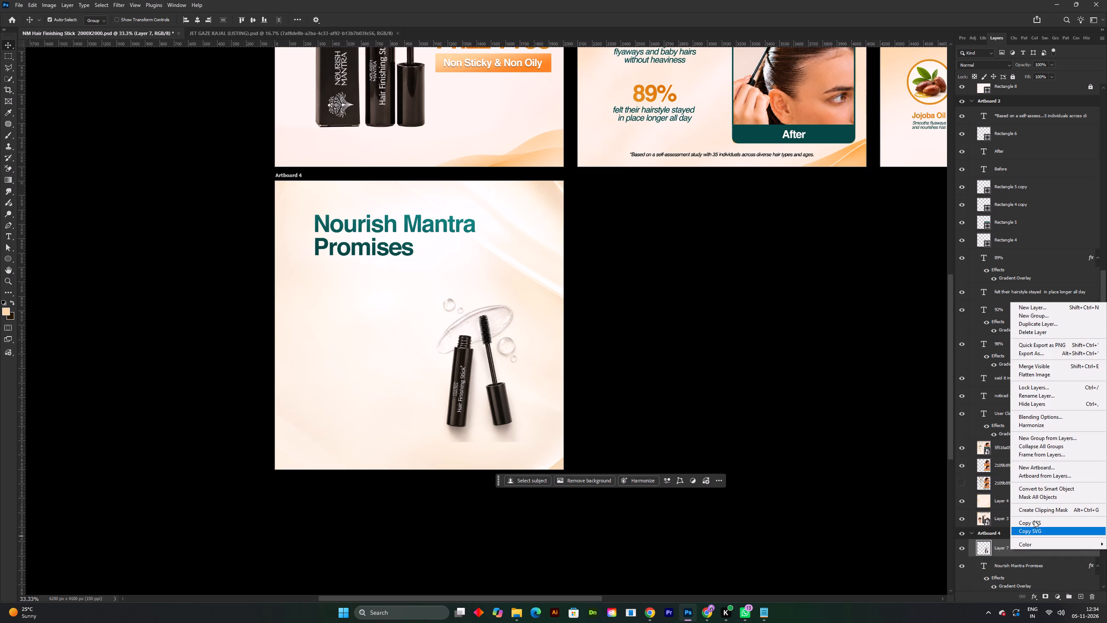
{"action": "left_click", "coordinate": [1035, 489]}
{"action": "key", "text": "ctrl+t"}
{"action": "left_click_drag", "start_coordinate": [526, 350], "coordinate": [529, 350]}
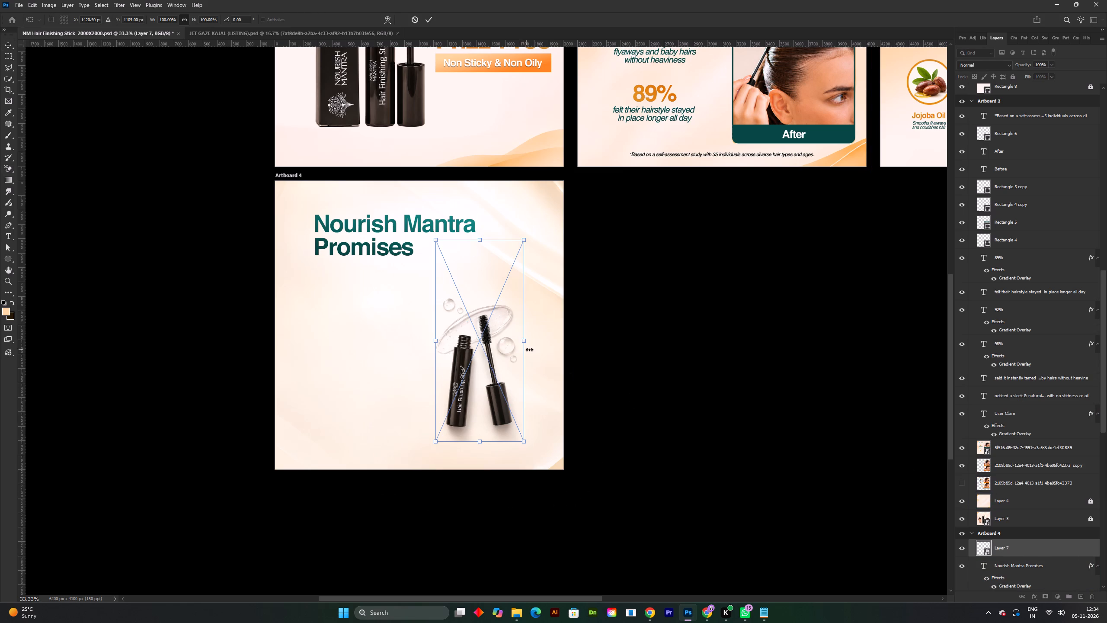
{"action": "left_click_drag", "start_coordinate": [529, 350], "coordinate": [565, 358]}
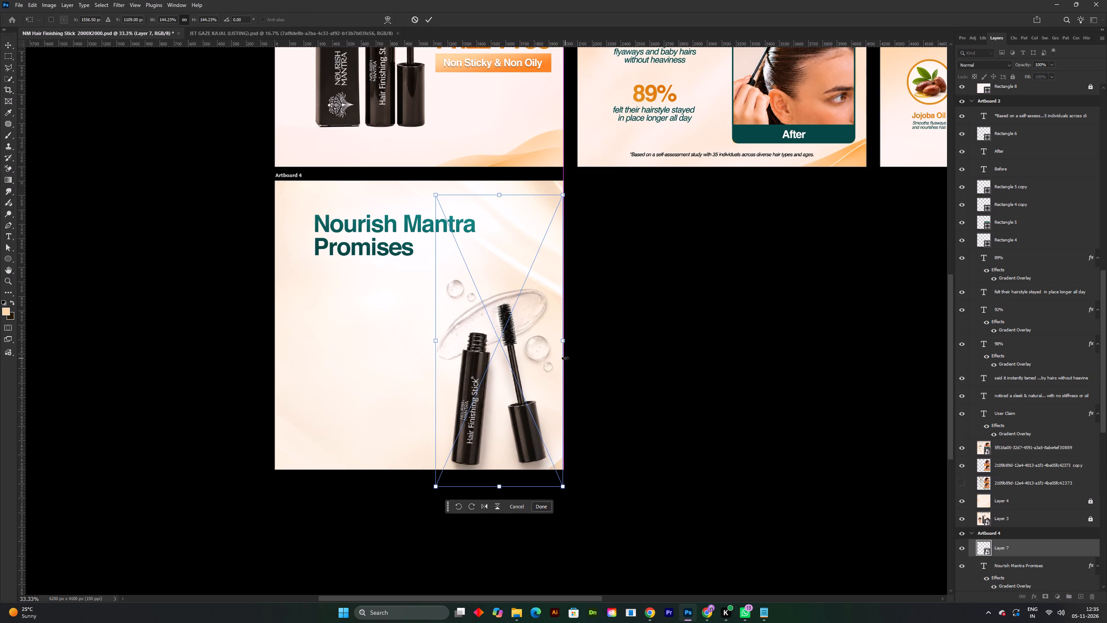
{"action": "left_click_drag", "start_coordinate": [528, 370], "coordinate": [535, 358]}
{"action": "left_click", "coordinate": [428, 19]}
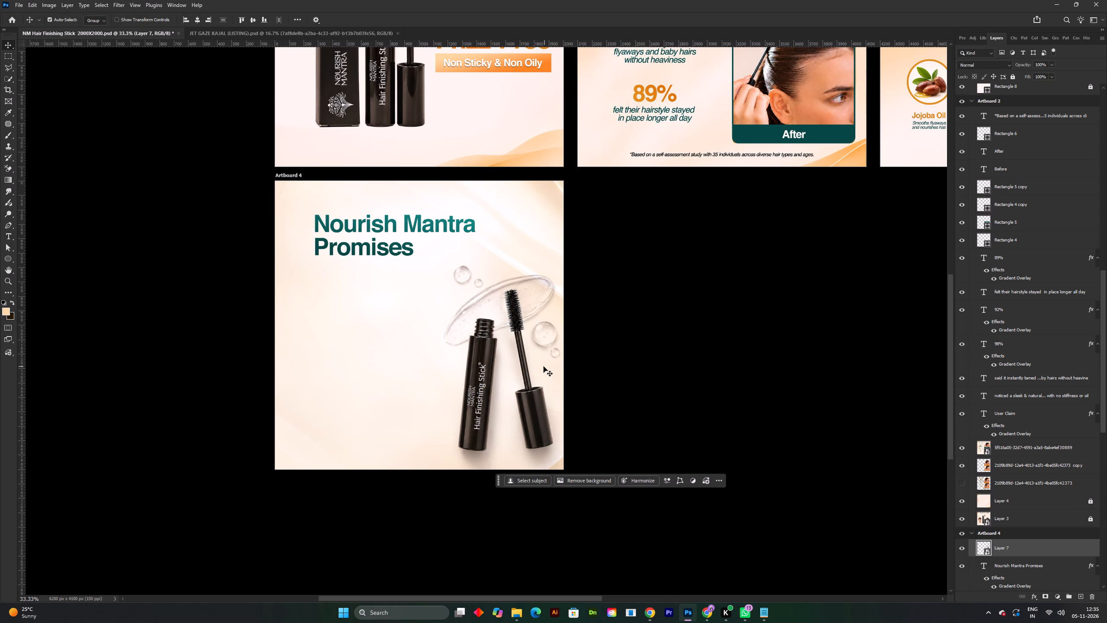
Save the Hair Finishing Stick document.
{"action": "left_click", "coordinate": [492, 321]}
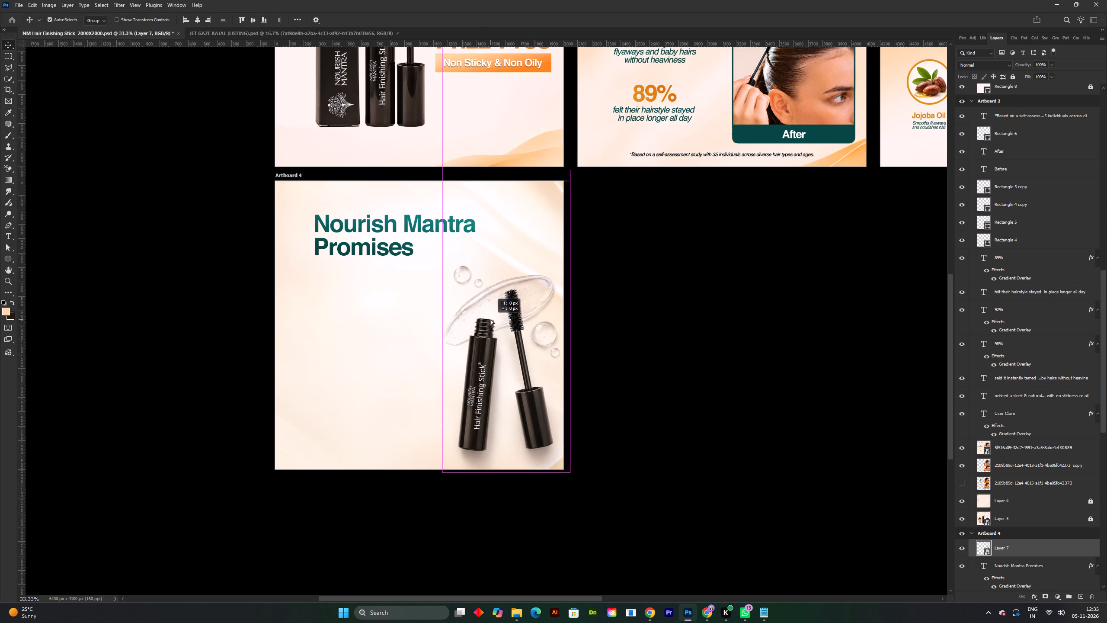
{"action": "left_click", "coordinate": [714, 275]}
{"action": "left_click", "coordinate": [523, 240]}
{"action": "left_click_drag", "start_coordinate": [523, 240], "coordinate": [523, 226]}
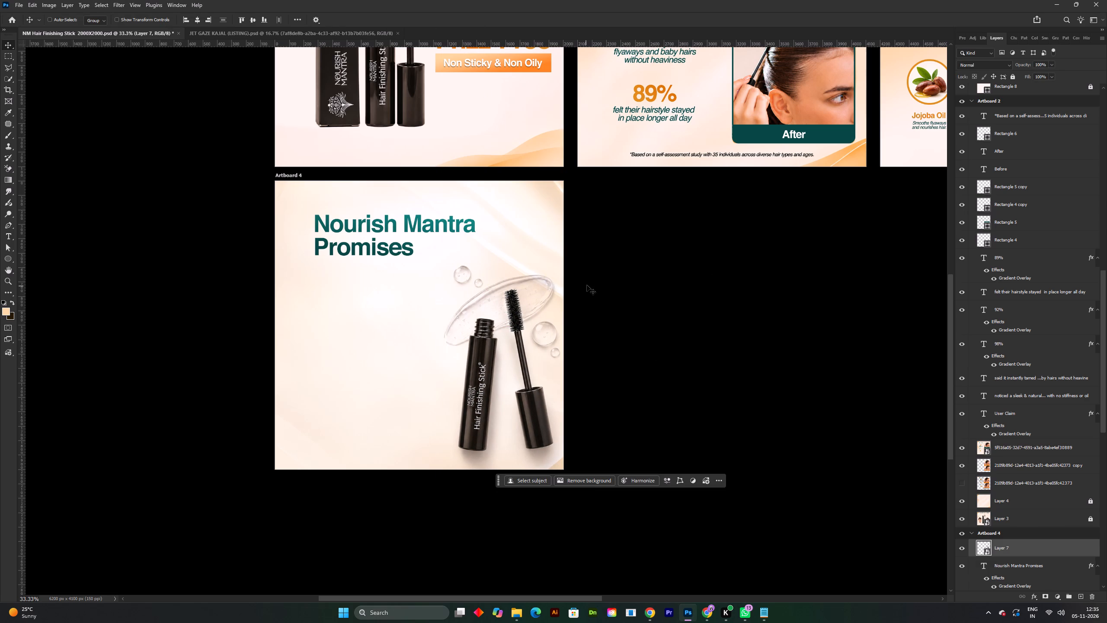
{"action": "key", "text": "ctrl+s"}
Nudge the product cutout about 50 px to the left on Artboard 4.
{"action": "key", "text": "space"}
{"action": "left_click_drag", "start_coordinate": [769, 346], "coordinate": [754, 343]}
{"action": "left_click", "coordinate": [1071, 547]}
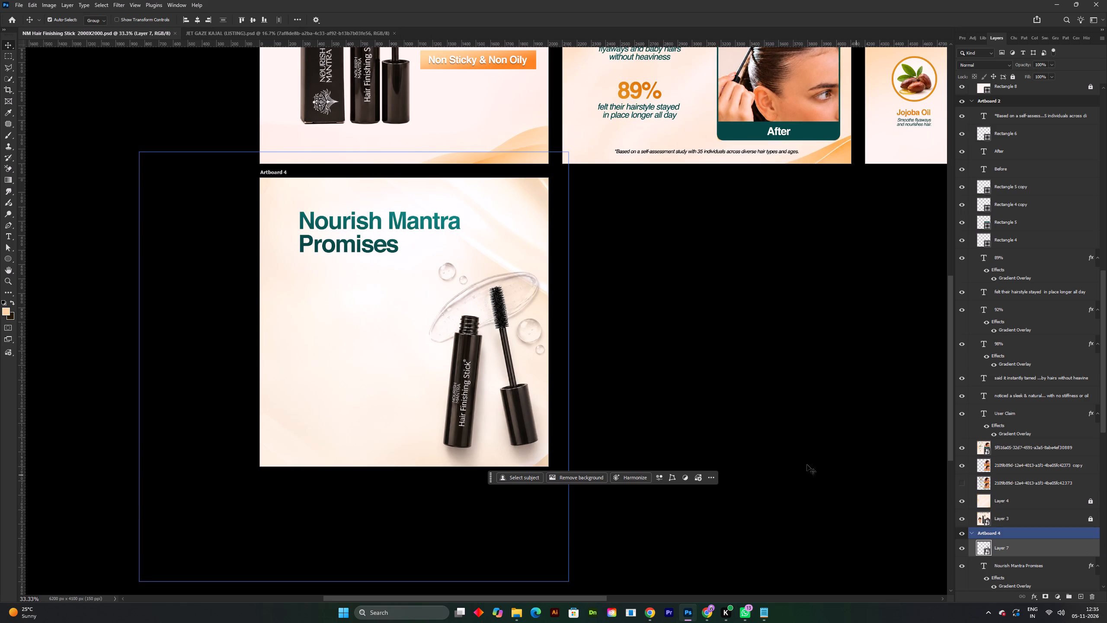
{"action": "scroll", "coordinate": [795, 461], "scroll_direction": "down", "scroll_amount": 1, "text": "shift"}
{"action": "key", "text": "space"}
{"action": "left_click_drag", "start_coordinate": [740, 416], "coordinate": [710, 380]}
{"action": "left_click_drag", "start_coordinate": [517, 356], "coordinate": [507, 347]}
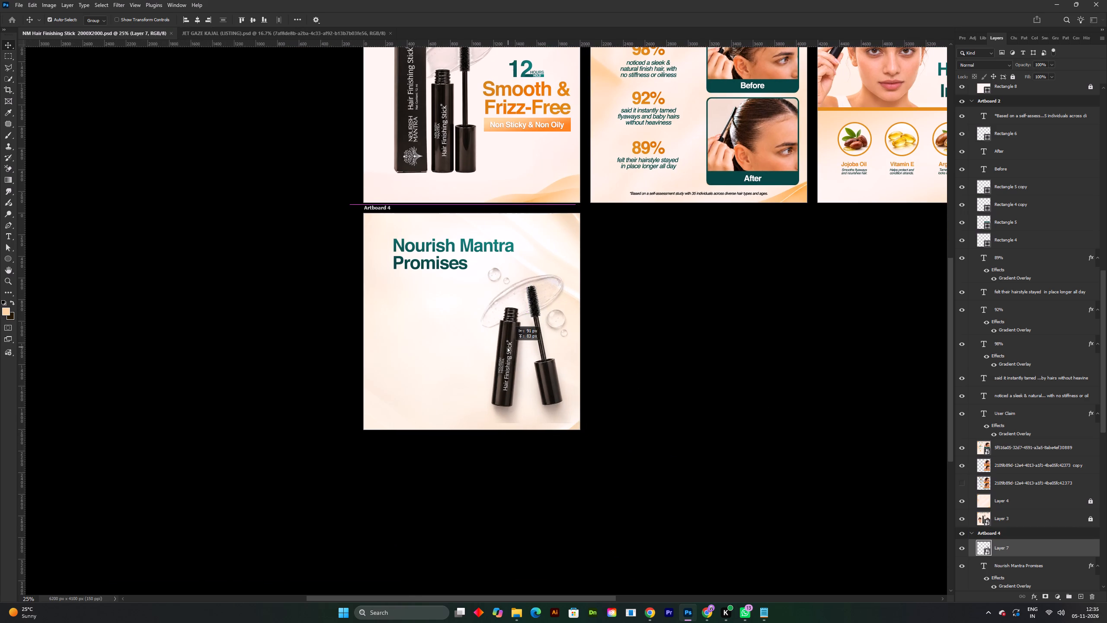
{"action": "left_click_drag", "start_coordinate": [507, 347], "coordinate": [511, 355]}
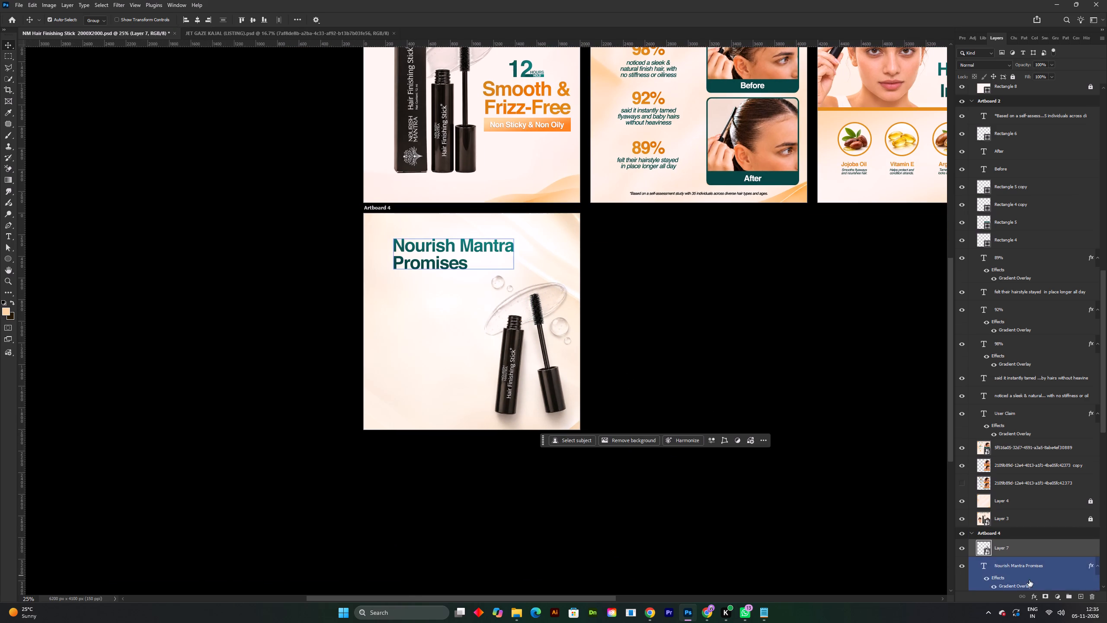
Unlock Artboard 4's cream background layer and move it about 290 px right and 255 px up, keeping the artboard covered.
{"action": "scroll", "coordinate": [1029, 580], "scroll_direction": "down", "scroll_amount": 7}
{"action": "left_click", "coordinate": [1090, 520]}
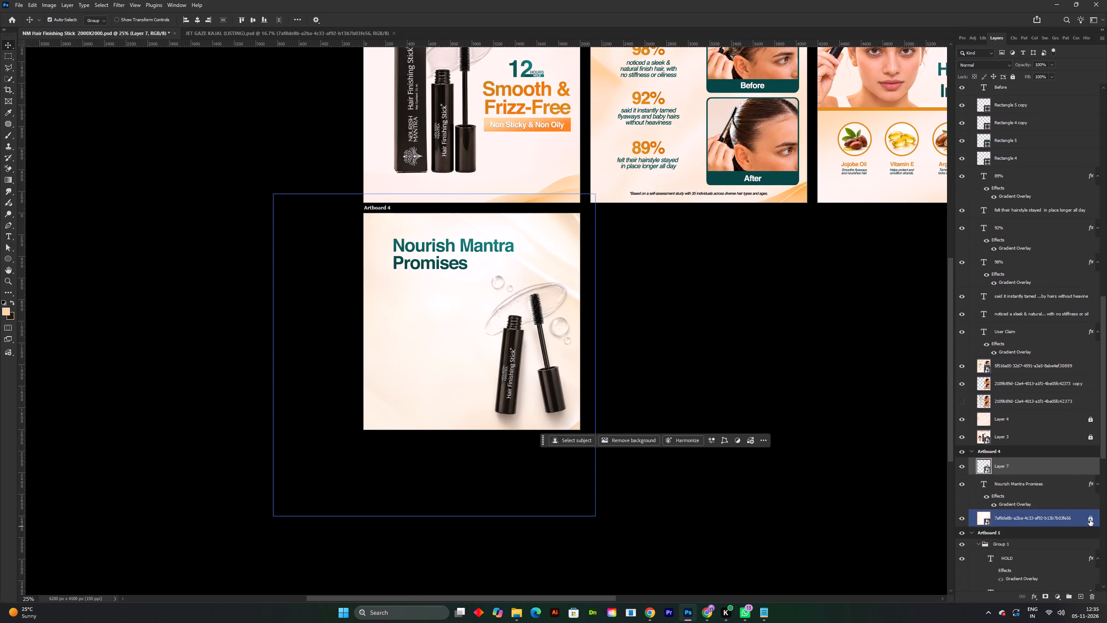
{"action": "left_click", "coordinate": [1069, 517]}
{"action": "key", "text": "ctrl+t"}
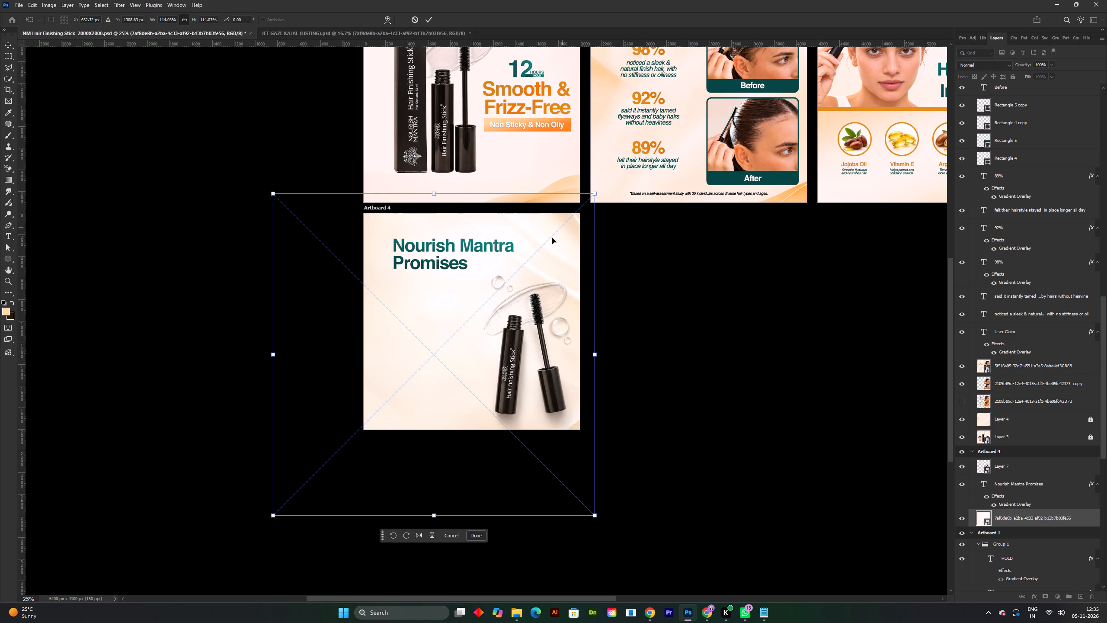
{"action": "left_click_drag", "start_coordinate": [551, 241], "coordinate": [576, 217]}
{"action": "left_click_drag", "start_coordinate": [551, 245], "coordinate": [557, 241]}
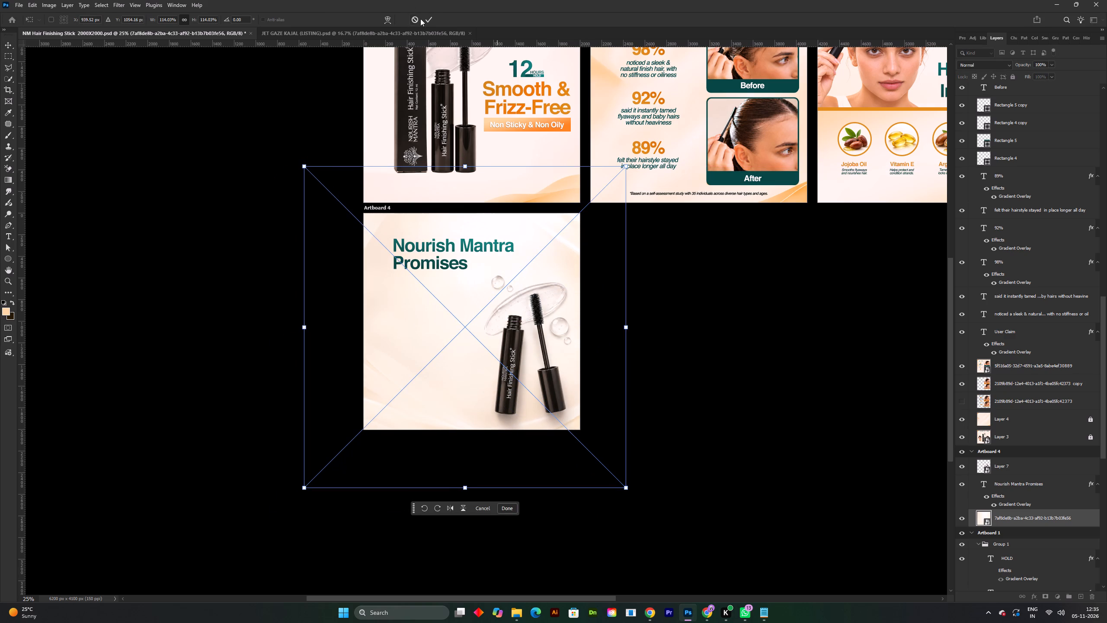
{"action": "left_click", "coordinate": [427, 23]}
Move the product cutout about 60 px right and 40 px up on Artboard 4, and save.
{"action": "left_click_drag", "start_coordinate": [557, 379], "coordinate": [561, 369]}
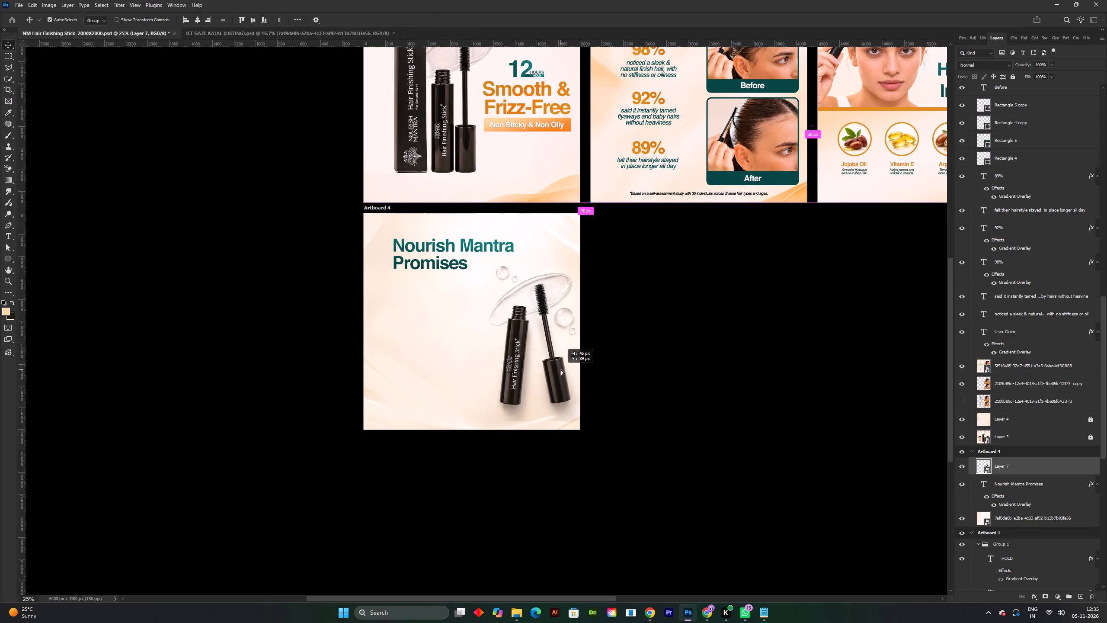
{"action": "left_click_drag", "start_coordinate": [561, 369], "coordinate": [561, 374]}
{"action": "key", "text": "ctrl+s"}
Move the Nourish Mantra Promises heading about 90 px left on Artboard 4 and save the document.
{"action": "key", "text": "space"}
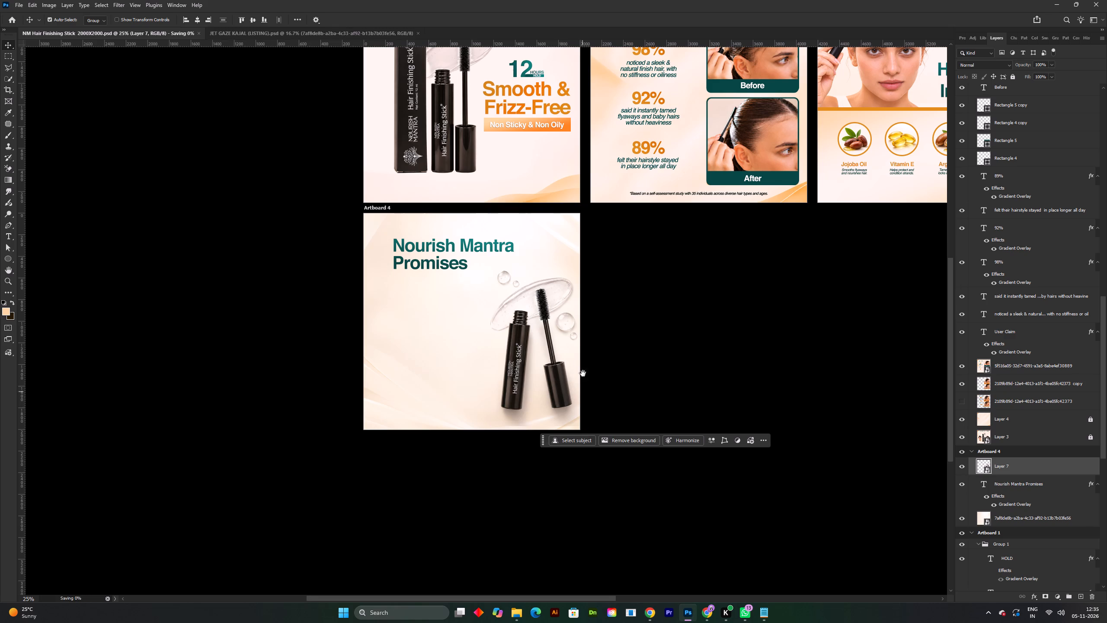
{"action": "left_click_drag", "start_coordinate": [580, 360], "coordinate": [587, 361]}
{"action": "scroll", "coordinate": [515, 327], "scroll_direction": "up", "scroll_amount": 1, "text": "shift"}
{"action": "key", "text": "space"}
{"action": "left_click_drag", "start_coordinate": [489, 304], "coordinate": [494, 336]}
{"action": "left_click_drag", "start_coordinate": [474, 252], "coordinate": [459, 253]}
{"action": "key", "text": "ctrl+s"}
Review Artboard 4's heading and product placement up close and against the other three artboards, saving the document.
{"action": "key", "text": "space"}
{"action": "left_click_drag", "start_coordinate": [532, 354], "coordinate": [539, 371]}
{"action": "scroll", "coordinate": [524, 421], "scroll_direction": "up", "scroll_amount": 1, "text": "shift"}
{"action": "key", "text": "space"}
{"action": "left_click_drag", "start_coordinate": [526, 421], "coordinate": [537, 434]}
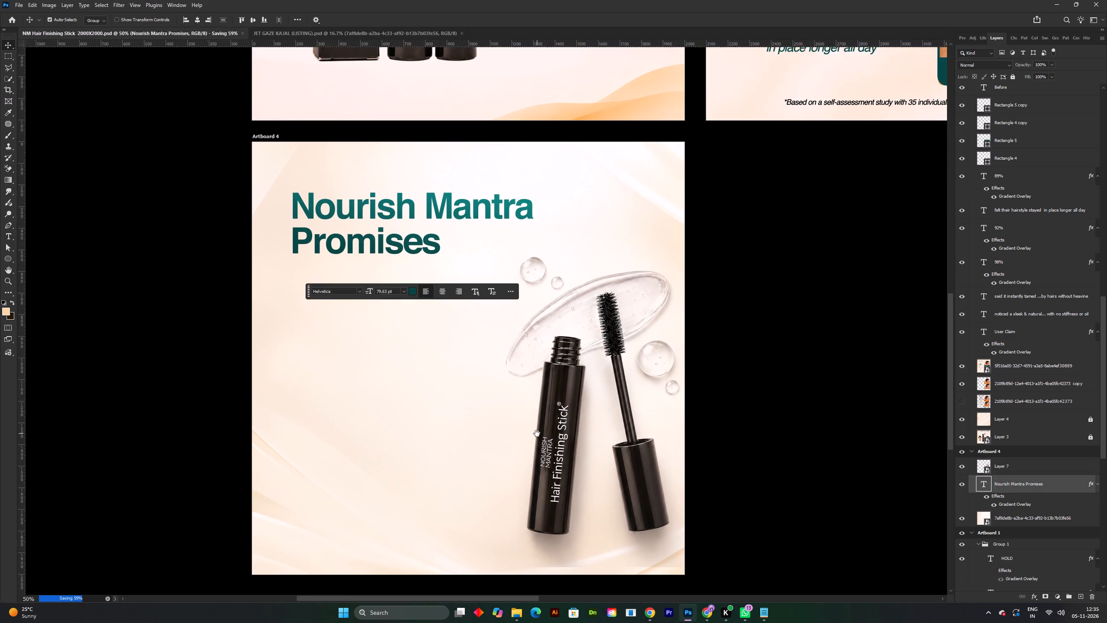
{"action": "scroll", "coordinate": [547, 434], "scroll_direction": "up", "scroll_amount": 1, "text": "shift"}
{"action": "scroll", "coordinate": [547, 434], "scroll_direction": "down", "scroll_amount": 3, "text": "shift"}
{"action": "key", "text": "space"}
{"action": "scroll", "coordinate": [615, 368], "scroll_direction": "down", "scroll_amount": 5, "text": "shift"}
{"action": "key", "text": "space"}
{"action": "key", "text": "space"}
{"action": "left_click_drag", "start_coordinate": [705, 325], "coordinate": [573, 365]}
{"action": "scroll", "coordinate": [572, 365], "scroll_direction": "up", "scroll_amount": 2, "text": "shift"}
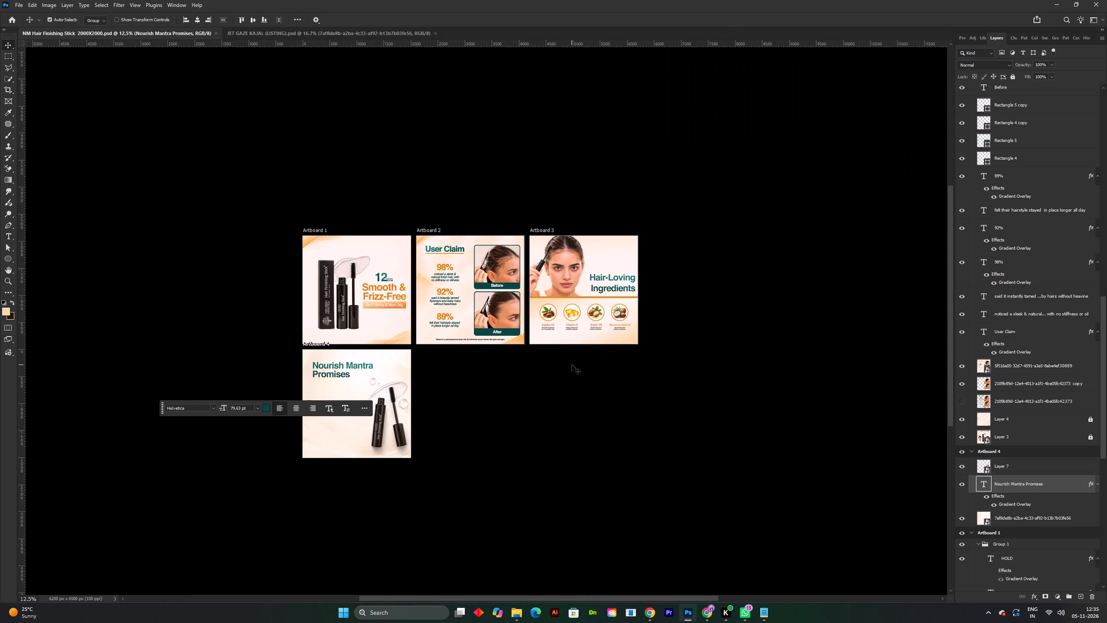
{"action": "key", "text": "space"}
{"action": "left_click_drag", "start_coordinate": [571, 360], "coordinate": [601, 351]}
{"action": "key", "text": "ctrl+s"}
{"action": "key", "text": "space"}
{"action": "left_click_drag", "start_coordinate": [547, 363], "coordinate": [573, 345]}
{"action": "scroll", "coordinate": [474, 375], "scroll_direction": "up", "scroll_amount": 1, "text": "shift"}
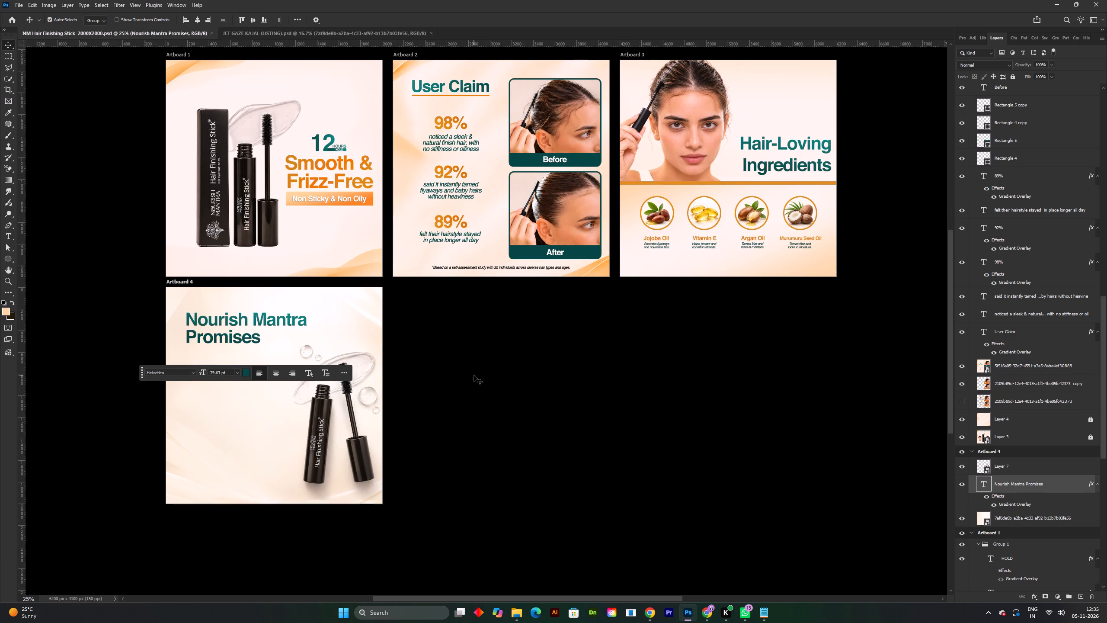
{"action": "key", "text": "space"}
{"action": "key", "text": "space"}
{"action": "key", "text": "space"}
{"action": "key", "text": "space"}
{"action": "key", "text": "space"}
{"action": "key", "text": "space"}
{"action": "key", "text": "space"}
{"action": "key", "text": "space"}
{"action": "key", "text": "space"}
{"action": "key", "text": "space"}
{"action": "key", "text": "space"}
{"action": "key", "text": "space"}
{"action": "key", "text": "space"}
{"action": "key", "text": "space"}
{"action": "key", "text": "space"}
{"action": "key", "text": "space"}
{"action": "key", "text": "space"}
{"action": "key", "text": "space"}
{"action": "left_click_drag", "start_coordinate": [543, 356], "coordinate": [560, 347]}
{"action": "left_click_drag", "start_coordinate": [466, 364], "coordinate": [568, 345]}
{"action": "scroll", "coordinate": [455, 384], "scroll_direction": "up", "scroll_amount": 1, "text": "shift"}
{"action": "key", "text": "space"}
{"action": "key", "text": "space"}
{"action": "key", "text": "space"}
{"action": "key", "text": "space"}
{"action": "key", "text": "space"}
{"action": "key", "text": "space"}
{"action": "key", "text": "space"}
{"action": "left_click_drag", "start_coordinate": [457, 387], "coordinate": [479, 456]}
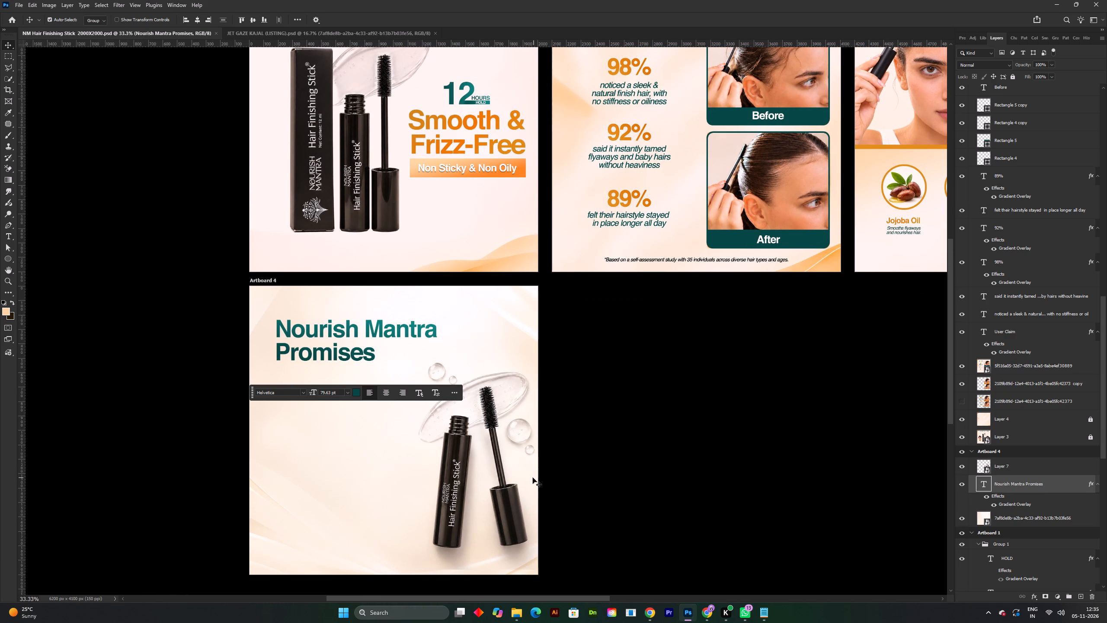
{"action": "key", "text": "space"}
{"action": "key", "text": "space"}
{"action": "key", "text": "space"}
{"action": "key", "text": "space"}
{"action": "key", "text": "space"}
{"action": "key", "text": "space"}
{"action": "key", "text": "space"}
{"action": "key", "text": "space"}
{"action": "key", "text": "space"}
{"action": "key", "text": "space"}
{"action": "key", "text": "space"}
{"action": "key", "text": "space"}
{"action": "key", "text": "space"}
{"action": "key", "text": "space"}
{"action": "key", "text": "space"}
{"action": "key", "text": "space"}
{"action": "key", "text": "space"}
{"action": "left_click_drag", "start_coordinate": [522, 472], "coordinate": [569, 421]}
{"action": "scroll", "coordinate": [415, 392], "scroll_direction": "up", "scroll_amount": 1, "text": "shift"}
{"action": "key", "text": "space"}
{"action": "left_click_drag", "start_coordinate": [452, 419], "coordinate": [473, 441]}
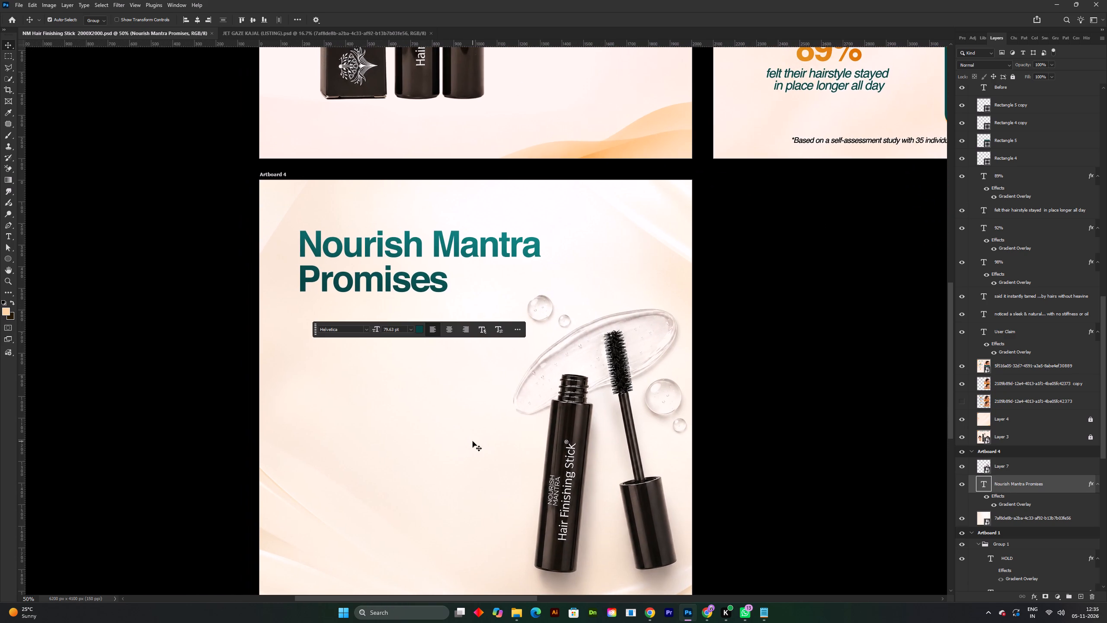
{"action": "key", "text": "ctrl+s"}
Draw a thin rectangle about 1062 px wide and 9 px high beneath the Nourish Mantra Promises heading.
{"action": "left_click", "coordinate": [10, 254]}
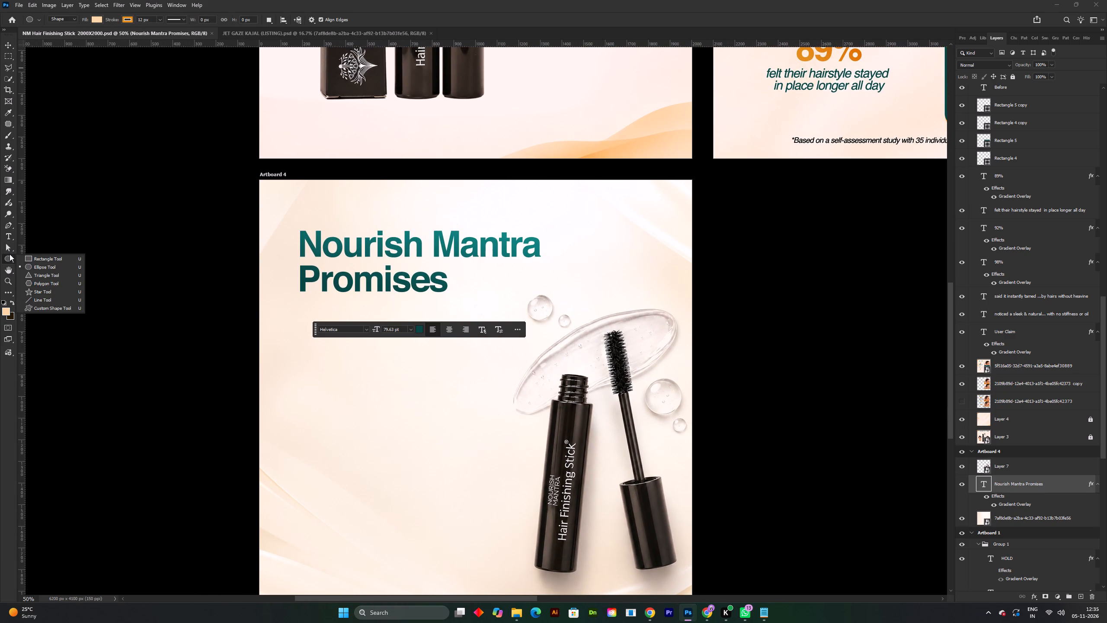
{"action": "left_click", "coordinate": [36, 254]}
{"action": "left_click", "coordinate": [53, 256]}
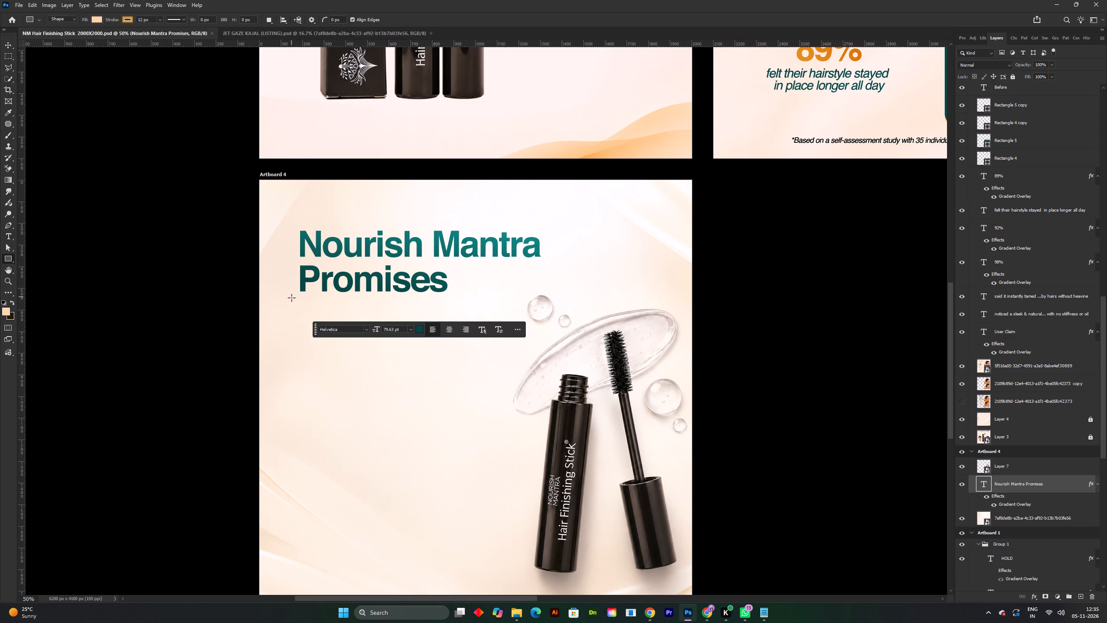
{"action": "left_click_drag", "start_coordinate": [291, 300], "coordinate": [517, 303]}
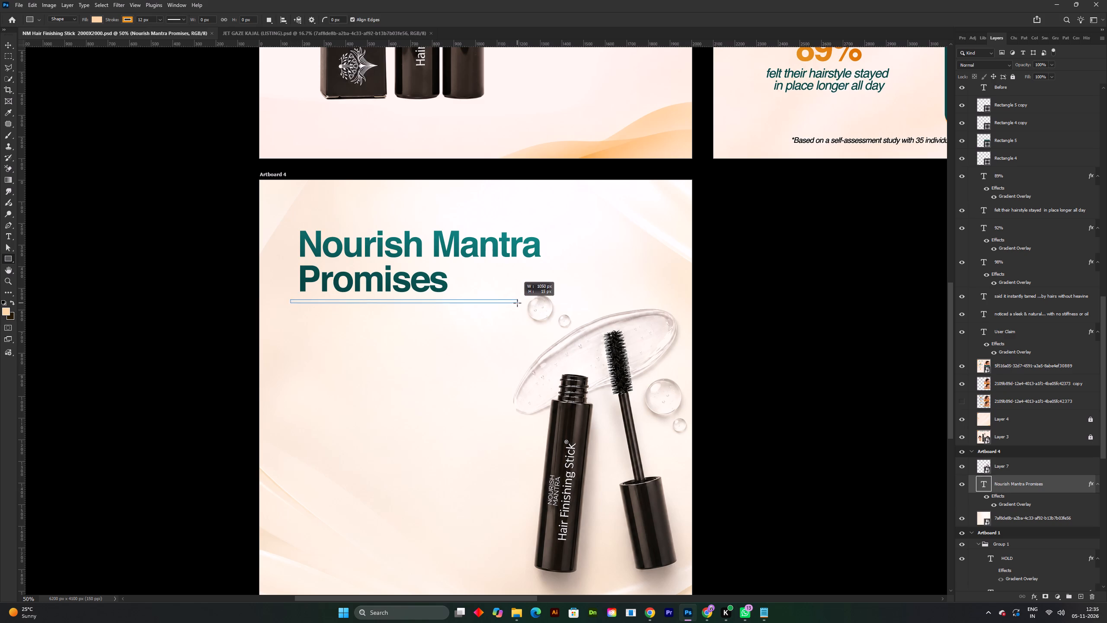
{"action": "left_click_drag", "start_coordinate": [517, 303], "coordinate": [520, 302]}
Remove the underline rectangle's stroke and fill it with the recently used orange.
{"action": "scroll", "coordinate": [499, 294], "scroll_direction": "down", "scroll_amount": 2, "text": "shift"}
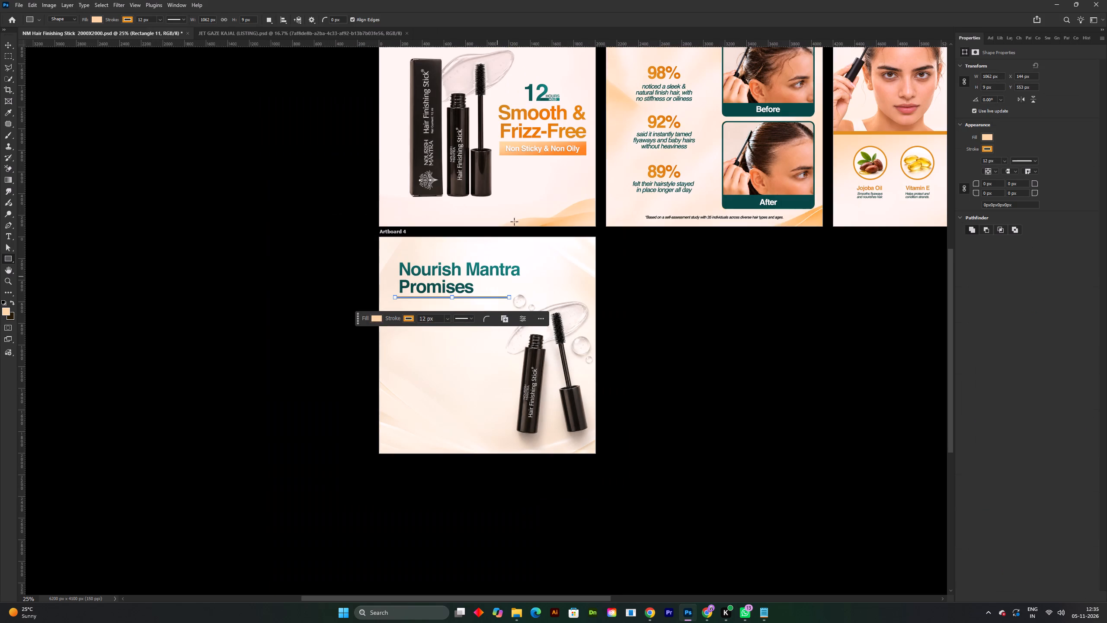
{"action": "left_click", "coordinate": [122, 19]}
{"action": "double_click", "coordinate": [79, 39]}
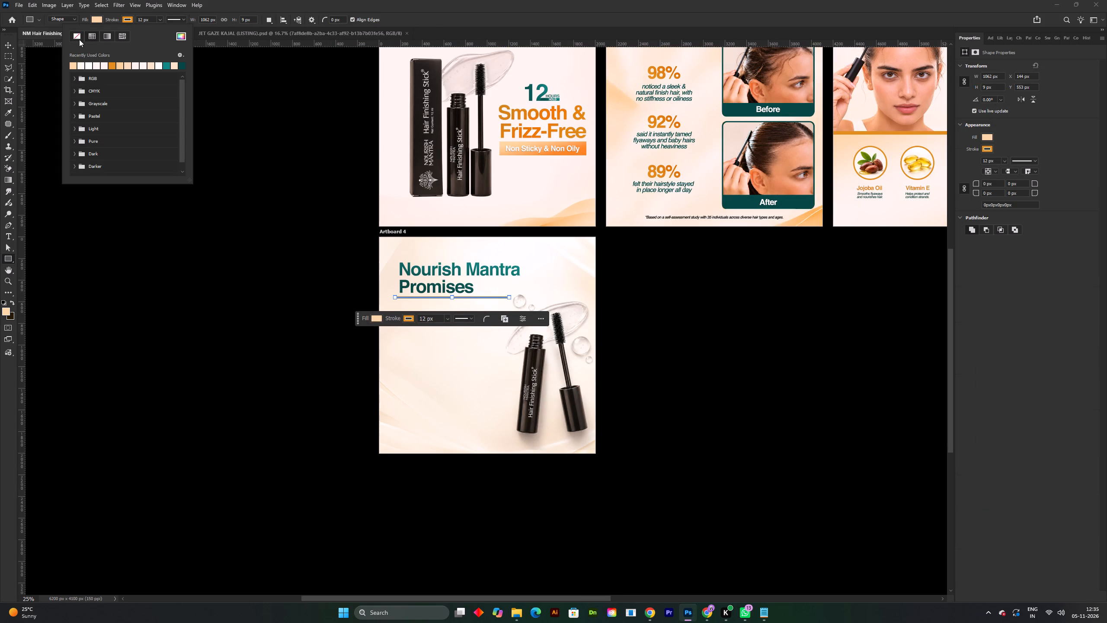
{"action": "left_click", "coordinate": [95, 21]}
{"action": "left_click", "coordinate": [81, 66]}
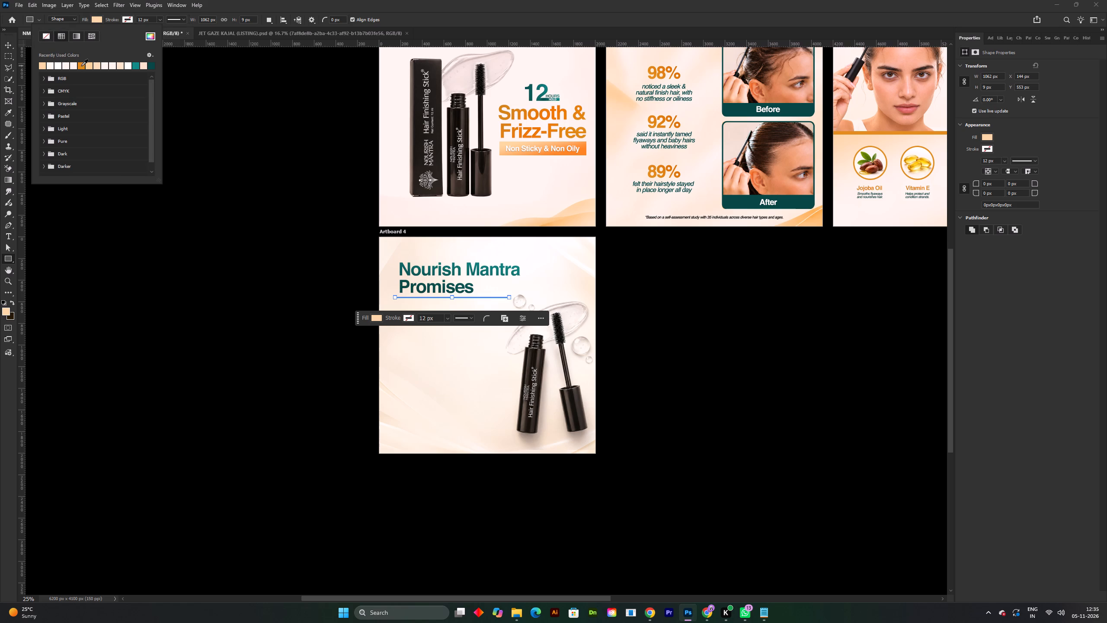
{"action": "left_click", "coordinate": [4, 43]}
{"action": "left_click", "coordinate": [239, 277]}
Trim the underline's left end in line with the heading, making it about 1030 px wide and 14 px high.
{"action": "scroll", "coordinate": [409, 294], "scroll_direction": "up", "scroll_amount": 4, "text": "shift"}
{"action": "left_click", "coordinate": [401, 309]}
{"action": "key", "text": "ctrl+t"}
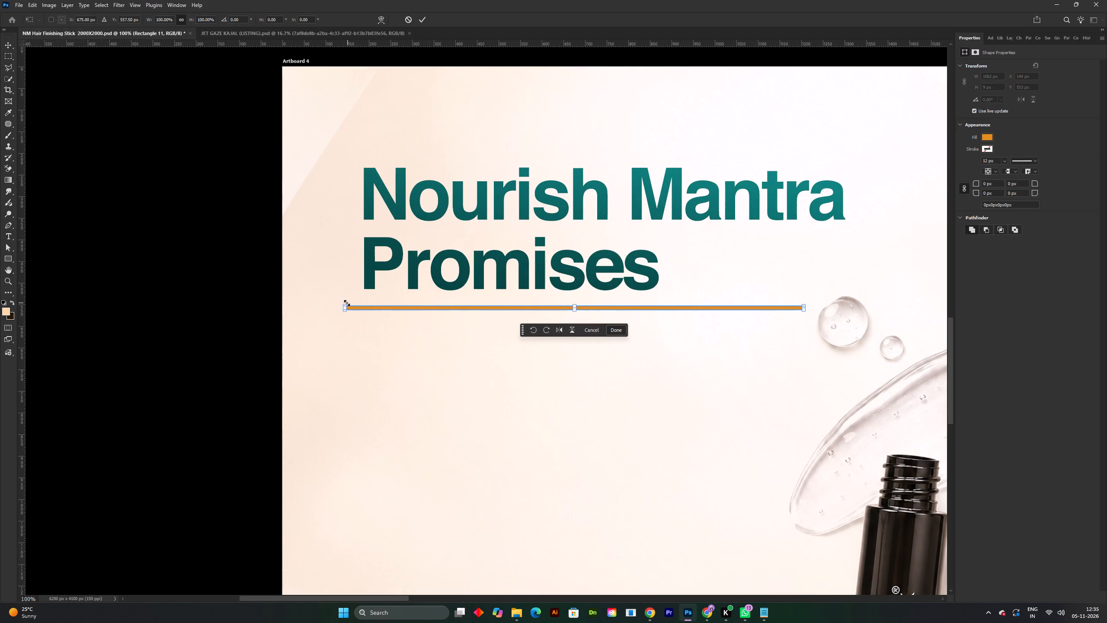
{"action": "left_click_drag", "start_coordinate": [343, 308], "coordinate": [359, 309]}
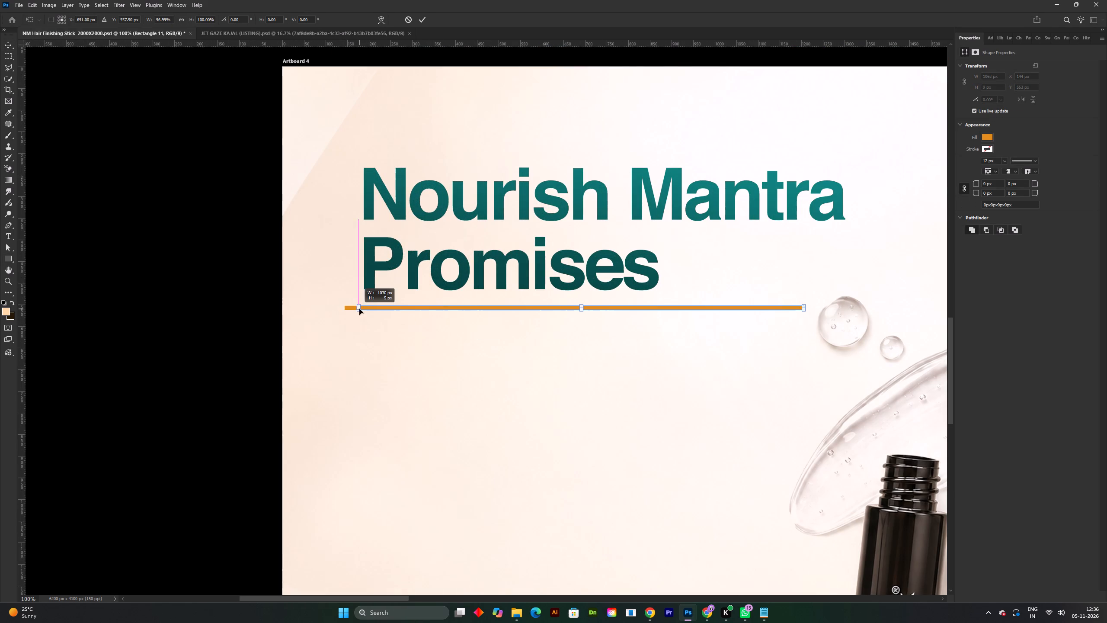
{"action": "left_click", "coordinate": [582, 313], "text": "shift"}
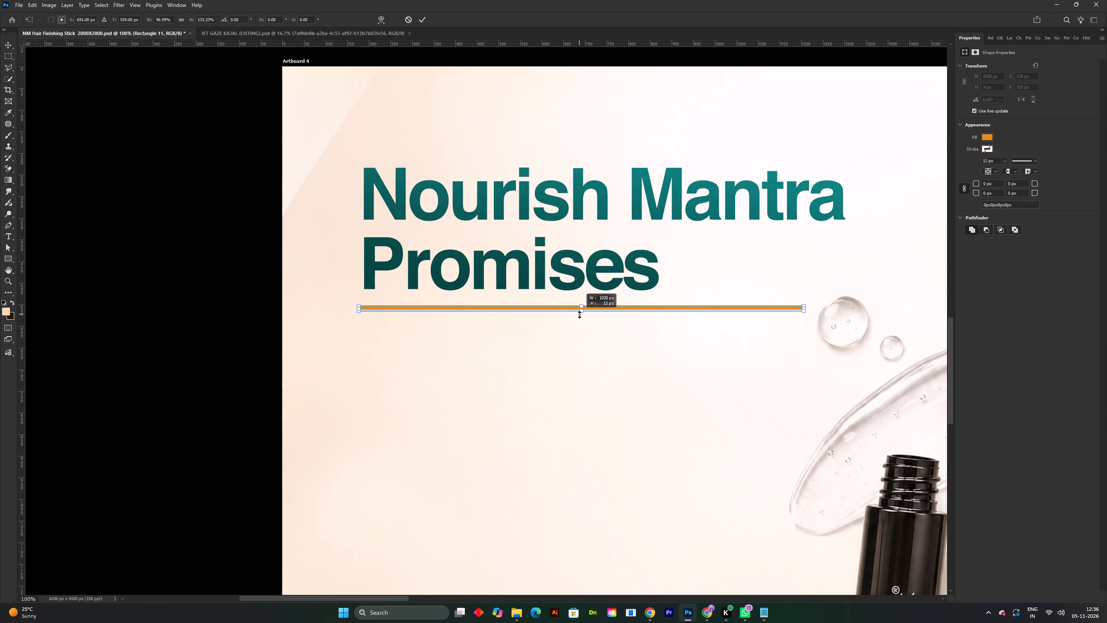
{"action": "left_click", "coordinate": [415, 18]}
{"action": "left_click", "coordinate": [420, 18]}
Extend the underline's right end to the large water droplet, making it about 1103 px wide.
{"action": "scroll", "coordinate": [581, 301], "scroll_direction": "down", "scroll_amount": 3, "text": "shift"}
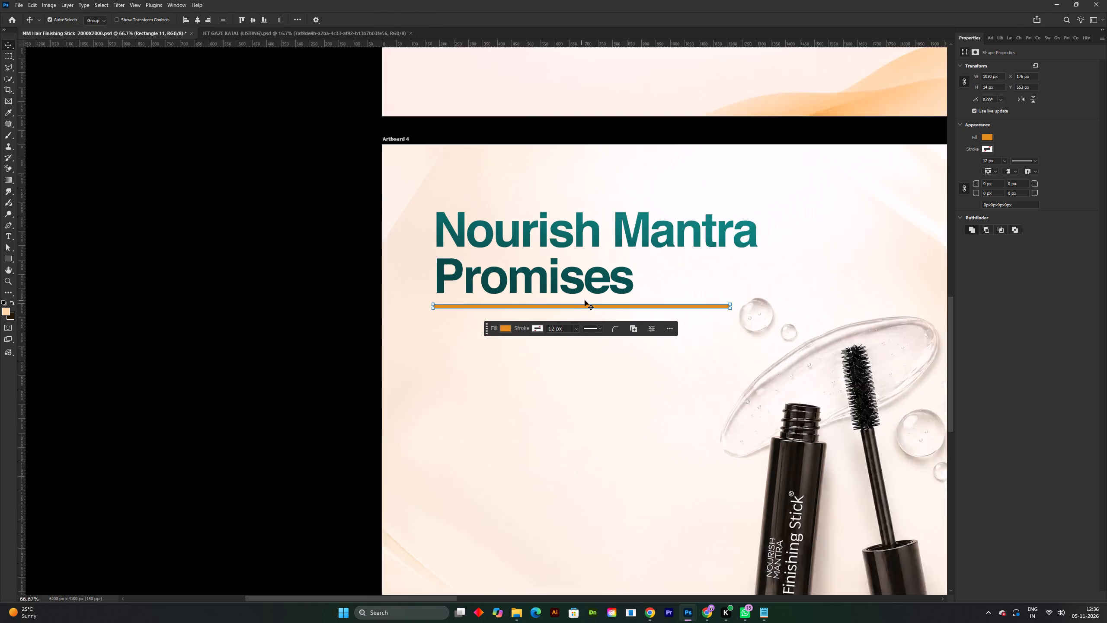
{"action": "key", "text": "space"}
{"action": "key", "text": "space"}
{"action": "key", "text": "space"}
{"action": "left_click_drag", "start_coordinate": [635, 293], "coordinate": [427, 372]}
{"action": "left_click", "coordinate": [147, 265]}
{"action": "scroll", "coordinate": [467, 379], "scroll_direction": "up", "scroll_amount": 3, "text": "shift"}
{"action": "scroll", "coordinate": [473, 392], "scroll_direction": "down", "scroll_amount": 2, "text": "shift"}
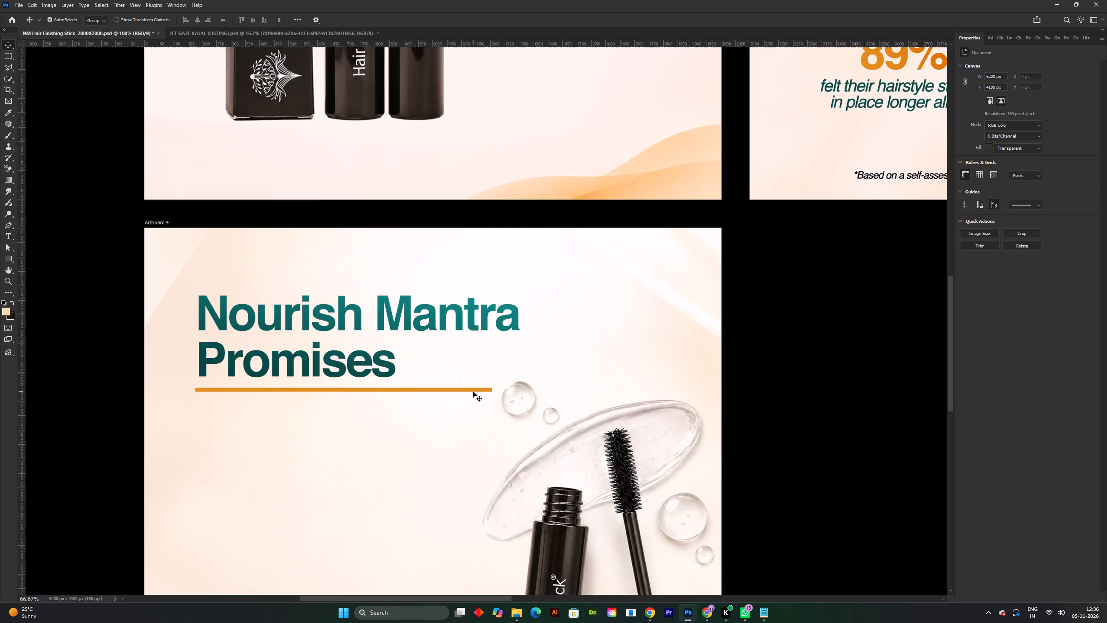
{"action": "scroll", "coordinate": [473, 392], "scroll_direction": "down", "scroll_amount": 1, "text": "shift"}
{"action": "left_click", "coordinate": [480, 392]}
{"action": "scroll", "coordinate": [480, 392], "scroll_direction": "up", "scroll_amount": 3, "text": "shift"}
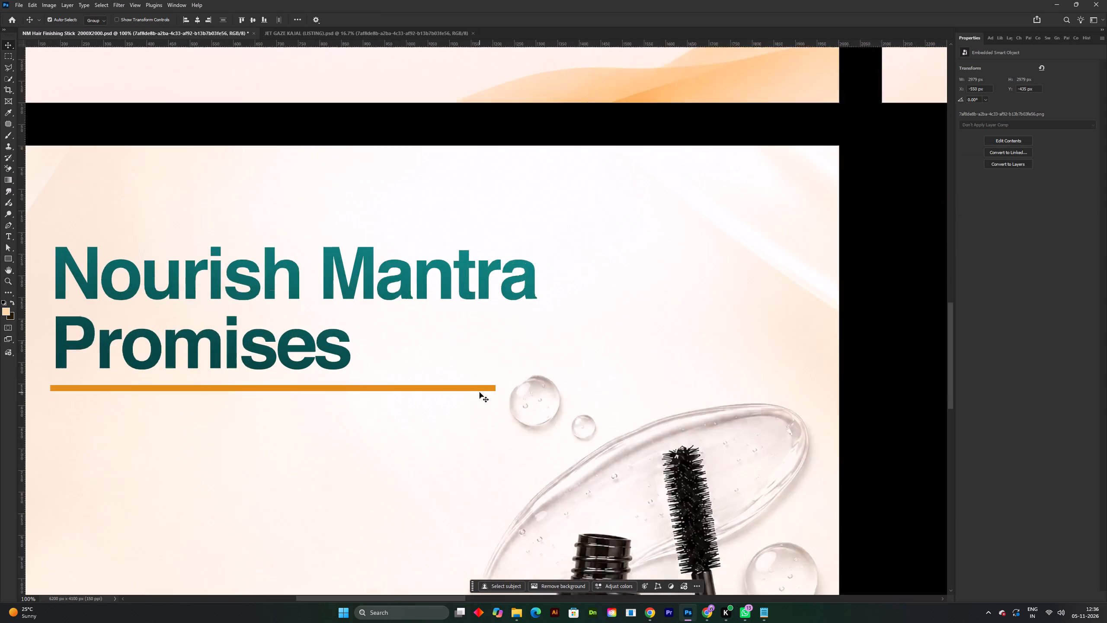
{"action": "left_click", "coordinate": [480, 381]}
{"action": "left_click", "coordinate": [573, 408]}
{"action": "left_click", "coordinate": [493, 387]}
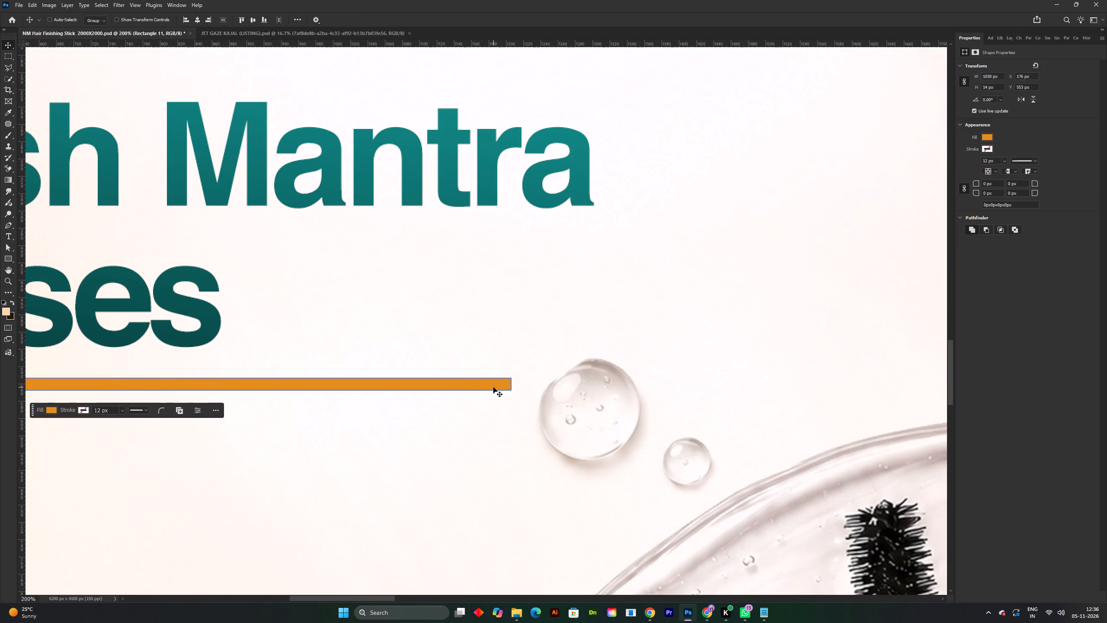
{"action": "key", "text": "ctrl+t"}
{"action": "left_click", "coordinate": [569, 231]}
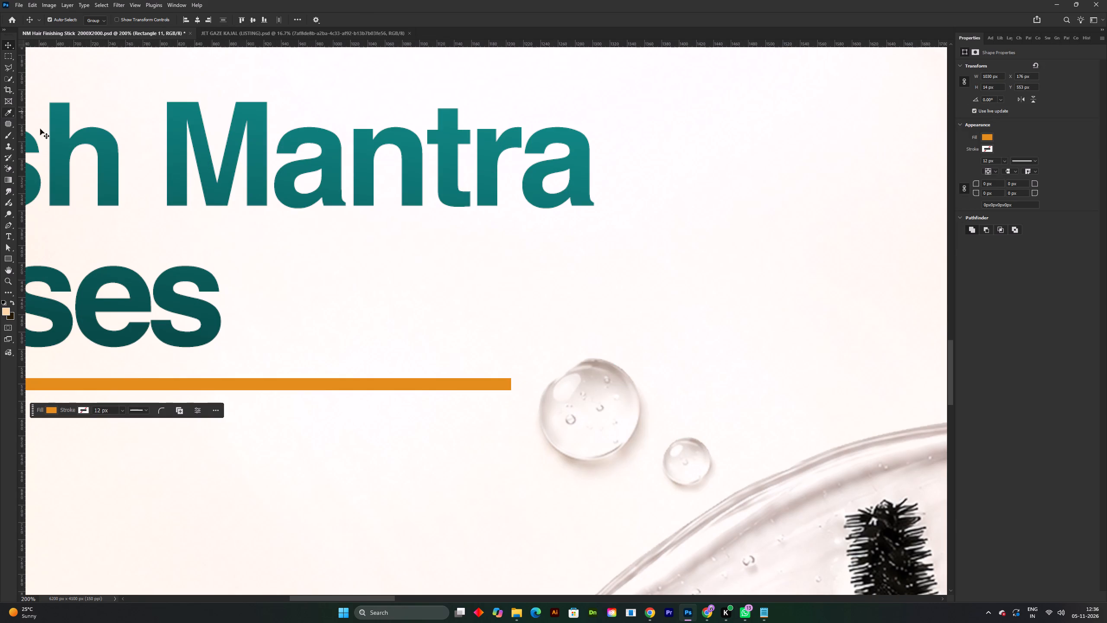
{"action": "left_click", "coordinate": [305, 312]}
{"action": "left_click", "coordinate": [335, 384]}
{"action": "key", "text": "ctrl+t"}
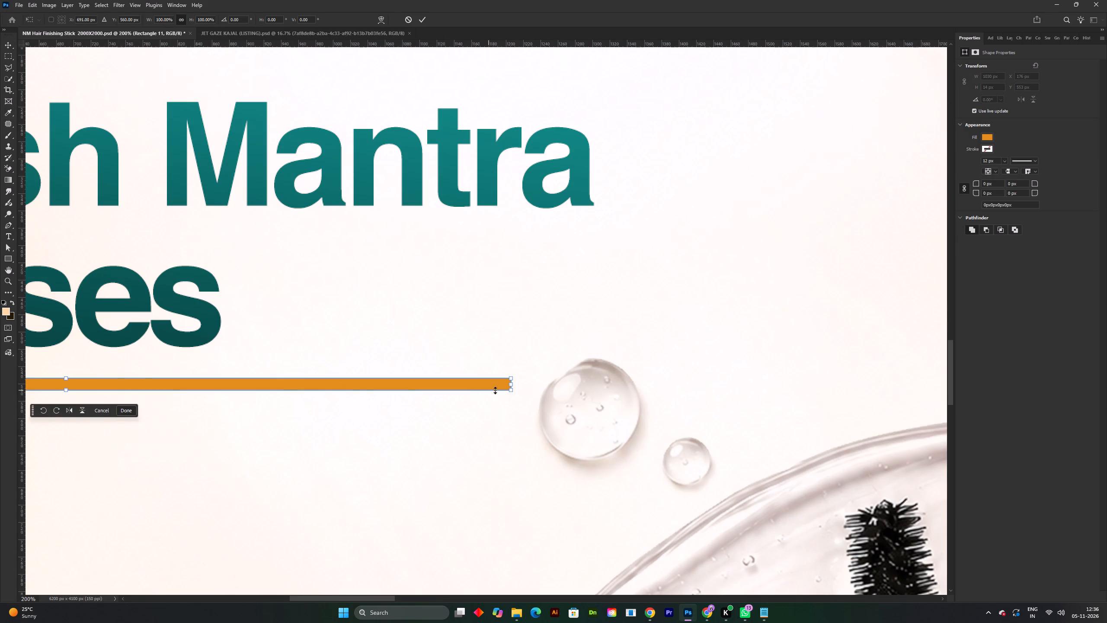
{"action": "left_click_drag", "start_coordinate": [515, 388], "coordinate": [578, 385], "text": "shift"}
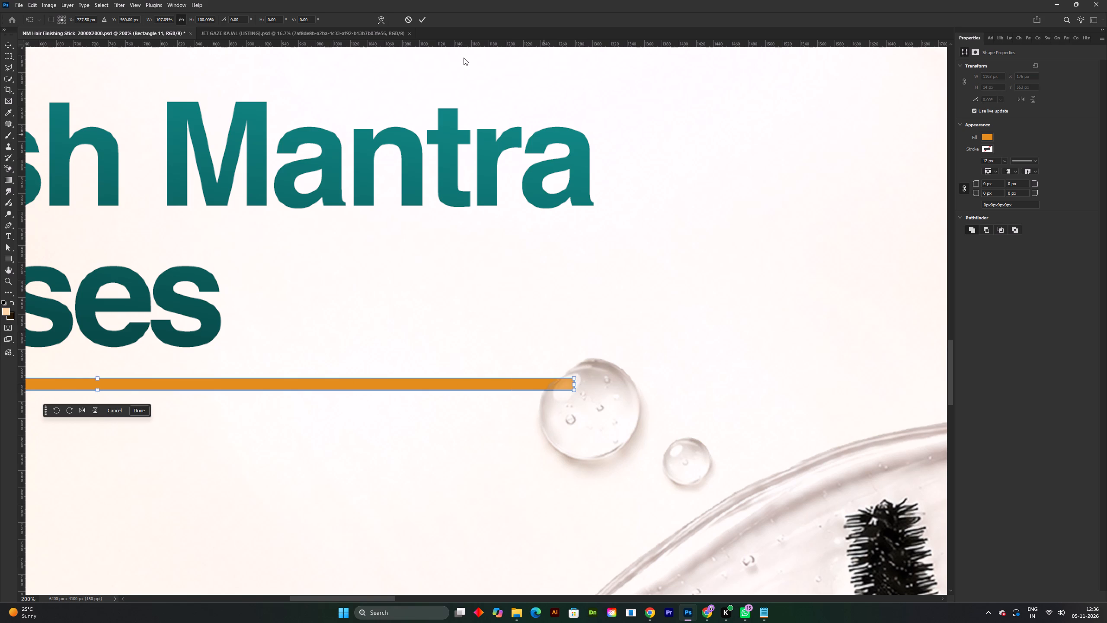
{"action": "left_click", "coordinate": [423, 20]}
Rasterize the orange underline's shape layer for erasing.
{"action": "key", "text": "e"}
{"action": "left_click", "coordinate": [573, 388]}
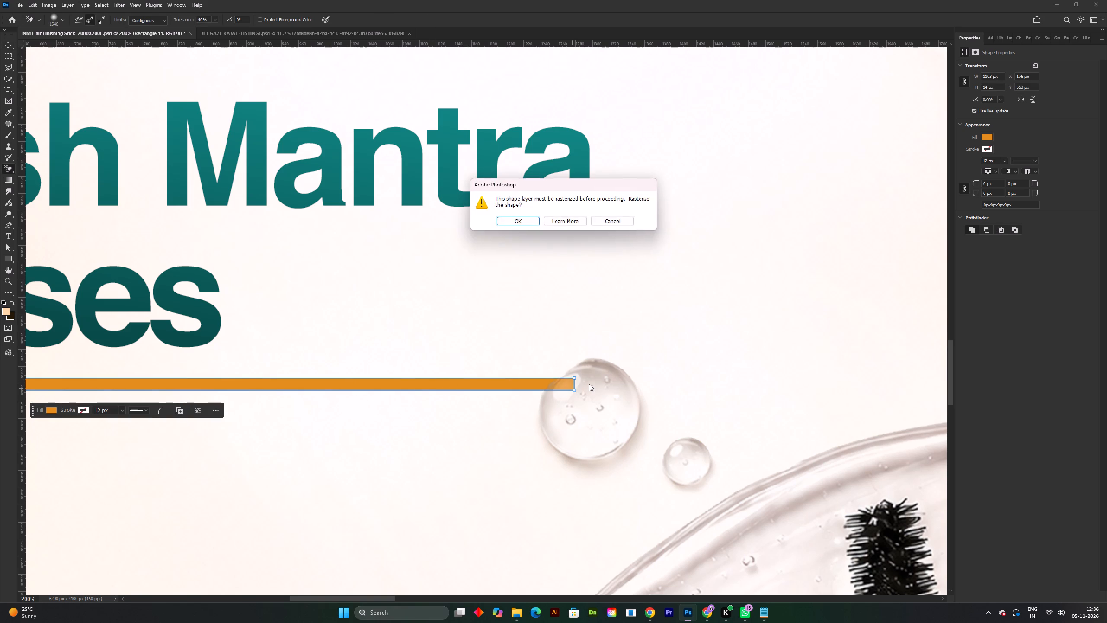
{"action": "left_click", "coordinate": [522, 221]}
Fade out the underline's right end before the droplet using the Eraser with a Soft Round brush of about 400 px.
{"action": "right_click_drag", "start_coordinate": [561, 388], "coordinate": [310, 399], "text": "alt"}
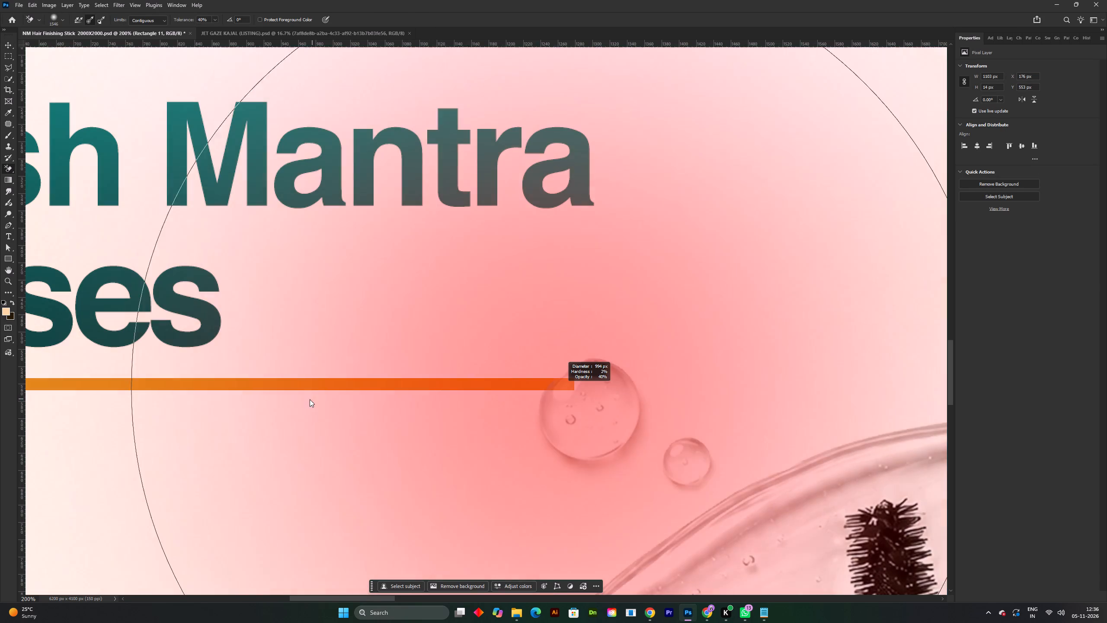
{"action": "right_click_drag", "start_coordinate": [310, 399], "coordinate": [309, 399], "text": "alt"}
{"action": "right_click_drag", "start_coordinate": [515, 401], "coordinate": [272, 396], "text": "alt"}
{"action": "right_click", "coordinate": [8, 168]}
{"action": "left_click", "coordinate": [20, 166]}
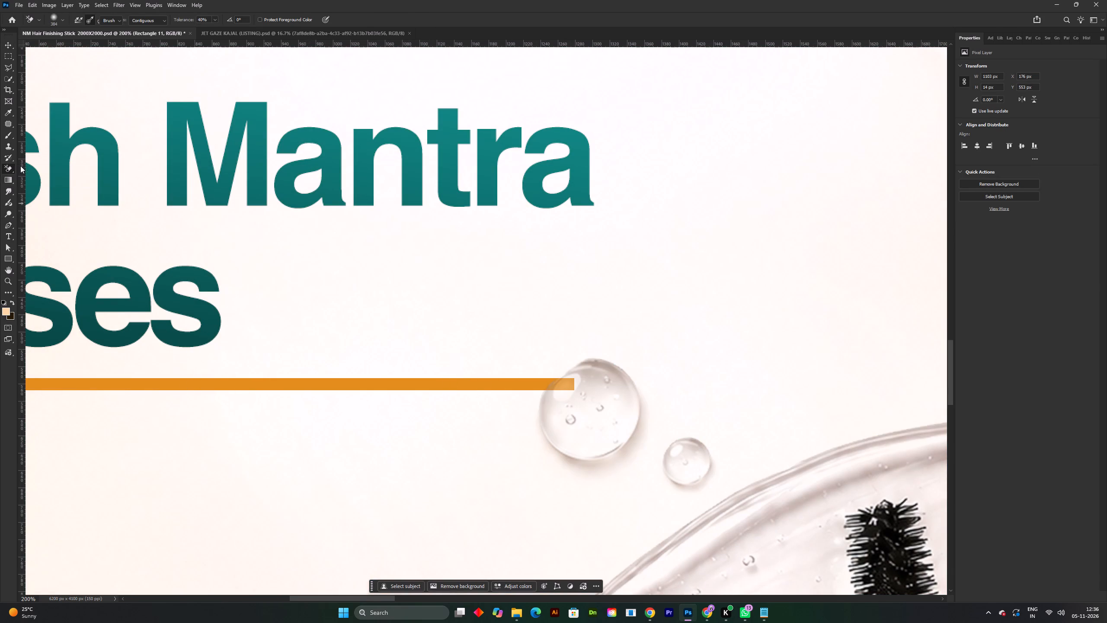
{"action": "right_click", "coordinate": [614, 358]}
{"action": "left_click", "coordinate": [672, 462]}
{"action": "left_click_drag", "start_coordinate": [637, 361], "coordinate": [645, 361]}
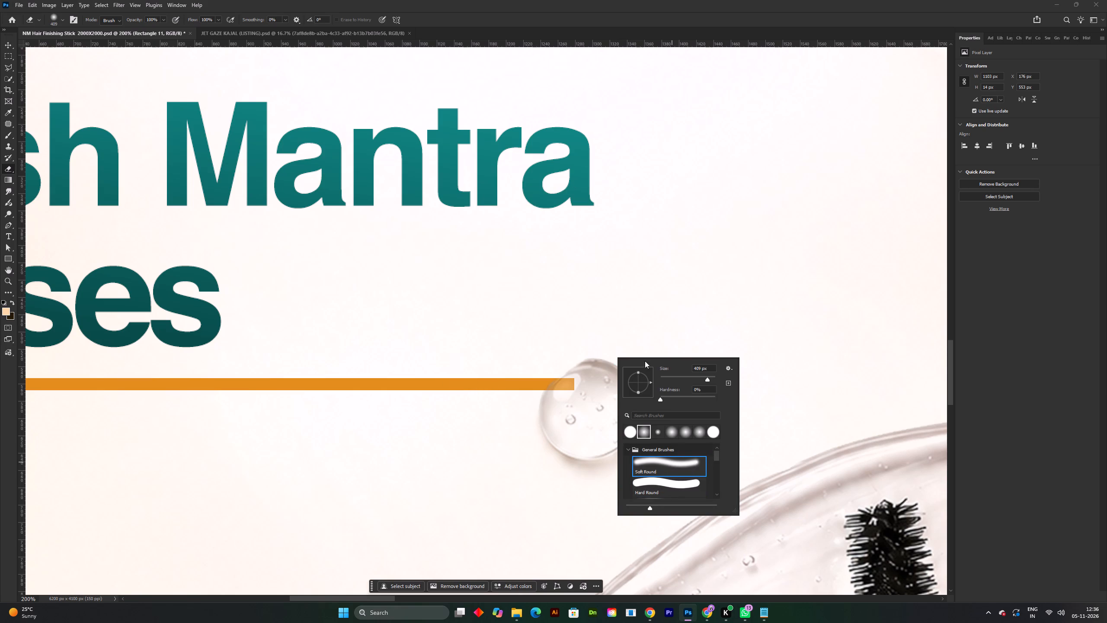
{"action": "left_click_drag", "start_coordinate": [645, 361], "coordinate": [627, 372]}
{"action": "left_click_drag", "start_coordinate": [592, 281], "coordinate": [627, 366]}
{"action": "left_click_drag", "start_coordinate": [660, 365], "coordinate": [656, 374]}
{"action": "left_click_drag", "start_coordinate": [656, 378], "coordinate": [673, 383]}
{"action": "left_click_drag", "start_coordinate": [675, 376], "coordinate": [674, 381]}
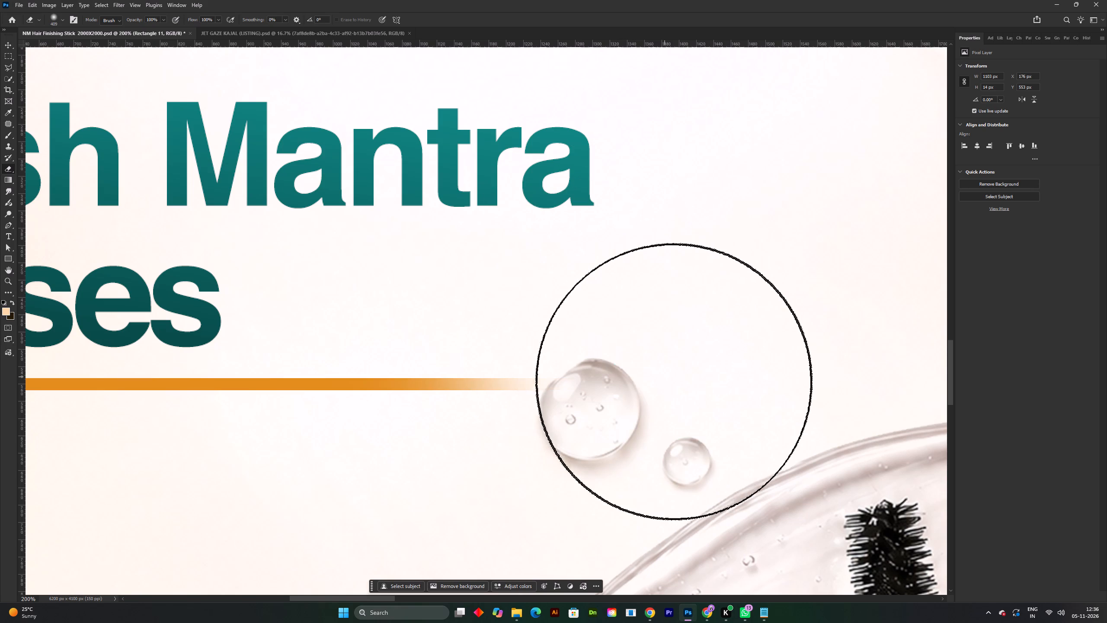
{"action": "left_click_drag", "start_coordinate": [674, 381], "coordinate": [675, 380]}
{"action": "left_click_drag", "start_coordinate": [675, 374], "coordinate": [677, 384]}
{"action": "left_click_drag", "start_coordinate": [678, 374], "coordinate": [678, 388]}
Return to the Move tool and save the Hair Finishing Stick document.
{"action": "scroll", "coordinate": [666, 381], "scroll_direction": "down", "scroll_amount": 4, "text": "shift"}
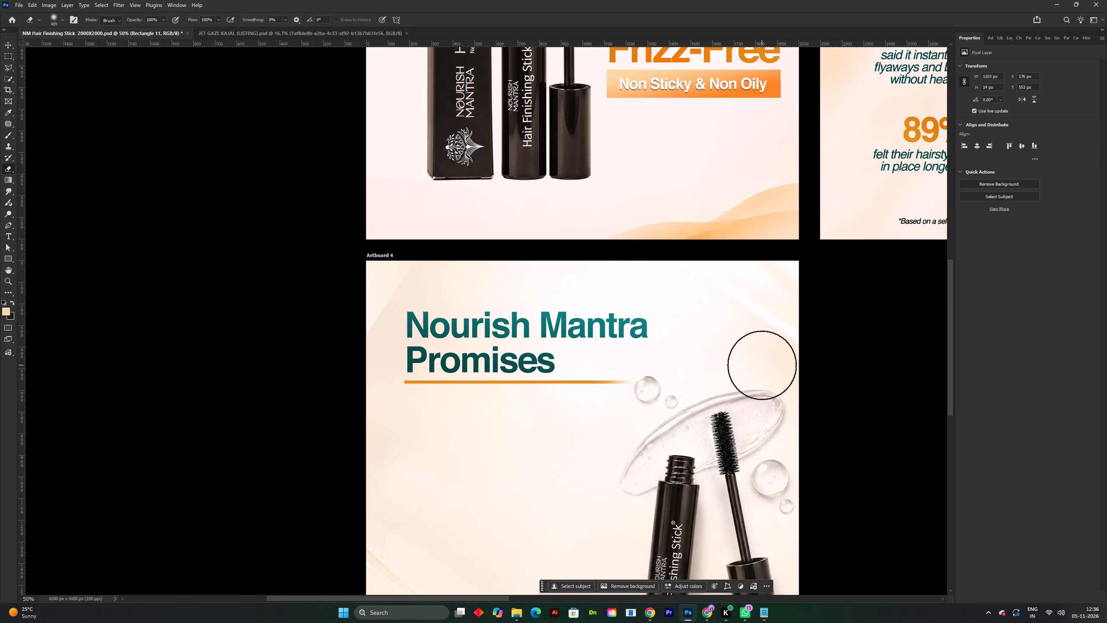
{"action": "key", "text": "v"}
{"action": "key", "text": "ctrl+s"}
{"action": "scroll", "coordinate": [544, 363], "scroll_direction": "up", "scroll_amount": 1, "text": "shift"}
{"action": "scroll", "coordinate": [544, 363], "scroll_direction": "down", "scroll_amount": 2, "text": "shift"}
{"action": "key", "text": "space"}
{"action": "left_click_drag", "start_coordinate": [578, 371], "coordinate": [428, 307]}
{"action": "scroll", "coordinate": [428, 307], "scroll_direction": "down", "scroll_amount": 1, "text": "shift"}
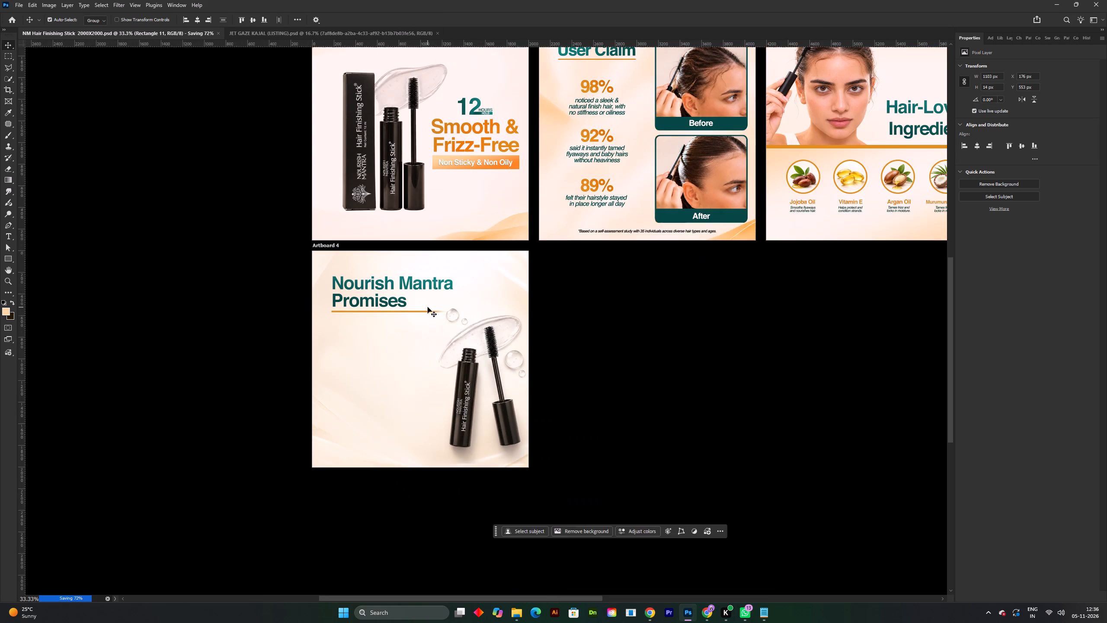
{"action": "key", "text": "space"}
{"action": "left_click_drag", "start_coordinate": [429, 315], "coordinate": [382, 396]}
{"action": "key", "text": "ctrl+s"}
Examine Artboard 4's heading, faded underline and product layout alongside the finished artboards above it.
{"action": "scroll", "coordinate": [371, 389], "scroll_direction": "up", "scroll_amount": 1, "text": "shift"}
{"action": "key", "text": "space"}
{"action": "left_click_drag", "start_coordinate": [394, 376], "coordinate": [399, 394]}
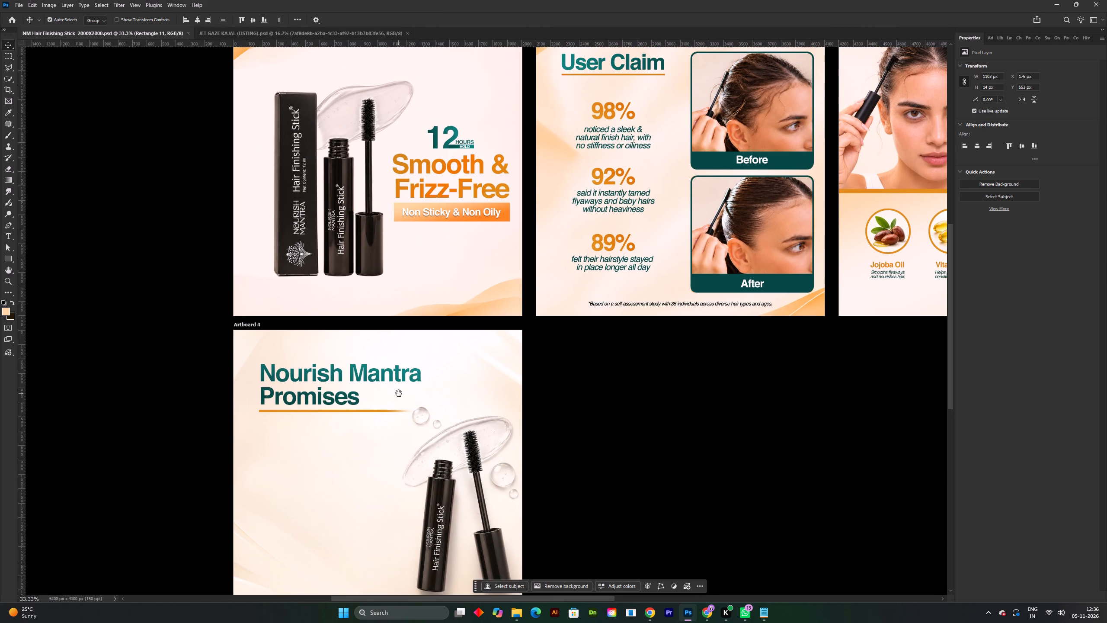
{"action": "left_click", "coordinate": [381, 376]}
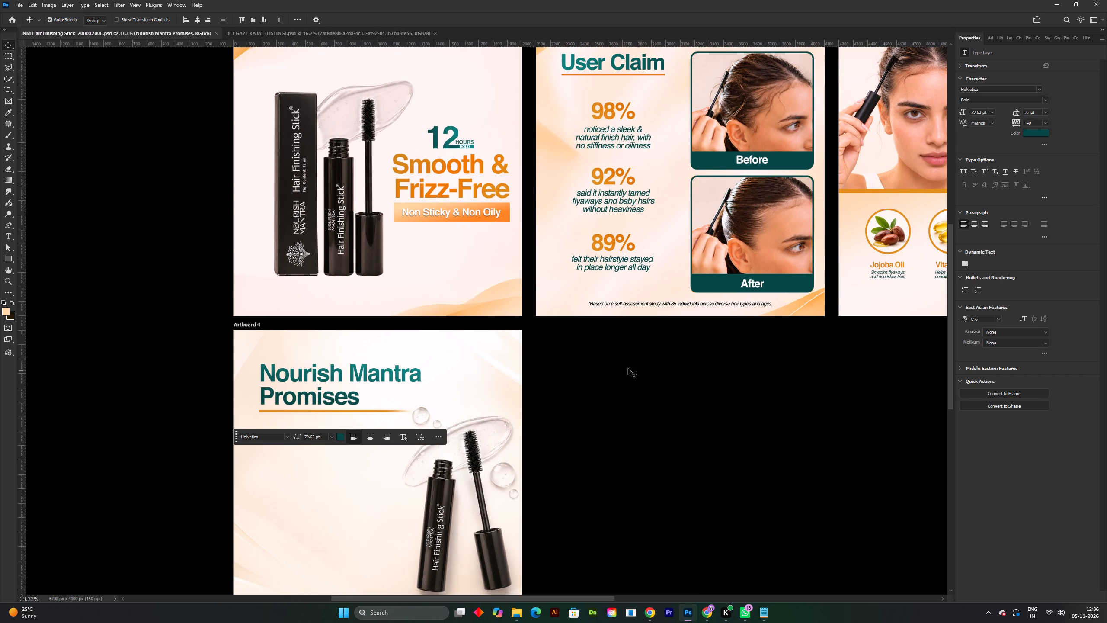
{"action": "key", "text": "space"}
{"action": "key", "text": "space"}
{"action": "key", "text": "space"}
{"action": "key", "text": "space"}
{"action": "key", "text": "space"}
{"action": "key", "text": "space"}
{"action": "key", "text": "space"}
{"action": "key", "text": "space"}
{"action": "key", "text": "space"}
{"action": "key", "text": "space"}
{"action": "key", "text": "space"}
{"action": "key", "text": "space"}
{"action": "key", "text": "space"}
{"action": "key", "text": "space"}
{"action": "key", "text": "space"}
{"action": "key", "text": "space"}
{"action": "key", "text": "space"}
{"action": "key", "text": "space"}
{"action": "key", "text": "space"}
{"action": "key", "text": "space"}
{"action": "left_click_drag", "start_coordinate": [466, 376], "coordinate": [455, 251]}
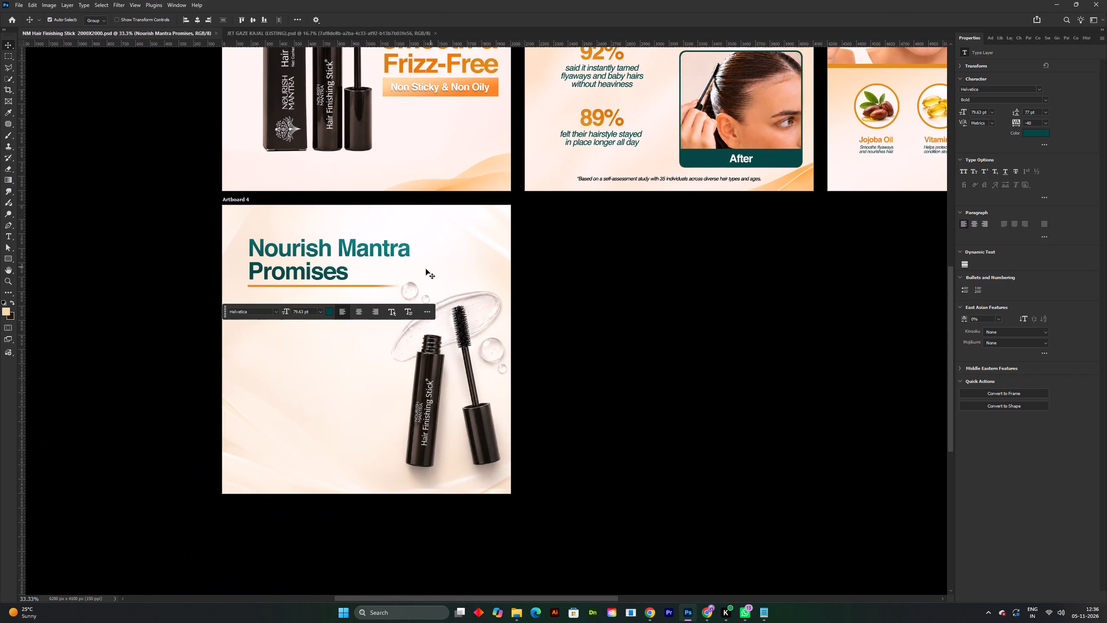
{"action": "scroll", "coordinate": [424, 270], "scroll_direction": "down", "scroll_amount": 2, "text": "shift"}
Save the Hair Finishing Stick document with Artboard 4's current heading, underline and product layout.
{"action": "key", "text": "ctrl+s"}
{"action": "scroll", "coordinate": [422, 360], "scroll_direction": "up", "scroll_amount": 2, "text": "shift"}
{"action": "key", "text": "space"}
{"action": "key", "text": "space"}
{"action": "key", "text": "space"}
{"action": "key", "text": "space"}
{"action": "key", "text": "space"}
{"action": "key", "text": "space"}
{"action": "key", "text": "space"}
{"action": "left_click_drag", "start_coordinate": [432, 379], "coordinate": [509, 454]}
{"action": "left_click_drag", "start_coordinate": [486, 392], "coordinate": [502, 411]}
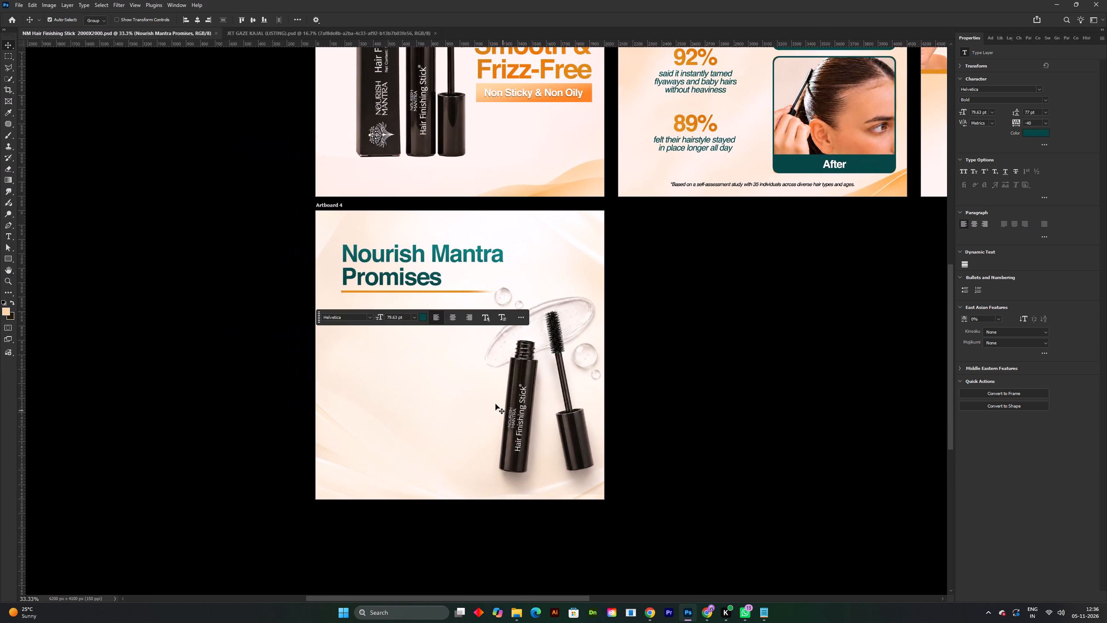
{"action": "key", "text": "v"}
{"action": "key", "text": "ctrl+s"}
{"action": "scroll", "coordinate": [477, 399], "scroll_direction": "up", "scroll_amount": 1, "text": "shift"}
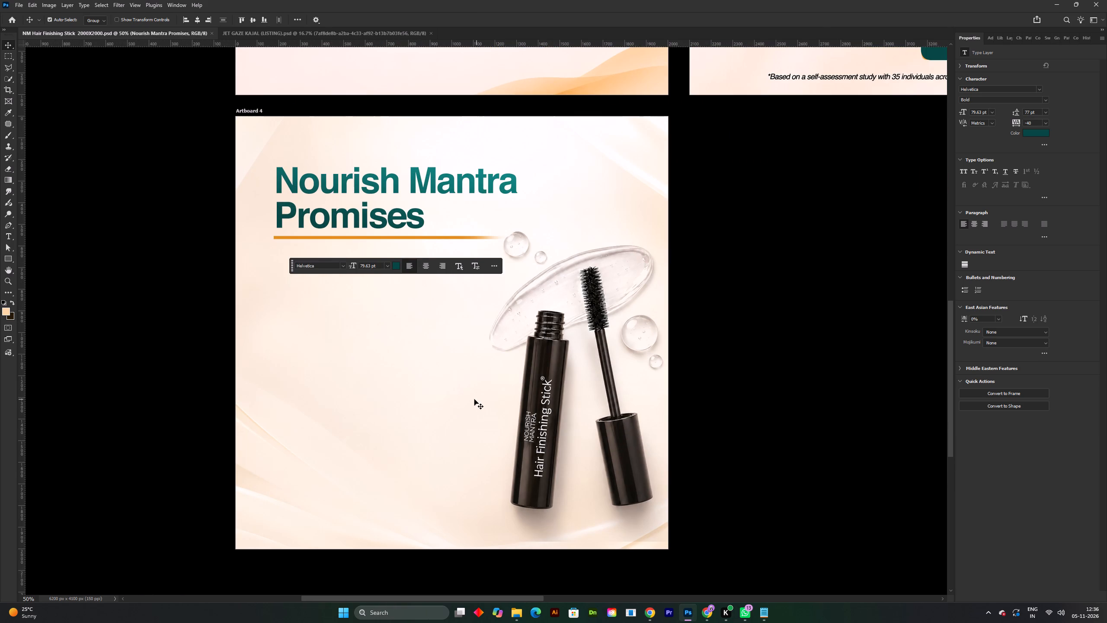
{"action": "key", "text": "ctrl+s"}
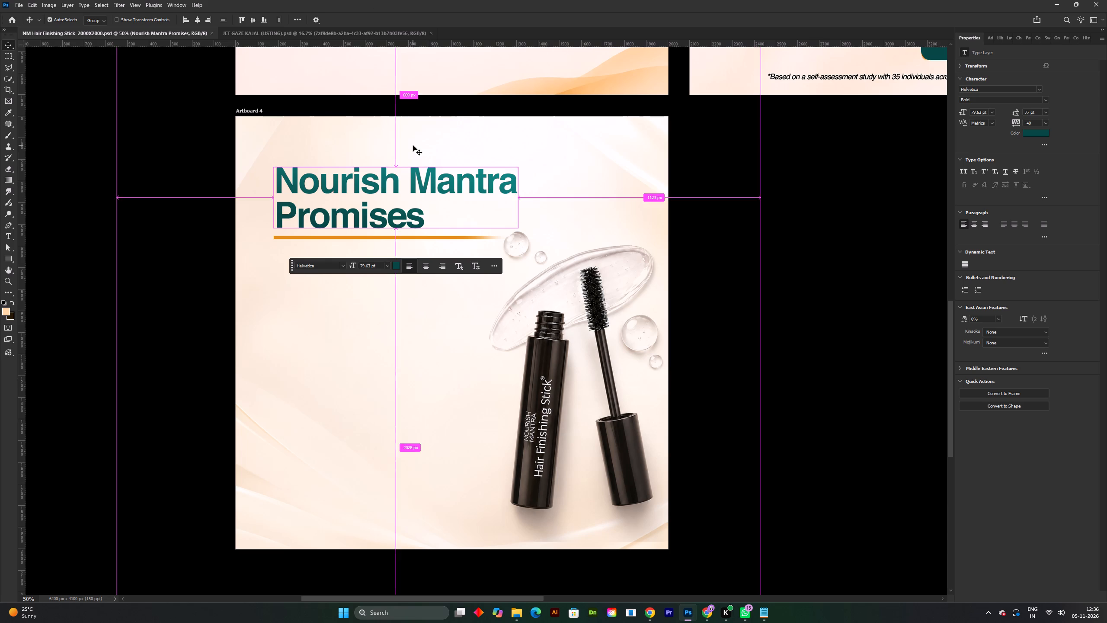
{"action": "key", "text": "space"}
{"action": "left_click_drag", "start_coordinate": [400, 250], "coordinate": [416, 231]}
{"action": "scroll", "coordinate": [406, 276], "scroll_direction": "up", "scroll_amount": 2, "text": "shift"}
{"action": "key", "text": "space"}
{"action": "left_click_drag", "start_coordinate": [417, 315], "coordinate": [432, 276]}
{"action": "scroll", "coordinate": [432, 276], "scroll_direction": "down", "scroll_amount": 2, "text": "shift"}
{"action": "key", "text": "space"}
{"action": "left_click_drag", "start_coordinate": [424, 282], "coordinate": [419, 278]}
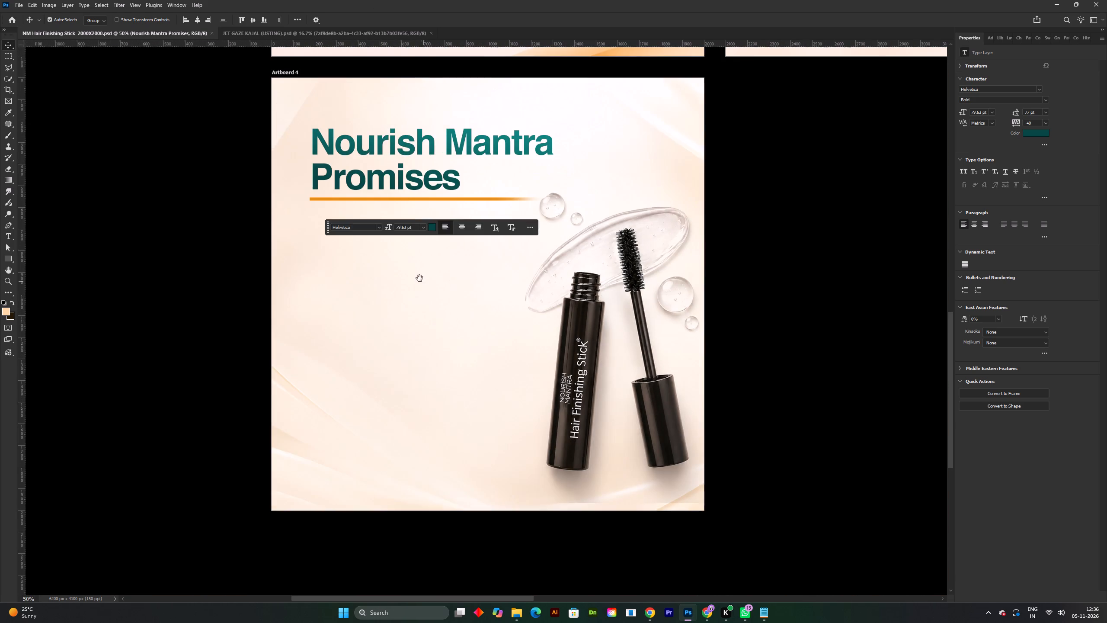
{"action": "left_click_drag", "start_coordinate": [419, 278], "coordinate": [416, 276]}
{"action": "key", "text": "ctrl+s"}
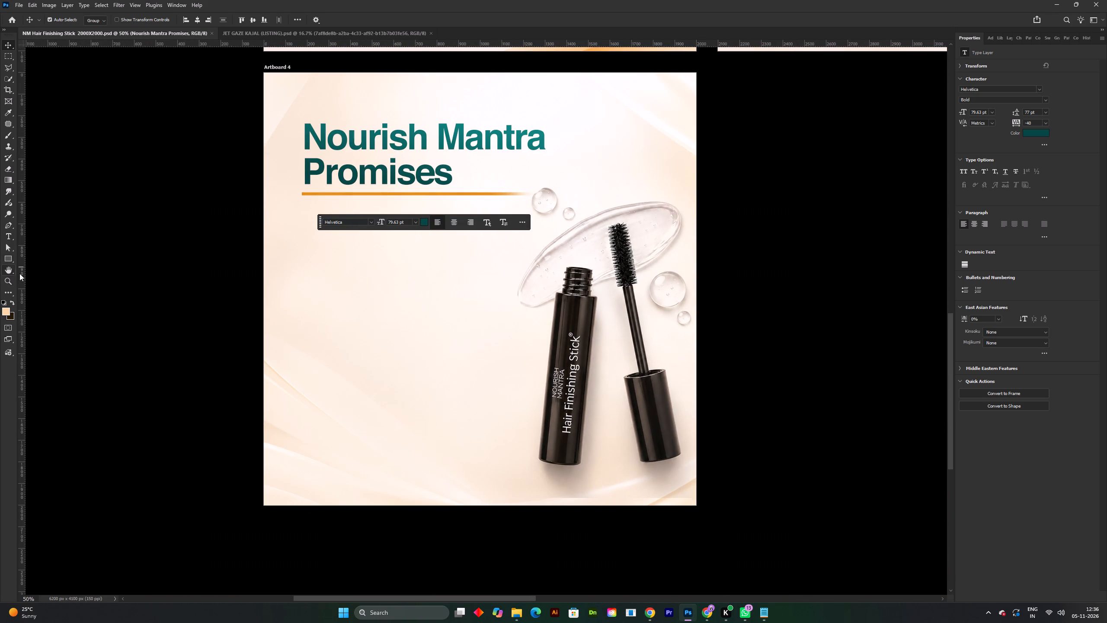
Switch to Chrome and view the generated Nourish Mantra Promises design in ChatGPT as reference for the icon list.
{"action": "left_click", "coordinate": [703, 614]}
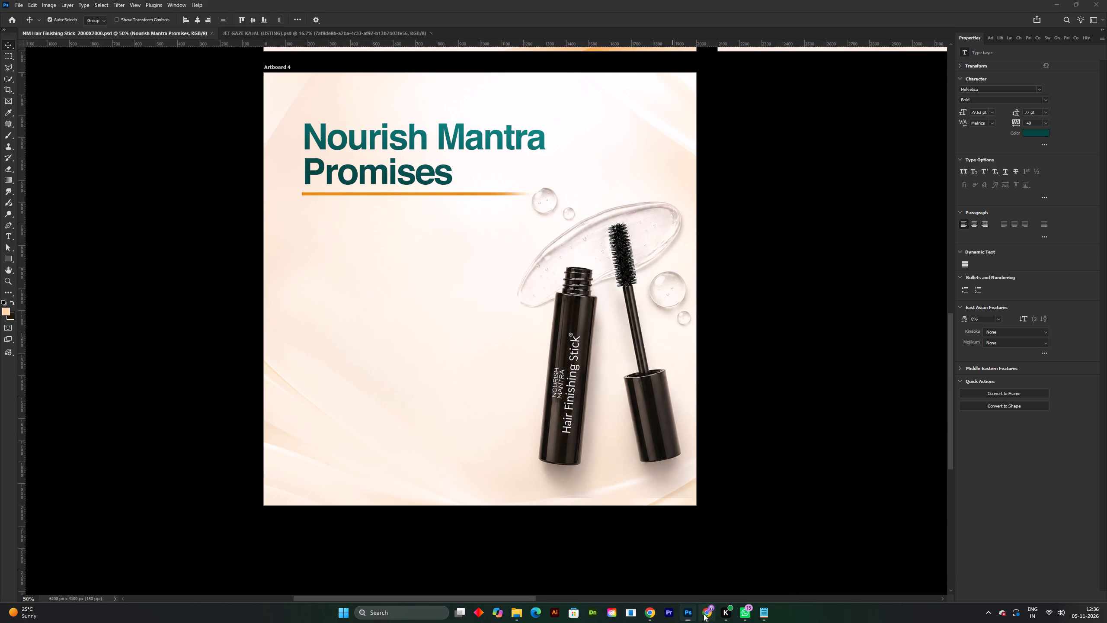
{"action": "right_click", "coordinate": [614, 357]}
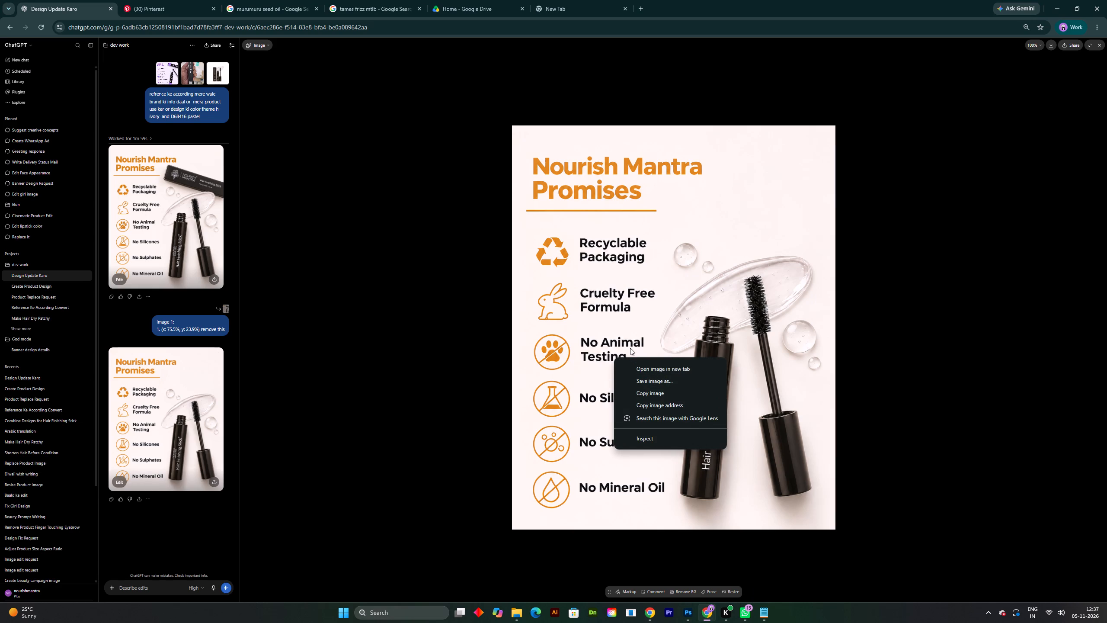
{"action": "left_click", "coordinate": [803, 285]}
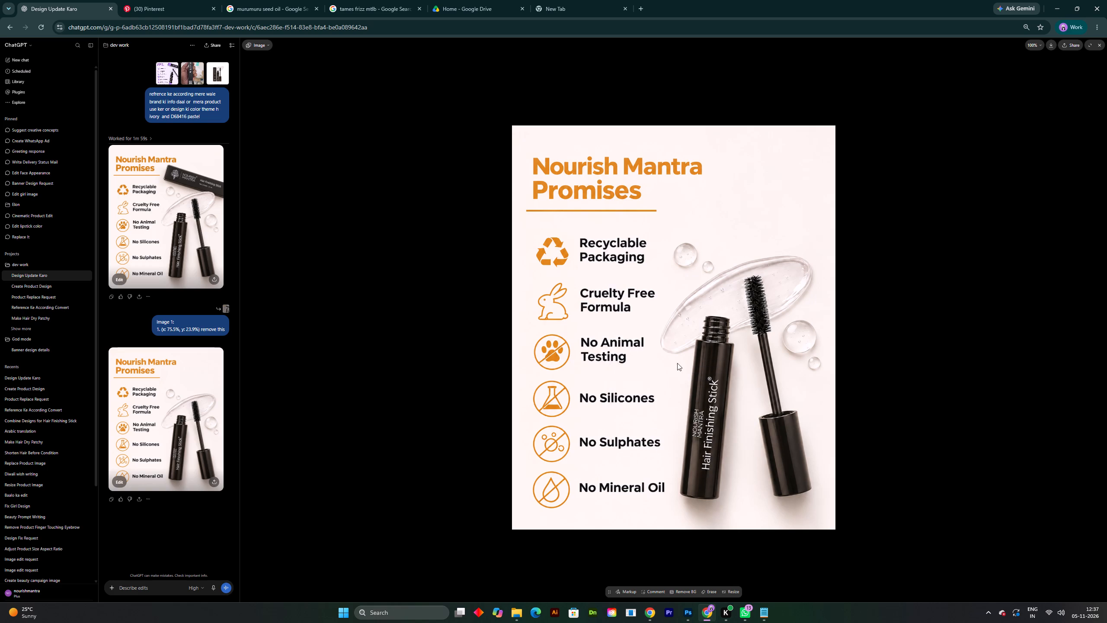
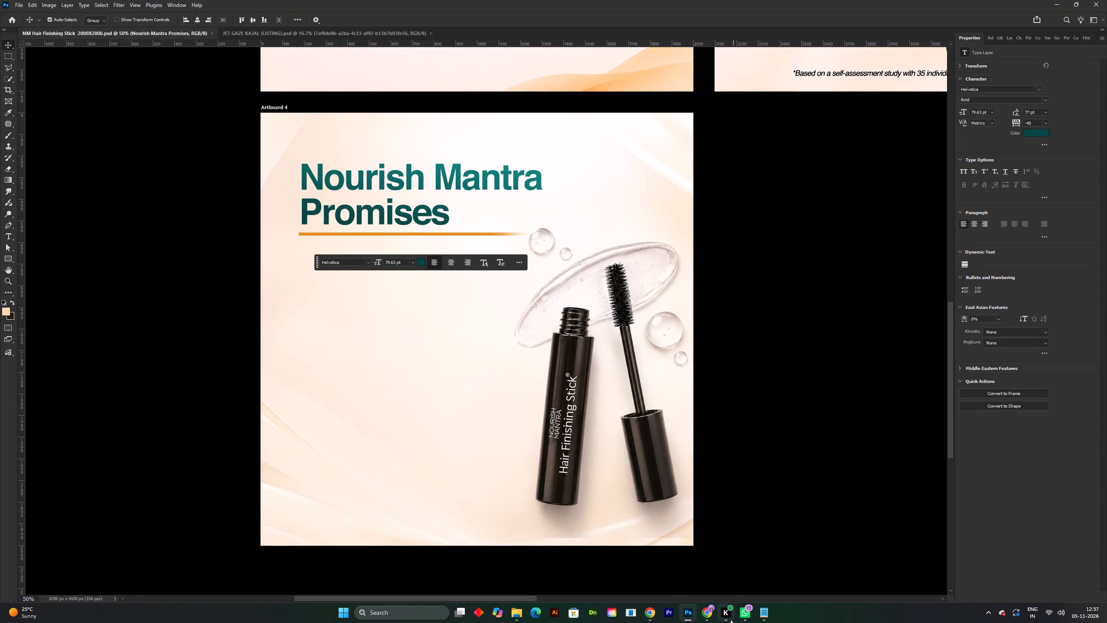
Switch to Chrome, search Google for a cruelty-free icon in a new tab, and close that tab.
{"action": "left_click", "coordinate": [714, 612]}
{"action": "left_click", "coordinate": [570, 0]}
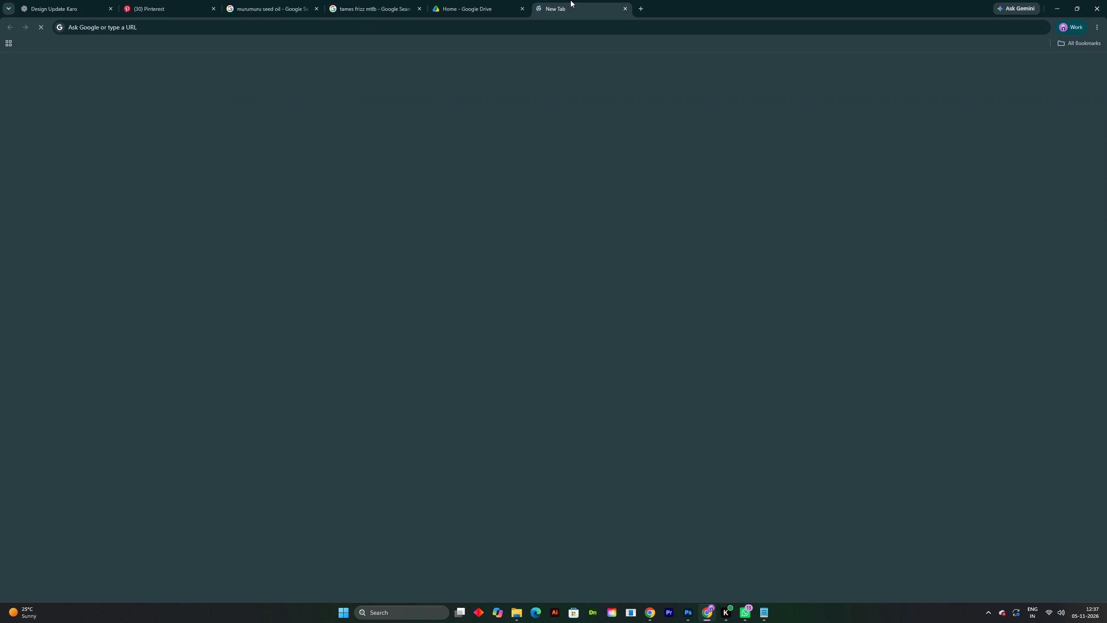
{"action": "type", "text": "cruelity"}
{"action": "key", "text": "space"}
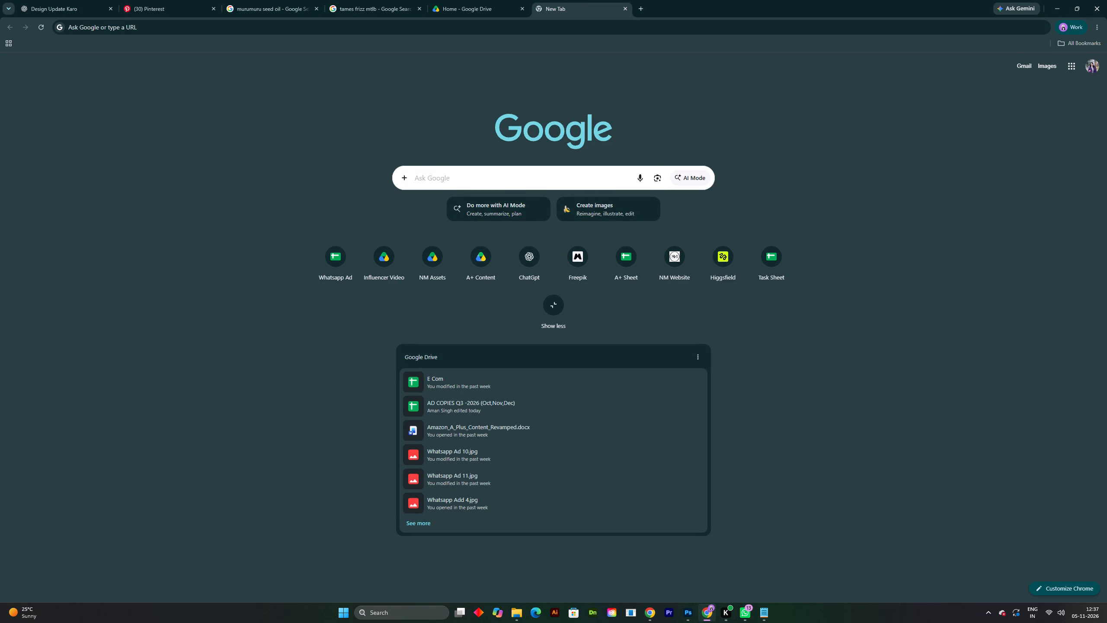
{"action": "left_click", "coordinate": [520, 178]}
{"action": "type", "text": "crueliuty free a"}
{"action": "key", "text": "BackSpace"}
{"action": "type", "text": "icon"}
{"action": "key", "text": "Return"}
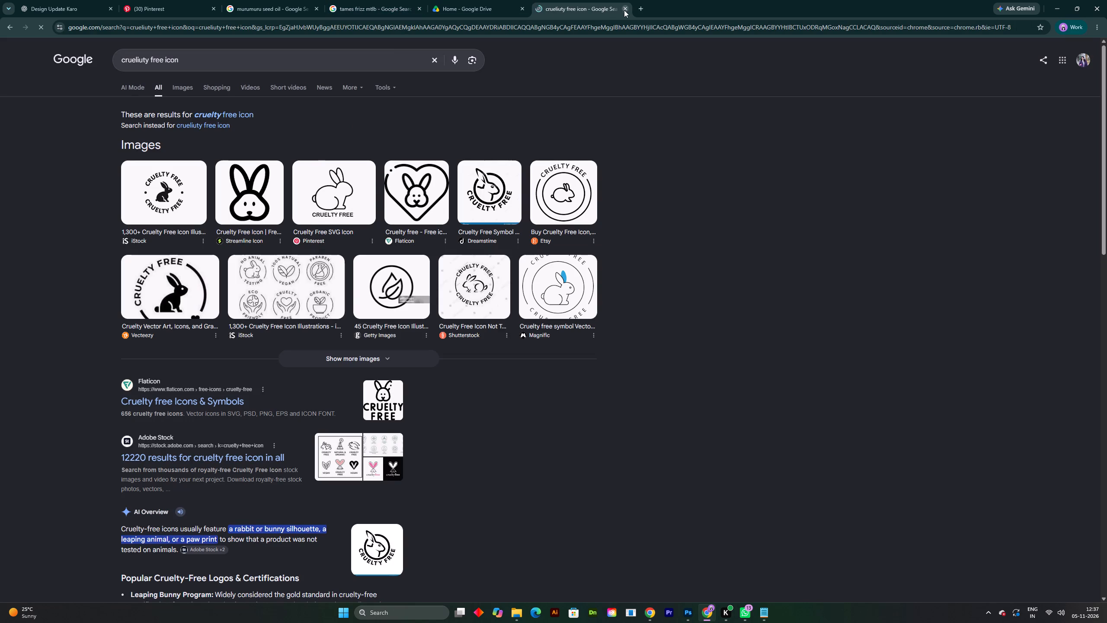
{"action": "left_click", "coordinate": [626, 9]}
Return to Photoshop and examine Artboard 4's heading, underline and product layout against the finished artboards, saving the document.
{"action": "left_click", "coordinate": [691, 617]}
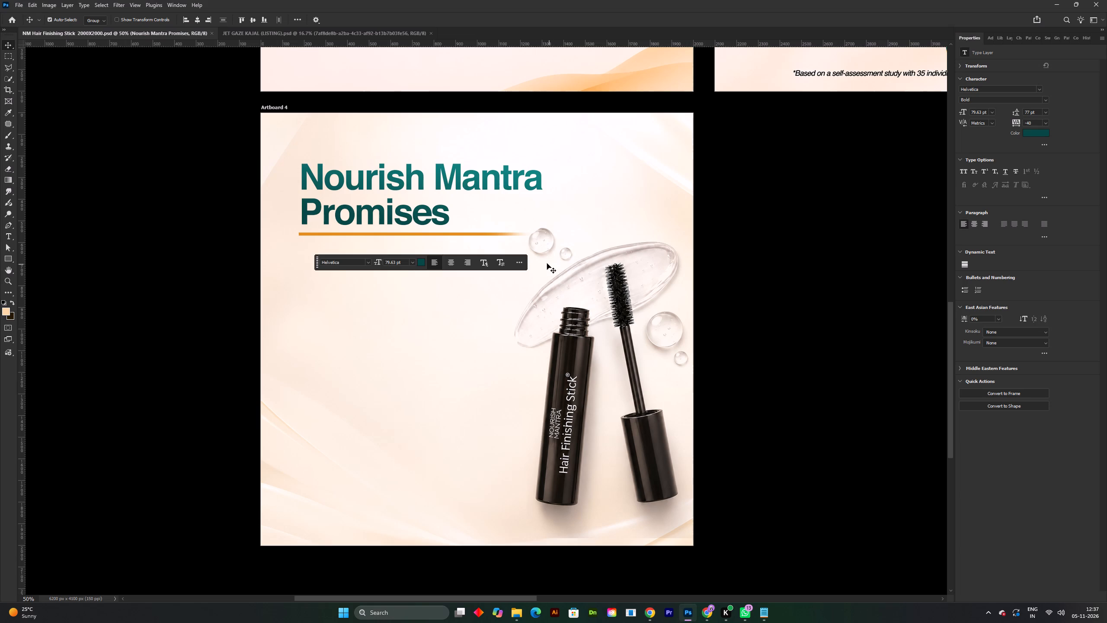
{"action": "key", "text": "ctrl+s"}
{"action": "scroll", "coordinate": [550, 278], "scroll_direction": "down", "scroll_amount": 1, "text": "shift"}
{"action": "key", "text": "space"}
{"action": "left_click_drag", "start_coordinate": [549, 261], "coordinate": [548, 281]}
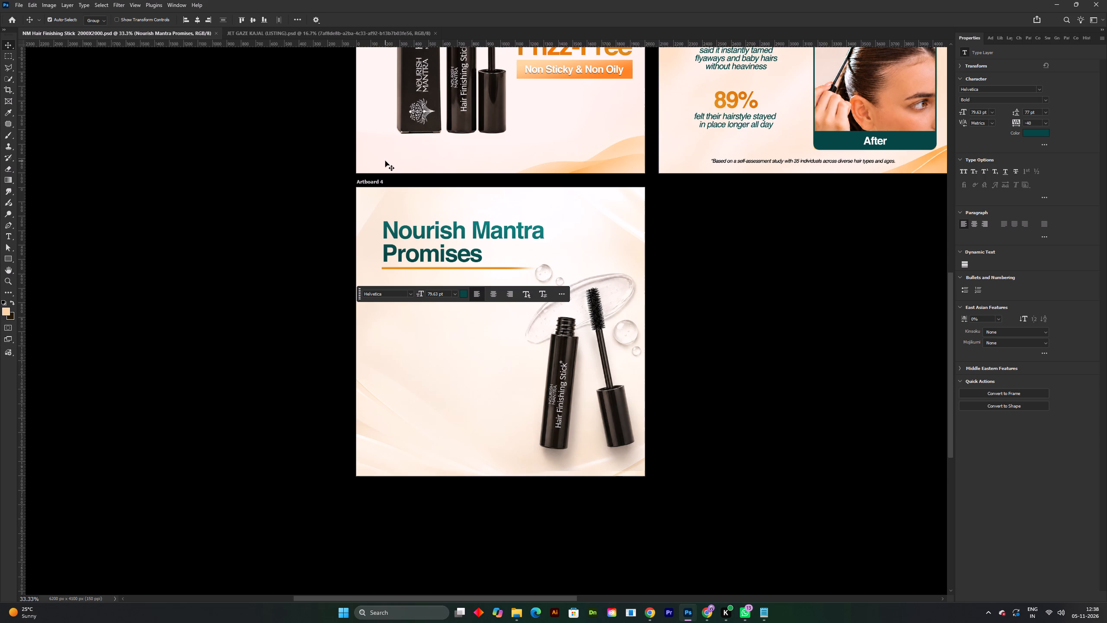
{"action": "key", "text": "ctrl+s"}
{"action": "key", "text": "space"}
{"action": "left_click_drag", "start_coordinate": [580, 405], "coordinate": [580, 415]}
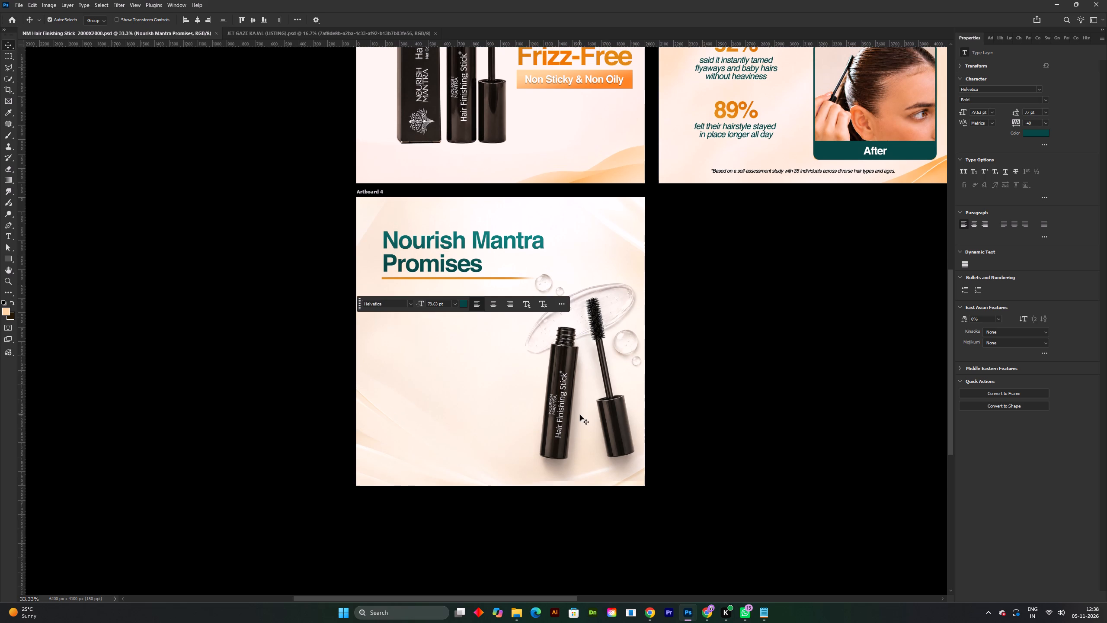
{"action": "key", "text": "ctrl+s"}
{"action": "key", "text": "v"}
{"action": "key", "text": "space"}
{"action": "left_click_drag", "start_coordinate": [575, 371], "coordinate": [580, 401]}
{"action": "key", "text": "ctrl+s"}
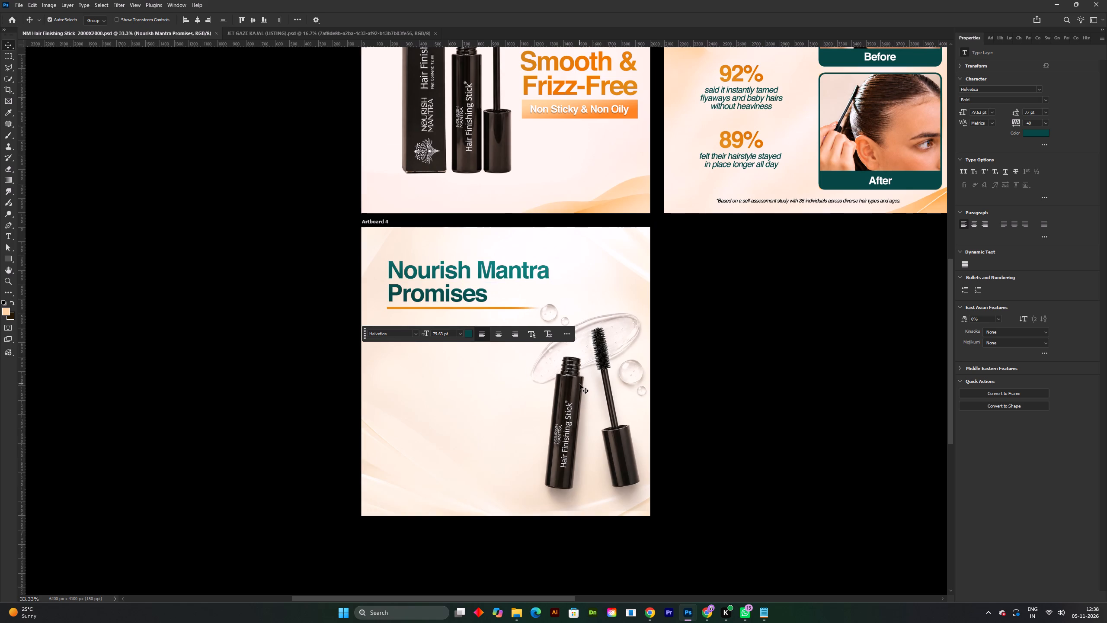
{"action": "scroll", "coordinate": [579, 377], "scroll_direction": "up", "scroll_amount": 1, "text": "shift"}
{"action": "scroll", "coordinate": [579, 377], "scroll_direction": "down", "scroll_amount": 1, "text": "shift"}
{"action": "key", "text": "space"}
{"action": "left_click_drag", "start_coordinate": [573, 363], "coordinate": [570, 355]}
{"action": "key", "text": "ctrl+s"}
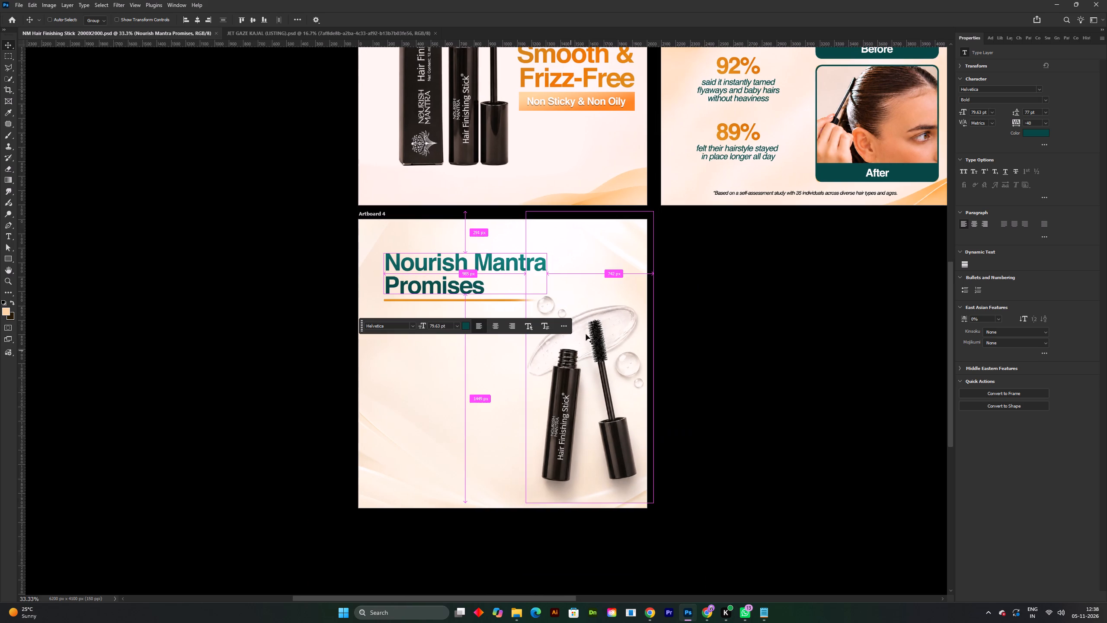
{"action": "left_click", "coordinate": [782, 344]}
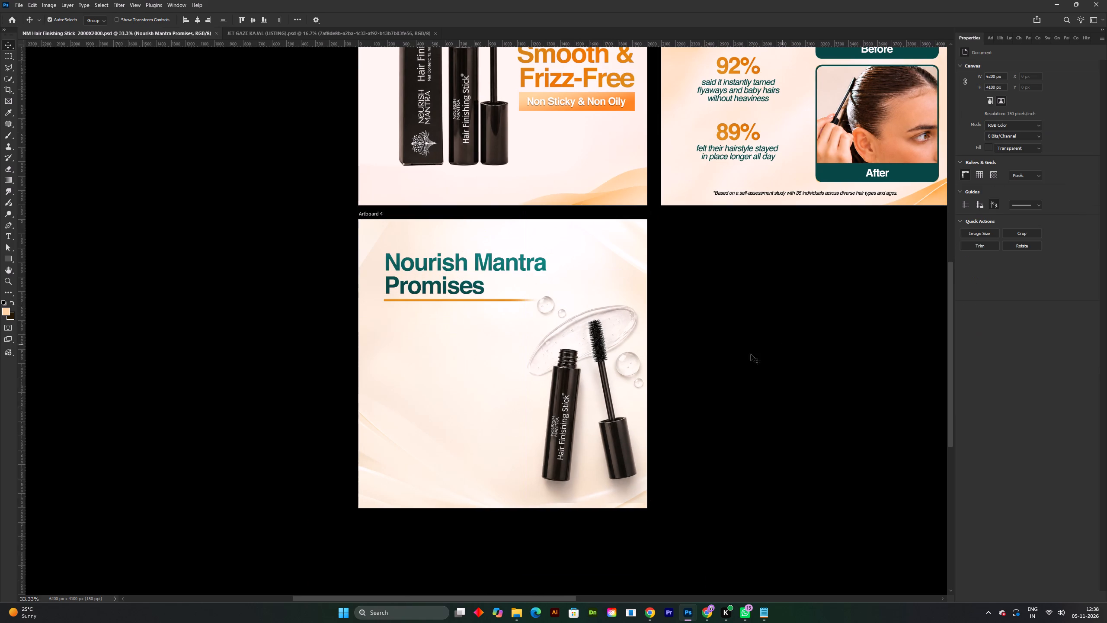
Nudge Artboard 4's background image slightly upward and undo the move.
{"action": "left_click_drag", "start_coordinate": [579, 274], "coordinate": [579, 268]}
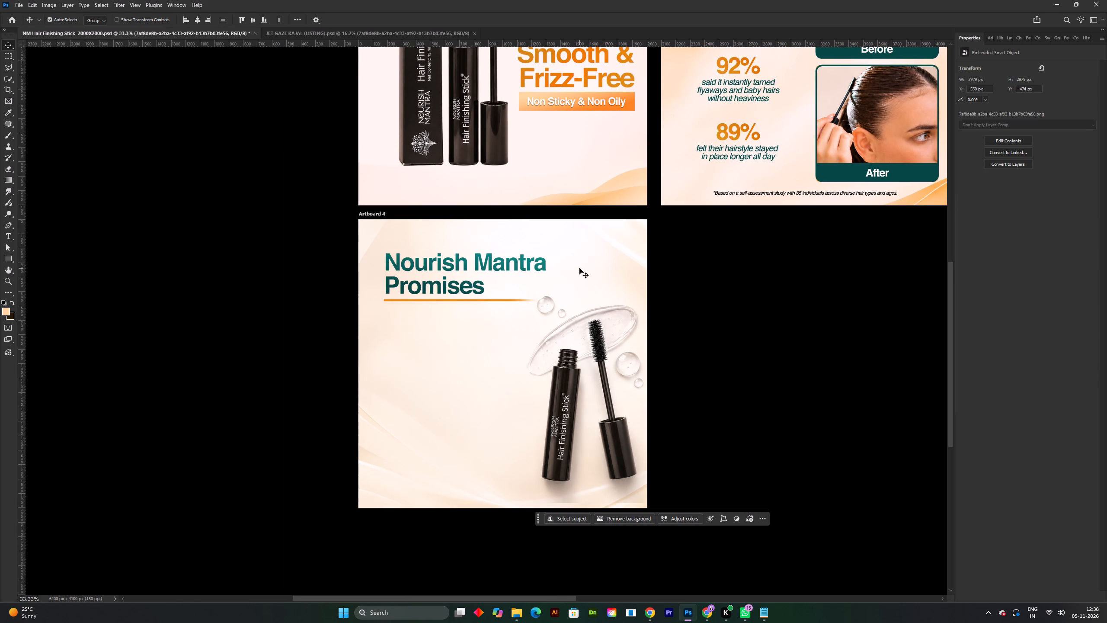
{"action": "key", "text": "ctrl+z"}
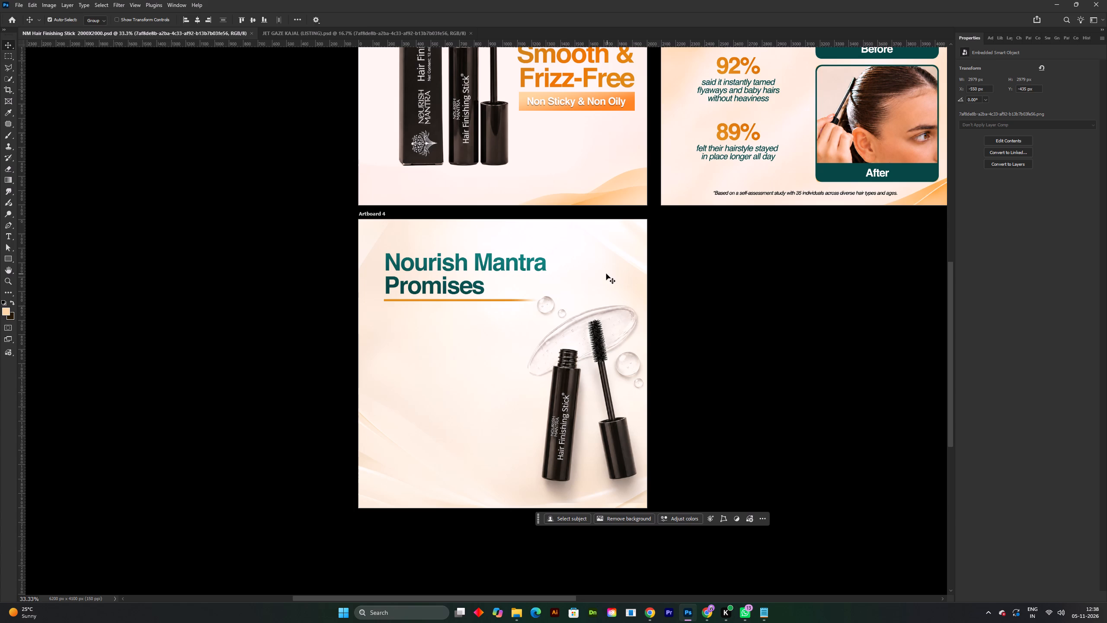
Rasterize Artboard 4's background smart object so the Eraser can work on it.
{"action": "key", "text": "e"}
{"action": "left_click", "coordinate": [563, 250]}
{"action": "left_click", "coordinate": [528, 222]}
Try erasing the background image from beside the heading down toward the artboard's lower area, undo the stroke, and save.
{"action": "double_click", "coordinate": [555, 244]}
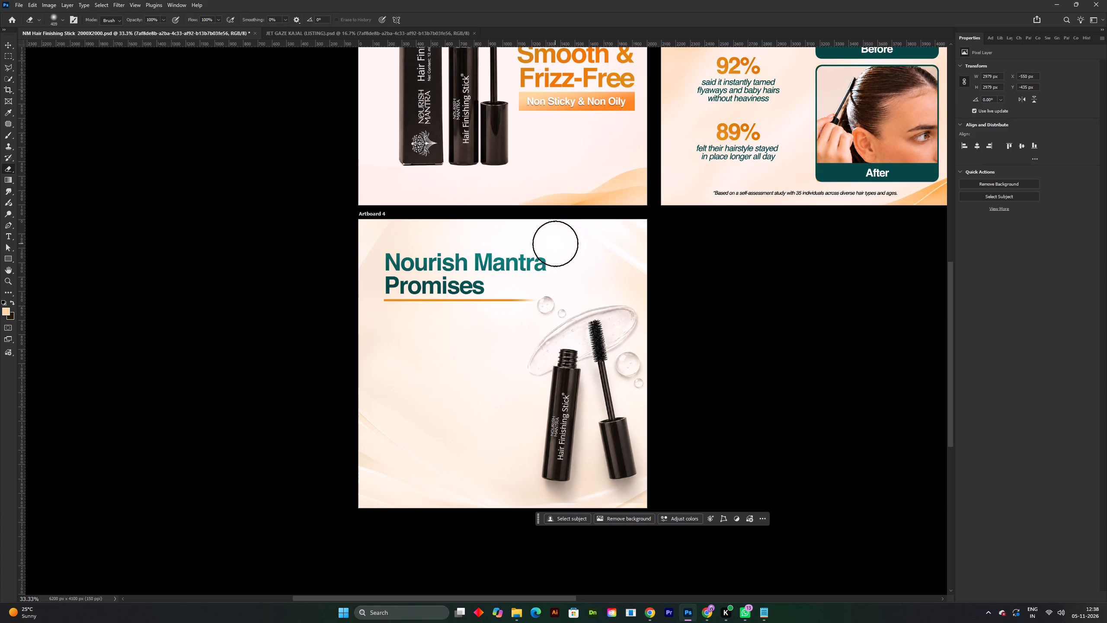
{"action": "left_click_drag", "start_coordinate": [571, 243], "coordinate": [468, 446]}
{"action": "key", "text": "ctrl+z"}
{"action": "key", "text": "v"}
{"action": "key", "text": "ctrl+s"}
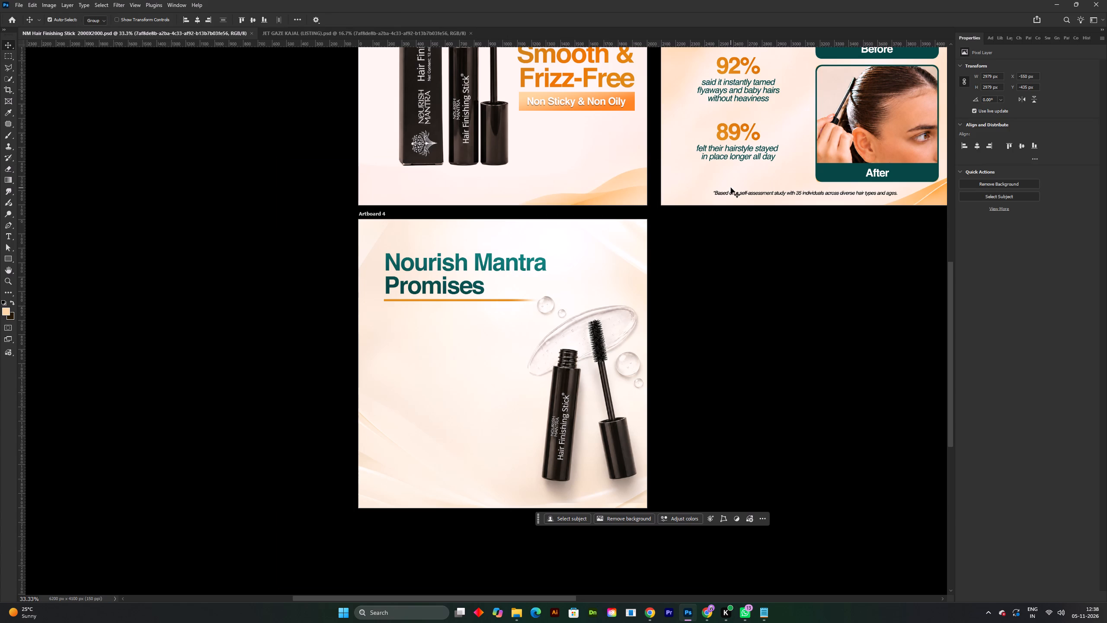
Draw a rectangle about 2246 by 2286 px covering all of Artboard 4, on a new layer above the background image.
{"action": "key", "text": "F7"}
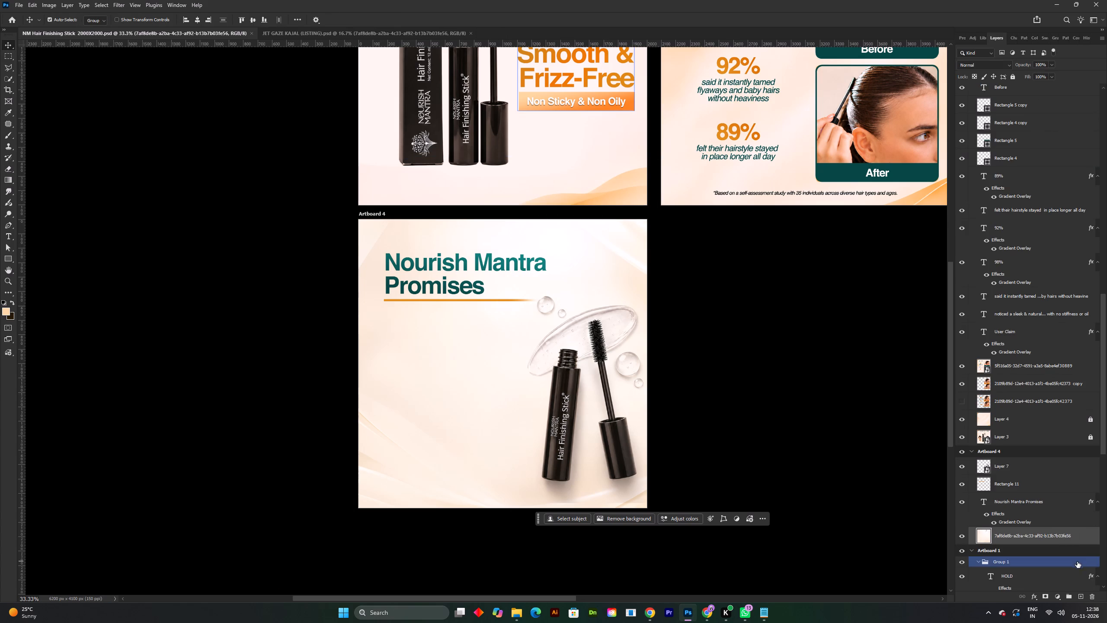
{"action": "left_click", "coordinate": [1082, 598]}
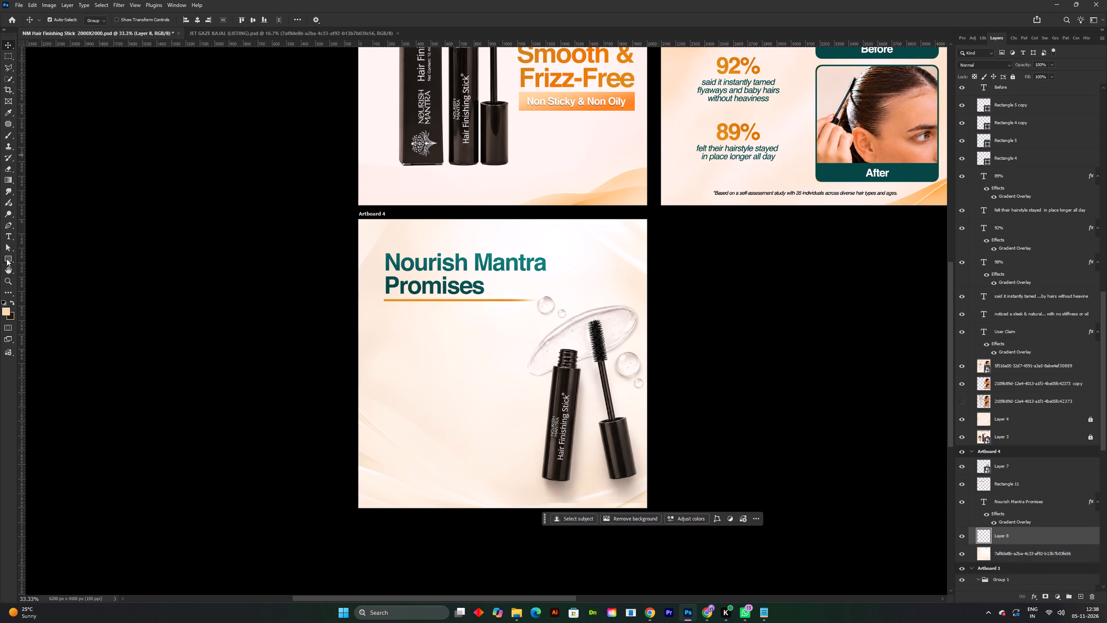
{"action": "left_click", "coordinate": [6, 255]}
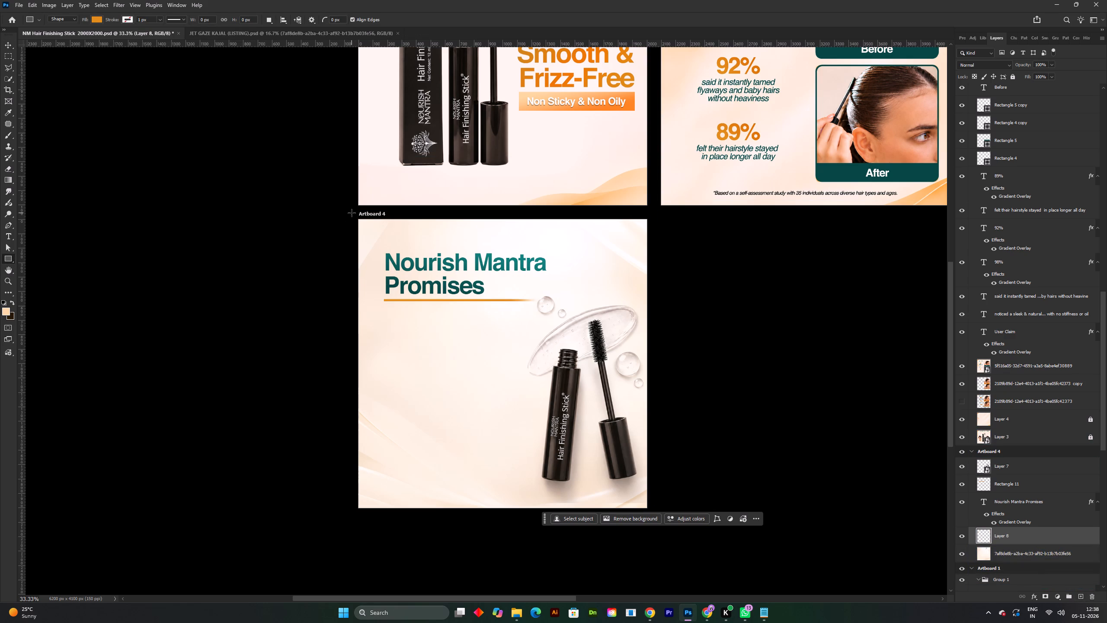
{"action": "left_click_drag", "start_coordinate": [352, 213], "coordinate": [675, 542]}
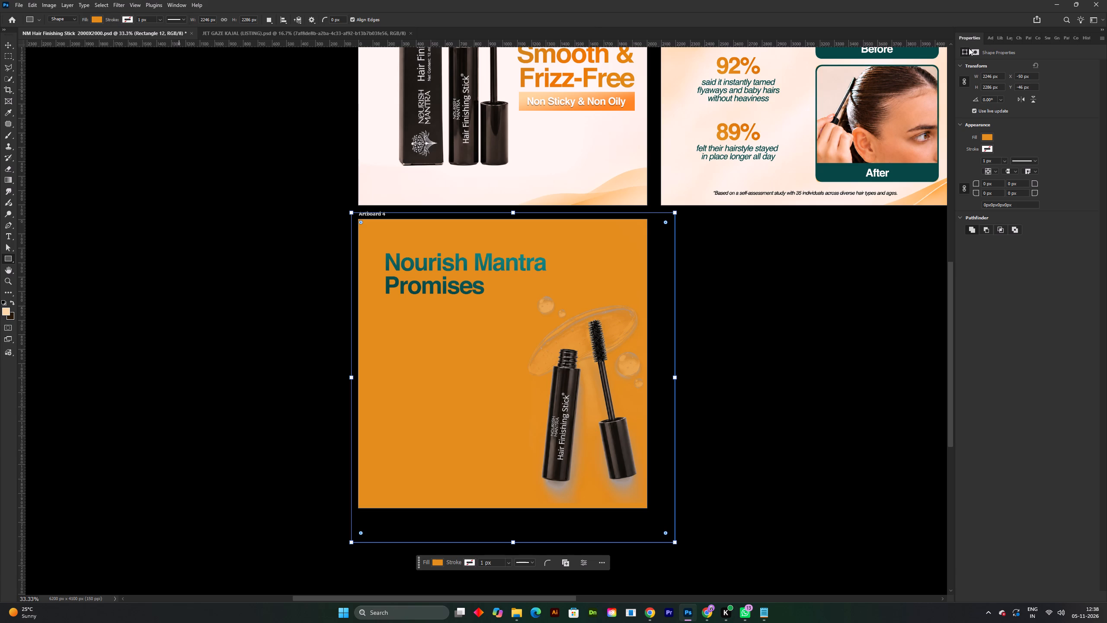
Change the covering rectangle's fill from orange to a light warm cream and save the document.
{"action": "left_click", "coordinate": [91, 21]}
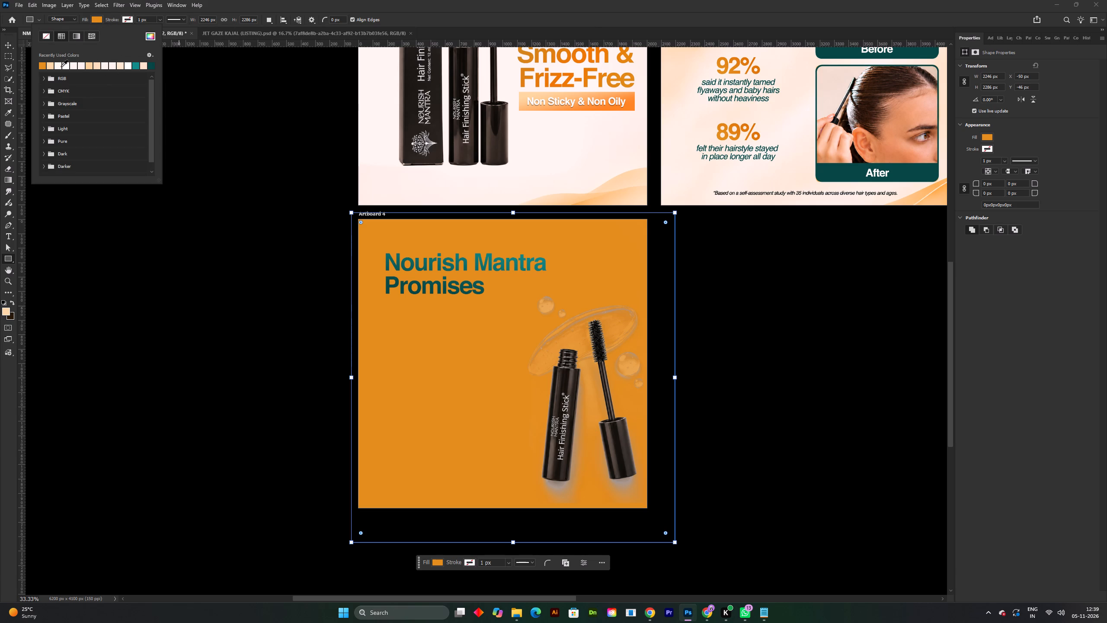
{"action": "left_click", "coordinate": [61, 67]}
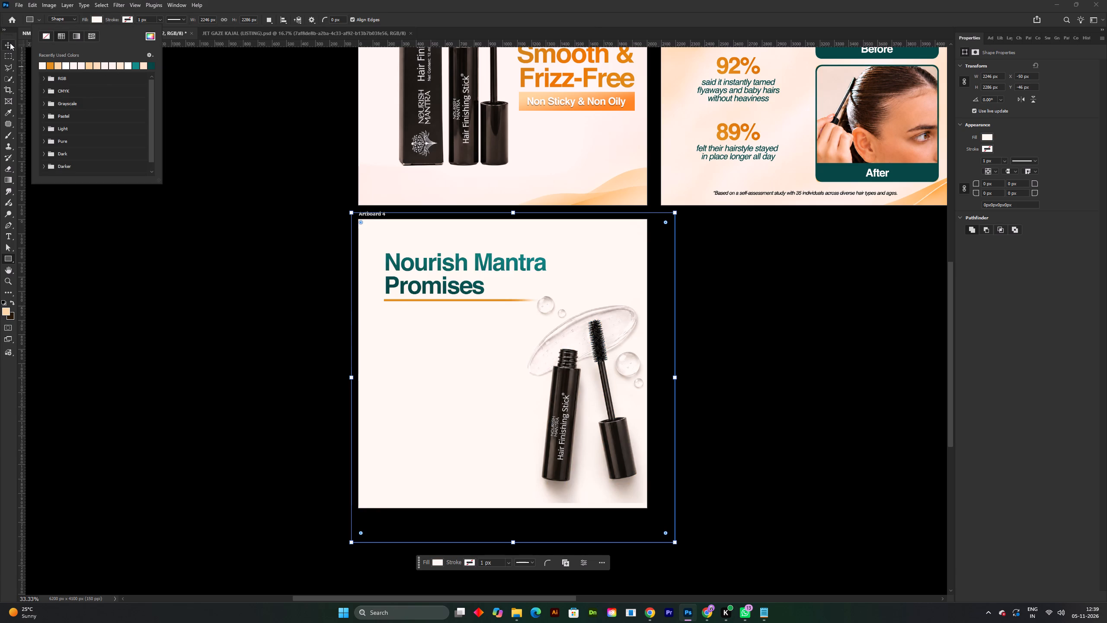
{"action": "left_click", "coordinate": [10, 43]}
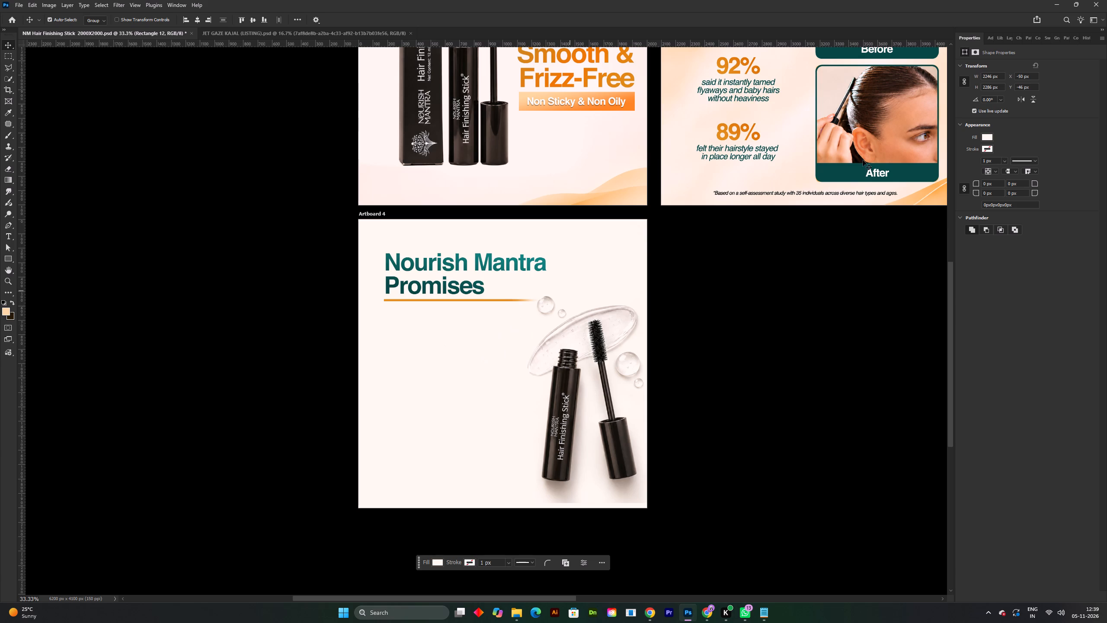
{"action": "left_click", "coordinate": [991, 139]}
{"action": "left_click", "coordinate": [1071, 153]}
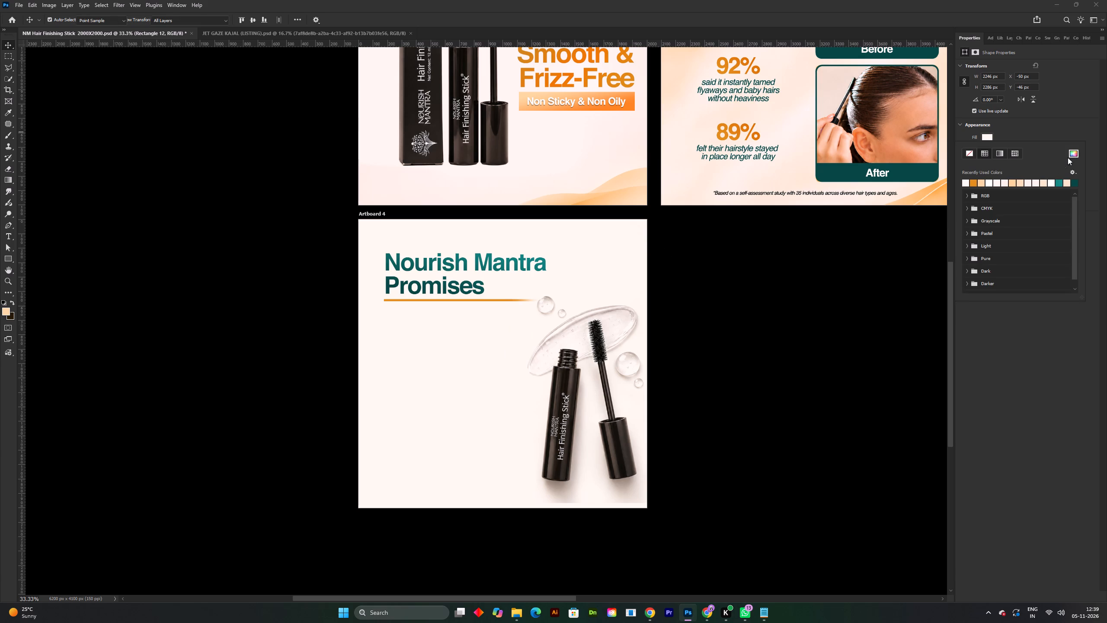
{"action": "left_click_drag", "start_coordinate": [463, 455], "coordinate": [459, 450]}
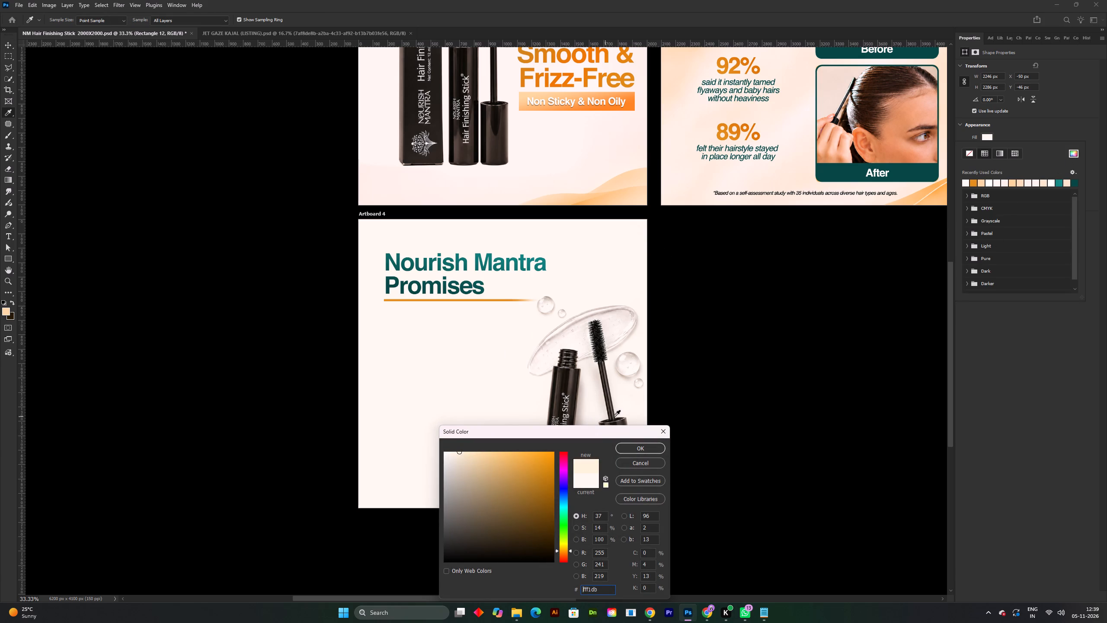
{"action": "left_click_drag", "start_coordinate": [647, 447], "coordinate": [646, 453]}
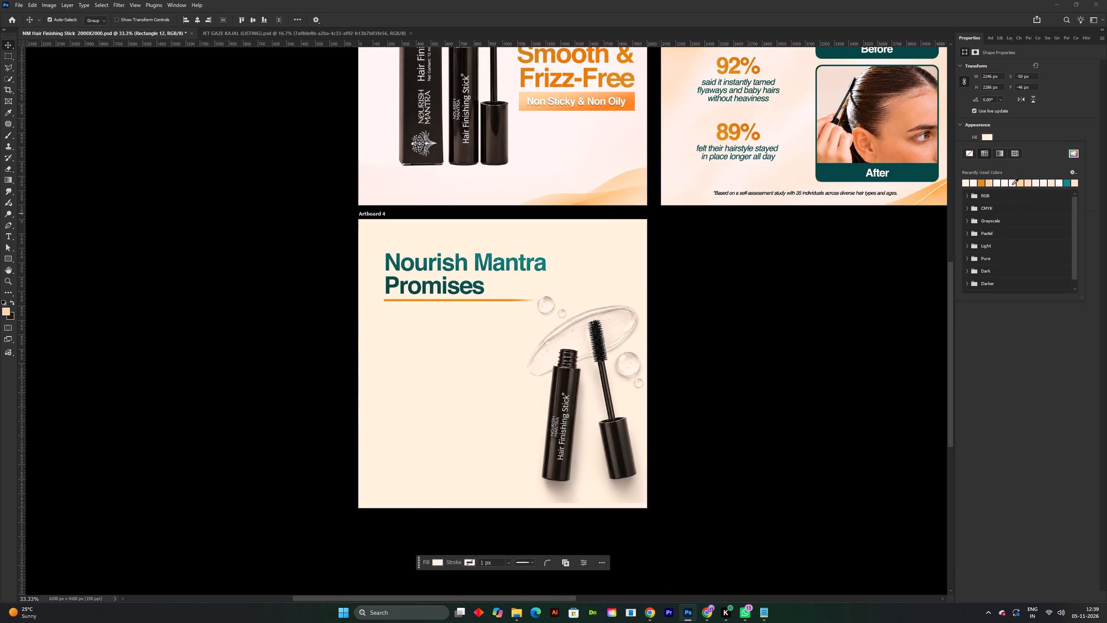
{"action": "left_click", "coordinate": [1076, 152]}
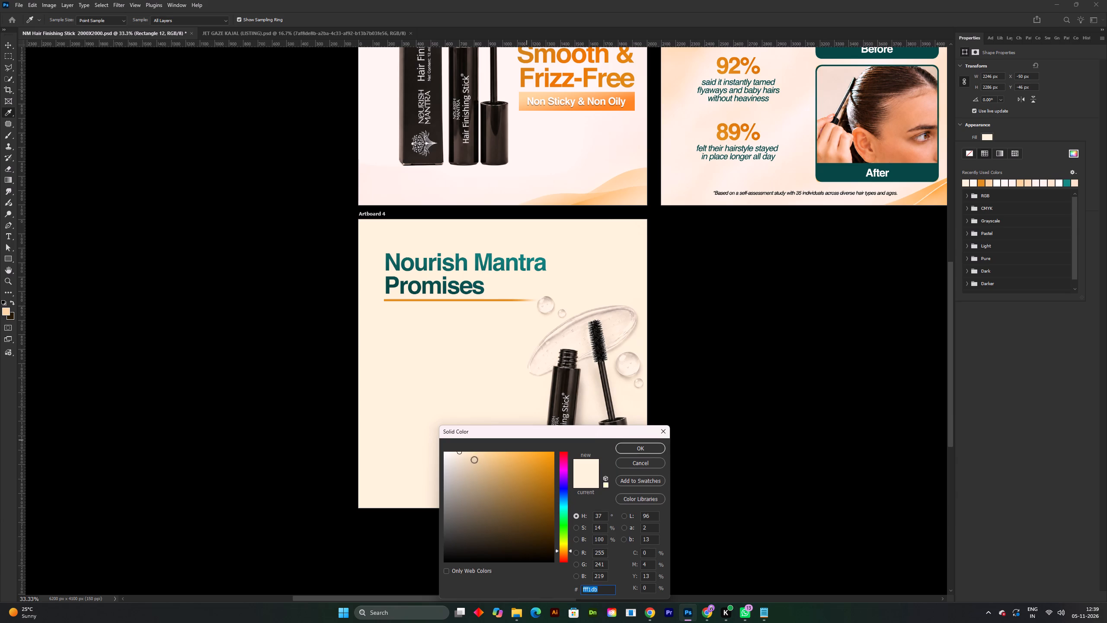
{"action": "left_click_drag", "start_coordinate": [470, 459], "coordinate": [459, 458]}
{"action": "left_click_drag", "start_coordinate": [459, 458], "coordinate": [457, 447]}
{"action": "left_click_drag", "start_coordinate": [455, 445], "coordinate": [454, 454]}
{"action": "left_click", "coordinate": [633, 444]}
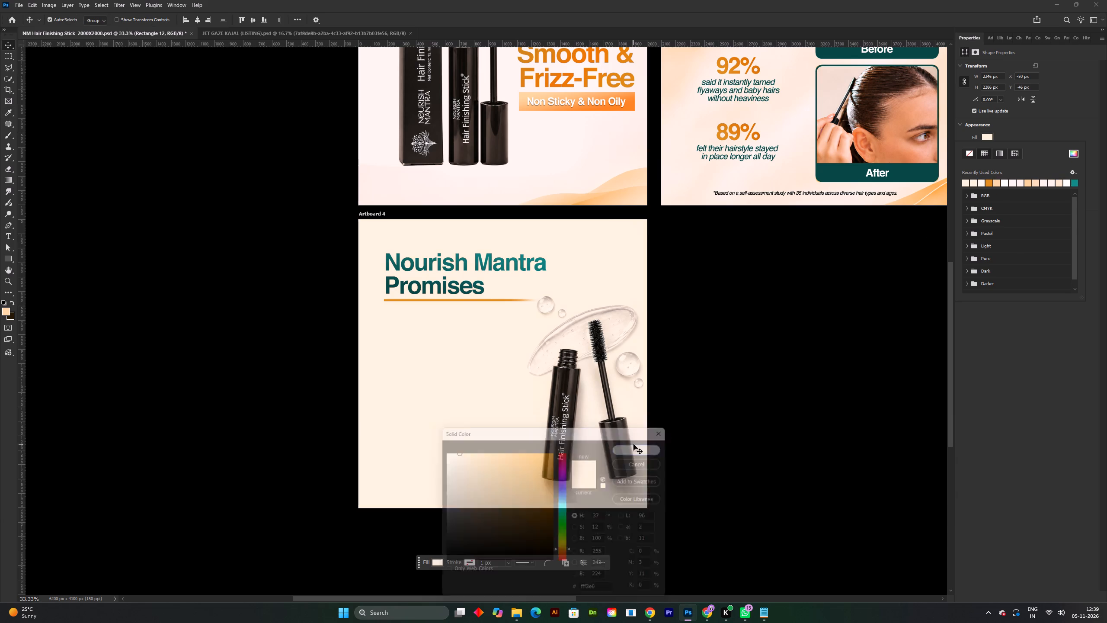
{"action": "key", "text": "v"}
{"action": "key", "text": "ctrl+s"}
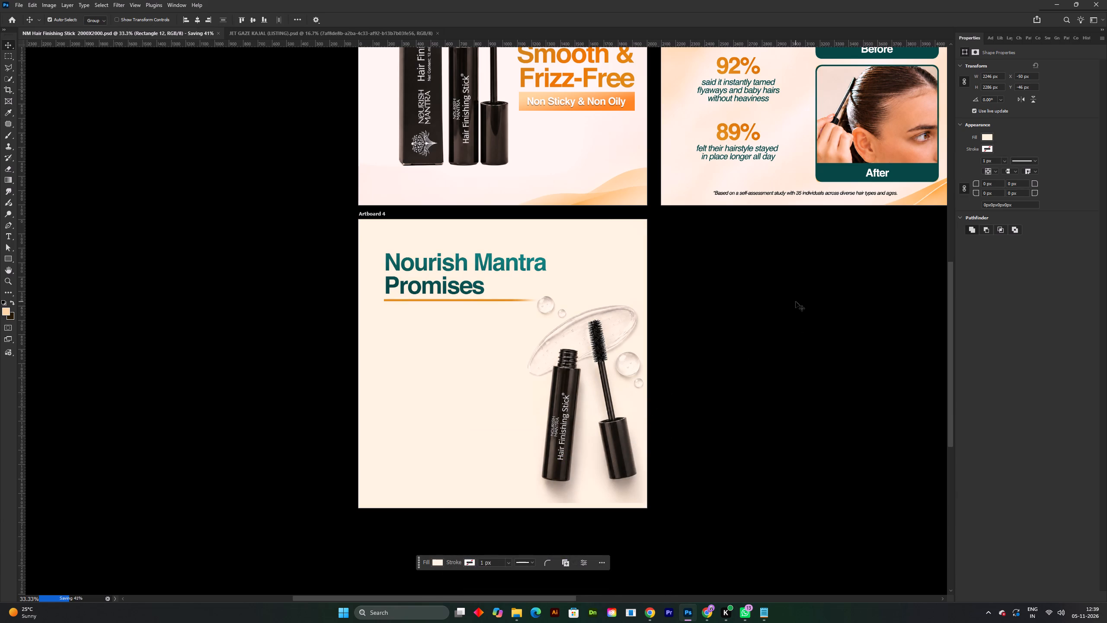
Move the cream rectangle layer beneath Artboard 4's background image and save the document.
{"action": "key", "text": "F7"}
{"action": "left_click", "coordinate": [1014, 536]}
{"action": "left_click", "coordinate": [1015, 540]}
{"action": "left_click_drag", "start_coordinate": [1016, 545], "coordinate": [1017, 550]}
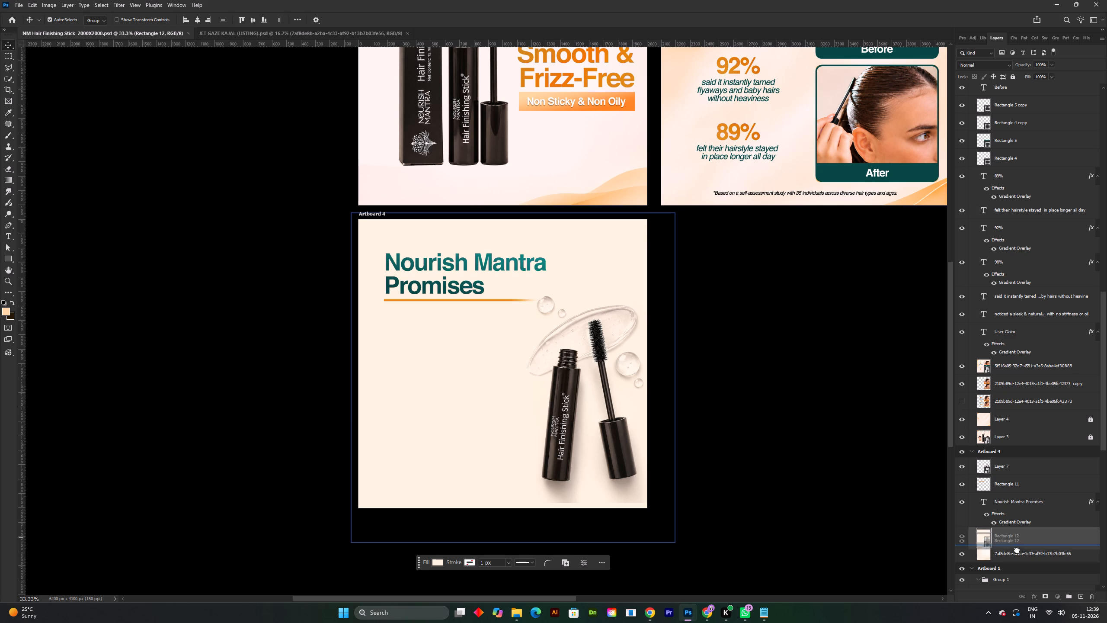
{"action": "left_click_drag", "start_coordinate": [1017, 550], "coordinate": [1021, 559]}
{"action": "key", "text": "ctrl+s"}
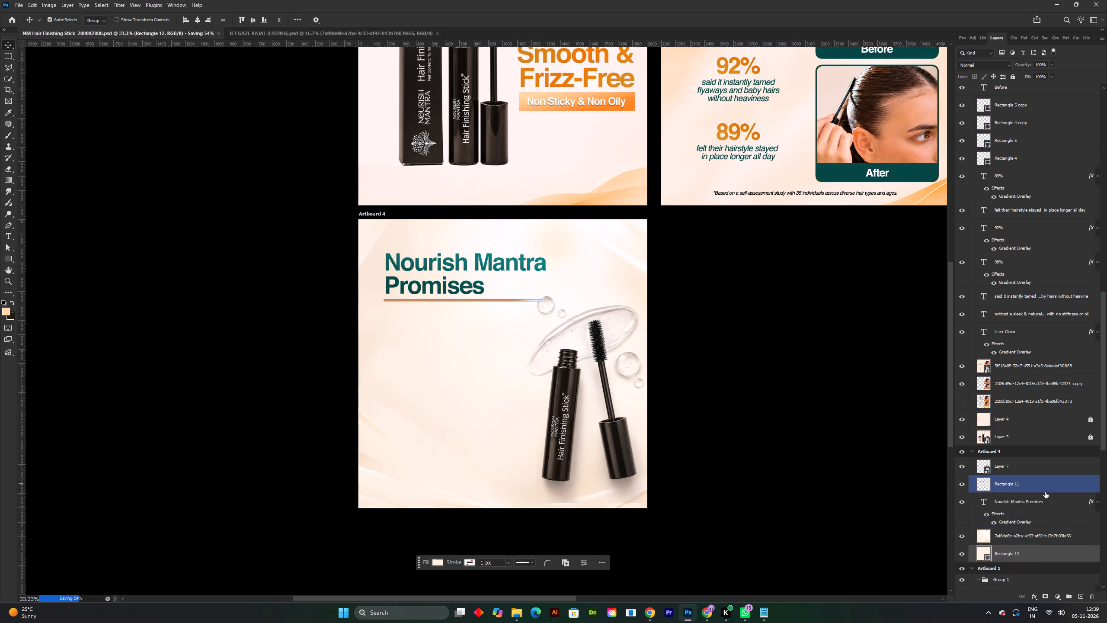
Fade Artboard 4's background image around the heading and upper area using the Background Eraser with a very large soft brush.
{"action": "left_click", "coordinate": [477, 433]}
{"action": "key", "text": "e"}
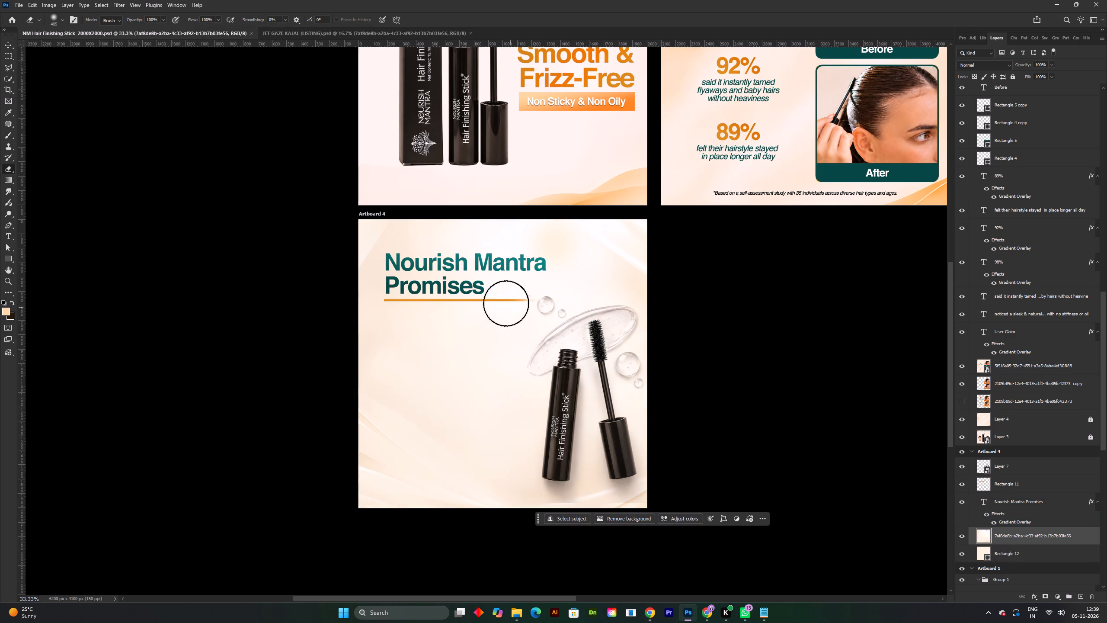
{"action": "right_click", "coordinate": [5, 167]}
{"action": "left_click", "coordinate": [50, 180]}
{"action": "right_click_drag", "start_coordinate": [562, 299], "coordinate": [702, 282], "text": "alt"}
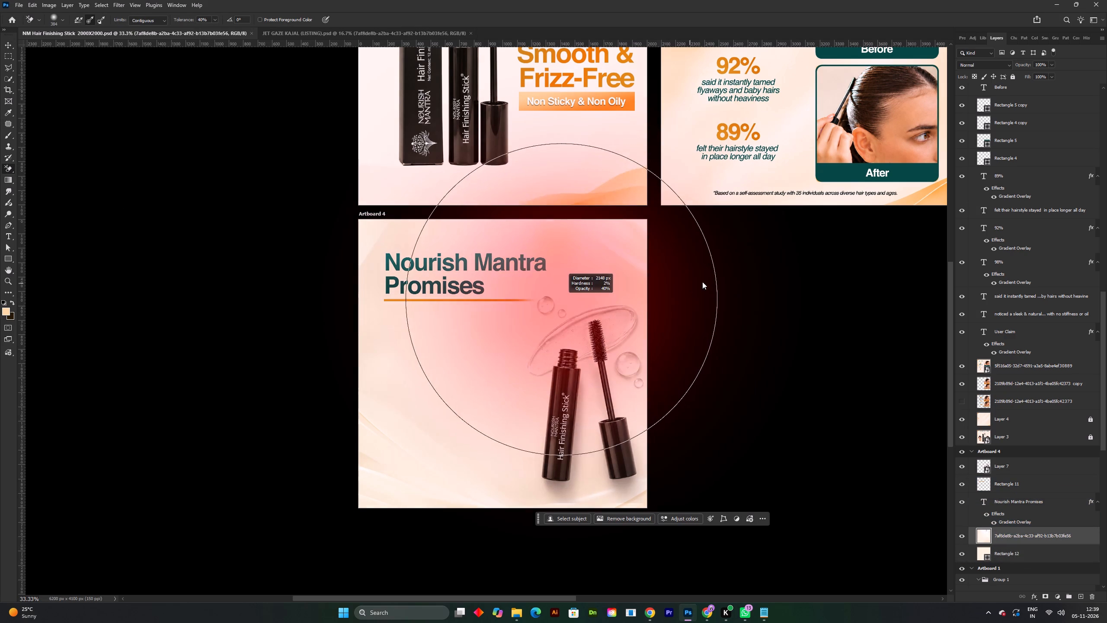
{"action": "right_click_drag", "start_coordinate": [702, 282], "coordinate": [704, 279], "text": "alt"}
{"action": "triple_click", "coordinate": [504, 284]}
{"action": "key", "text": "ctrl+z"}
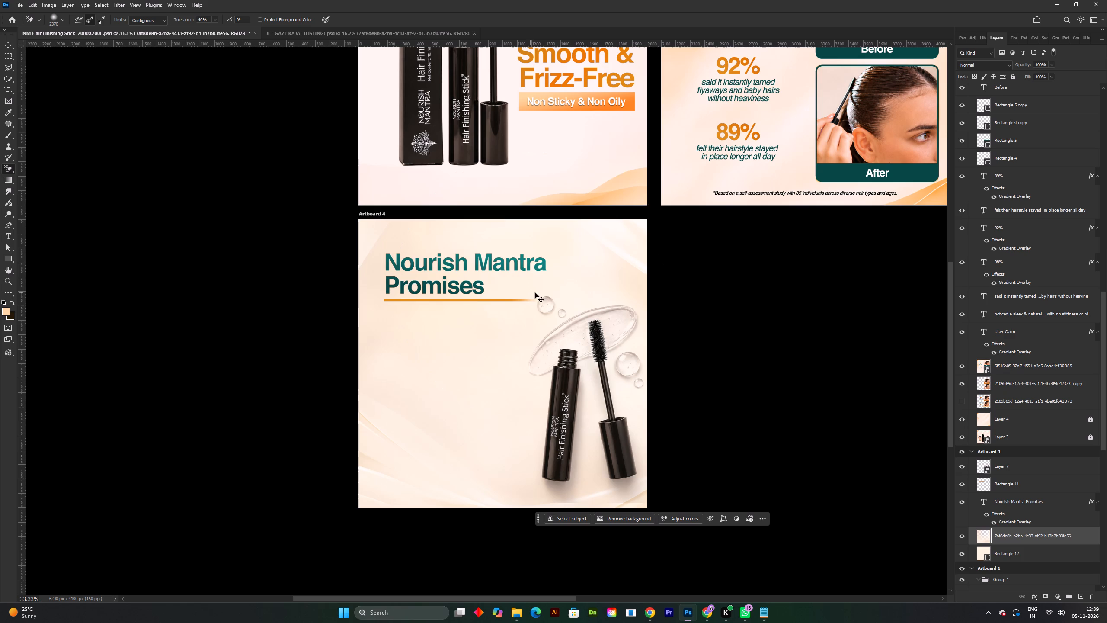
{"action": "key", "text": "ctrl+z"}
{"action": "key", "text": "ctrl+z"}
{"action": "triple_click", "coordinate": [527, 285]}
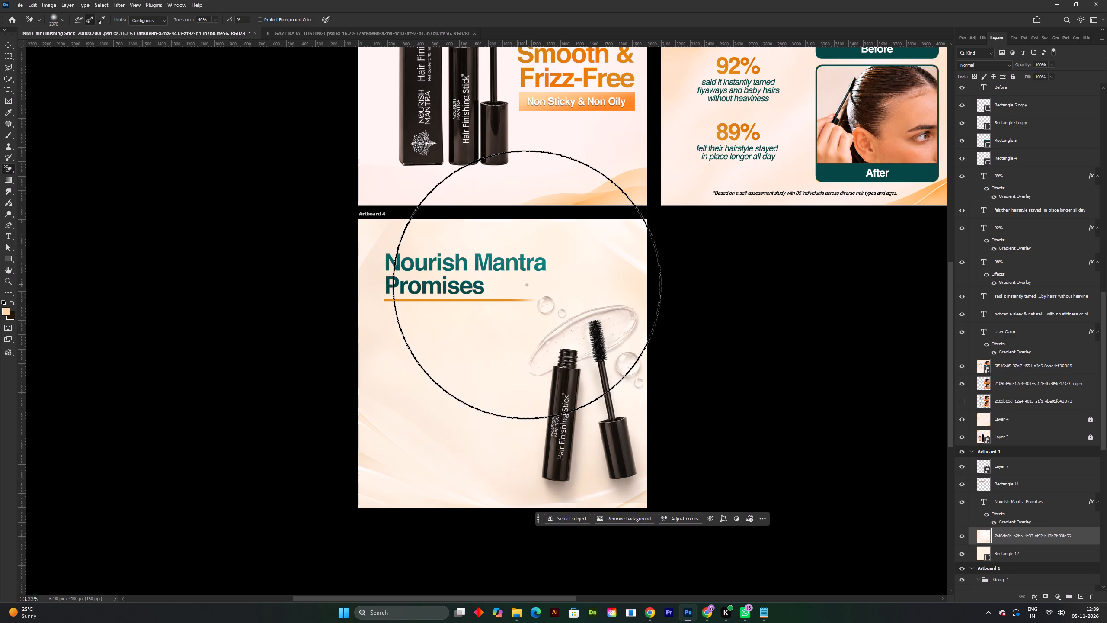
{"action": "left_click", "coordinate": [527, 285]}
{"action": "right_click_drag", "start_coordinate": [518, 290], "coordinate": [617, 297], "text": "alt"}
{"action": "triple_click", "coordinate": [611, 230]}
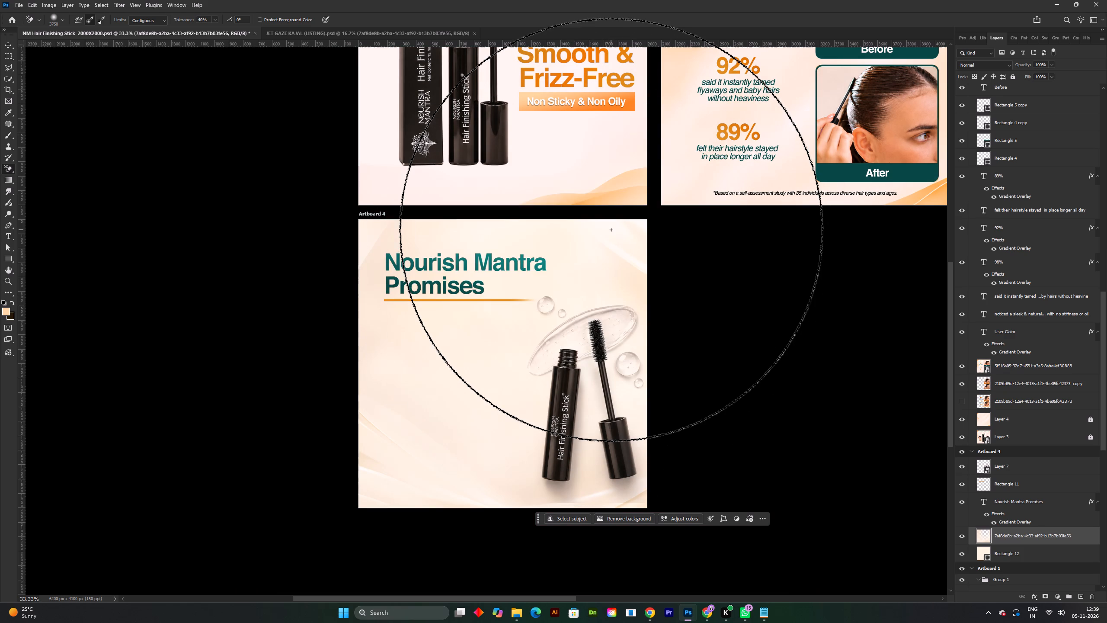
{"action": "right_click_drag", "start_coordinate": [499, 359], "coordinate": [621, 355], "text": "alt"}
{"action": "key", "text": "v"}
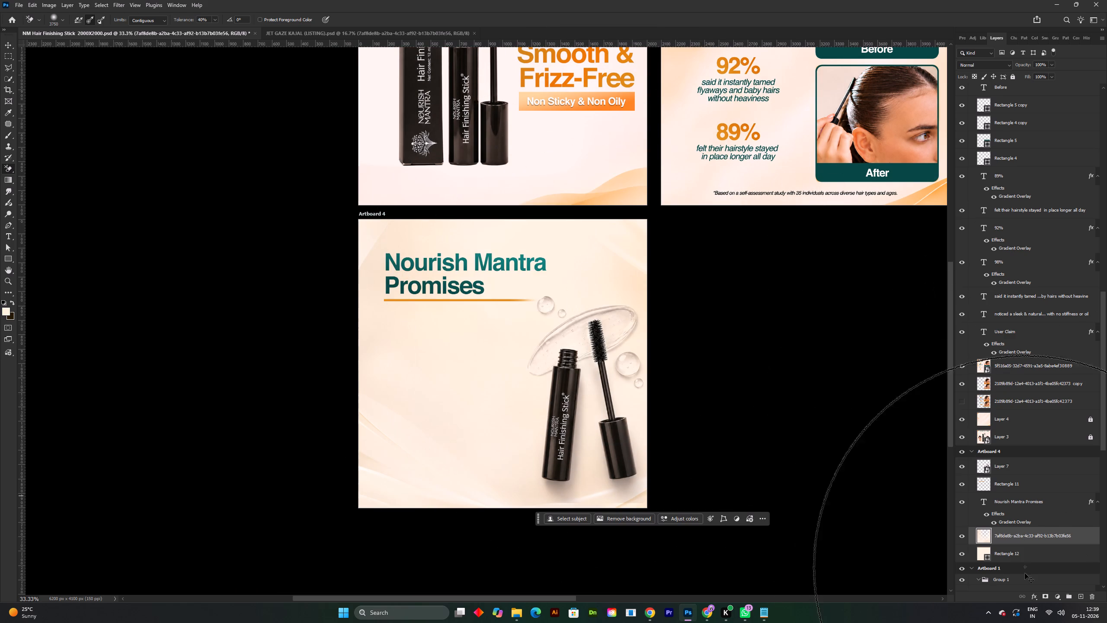
Lower the opacity of the cream rectangle layer beneath Artboard 4's background image and save the document.
{"action": "left_click", "coordinate": [1029, 556]}
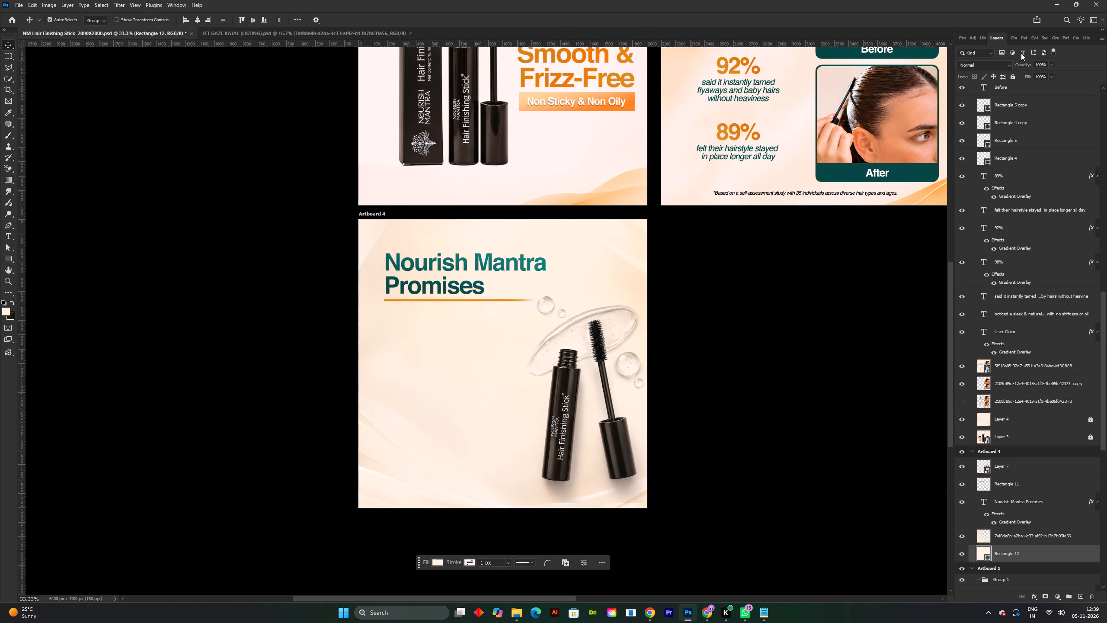
{"action": "left_click_drag", "start_coordinate": [1021, 65], "coordinate": [1014, 65]}
{"action": "left_click_drag", "start_coordinate": [1021, 67], "coordinate": [1006, 63]}
{"action": "key", "text": "ctrl+s"}
Examine Artboard 4's softened background, heading and product composition up close, keeping the document saved.
{"action": "key", "text": "v"}
{"action": "key", "text": "space"}
{"action": "left_click_drag", "start_coordinate": [576, 352], "coordinate": [598, 330]}
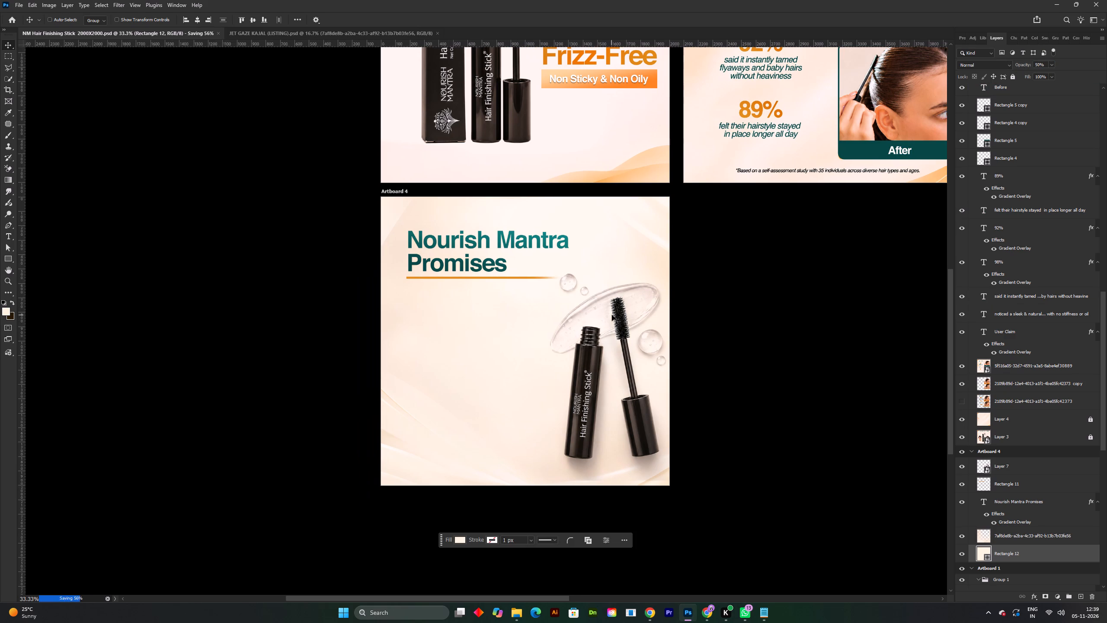
{"action": "key", "text": "ctrl+s"}
{"action": "key", "text": "space"}
{"action": "left_click_drag", "start_coordinate": [495, 307], "coordinate": [506, 326]}
{"action": "key", "text": "ctrl+s"}
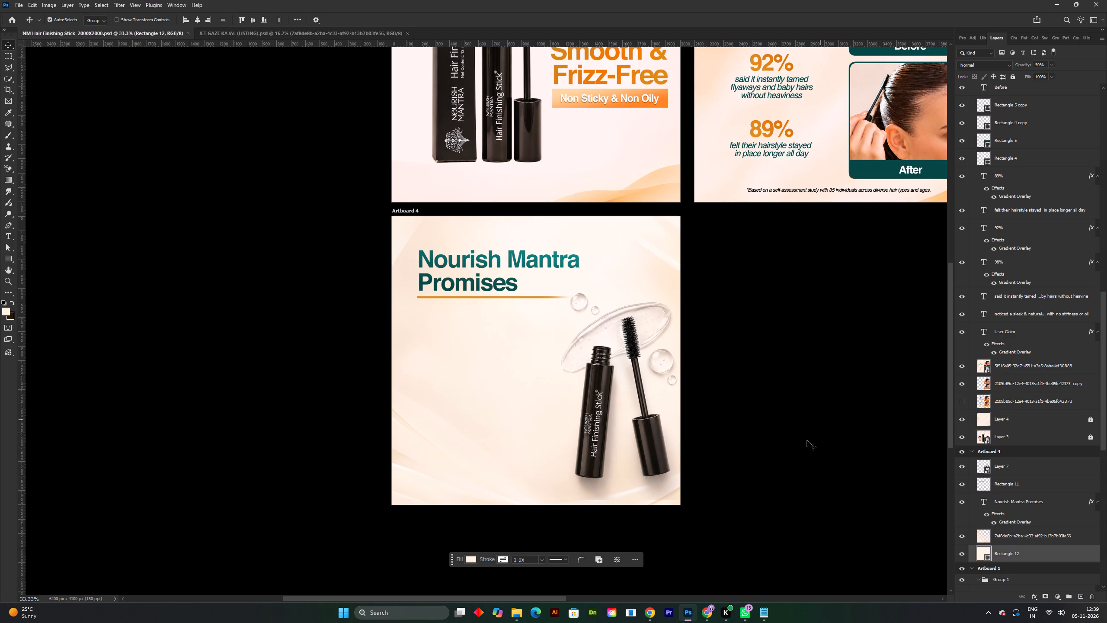
{"action": "key", "text": "ctrl+s"}
{"action": "key", "text": "space"}
{"action": "left_click_drag", "start_coordinate": [528, 447], "coordinate": [528, 442]}
{"action": "scroll", "coordinate": [528, 432], "scroll_direction": "up", "scroll_amount": 1, "text": "shift"}
{"action": "key", "text": "space"}
{"action": "left_click_drag", "start_coordinate": [525, 400], "coordinate": [525, 434]}
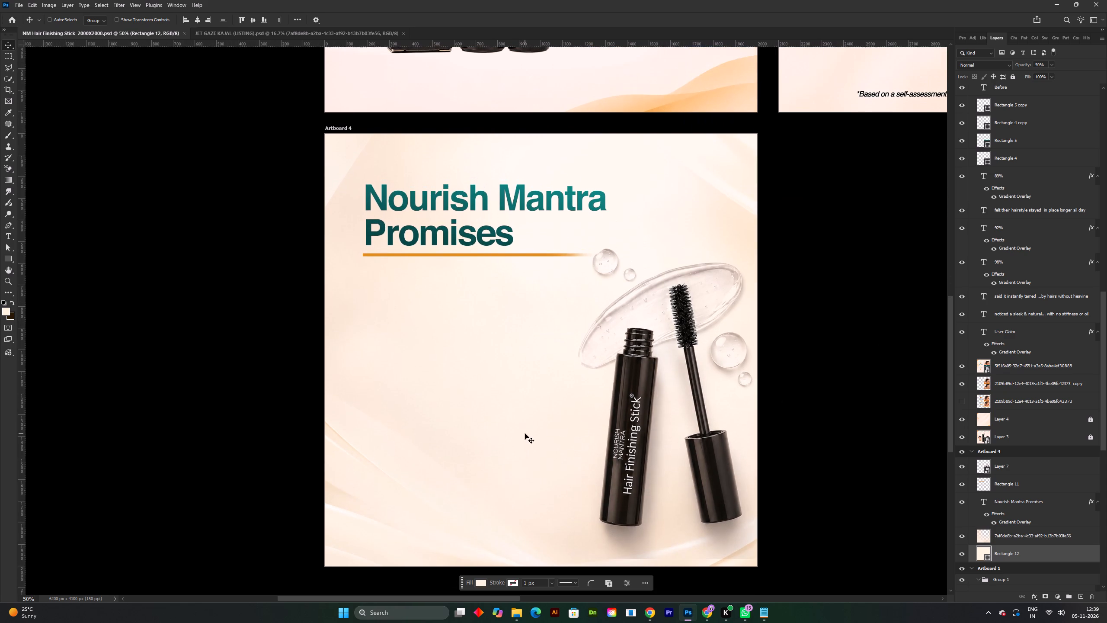
{"action": "key", "text": "ctrl+s"}
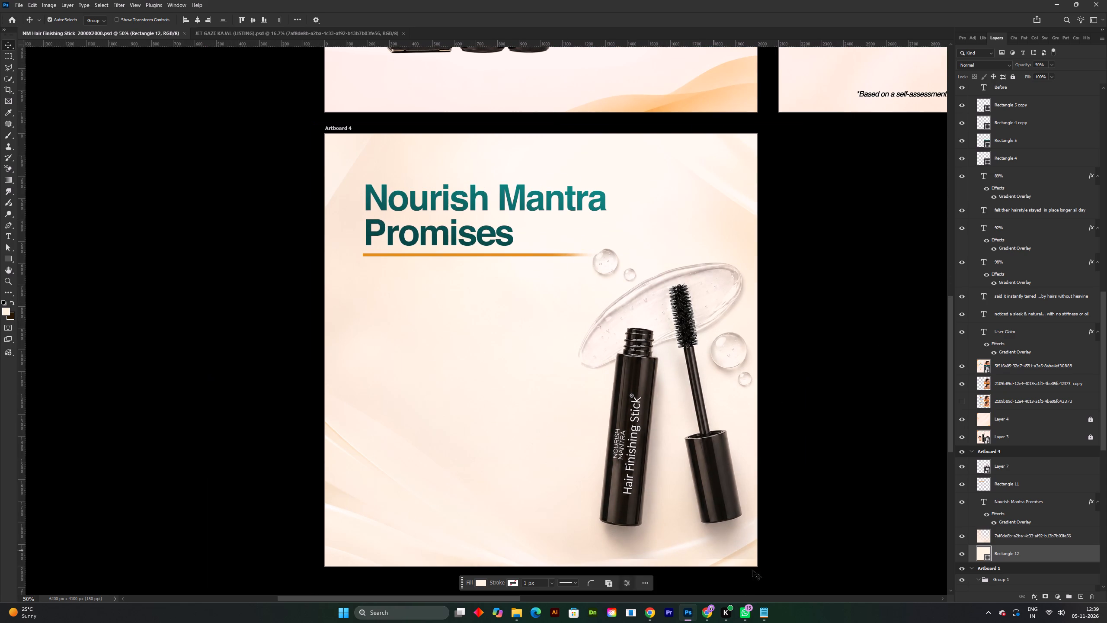
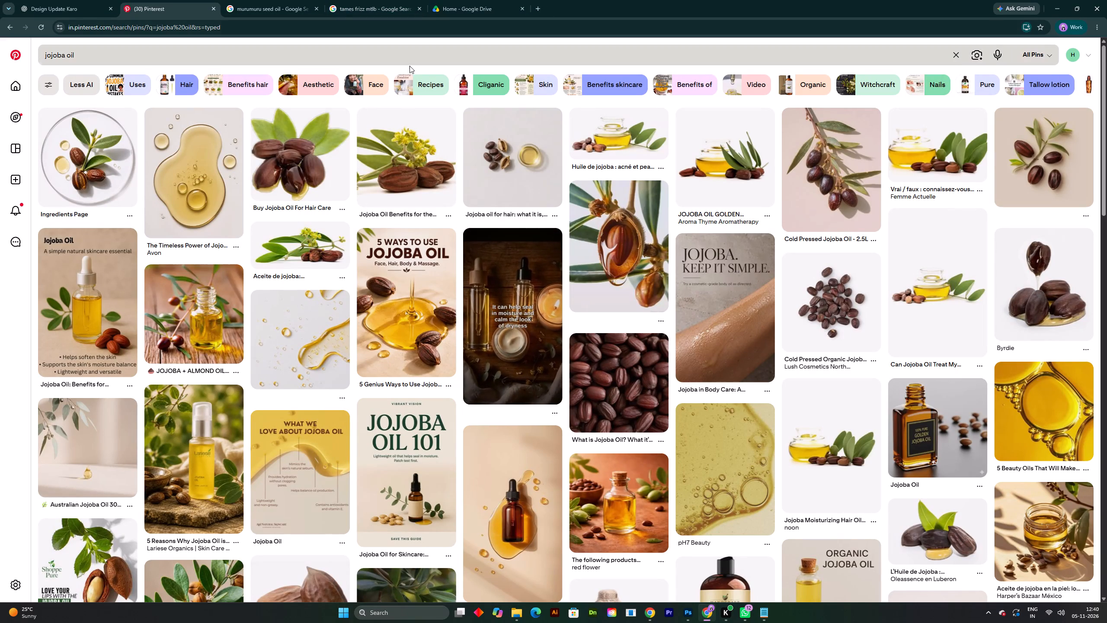
Open the jojoba oil search query on Pinterest for editing, checking Artboard 4's design in Photoshop for reference.
{"action": "left_click", "coordinate": [433, 55]}
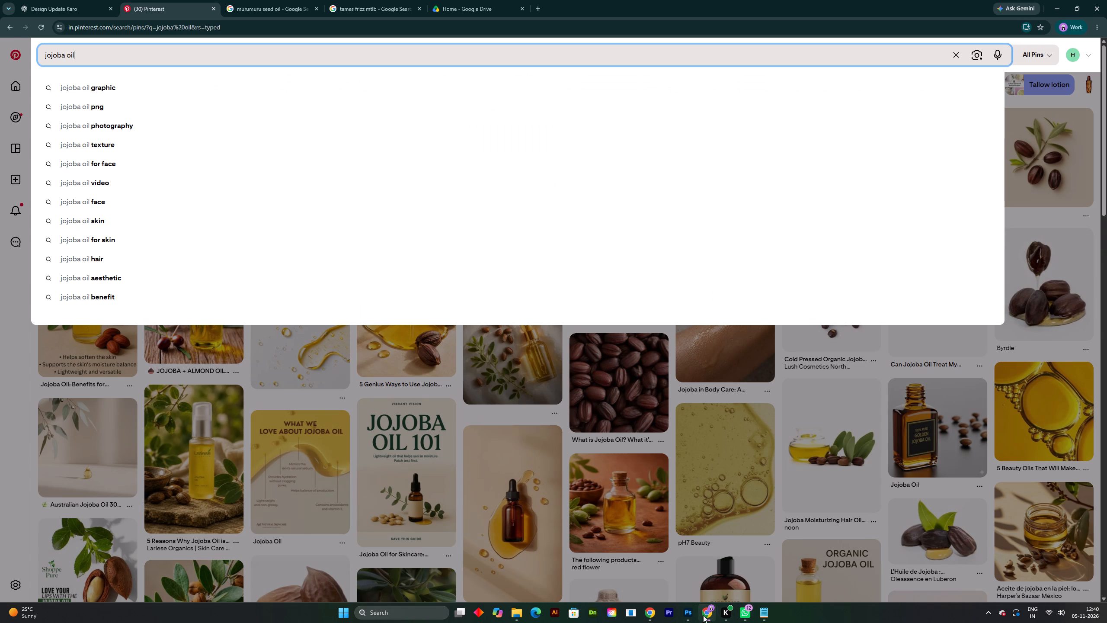
{"action": "left_click", "coordinate": [689, 618]}
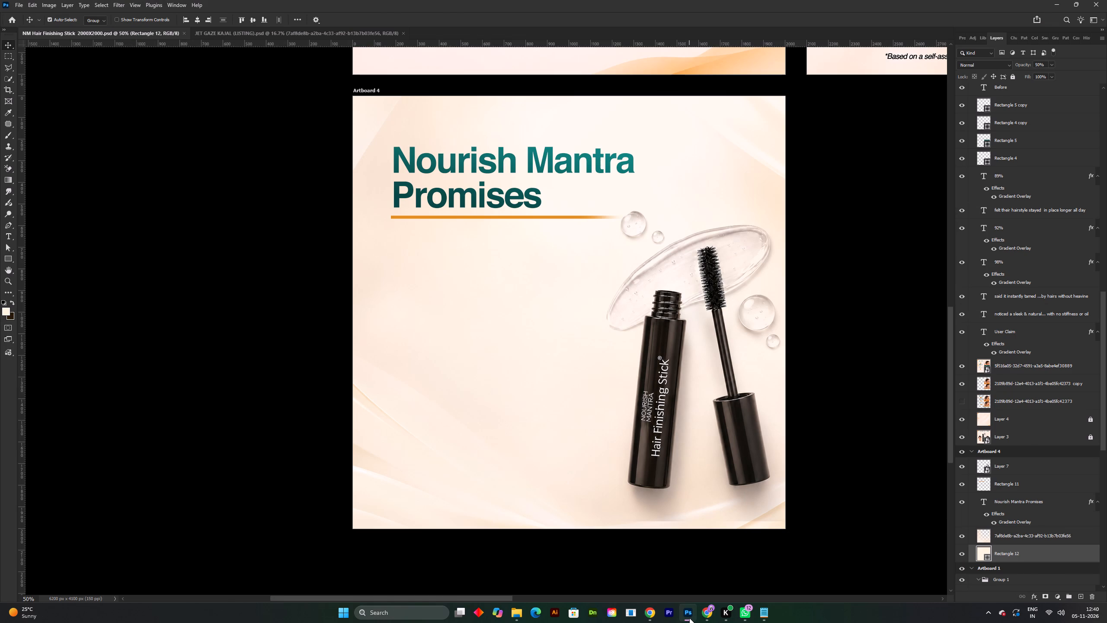
{"action": "left_click", "coordinate": [689, 618]}
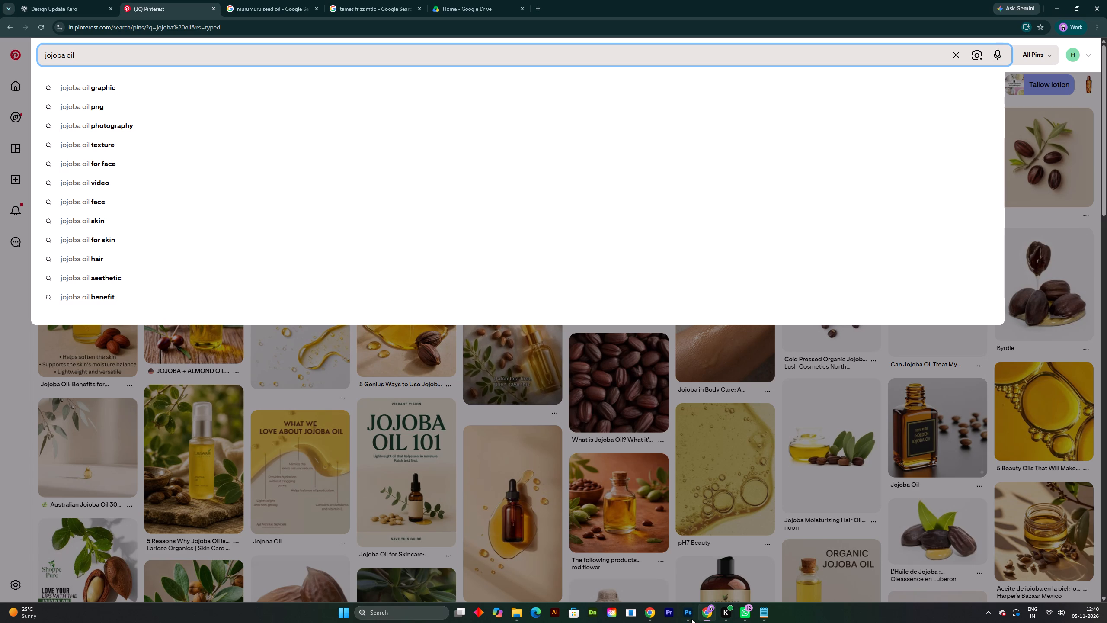
Clear the jojoba oil query from the Pinterest search.
{"action": "key", "text": "BackSpace"}
{"action": "key", "text": "BackSpace"}
{"action": "key", "text": "BackSpace"}
{"action": "key", "text": "BackSpace"}
{"action": "key", "text": "BackSpace"}
{"action": "key", "text": "BackSpace"}
{"action": "key", "text": "BackSpace"}
{"action": "key", "text": "BackSpace"}
{"action": "key", "text": "BackSpace"}
{"action": "key", "text": "BackSpace"}
{"action": "key", "text": "BackSpace"}
{"action": "key", "text": "BackSpace"}
{"action": "key", "text": "BackSpace"}
{"action": "key", "text": "BackSpace"}
{"action": "key", "text": "BackSpace"}
{"action": "key", "text": "BackSpace"}
{"action": "key", "text": "BackSpace"}
{"action": "key", "text": "BackSpace"}
{"action": "key", "text": "BackSpace"}
{"action": "key", "text": "BackSpace"}
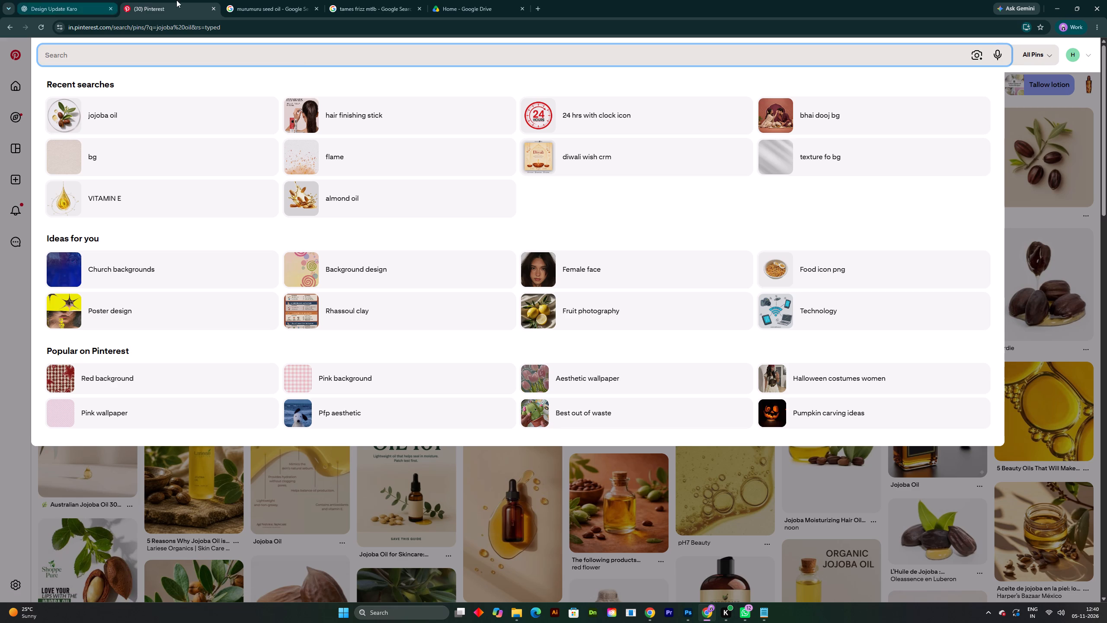
Open a new browser tab and bring up the list of Google apps.
{"action": "left_click", "coordinate": [538, 7]}
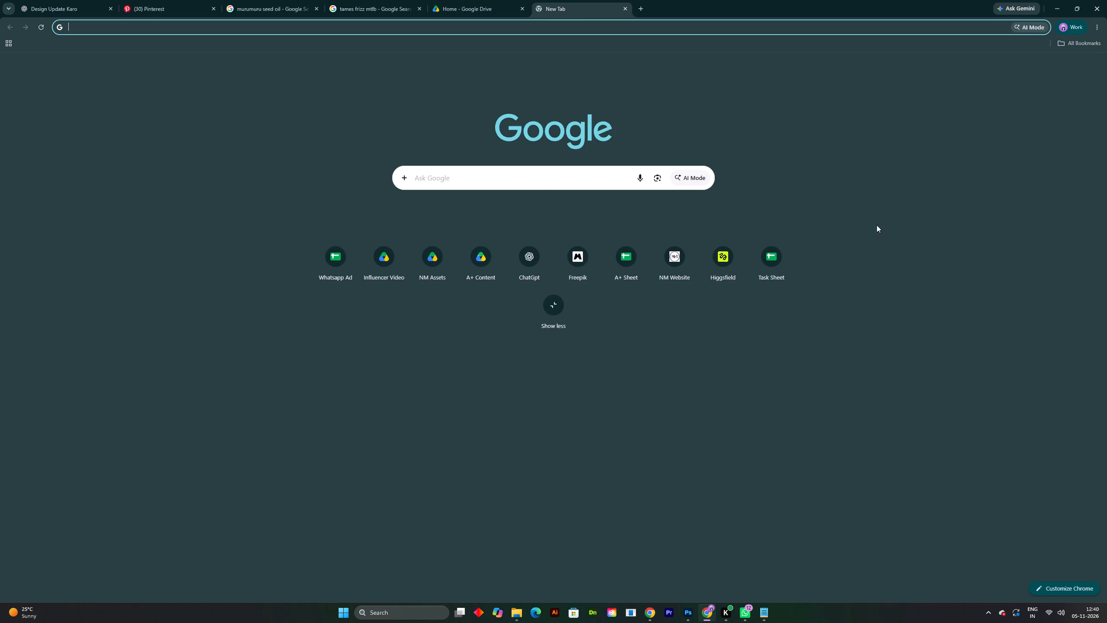
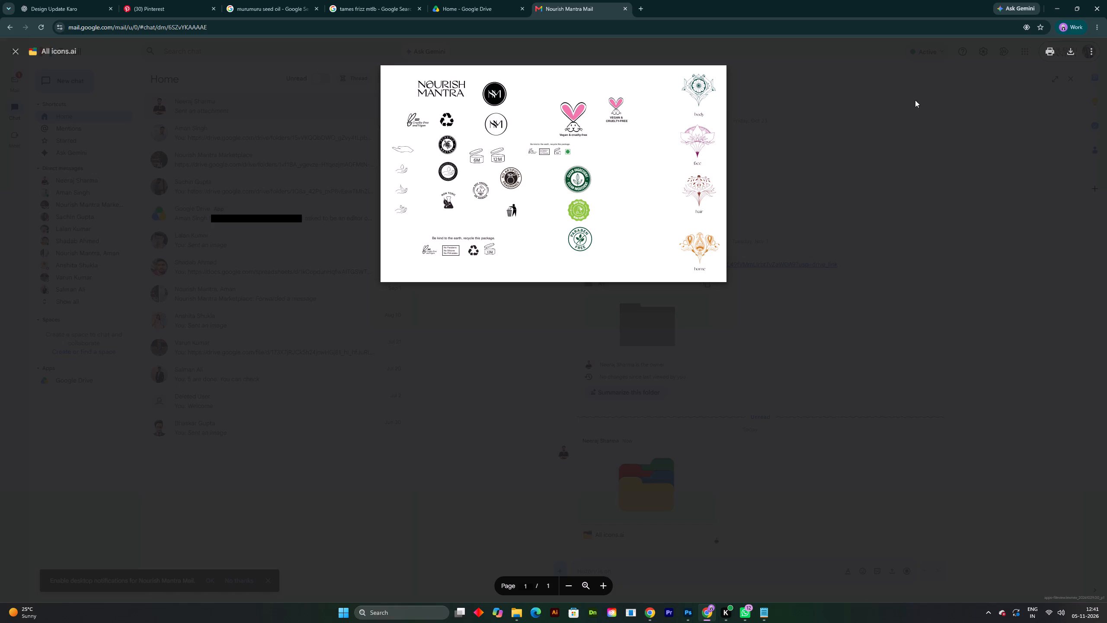
{"action": "left_click", "coordinate": [1071, 48]}
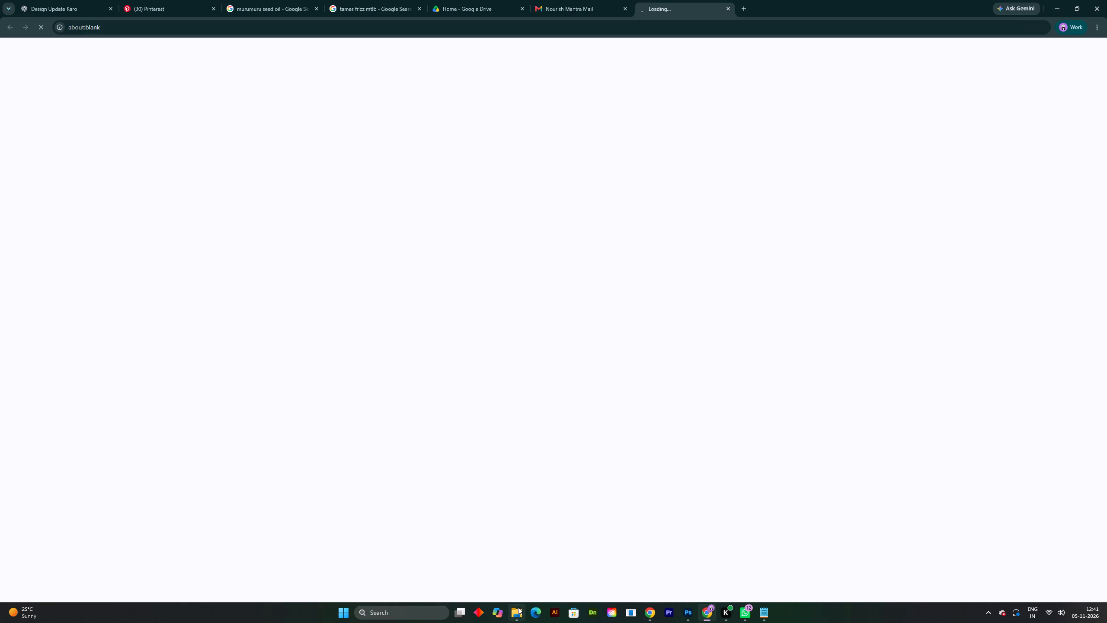
Switch to File Explorer and open the downloaded All icons Illustrator file from the Downloads folder.
{"action": "left_click", "coordinate": [521, 618]}
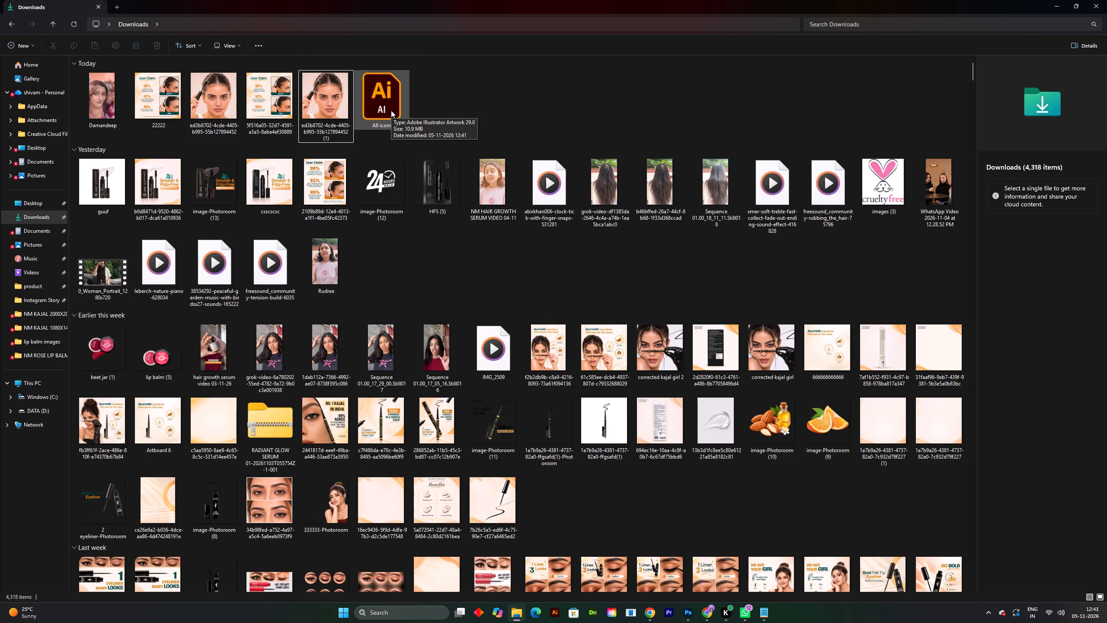
{"action": "double_click", "coordinate": [390, 110]}
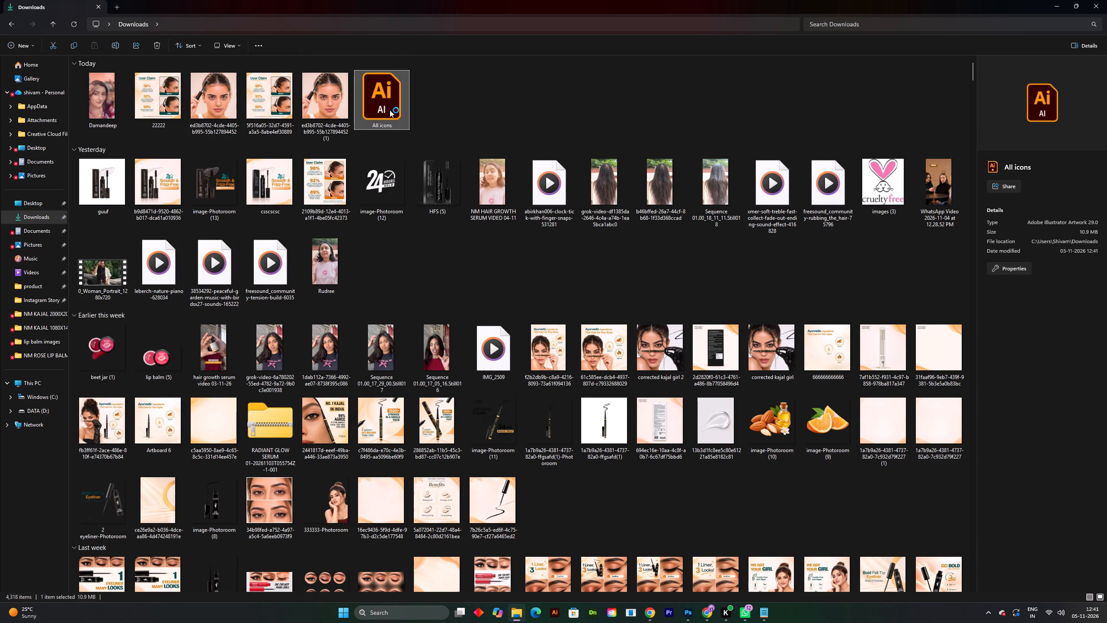
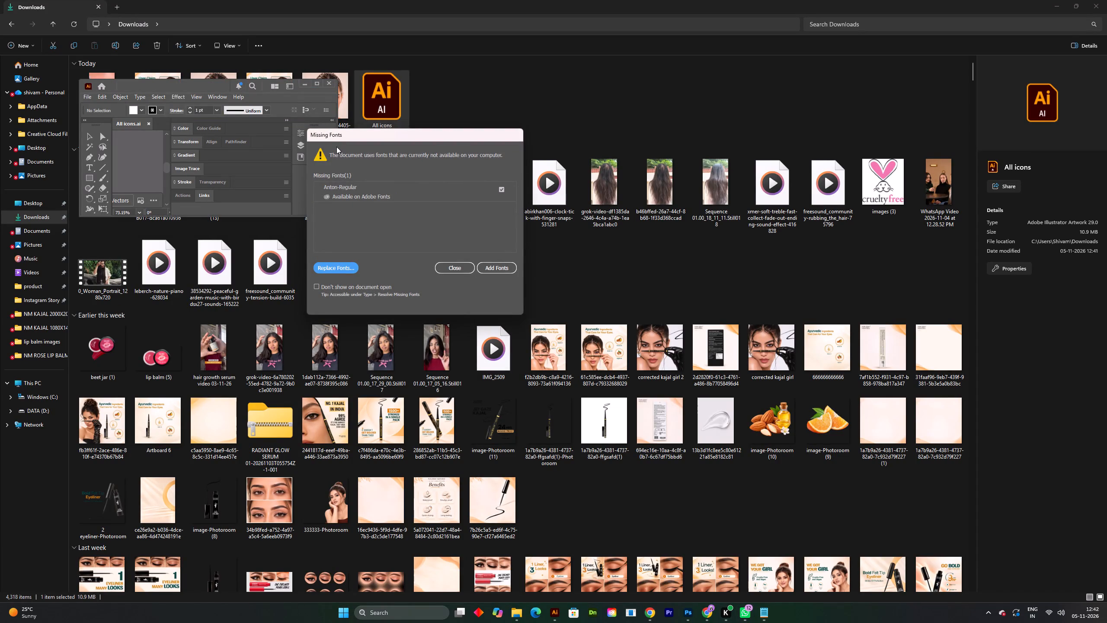
Open the All icons document without replacing its missing font, and maximize its window.
{"action": "left_click", "coordinate": [465, 270]}
{"action": "left_click", "coordinate": [318, 82]}
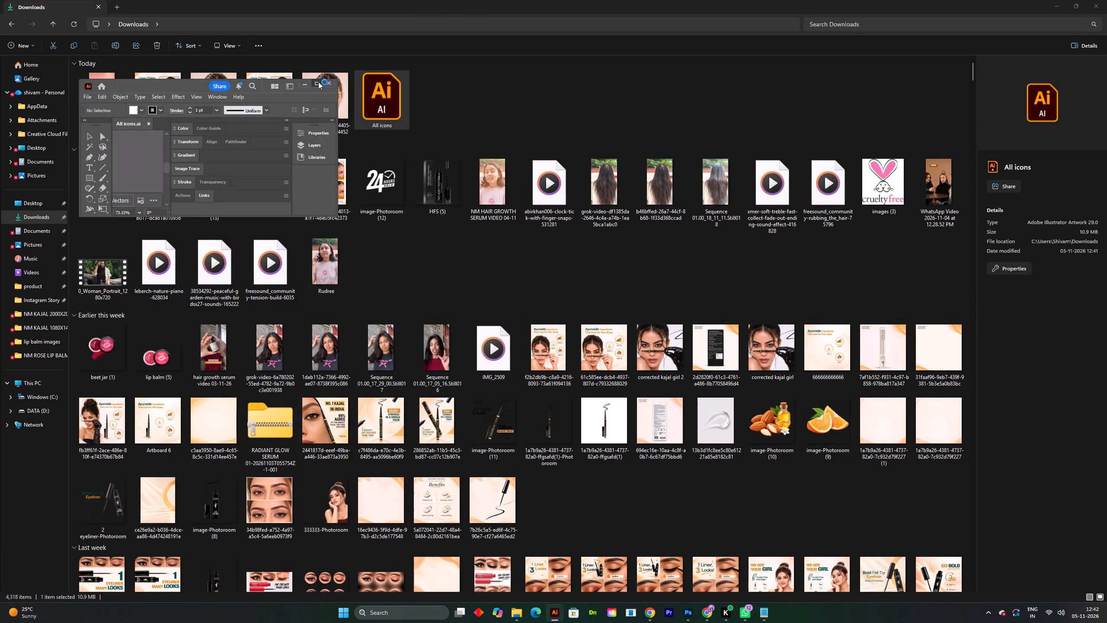
Examine the Nourish Mantra logos and certification badges in the All icons document, dismissing the Adobe account notice.
{"action": "scroll", "coordinate": [486, 193], "scroll_direction": "up", "scroll_amount": 2, "text": "shift"}
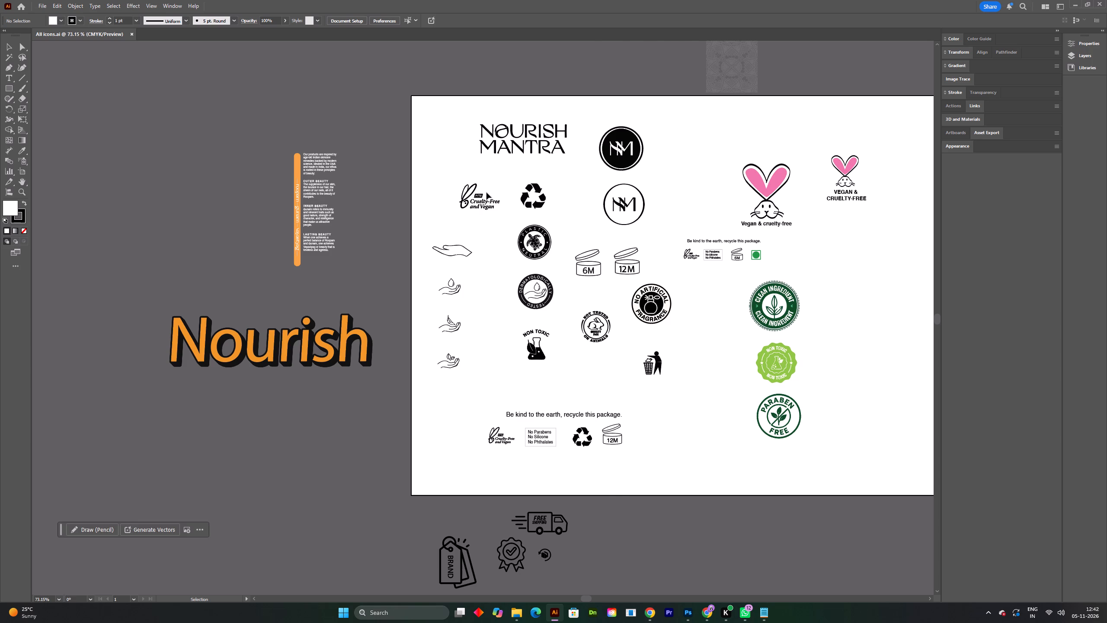
{"action": "scroll", "coordinate": [486, 193], "scroll_direction": "up", "scroll_amount": 1, "text": "shift"}
{"action": "scroll", "coordinate": [458, 236], "scroll_direction": "up", "scroll_amount": 2, "text": "shift"}
{"action": "key", "text": "space"}
{"action": "key", "text": "space"}
{"action": "key", "text": "space"}
{"action": "key", "text": "space"}
{"action": "key", "text": "space"}
{"action": "key", "text": "space"}
{"action": "left_click_drag", "start_coordinate": [501, 452], "coordinate": [501, 247]}
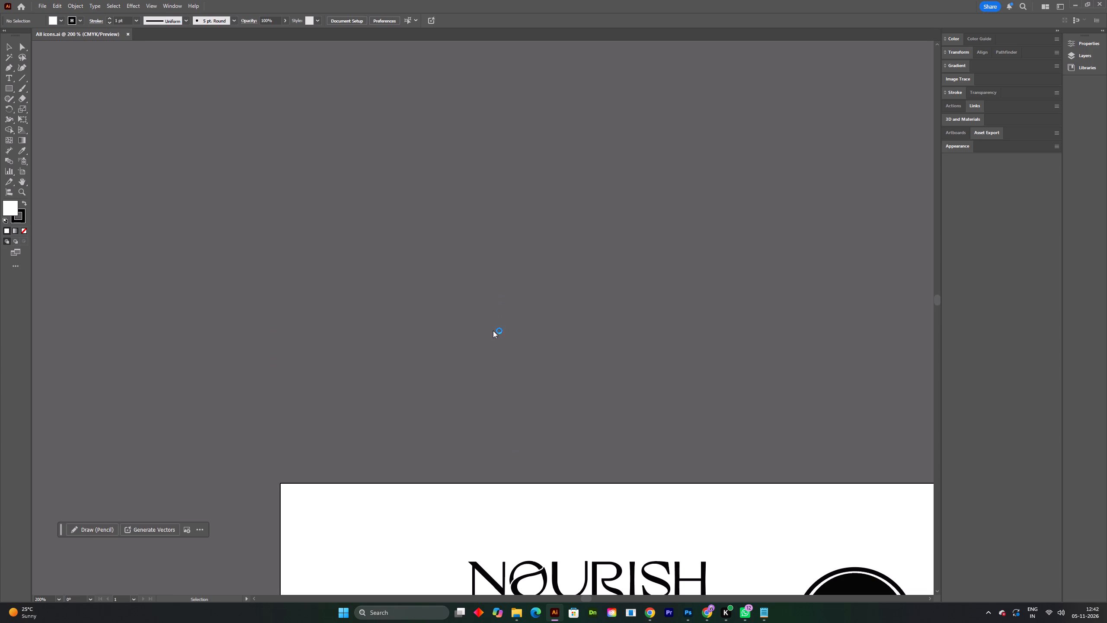
{"action": "key", "text": "space"}
{"action": "left_click_drag", "start_coordinate": [316, 347], "coordinate": [311, 269]}
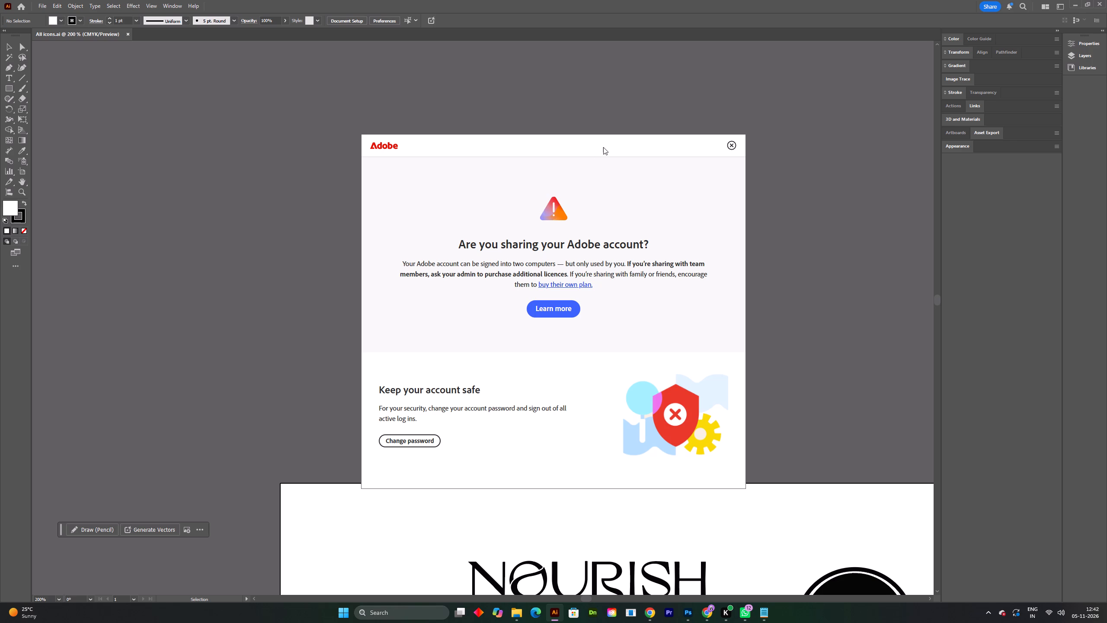
{"action": "left_click_drag", "start_coordinate": [603, 147], "coordinate": [662, 173]}
{"action": "left_click", "coordinate": [733, 142]}
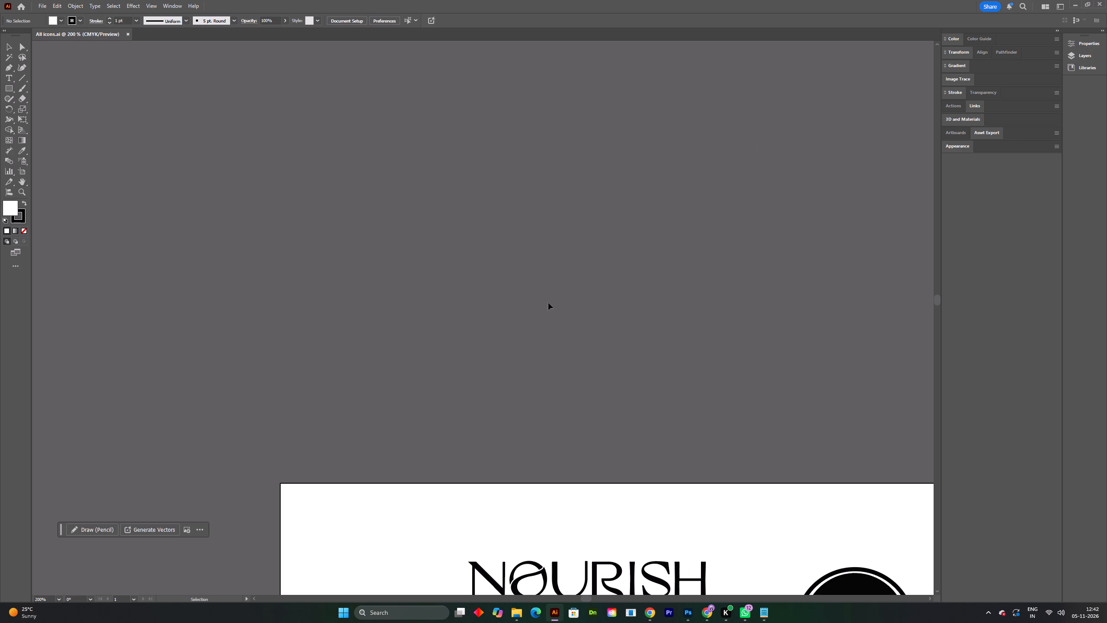
{"action": "key", "text": "space"}
{"action": "key", "text": "space"}
{"action": "key", "text": "space"}
{"action": "key", "text": "space"}
{"action": "key", "text": "space"}
{"action": "key", "text": "space"}
{"action": "key", "text": "space"}
{"action": "key", "text": "space"}
{"action": "key", "text": "space"}
{"action": "key", "text": "space"}
{"action": "key", "text": "space"}
{"action": "key", "text": "space"}
{"action": "key", "text": "space"}
{"action": "key", "text": "space"}
{"action": "key", "text": "space"}
{"action": "key", "text": "space"}
{"action": "key", "text": "space"}
{"action": "key", "text": "space"}
{"action": "key", "text": "space"}
{"action": "key", "text": "space"}
{"action": "left_click_drag", "start_coordinate": [541, 375], "coordinate": [505, 111]}
{"action": "left_click", "coordinate": [469, 301]}
{"action": "left_click_drag", "start_coordinate": [428, 450], "coordinate": [379, 180]}
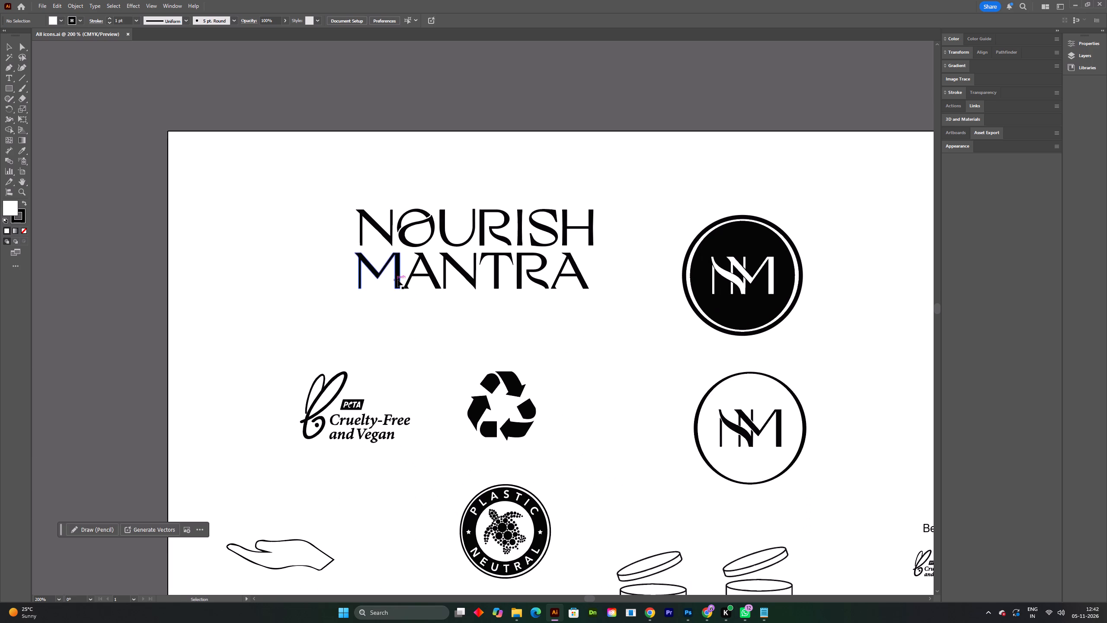
{"action": "key", "text": "space"}
{"action": "left_click_drag", "start_coordinate": [422, 359], "coordinate": [383, 187]}
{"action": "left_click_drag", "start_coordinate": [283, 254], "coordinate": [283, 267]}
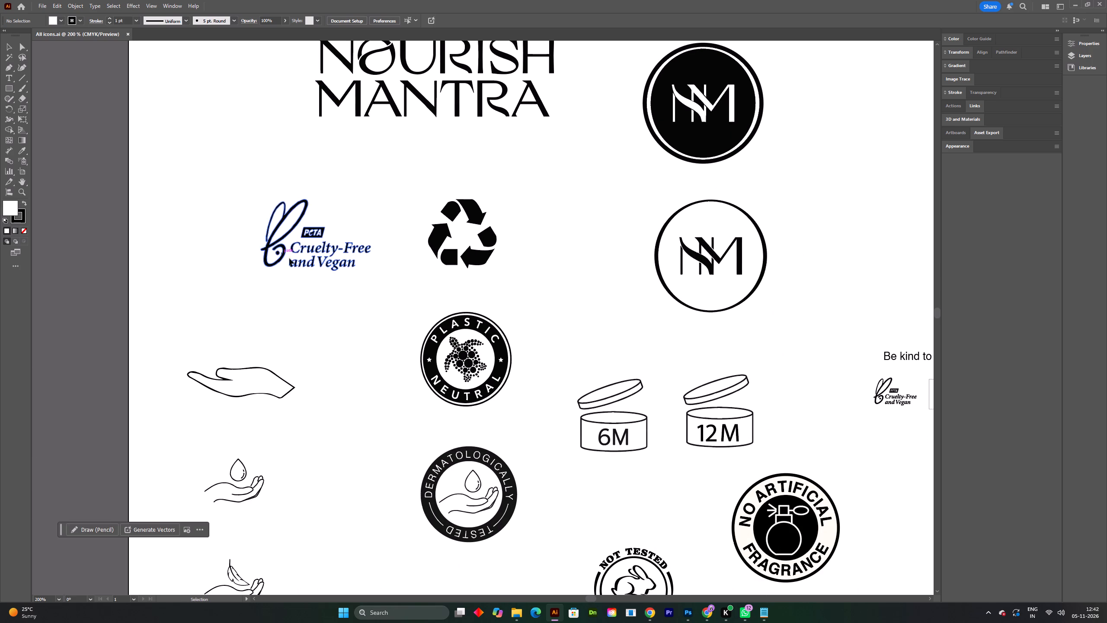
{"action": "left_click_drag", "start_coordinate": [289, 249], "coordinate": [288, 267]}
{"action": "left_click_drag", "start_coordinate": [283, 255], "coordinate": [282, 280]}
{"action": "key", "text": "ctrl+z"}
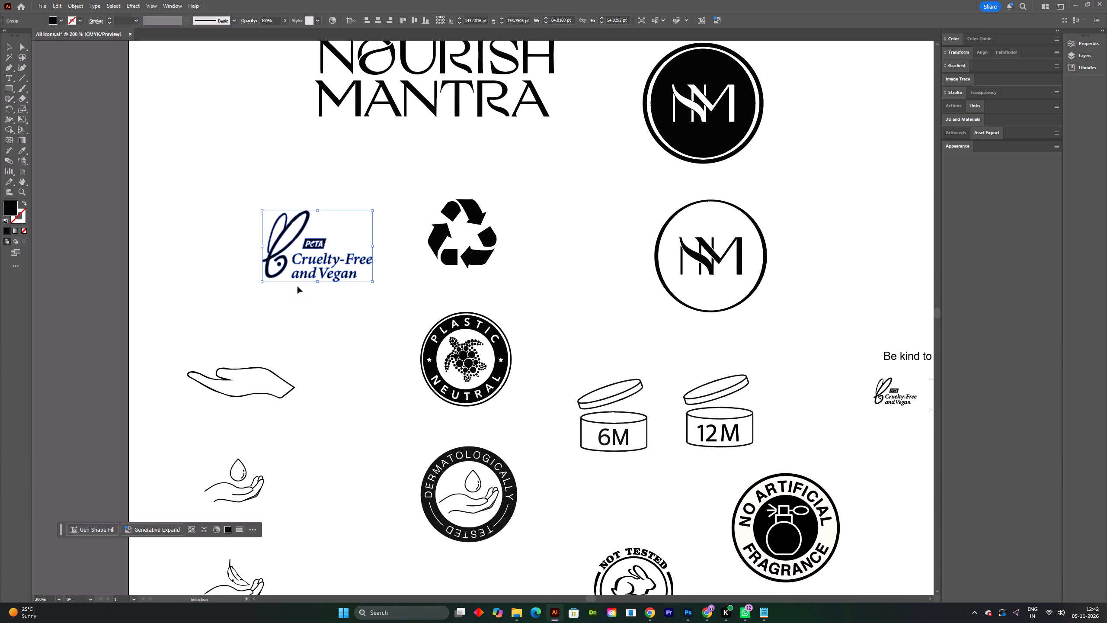
Examine the whole All icons artboard for the cruelty-free, non-toxic, paraben-free and other badges.
{"action": "scroll", "coordinate": [293, 318], "scroll_direction": "down", "scroll_amount": 4, "text": "shift"}
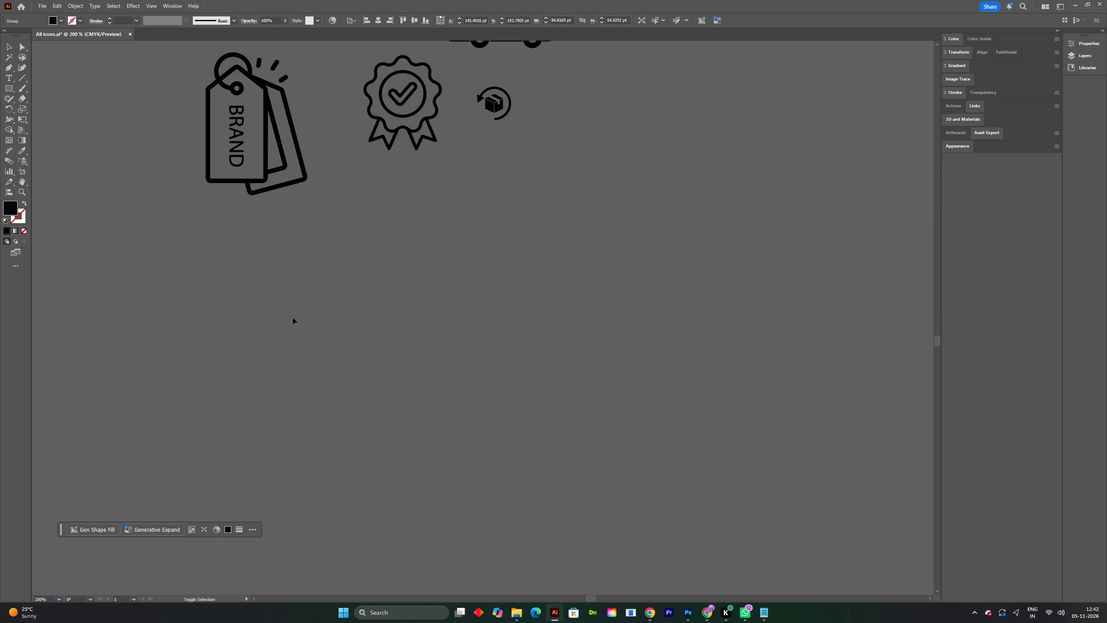
{"action": "scroll", "coordinate": [293, 318], "scroll_direction": "down", "scroll_amount": 1, "text": "shift"}
{"action": "scroll", "coordinate": [293, 318], "scroll_direction": "up", "scroll_amount": 2}
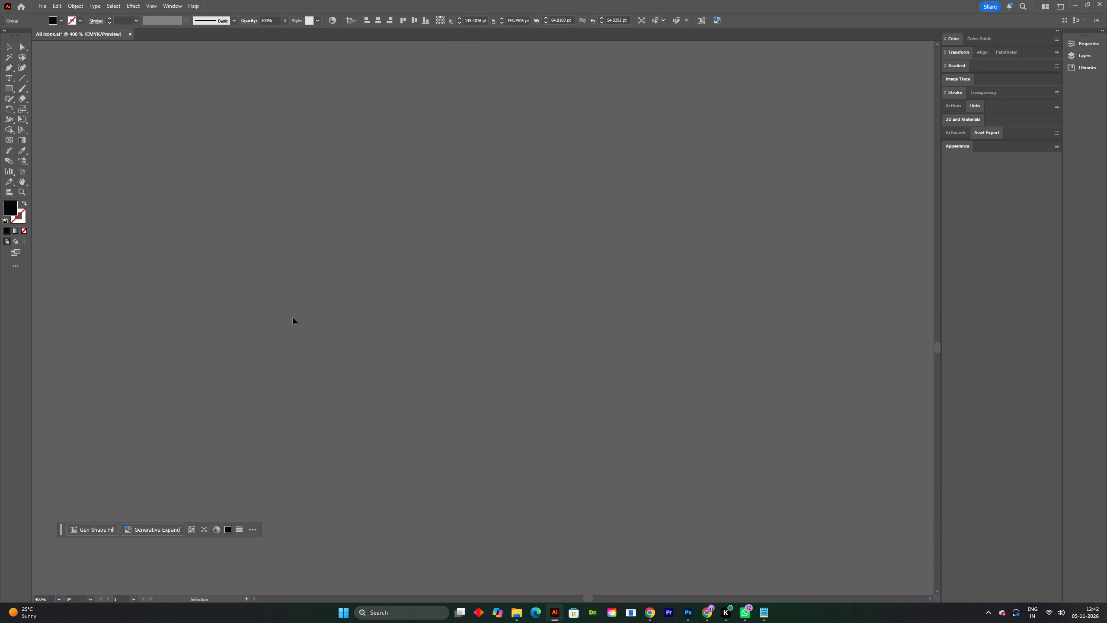
{"action": "key", "text": "space"}
{"action": "key", "text": "space"}
{"action": "key", "text": "space"}
{"action": "key", "text": "space"}
{"action": "key", "text": "space"}
{"action": "key", "text": "space"}
{"action": "key", "text": "space"}
{"action": "scroll", "coordinate": [293, 318], "scroll_direction": "down", "scroll_amount": 7}
{"action": "key", "text": "space"}
{"action": "key", "text": "space"}
{"action": "key", "text": "space"}
{"action": "key", "text": "space"}
{"action": "key", "text": "space"}
{"action": "key", "text": "space"}
{"action": "key", "text": "space"}
{"action": "key", "text": "space"}
{"action": "key", "text": "space"}
{"action": "key", "text": "space"}
{"action": "key", "text": "space"}
{"action": "key", "text": "space"}
{"action": "key", "text": "space"}
{"action": "key", "text": "space"}
{"action": "key", "text": "space"}
{"action": "key", "text": "space"}
{"action": "key", "text": "space"}
{"action": "key", "text": "space"}
{"action": "key", "text": "space"}
{"action": "key", "text": "space"}
{"action": "scroll", "coordinate": [293, 318], "scroll_direction": "down", "scroll_amount": 2}
{"action": "left_click_drag", "start_coordinate": [325, 245], "coordinate": [346, 321]}
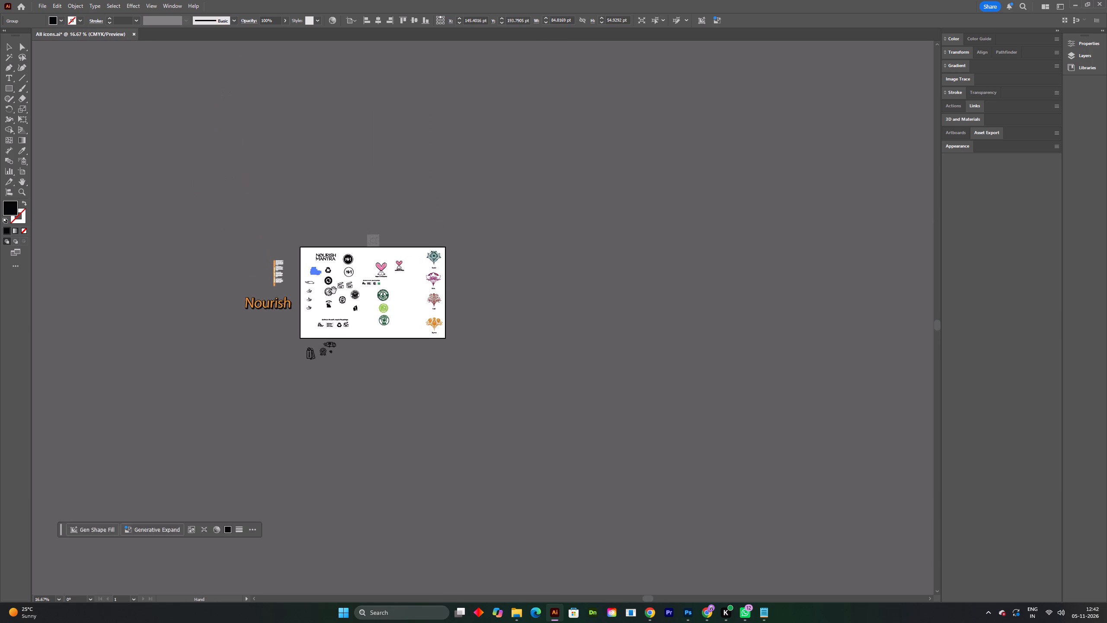
{"action": "left_click_drag", "start_coordinate": [333, 292], "coordinate": [341, 320]}
{"action": "scroll", "coordinate": [334, 314], "scroll_direction": "up", "scroll_amount": 5}
{"action": "left_click", "coordinate": [302, 268]}
{"action": "key", "text": "space"}
{"action": "key", "text": "space"}
{"action": "key", "text": "space"}
{"action": "key", "text": "space"}
{"action": "key", "text": "space"}
{"action": "key", "text": "space"}
{"action": "key", "text": "space"}
{"action": "key", "text": "space"}
{"action": "key", "text": "space"}
{"action": "key", "text": "space"}
{"action": "key", "text": "space"}
{"action": "key", "text": "space"}
{"action": "key", "text": "space"}
{"action": "key", "text": "space"}
{"action": "key", "text": "space"}
{"action": "key", "text": "space"}
{"action": "key", "text": "space"}
{"action": "key", "text": "space"}
{"action": "key", "text": "space"}
{"action": "key", "text": "space"}
{"action": "scroll", "coordinate": [307, 291], "scroll_direction": "up", "scroll_amount": 1}
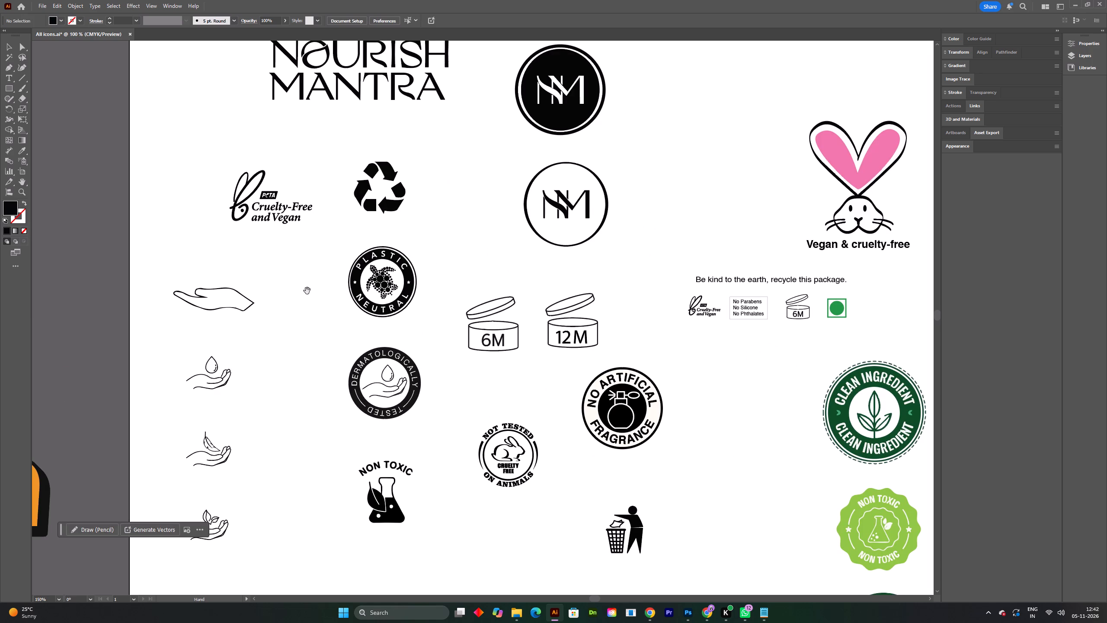
{"action": "scroll", "coordinate": [307, 291], "scroll_direction": "down", "scroll_amount": 1}
{"action": "left_click_drag", "start_coordinate": [307, 292], "coordinate": [318, 325]}
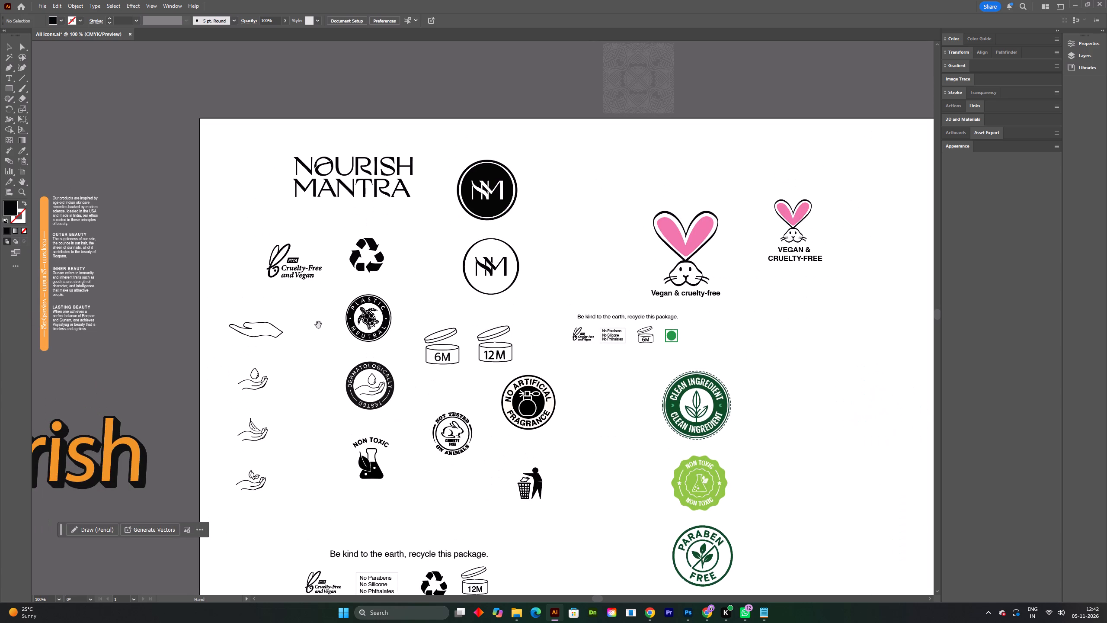
{"action": "left_click_drag", "start_coordinate": [317, 324], "coordinate": [324, 273]}
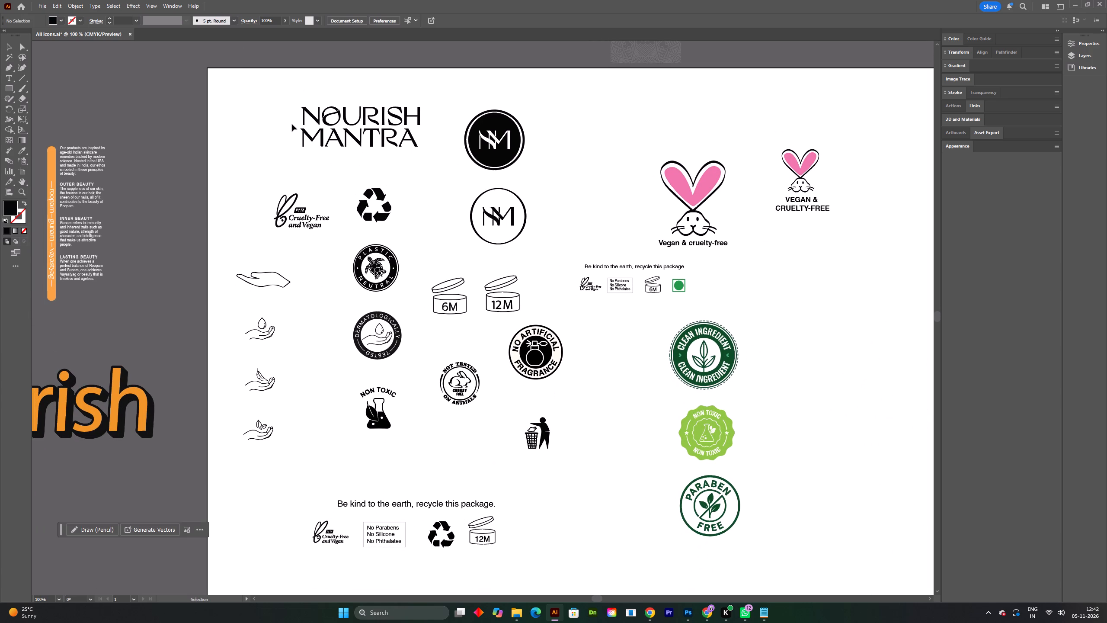
Start the Export As command for the All icons document.
{"action": "left_click", "coordinate": [44, 4]}
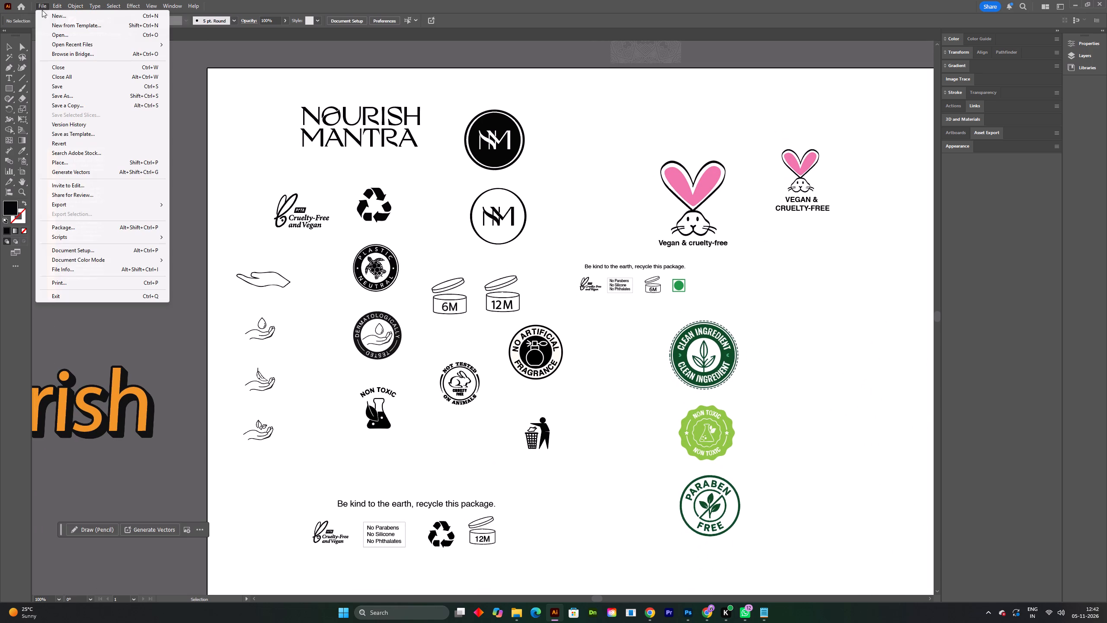
{"action": "left_click", "coordinate": [72, 202]}
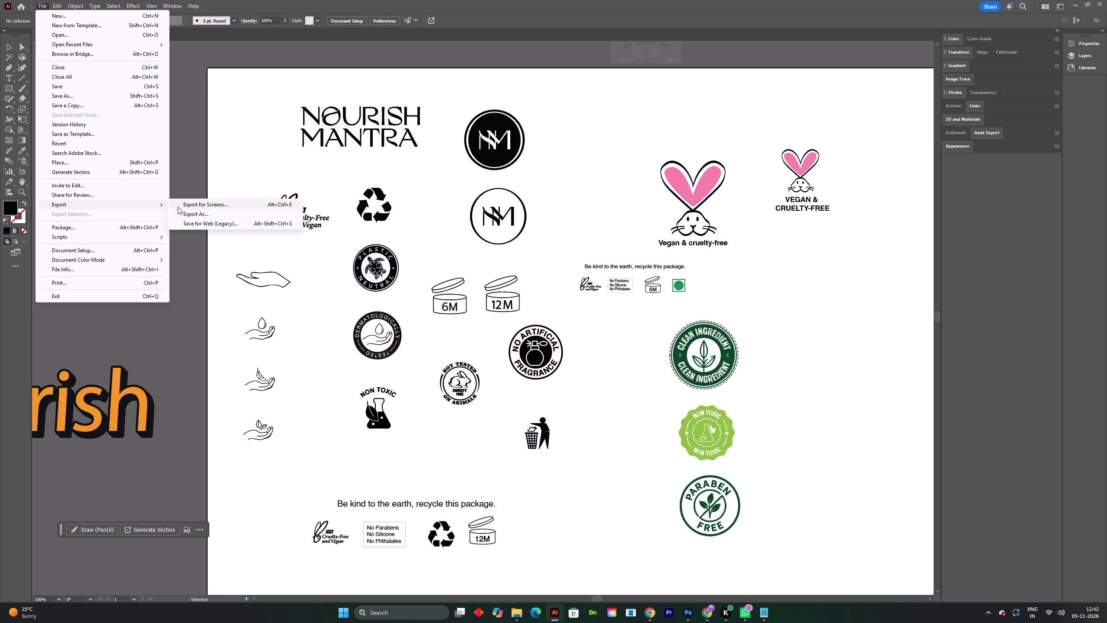
{"action": "left_click", "coordinate": [190, 212]}
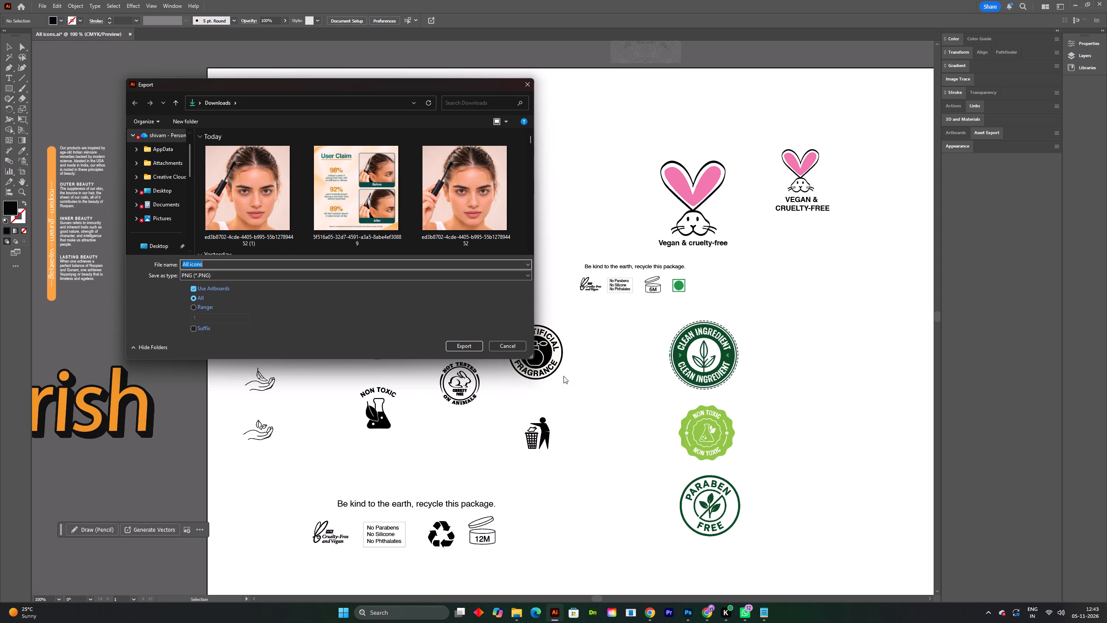
Switch to the Google Drive home page in Chrome and start a file search.
{"action": "left_click", "coordinate": [709, 619]}
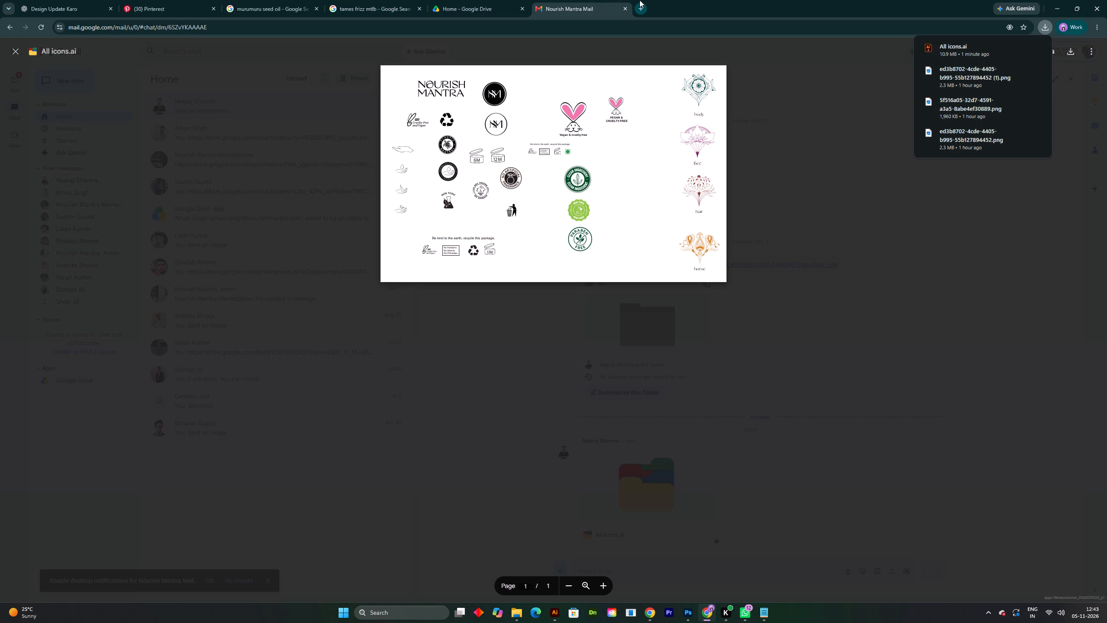
{"action": "left_click", "coordinate": [428, 0]}
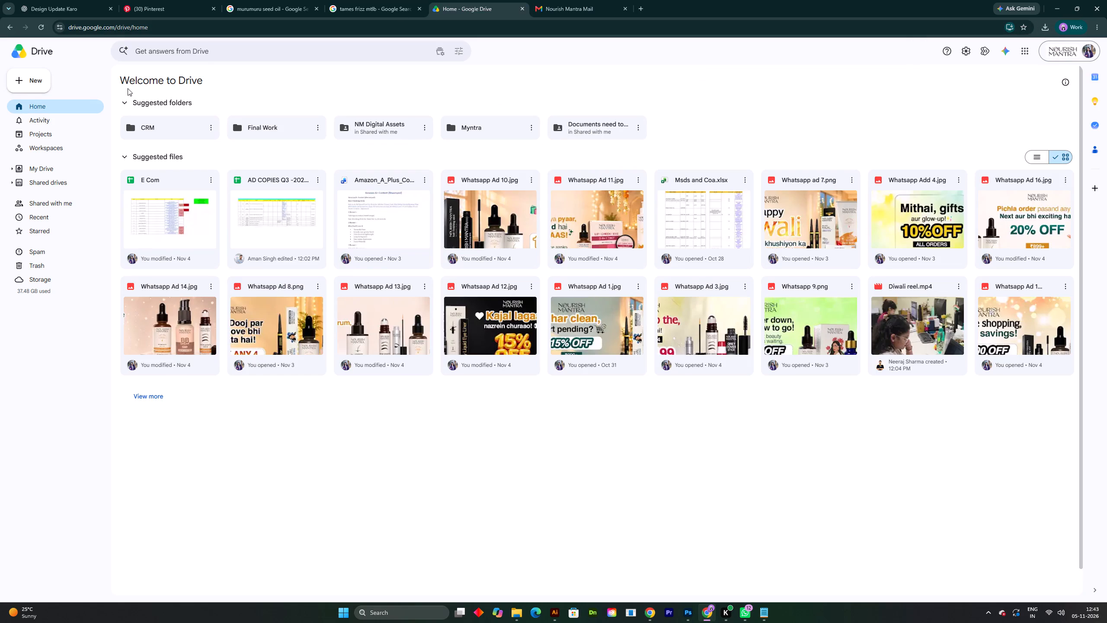
{"action": "left_click", "coordinate": [198, 44]}
{"action": "left_click", "coordinate": [203, 49]}
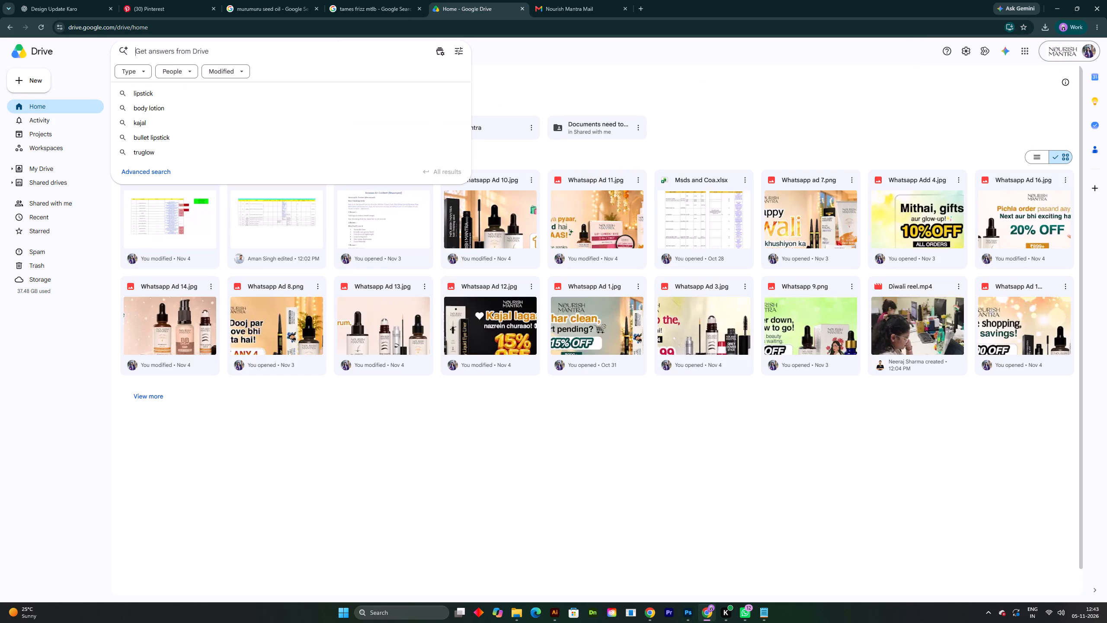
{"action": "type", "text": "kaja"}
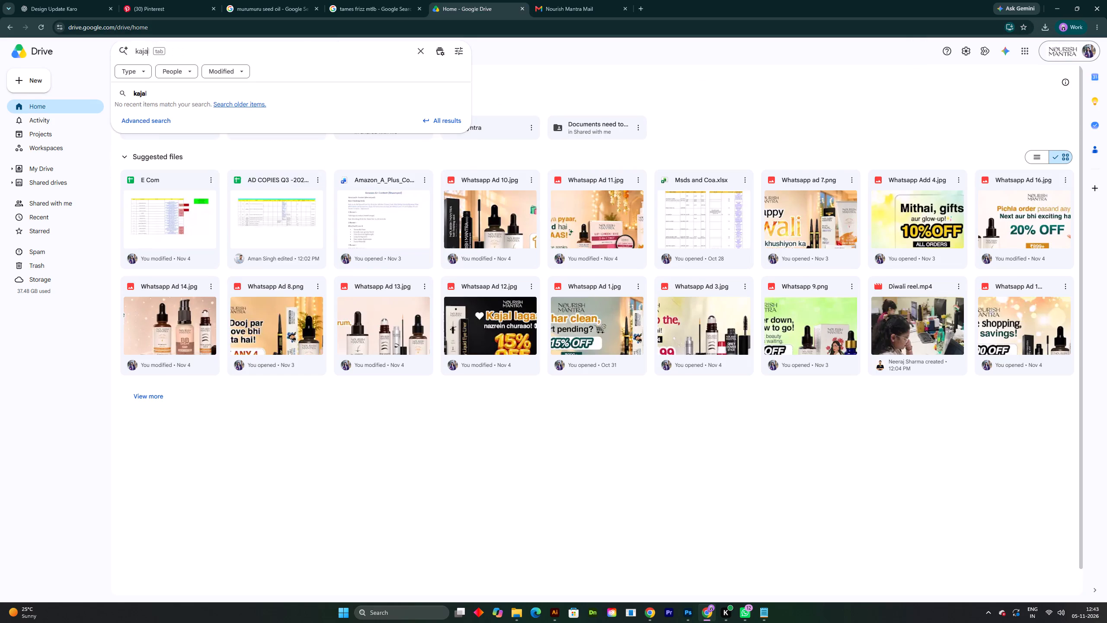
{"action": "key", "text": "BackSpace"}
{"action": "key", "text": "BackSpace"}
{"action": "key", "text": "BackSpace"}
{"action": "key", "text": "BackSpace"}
Search Drive for "eye" and open the EYELINER folder.
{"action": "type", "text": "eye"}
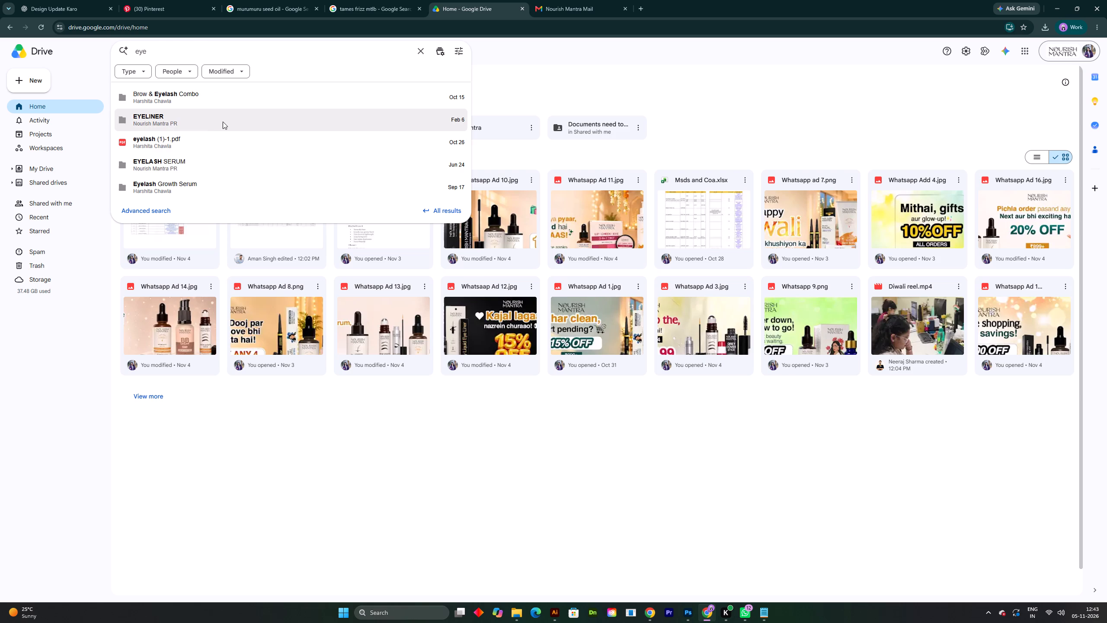
{"action": "left_click", "coordinate": [200, 120]}
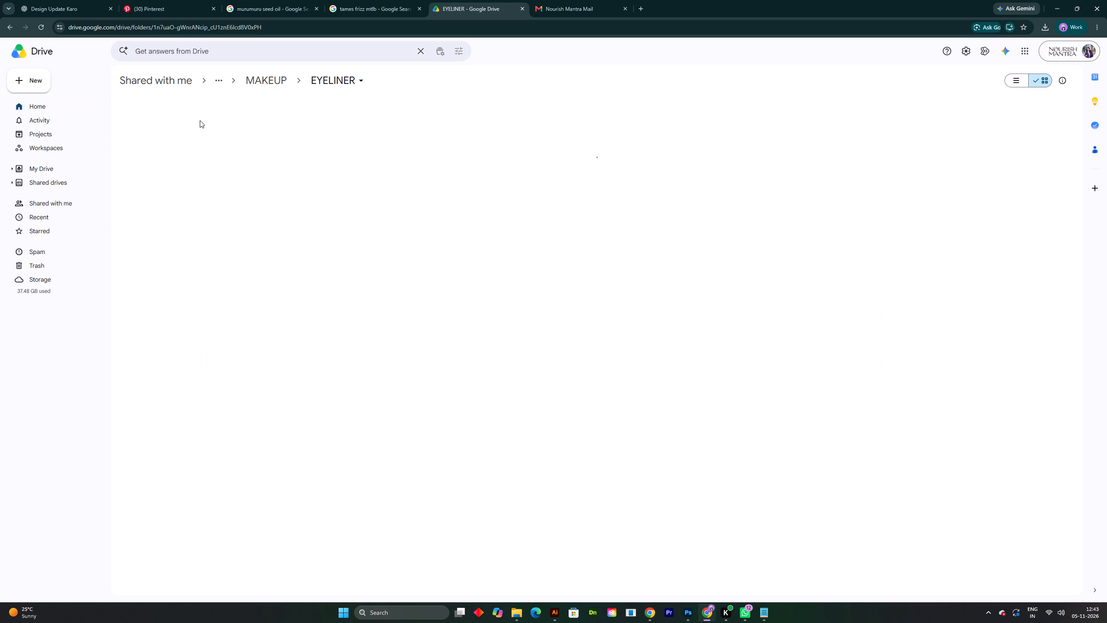
From the parent MAKEUP folder, go through EYELINER 2026 to EYELINER 2000x2000 and preview the first image, EYELINER 2000x2000 01.jpg.
{"action": "left_click", "coordinate": [274, 79]}
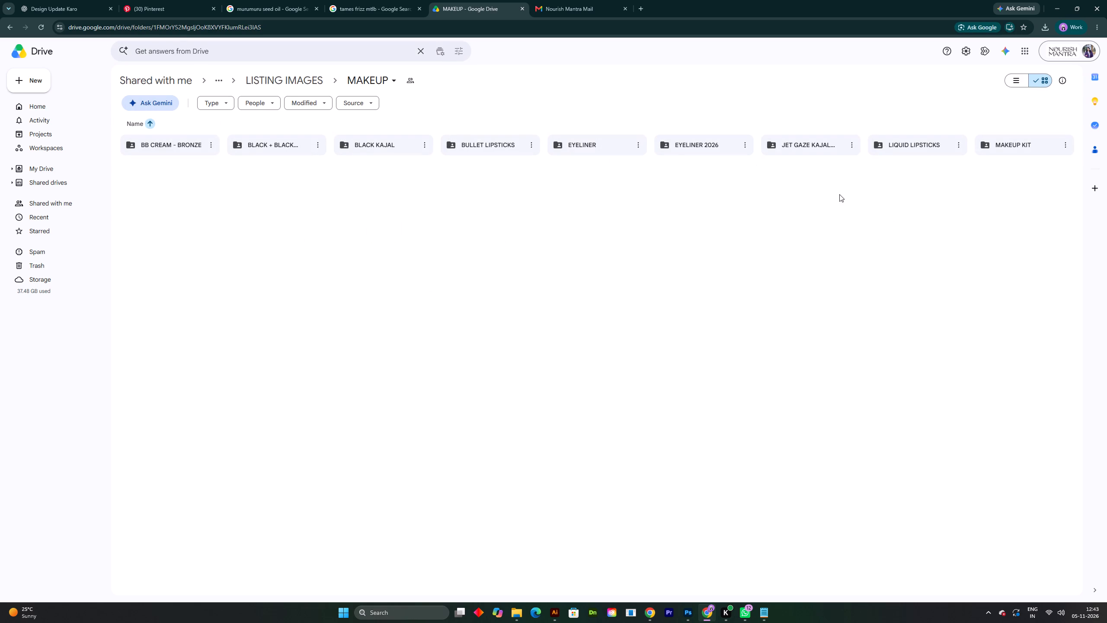
{"action": "double_click", "coordinate": [678, 148]}
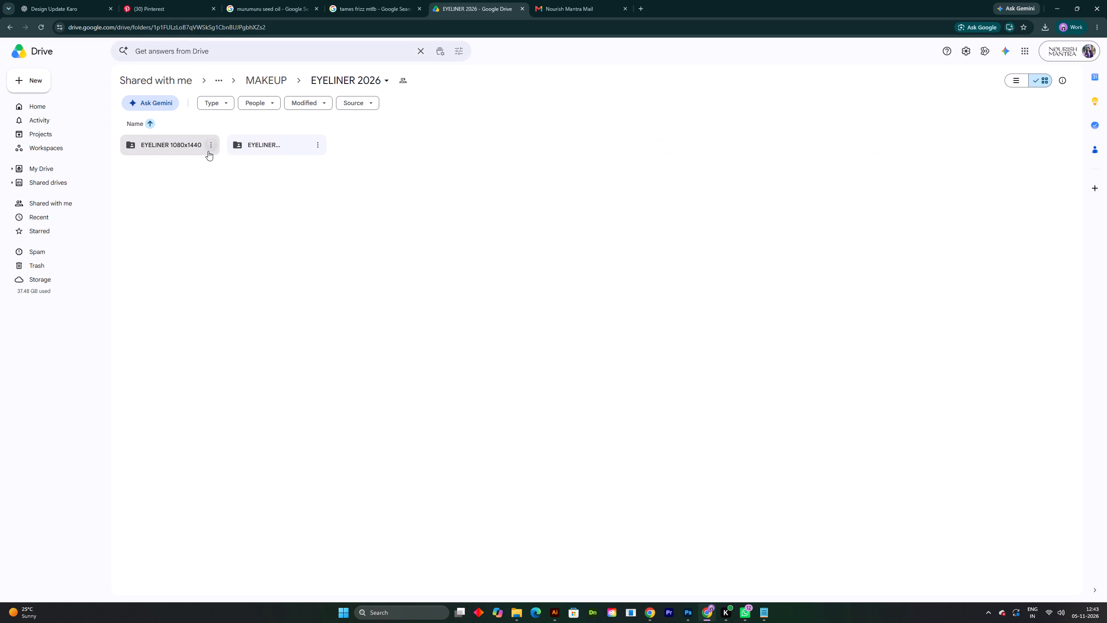
{"action": "double_click", "coordinate": [240, 152]}
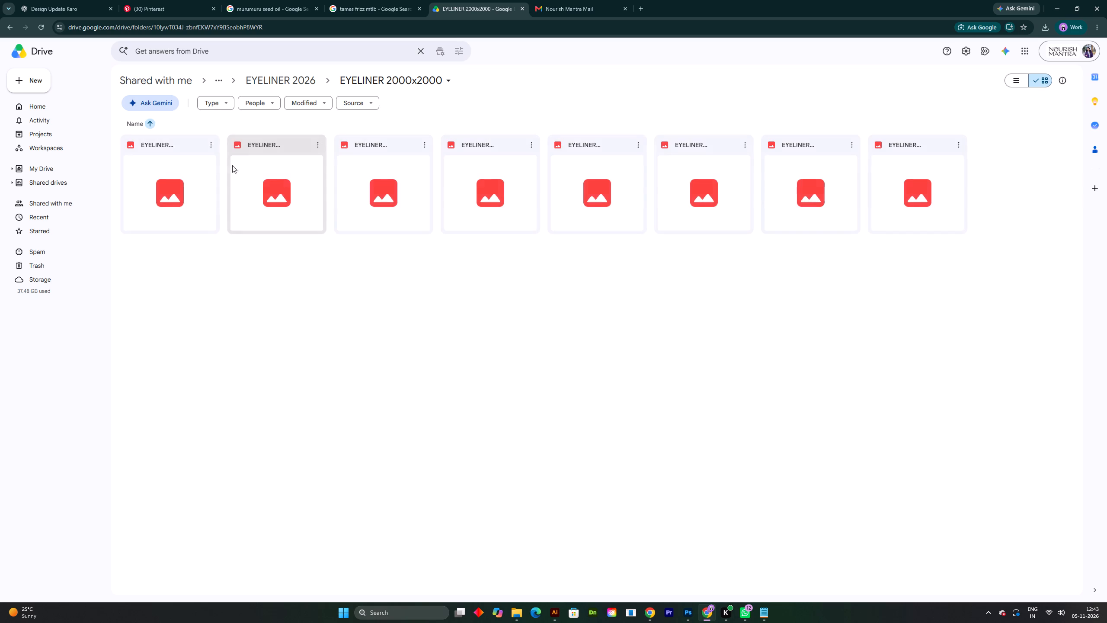
{"action": "double_click", "coordinate": [176, 182]}
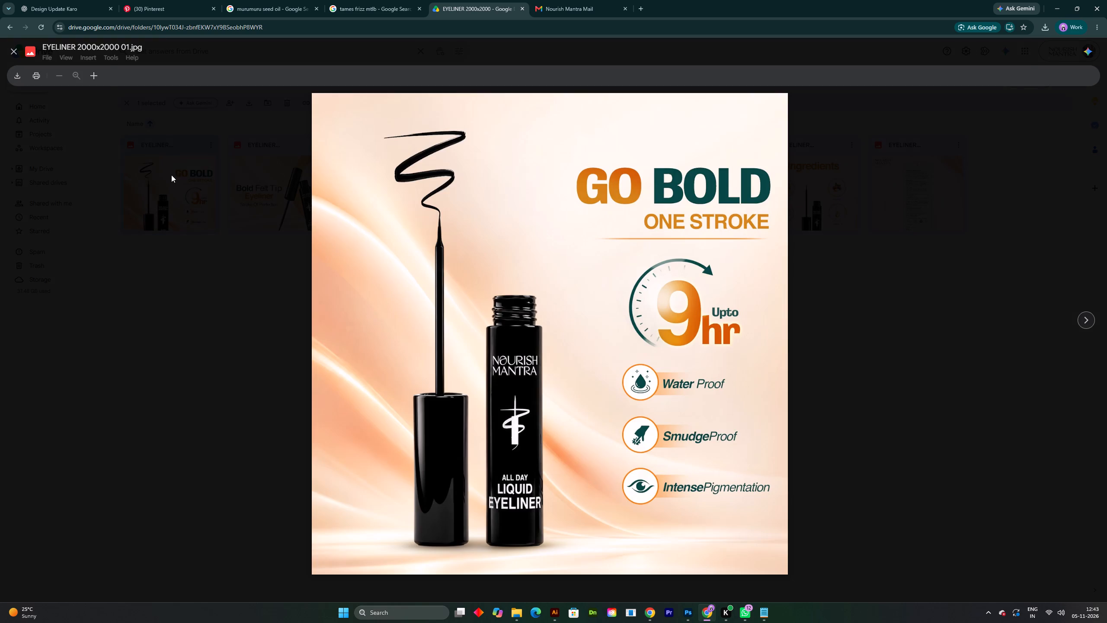
Close the EYELINER 2000x2000 01 preview in Google Drive and look through the MAKEUP and EYELINER listing folders.
{"action": "left_click", "coordinate": [173, 175]}
{"action": "left_click", "coordinate": [165, 202]}
{"action": "left_click", "coordinate": [174, 198]}
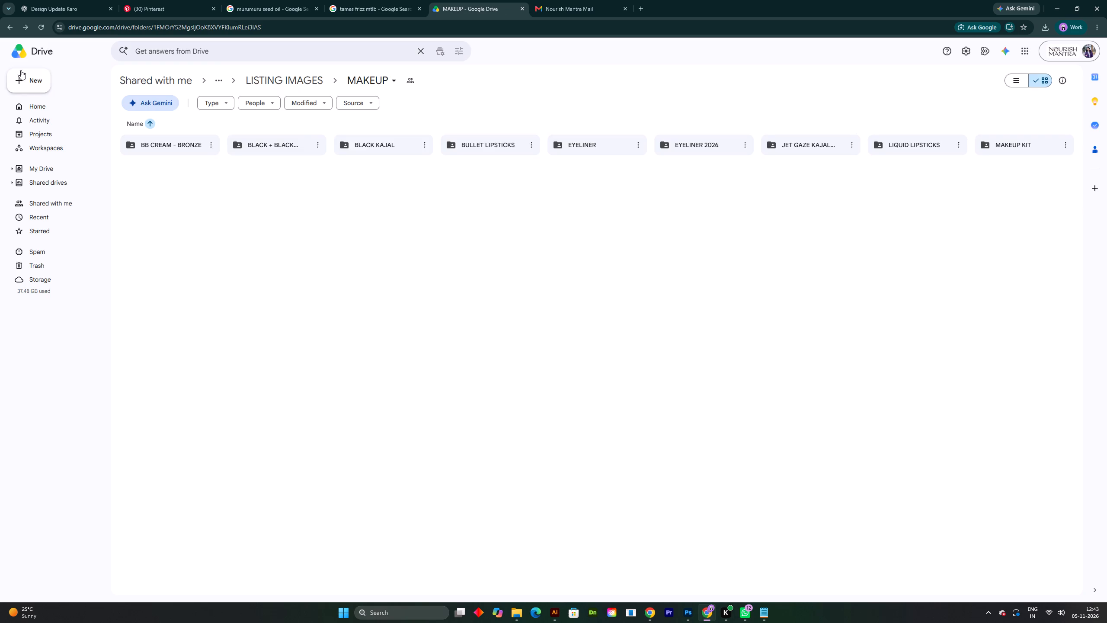
{"action": "left_click_drag", "start_coordinate": [100, 145], "coordinate": [108, 150]}
{"action": "left_click_drag", "start_coordinate": [310, 243], "coordinate": [318, 244]}
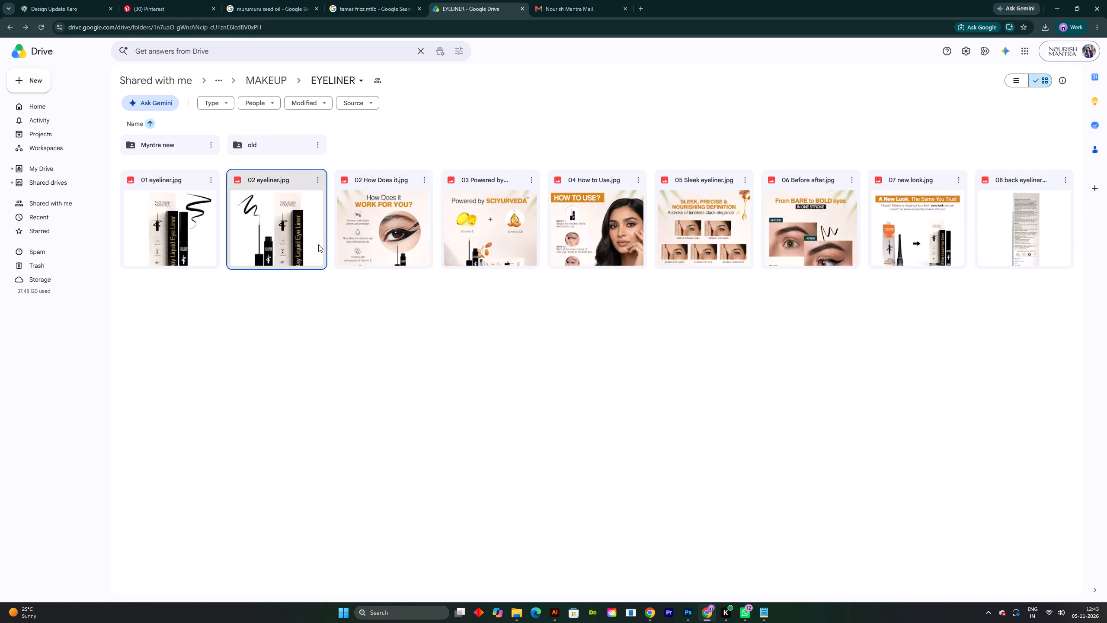
{"action": "left_click_drag", "start_coordinate": [318, 244], "coordinate": [318, 244]}
Search Google Drive for makeup.
{"action": "left_click", "coordinate": [213, 54]}
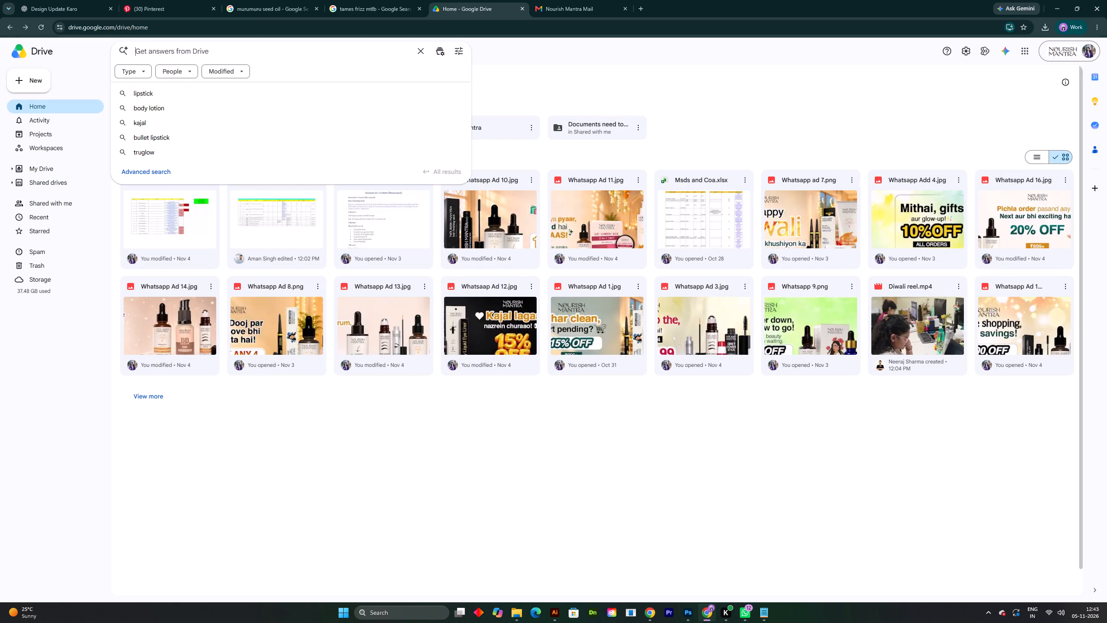
{"action": "type", "text": "makeup"}
{"action": "key", "text": "Return"}
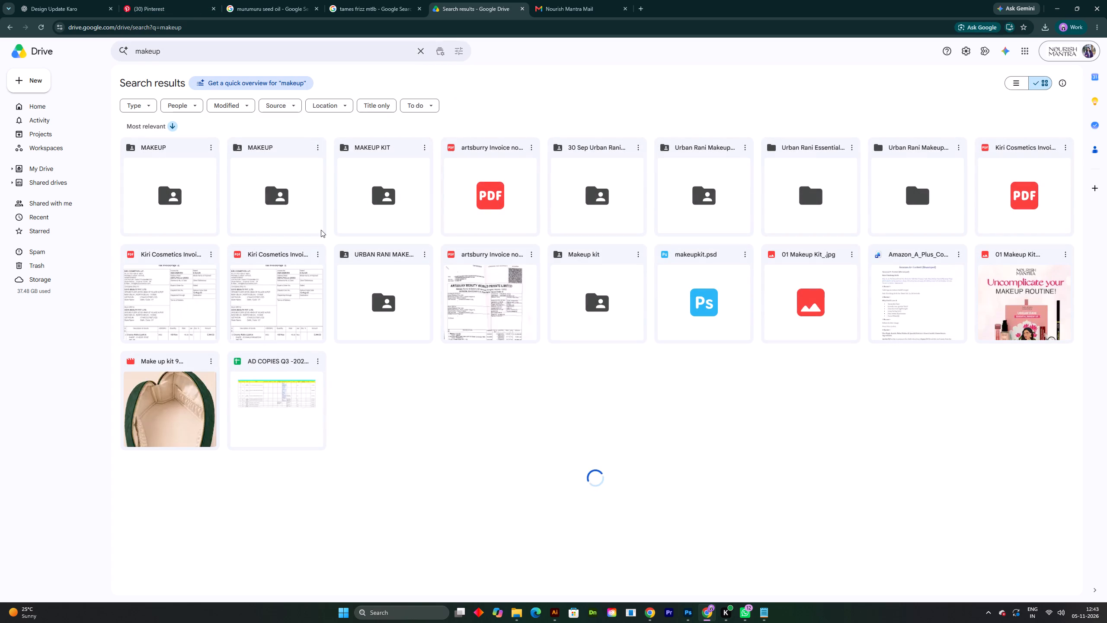
Change the Drive search to eye and open the suggested EYELINER folder.
{"action": "triple_click", "coordinate": [235, 56]}
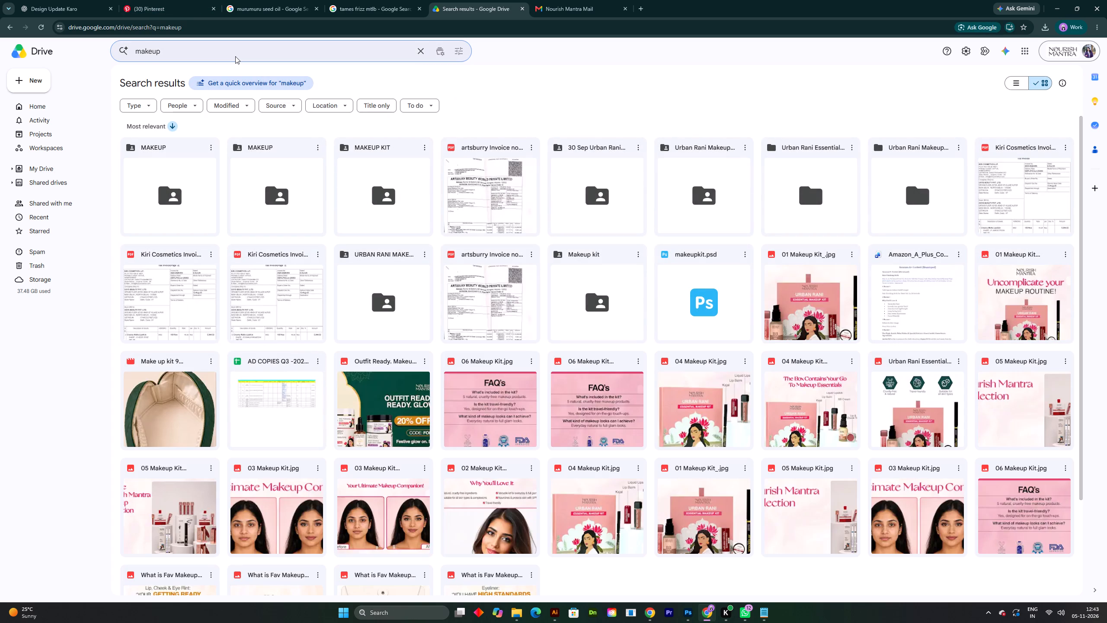
{"action": "double_click", "coordinate": [235, 56]}
{"action": "double_click", "coordinate": [226, 50]}
{"action": "key", "text": "BackSpace"}
{"action": "type", "text": "eye"}
{"action": "left_click", "coordinate": [178, 112]}
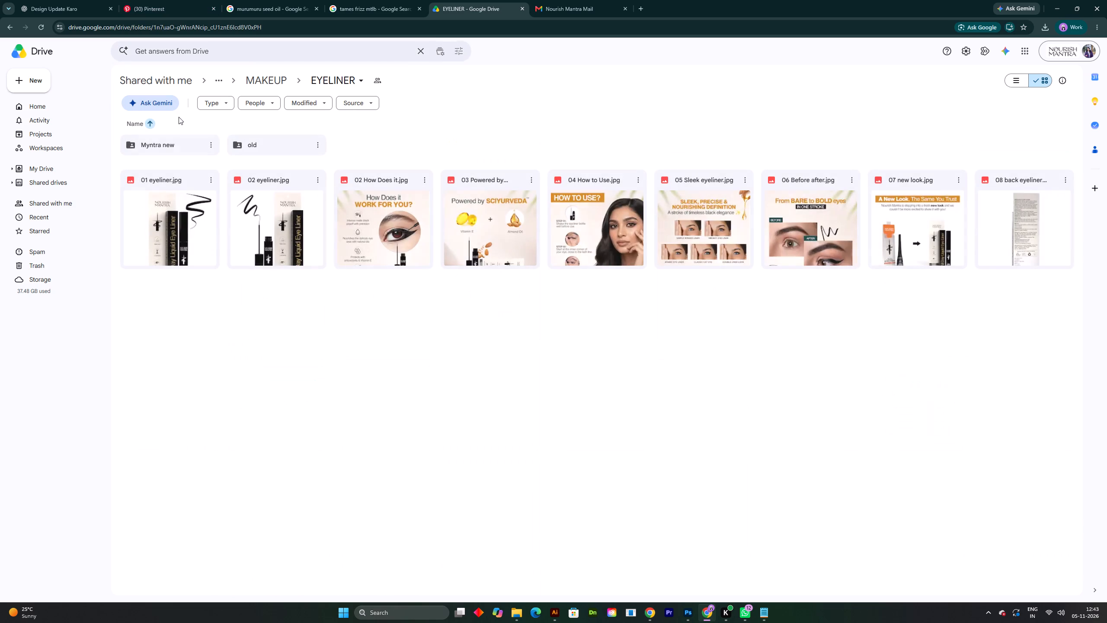
Look through the JET GAZE KAJAL 1080X1440 images in MAKEUP's JET GAZE KAJAL 2026 folder, and return to the parent folder.
{"action": "left_click", "coordinate": [265, 87]}
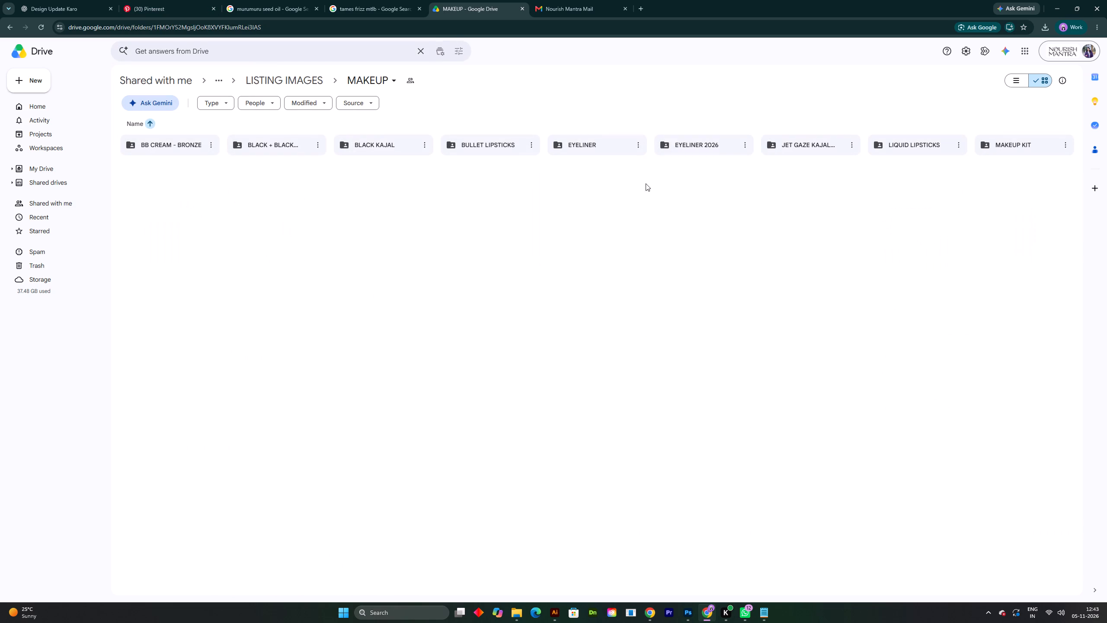
{"action": "triple_click", "coordinate": [805, 143]}
{"action": "left_click", "coordinate": [797, 143]}
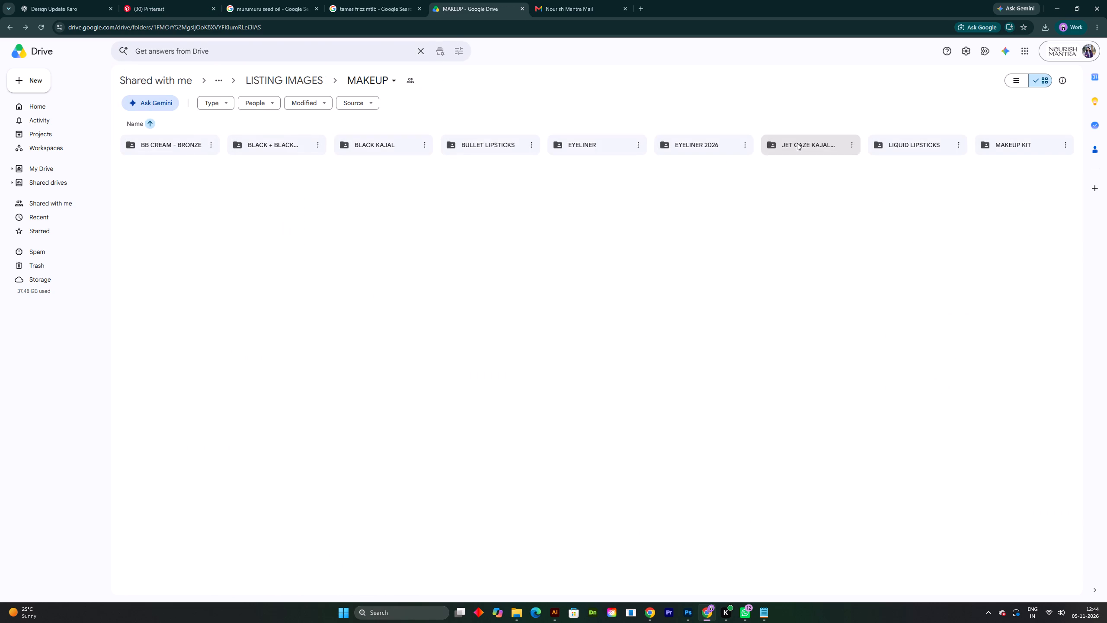
{"action": "double_click", "coordinate": [800, 143]}
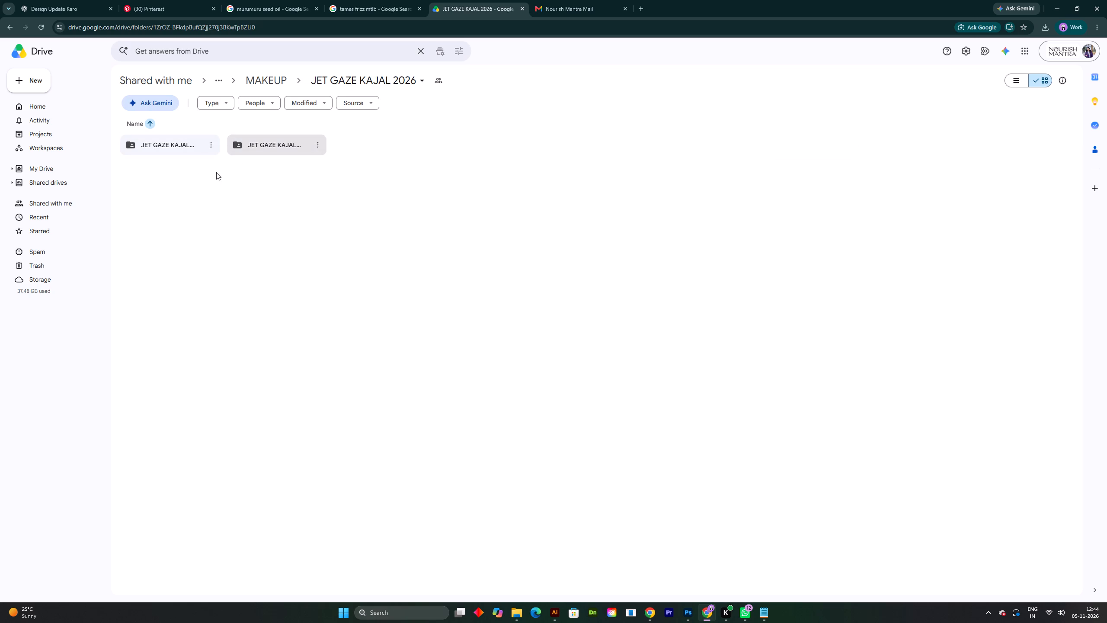
{"action": "left_click", "coordinate": [173, 150]}
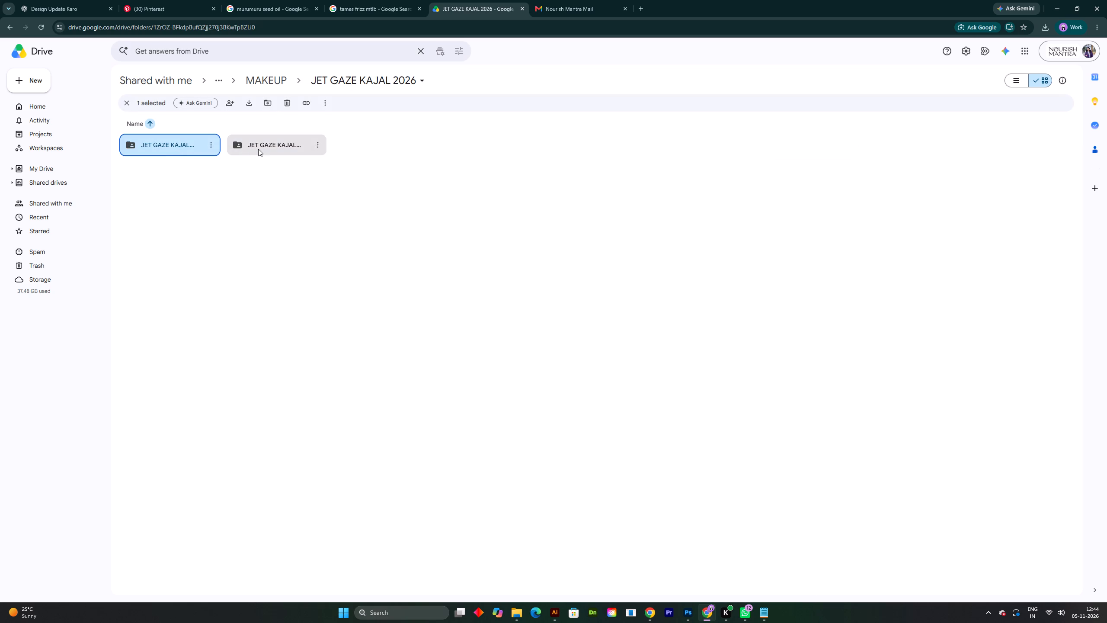
{"action": "left_click", "coordinate": [258, 149]}
{"action": "double_click", "coordinate": [166, 145]}
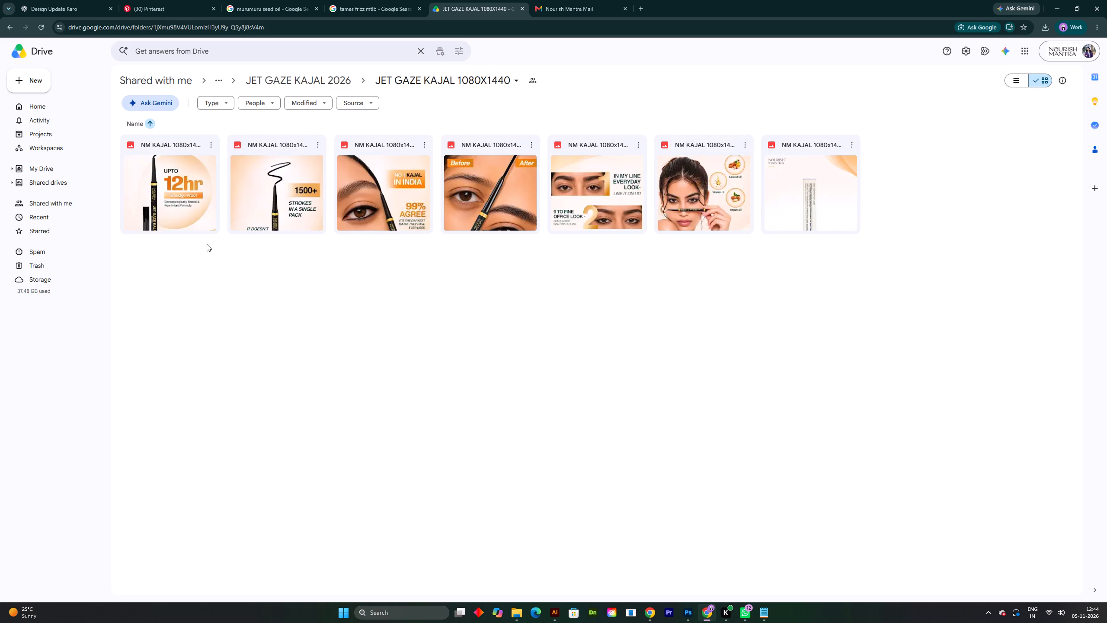
{"action": "left_click", "coordinate": [210, 253]}
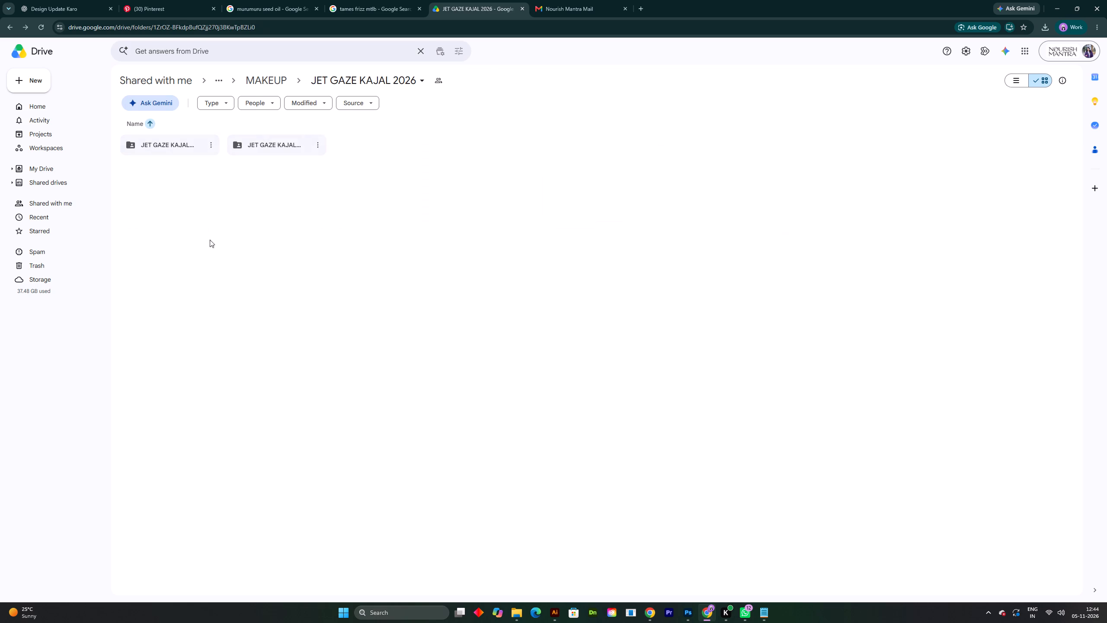
View NM KAJAL 2000X2000 01 in File Explorer from NM KAJAL IMAGES inside the Desktop's lip balm images folder, and close the preview.
{"action": "left_click", "coordinate": [517, 618]}
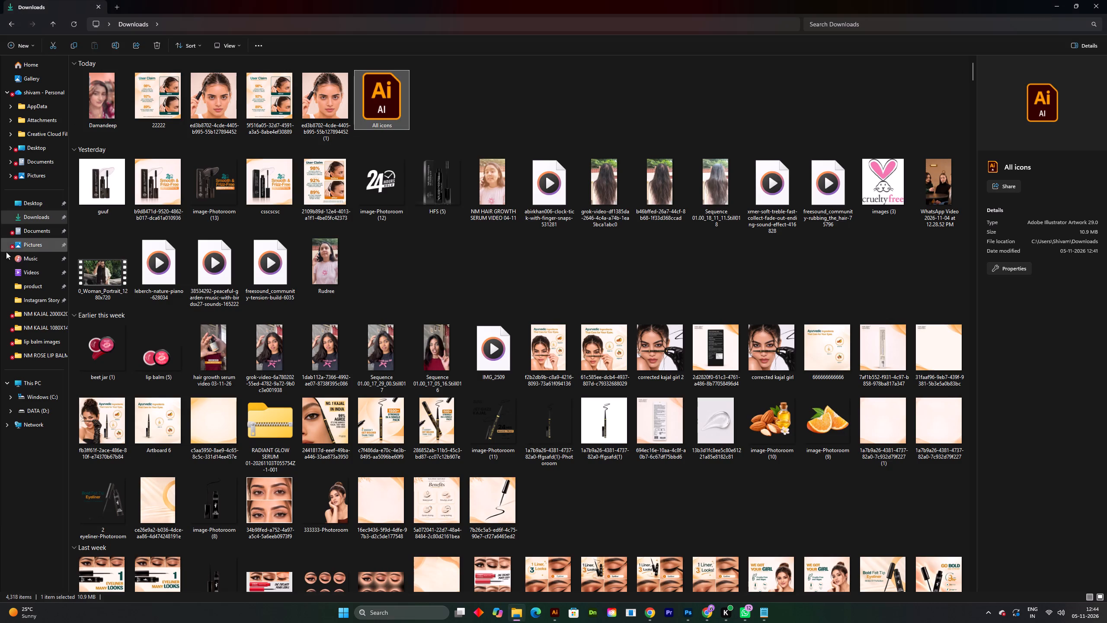
{"action": "left_click", "coordinate": [30, 209]}
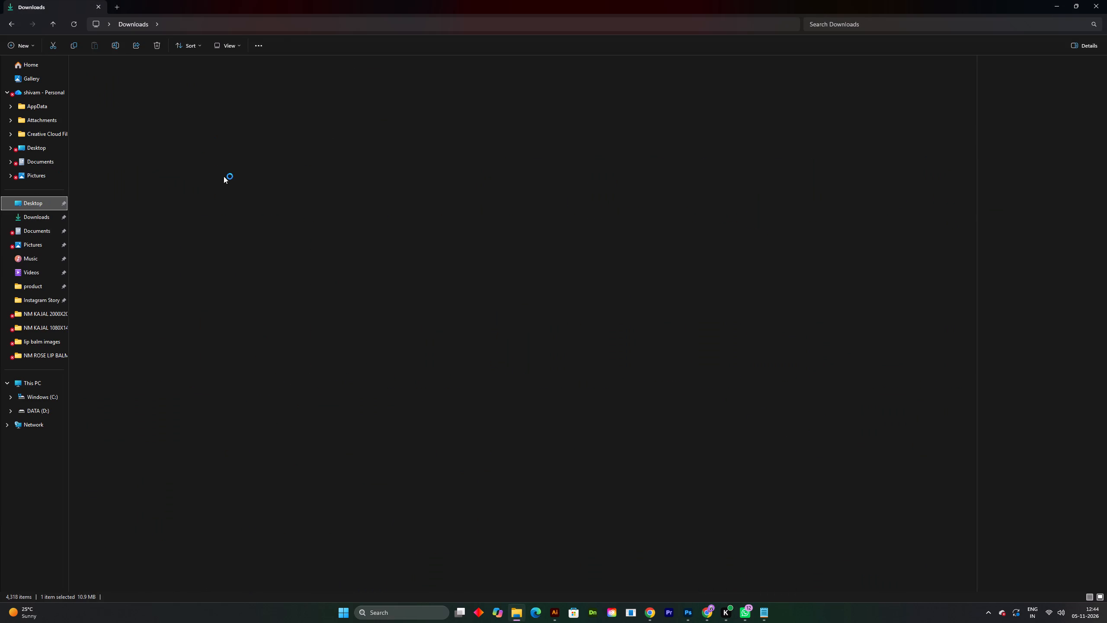
{"action": "double_click", "coordinate": [422, 131]}
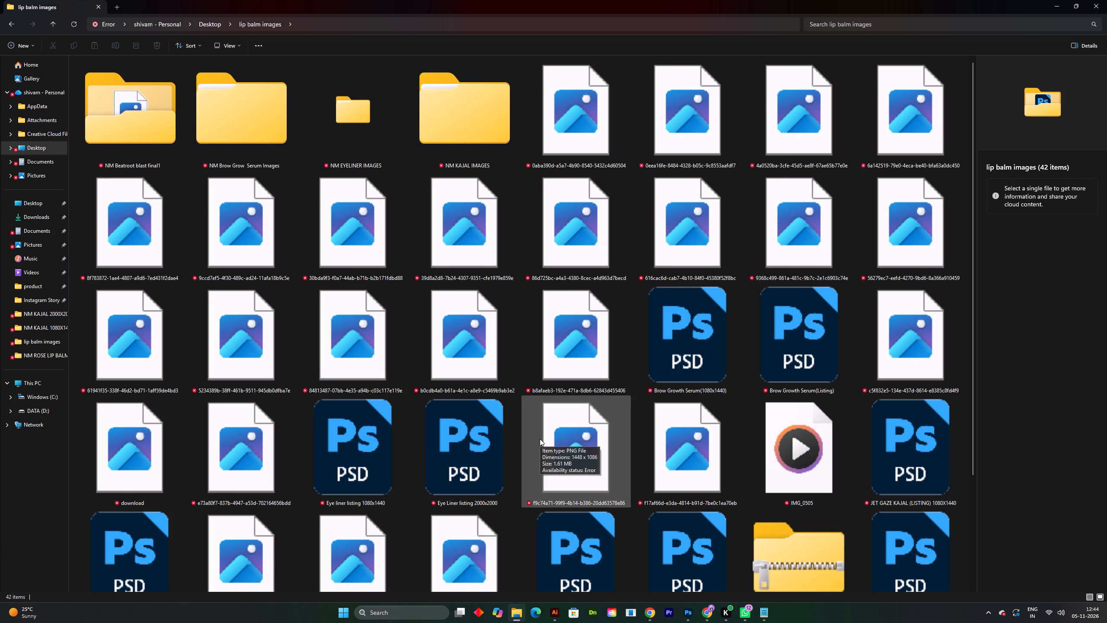
{"action": "scroll", "coordinate": [540, 435], "scroll_direction": "down", "scroll_amount": 2}
{"action": "scroll", "coordinate": [540, 434], "scroll_direction": "up", "scroll_amount": 2}
{"action": "triple_click", "coordinate": [482, 122]}
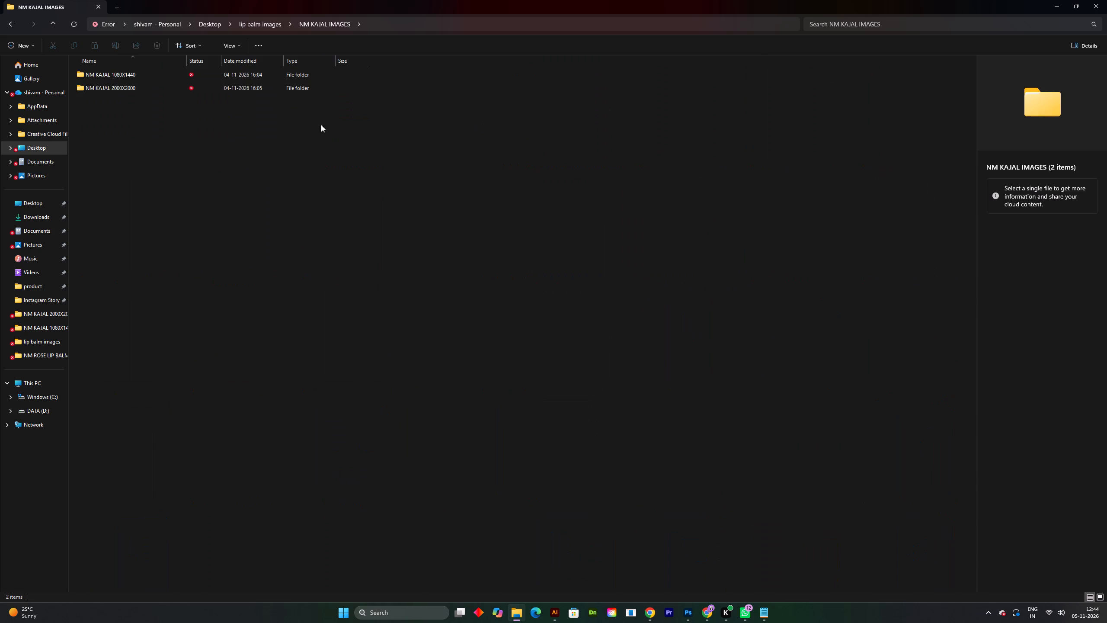
{"action": "double_click", "coordinate": [147, 86]}
{"action": "double_click", "coordinate": [134, 76]}
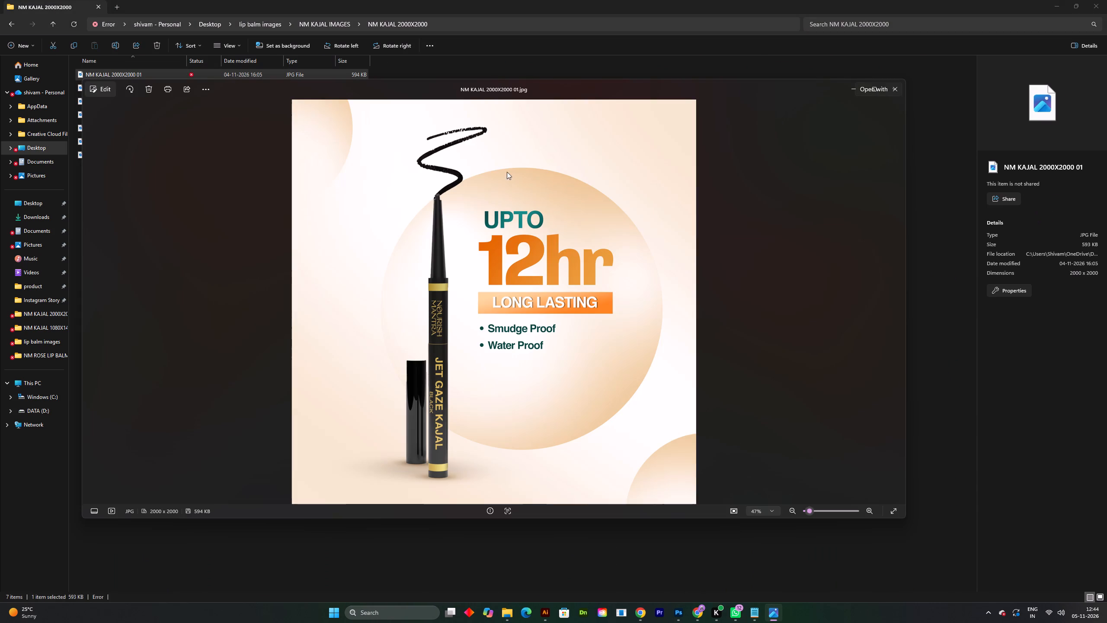
{"action": "left_click", "coordinate": [888, 99]}
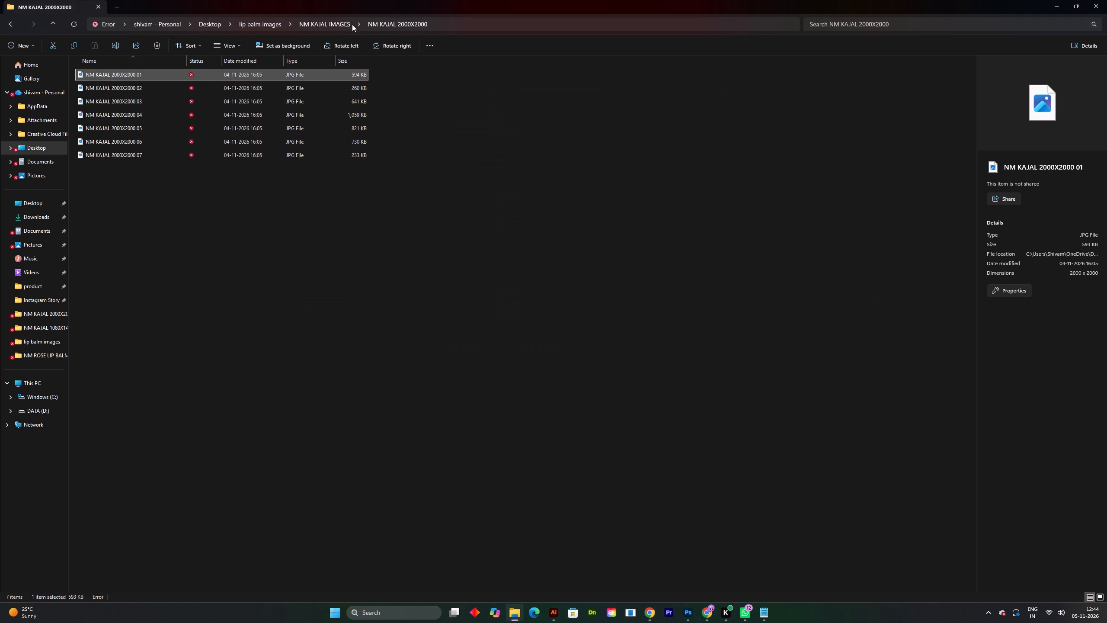
Copy the path of the NM KAJAL 2000X2000 folder in File Explorer.
{"action": "left_click", "coordinate": [456, 24]}
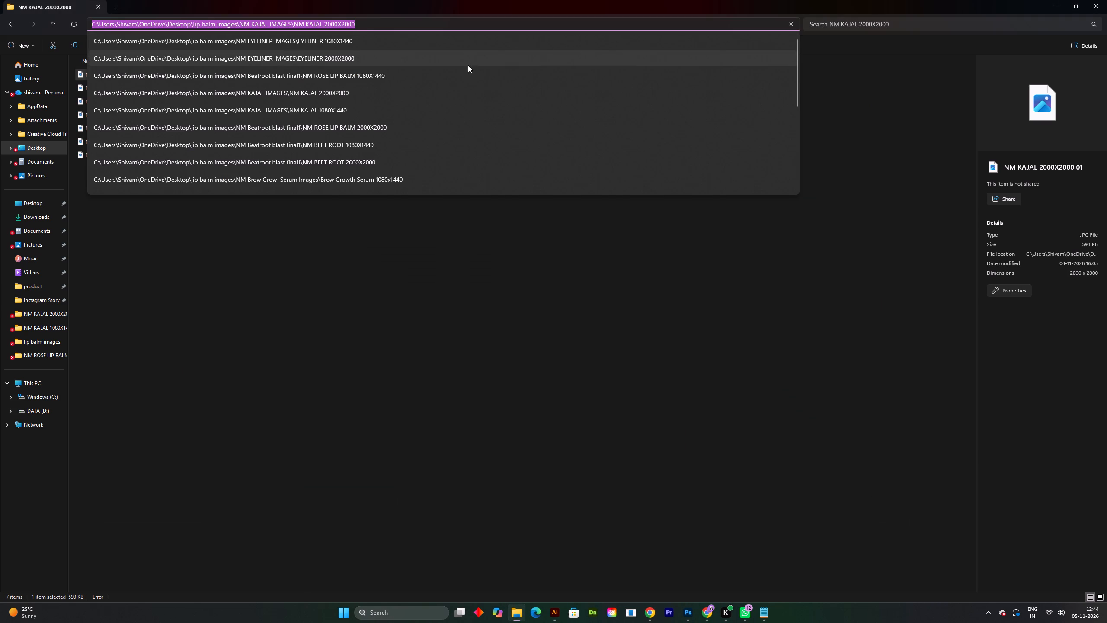
{"action": "key", "text": "ctrl+c"}
{"action": "key", "text": "ctrl+c"}
{"action": "key", "text": "ctrl+c"}
{"action": "key", "text": "ctrl+c"}
{"action": "key", "text": "ctrl+c"}
{"action": "key", "text": "ctrl+c"}
{"action": "key", "text": "ctrl+c"}
{"action": "key", "text": "ctrl+c"}
{"action": "key", "text": "ctrl+c"}
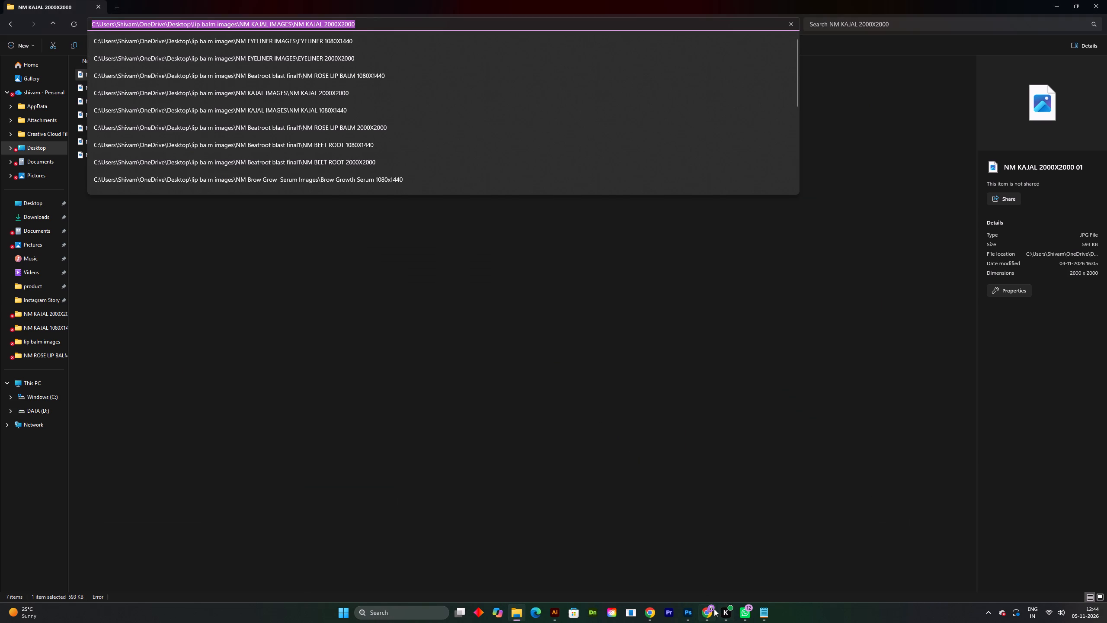
Switch to Google Drive in Chrome and remove all the NM KAJAL images from the JET GAZE KAJAL 2000X2000 folder.
{"action": "double_click", "coordinate": [714, 609]}
{"action": "left_click", "coordinate": [707, 612]}
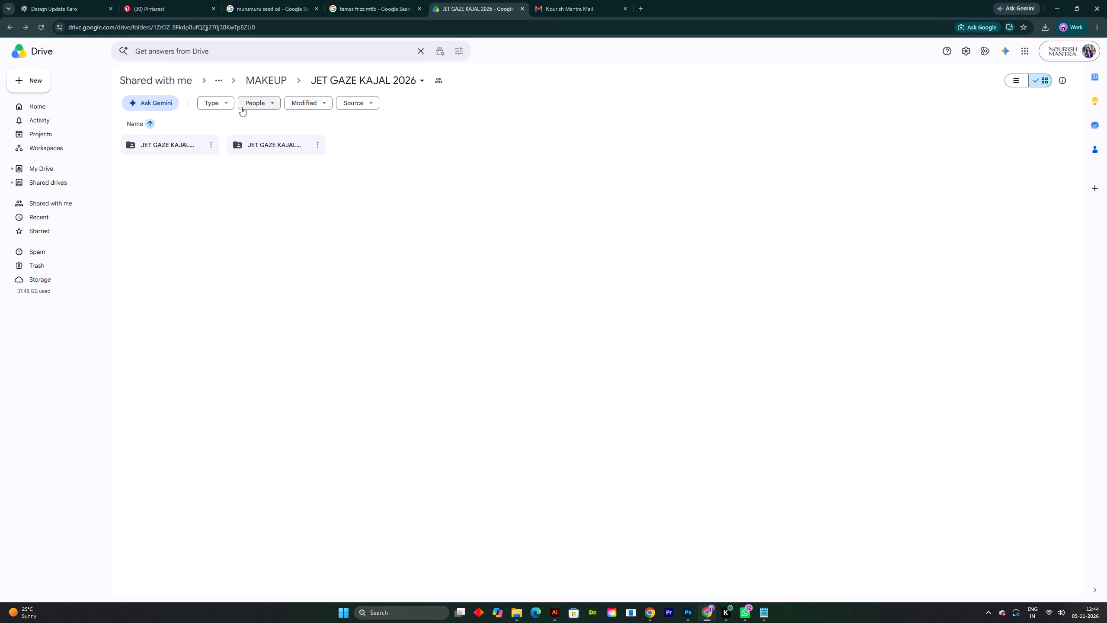
{"action": "double_click", "coordinate": [166, 153]}
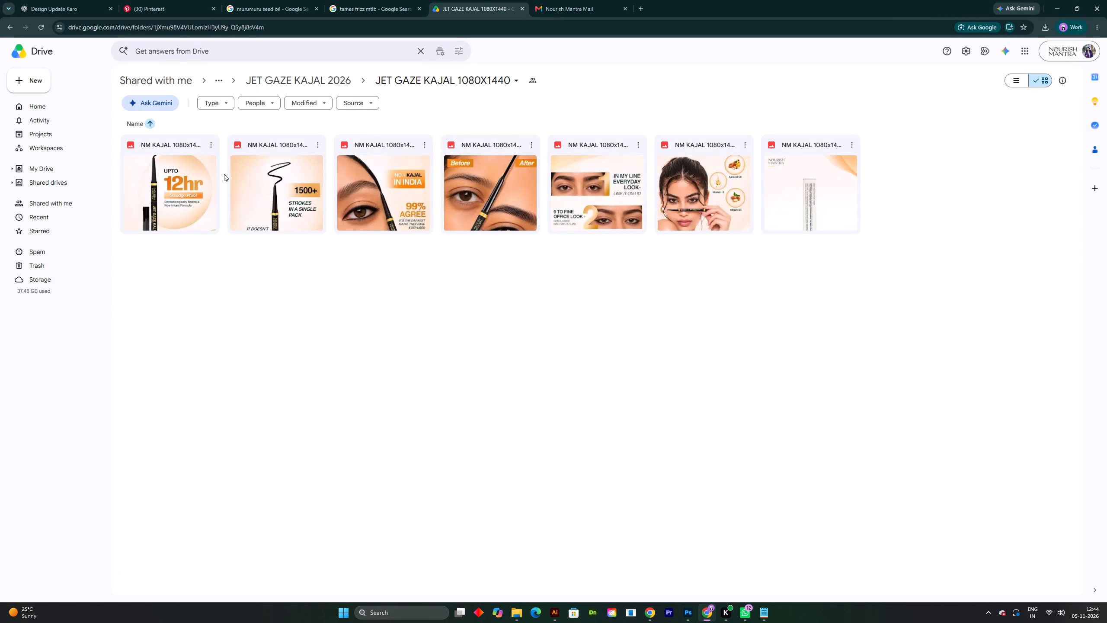
{"action": "left_click", "coordinate": [234, 231]}
{"action": "double_click", "coordinate": [246, 144]}
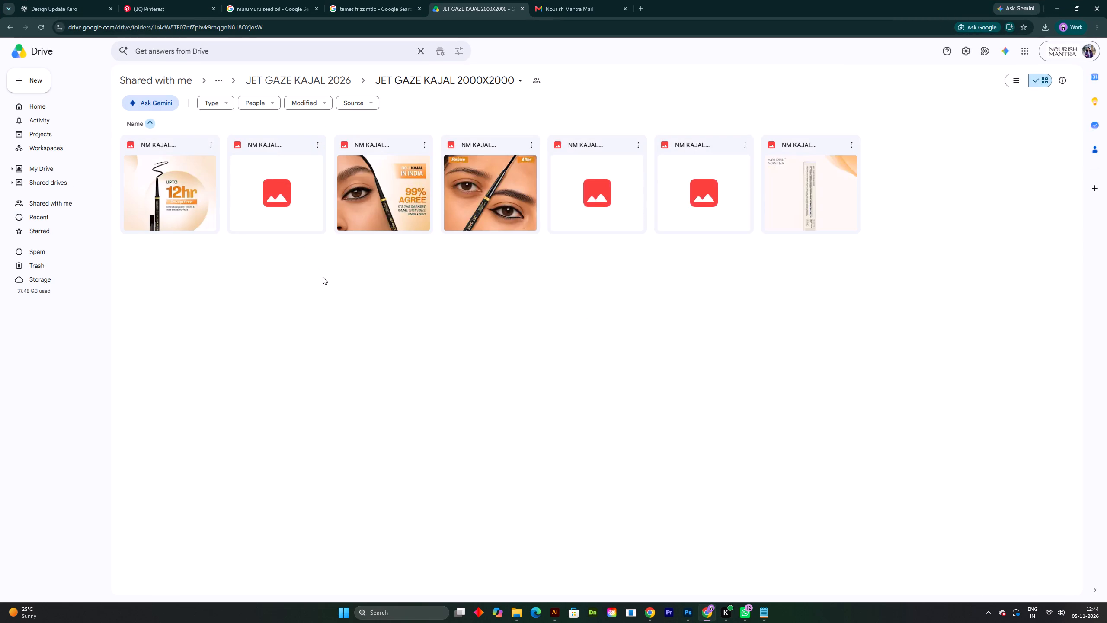
{"action": "left_click", "coordinate": [966, 318]}
{"action": "left_click_drag", "start_coordinate": [935, 305], "coordinate": [883, 283]}
{"action": "left_click_drag", "start_coordinate": [833, 269], "coordinate": [529, 238]}
{"action": "left_click_drag", "start_coordinate": [489, 233], "coordinate": [213, 198]}
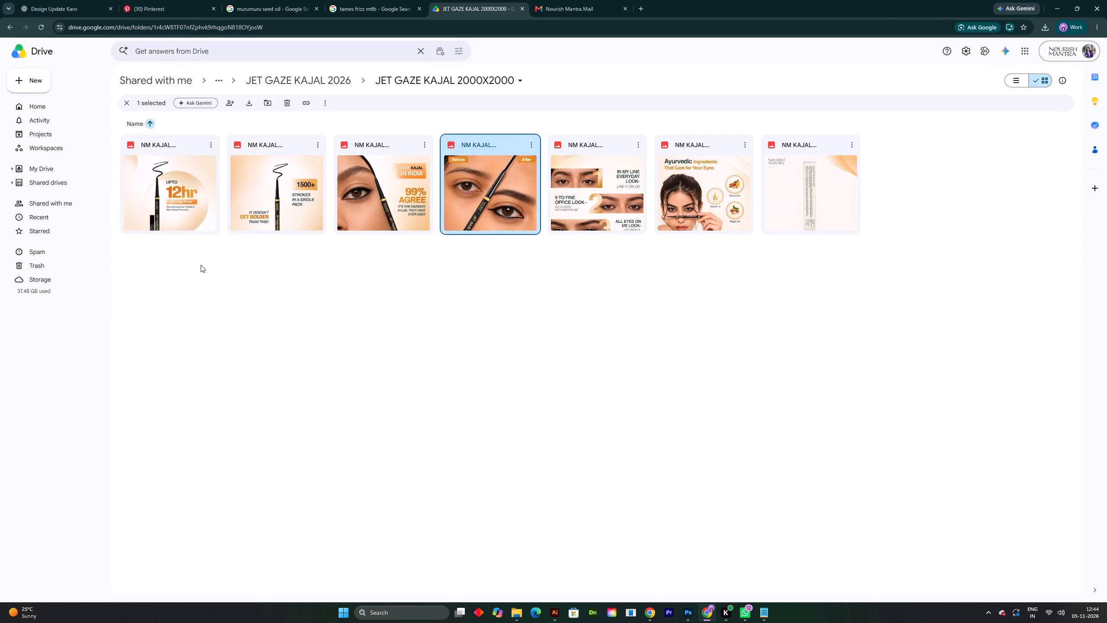
{"action": "left_click_drag", "start_coordinate": [180, 329], "coordinate": [991, 188]}
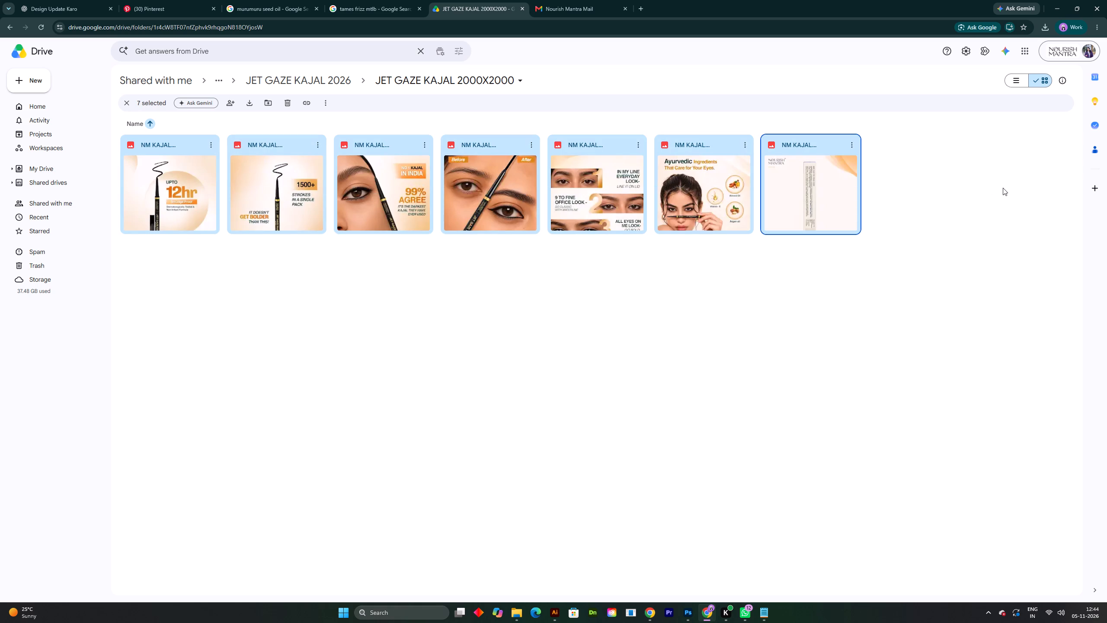
{"action": "key", "text": "Delete"}
{"action": "left_click", "coordinate": [606, 350]}
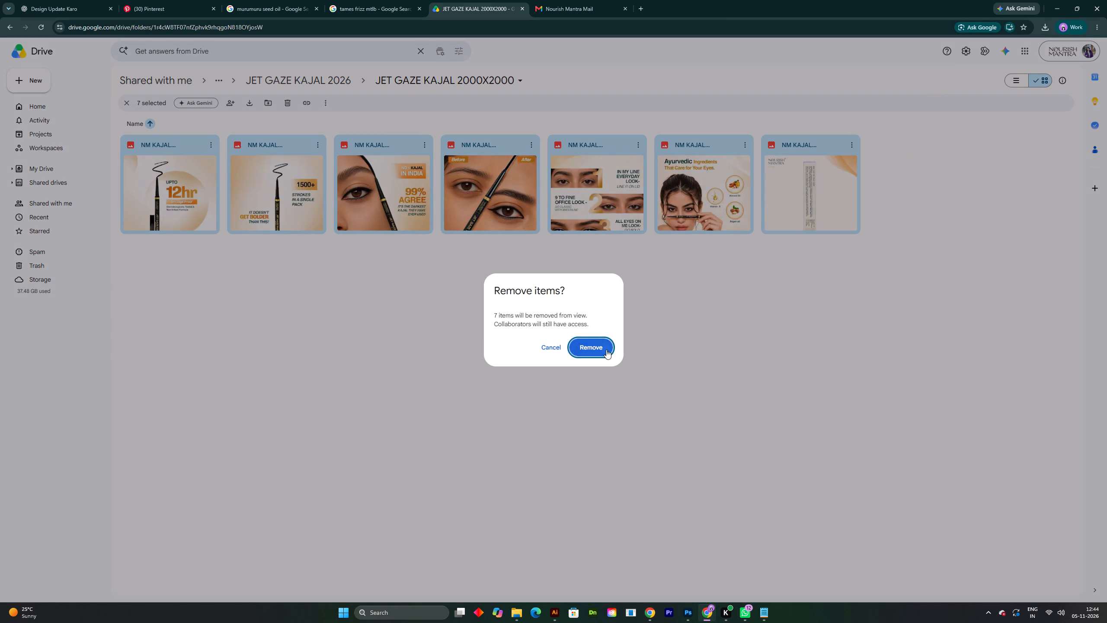
Upload NM KAJAL 2000X2000 01 to 07 from the copied folder path into Drive's JET GAZE KAJAL 2000X2000 folder.
{"action": "right_click", "coordinate": [605, 314]}
{"action": "left_click", "coordinate": [643, 343]}
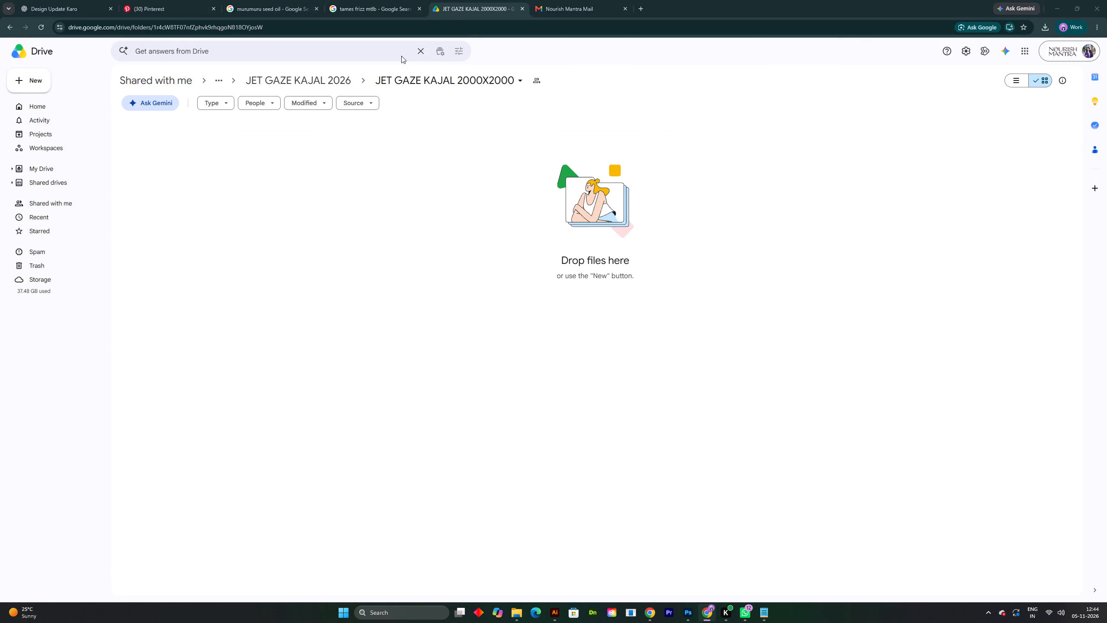
{"action": "left_click", "coordinate": [362, 28]}
{"action": "key", "text": "ctrl+v"}
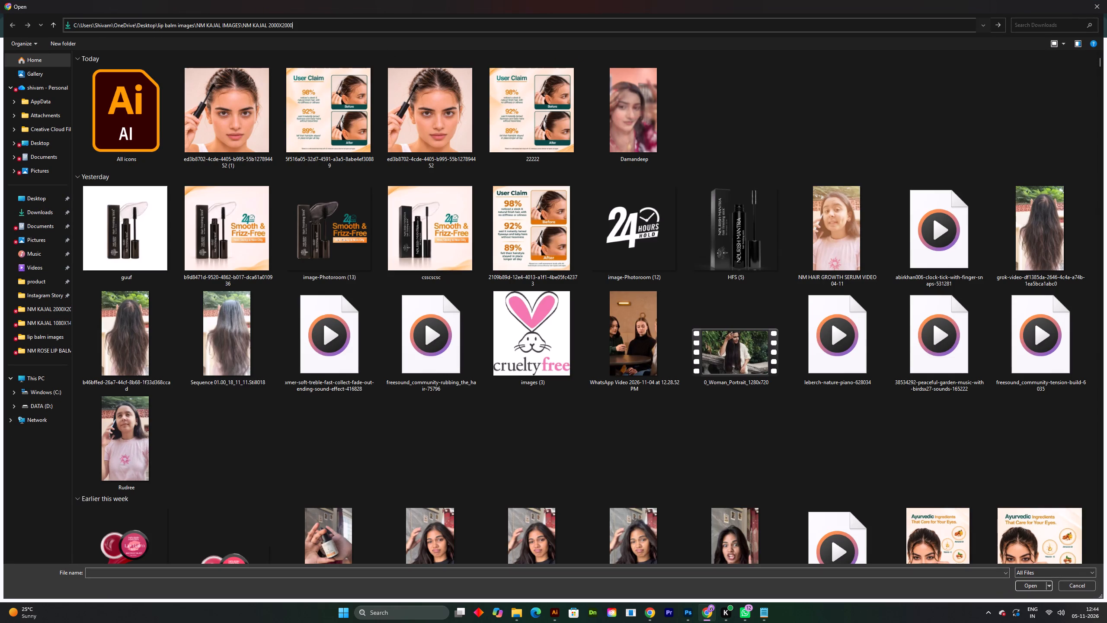
{"action": "key", "text": "Return"}
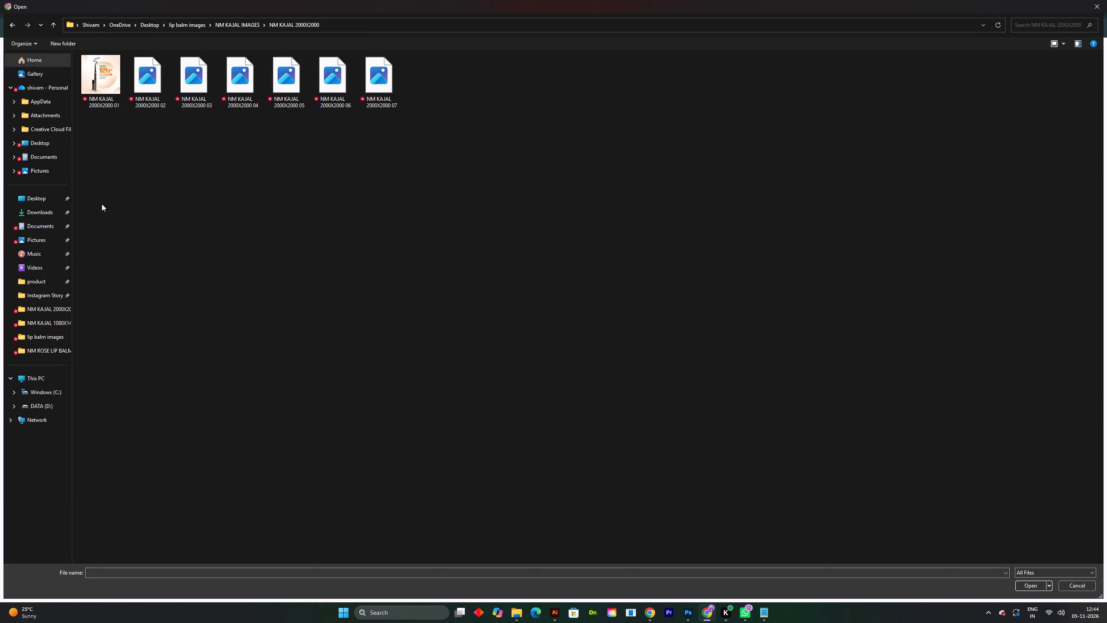
{"action": "left_click", "coordinate": [110, 228]}
{"action": "left_click_drag", "start_coordinate": [113, 222], "coordinate": [438, 76]}
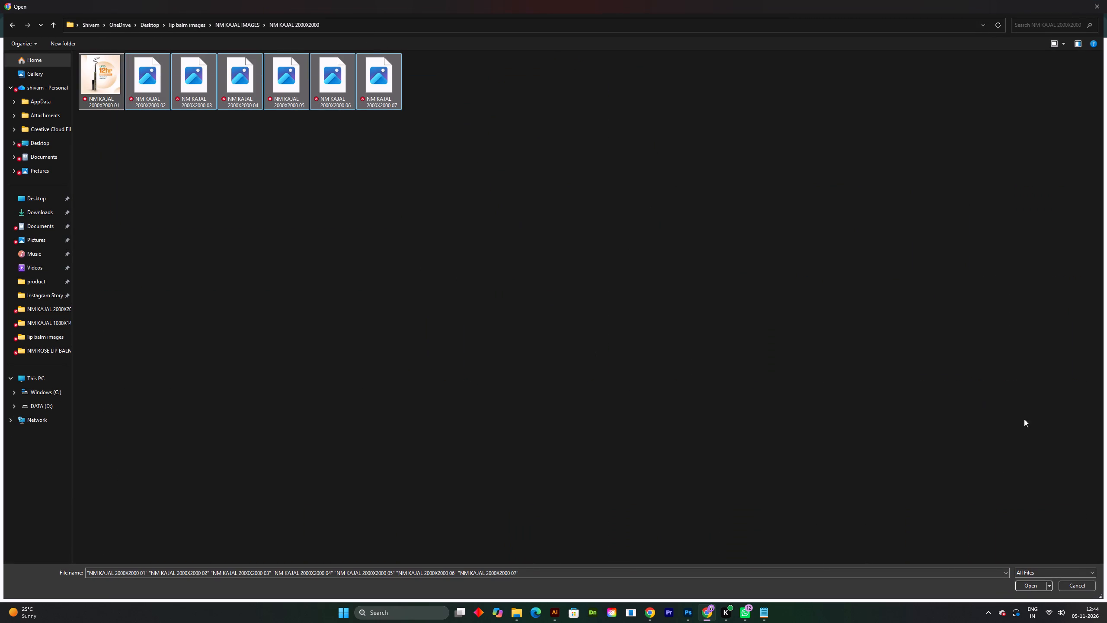
{"action": "left_click", "coordinate": [1037, 584]}
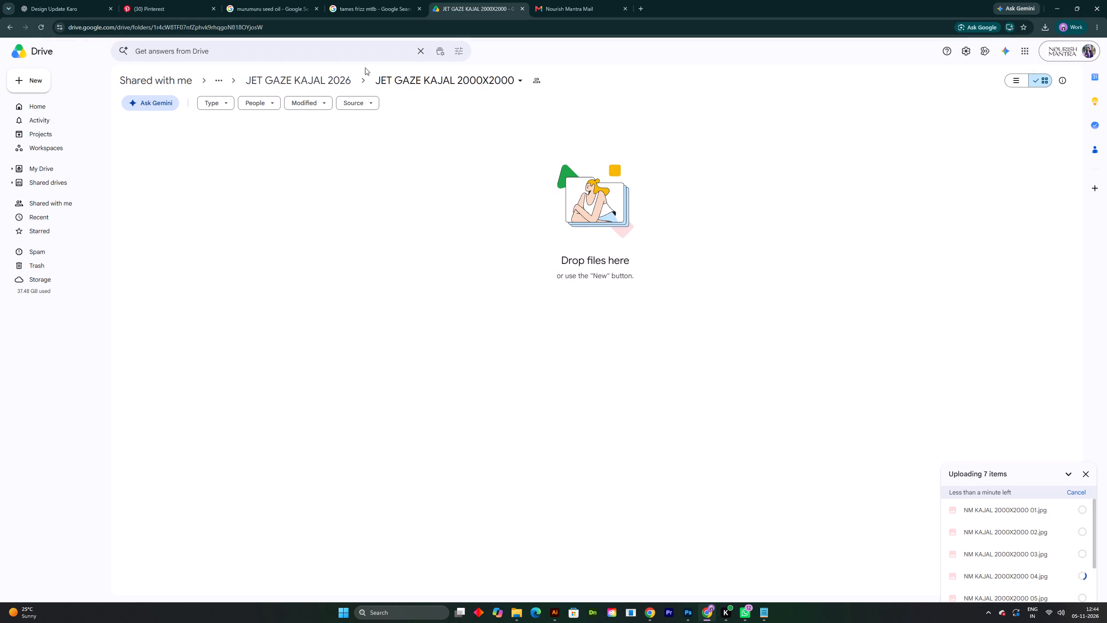
Open the JET GAZE KAJAL 1080X1440 folder inside JET GAZE KAJAL 2026 in Drive.
{"action": "left_click", "coordinate": [314, 80]}
{"action": "left_click", "coordinate": [274, 145]}
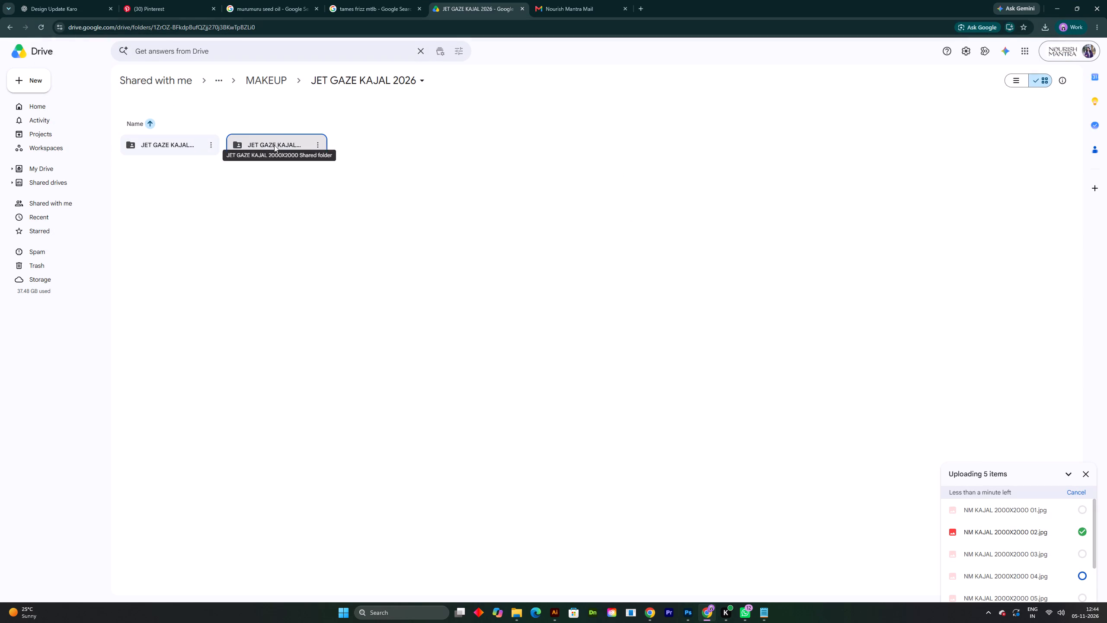
{"action": "left_click", "coordinate": [185, 142]}
{"action": "left_click", "coordinate": [243, 143]}
{"action": "double_click", "coordinate": [193, 143]}
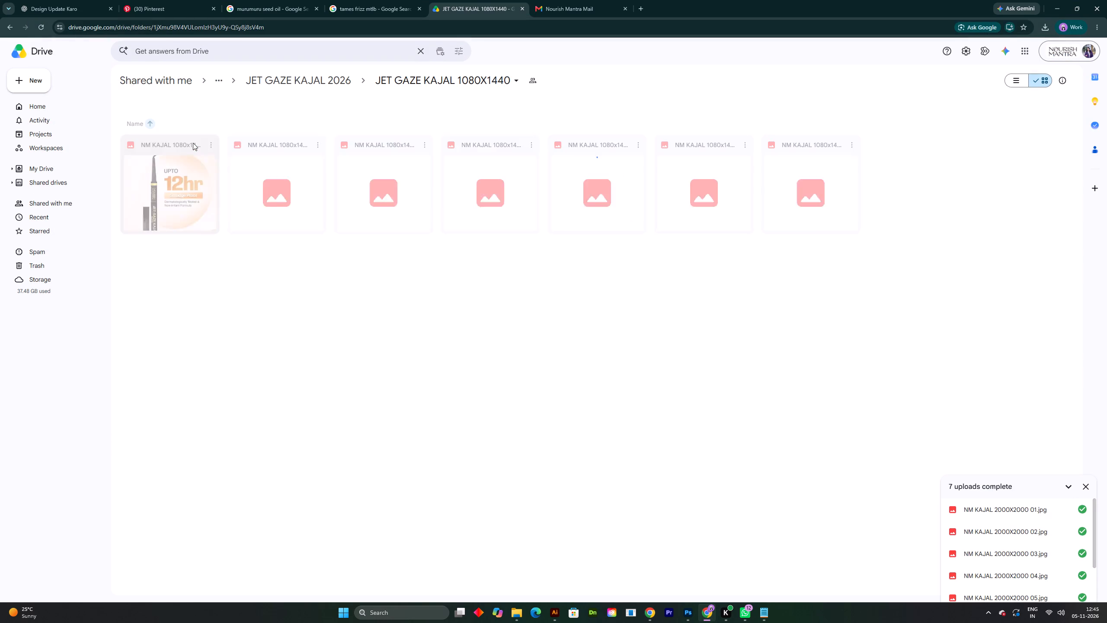
Switch to File Explorer and copy the path of the NM KAJAL 1080X1440 folder inside NM KAJAL IMAGES.
{"action": "left_click", "coordinate": [522, 611]}
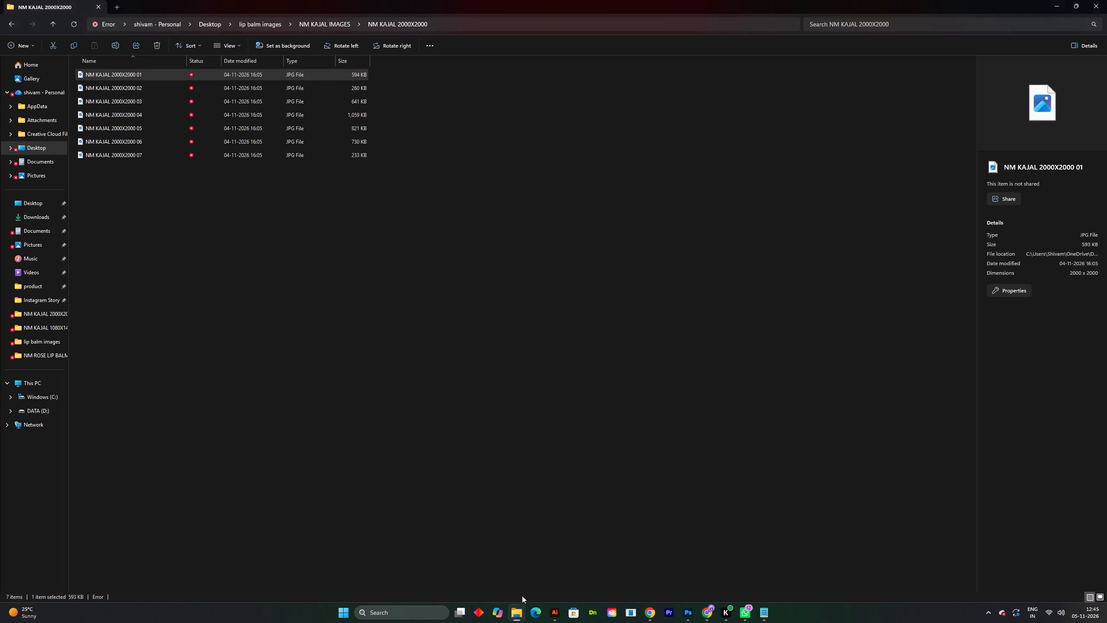
{"action": "left_click", "coordinate": [323, 24]}
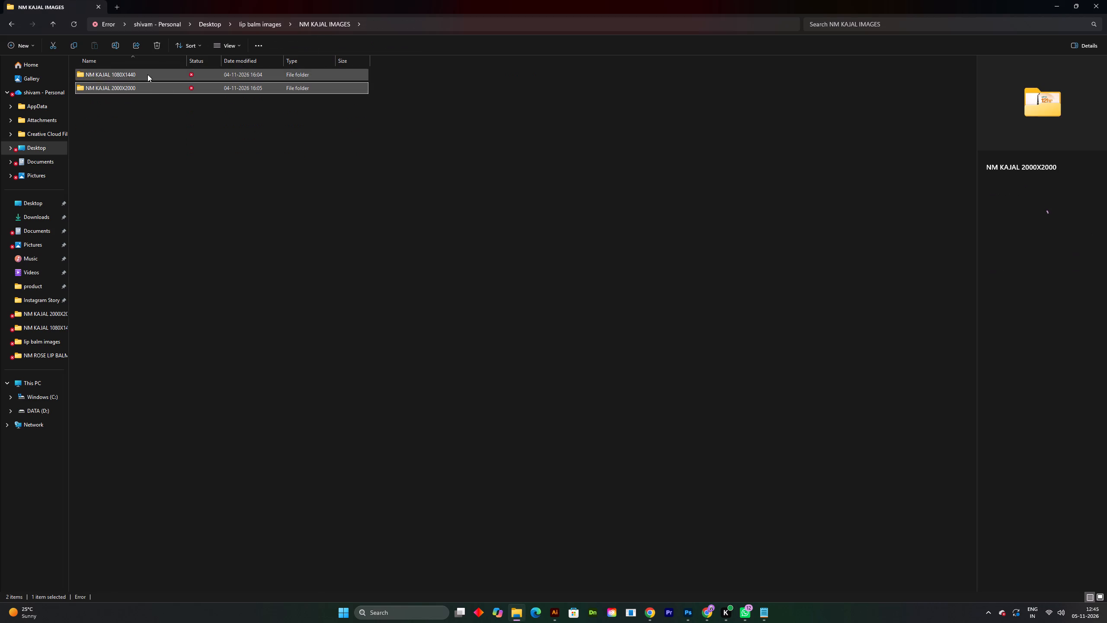
{"action": "double_click", "coordinate": [147, 74]}
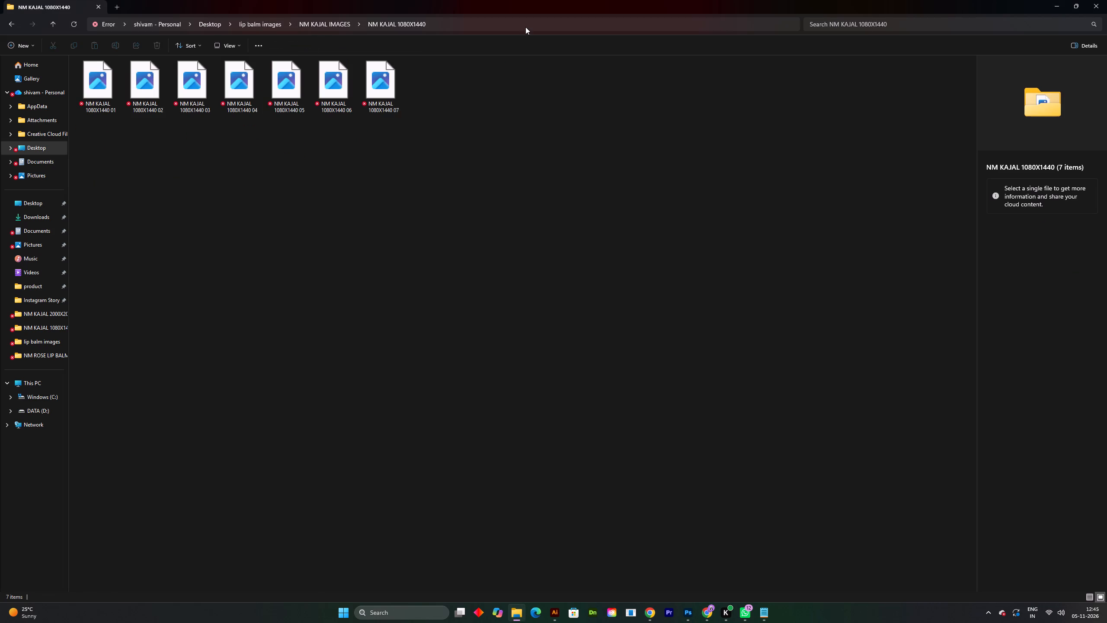
{"action": "left_click", "coordinate": [525, 27]}
{"action": "key", "text": "ctrl+c"}
{"action": "left_click", "coordinate": [527, 306]}
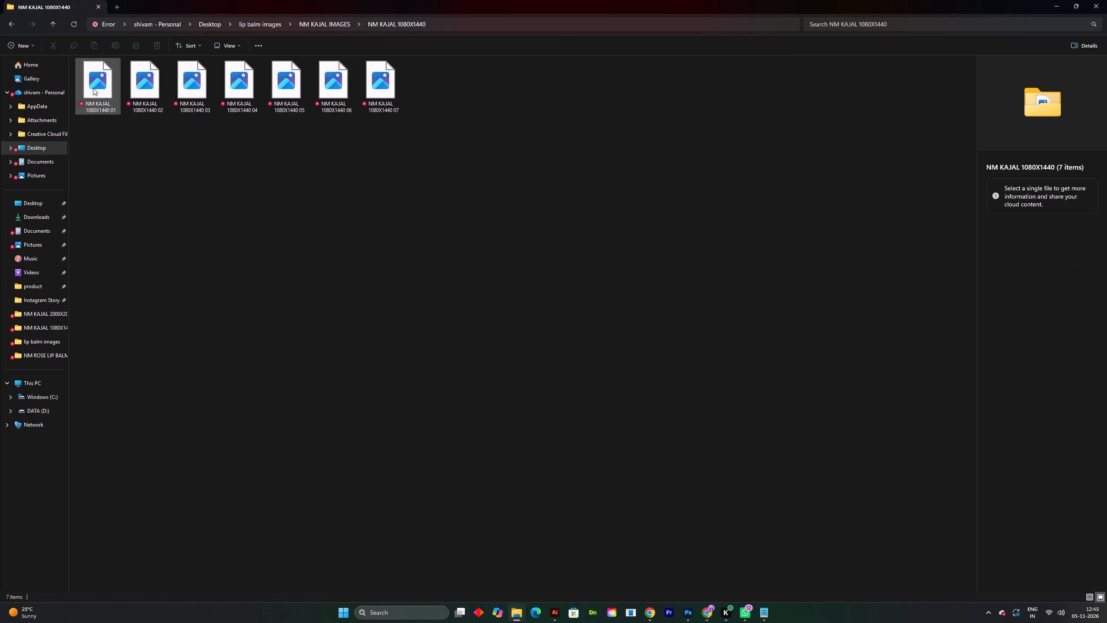
Look through NM KAJAL 1080X1440 images 01 to 07, examining the ingredients image closely, and close the viewer.
{"action": "triple_click", "coordinate": [93, 88]}
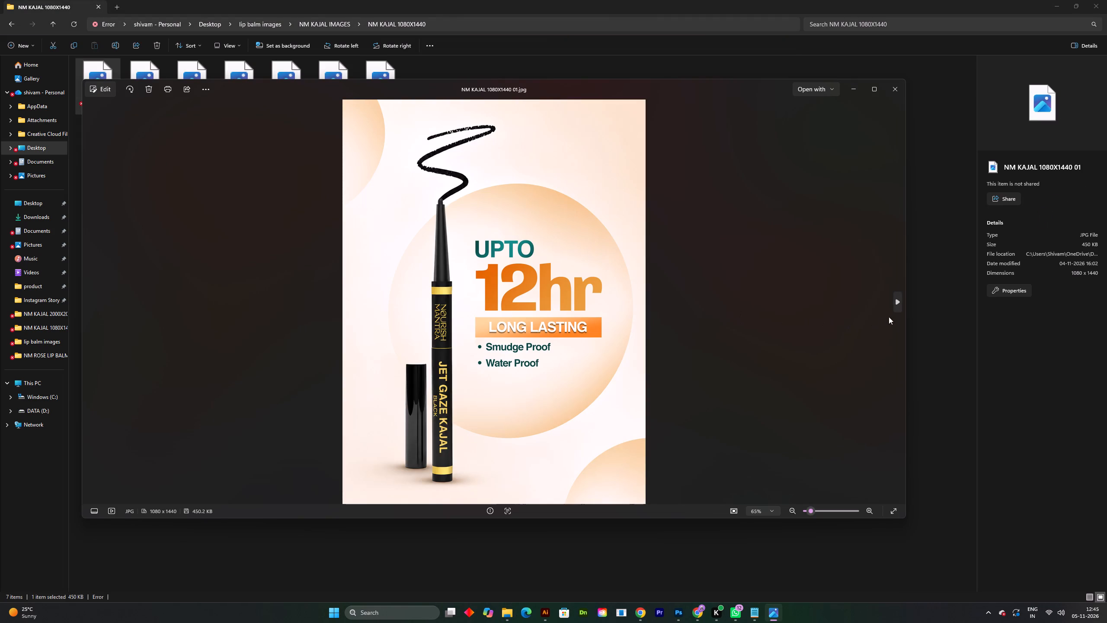
{"action": "left_click", "coordinate": [897, 303]}
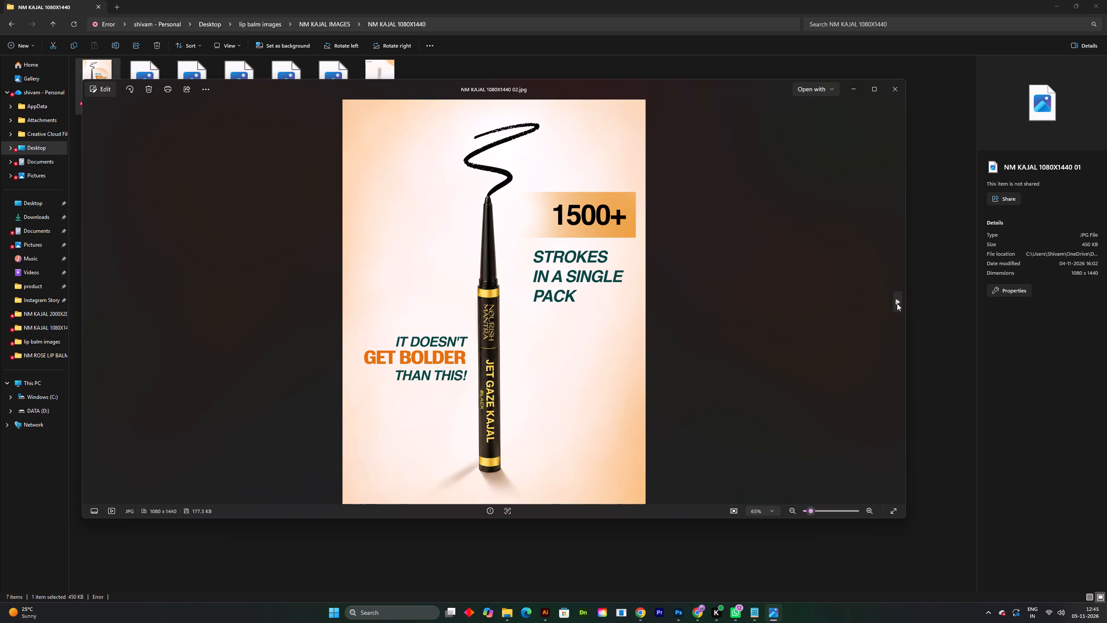
{"action": "left_click", "coordinate": [897, 303]}
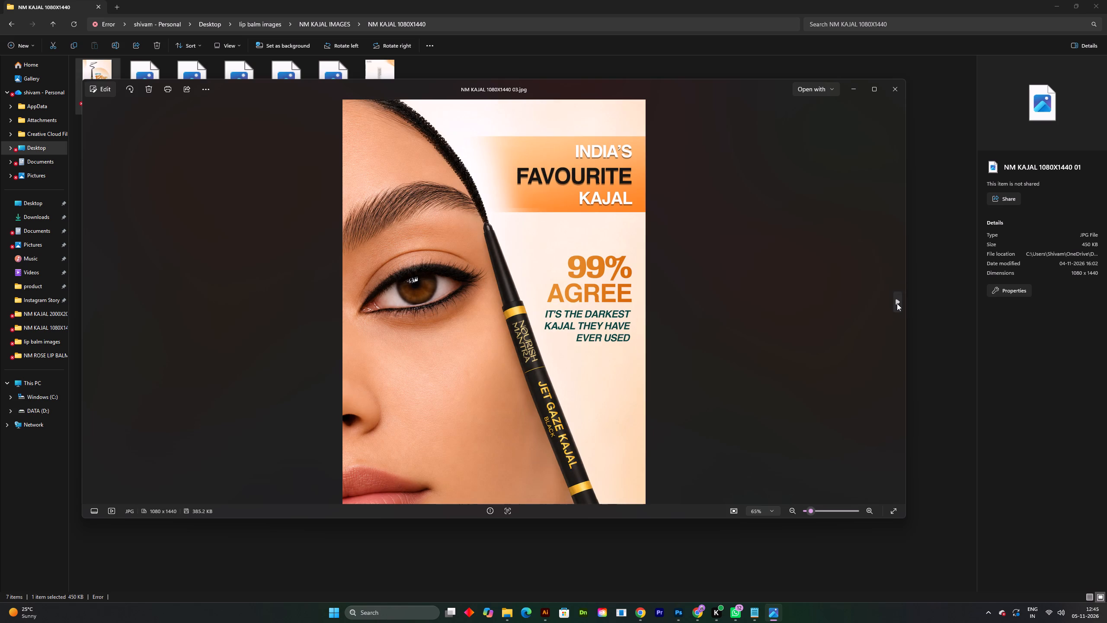
{"action": "left_click", "coordinate": [897, 303]}
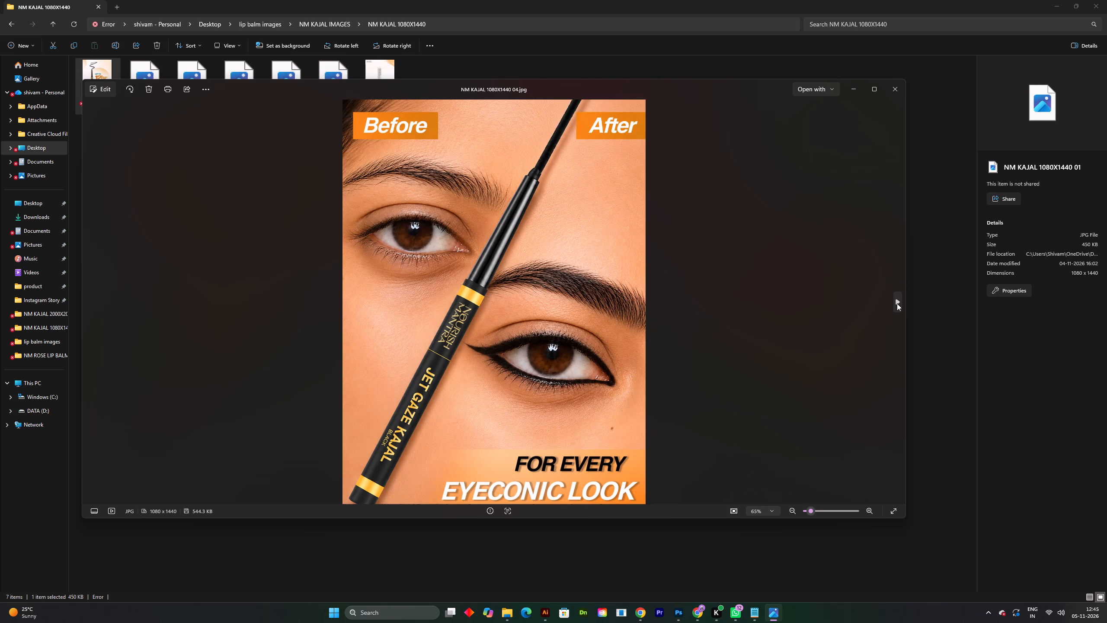
{"action": "left_click", "coordinate": [897, 303]}
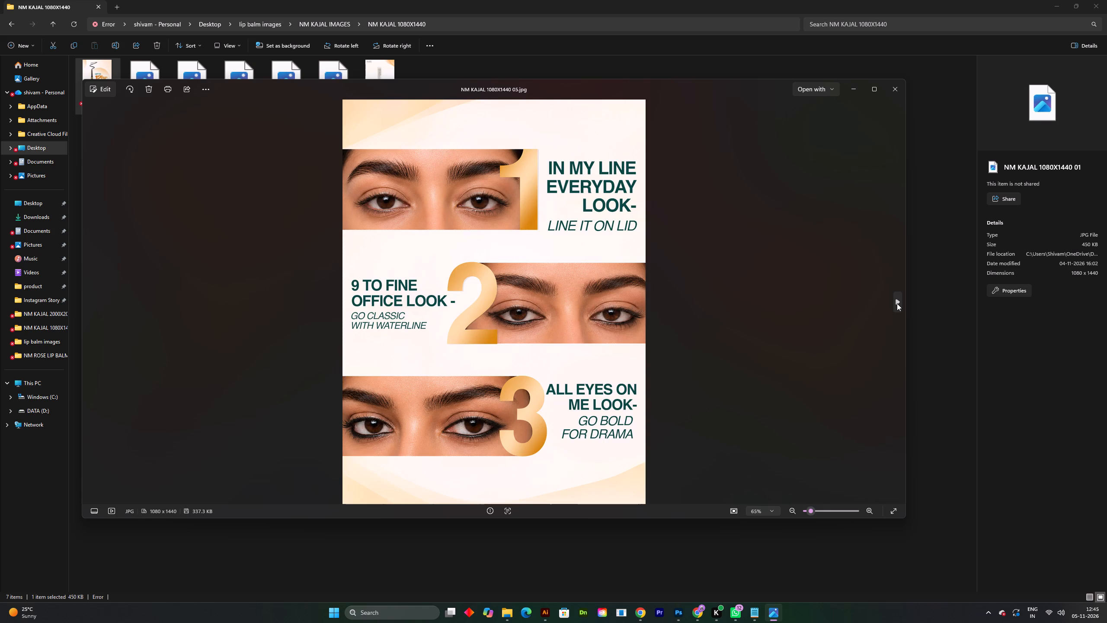
{"action": "left_click", "coordinate": [897, 303]}
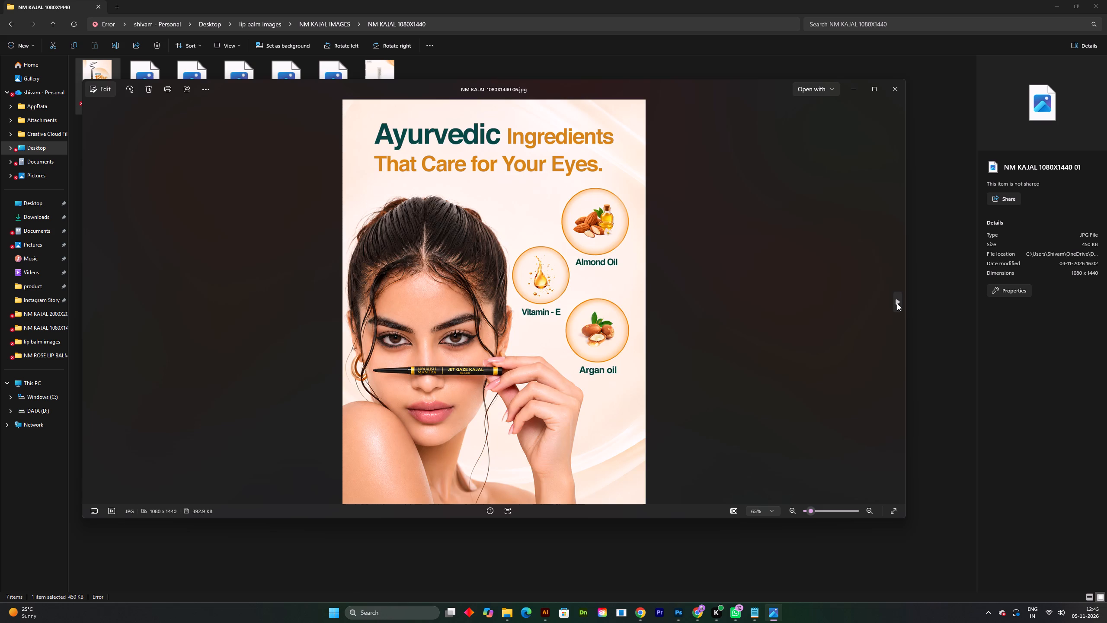
{"action": "scroll", "coordinate": [396, 351], "scroll_direction": "up", "scroll_amount": 13}
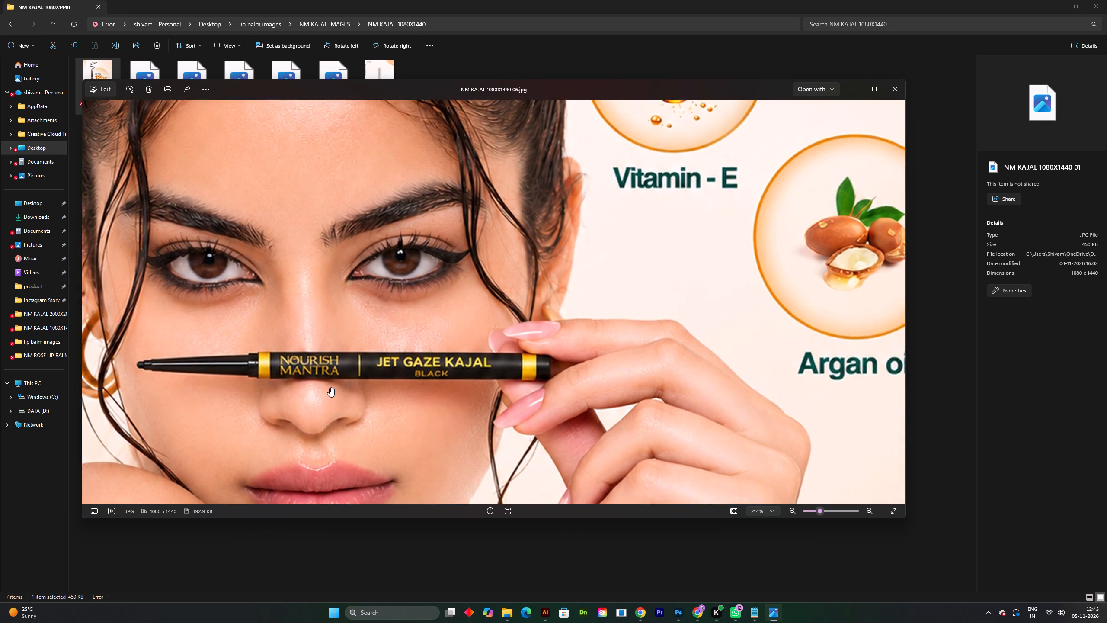
{"action": "scroll", "coordinate": [312, 385], "scroll_direction": "down", "scroll_amount": 5}
{"action": "scroll", "coordinate": [835, 321], "scroll_direction": "down", "scroll_amount": 5}
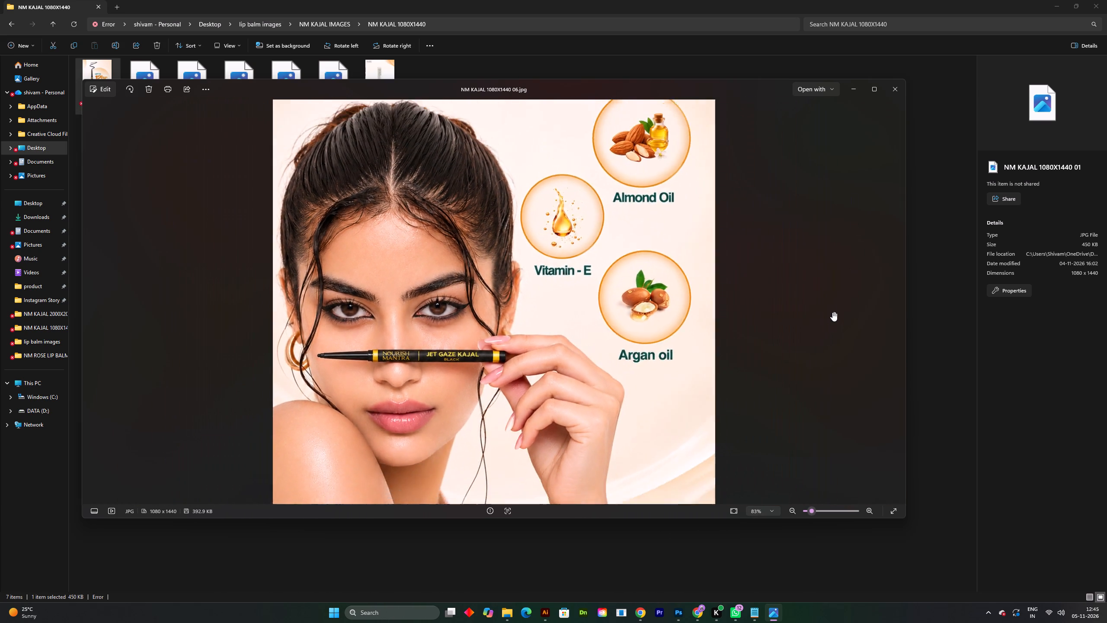
{"action": "scroll", "coordinate": [832, 312], "scroll_direction": "down", "scroll_amount": 2}
{"action": "left_click", "coordinate": [900, 304]}
{"action": "left_click", "coordinate": [900, 304]}
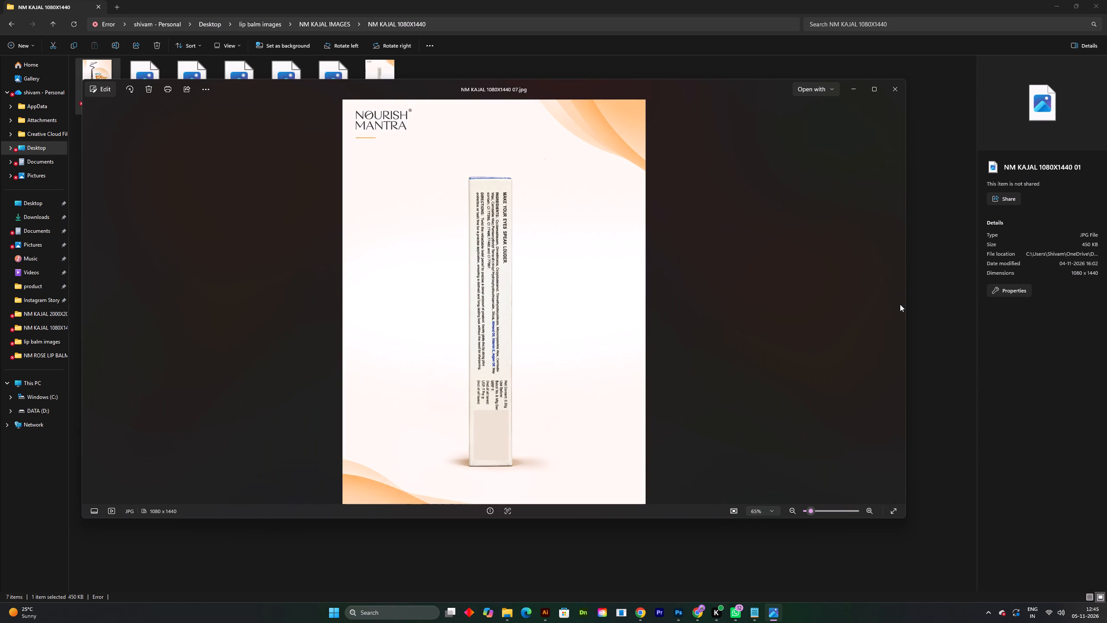
{"action": "left_click", "coordinate": [895, 89]}
Look through NM KAJAL 2000X2000 images 01 to 07 in NM KAJAL IMAGES, go back to the first, and close the viewer.
{"action": "left_click", "coordinate": [294, 18]}
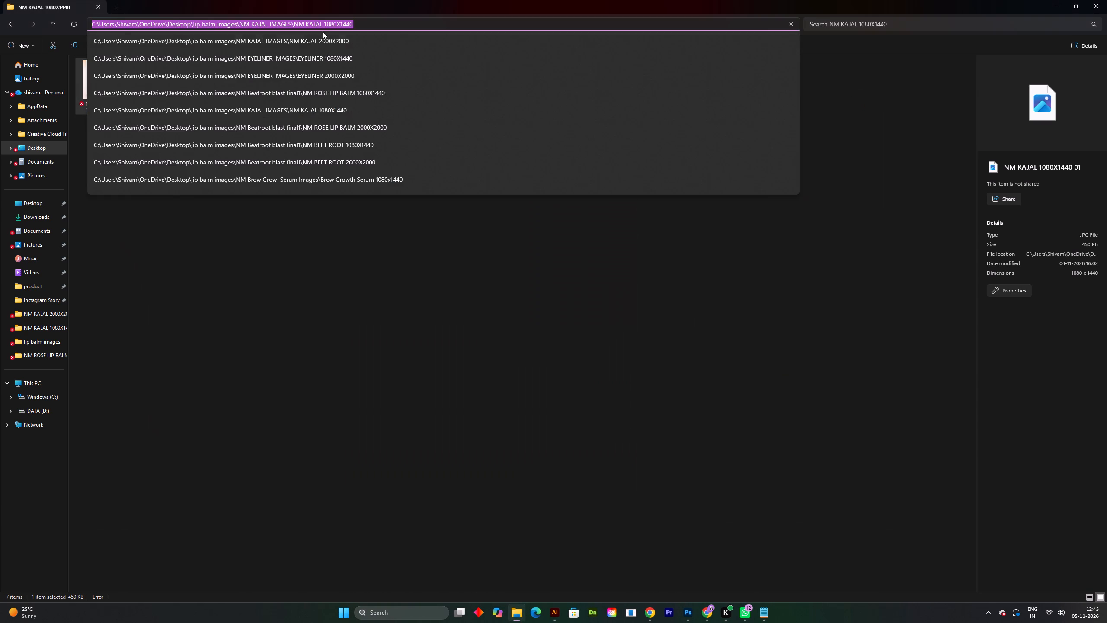
{"action": "left_click", "coordinate": [252, 167]}
{"action": "left_click_drag", "start_coordinate": [386, 78], "coordinate": [390, 83]}
{"action": "left_click", "coordinate": [321, 27]}
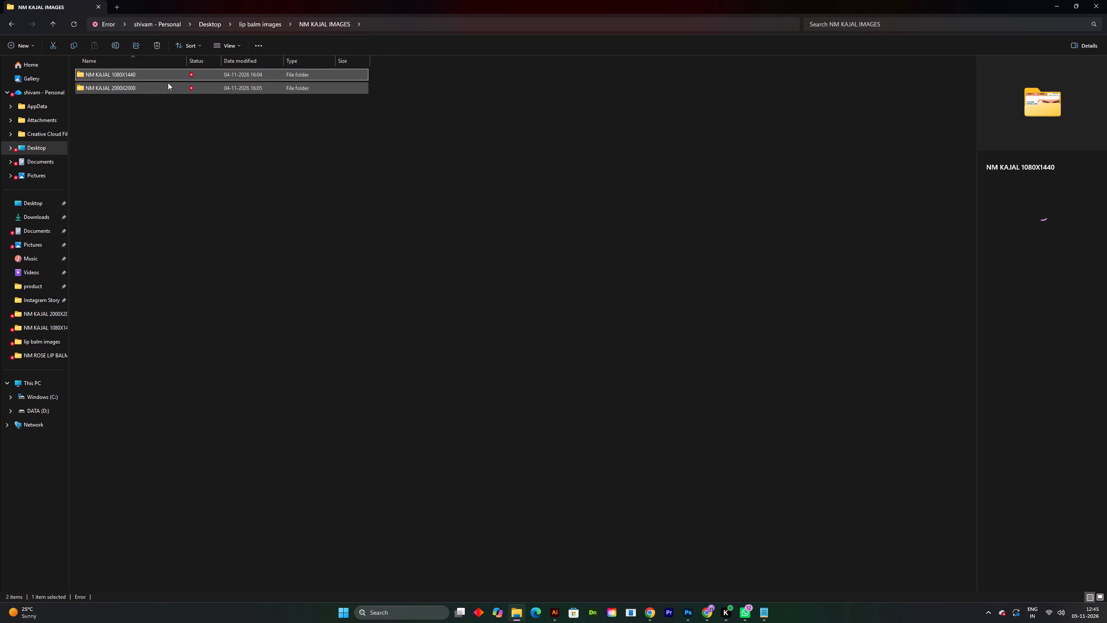
{"action": "double_click", "coordinate": [153, 90]}
{"action": "double_click", "coordinate": [134, 71]}
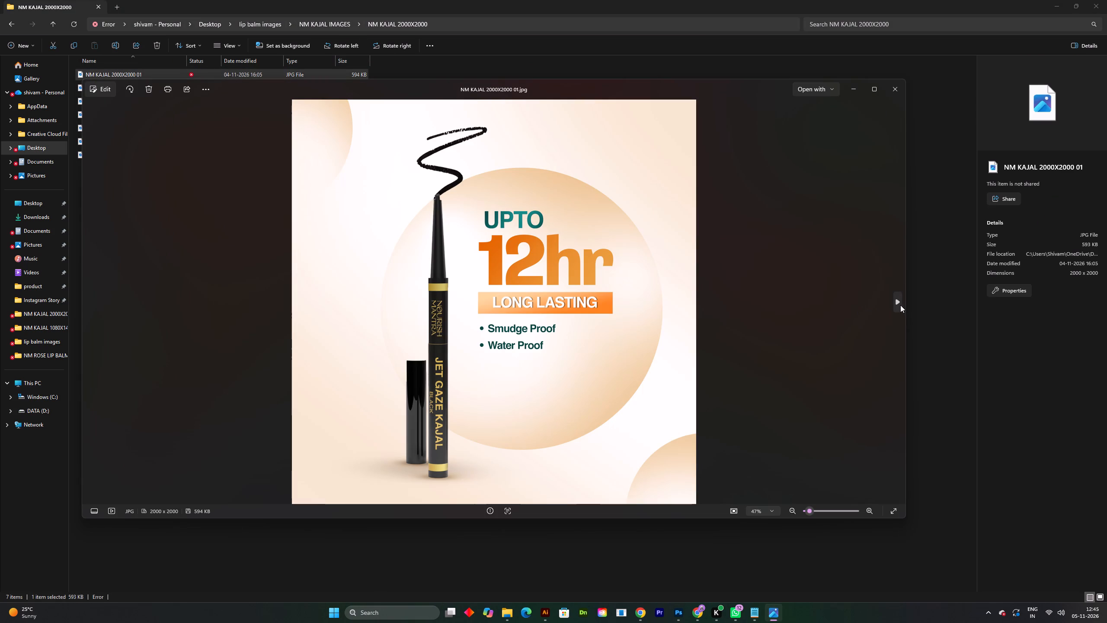
{"action": "left_click", "coordinate": [894, 303]}
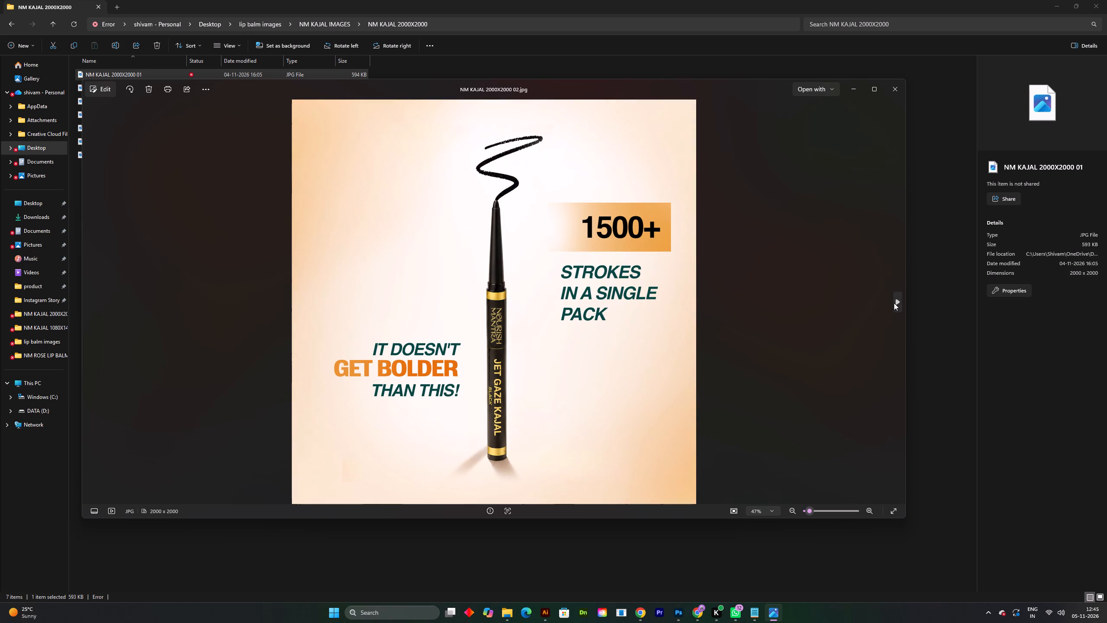
{"action": "left_click", "coordinate": [894, 303]}
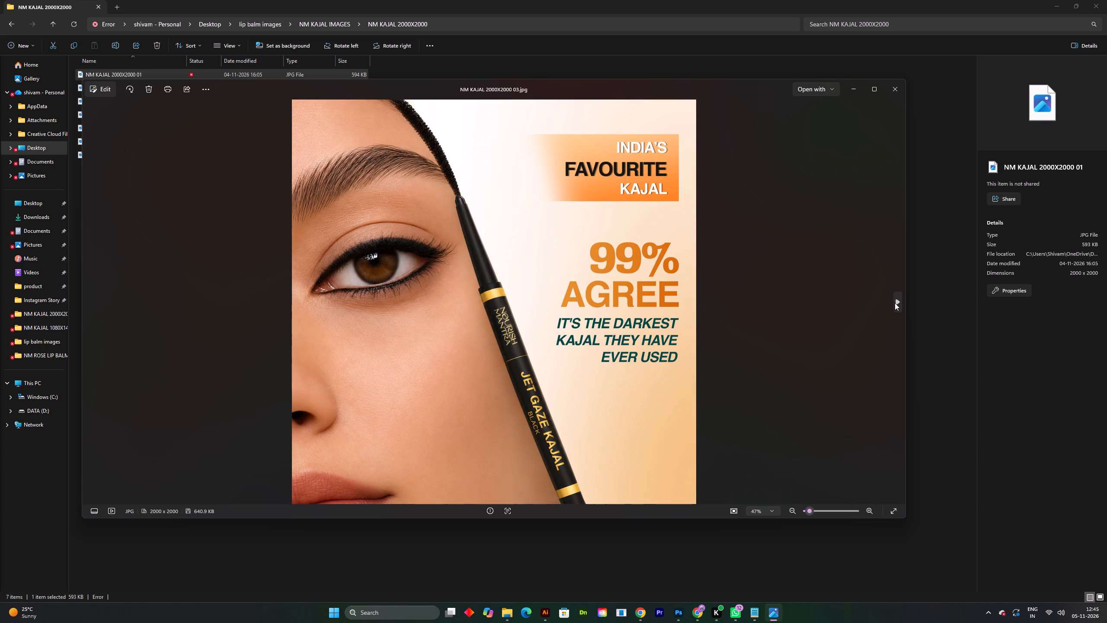
{"action": "left_click", "coordinate": [895, 303]}
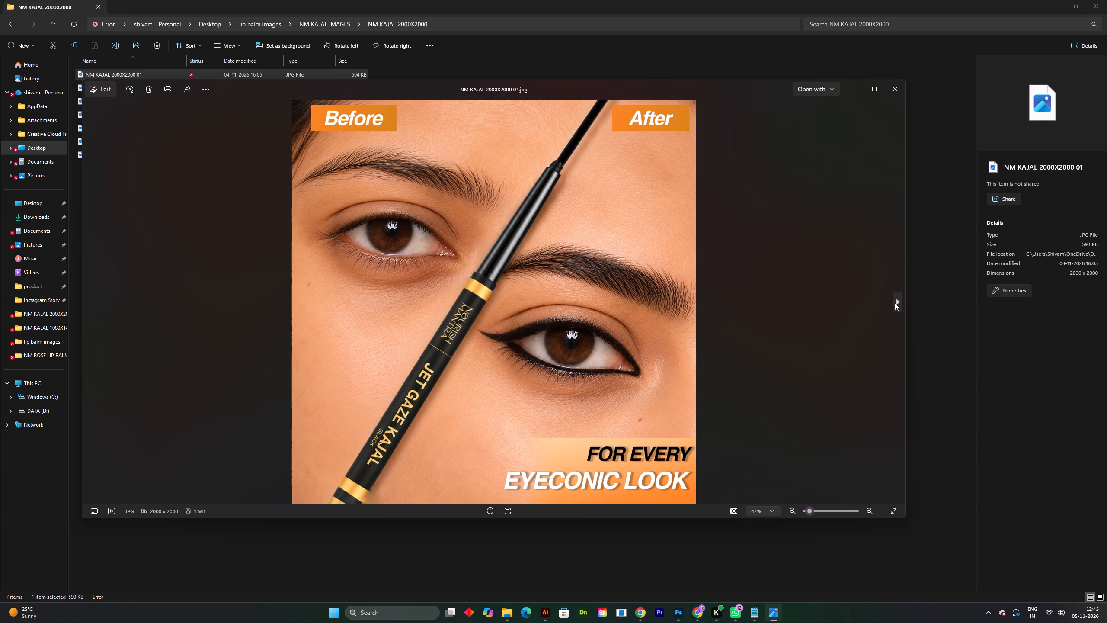
{"action": "left_click", "coordinate": [895, 303]}
{"action": "left_click", "coordinate": [895, 303]}
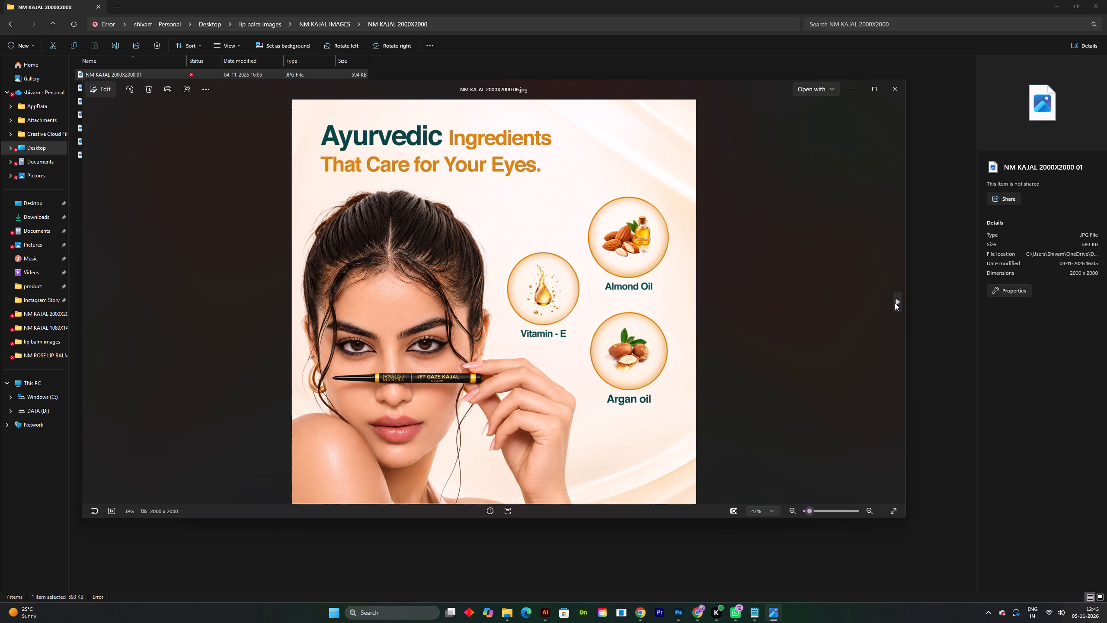
{"action": "left_click", "coordinate": [895, 303]}
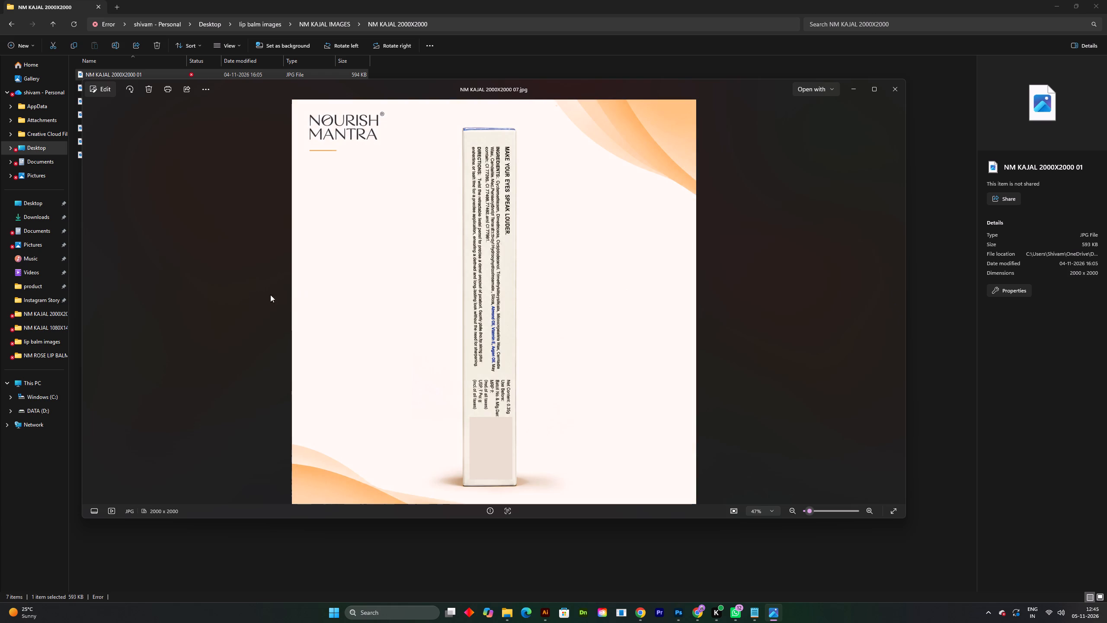
{"action": "double_click", "coordinate": [100, 291]}
{"action": "left_click", "coordinate": [100, 290]}
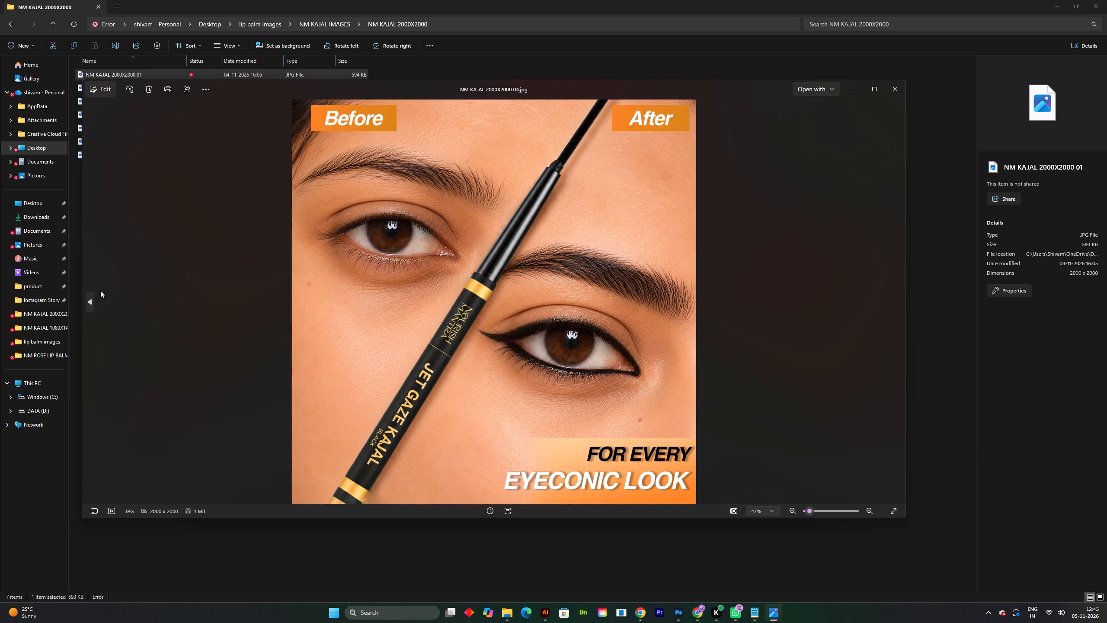
{"action": "double_click", "coordinate": [100, 290]}
{"action": "left_click", "coordinate": [100, 290]}
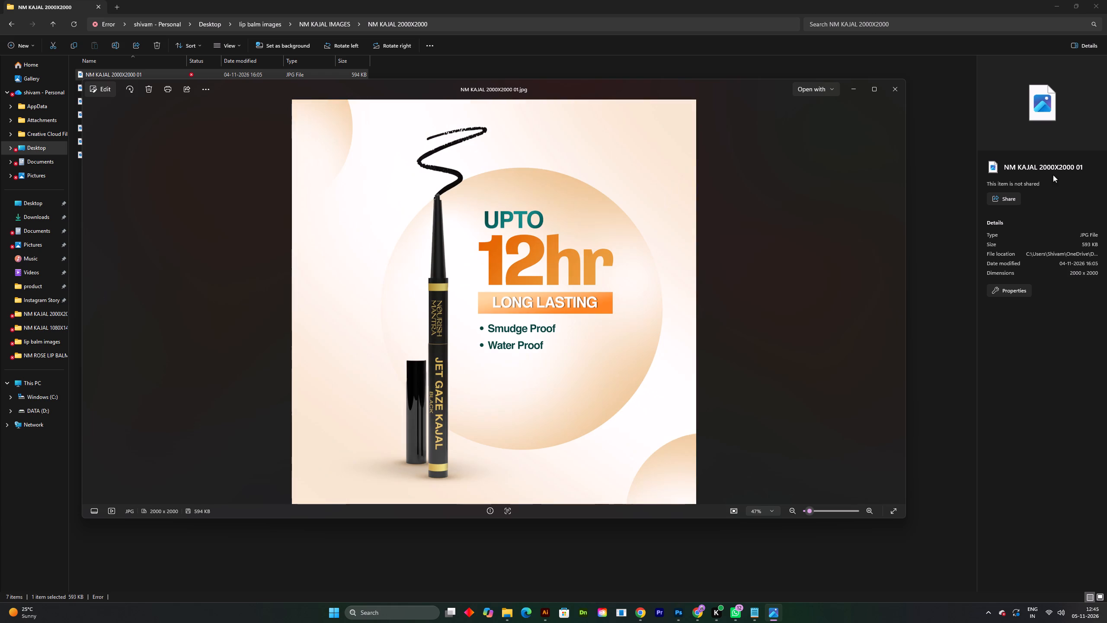
{"action": "left_click", "coordinate": [882, 99]}
{"action": "left_click", "coordinate": [1106, 0]}
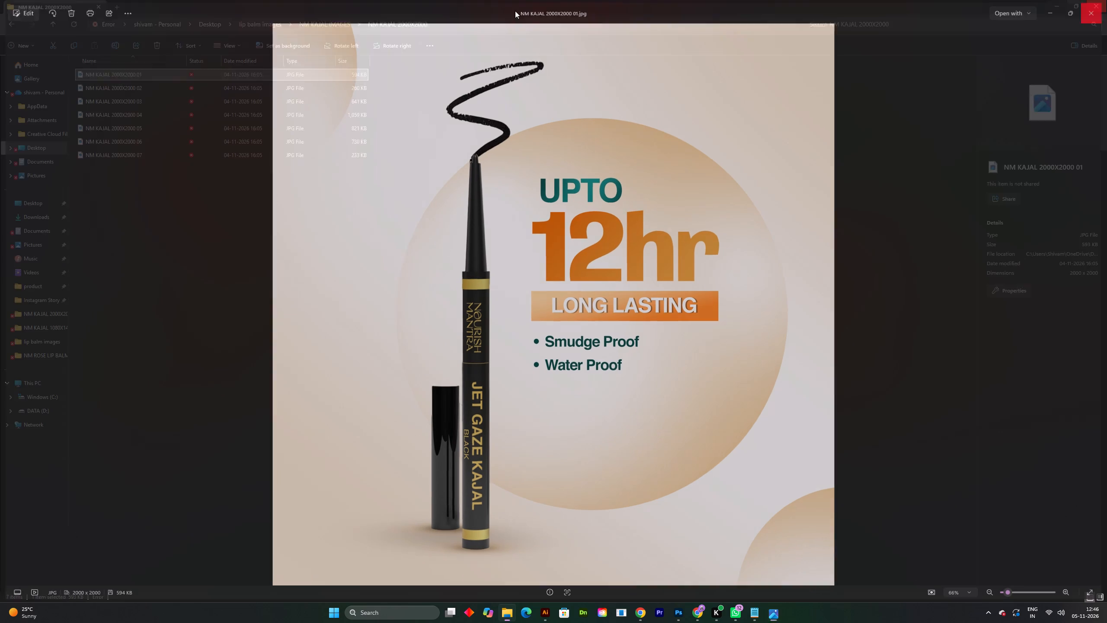
{"action": "left_click_drag", "start_coordinate": [500, 213], "coordinate": [549, 233]}
Switch to Chrome and delete all seven old kajal images from Drive's JET GAZE KAJAL 1080X1440 folder.
{"action": "left_click", "coordinate": [709, 611]}
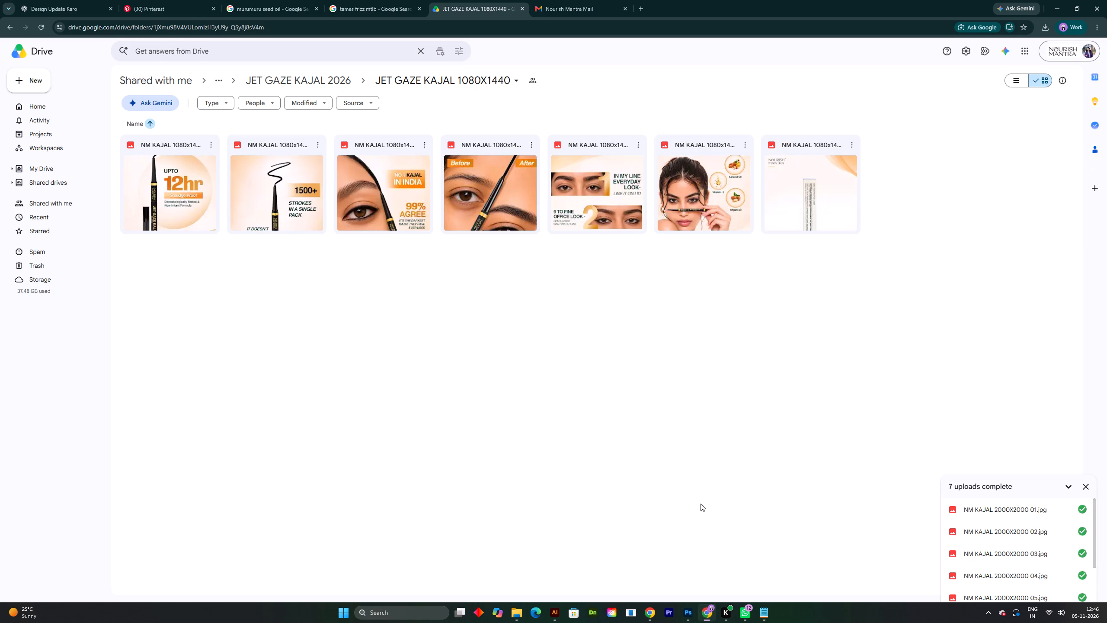
{"action": "left_click_drag", "start_coordinate": [181, 324], "coordinate": [1004, 179]}
{"action": "key", "text": "Delete"}
{"action": "left_click", "coordinate": [601, 343]}
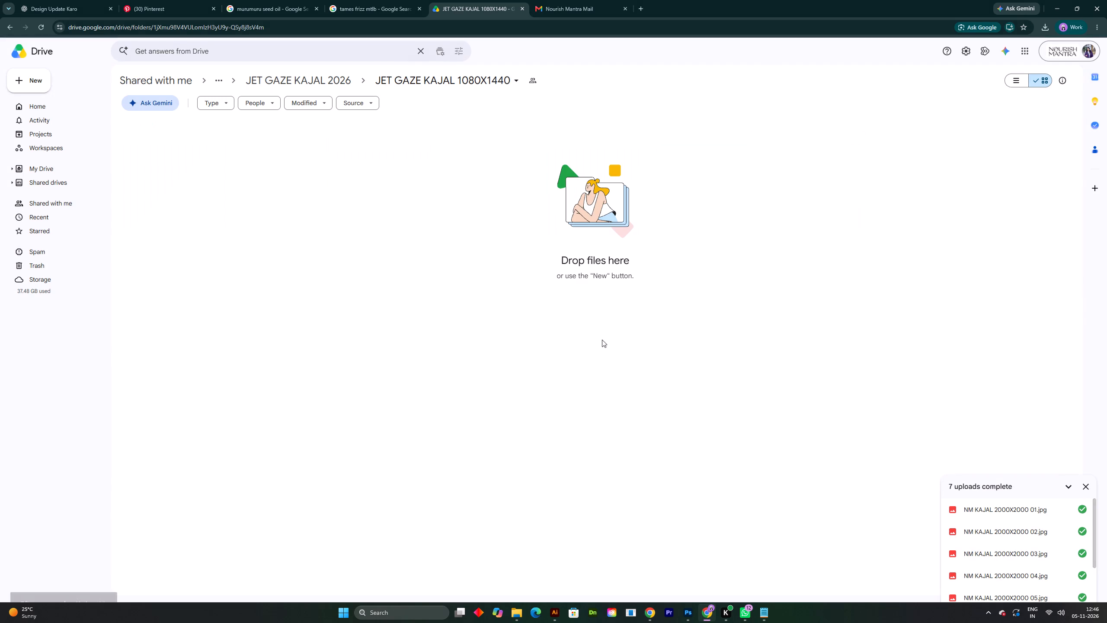
Upload NM KAJAL 1080X1440 01 to 07 from the copied folder path into Drive's JET GAZE KAJAL 1080X1440 folder.
{"action": "right_click_drag", "start_coordinate": [529, 299], "coordinate": [518, 299]}
{"action": "left_click", "coordinate": [594, 332]}
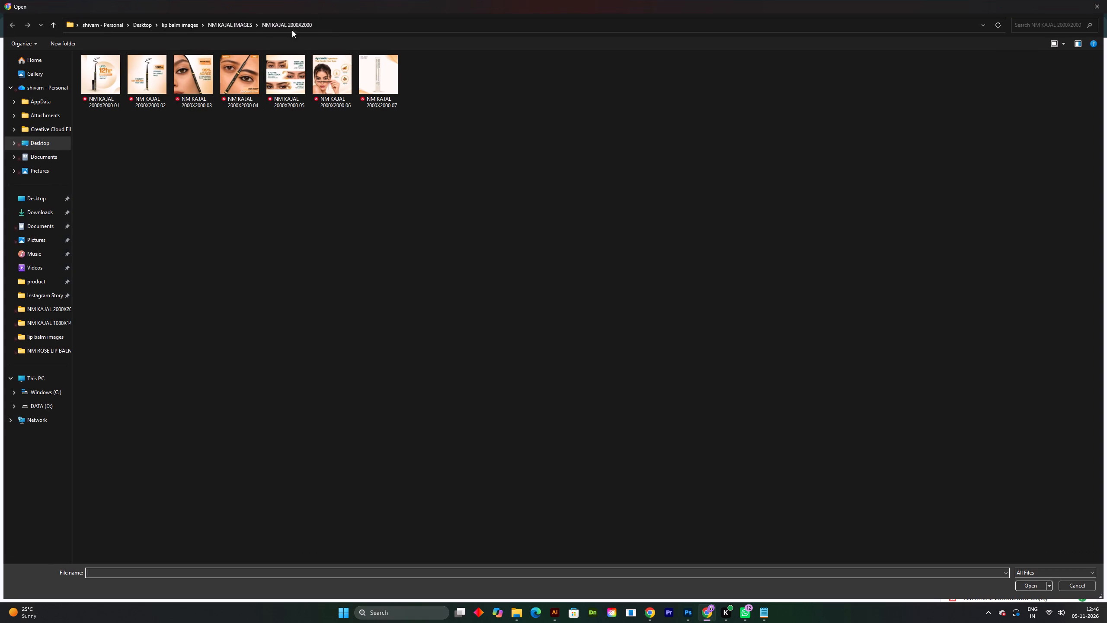
{"action": "double_click", "coordinate": [332, 23]}
{"action": "key", "text": "BackSpace"}
{"action": "key", "text": "BackSpace"}
{"action": "key", "text": "BackSpace"}
{"action": "key", "text": "BackSpace"}
{"action": "key", "text": "BackSpace"}
{"action": "key", "text": "BackSpace"}
{"action": "key", "text": "BackSpace"}
{"action": "key", "text": "BackSpace"}
{"action": "key", "text": "BackSpace"}
{"action": "key", "text": "BackSpace"}
{"action": "key", "text": "BackSpace"}
{"action": "key", "text": "BackSpace"}
{"action": "key", "text": "BackSpace"}
{"action": "key", "text": "BackSpace"}
{"action": "key", "text": "BackSpace"}
{"action": "key", "text": "BackSpace"}
{"action": "key", "text": "BackSpace"}
{"action": "key", "text": "BackSpace"}
{"action": "key", "text": "BackSpace"}
{"action": "key", "text": "BackSpace"}
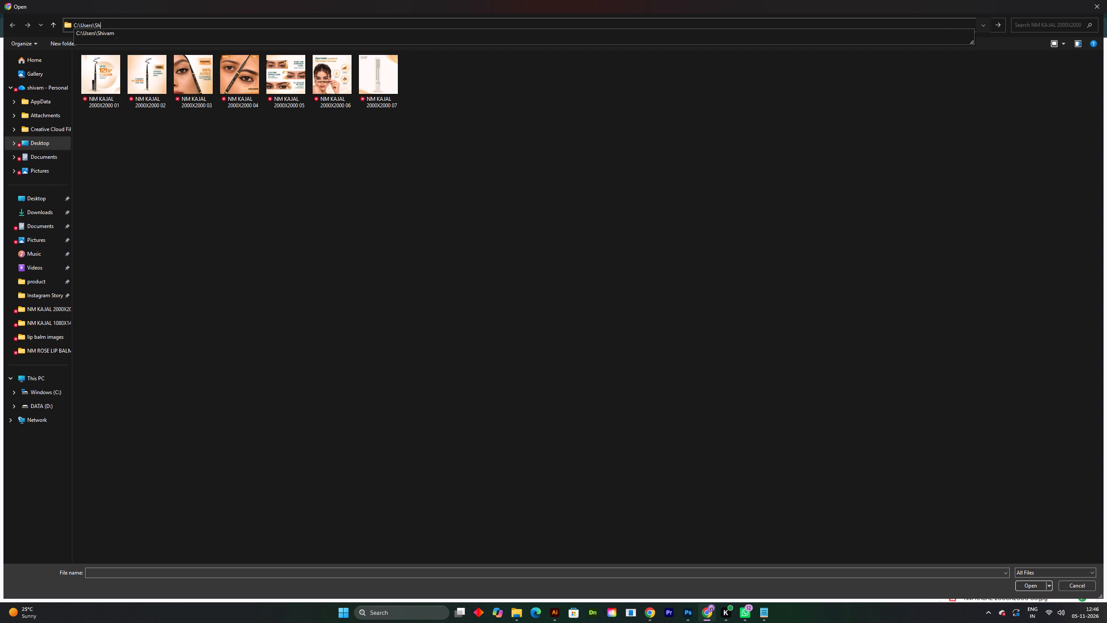
{"action": "key", "text": "ctrl+v"}
{"action": "key", "text": "Return"}
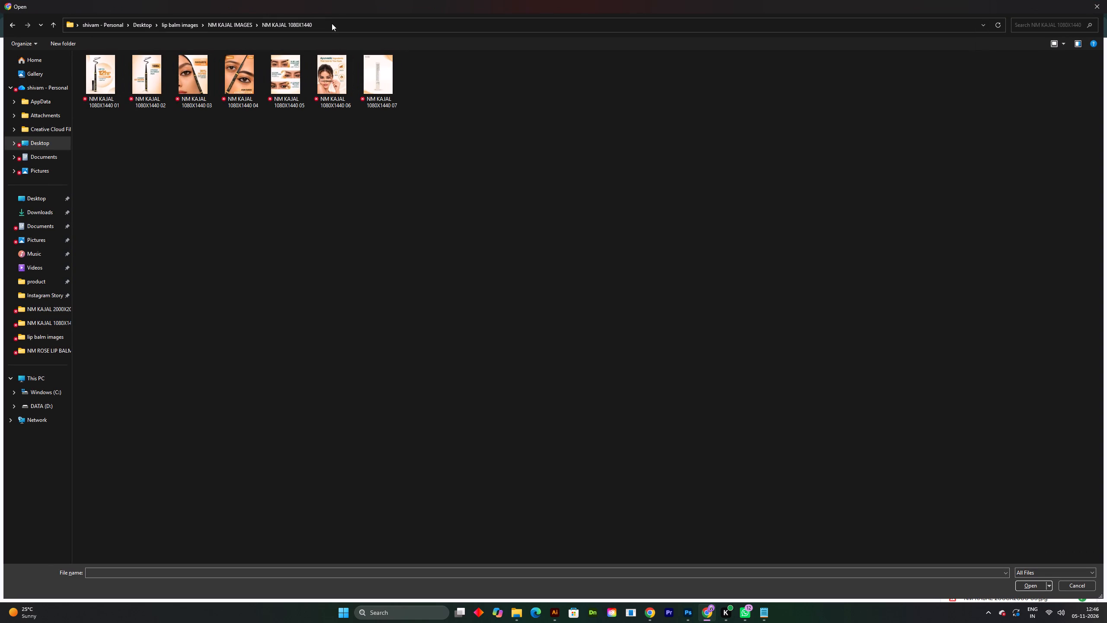
{"action": "left_click_drag", "start_coordinate": [118, 265], "coordinate": [424, 73]}
{"action": "left_click", "coordinate": [1036, 582]}
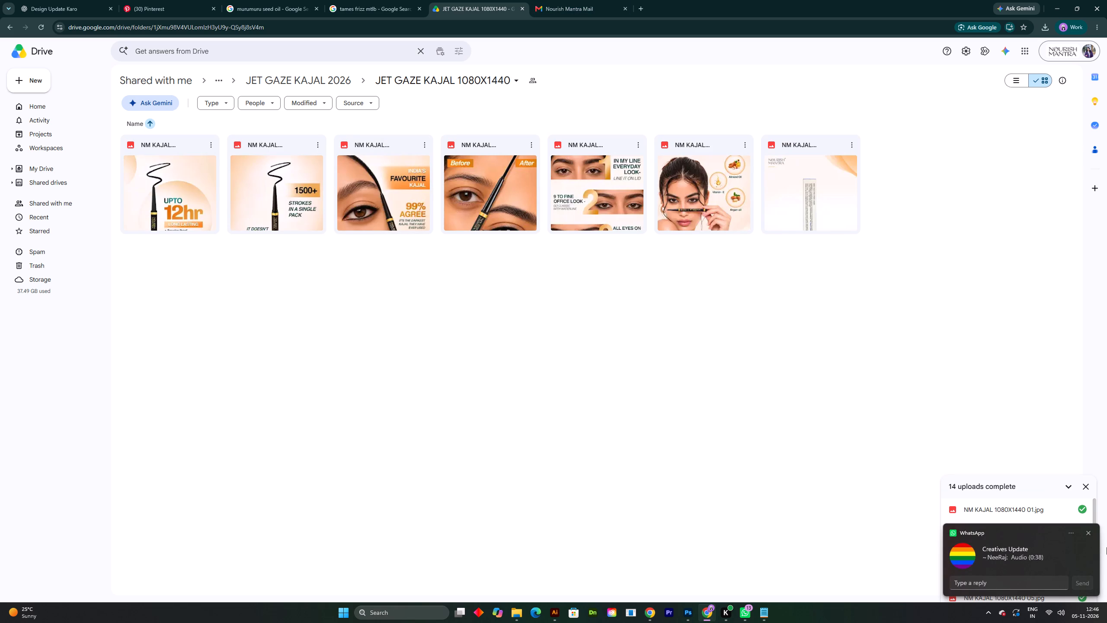
{"action": "left_click", "coordinate": [1086, 536]}
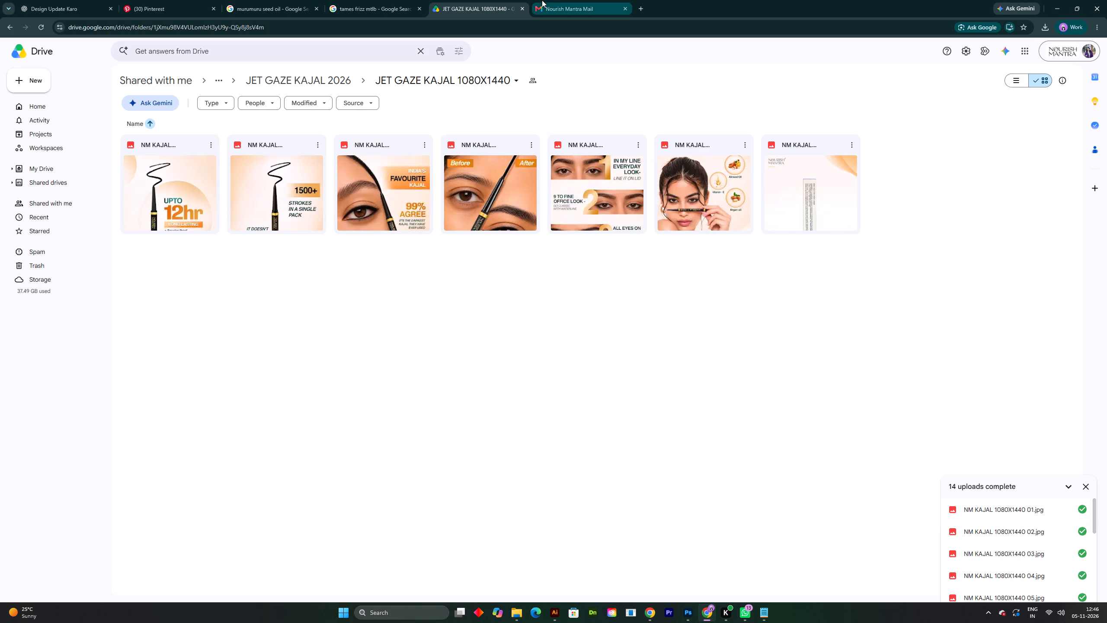
Switch to Illustrator and export all All icons artboards as a transparent 300 ppi PNG into the desktop's DEV FOLDER.
{"action": "left_click", "coordinate": [563, 0]}
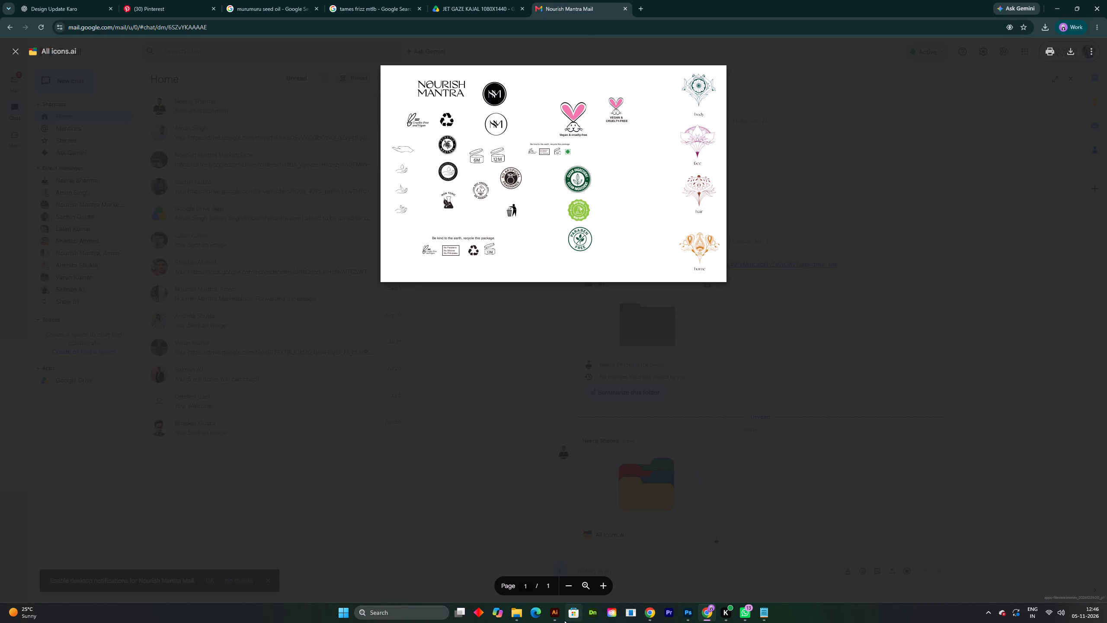
{"action": "left_click", "coordinate": [518, 621]}
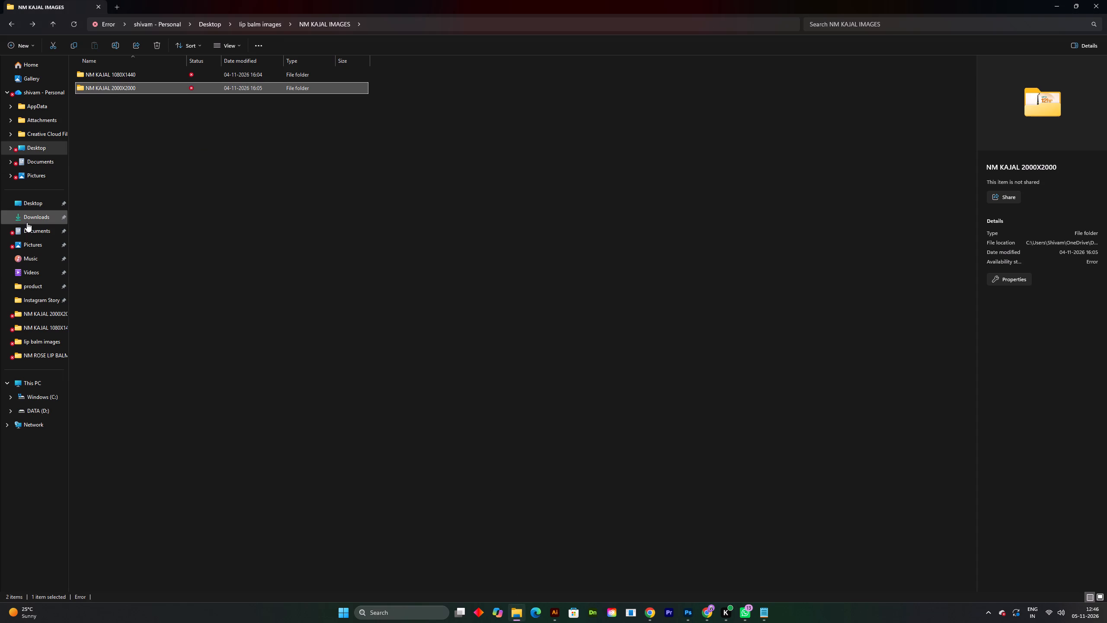
{"action": "left_click", "coordinate": [27, 222]}
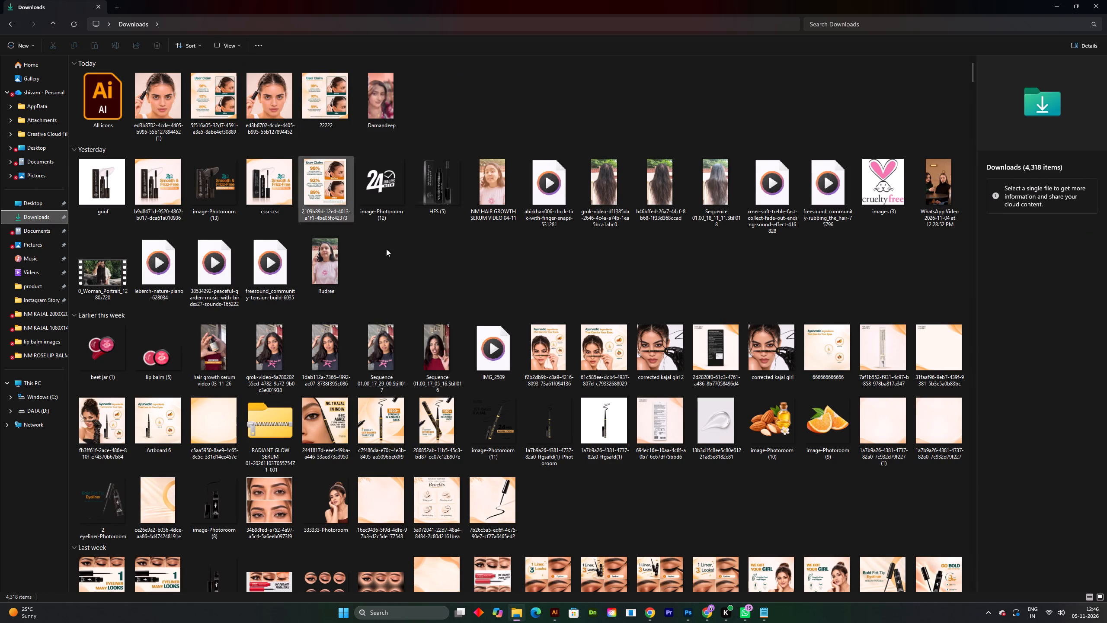
{"action": "left_click", "coordinate": [555, 621]}
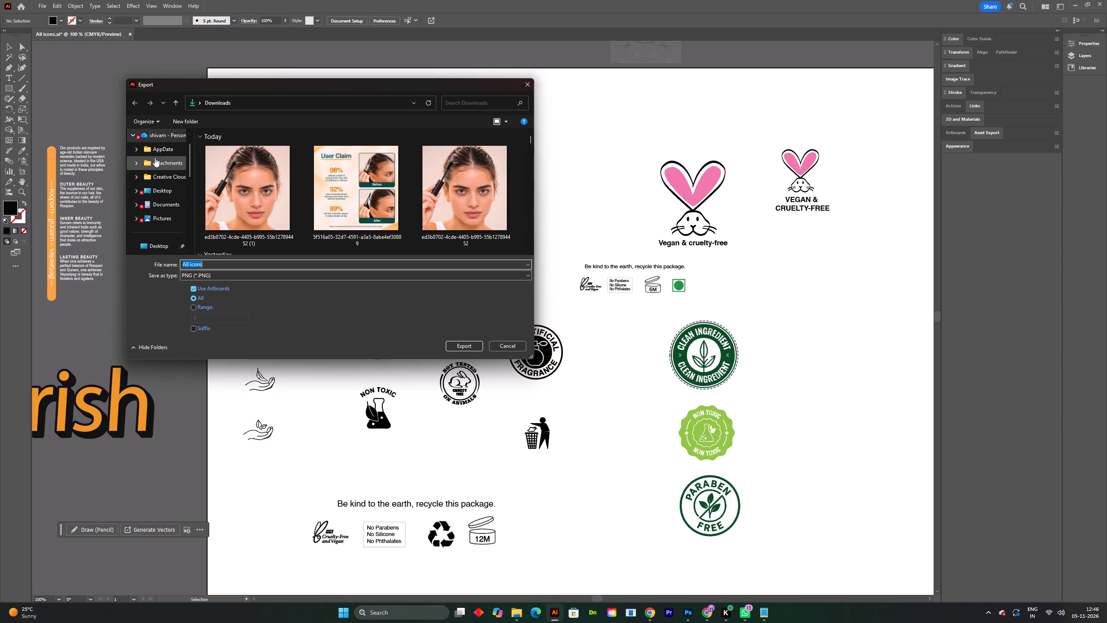
{"action": "scroll", "coordinate": [166, 238], "scroll_direction": "down", "scroll_amount": 2}
{"action": "left_click", "coordinate": [158, 176]}
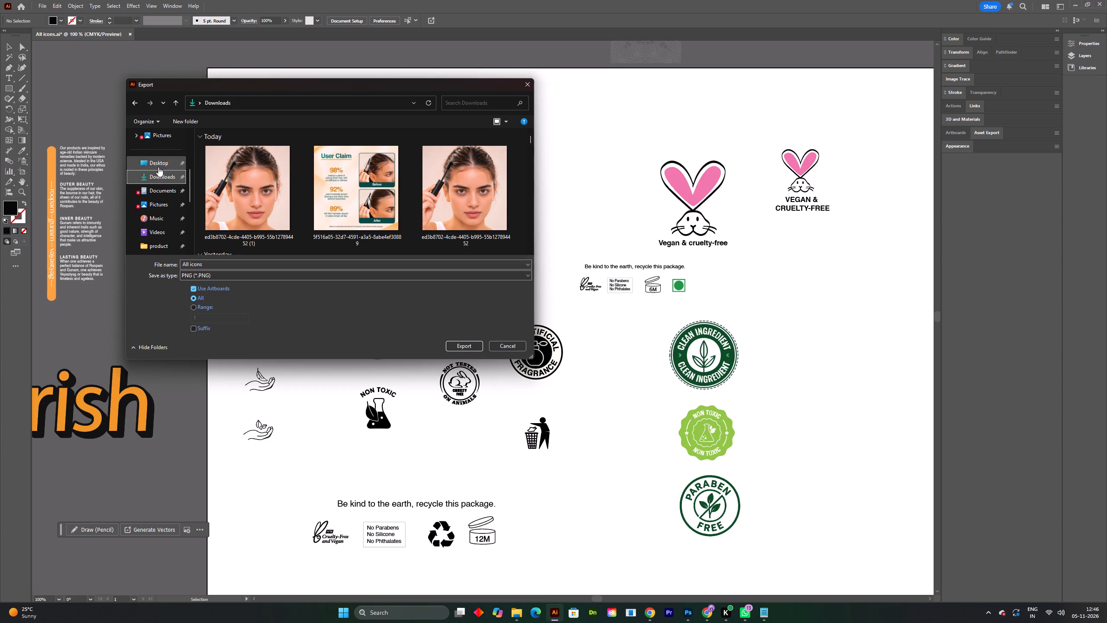
{"action": "double_click", "coordinate": [158, 167]}
{"action": "double_click", "coordinate": [250, 159]}
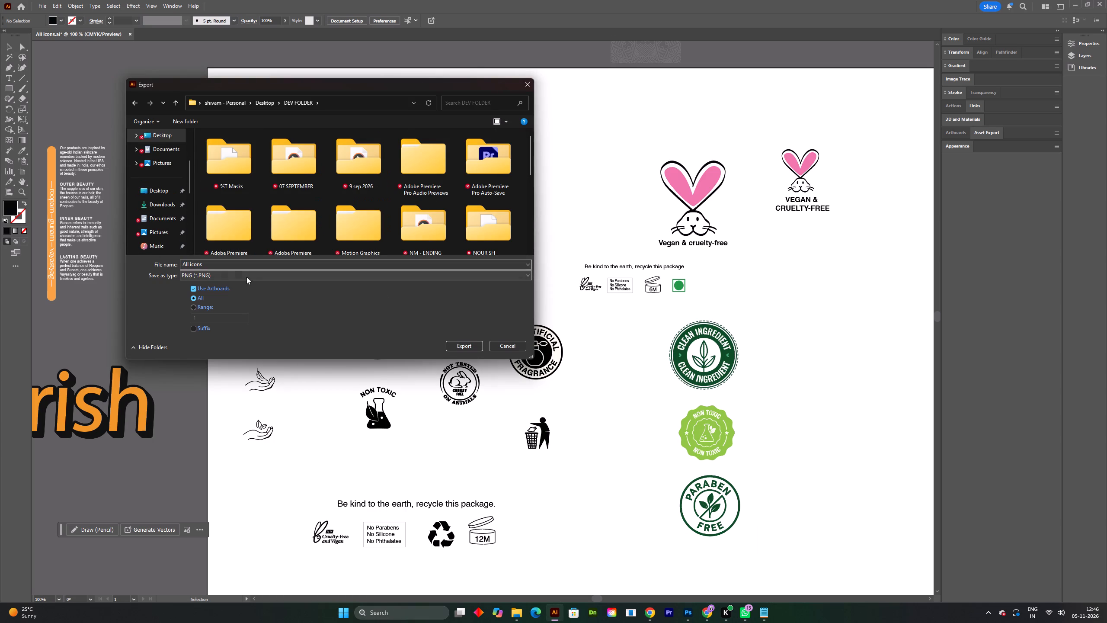
{"action": "left_click", "coordinate": [437, 276]}
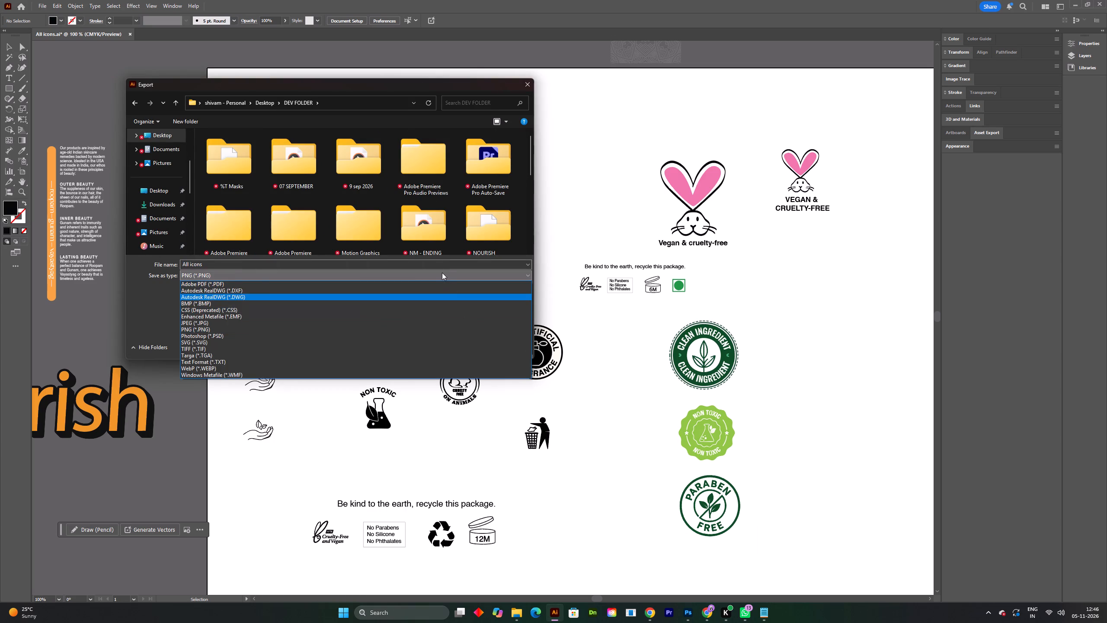
{"action": "left_click", "coordinate": [441, 273]}
{"action": "left_click", "coordinate": [468, 347]}
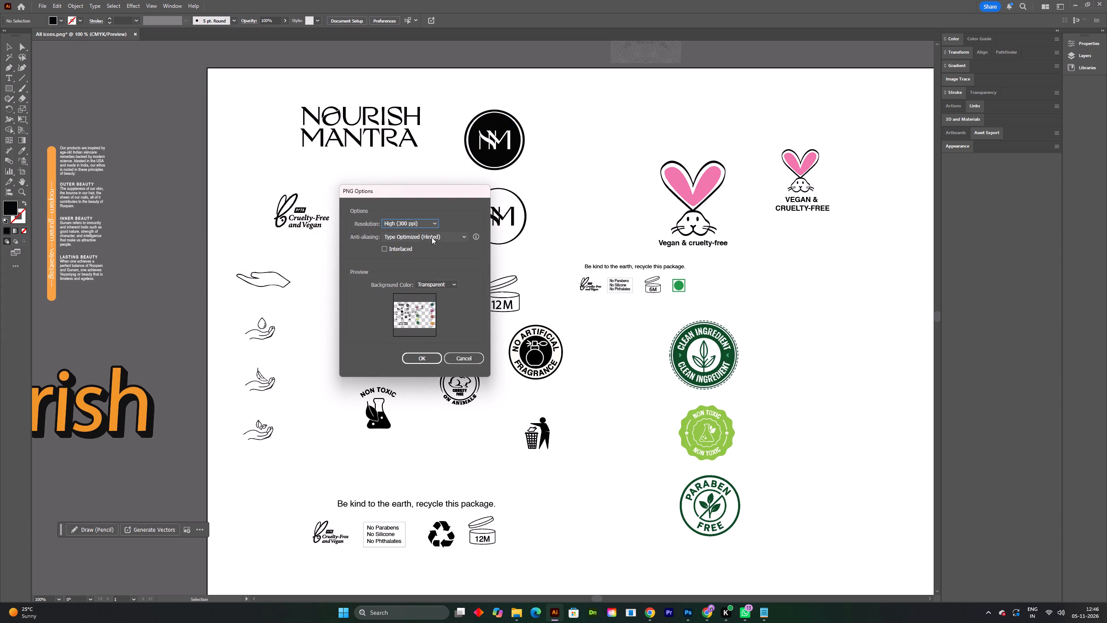
{"action": "left_click", "coordinate": [424, 356]}
Switch to File Explorer, open the desktop's DEV FOLDER, refresh it and search it for "all".
{"action": "left_click", "coordinate": [517, 613]}
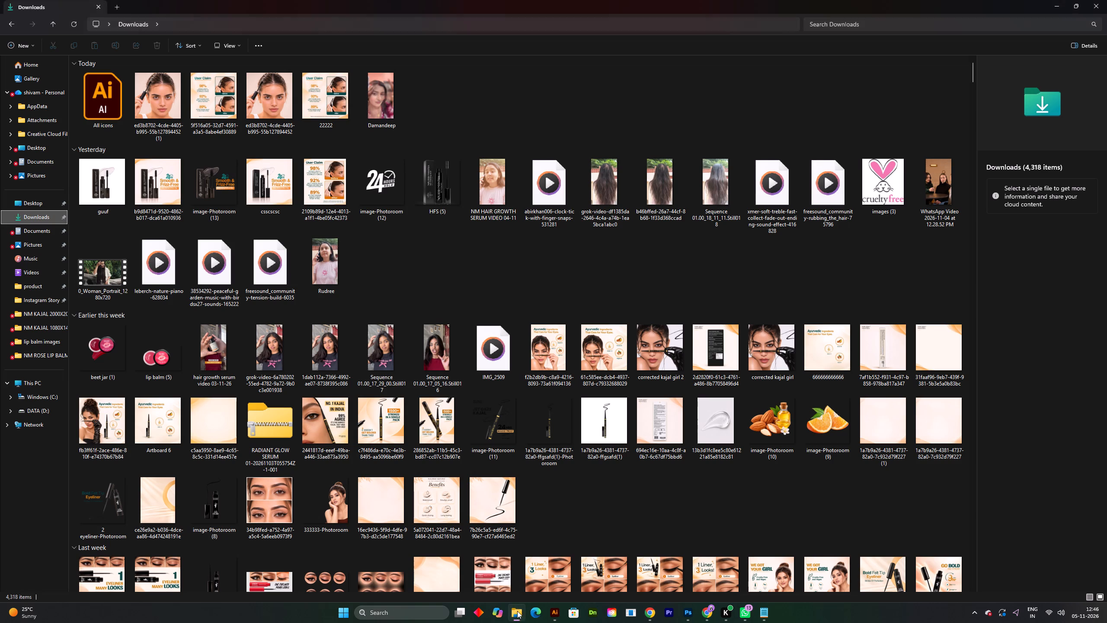
{"action": "double_click", "coordinate": [24, 202]}
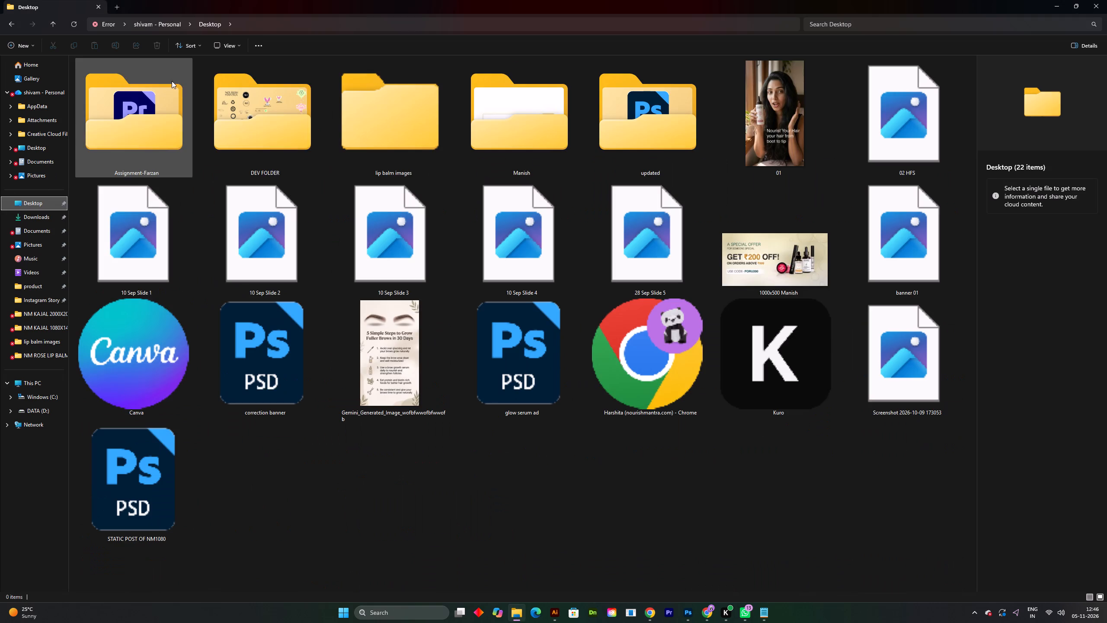
{"action": "double_click", "coordinate": [277, 117]}
{"action": "double_click", "coordinate": [275, 117]}
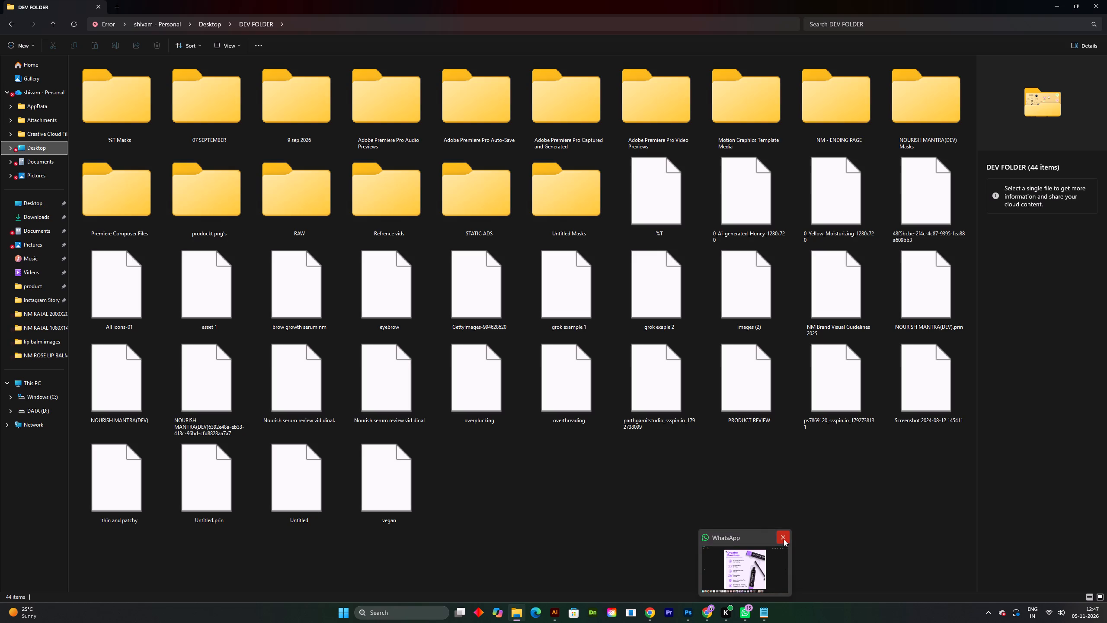
{"action": "left_click", "coordinate": [607, 517]}
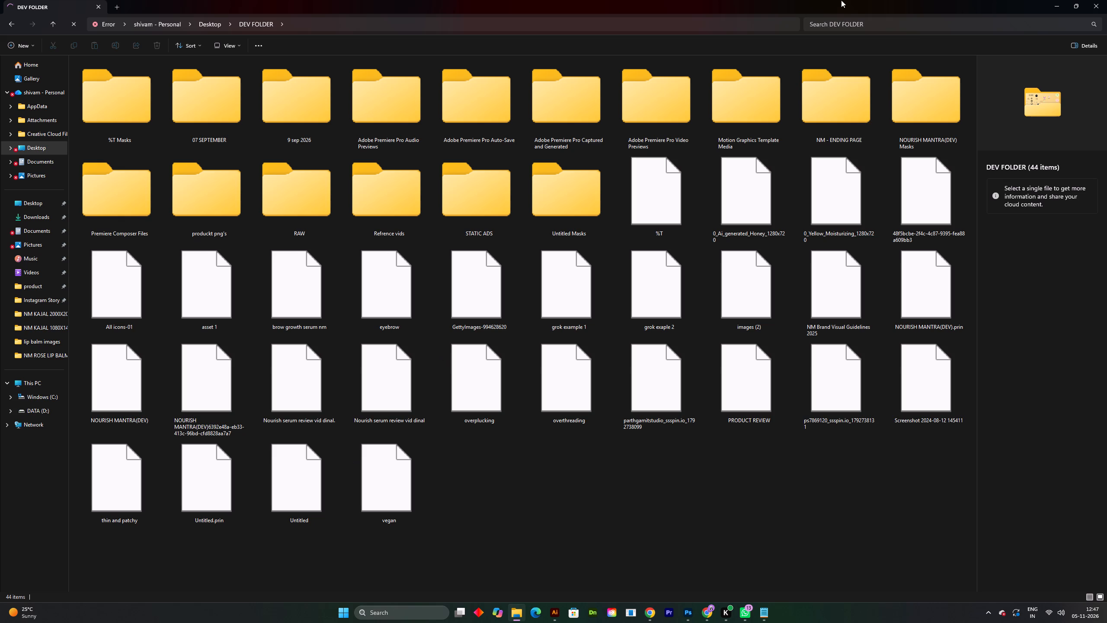
{"action": "left_click", "coordinate": [75, 22]}
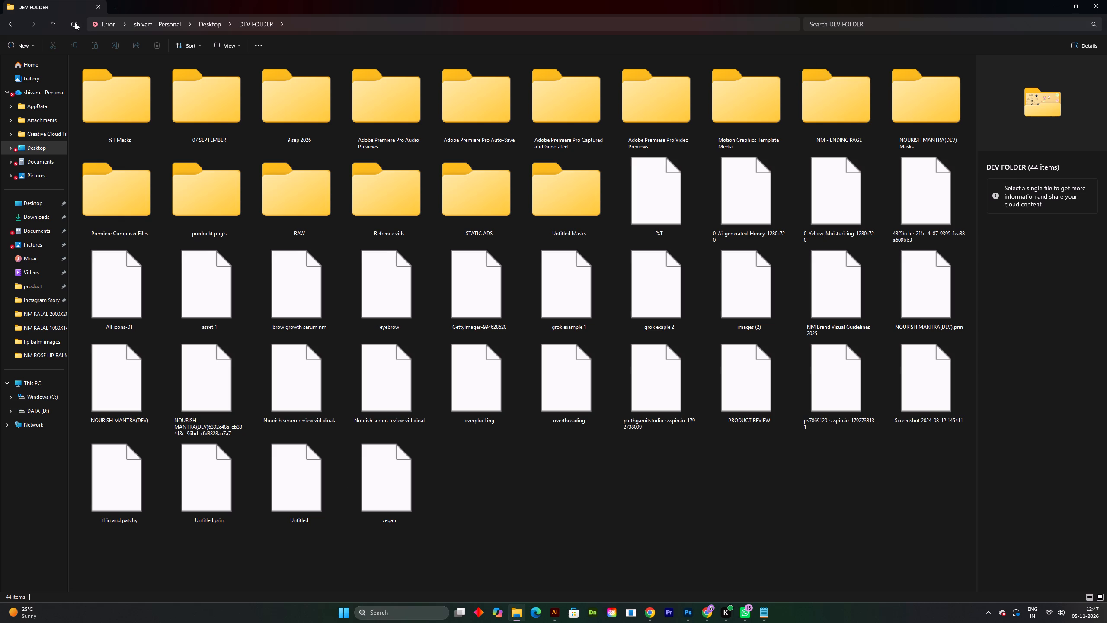
{"action": "left_click", "coordinate": [74, 29]}
{"action": "left_click", "coordinate": [974, 22]}
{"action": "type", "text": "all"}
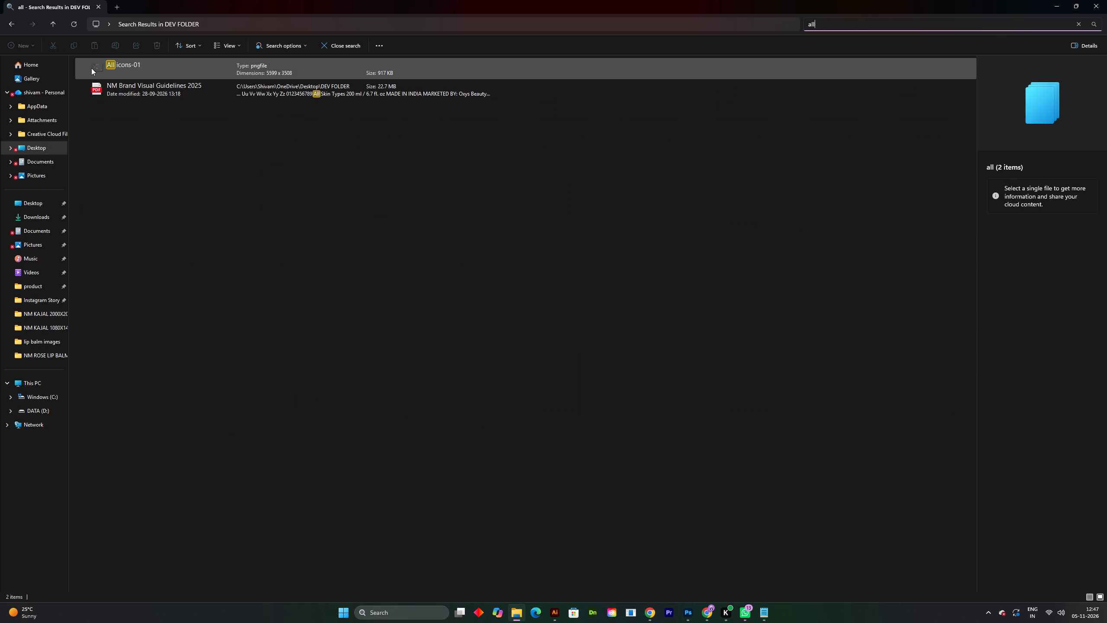
Bring the All icons-01 PNG from the search results into Photoshop, placing it on Artboard 4 of NM Hair Finishing Stick 2000X2000.
{"action": "left_click_drag", "start_coordinate": [99, 63], "coordinate": [112, 64]}
{"action": "left_click_drag", "start_coordinate": [112, 64], "coordinate": [131, 62]}
{"action": "left_click_drag", "start_coordinate": [90, 64], "coordinate": [139, 70]}
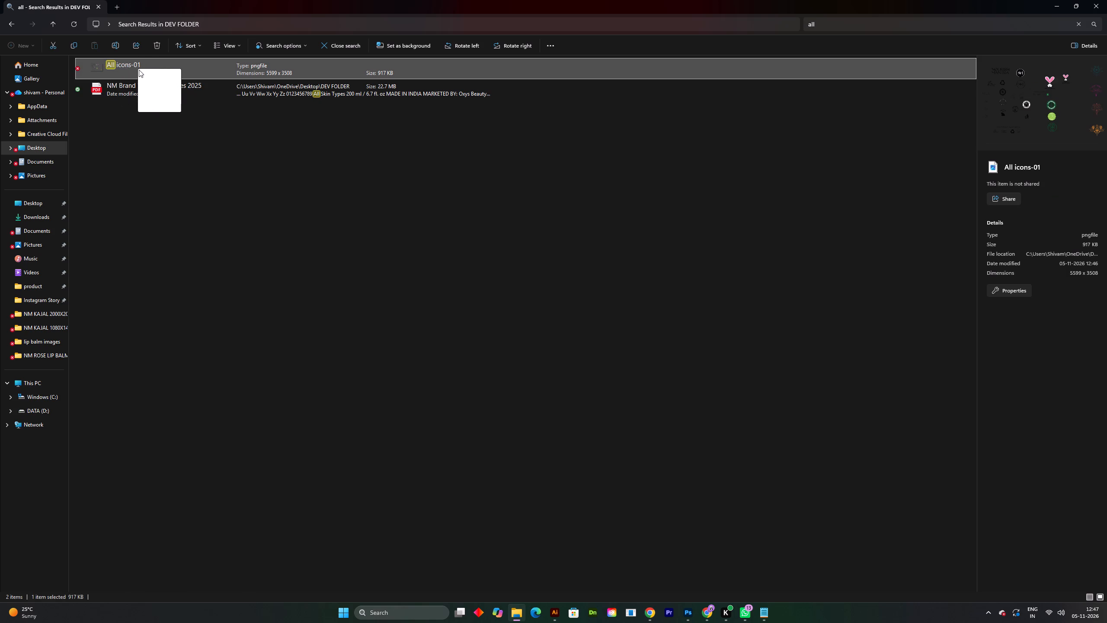
{"action": "left_click_drag", "start_coordinate": [139, 70], "coordinate": [143, 70]}
{"action": "key", "text": "alt+Tab"}
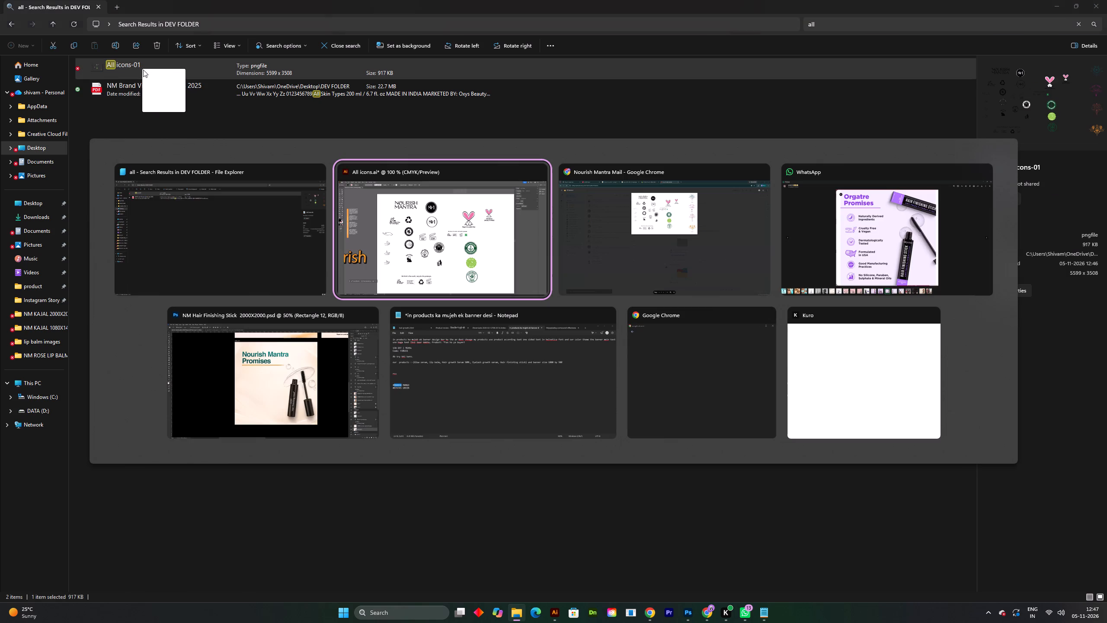
{"action": "left_click_drag", "start_coordinate": [143, 70], "coordinate": [144, 70]}
{"action": "key", "text": "alt+Tab"}
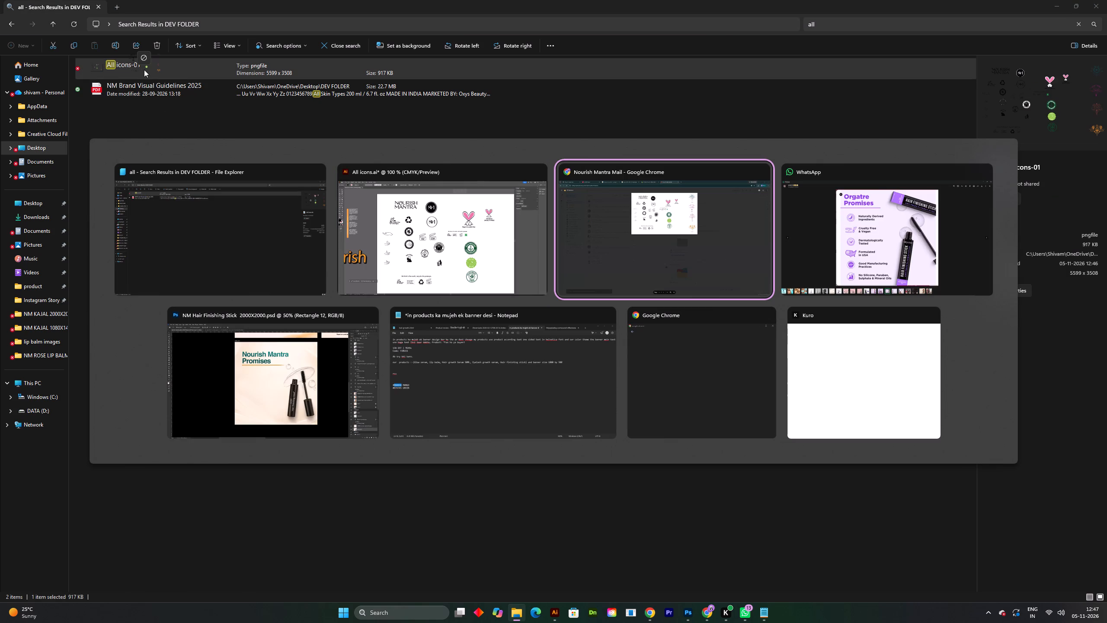
{"action": "key", "text": "alt+Tab"}
{"action": "left_click_drag", "start_coordinate": [144, 70], "coordinate": [452, 267]}
{"action": "key", "text": "alt+Tab"}
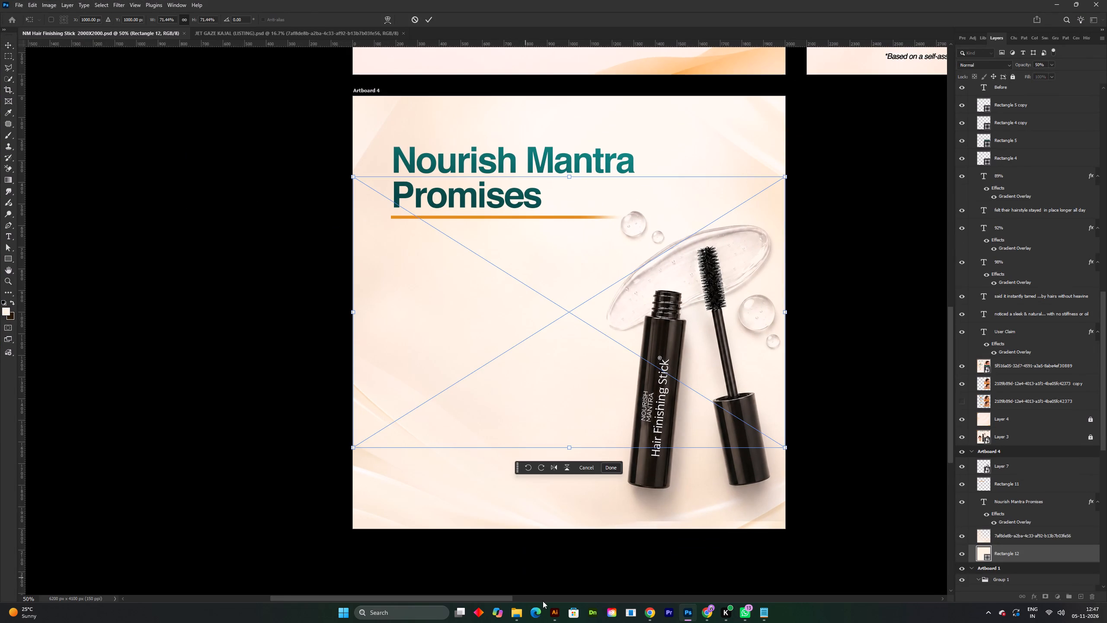
Switch to Illustrator, save All icons.ai, and close the program.
{"action": "left_click", "coordinate": [559, 619]}
{"action": "key", "text": "ctrl+s"}
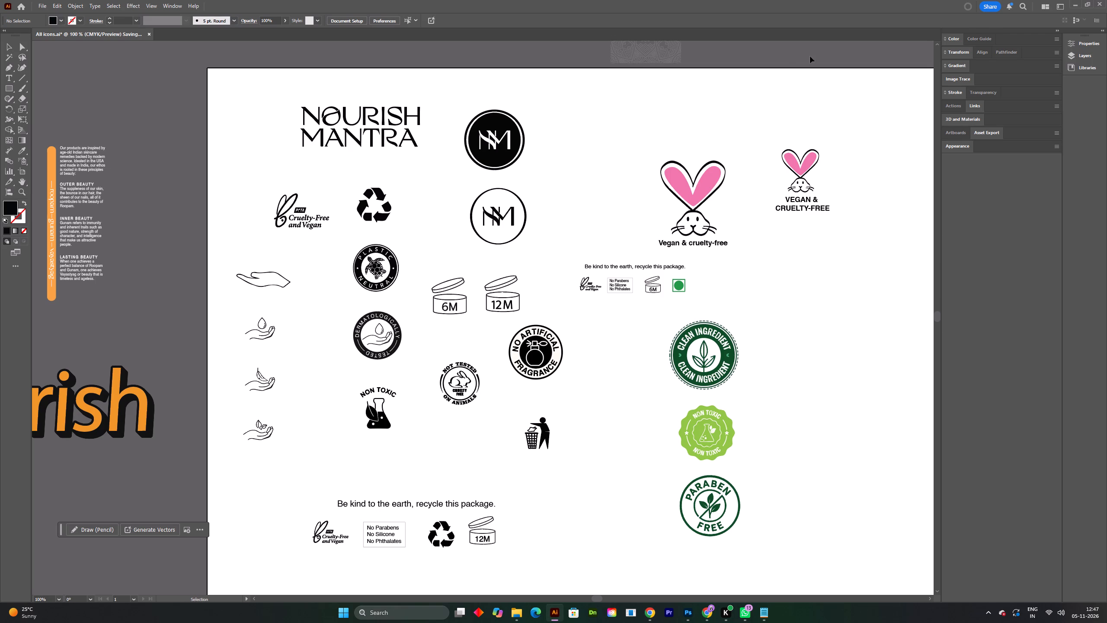
{"action": "double_click", "coordinate": [1106, 0]}
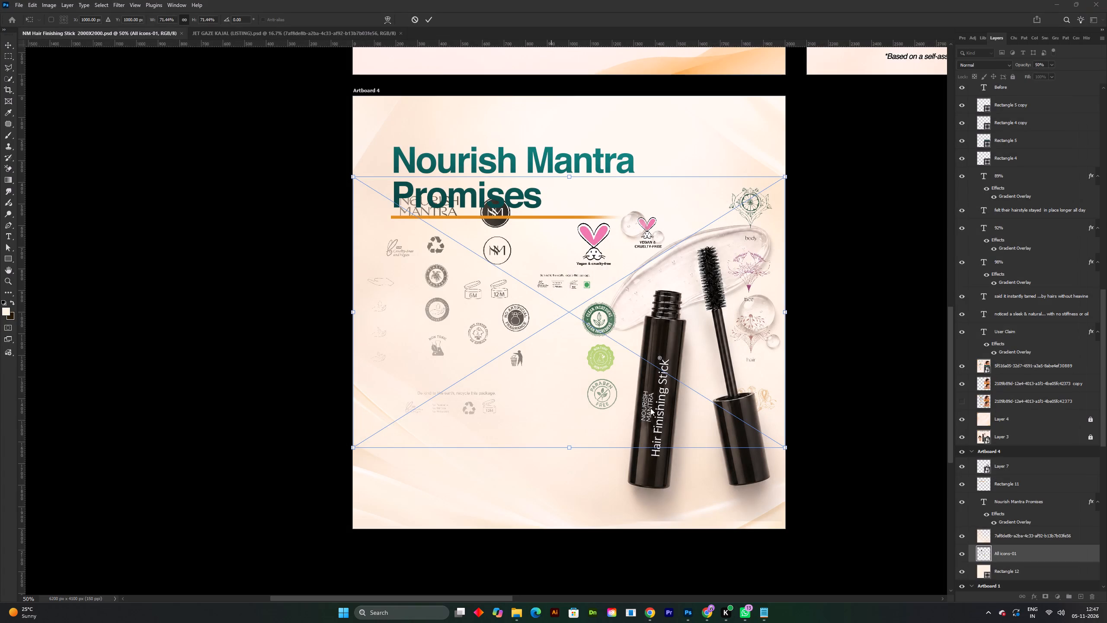
Commit the placed All icons-01 sheet in Photoshop and bring its layer to the front of Artboard 4.
{"action": "left_click", "coordinate": [423, 18]}
{"action": "left_click", "coordinate": [430, 18]}
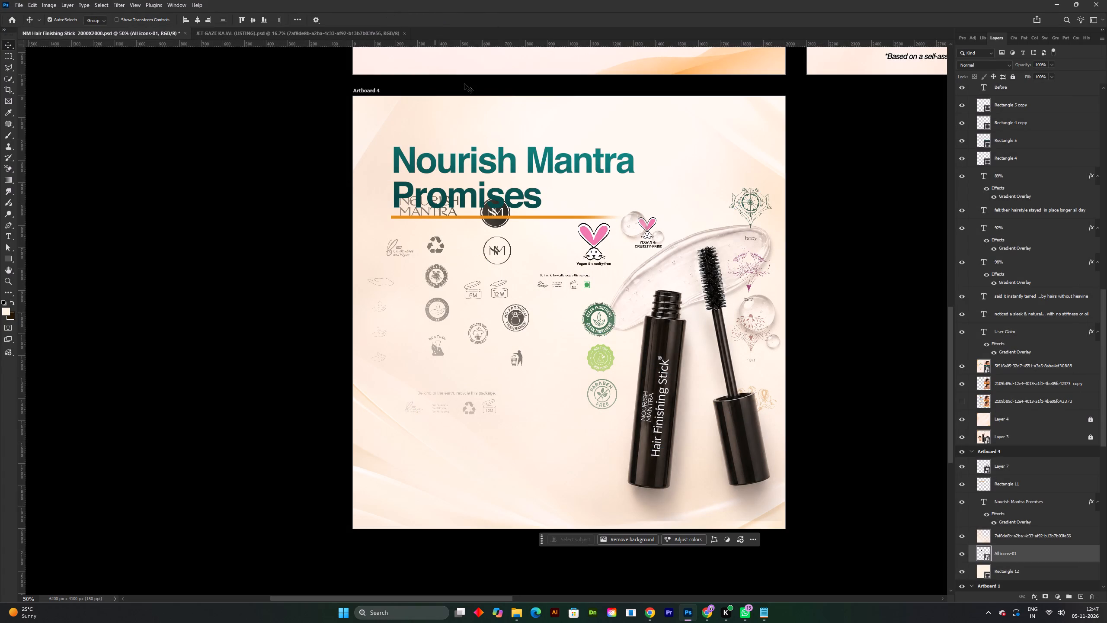
{"action": "key", "text": "ctrl+shift+bracketright"}
{"action": "key", "text": "ctrl+shift+bracketright"}
{"action": "key", "text": "ctrl+shift+bracketright"}
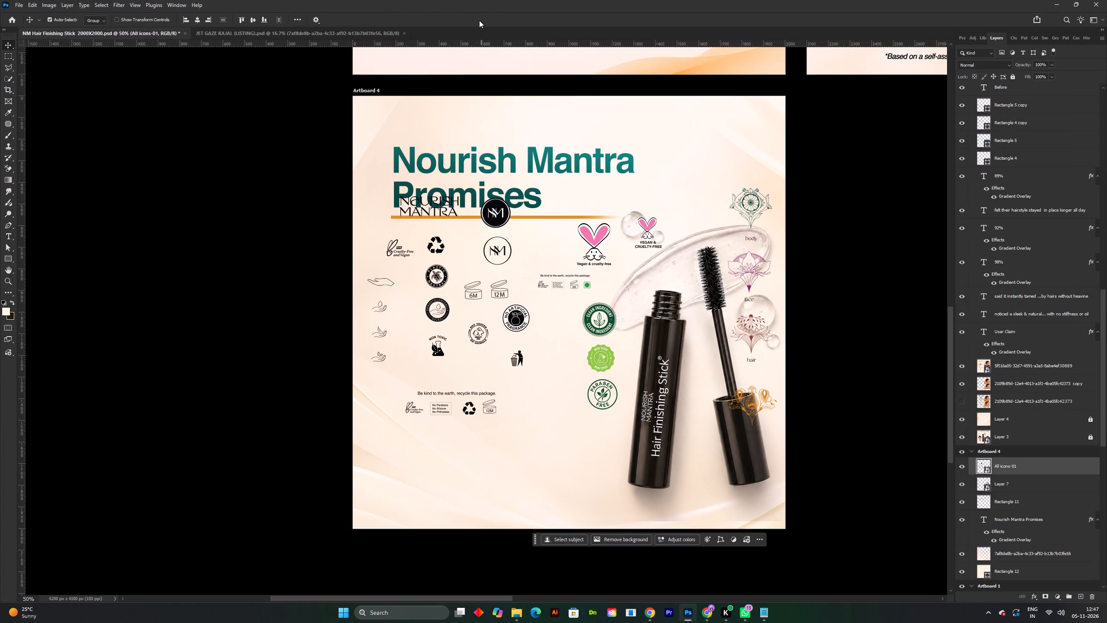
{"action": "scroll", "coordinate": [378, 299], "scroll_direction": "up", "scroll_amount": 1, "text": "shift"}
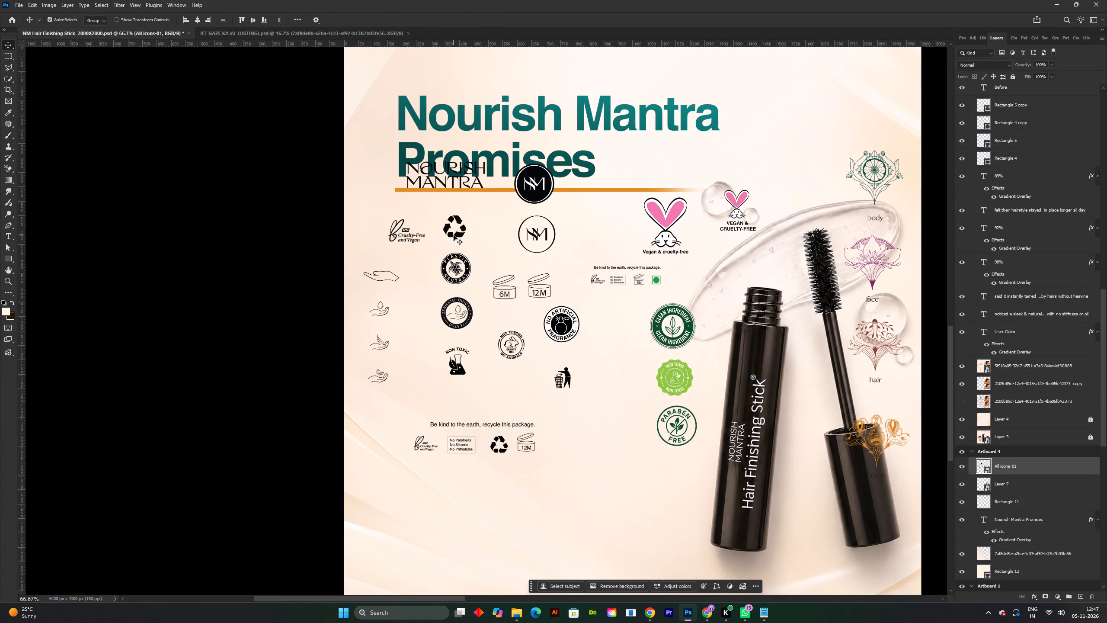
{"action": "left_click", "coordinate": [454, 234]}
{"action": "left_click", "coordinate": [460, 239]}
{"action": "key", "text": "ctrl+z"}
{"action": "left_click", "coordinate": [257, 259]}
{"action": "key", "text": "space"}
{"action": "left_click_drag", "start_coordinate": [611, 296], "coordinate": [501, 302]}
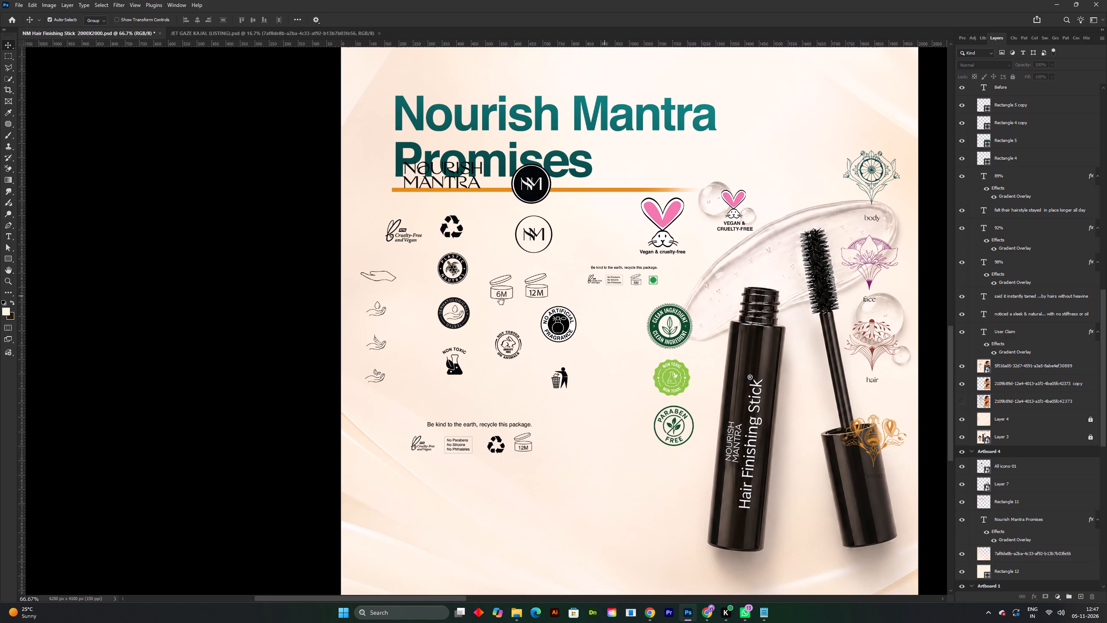
Duplicate the All icons-01 layer on Artboard 4, lock and hide the original, and leave the copy selected.
{"action": "left_click_drag", "start_coordinate": [501, 302], "coordinate": [467, 302]}
{"action": "scroll", "coordinate": [624, 362], "scroll_direction": "down", "scroll_amount": 1, "text": "shift"}
{"action": "scroll", "coordinate": [1022, 430], "scroll_direction": "down", "scroll_amount": 1}
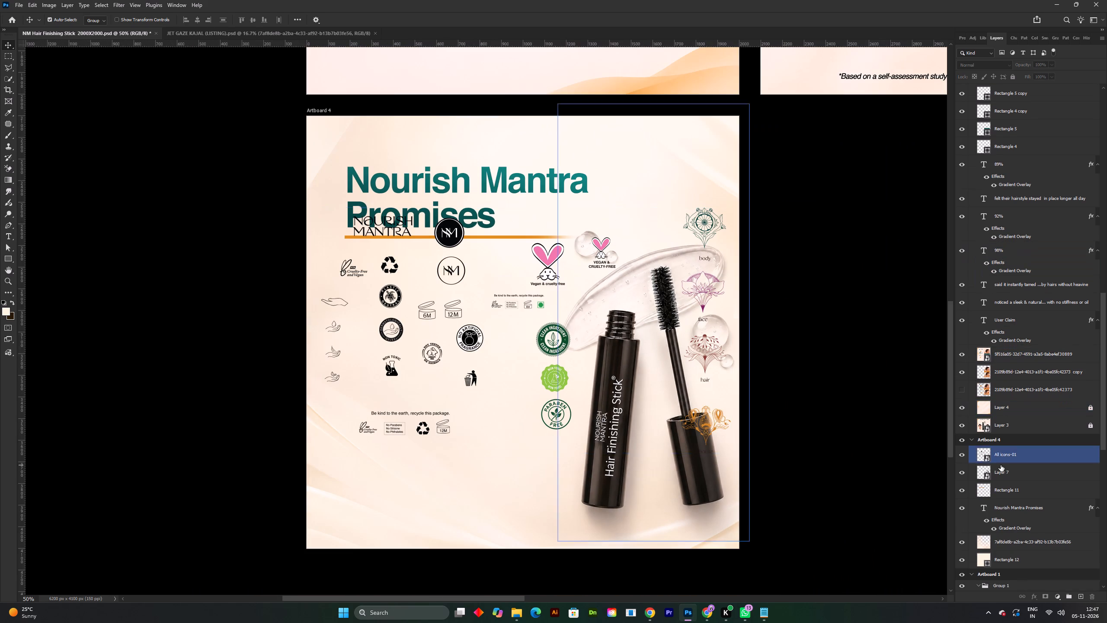
{"action": "scroll", "coordinate": [988, 397], "scroll_direction": "up", "scroll_amount": 2}
{"action": "scroll", "coordinate": [990, 495], "scroll_direction": "down", "scroll_amount": 3}
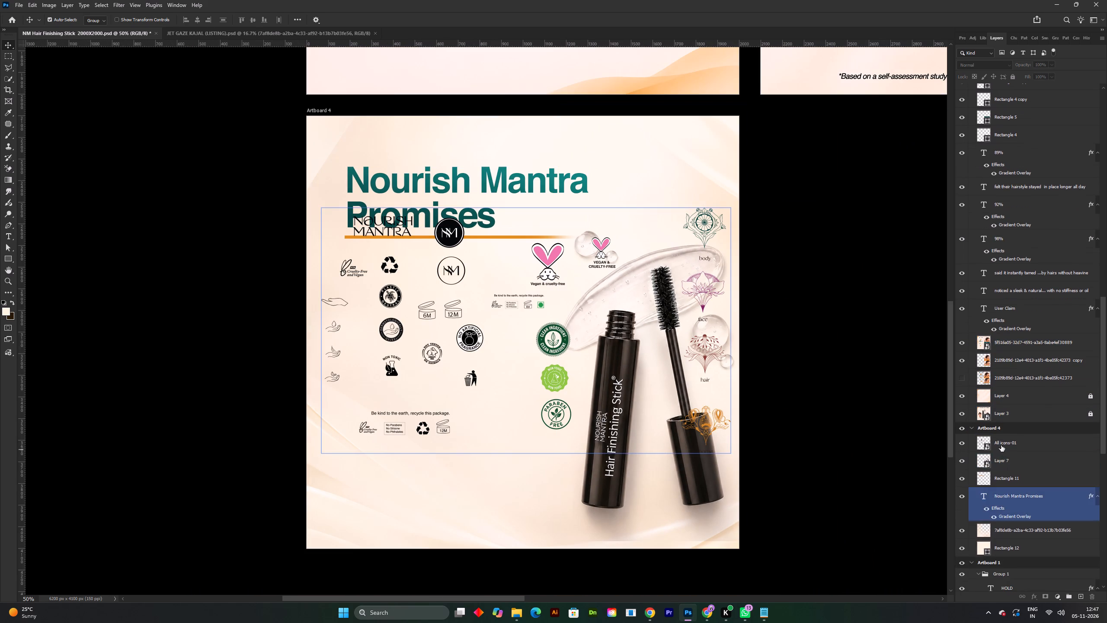
{"action": "left_click", "coordinate": [1004, 437]}
{"action": "key", "text": "ctrl+j"}
{"action": "left_click", "coordinate": [1023, 463]}
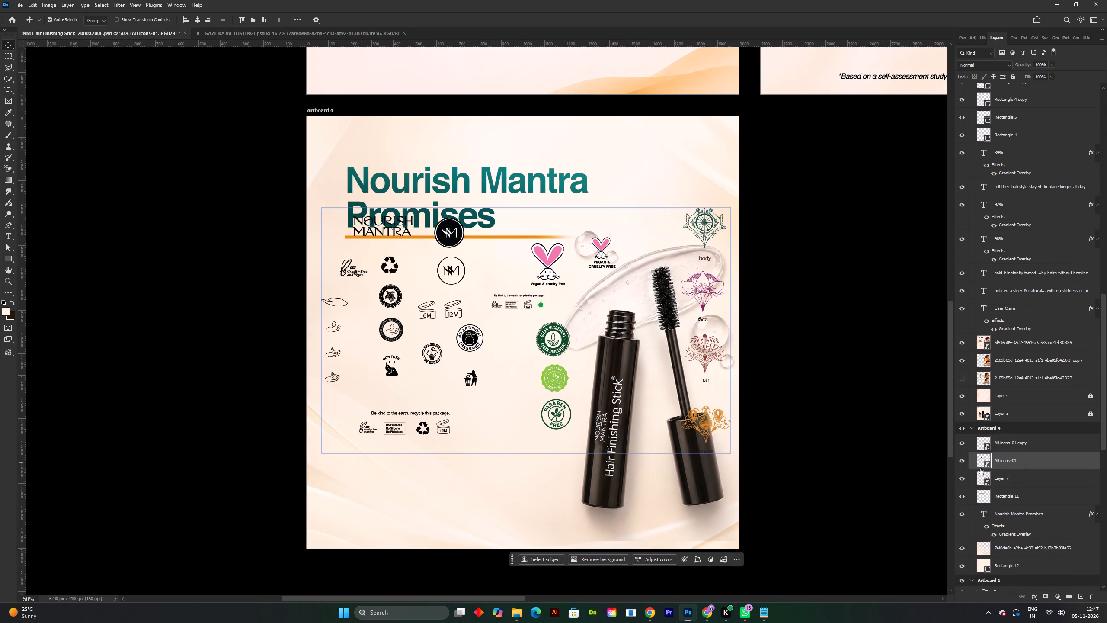
{"action": "left_click", "coordinate": [1014, 81]}
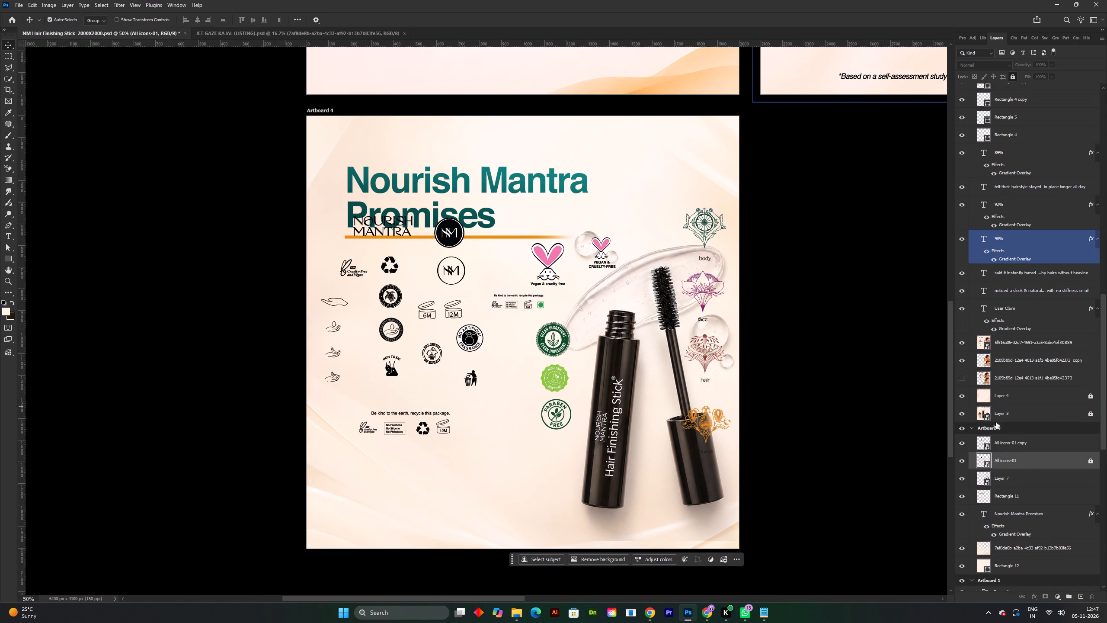
{"action": "left_click", "coordinate": [1004, 440]}
{"action": "left_click", "coordinate": [966, 457]}
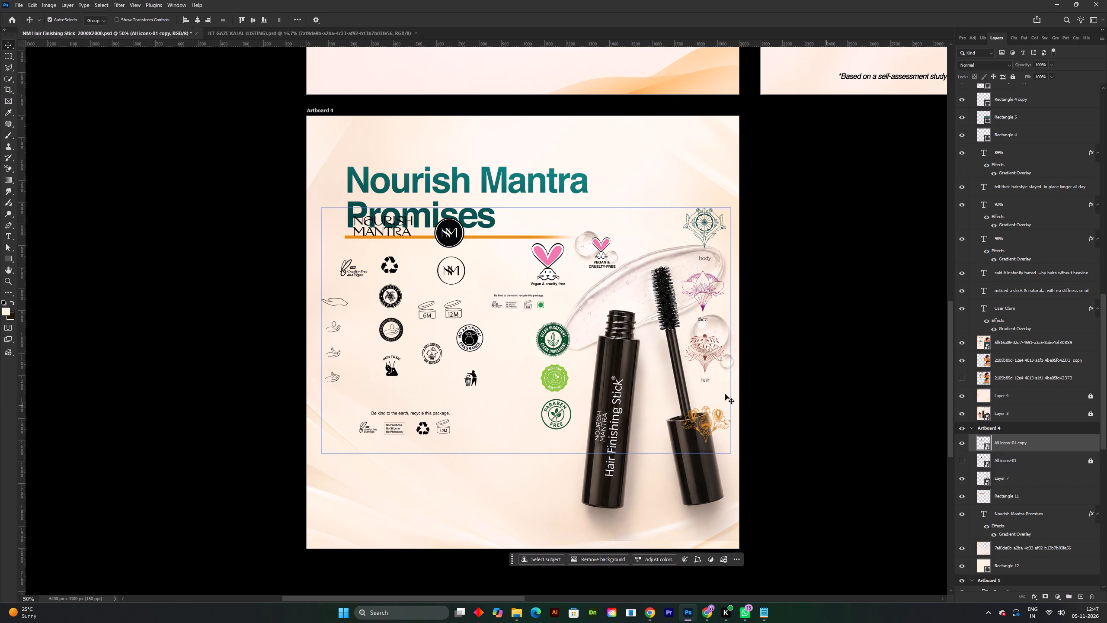
Rasterize the All icons-01 copy layer so it can be erased.
{"action": "key", "text": "e"}
{"action": "double_click", "coordinate": [455, 271]}
{"action": "left_click", "coordinate": [509, 222]}
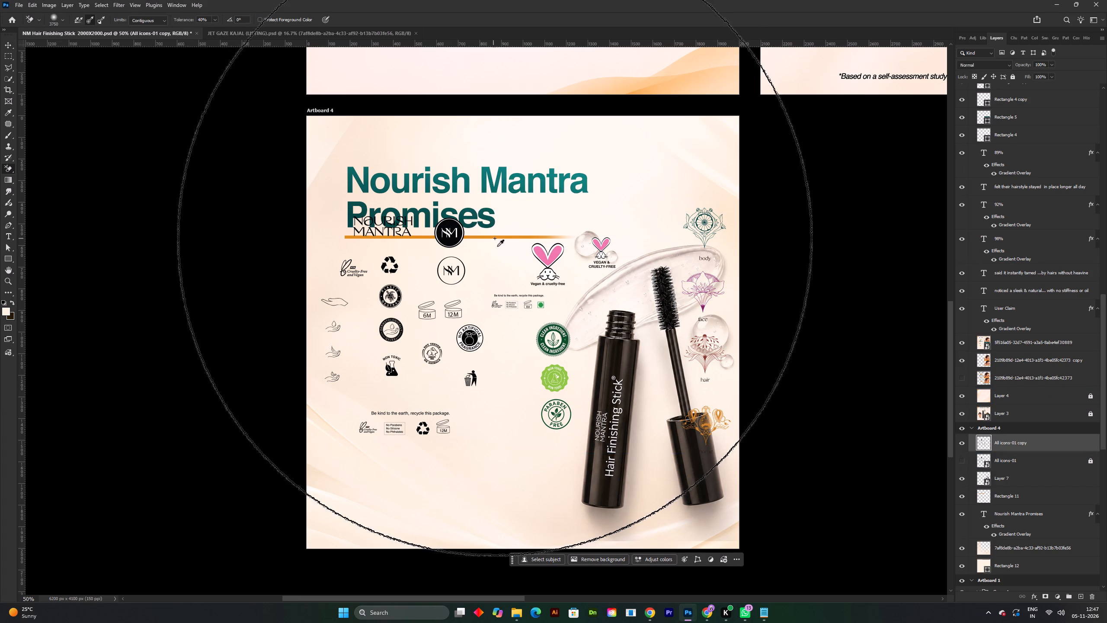
Erase around the upper brand logos and recycling icons on the copy with the soft Eraser, and change to a smaller, hard-edged brush.
{"action": "right_click_drag", "start_coordinate": [497, 250], "coordinate": [397, 252], "text": "alt"}
{"action": "right_click", "coordinate": [7, 170]}
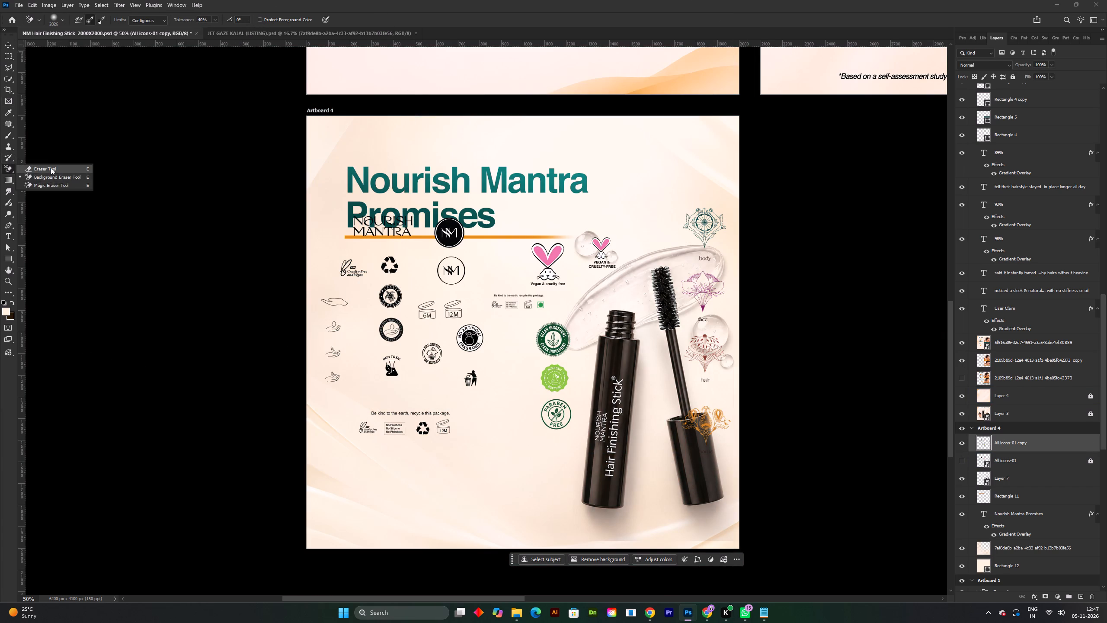
{"action": "left_click", "coordinate": [51, 167]}
{"action": "left_click_drag", "start_coordinate": [413, 255], "coordinate": [414, 260]}
{"action": "left_click_drag", "start_coordinate": [421, 295], "coordinate": [415, 229]}
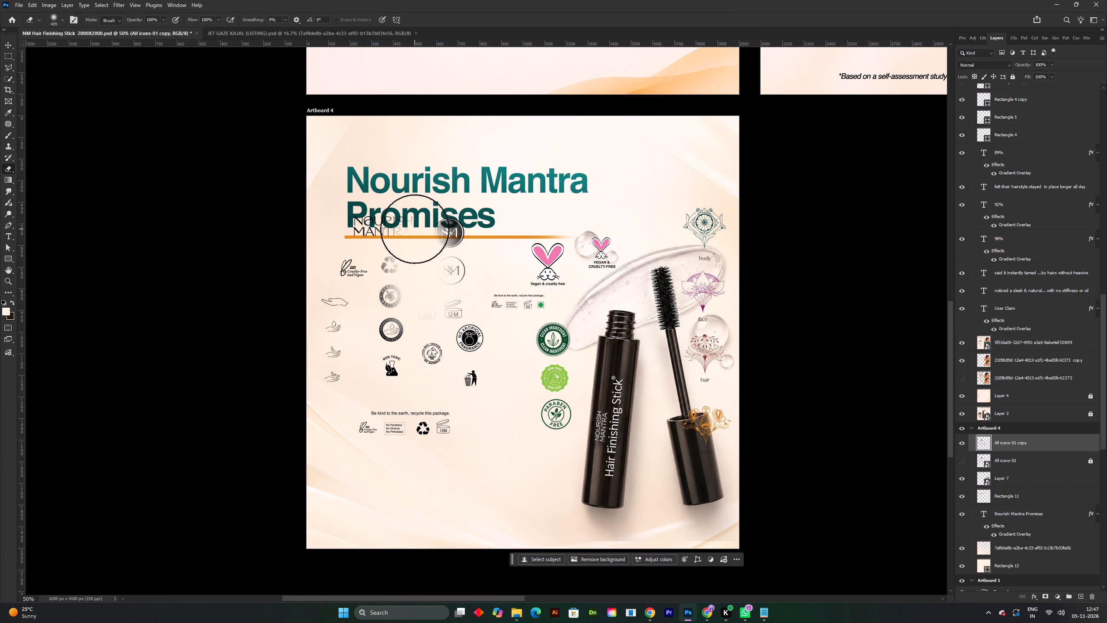
{"action": "left_click_drag", "start_coordinate": [415, 229], "coordinate": [411, 229]}
{"action": "right_click", "coordinate": [439, 245]}
{"action": "left_click", "coordinate": [485, 371]}
{"action": "right_click_drag", "start_coordinate": [375, 206], "coordinate": [356, 205], "text": "alt"}
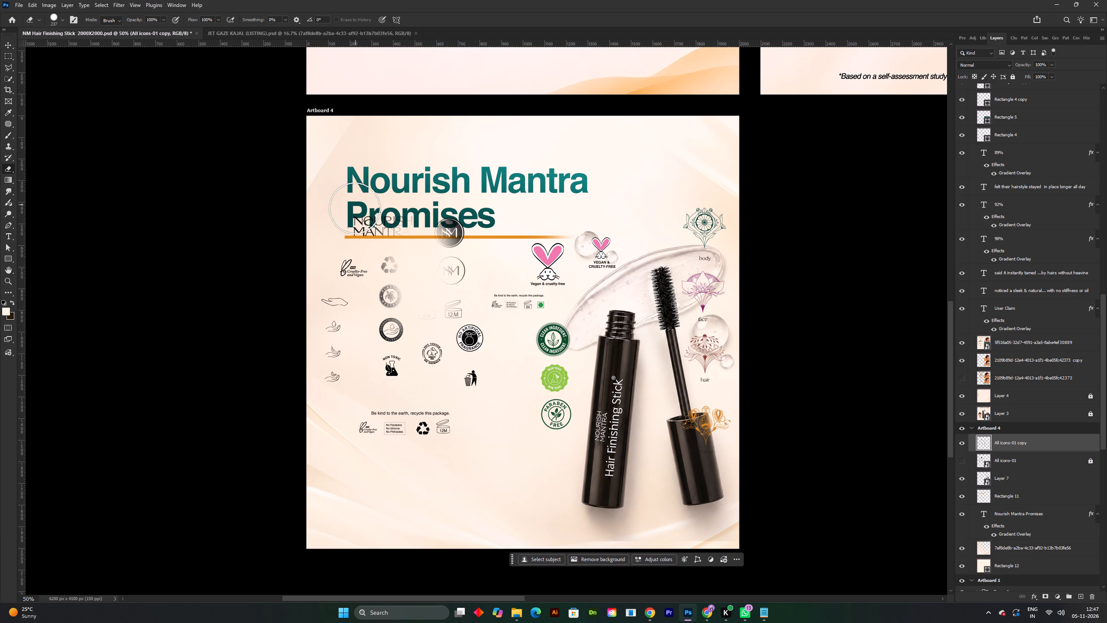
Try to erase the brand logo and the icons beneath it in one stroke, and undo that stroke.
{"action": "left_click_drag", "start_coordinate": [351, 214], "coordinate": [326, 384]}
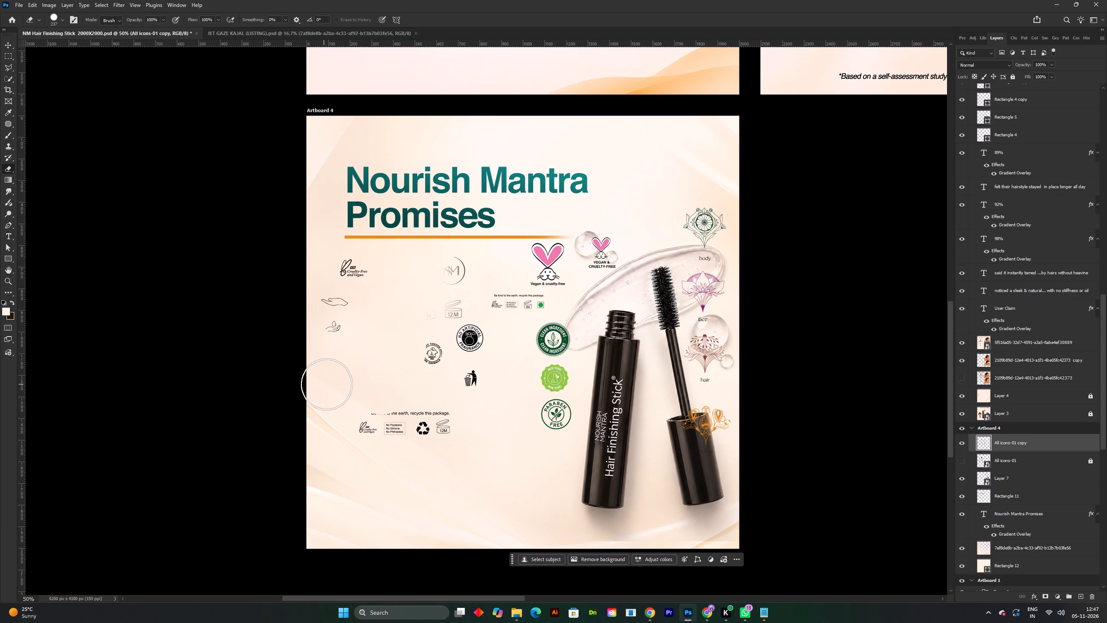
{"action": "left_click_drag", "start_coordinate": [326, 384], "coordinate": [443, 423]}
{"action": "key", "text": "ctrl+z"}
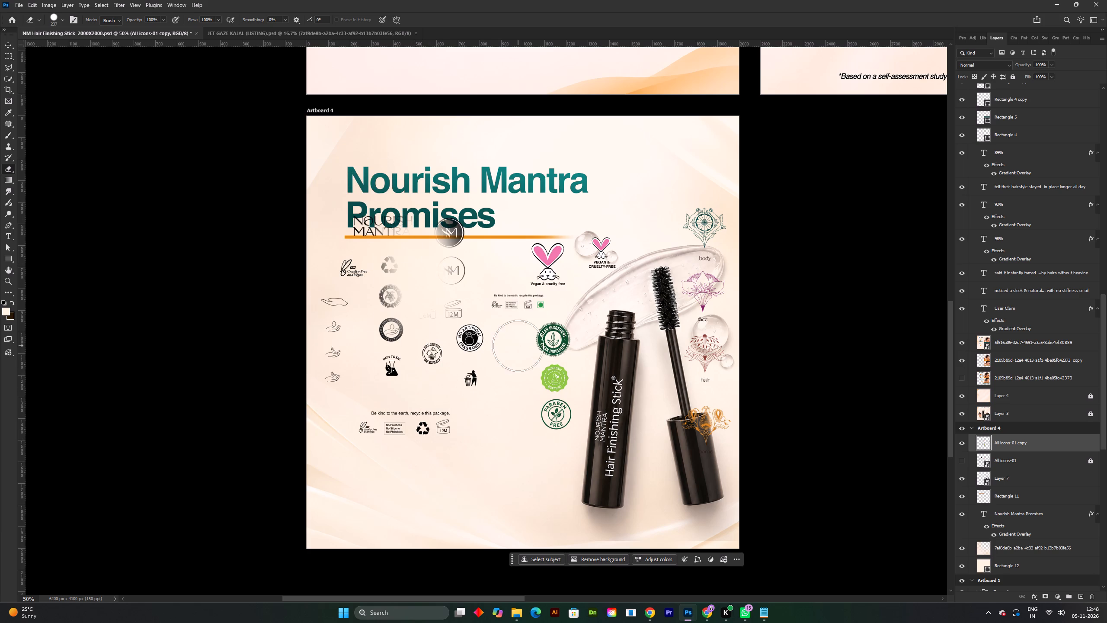
Erase every remaining logo and icon from the All icons-01 copy except the PETA Cruelty-Free and Vegan mark, enlarging the Eraser for the larger areas.
{"action": "left_click_drag", "start_coordinate": [438, 324], "coordinate": [401, 424]}
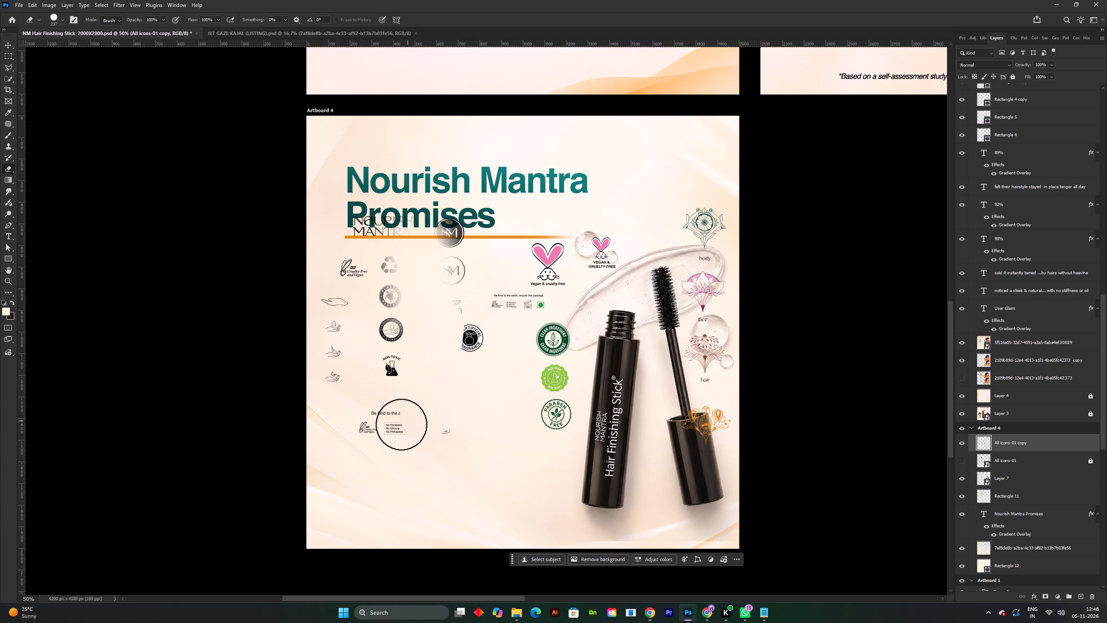
{"action": "left_click_drag", "start_coordinate": [401, 424], "coordinate": [403, 292]}
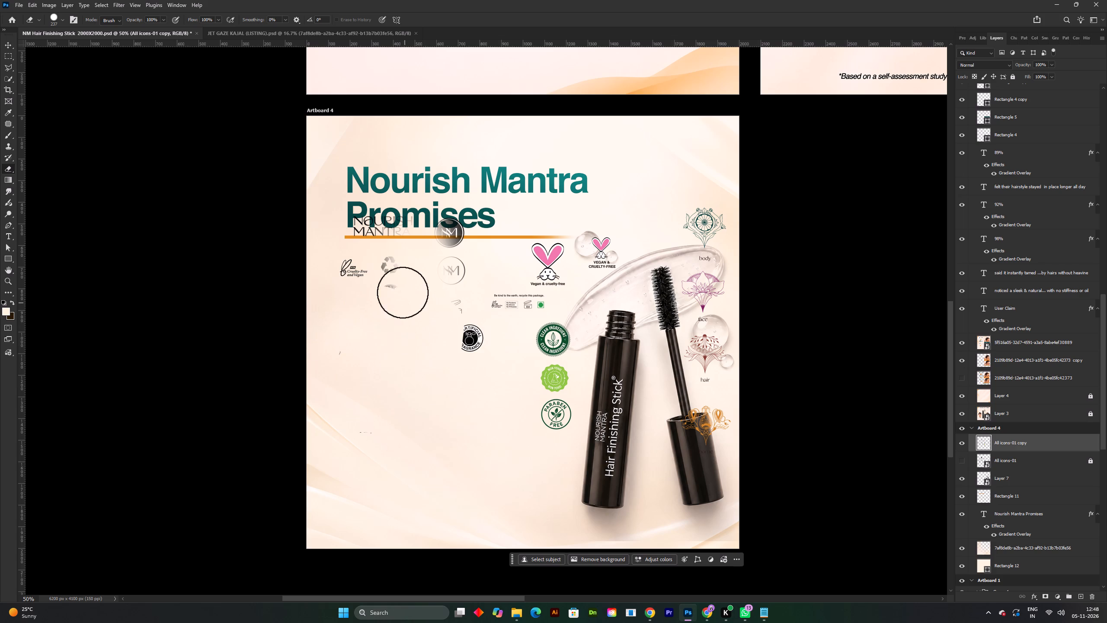
{"action": "left_click_drag", "start_coordinate": [403, 292], "coordinate": [488, 233]}
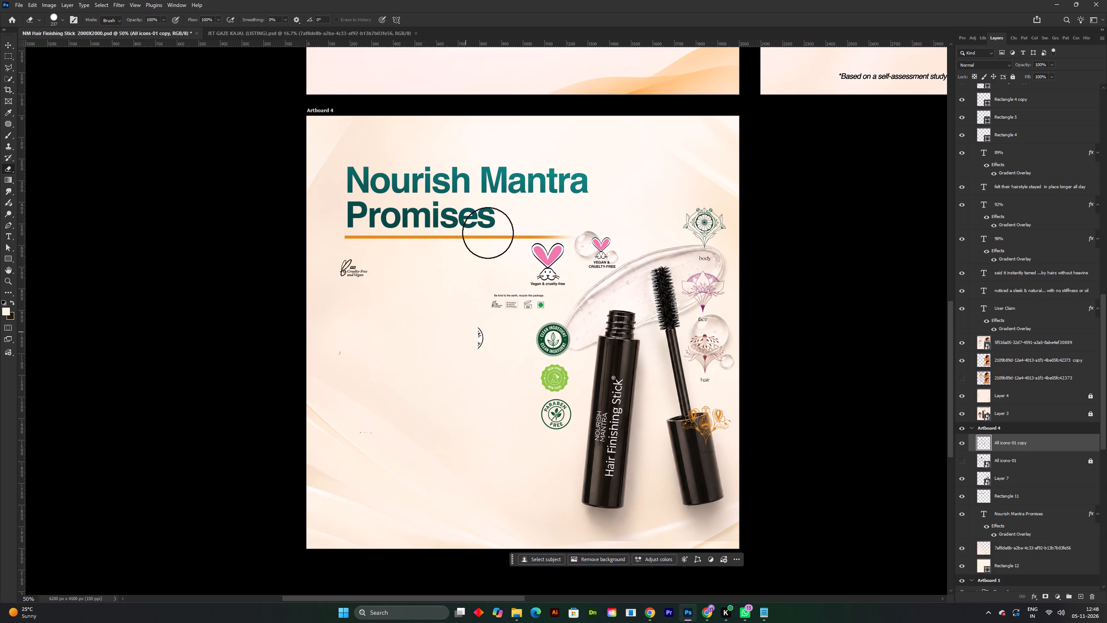
{"action": "left_click_drag", "start_coordinate": [488, 233], "coordinate": [458, 399]}
{"action": "left_click_drag", "start_coordinate": [342, 355], "coordinate": [558, 398]}
{"action": "right_click_drag", "start_coordinate": [544, 374], "coordinate": [607, 362], "text": "alt"}
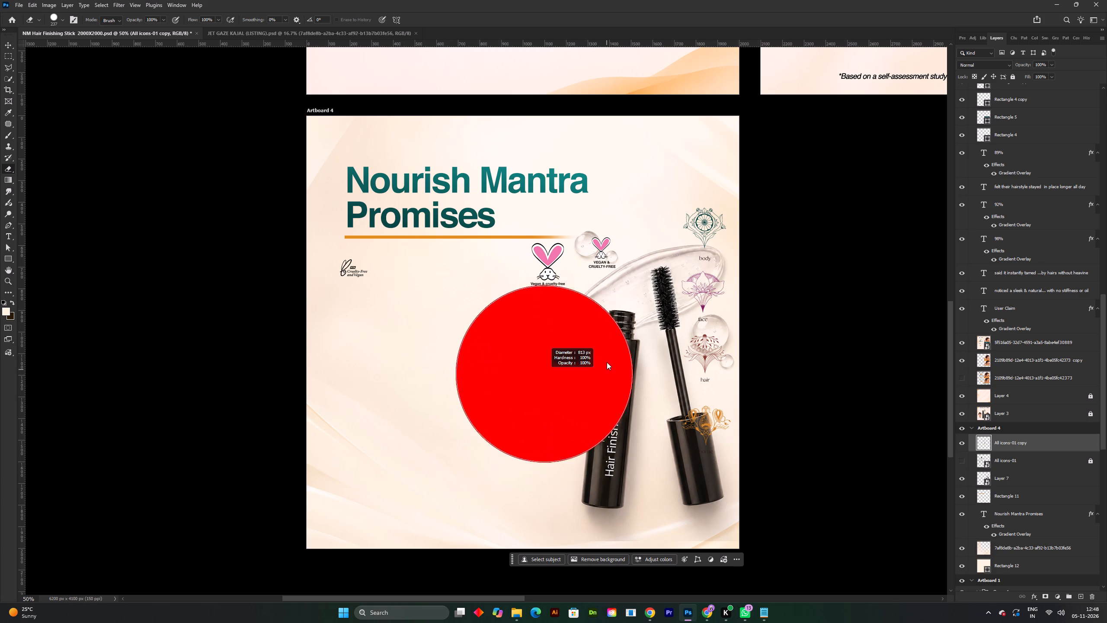
{"action": "right_click_drag", "start_coordinate": [607, 362], "coordinate": [607, 364], "text": "alt"}
{"action": "left_click_drag", "start_coordinate": [552, 265], "coordinate": [547, 378]}
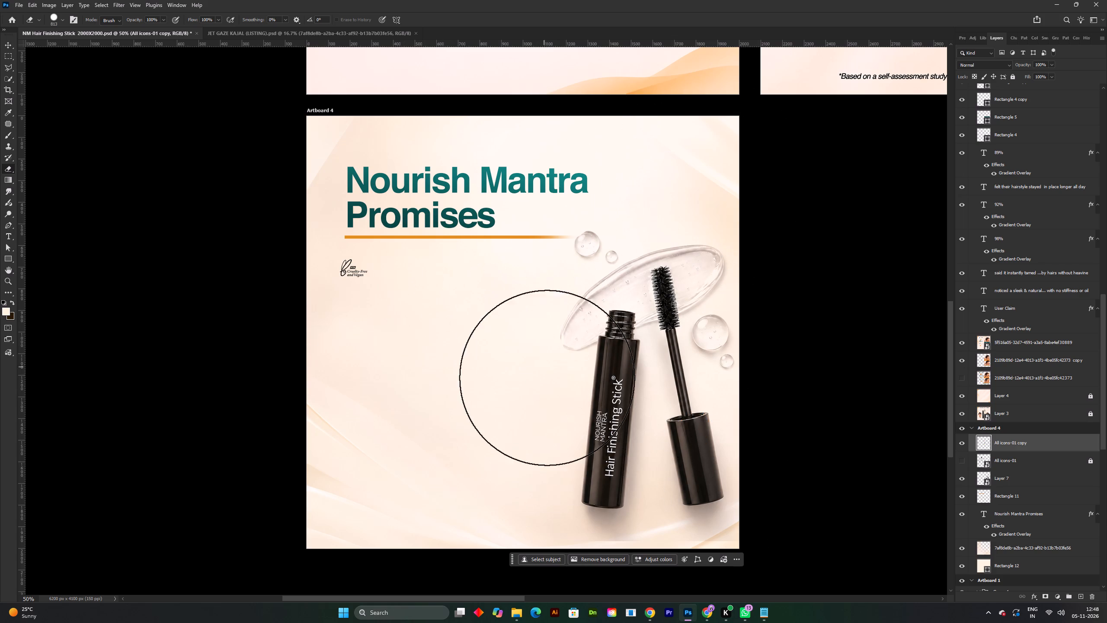
{"action": "left_click_drag", "start_coordinate": [547, 378], "coordinate": [746, 425]}
Lock the product background image layer and Rectangle 12 on Artboard 4, and save the document.
{"action": "key", "text": "v"}
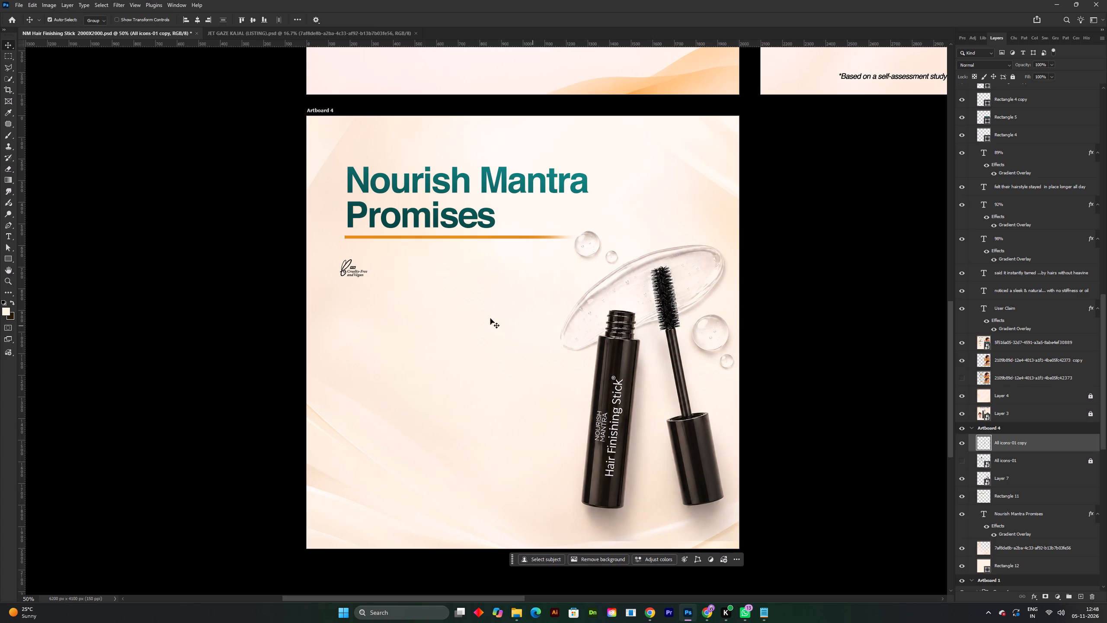
{"action": "left_click_drag", "start_coordinate": [346, 275], "coordinate": [360, 302]}
{"action": "key", "text": "ctrl+z"}
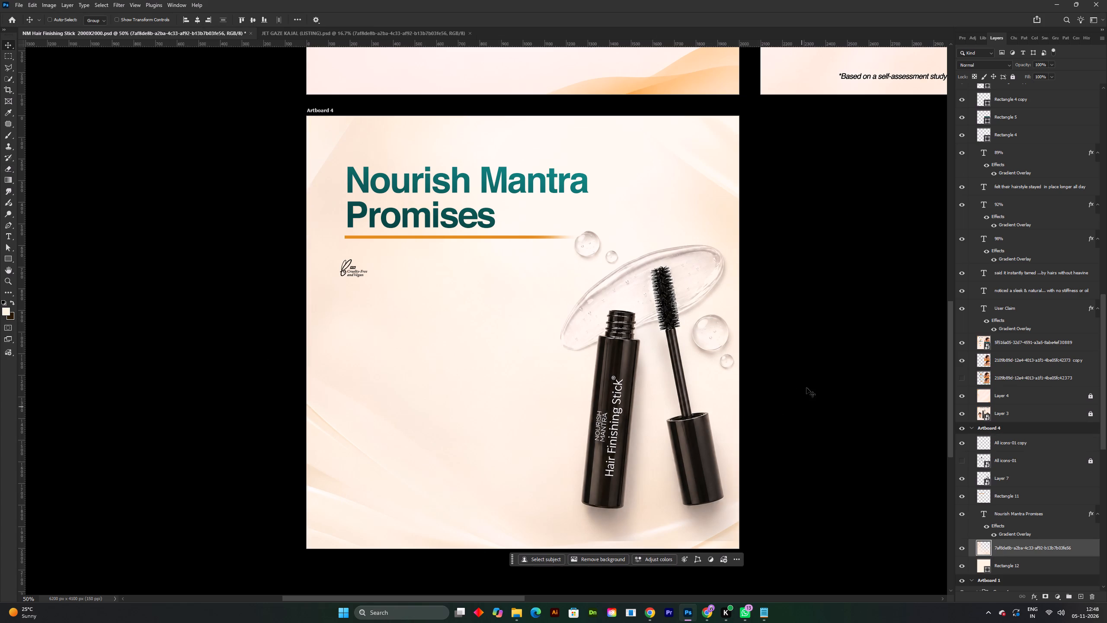
{"action": "left_click", "coordinate": [1028, 452]}
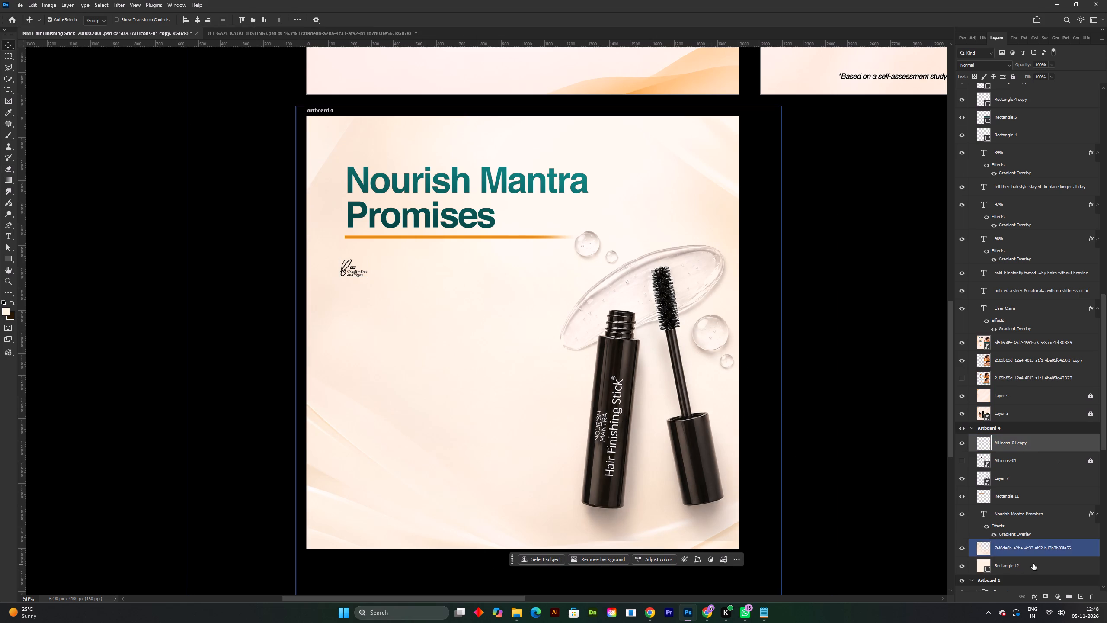
{"action": "left_click", "coordinate": [1033, 564]}
{"action": "left_click", "coordinate": [1034, 555], "text": "shift"}
{"action": "left_click", "coordinate": [1013, 78]}
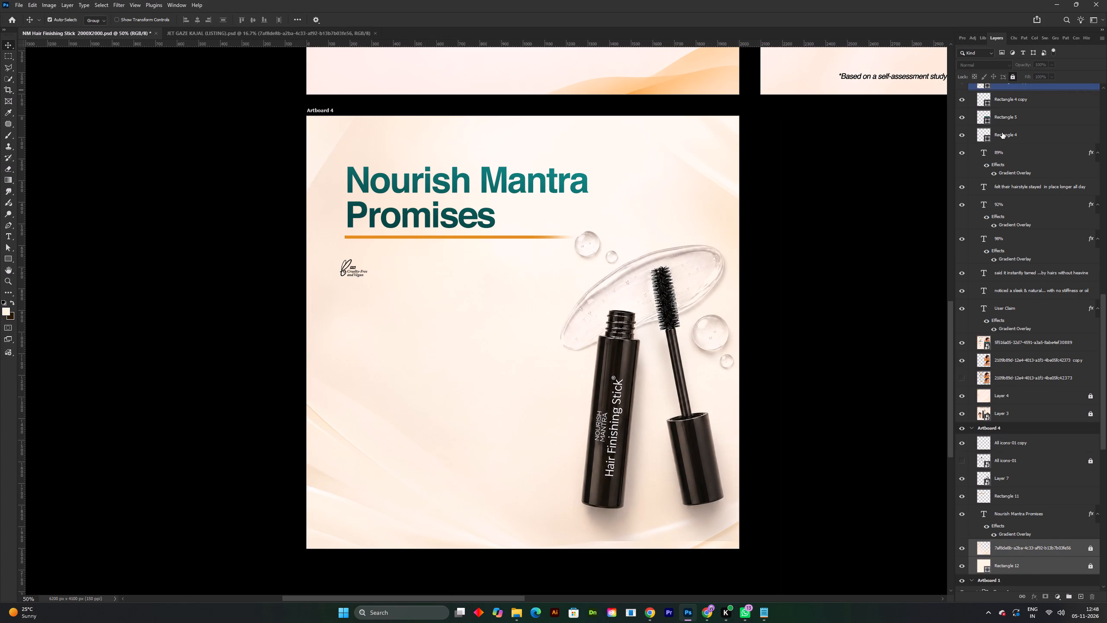
{"action": "left_click", "coordinate": [817, 385]}
{"action": "key", "text": "ctrl+s"}
Move the PETA Cruelty-Free and Vegan mark slightly down and inward, and convert its layer to a smart object.
{"action": "left_click_drag", "start_coordinate": [351, 276], "coordinate": [372, 302]}
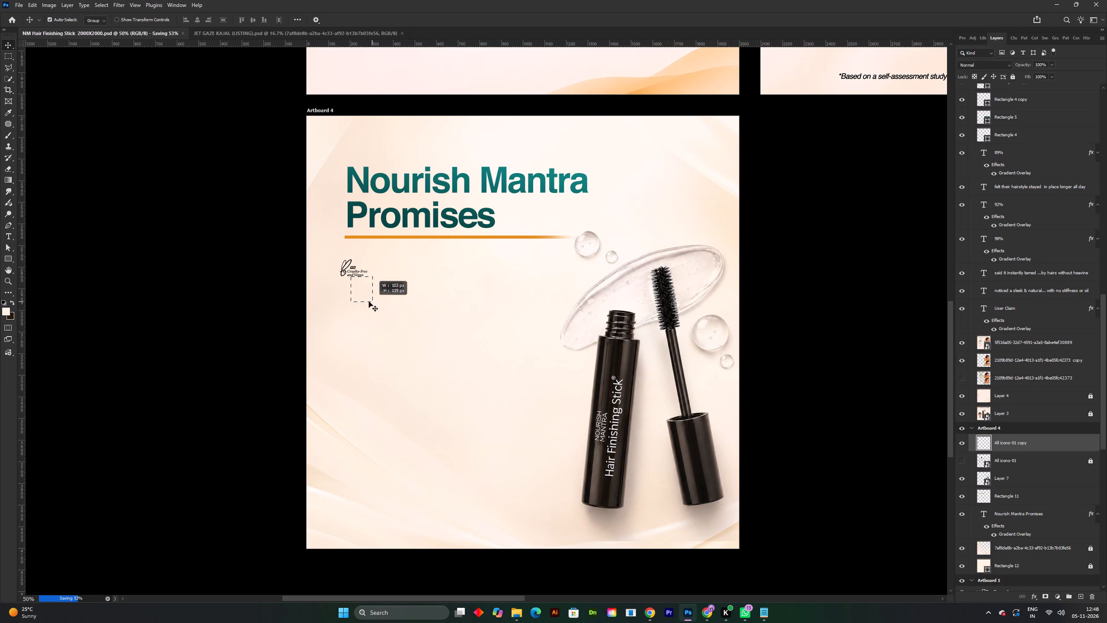
{"action": "left_click_drag", "start_coordinate": [349, 273], "coordinate": [372, 307]}
{"action": "left_click_drag", "start_coordinate": [344, 269], "coordinate": [364, 294]}
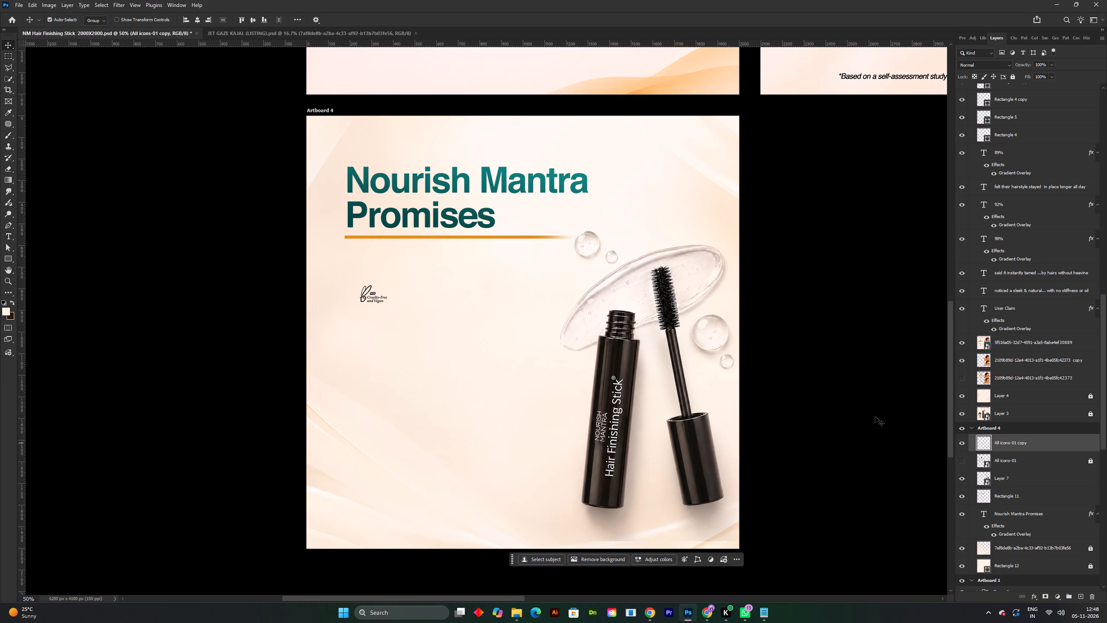
{"action": "right_click", "coordinate": [1046, 449]}
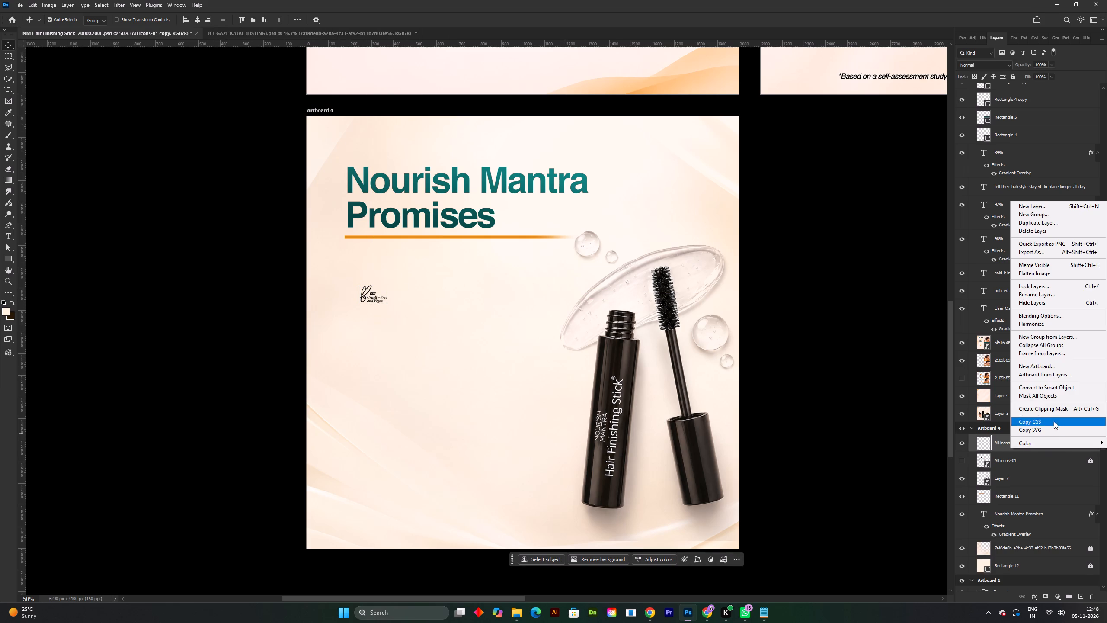
{"action": "left_click", "coordinate": [1050, 390]}
Scale the PETA mark to about 264% and place it below the orange line, near the heading's starting edge.
{"action": "key", "text": "ctrl+t"}
{"action": "left_click_drag", "start_coordinate": [381, 295], "coordinate": [397, 295]}
{"action": "left_click_drag", "start_coordinate": [410, 292], "coordinate": [422, 292]}
{"action": "key", "text": "ctrl+z"}
{"action": "left_click_drag", "start_coordinate": [407, 295], "coordinate": [461, 298]}
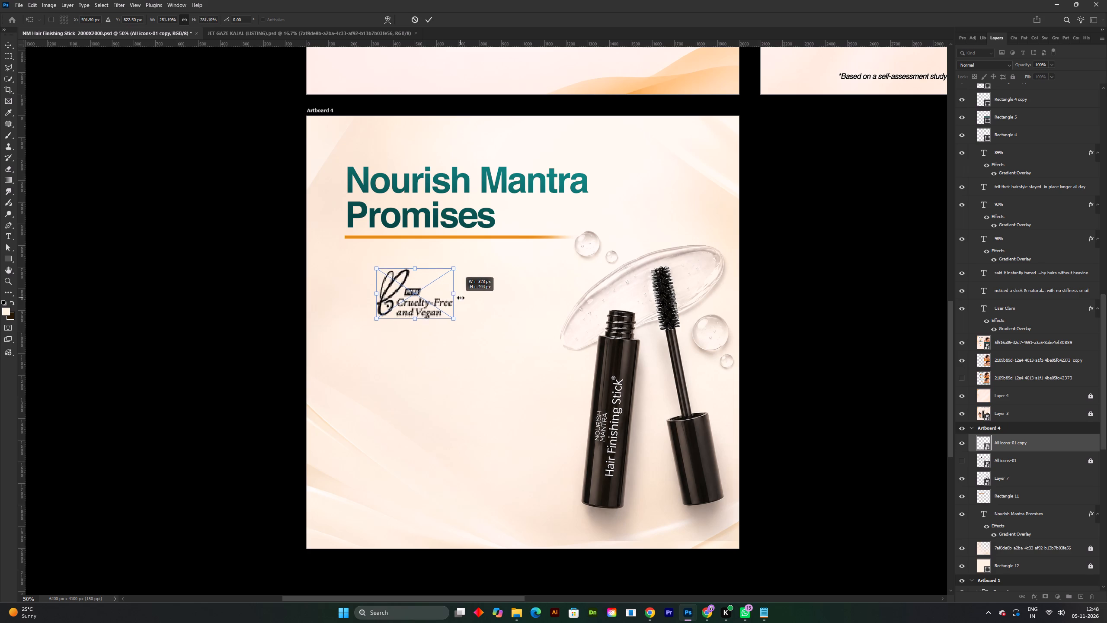
{"action": "left_click_drag", "start_coordinate": [461, 298], "coordinate": [452, 298]}
{"action": "left_click_drag", "start_coordinate": [424, 305], "coordinate": [394, 305]}
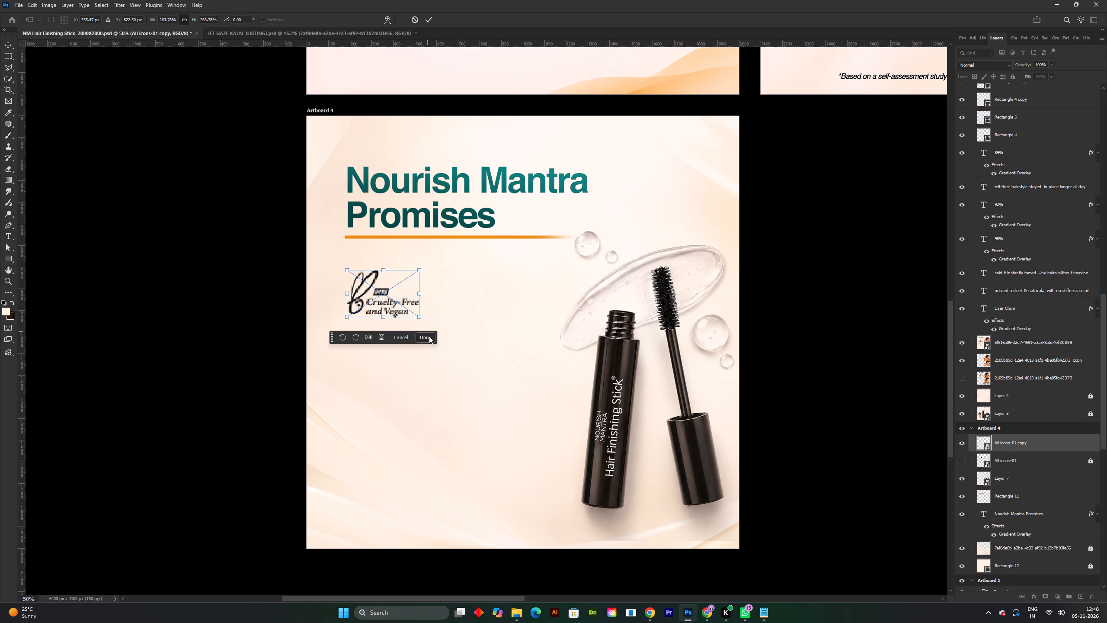
{"action": "left_click", "coordinate": [429, 336]}
Compare gradient and color overlays on the PETA mark, settling on a Color Overlay of #e28c1a sampled from the orange line.
{"action": "key", "text": "space"}
{"action": "left_click_drag", "start_coordinate": [458, 318], "coordinate": [458, 328]}
{"action": "scroll", "coordinate": [429, 327], "scroll_direction": "up", "scroll_amount": 1, "text": "shift"}
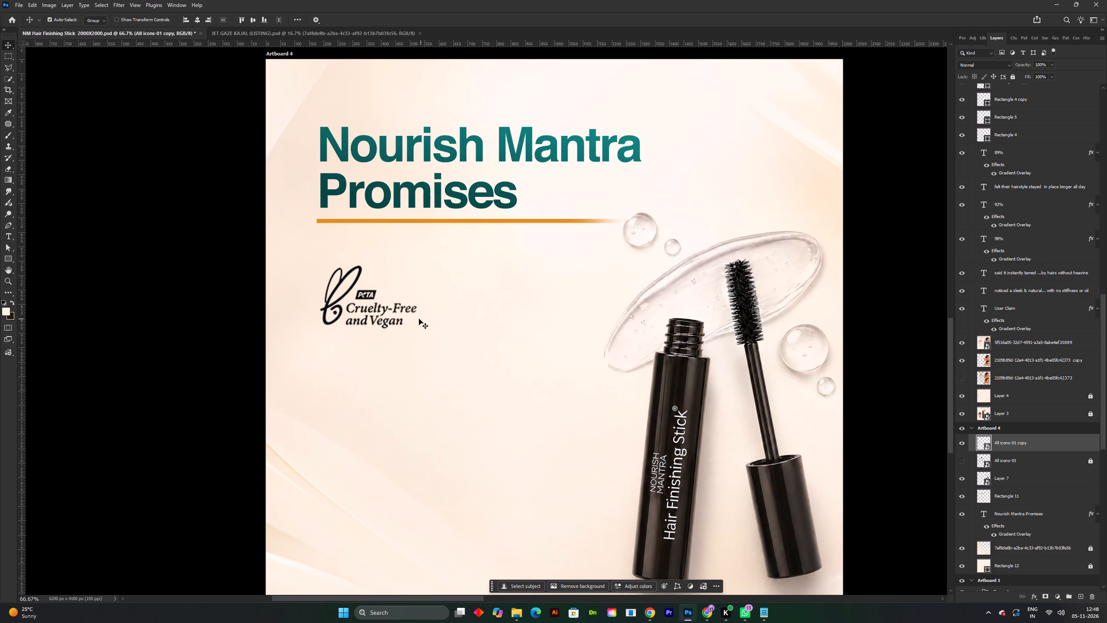
{"action": "scroll", "coordinate": [417, 319], "scroll_direction": "up", "scroll_amount": 2, "text": "shift"}
{"action": "scroll", "coordinate": [417, 319], "scroll_direction": "down", "scroll_amount": 2, "text": "shift"}
{"action": "double_click", "coordinate": [1063, 446]}
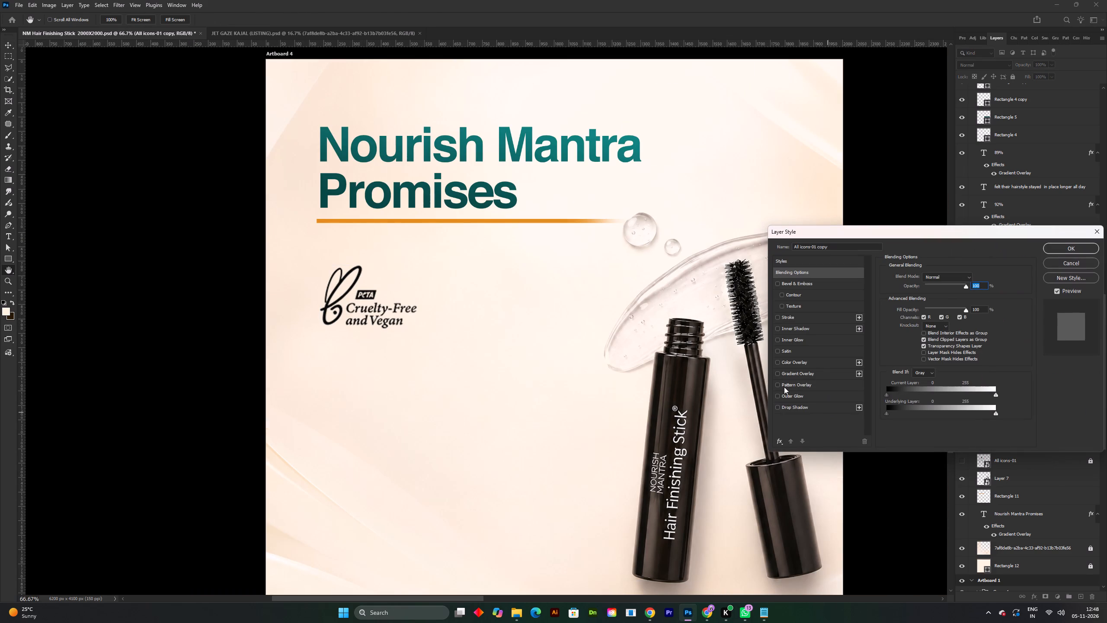
{"action": "left_click", "coordinate": [776, 374]}
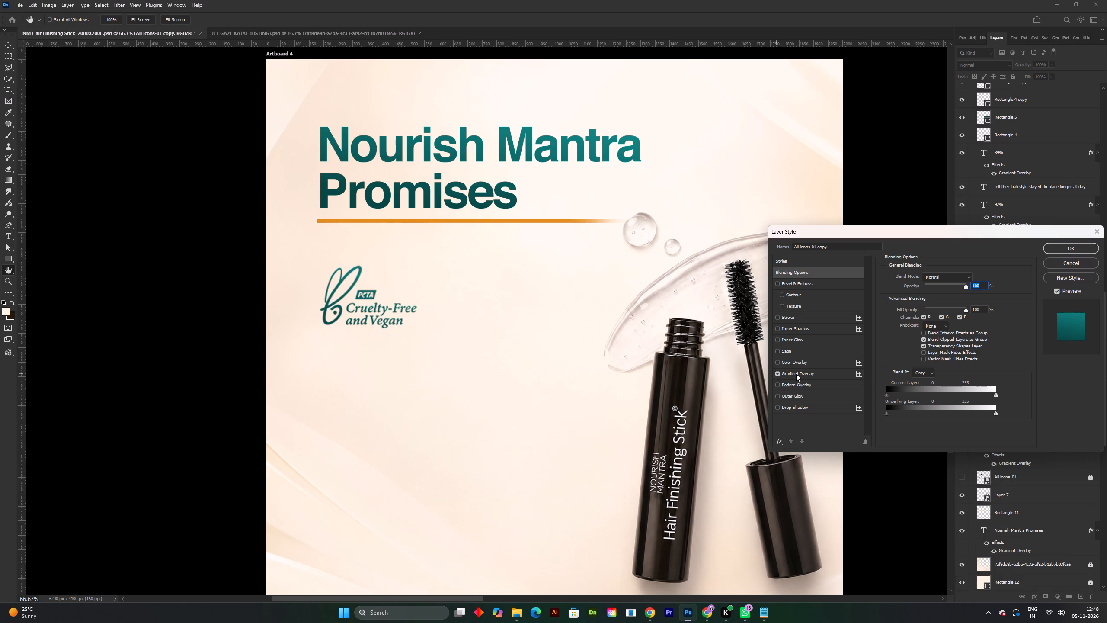
{"action": "left_click", "coordinate": [777, 376]}
{"action": "left_click", "coordinate": [777, 362]}
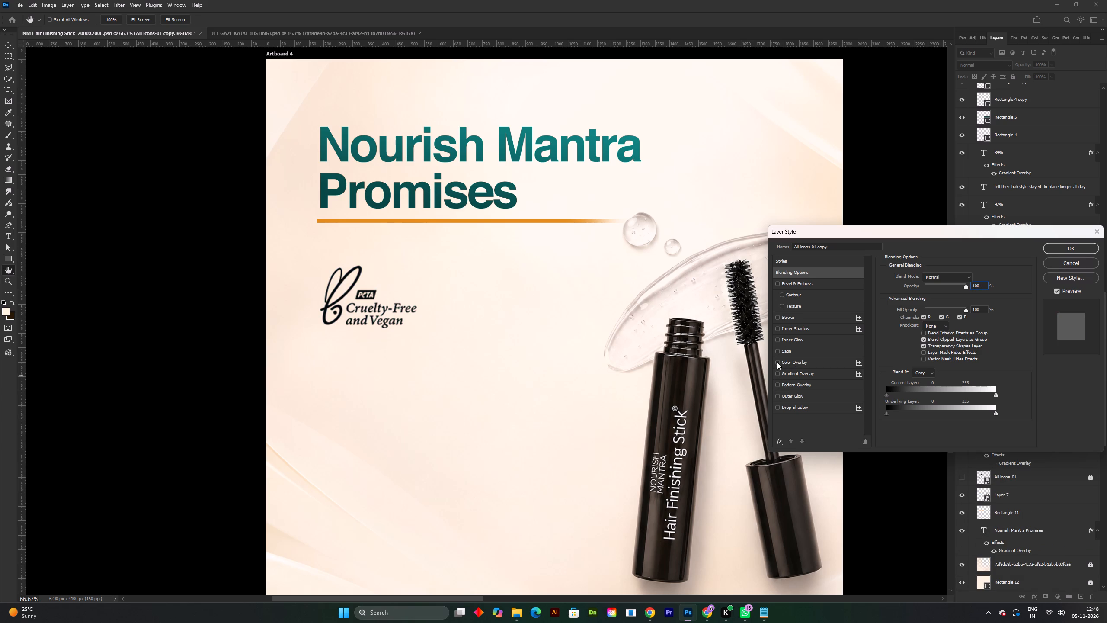
{"action": "left_click", "coordinate": [777, 362]}
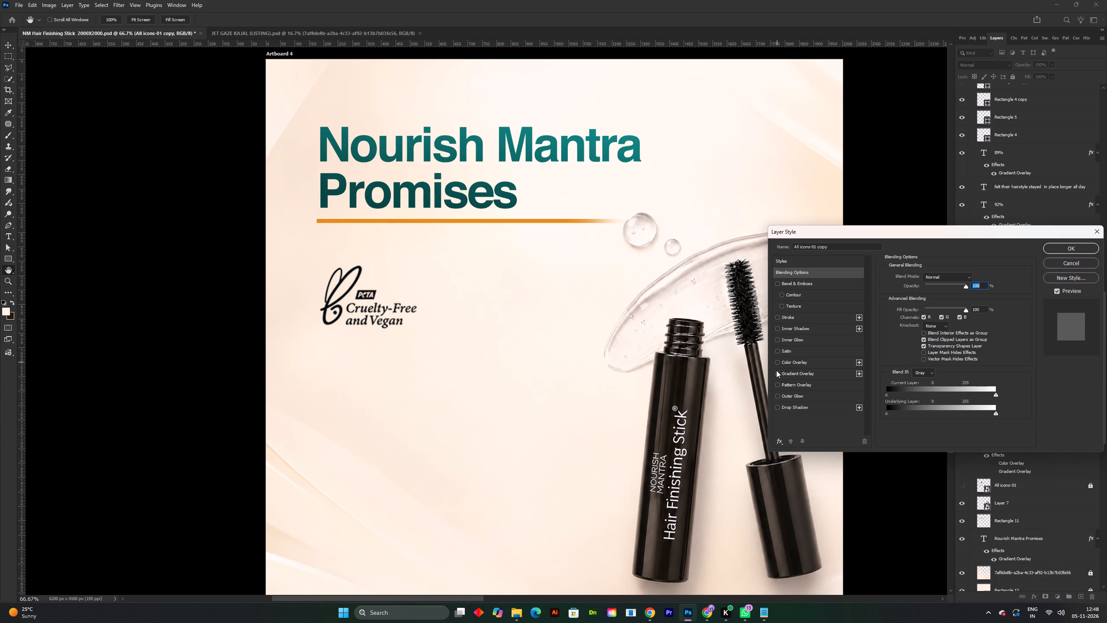
{"action": "left_click", "coordinate": [777, 371]}
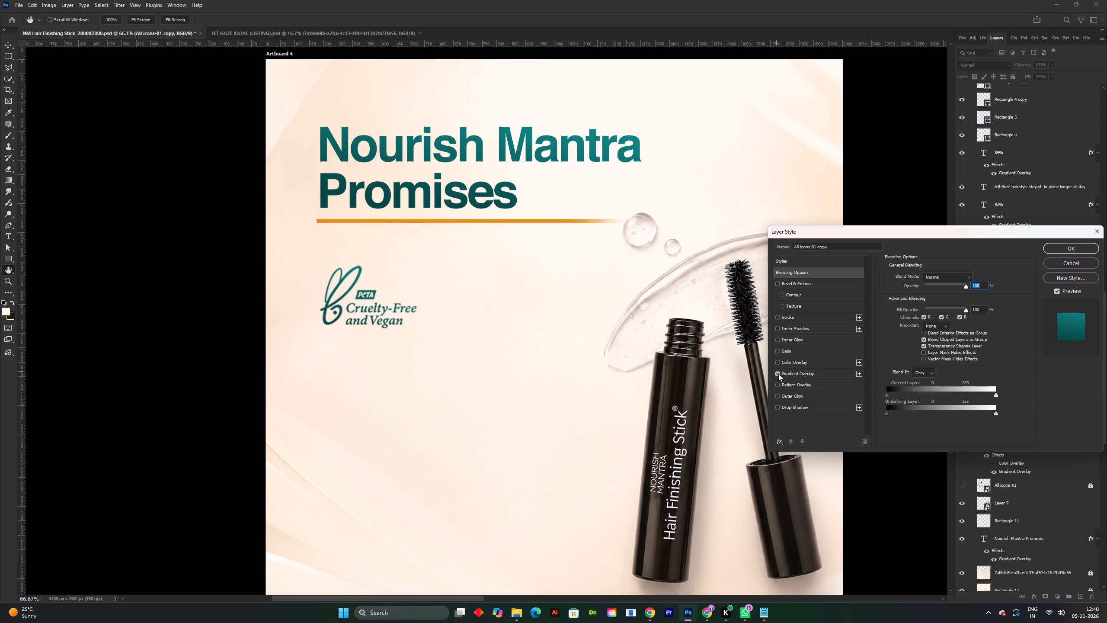
{"action": "left_click", "coordinate": [777, 373]}
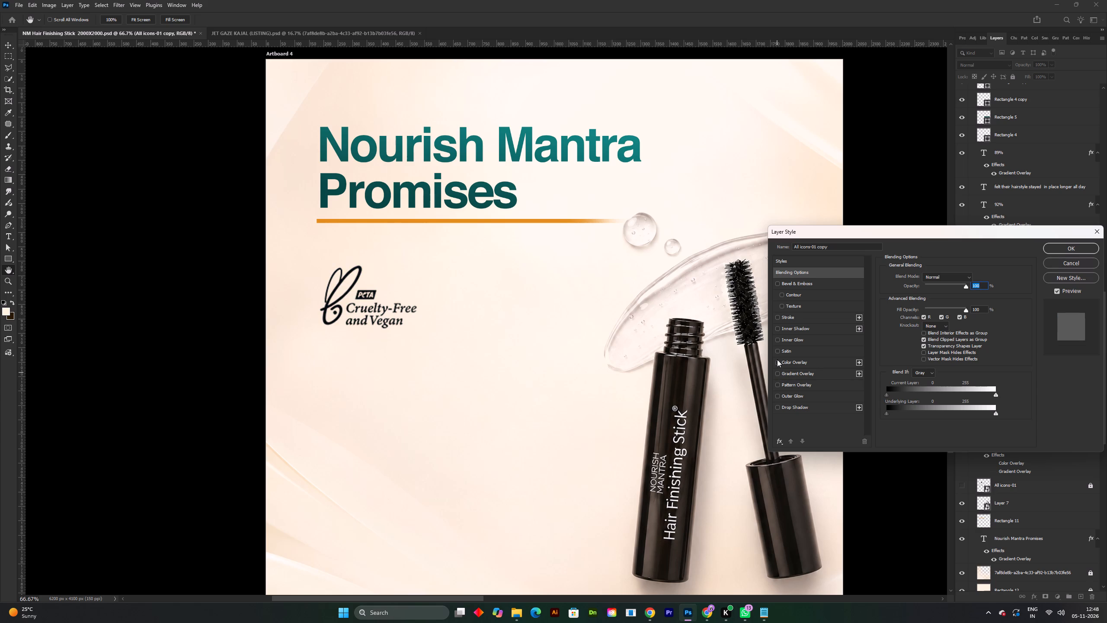
{"action": "left_click", "coordinate": [777, 361]}
{"action": "left_click", "coordinate": [785, 362]}
{"action": "left_click", "coordinate": [976, 276]}
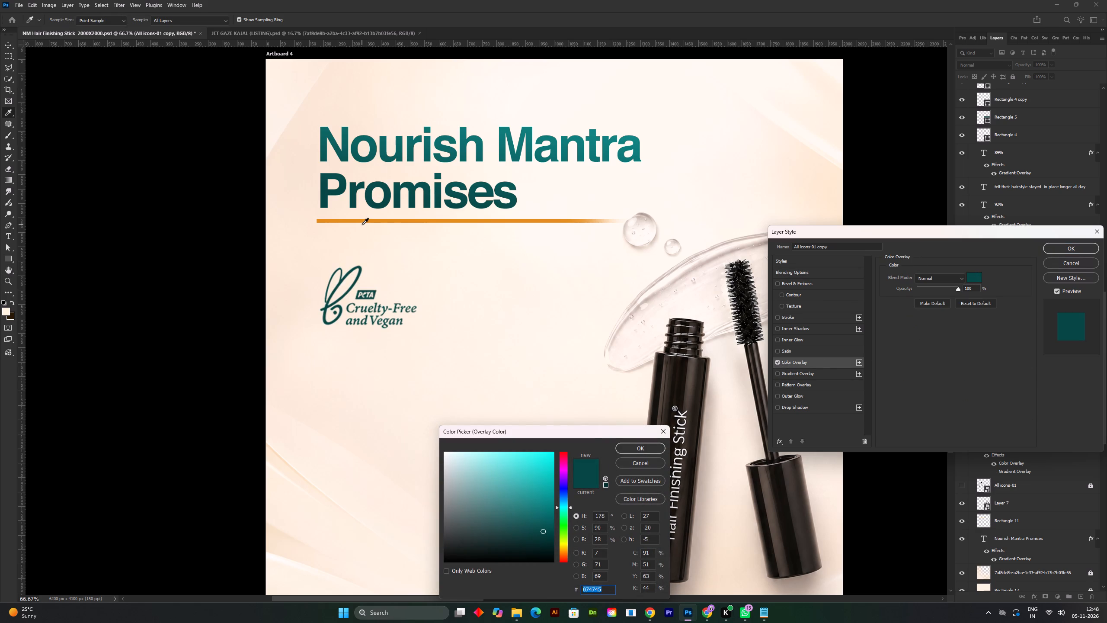
{"action": "left_click", "coordinate": [352, 221]}
{"action": "left_click", "coordinate": [640, 450]}
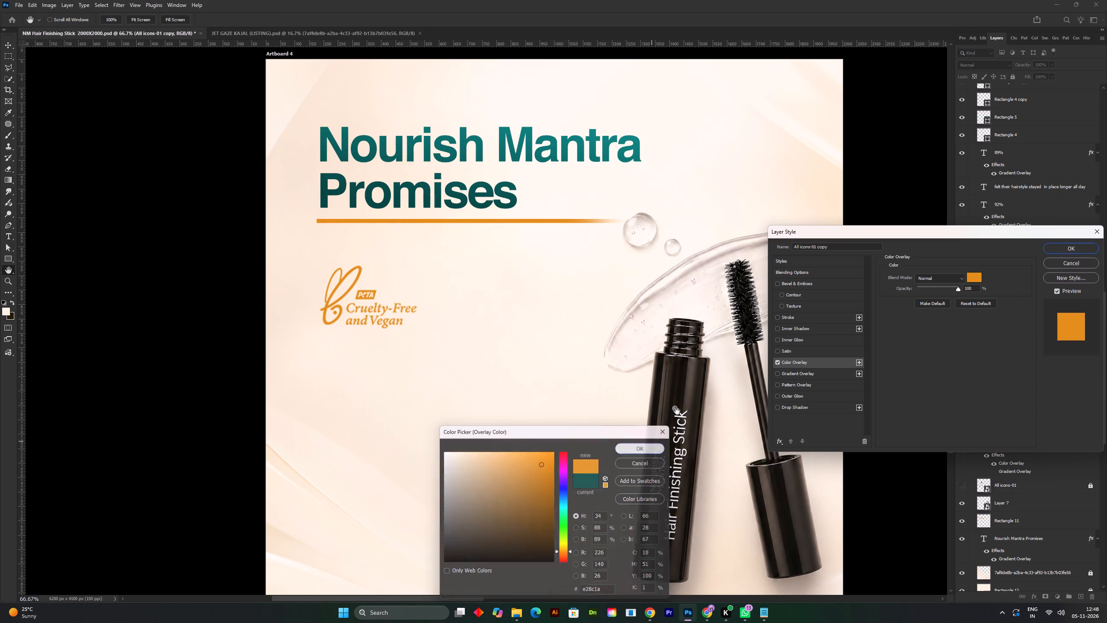
{"action": "left_click", "coordinate": [1051, 254]}
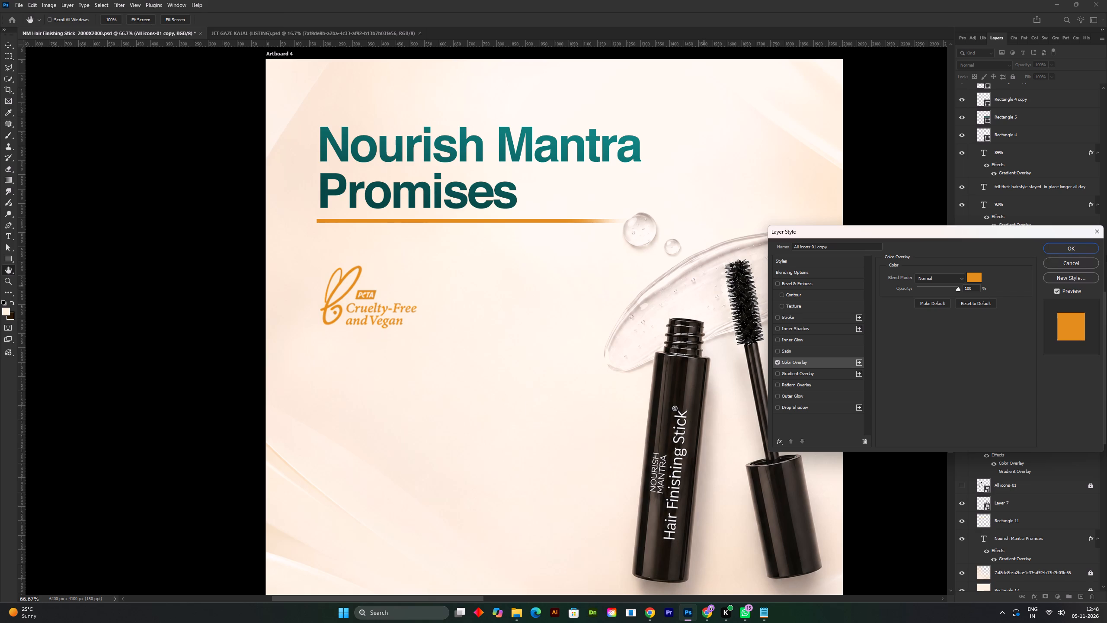
Darken the PETA mark's Color Overlay to #bb7417.
{"action": "left_click", "coordinate": [1078, 254]}
{"action": "left_click", "coordinate": [1065, 253]}
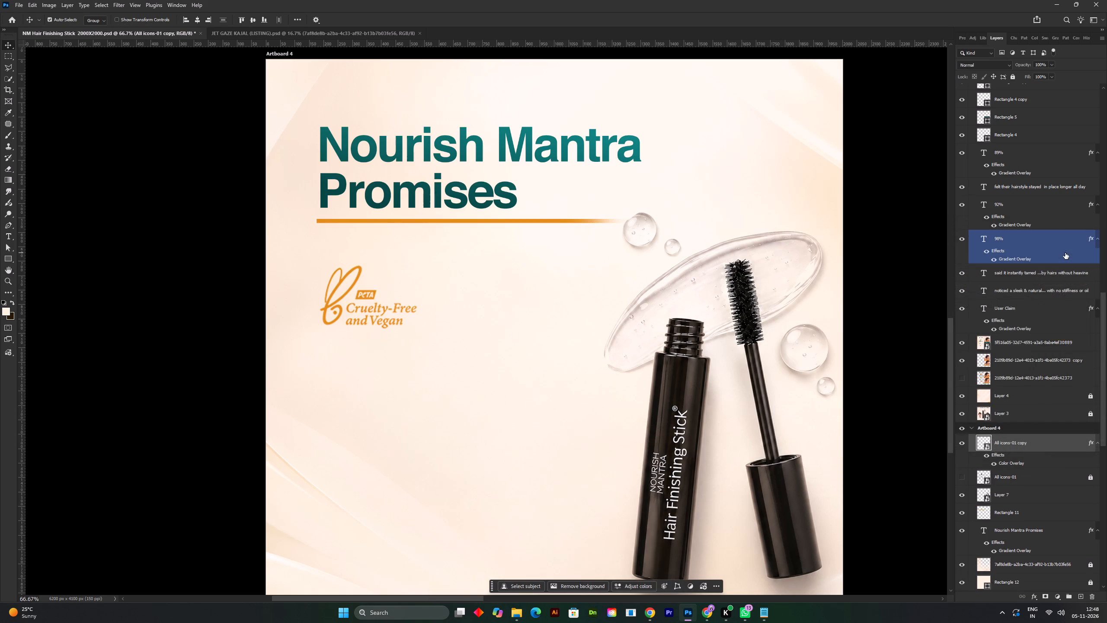
{"action": "double_click", "coordinate": [1018, 465]}
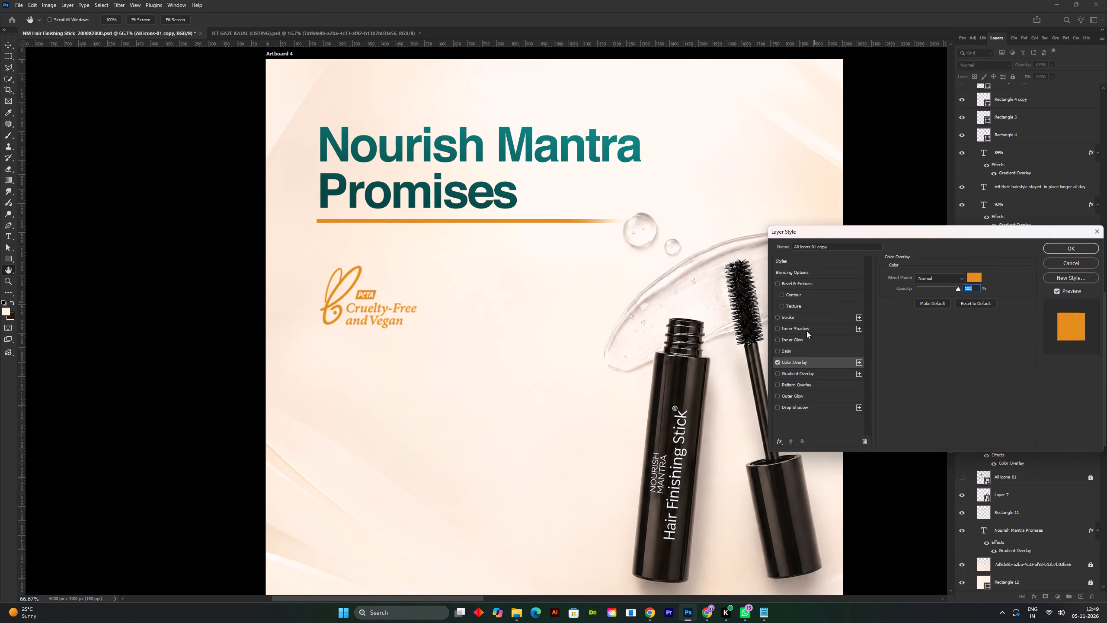
{"action": "left_click", "coordinate": [976, 278]}
{"action": "left_click_drag", "start_coordinate": [536, 467], "coordinate": [551, 468]}
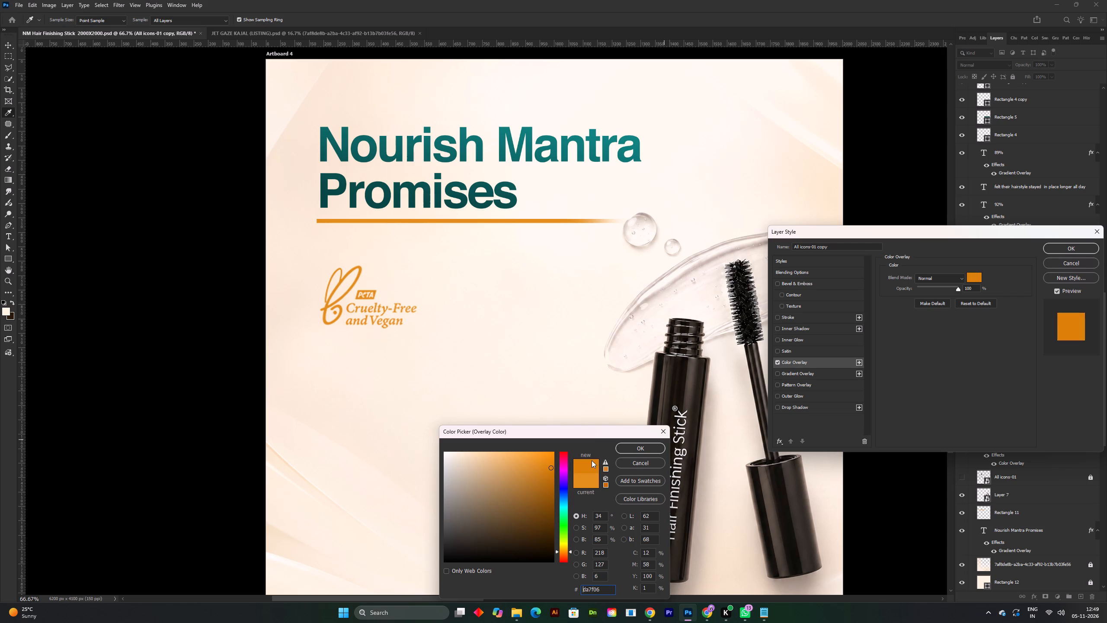
{"action": "left_click_drag", "start_coordinate": [545, 476], "coordinate": [545, 485]}
{"action": "left_click", "coordinate": [541, 484]}
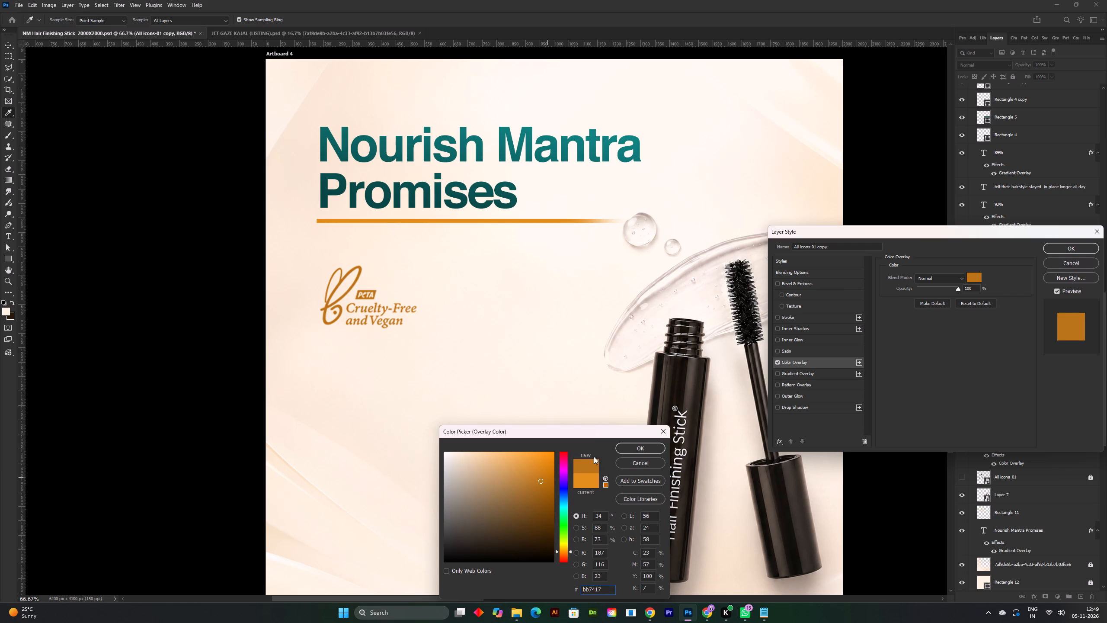
{"action": "left_click", "coordinate": [634, 448]}
{"action": "left_click", "coordinate": [1070, 247]}
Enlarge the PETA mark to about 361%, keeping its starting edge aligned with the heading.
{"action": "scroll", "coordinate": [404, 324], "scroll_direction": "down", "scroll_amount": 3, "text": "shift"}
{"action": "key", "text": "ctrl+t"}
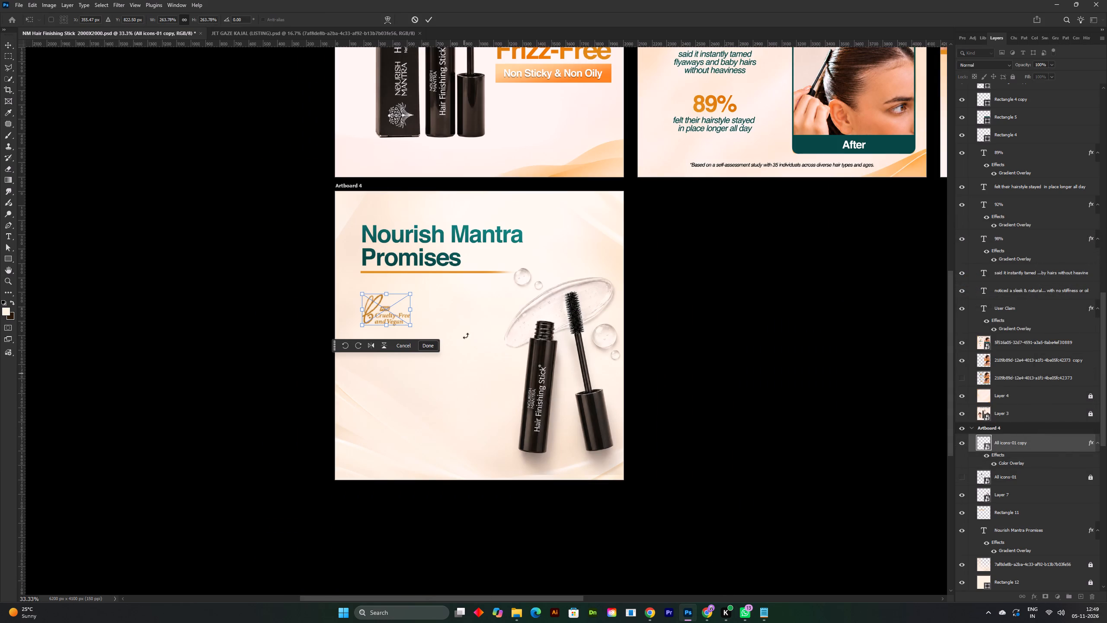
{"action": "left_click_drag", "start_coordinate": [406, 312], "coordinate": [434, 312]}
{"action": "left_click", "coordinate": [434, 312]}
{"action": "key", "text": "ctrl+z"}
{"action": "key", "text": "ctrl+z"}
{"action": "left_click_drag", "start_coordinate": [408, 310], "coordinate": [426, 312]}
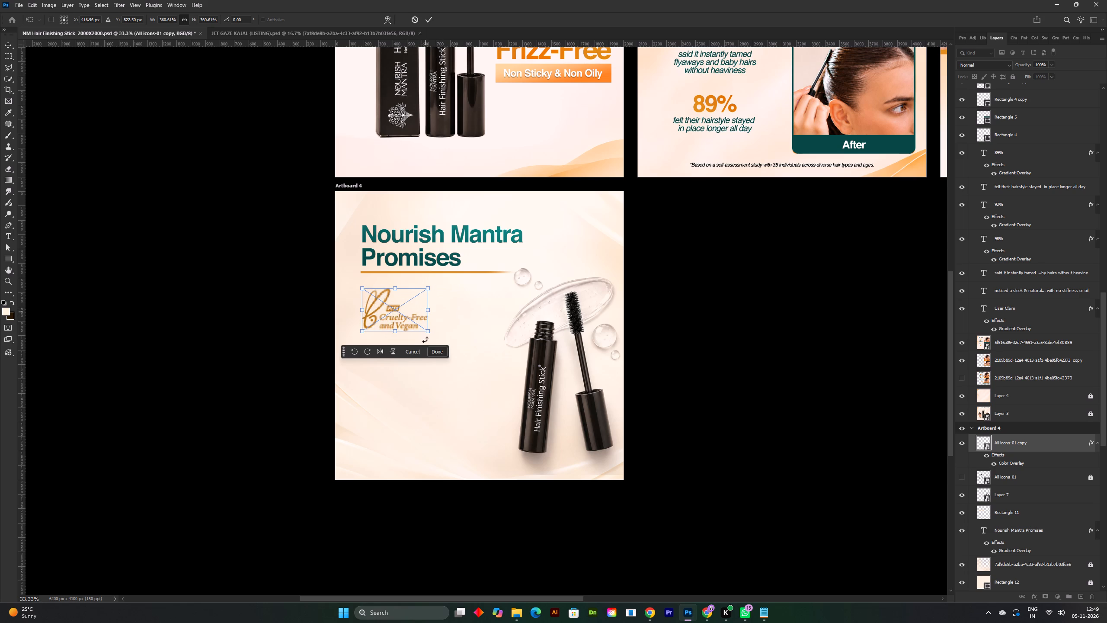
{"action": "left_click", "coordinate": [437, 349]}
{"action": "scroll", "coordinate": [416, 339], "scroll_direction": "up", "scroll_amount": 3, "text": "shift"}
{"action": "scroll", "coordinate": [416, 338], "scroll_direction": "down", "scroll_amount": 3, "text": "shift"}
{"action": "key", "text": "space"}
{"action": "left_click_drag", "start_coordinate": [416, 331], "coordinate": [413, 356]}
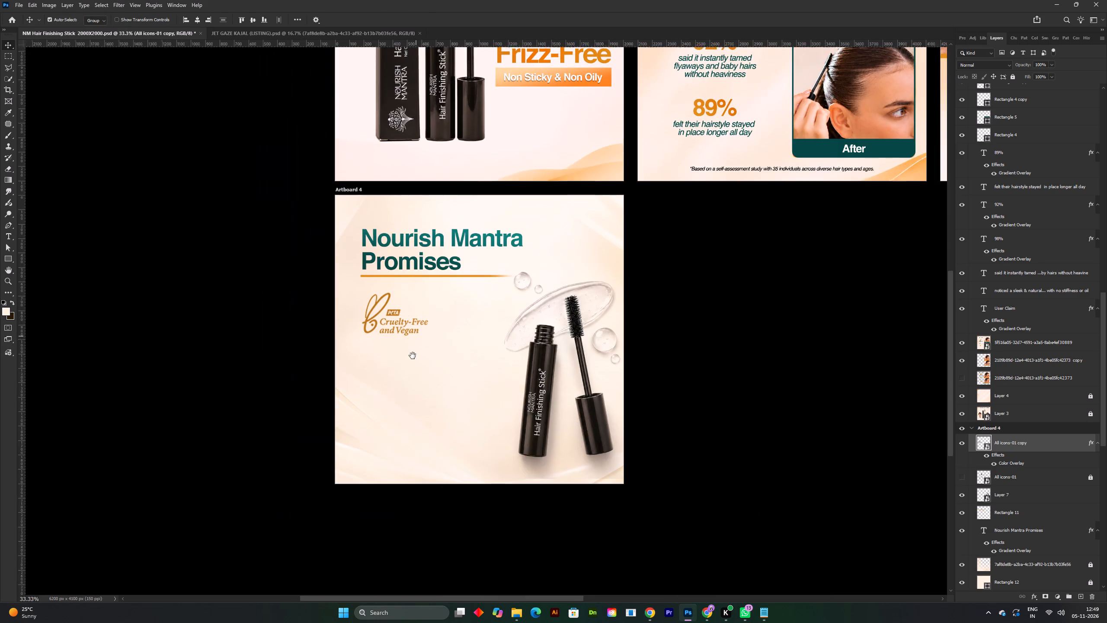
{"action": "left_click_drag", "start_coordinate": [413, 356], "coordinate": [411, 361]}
Scale the PETA mark to about 306%, keeping its starting edge aligned with the heading.
{"action": "scroll", "coordinate": [406, 355], "scroll_direction": "up", "scroll_amount": 2, "text": "shift"}
{"action": "key", "text": "shift+space"}
{"action": "left_click_drag", "start_coordinate": [406, 351], "coordinate": [386, 320], "text": "shift"}
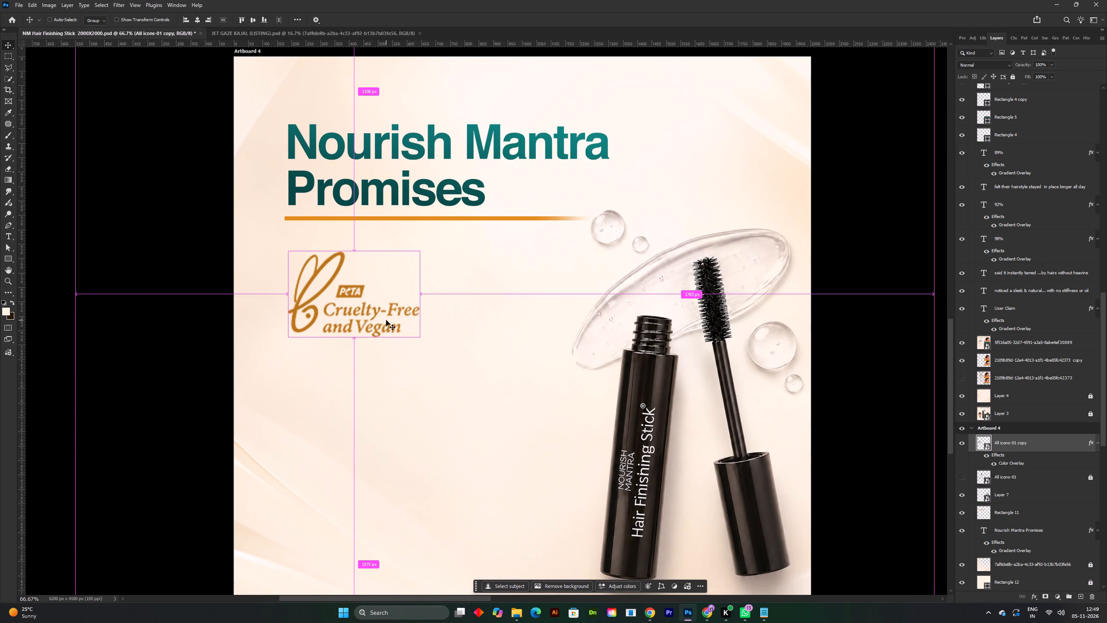
{"action": "key", "text": "ctrl+t"}
{"action": "left_click_drag", "start_coordinate": [420, 299], "coordinate": [401, 304]}
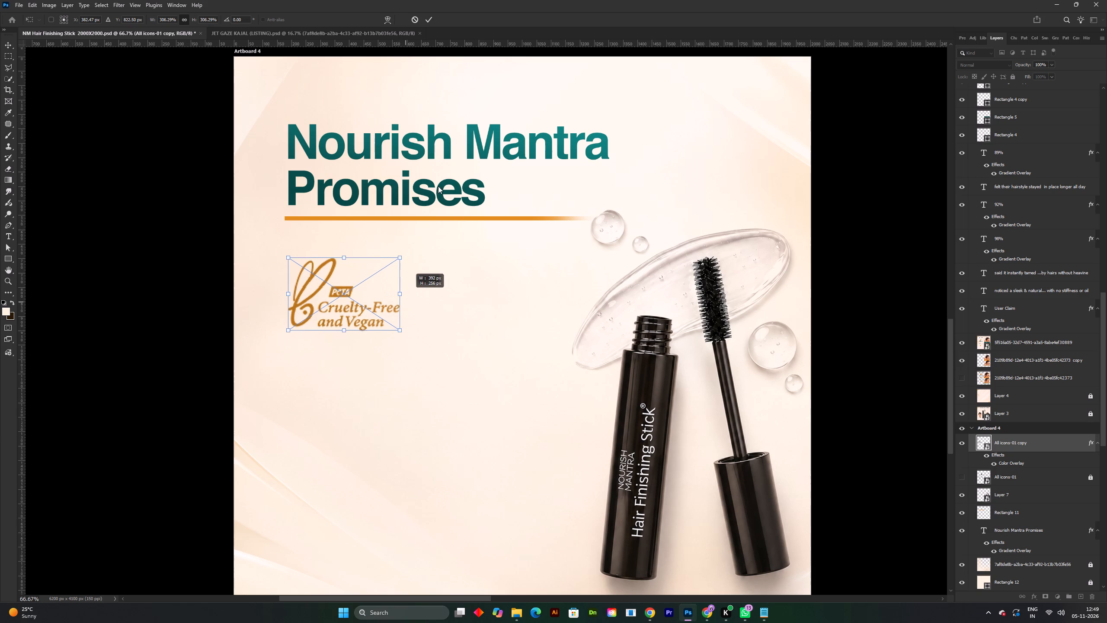
{"action": "left_click", "coordinate": [431, 21]}
{"action": "scroll", "coordinate": [349, 302], "scroll_direction": "up", "scroll_amount": 1, "text": "shift"}
{"action": "scroll", "coordinate": [357, 301], "scroll_direction": "down", "scroll_amount": 3, "text": "shift"}
{"action": "key", "text": "space"}
{"action": "key", "text": "space"}
{"action": "key", "text": "space"}
{"action": "left_click_drag", "start_coordinate": [412, 307], "coordinate": [398, 308]}
{"action": "left_click", "coordinate": [362, 308]}
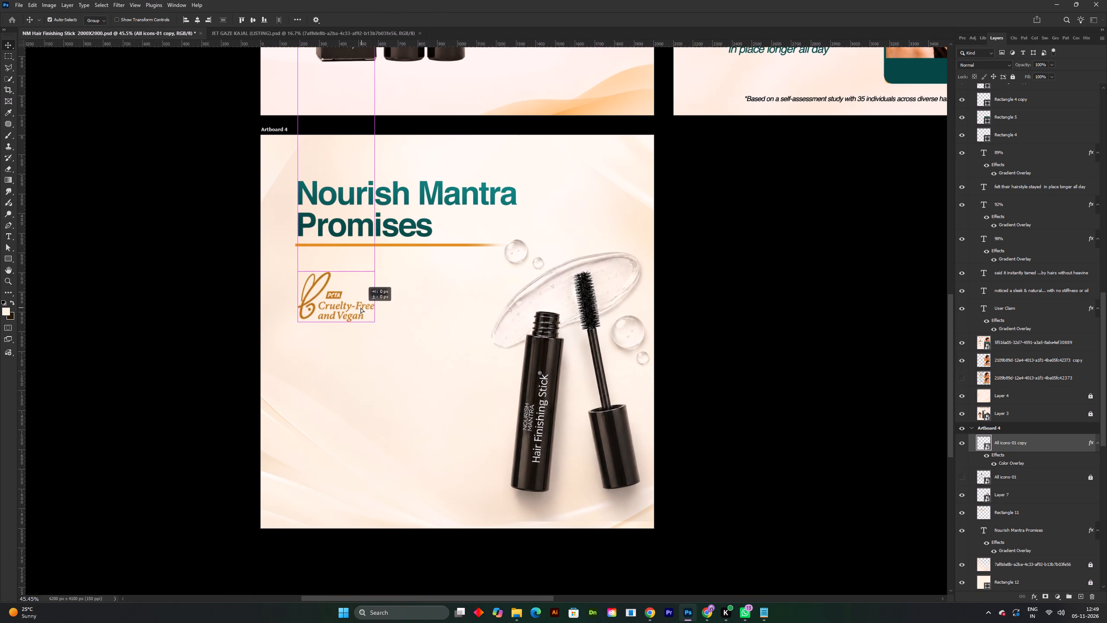
{"action": "scroll", "coordinate": [362, 307], "scroll_direction": "up", "scroll_amount": 1, "text": "shift"}
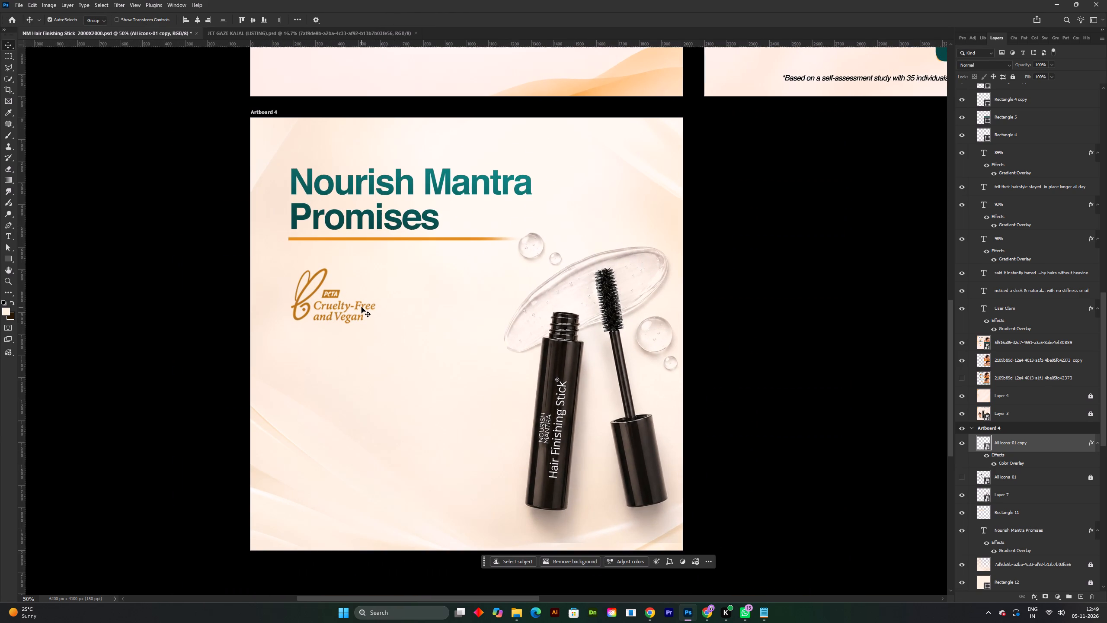
Save the Hair Finishing Stick document.
{"action": "scroll", "coordinate": [362, 307], "scroll_direction": "down", "scroll_amount": 1, "text": "shift"}
{"action": "key", "text": "ctrl+s"}
{"action": "left_click", "coordinate": [739, 605]}
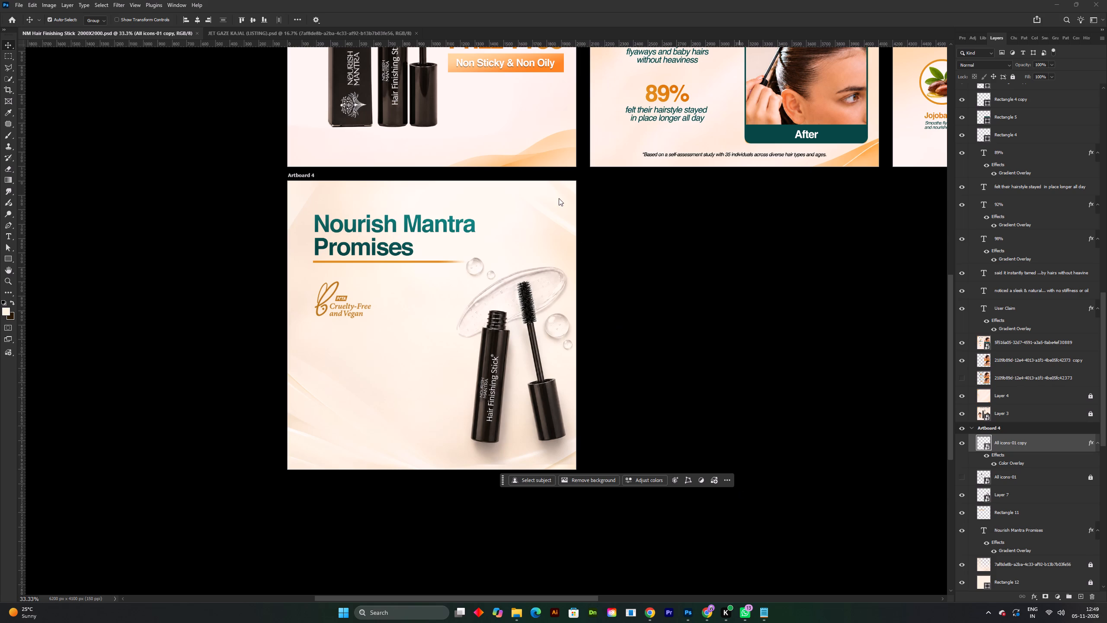
{"action": "key", "text": "ctrl+s"}
Hide the PETA mark layer, show and unlock the All icons-01 sheet, and duplicate it.
{"action": "left_click", "coordinate": [962, 444]}
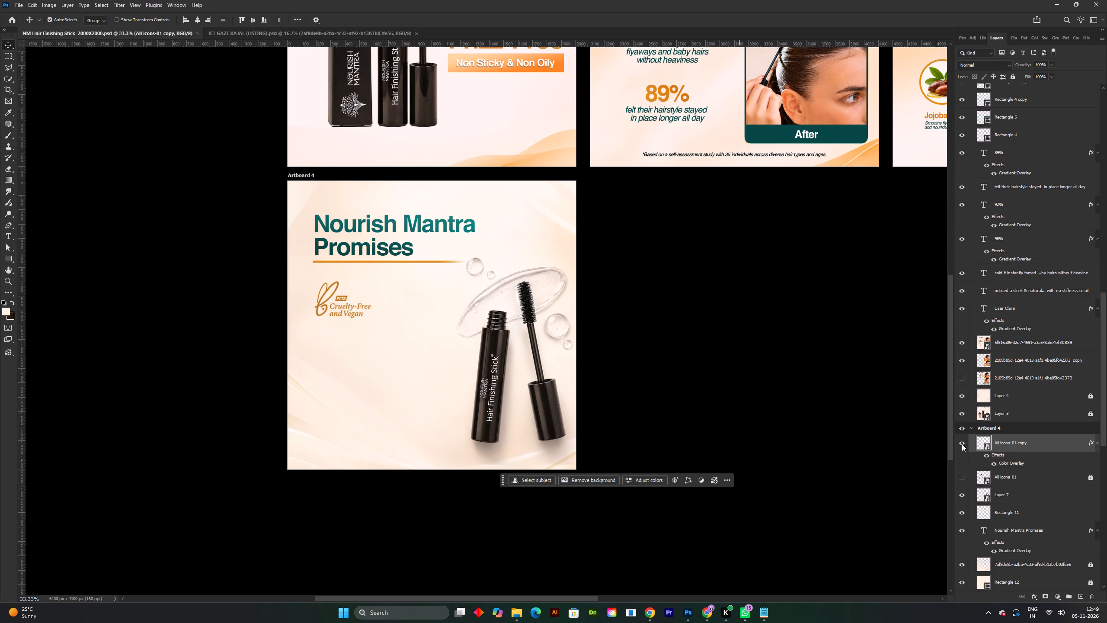
{"action": "left_click", "coordinate": [961, 442]}
{"action": "left_click", "coordinate": [966, 475]}
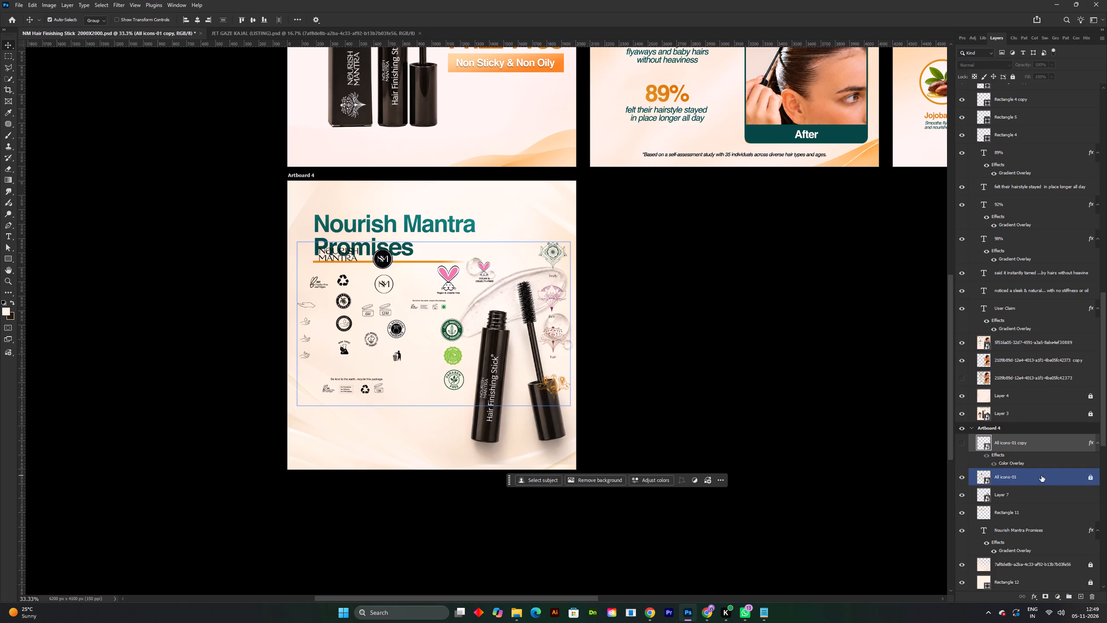
{"action": "left_click", "coordinate": [1090, 478]}
{"action": "left_click", "coordinate": [1079, 482]}
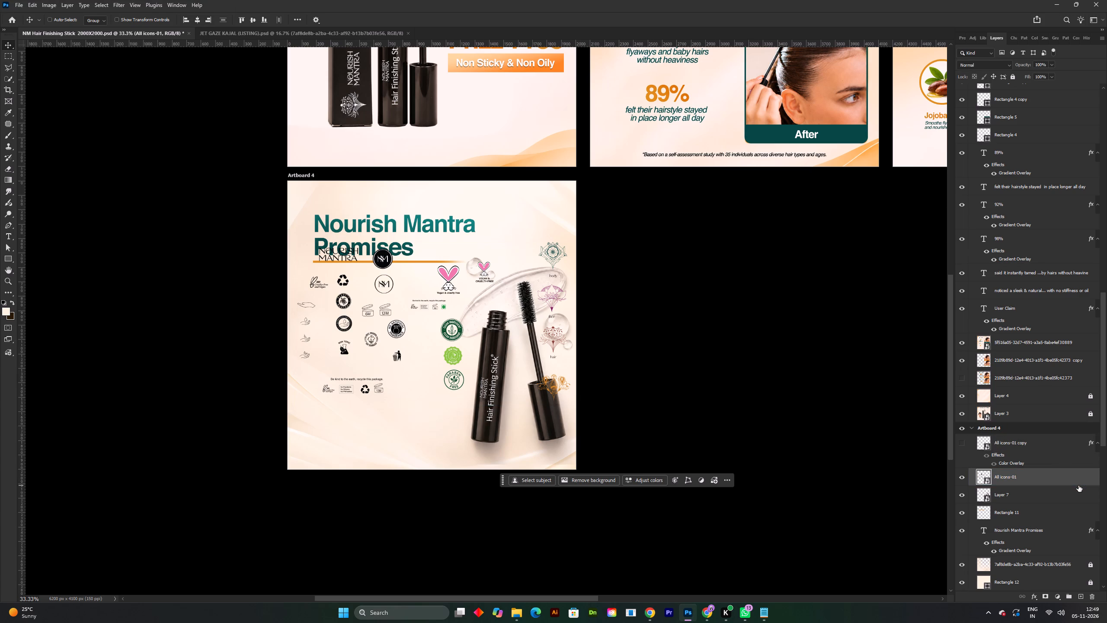
{"action": "key", "text": "ctrl+j"}
Lock and hide the original All icons-01 layer, and select its duplicate, All icons-01 copy 2.
{"action": "left_click", "coordinate": [1049, 493]}
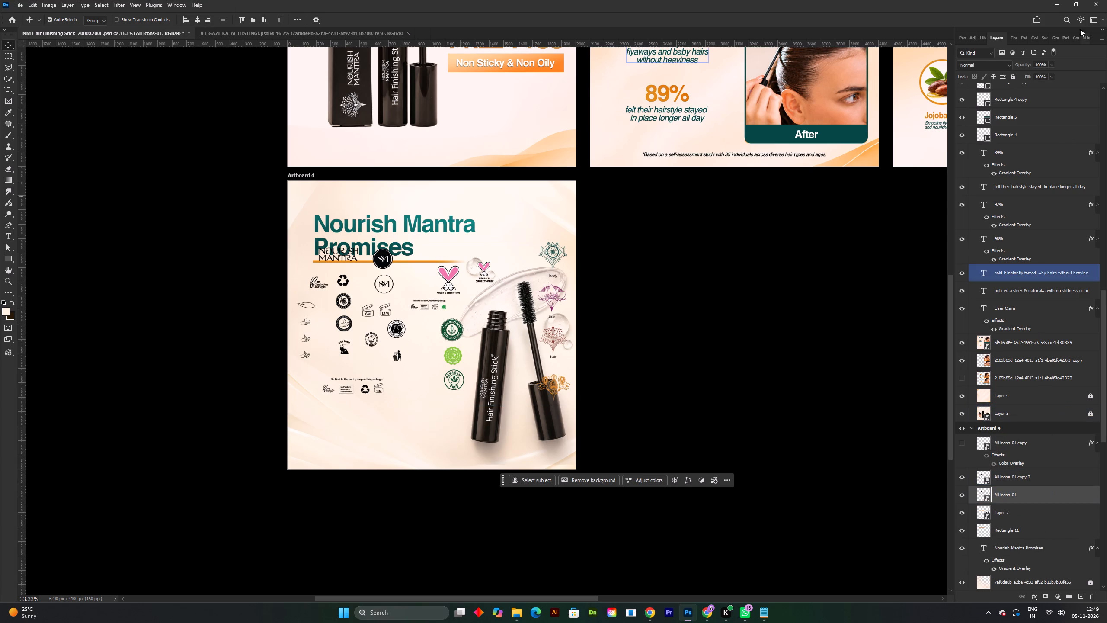
{"action": "left_click", "coordinate": [1012, 74]}
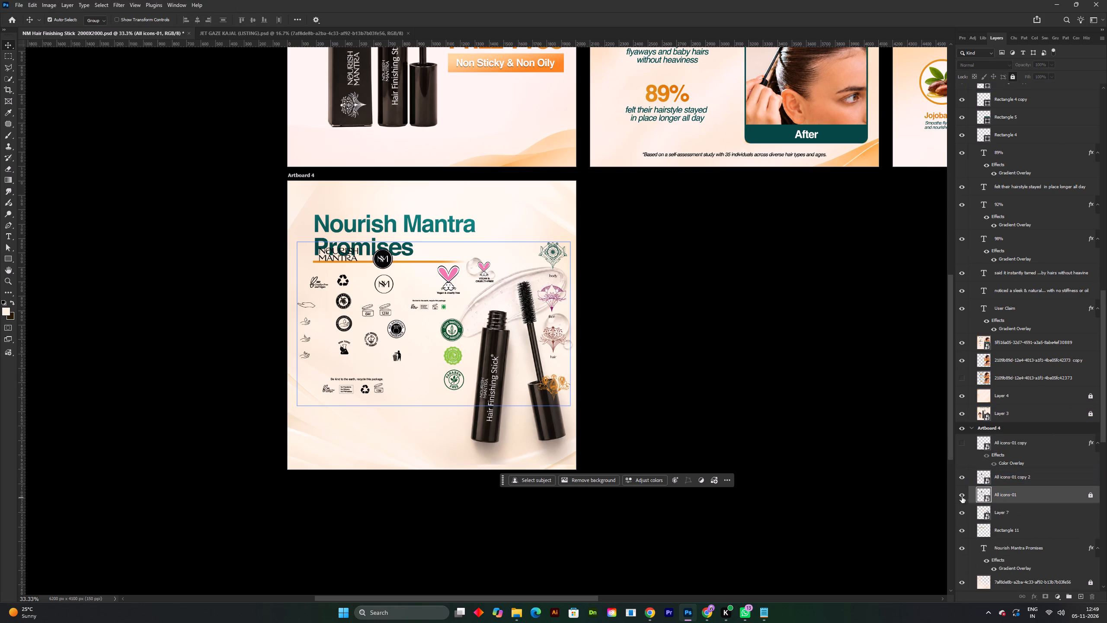
{"action": "left_click", "coordinate": [962, 497]}
{"action": "left_click", "coordinate": [1010, 483]}
Rasterize the duplicated icon sheet layer, All icons-01 copy 2, for use with the Eraser.
{"action": "scroll", "coordinate": [339, 306], "scroll_direction": "up", "scroll_amount": 1, "text": "shift"}
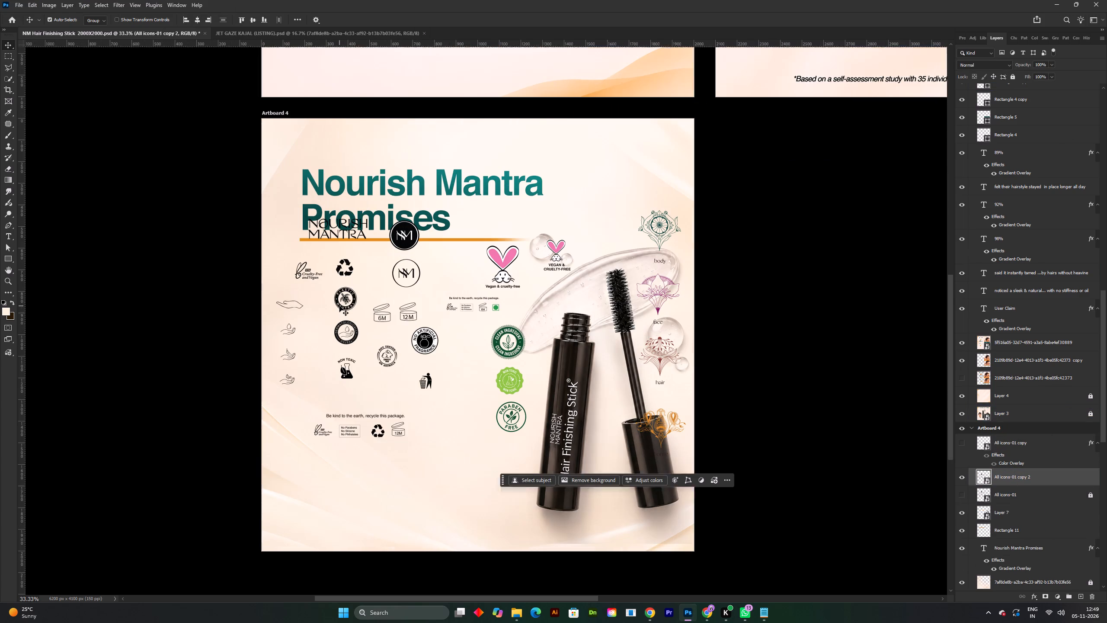
{"action": "key", "text": "space"}
{"action": "key", "text": "space"}
{"action": "key", "text": "space"}
{"action": "key", "text": "space"}
{"action": "key", "text": "space"}
{"action": "key", "text": "space"}
{"action": "key", "text": "space"}
{"action": "left_click_drag", "start_coordinate": [362, 373], "coordinate": [363, 355]}
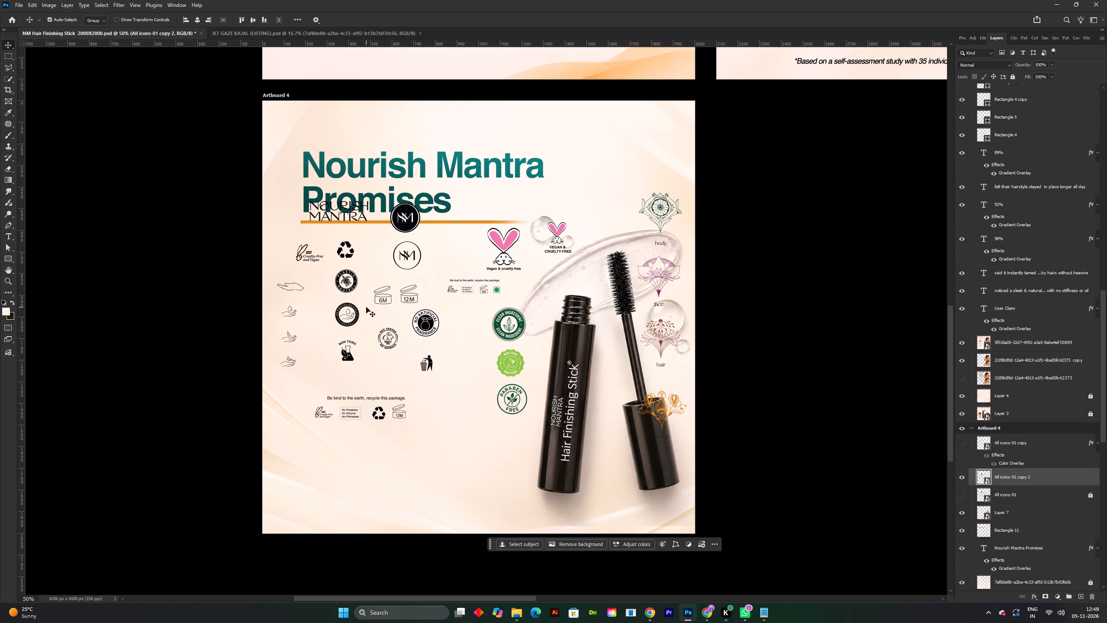
{"action": "scroll", "coordinate": [366, 307], "scroll_direction": "up", "scroll_amount": 1, "text": "shift"}
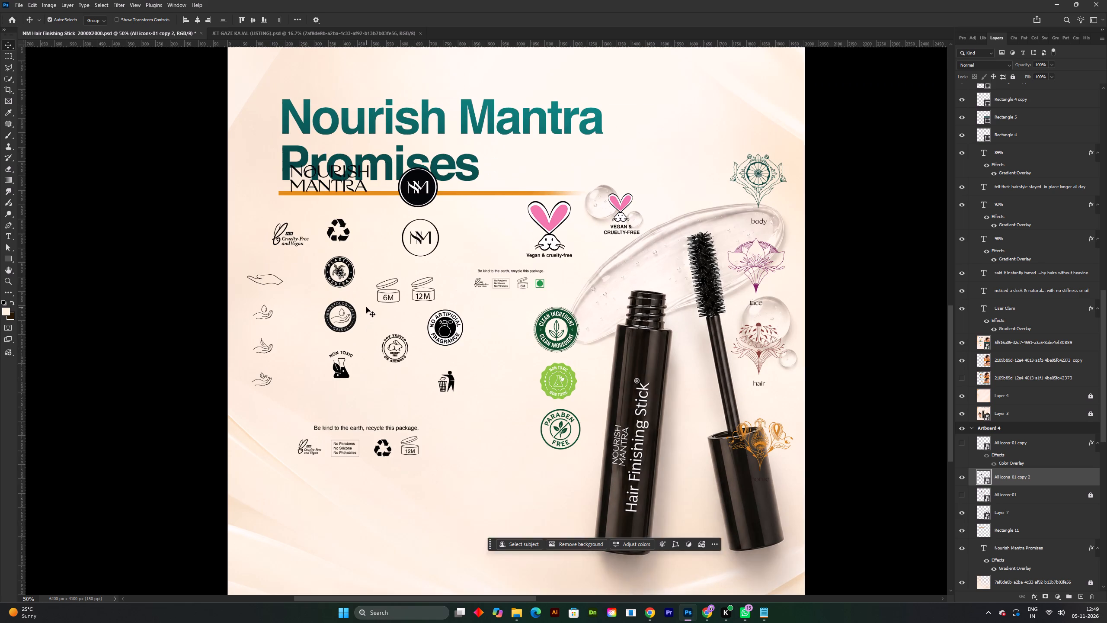
{"action": "scroll", "coordinate": [366, 307], "scroll_direction": "down", "scroll_amount": 1, "text": "shift"}
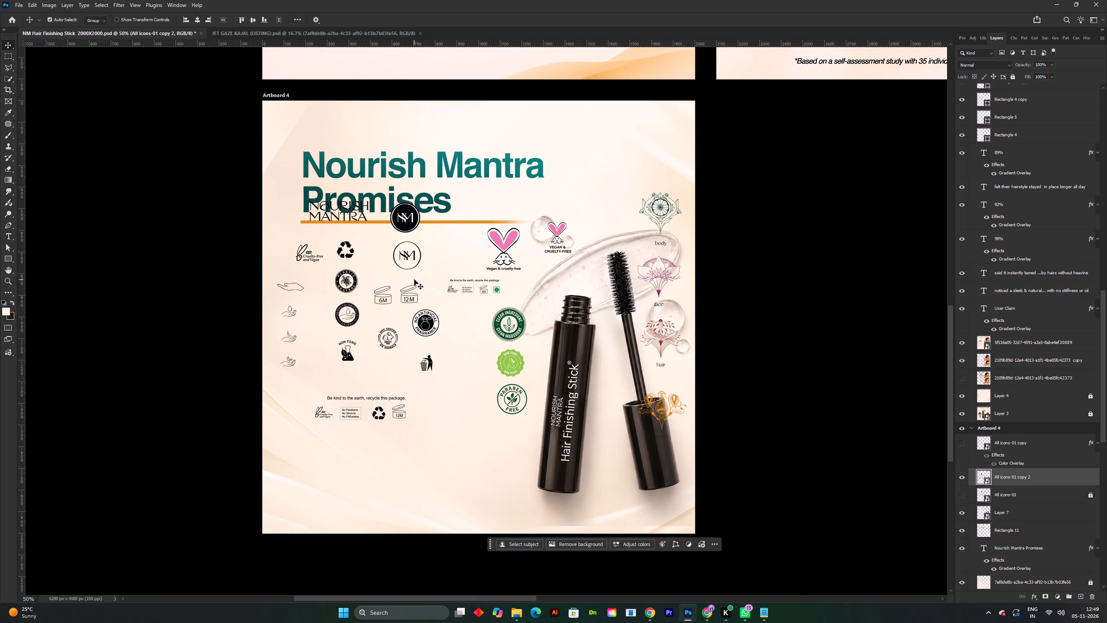
{"action": "key", "text": "e"}
{"action": "left_click", "coordinate": [403, 256]}
{"action": "left_click", "coordinate": [534, 219]}
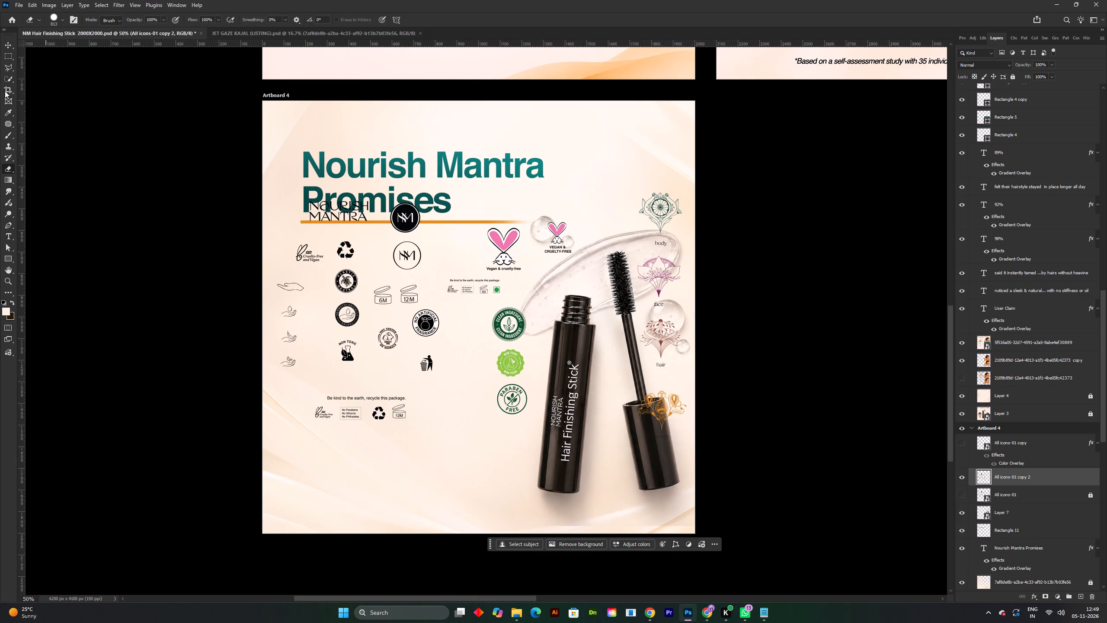
Erase every icon on All icons-01 copy 2 except the round No Artificial Fragrance badge, using a large eraser brush.
{"action": "right_click_drag", "start_coordinate": [380, 208], "coordinate": [355, 210], "text": "alt"}
{"action": "left_click_drag", "start_coordinate": [435, 174], "coordinate": [380, 223]}
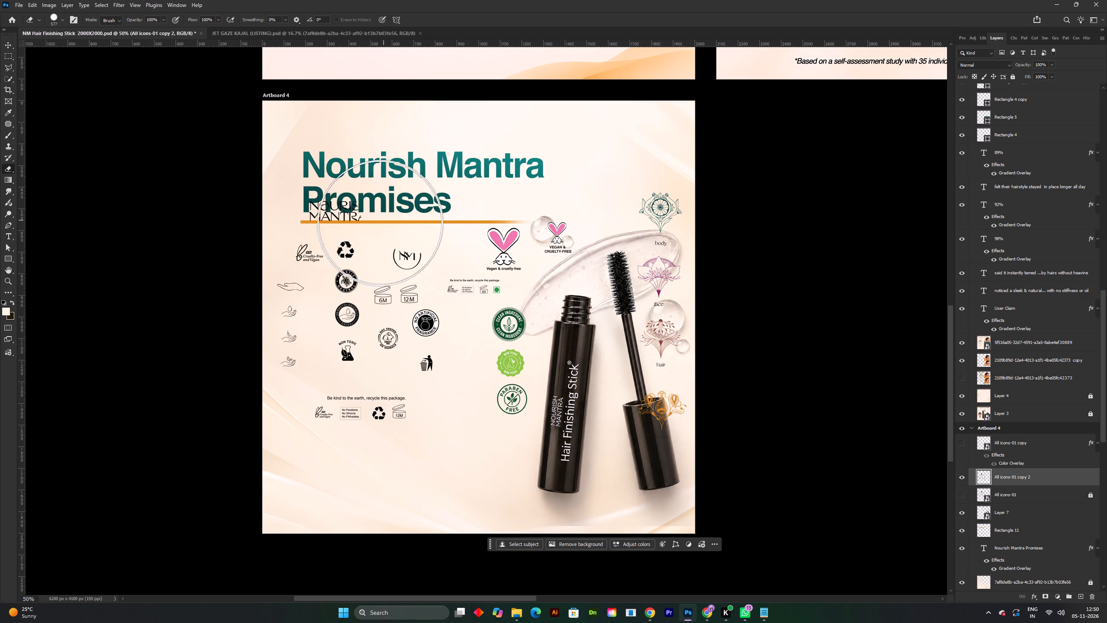
{"action": "left_click_drag", "start_coordinate": [380, 223], "coordinate": [384, 404]}
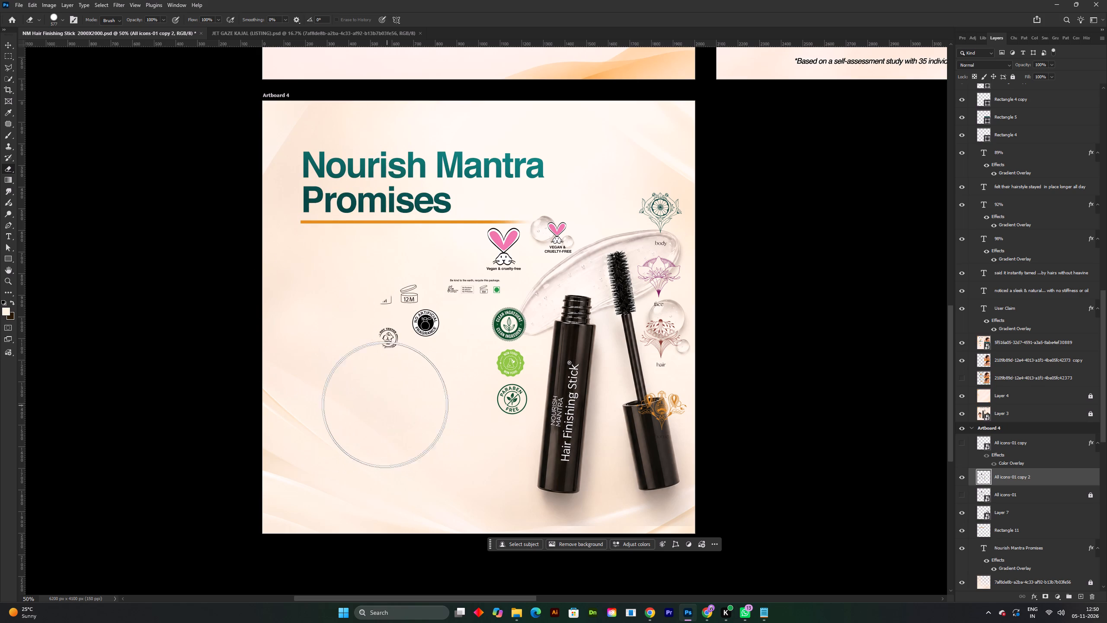
{"action": "left_click_drag", "start_coordinate": [384, 404], "coordinate": [378, 258]}
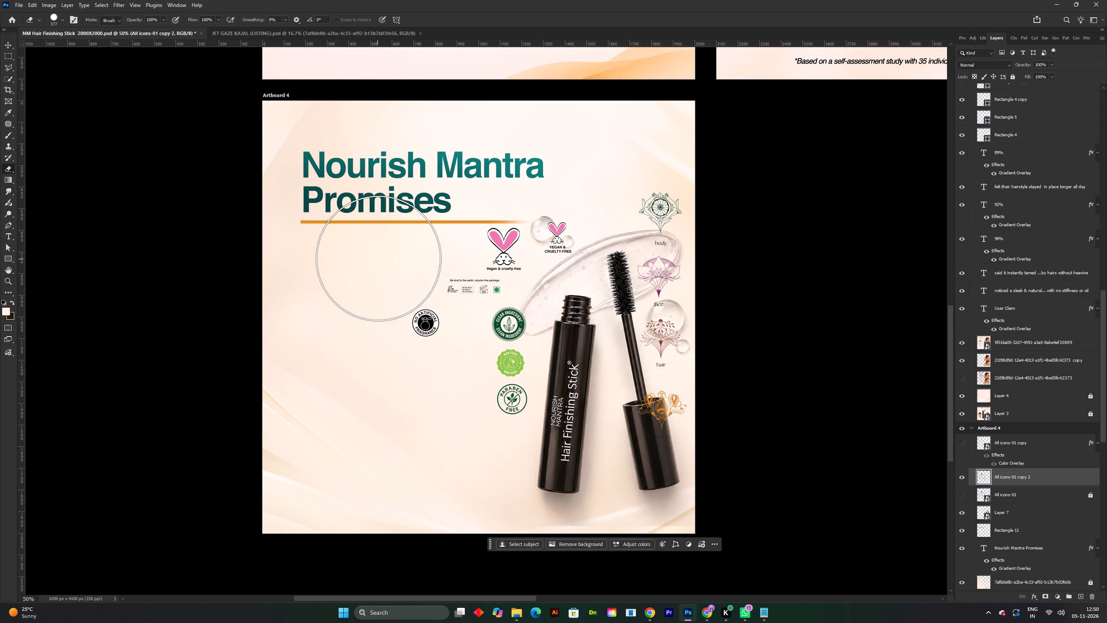
{"action": "left_click_drag", "start_coordinate": [378, 258], "coordinate": [665, 213]}
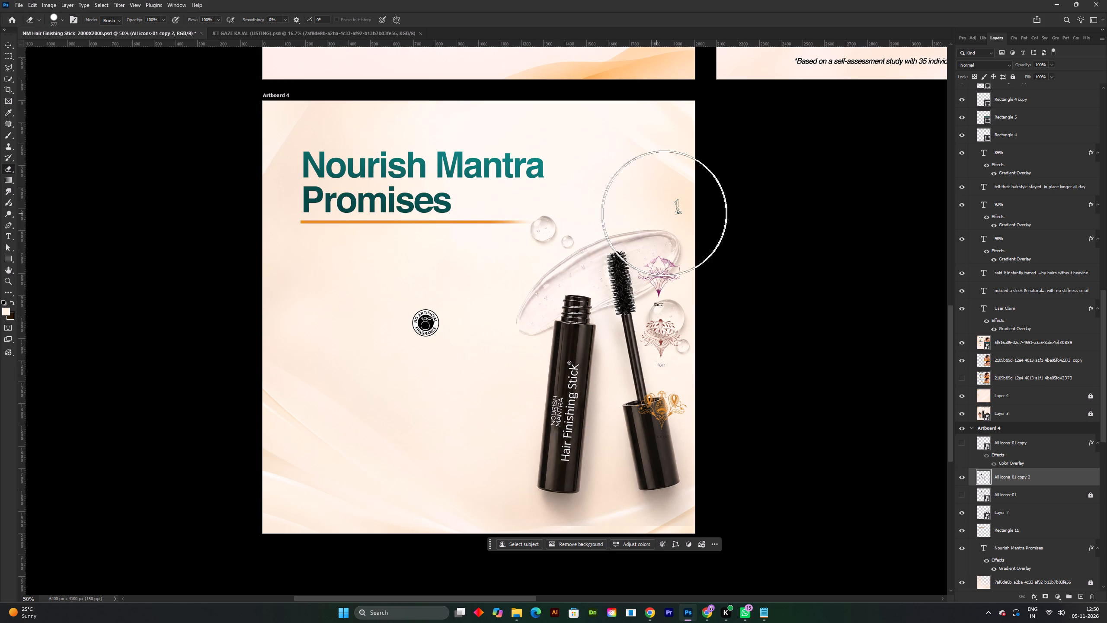
{"action": "left_click_drag", "start_coordinate": [665, 213], "coordinate": [298, 343]}
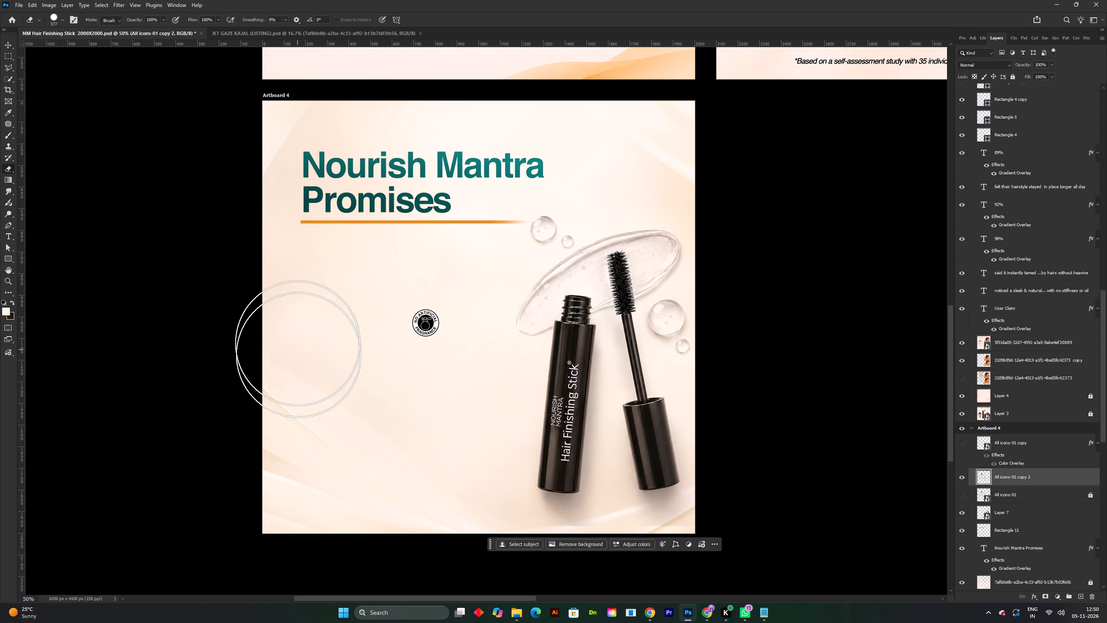
{"action": "left_click_drag", "start_coordinate": [298, 343], "coordinate": [602, 509]}
{"action": "key", "text": "v"}
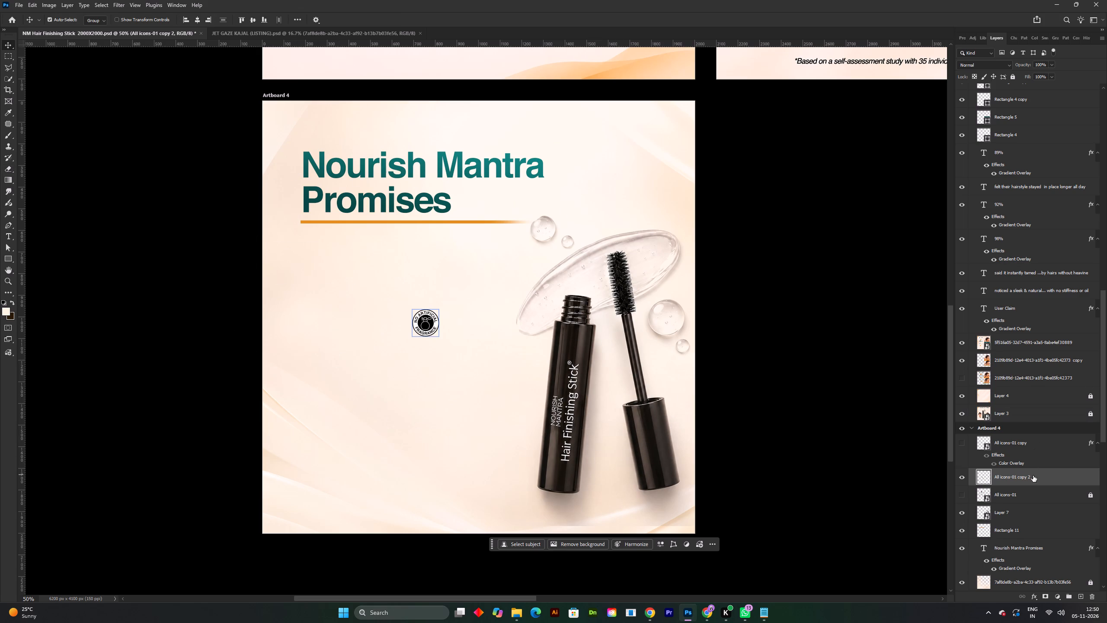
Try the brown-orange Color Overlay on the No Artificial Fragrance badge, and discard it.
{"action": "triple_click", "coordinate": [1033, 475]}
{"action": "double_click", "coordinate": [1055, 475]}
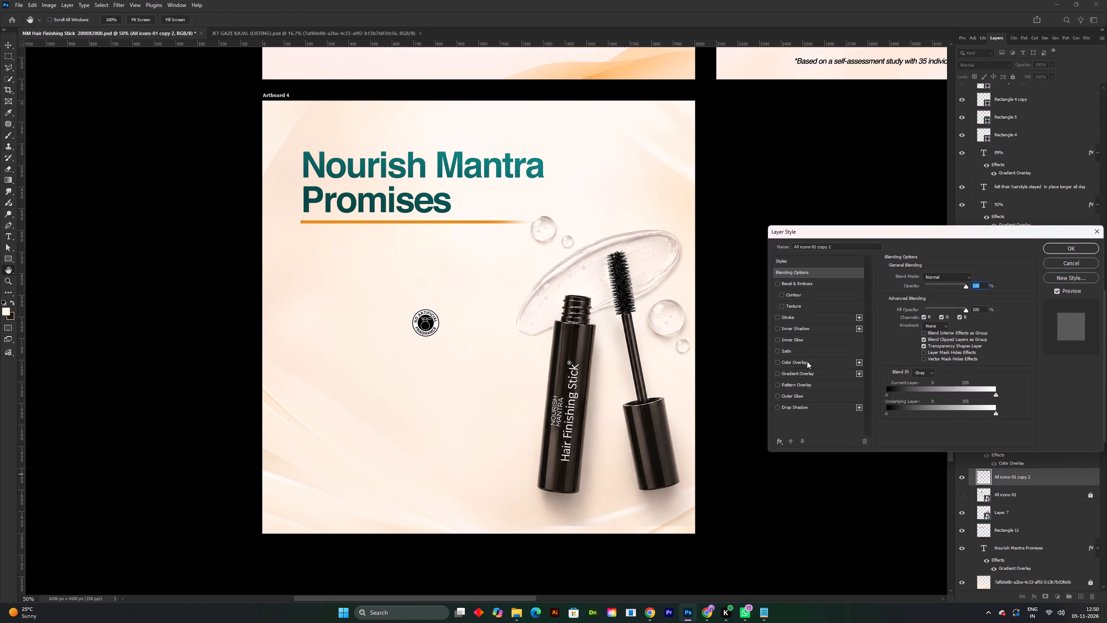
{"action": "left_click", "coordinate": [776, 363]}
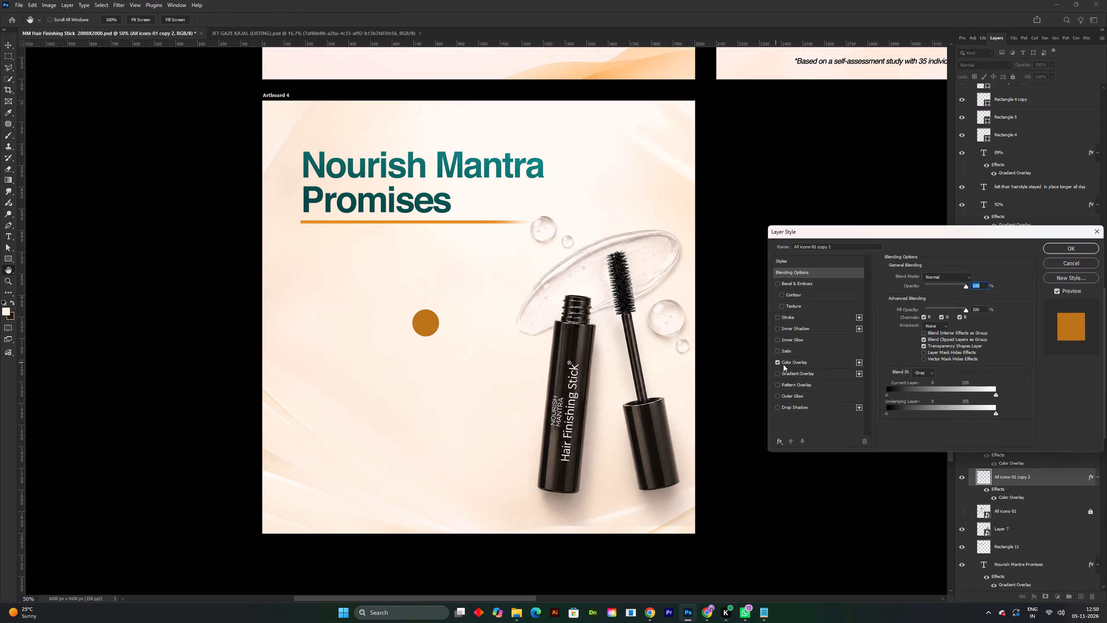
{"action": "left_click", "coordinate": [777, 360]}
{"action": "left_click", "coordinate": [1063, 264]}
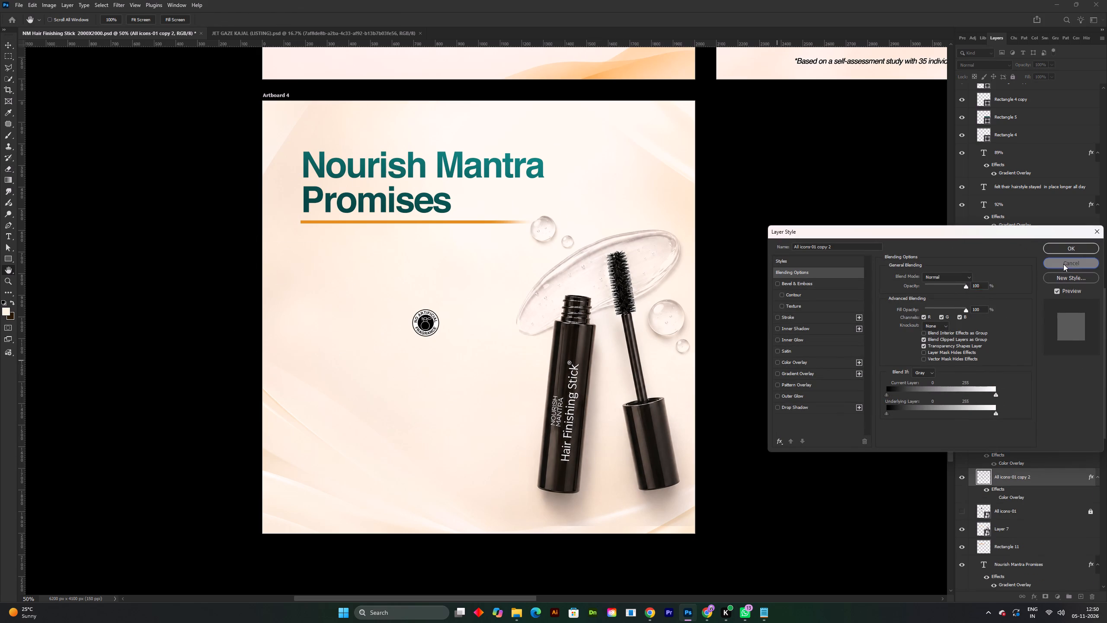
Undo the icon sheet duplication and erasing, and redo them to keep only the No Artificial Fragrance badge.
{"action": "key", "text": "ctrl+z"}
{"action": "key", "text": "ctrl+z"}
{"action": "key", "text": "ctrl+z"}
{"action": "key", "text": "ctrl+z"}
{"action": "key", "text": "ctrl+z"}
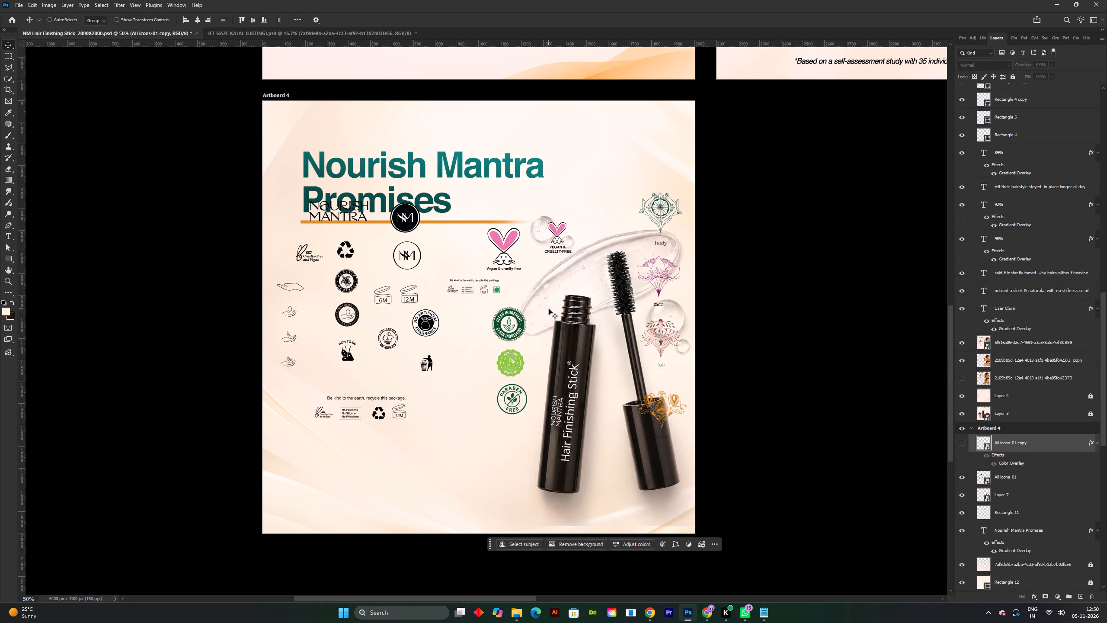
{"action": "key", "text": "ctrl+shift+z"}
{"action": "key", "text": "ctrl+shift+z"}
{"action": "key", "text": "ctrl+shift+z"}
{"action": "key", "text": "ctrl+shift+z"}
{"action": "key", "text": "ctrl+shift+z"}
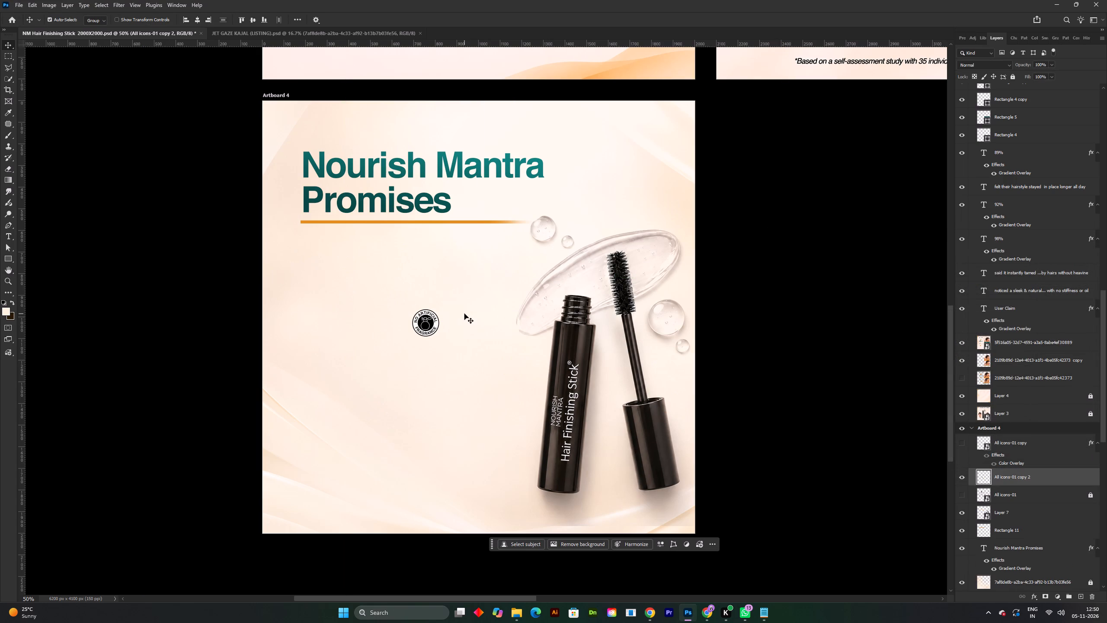
Copy the isolated No Artificial Fragrance badge layer, All icons-01 copy 2.
{"action": "left_click", "coordinate": [1067, 477]}
{"action": "key", "text": "ctrl+c"}
{"action": "key", "text": "ctrl+c"}
{"action": "key", "text": "ctrl+c"}
{"action": "key", "text": "ctrl+c"}
Undo the badge extraction and the Color Overlay on the Cruelty-Free and Vegan logo, restoring its black version, and save the file.
{"action": "key", "text": "ctrl+z"}
{"action": "key", "text": "ctrl+z"}
{"action": "key", "text": "ctrl+z"}
{"action": "key", "text": "ctrl+z"}
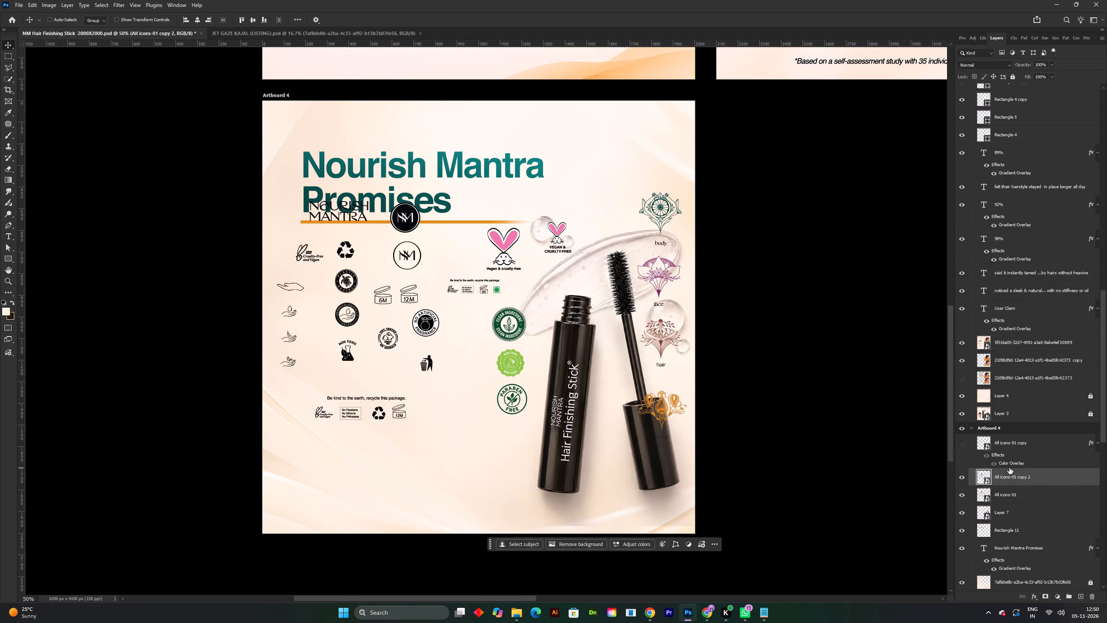
{"action": "key", "text": "ctrl+z"}
{"action": "key", "text": "ctrl+z"}
{"action": "key", "text": "ctrl+z"}
{"action": "key", "text": "ctrl+z"}
{"action": "key", "text": "ctrl+z"}
{"action": "key", "text": "ctrl+z"}
{"action": "key", "text": "ctrl+z"}
{"action": "key", "text": "ctrl+z"}
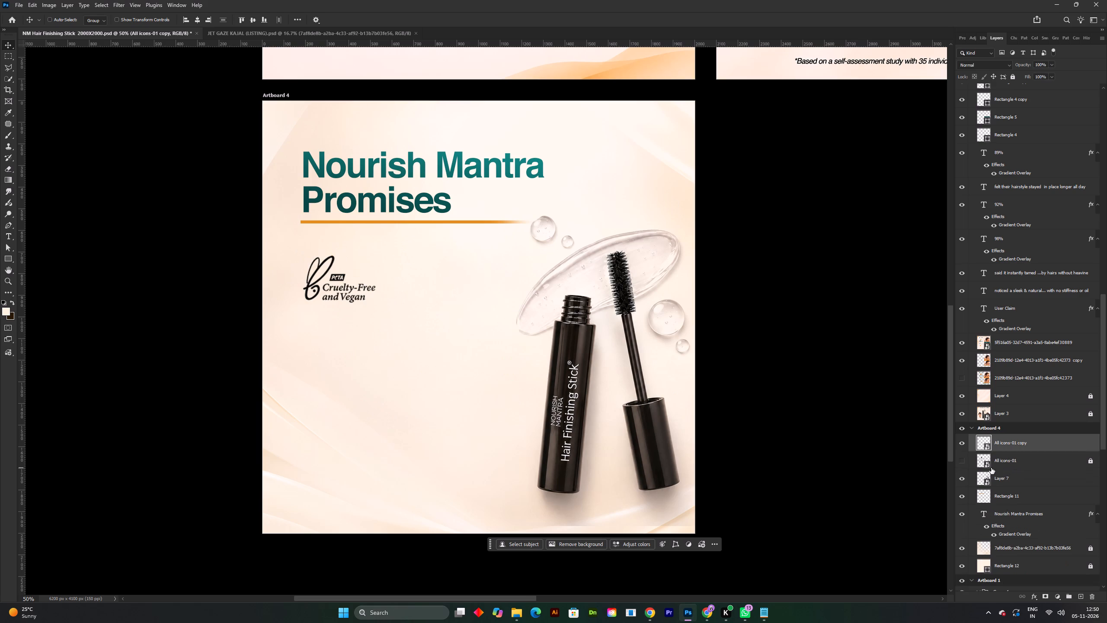
{"action": "key", "text": "ctrl+s"}
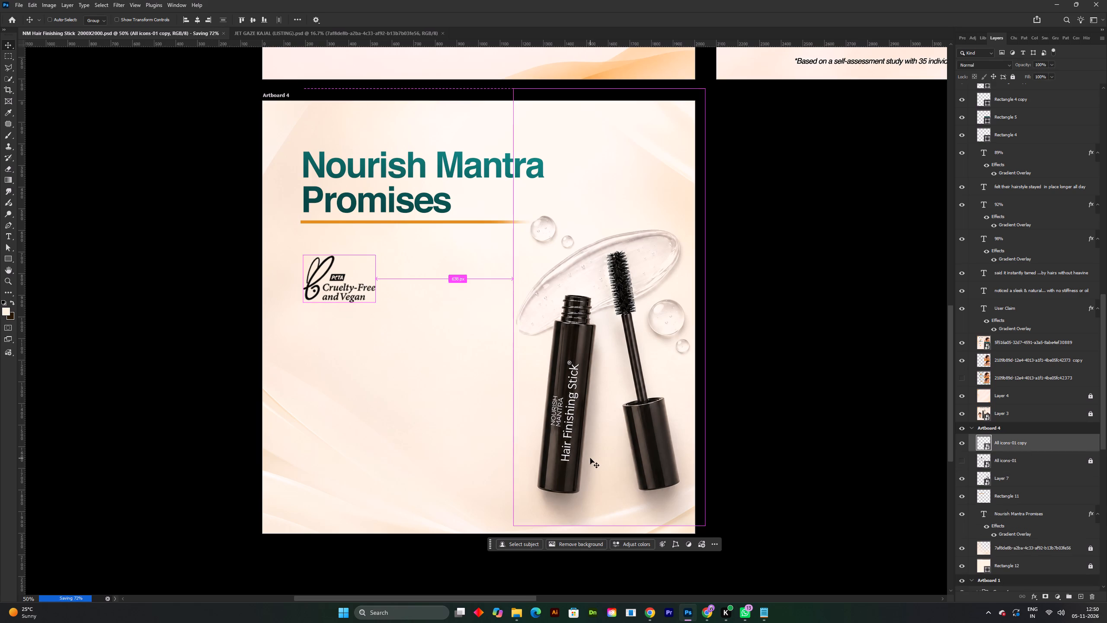
Paste the copied No Artificial Fragrance badge into Artboard 4 and convert its layer to a Smart Object.
{"action": "key", "text": "ctrl+v"}
{"action": "right_click", "coordinate": [1052, 442]}
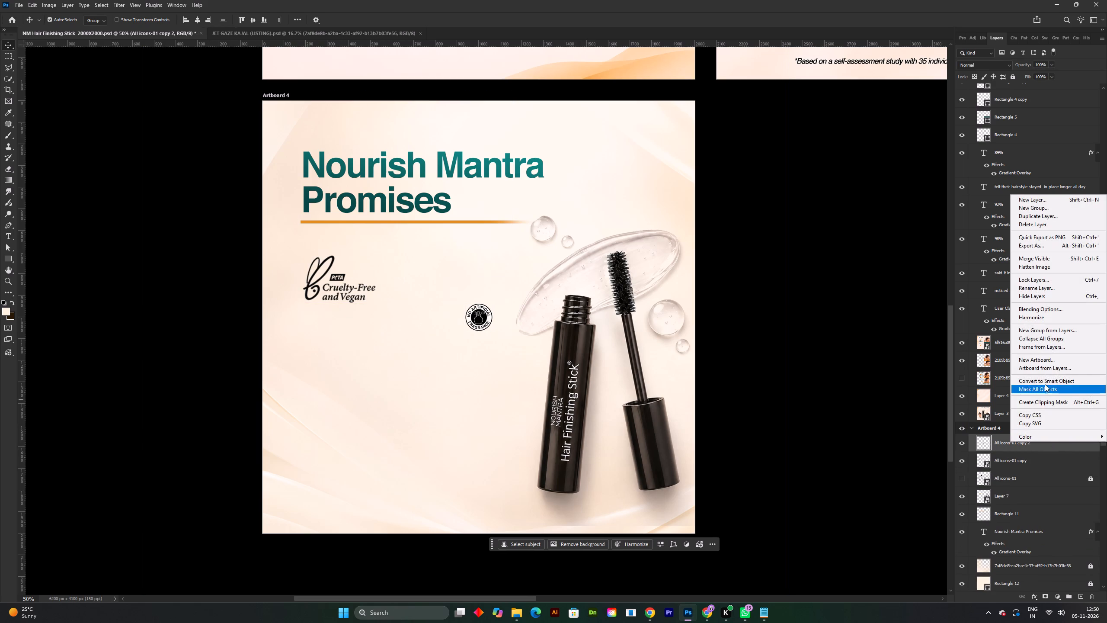
{"action": "left_click", "coordinate": [1045, 383]}
Scale the No Artificial Fragrance badge to about 163%, place it below the Cruelty-Free and Vegan logo with left edges aligned, and save.
{"action": "key", "text": "ctrl+t"}
{"action": "left_click_drag", "start_coordinate": [480, 305], "coordinate": [480, 287]}
{"action": "left_click_drag", "start_coordinate": [478, 316], "coordinate": [323, 361]}
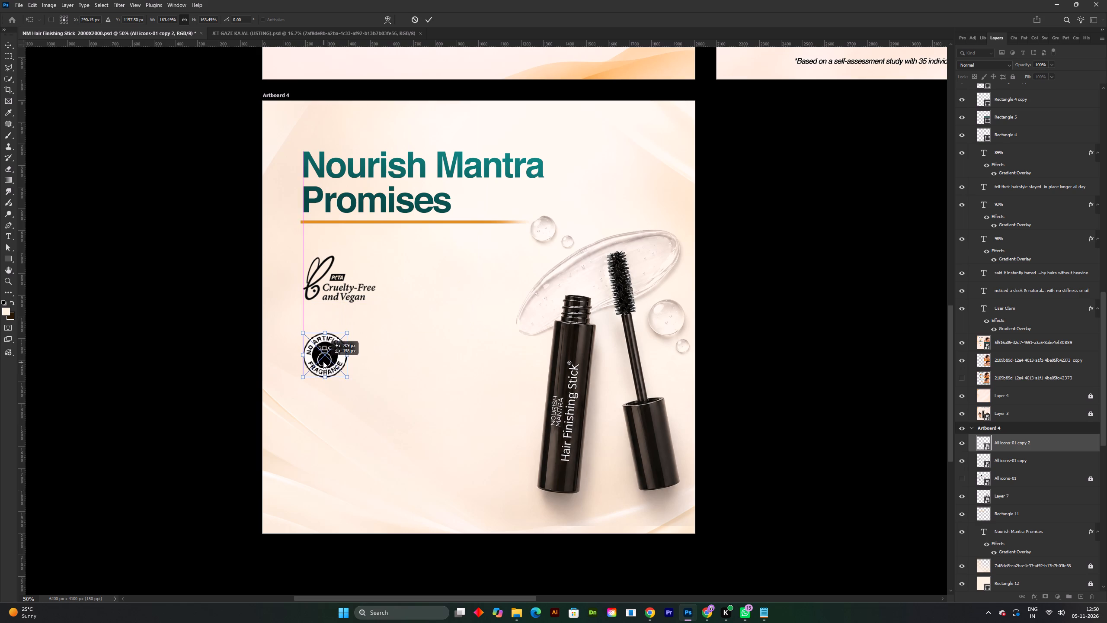
{"action": "left_click_drag", "start_coordinate": [323, 361], "coordinate": [326, 359]}
{"action": "left_click", "coordinate": [429, 21]}
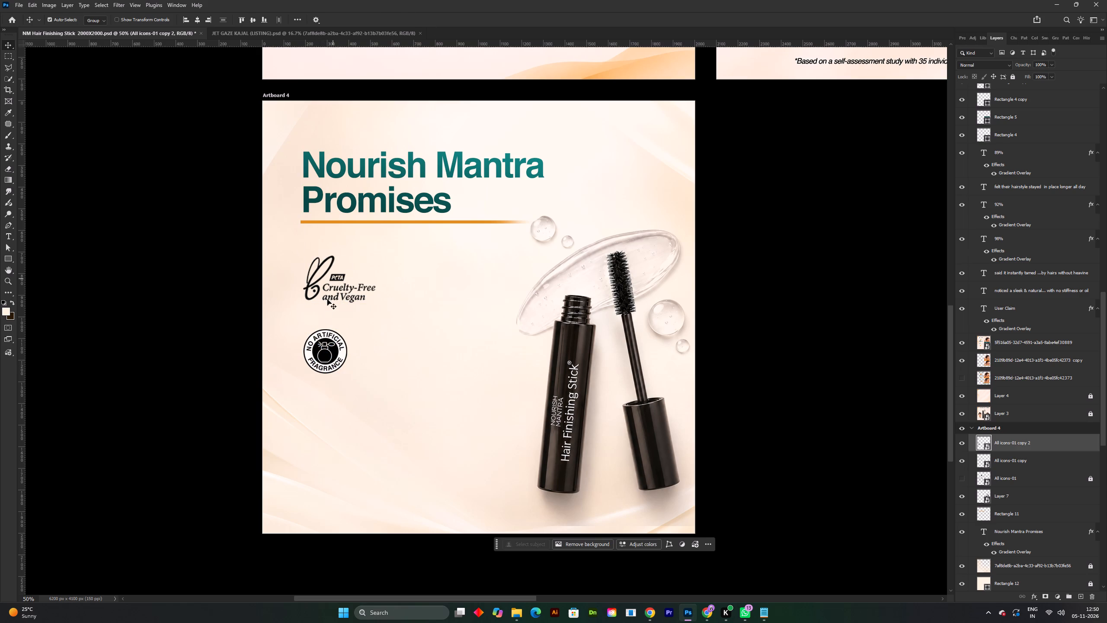
{"action": "key", "text": "ctrl+s"}
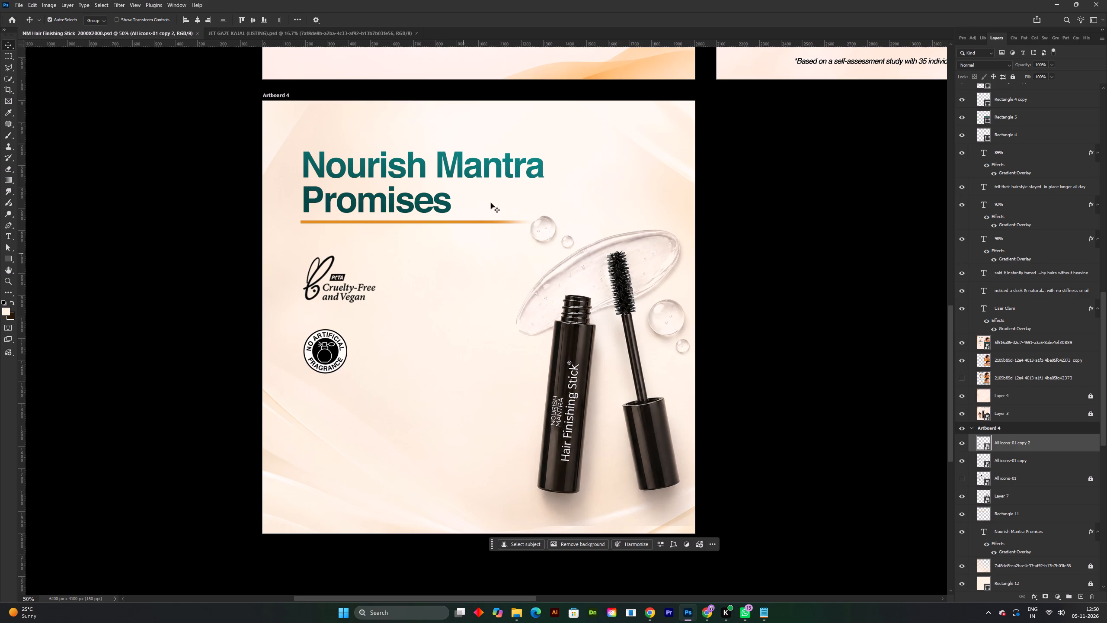
Examine the size and placement of the two black icons on Artboard 4, saving the file along the way.
{"action": "key", "text": "ctrl+s"}
{"action": "key", "text": "space"}
{"action": "left_click_drag", "start_coordinate": [405, 276], "coordinate": [428, 251]}
{"action": "scroll", "coordinate": [379, 279], "scroll_direction": "up", "scroll_amount": 1, "text": "shift"}
{"action": "key", "text": "space"}
{"action": "left_click_drag", "start_coordinate": [378, 293], "coordinate": [393, 258]}
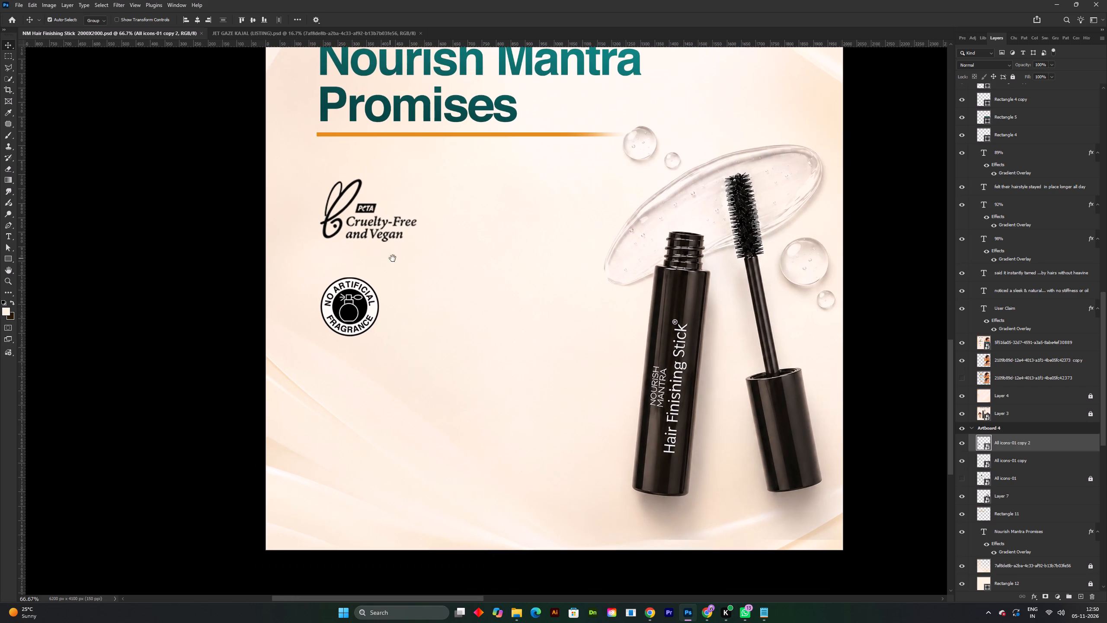
{"action": "left_click_drag", "start_coordinate": [393, 258], "coordinate": [390, 258]}
{"action": "key", "text": "ctrl+s"}
{"action": "key", "text": "space"}
{"action": "left_click_drag", "start_coordinate": [400, 289], "coordinate": [419, 291]}
{"action": "scroll", "coordinate": [409, 288], "scroll_direction": "down", "scroll_amount": 1, "text": "shift"}
{"action": "key", "text": "space"}
{"action": "left_click_drag", "start_coordinate": [401, 282], "coordinate": [395, 291]}
{"action": "key", "text": "ctrl+s"}
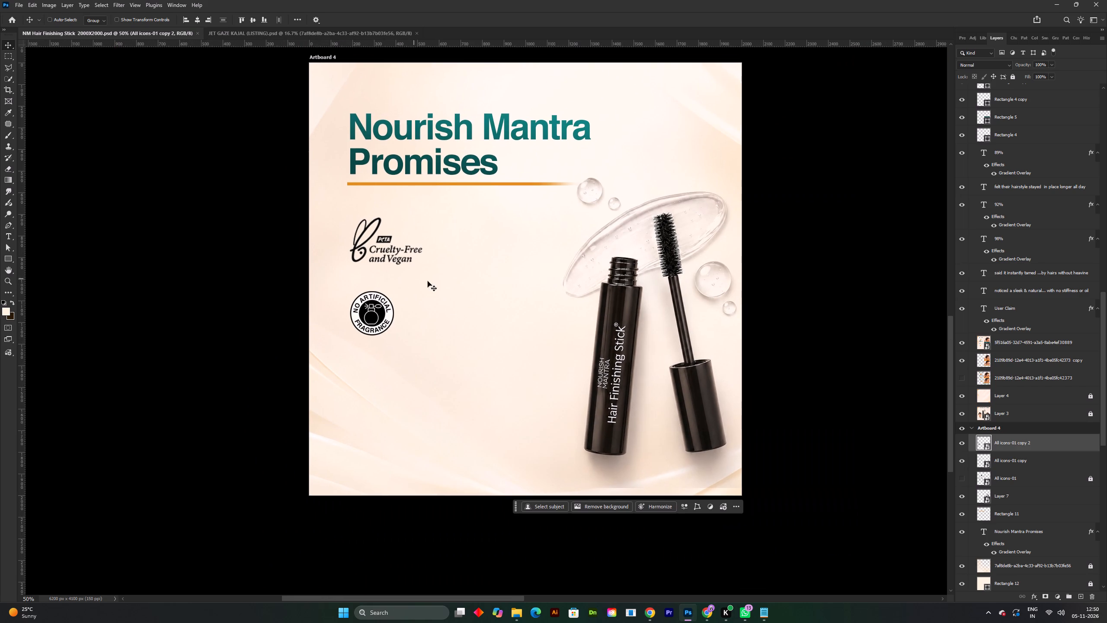
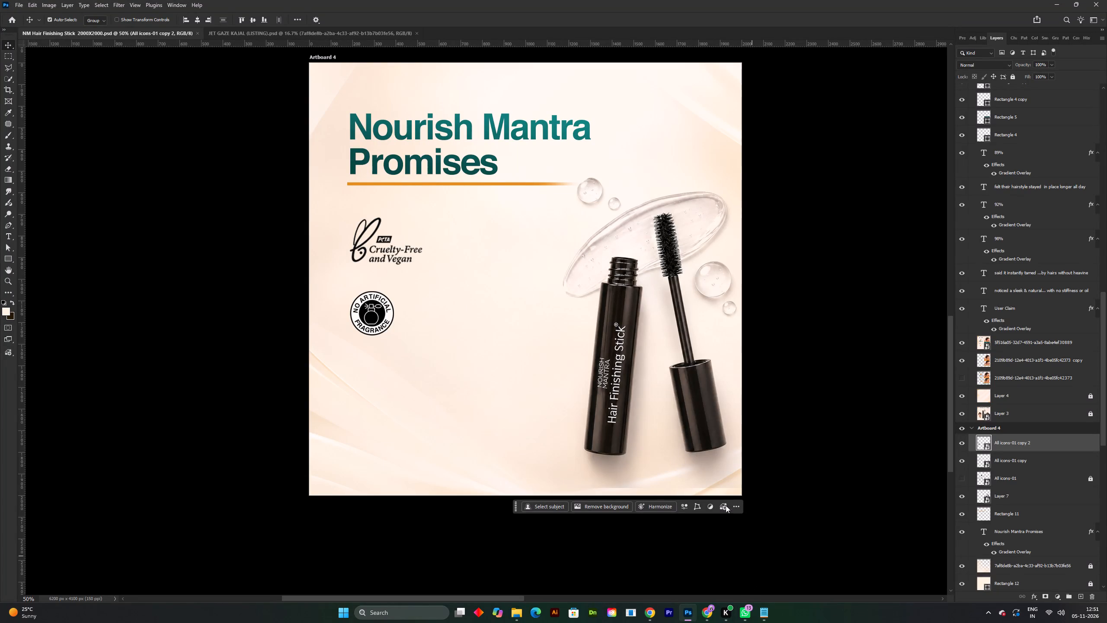
Move the No Artificial Fragrance badge beside the Cruelty-Free and Vegan logo and align the two by their vertical centres.
{"action": "left_click_drag", "start_coordinate": [374, 319], "coordinate": [494, 261]}
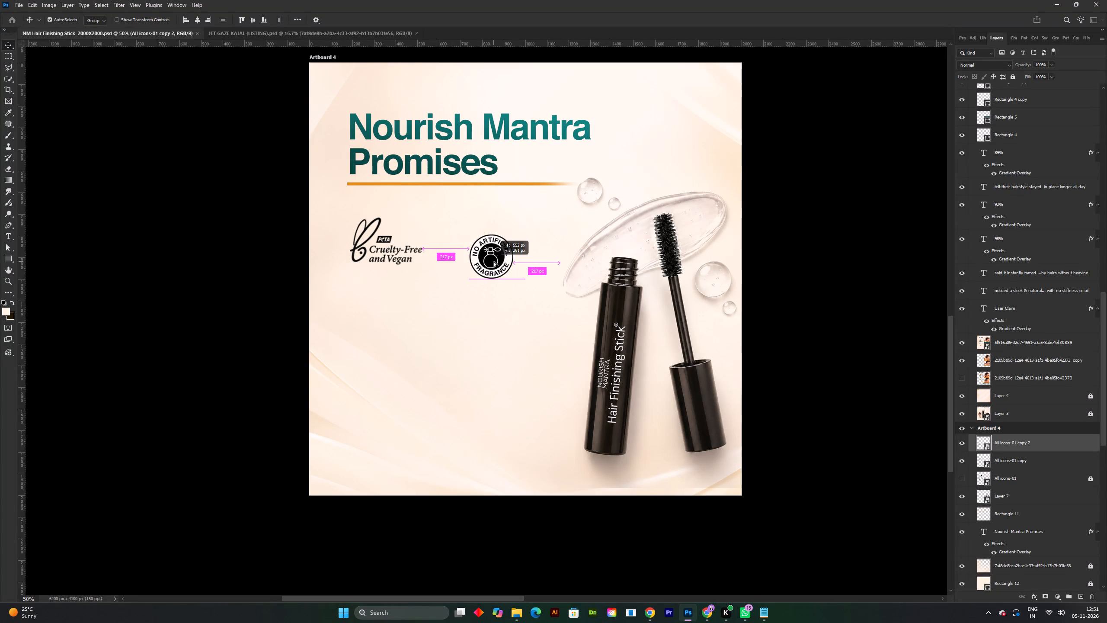
{"action": "left_click_drag", "start_coordinate": [494, 261], "coordinate": [495, 256]}
{"action": "left_click", "coordinate": [390, 252], "text": "shift"}
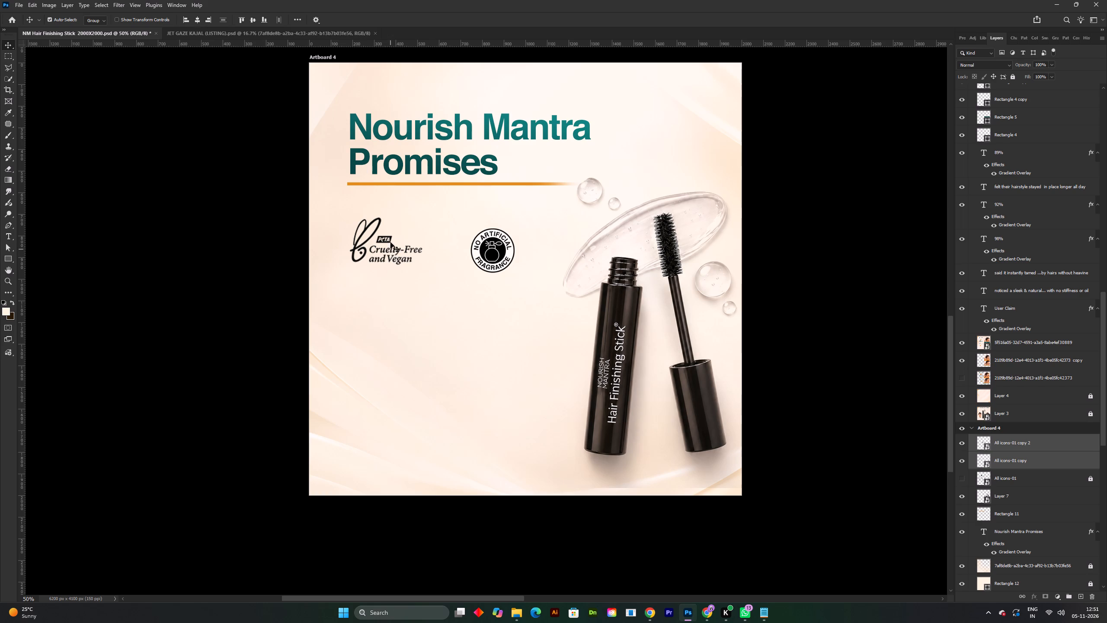
{"action": "left_click", "coordinate": [255, 14]}
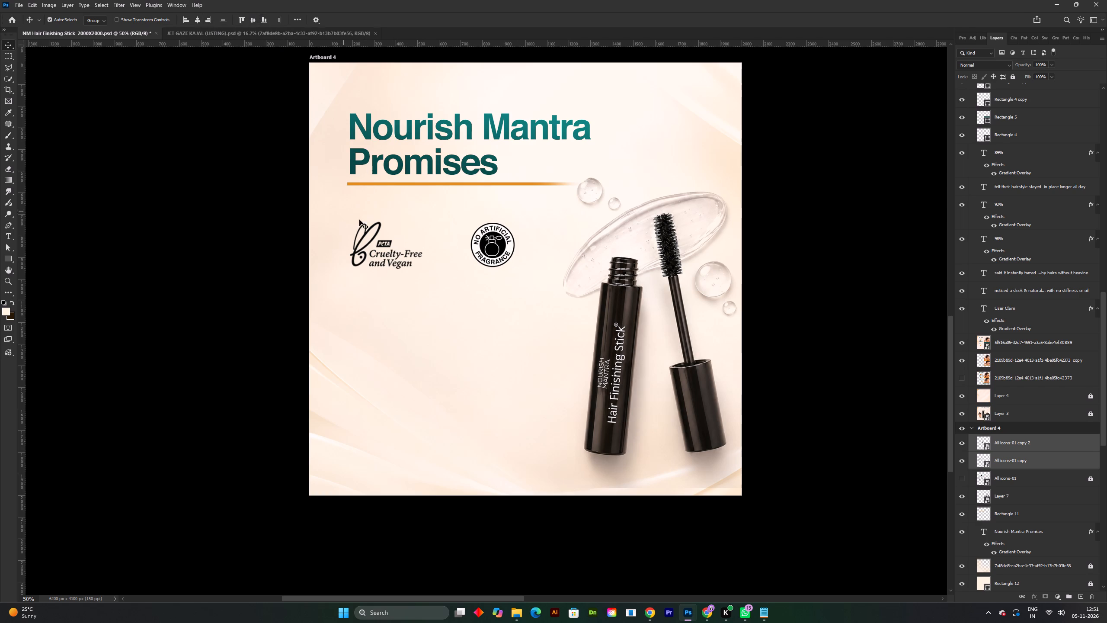
{"action": "left_click", "coordinate": [222, 233]}
Scale the No Artificial Fragrance badge to about 171% and save the file.
{"action": "left_click", "coordinate": [497, 240]}
{"action": "key", "text": "ctrl+t"}
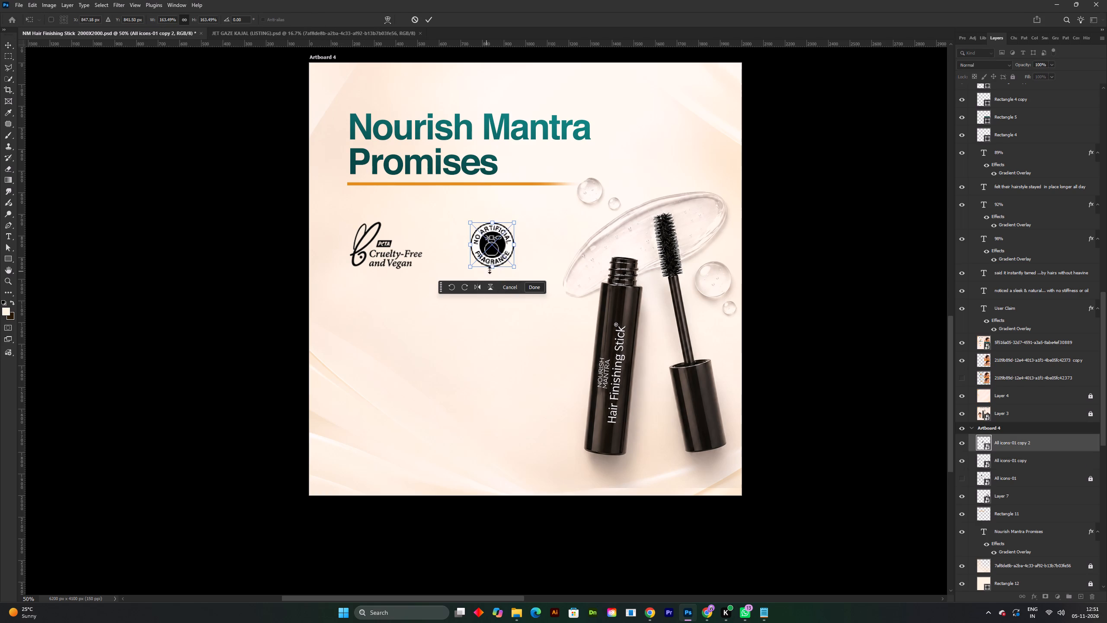
{"action": "left_click", "coordinate": [496, 268]}
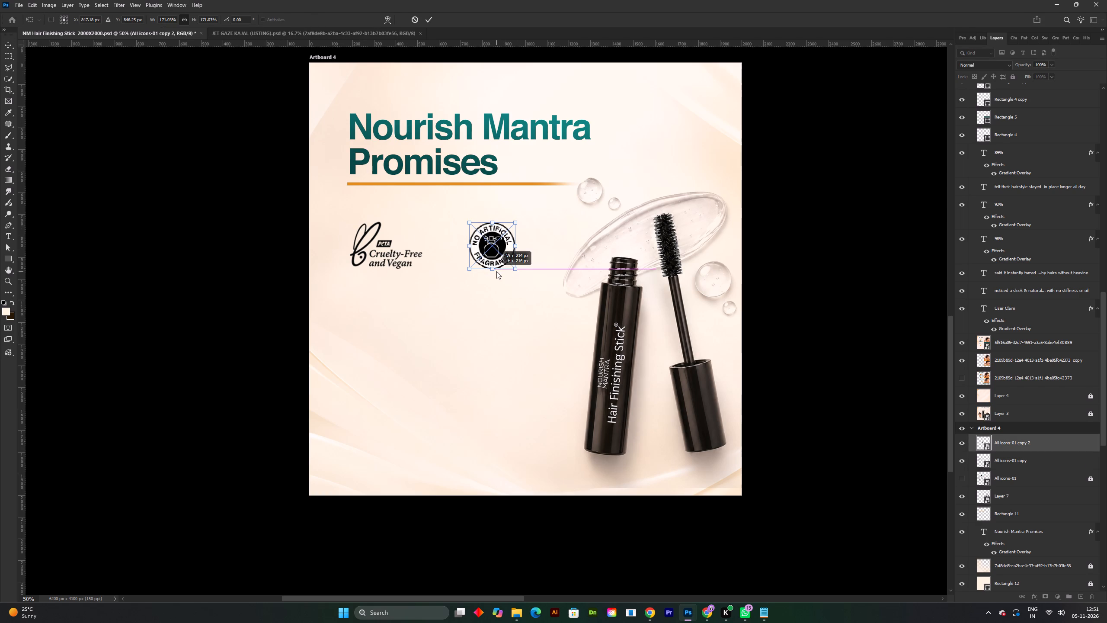
{"action": "left_click", "coordinate": [534, 292]}
{"action": "key", "text": "ctrl+s"}
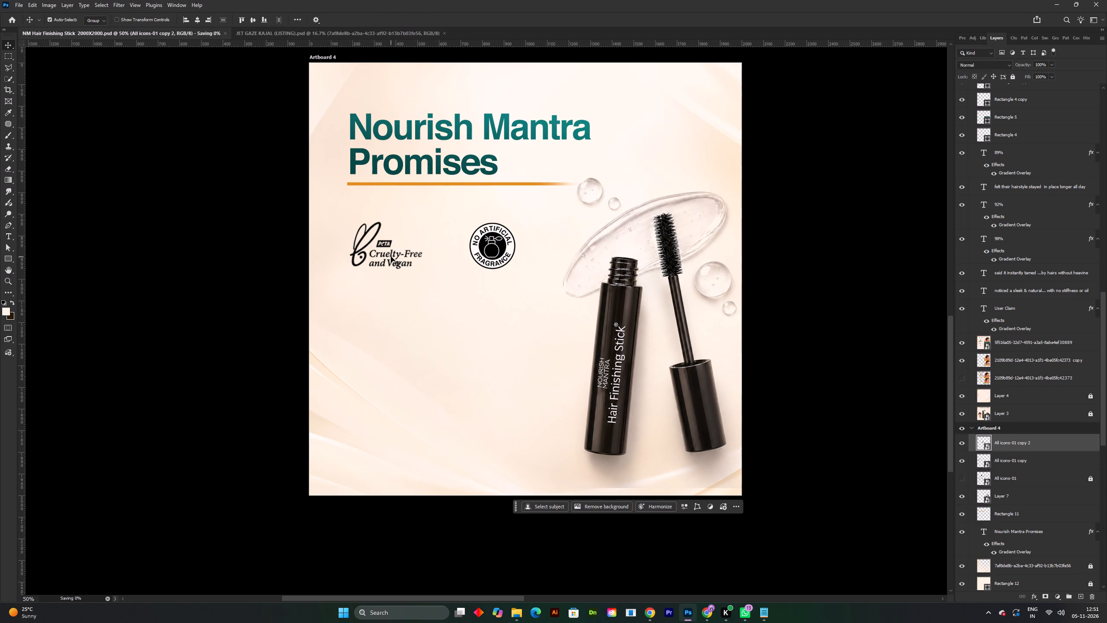
Shift the No Artificial Fragrance badge slightly closer to the Cruelty-Free and Vegan logo and save the file.
{"action": "left_click_drag", "start_coordinate": [388, 255], "coordinate": [396, 255]}
{"action": "key", "text": "ctrl+z"}
{"action": "left_click", "coordinate": [207, 255]}
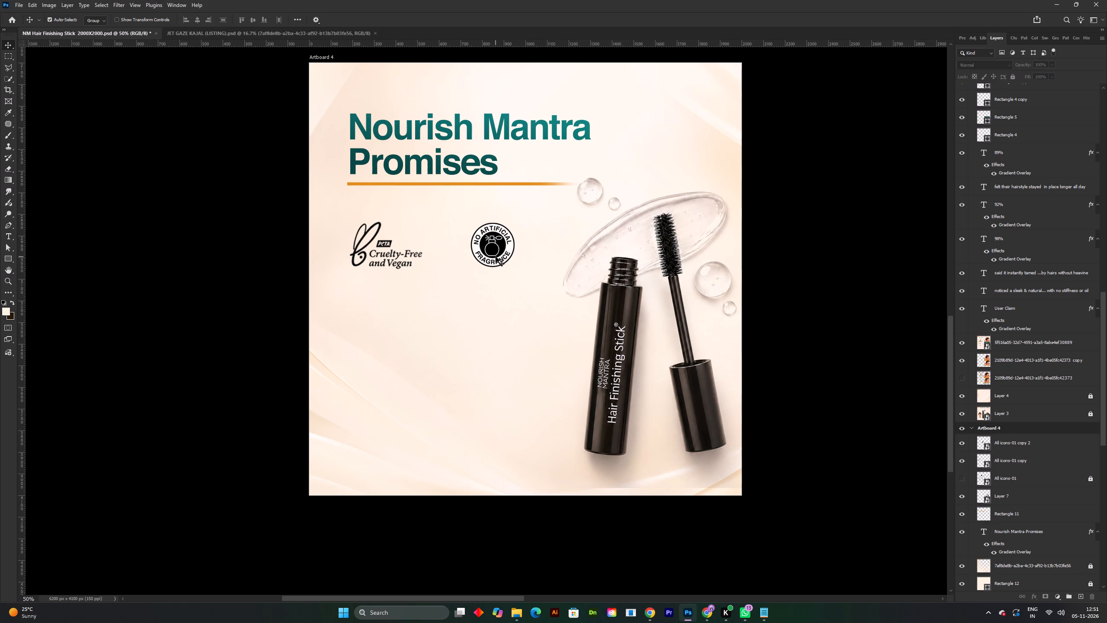
{"action": "key", "text": "ctrl+shift+z"}
{"action": "left_click_drag", "start_coordinate": [490, 255], "coordinate": [477, 260]}
{"action": "key", "text": "ctrl+s"}
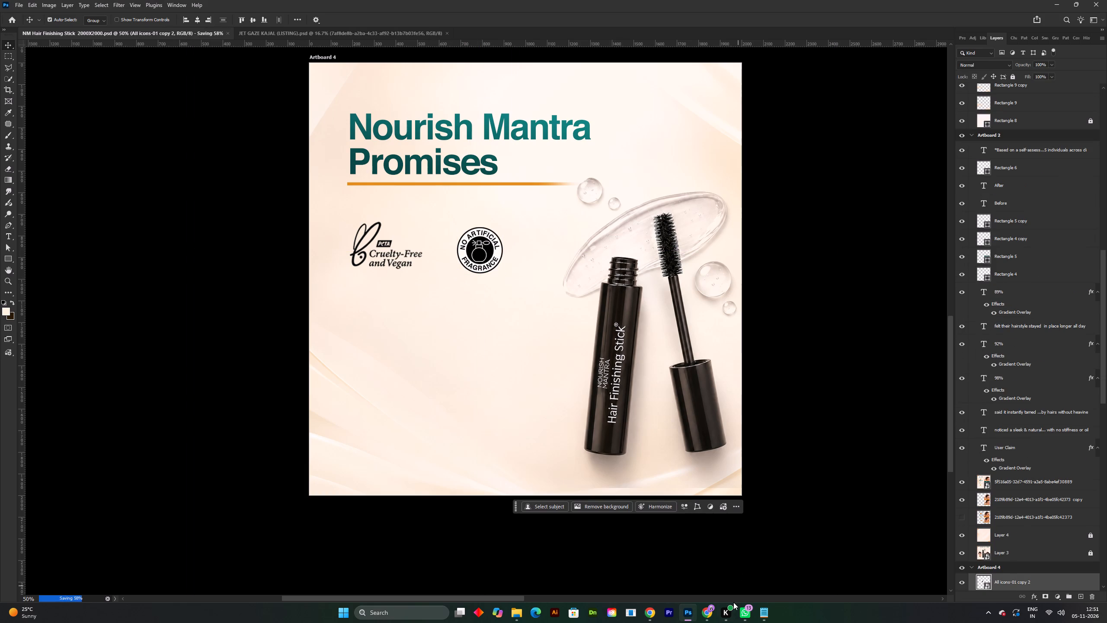
Duplicate the hidden All icons-01 layer in Artboard 4, leaving the copy visible and the original hidden.
{"action": "scroll", "coordinate": [1011, 539], "scroll_direction": "down", "scroll_amount": 8}
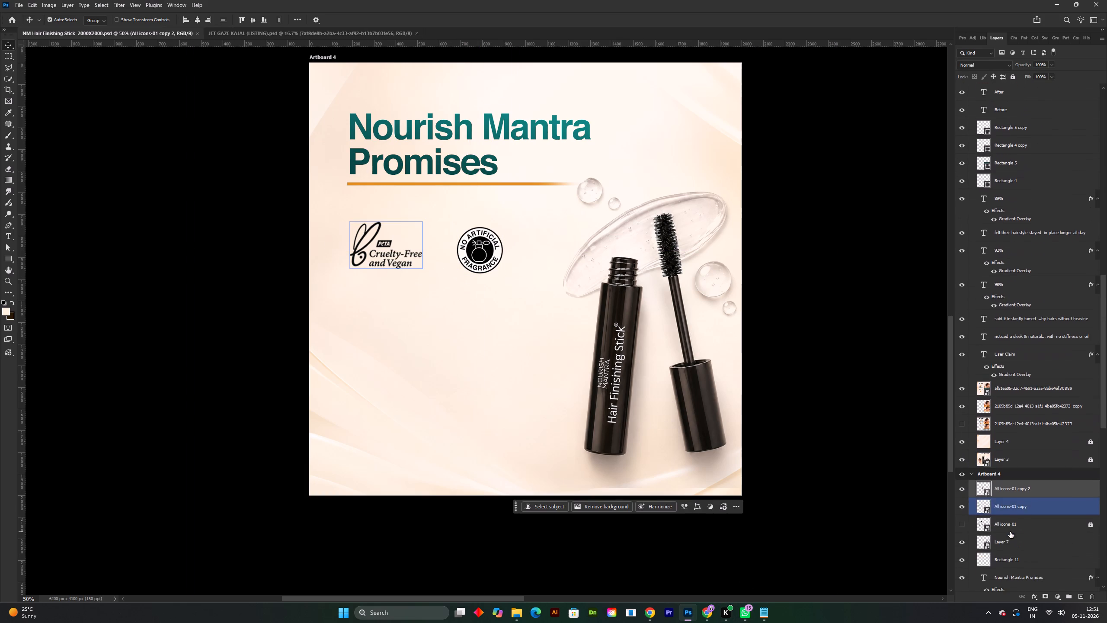
{"action": "left_click", "coordinate": [1043, 515]}
{"action": "left_click", "coordinate": [1045, 526]}
{"action": "left_click", "coordinate": [962, 526]}
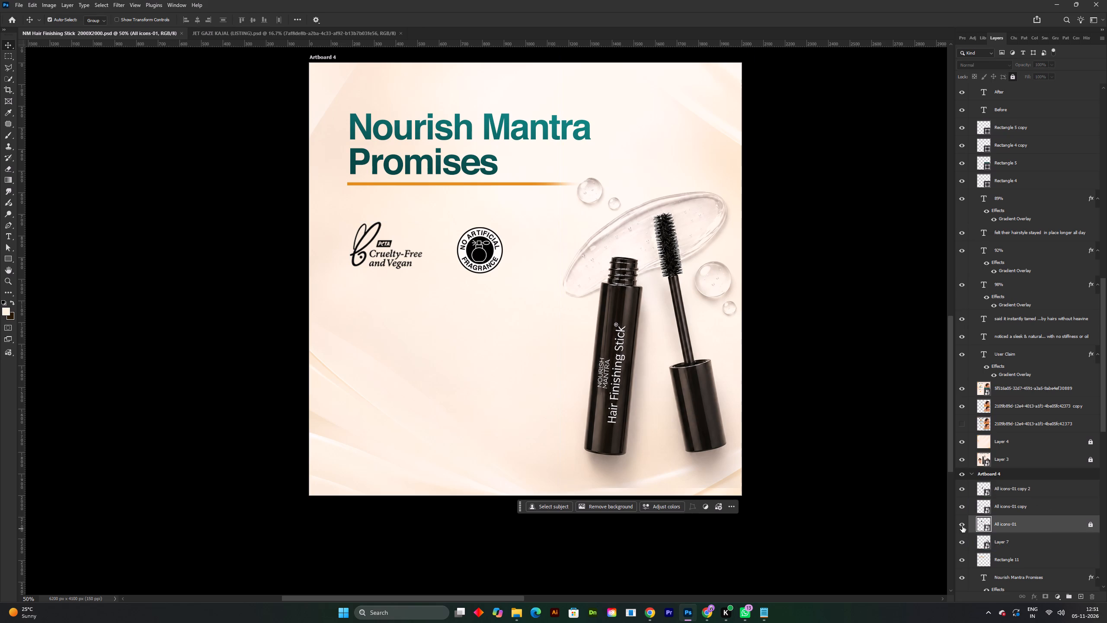
{"action": "key", "text": "ctrl+j"}
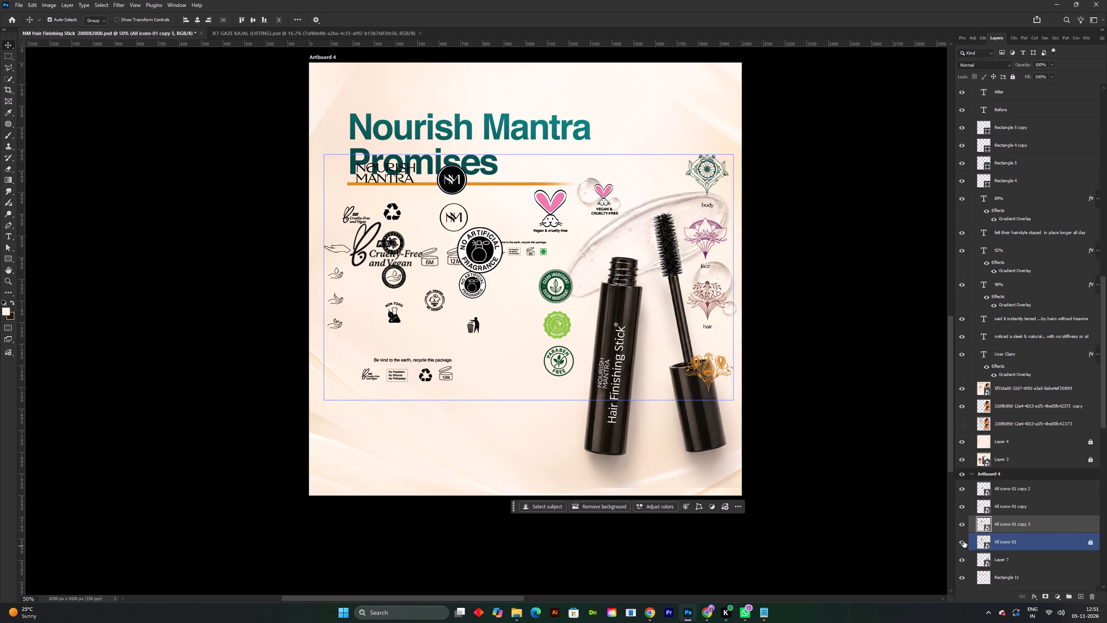
{"action": "left_click", "coordinate": [963, 541]}
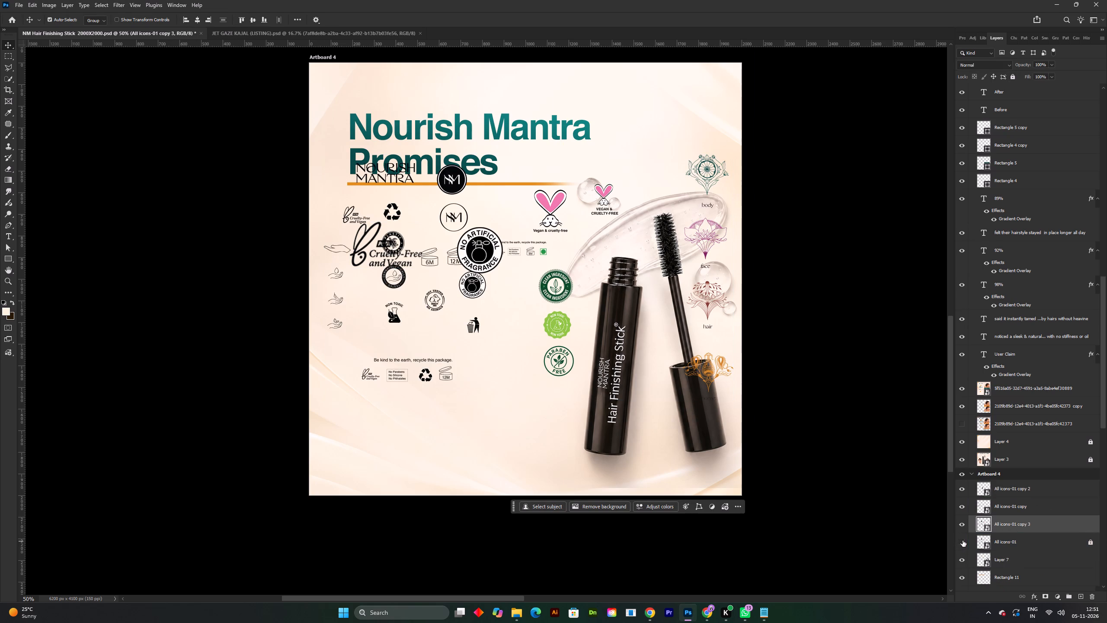
Move the duplicated icon sheet down below the headline's orange line, to about X 1017 px, Y 1266 px.
{"action": "key", "text": "ctrl+t"}
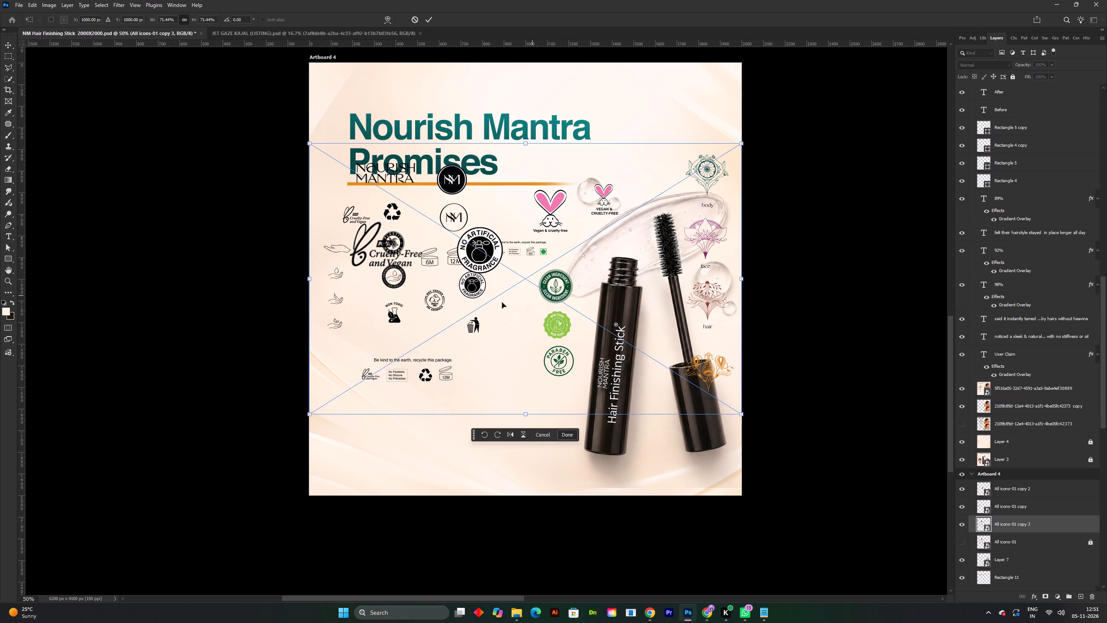
{"action": "left_click_drag", "start_coordinate": [490, 304], "coordinate": [497, 359]}
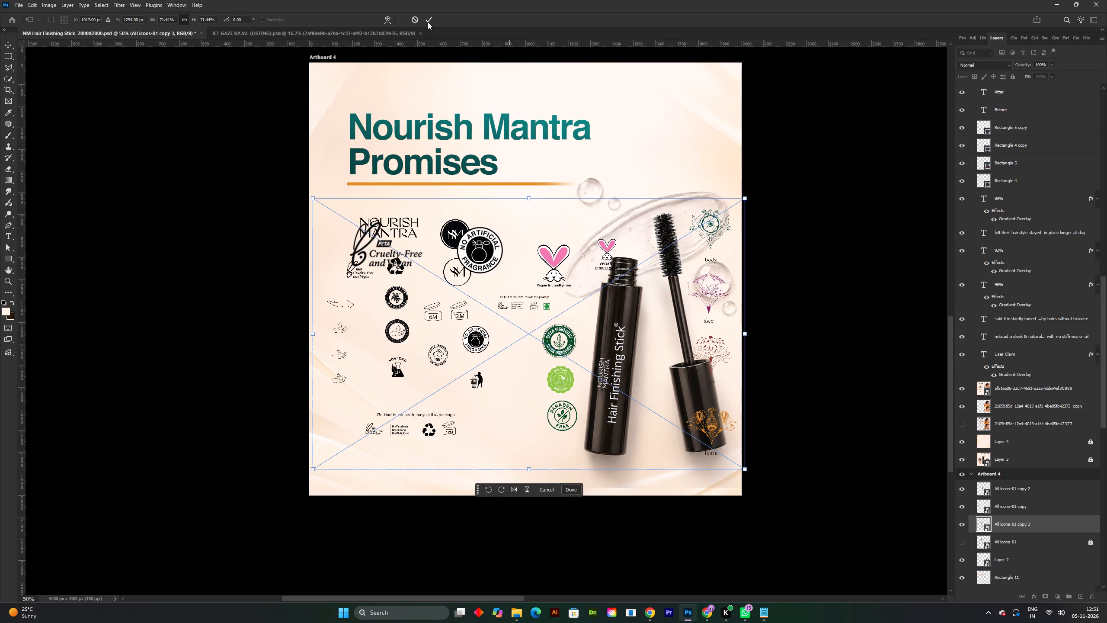
{"action": "left_click", "coordinate": [541, 329]}
{"action": "left_click", "coordinate": [542, 331]}
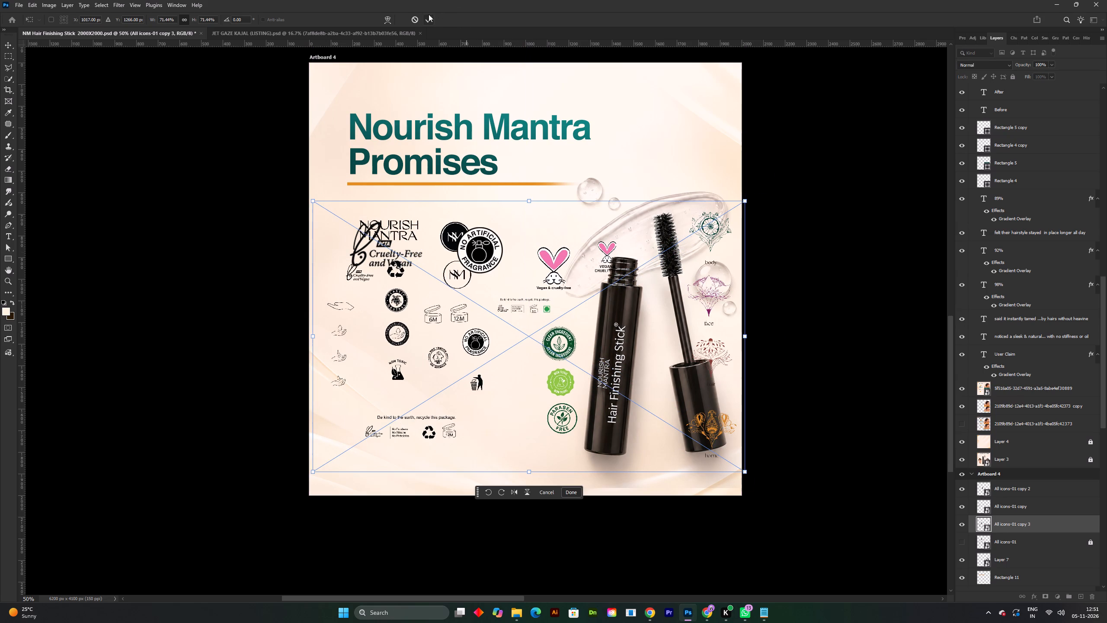
{"action": "left_click", "coordinate": [426, 16]}
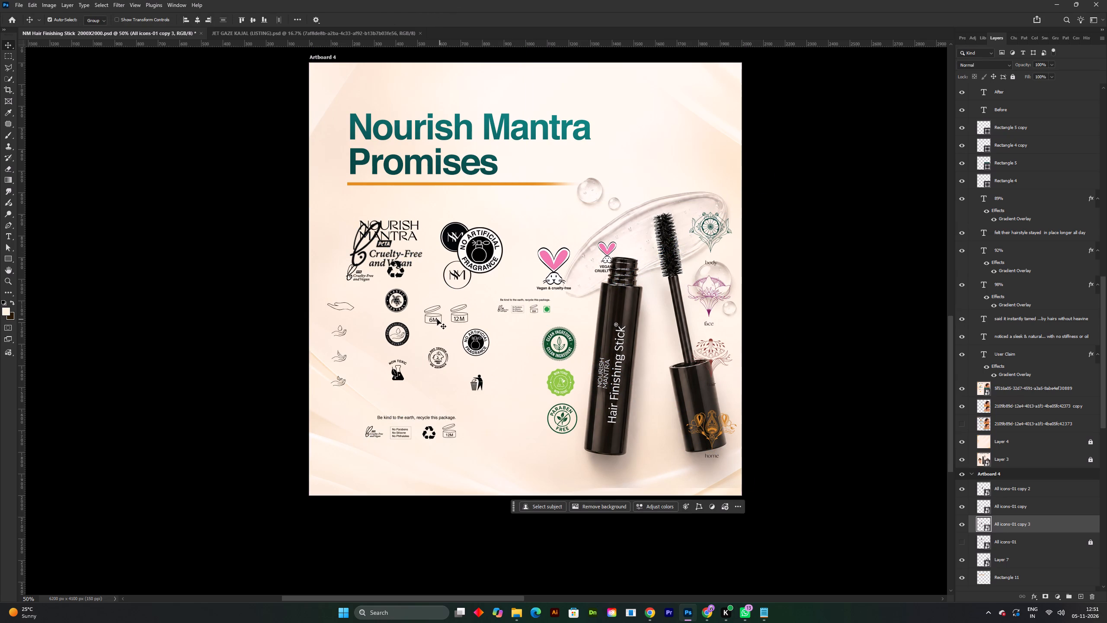
Rasterize the duplicated icon sheet and erase every icon except the No Parabens, No Silicone, No Phthalates box.
{"action": "key", "text": "e"}
{"action": "left_click", "coordinate": [445, 319]}
{"action": "left_click", "coordinate": [511, 215]}
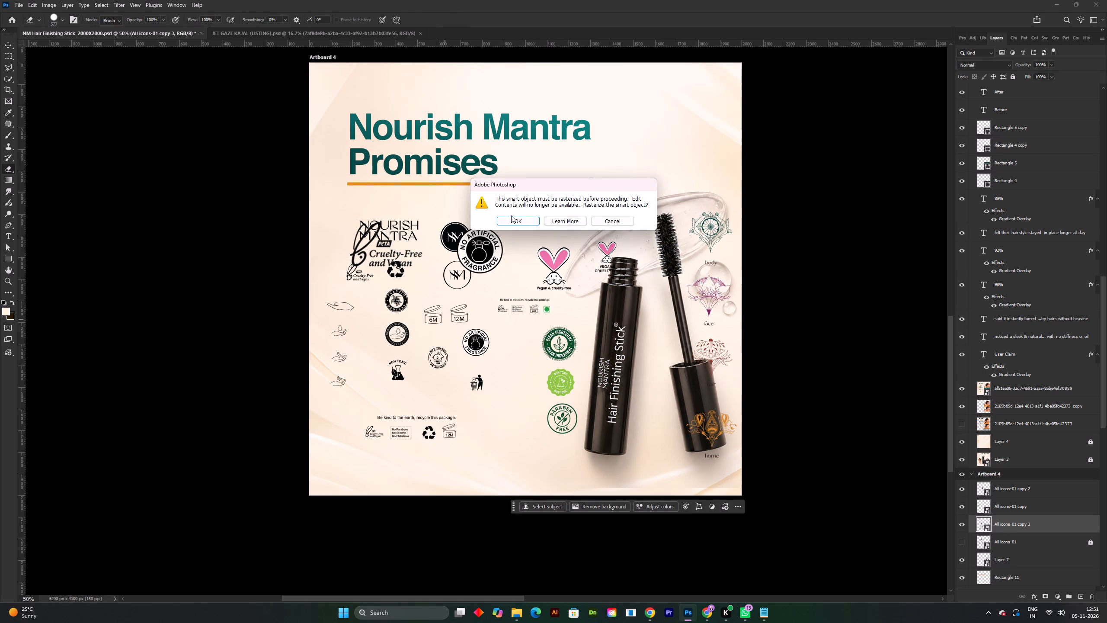
{"action": "left_click", "coordinate": [512, 223]}
{"action": "left_click_drag", "start_coordinate": [390, 253], "coordinate": [350, 346]}
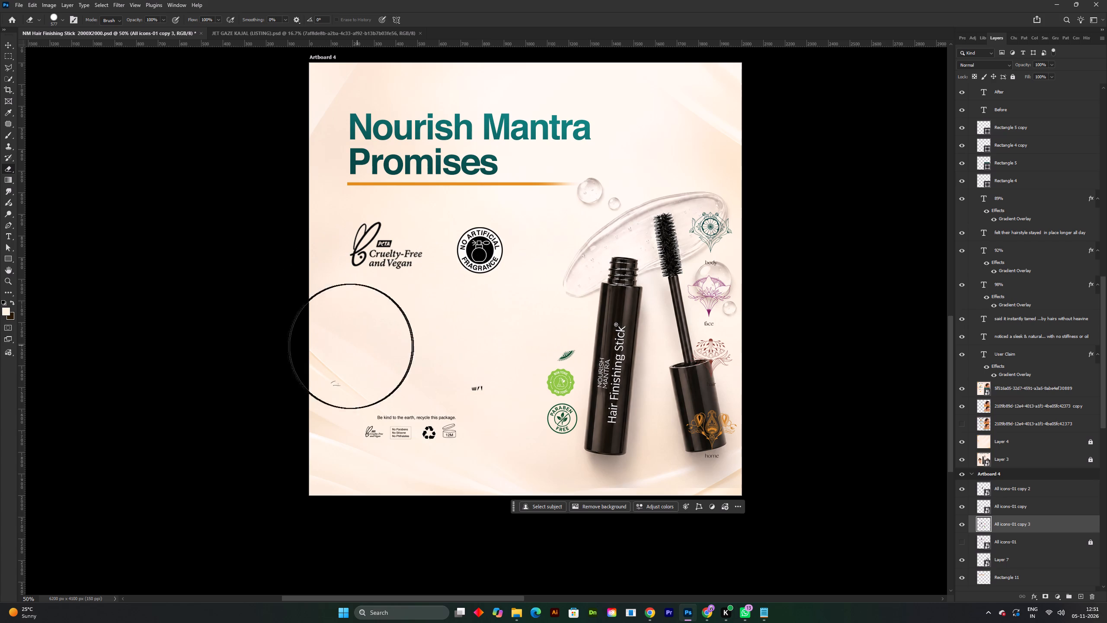
{"action": "left_click_drag", "start_coordinate": [350, 346], "coordinate": [333, 396]}
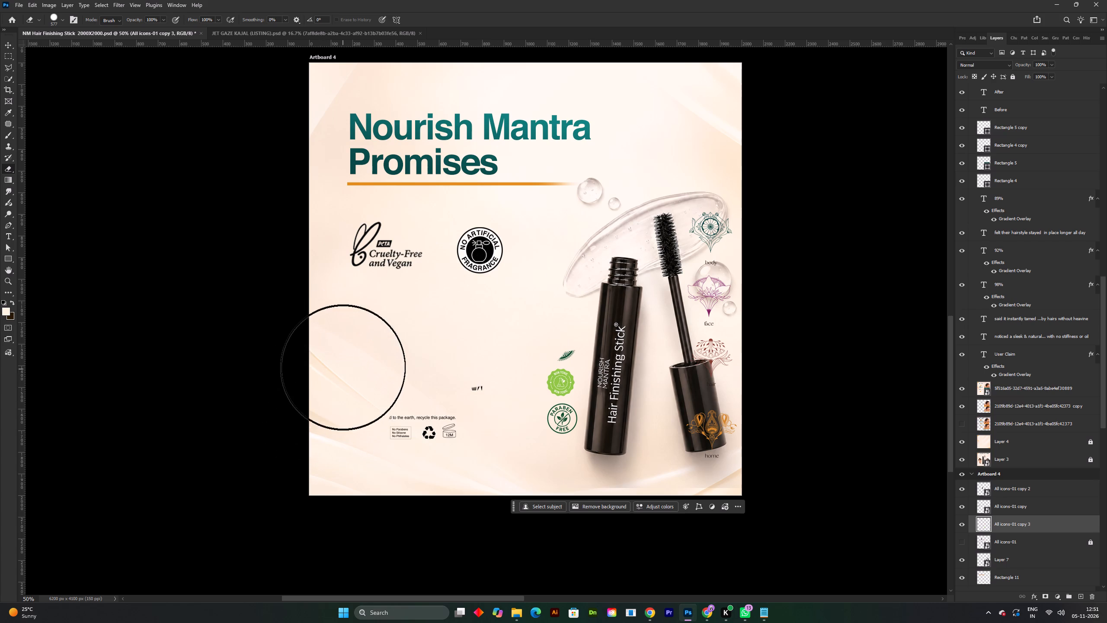
{"action": "left_click", "coordinate": [343, 367]}
{"action": "left_click", "coordinate": [538, 357], "text": "shift"}
{"action": "key", "text": "ctrl+z"}
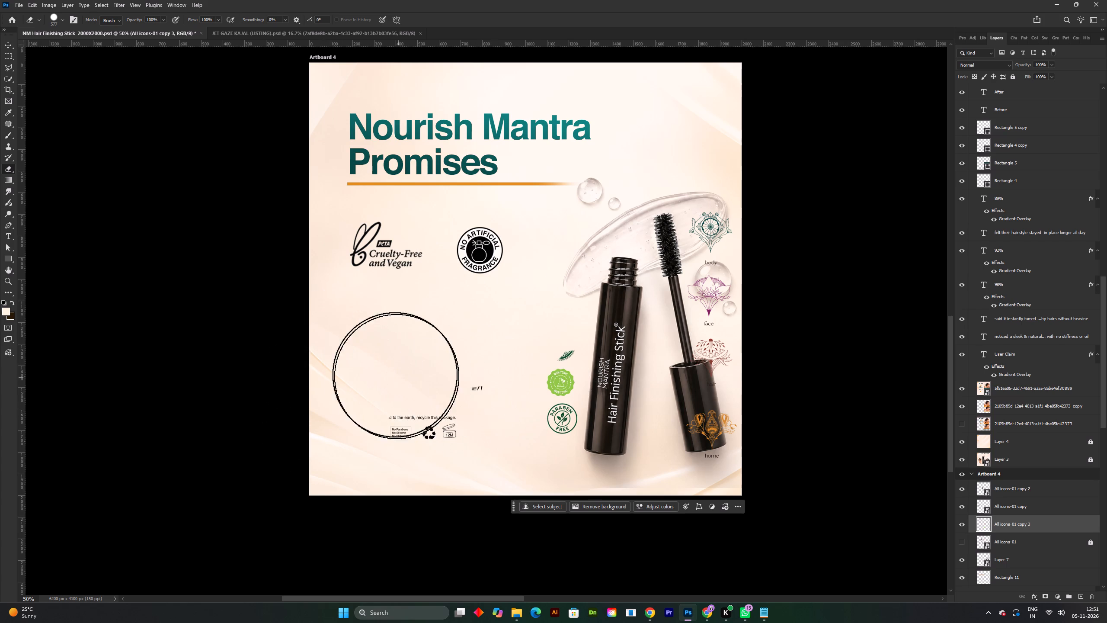
{"action": "left_click_drag", "start_coordinate": [388, 357], "coordinate": [485, 406]}
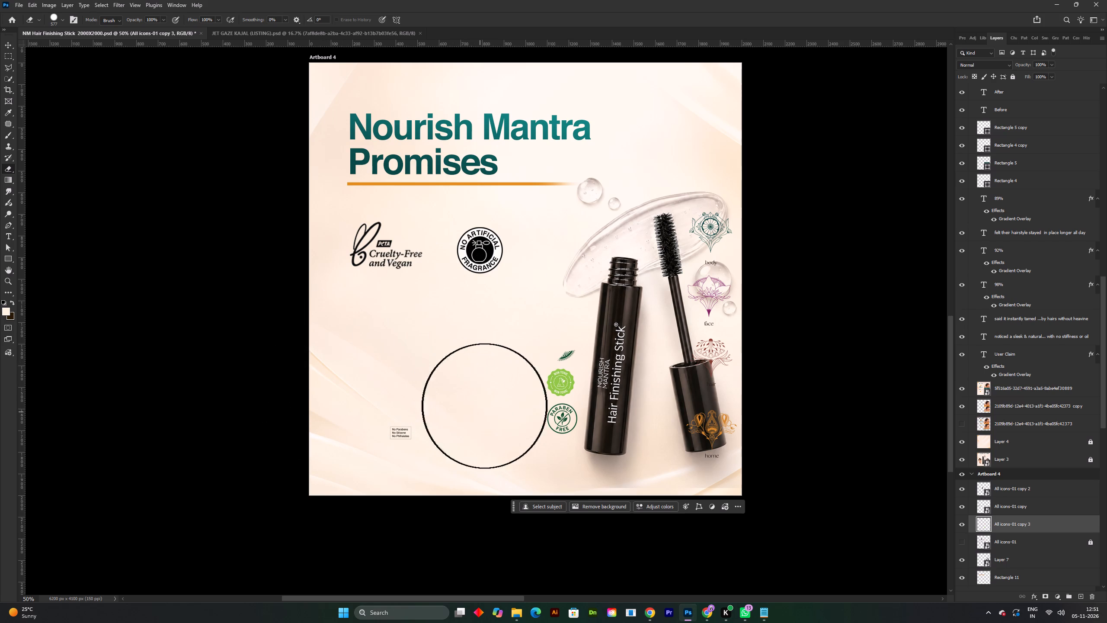
{"action": "left_click_drag", "start_coordinate": [485, 406], "coordinate": [201, 269]}
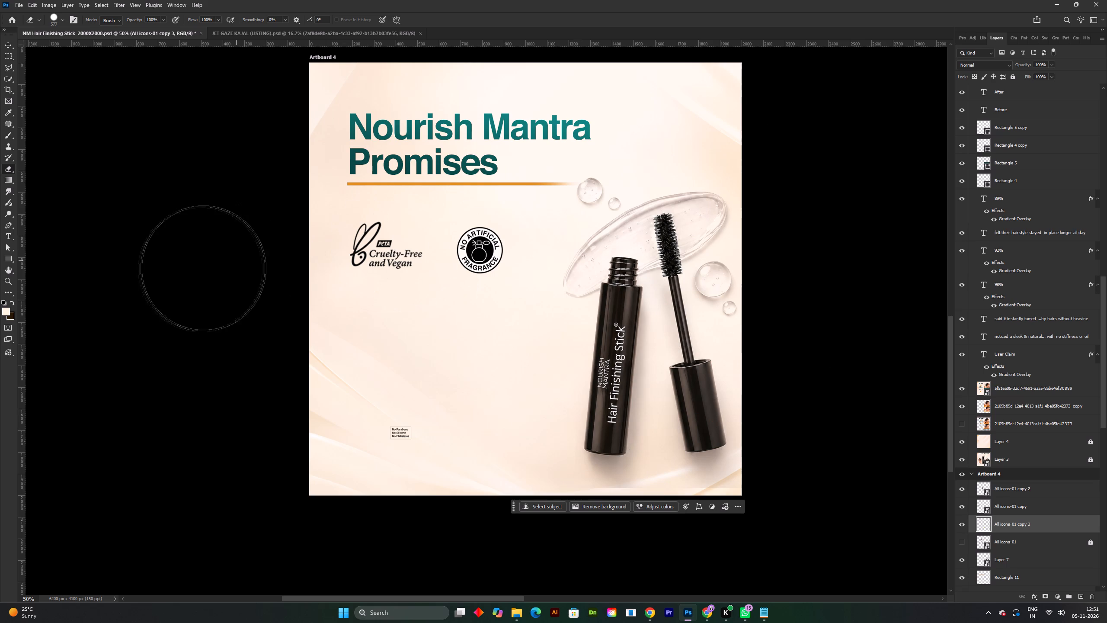
{"action": "left_click_drag", "start_coordinate": [201, 269], "coordinate": [576, 278]}
Convert the layer holding the No Parabens box to a Smart Object.
{"action": "right_click", "coordinate": [1069, 530]}
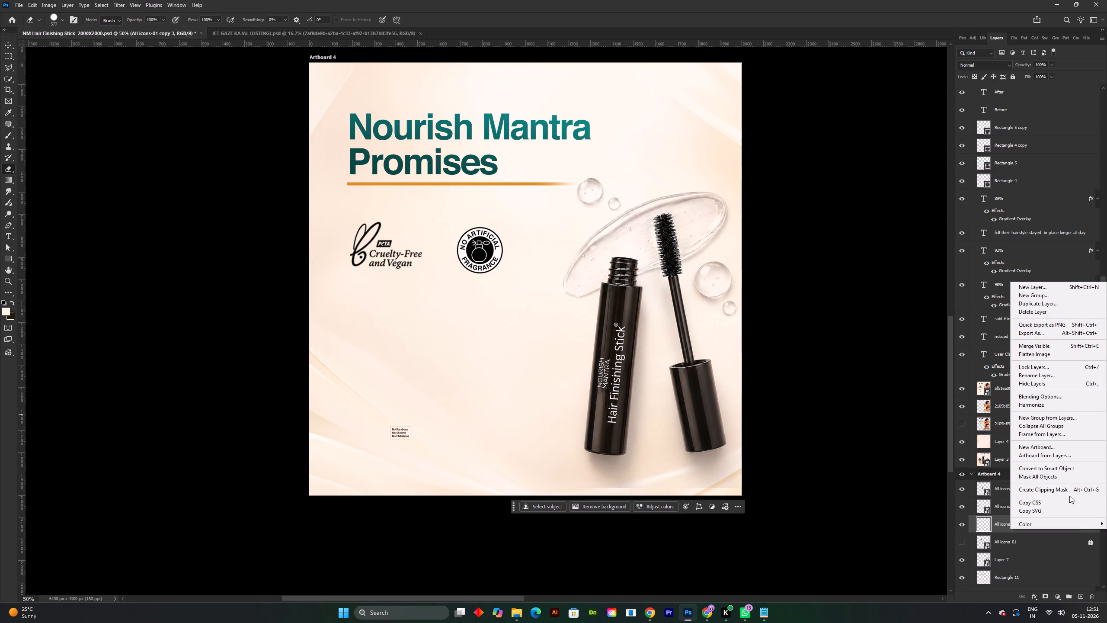
{"action": "left_click", "coordinate": [1060, 468]}
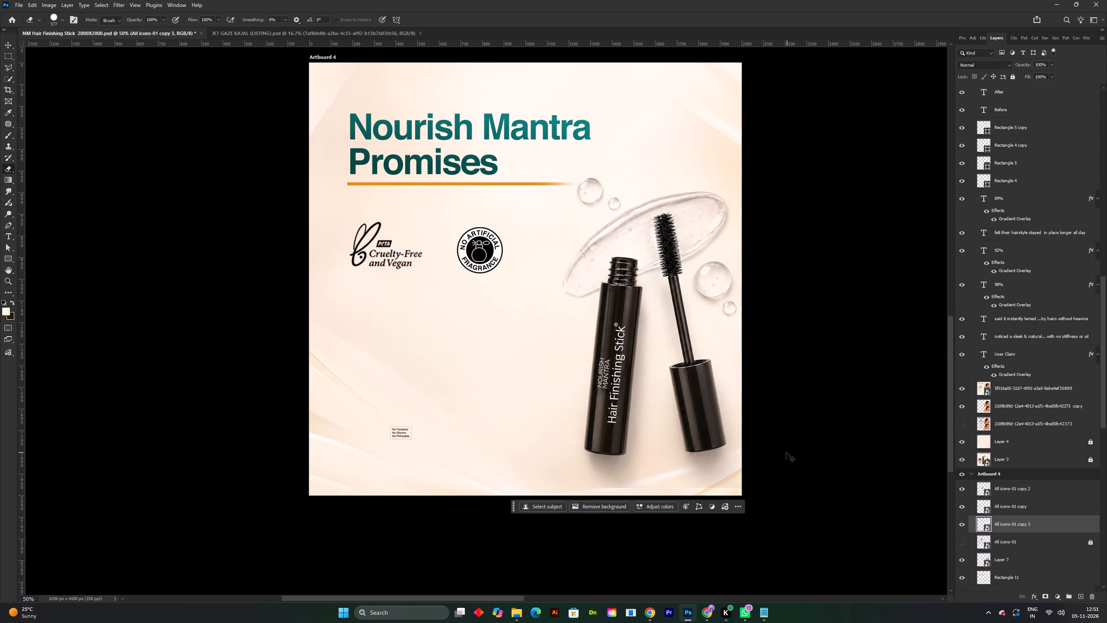
Scale the No Parabens box to about 332%, place it directly below the Cruelty-Free and Vegan logo, and save.
{"action": "key", "text": "ctrl+t"}
{"action": "left_click_drag", "start_coordinate": [400, 414], "coordinate": [400, 366]}
{"action": "left_click_drag", "start_coordinate": [407, 411], "coordinate": [392, 308]}
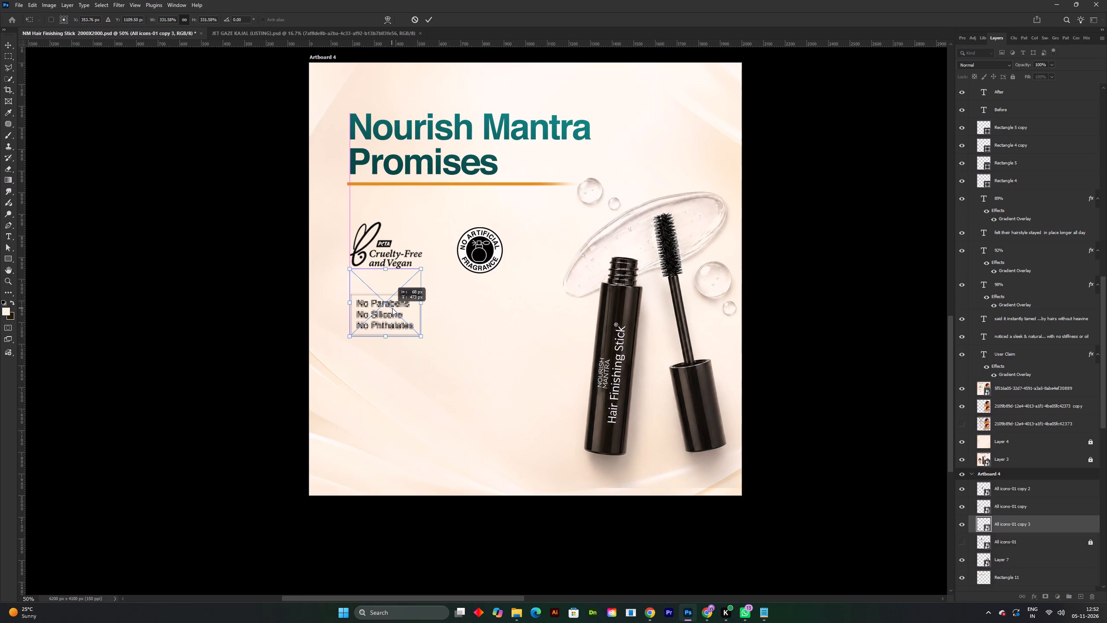
{"action": "left_click_drag", "start_coordinate": [392, 308], "coordinate": [391, 308]}
{"action": "left_click", "coordinate": [429, 24]}
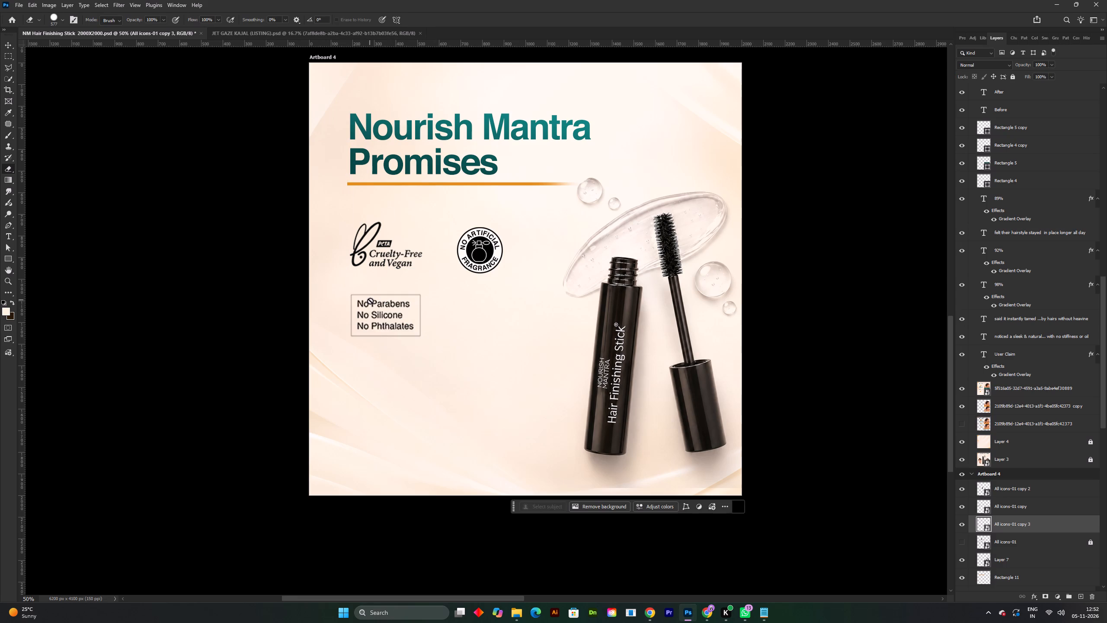
{"action": "key", "text": "v"}
{"action": "left_click_drag", "start_coordinate": [384, 327], "coordinate": [384, 321]}
{"action": "left_click", "coordinate": [239, 319]}
{"action": "key", "text": "ctrl+s"}
Move the No Parabens box further down, widening the gap below the Cruelty-Free and Vegan logo.
{"action": "scroll", "coordinate": [380, 304], "scroll_direction": "up", "scroll_amount": 2, "text": "shift"}
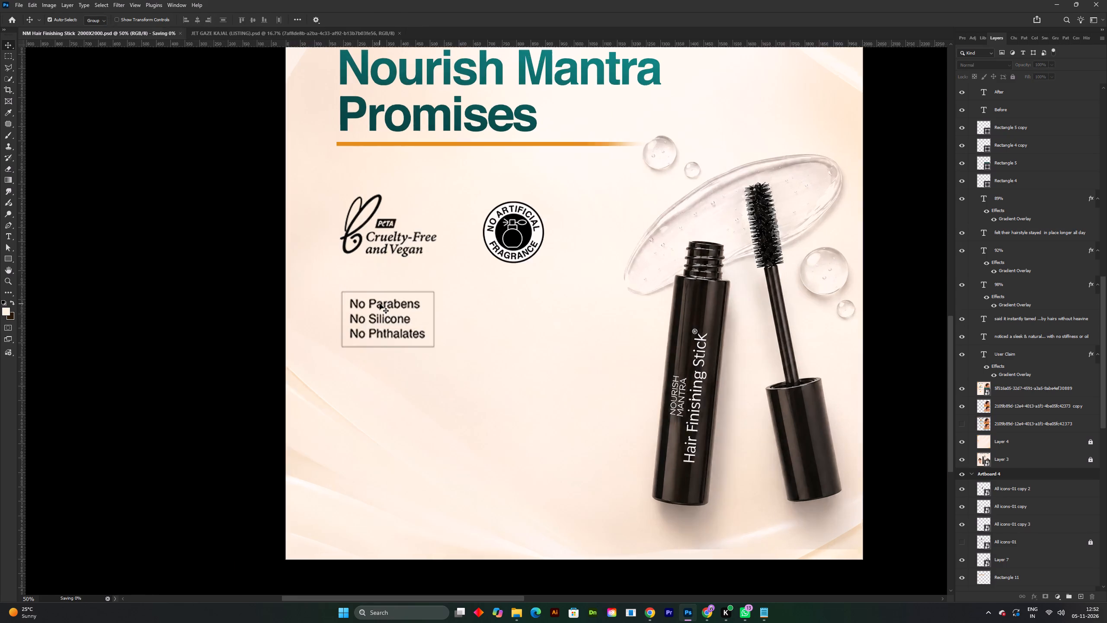
{"action": "scroll", "coordinate": [380, 304], "scroll_direction": "up", "scroll_amount": 1, "text": "shift"}
{"action": "scroll", "coordinate": [399, 329], "scroll_direction": "down", "scroll_amount": 2, "text": "shift"}
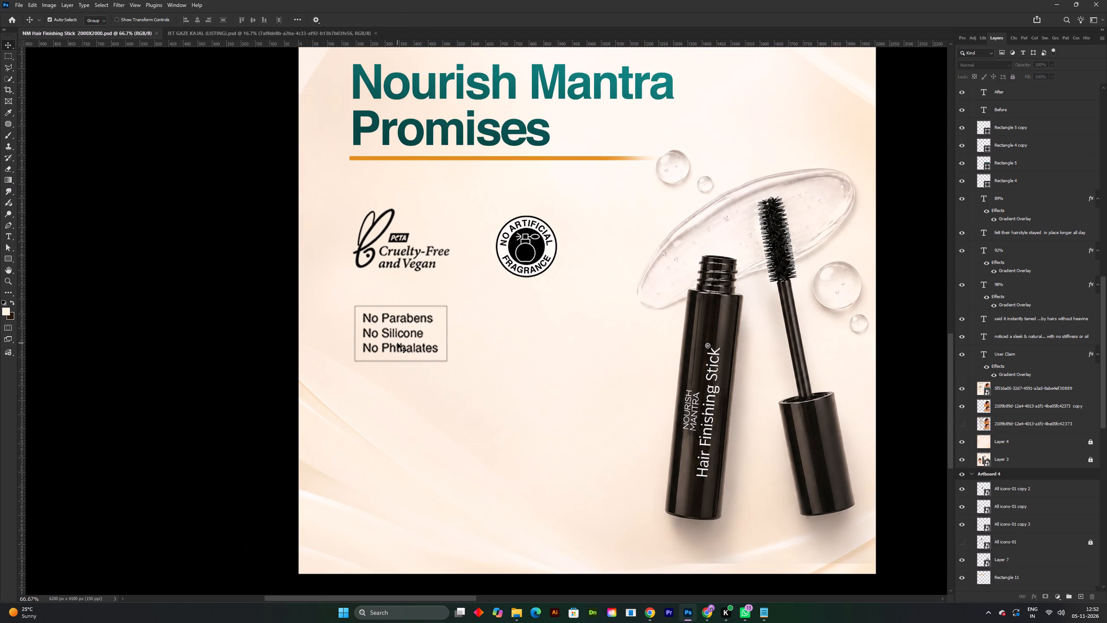
{"action": "scroll", "coordinate": [397, 343], "scroll_direction": "up", "scroll_amount": 1, "text": "shift"}
{"action": "left_click_drag", "start_coordinate": [402, 352], "coordinate": [402, 364]}
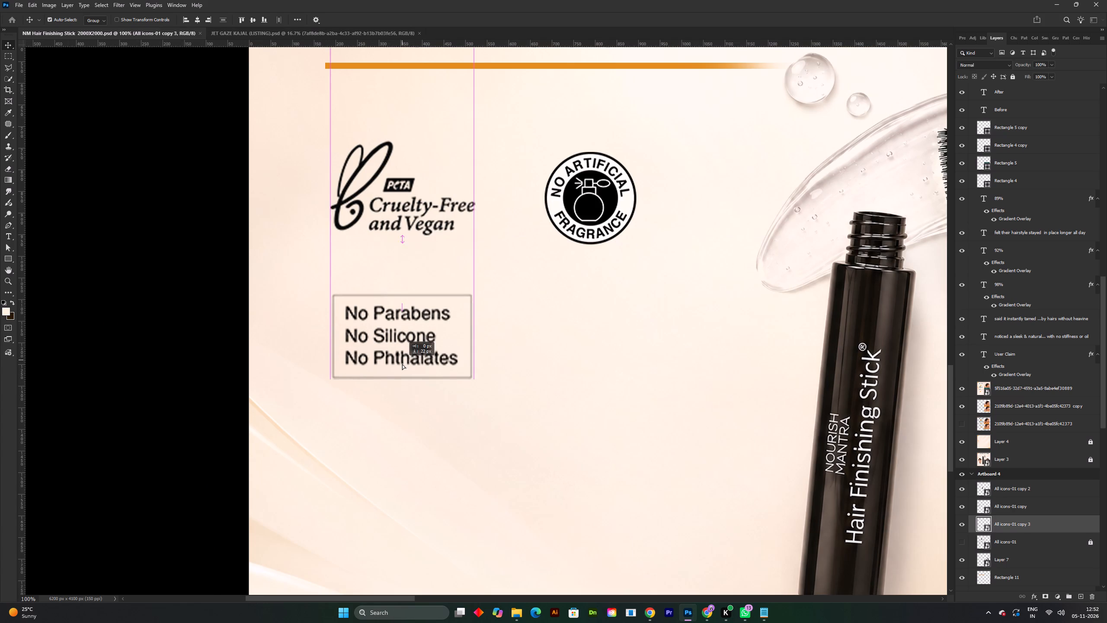
{"action": "left_click_drag", "start_coordinate": [402, 364], "coordinate": [404, 395]}
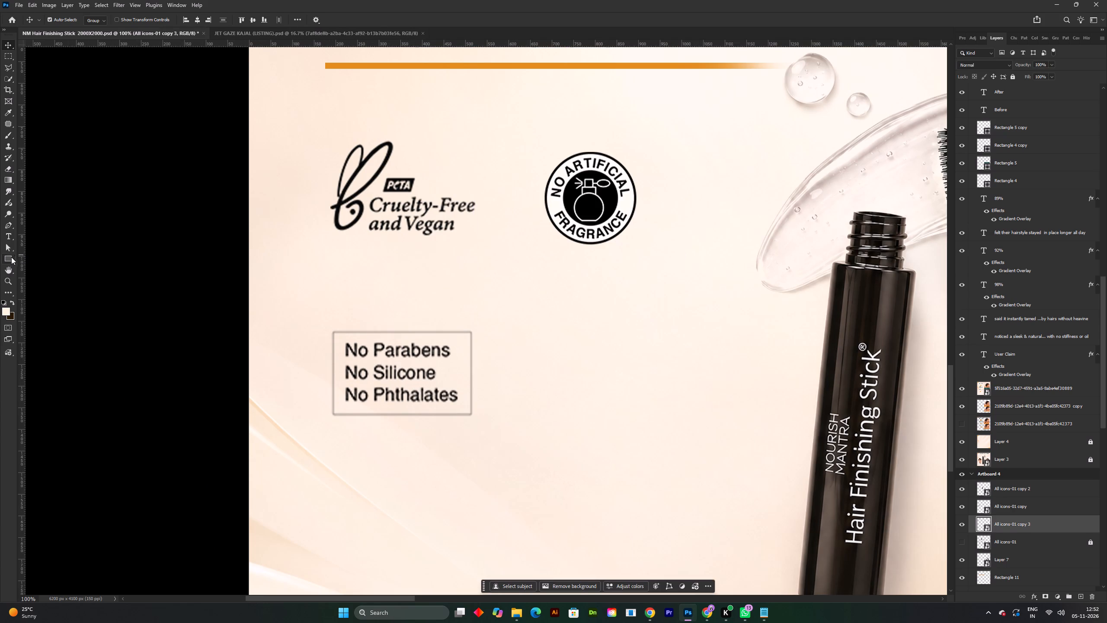
Draw a rectangle of about 318 × 195 px over the No Parabens box's border and set its fill to none.
{"action": "left_click", "coordinate": [10, 258]}
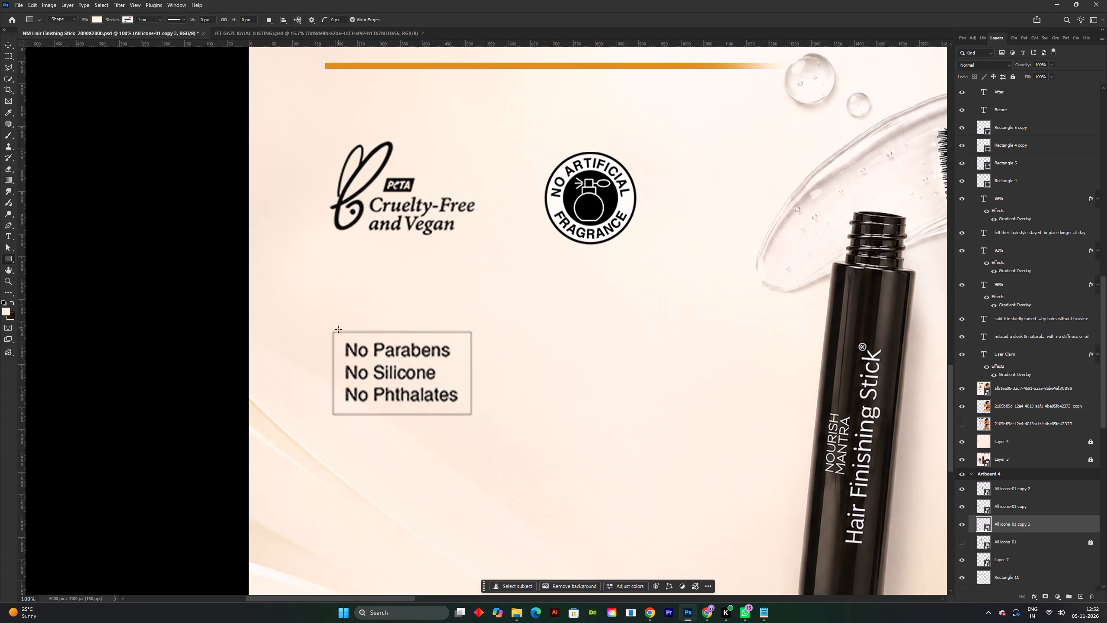
{"action": "left_click_drag", "start_coordinate": [333, 331], "coordinate": [458, 401]}
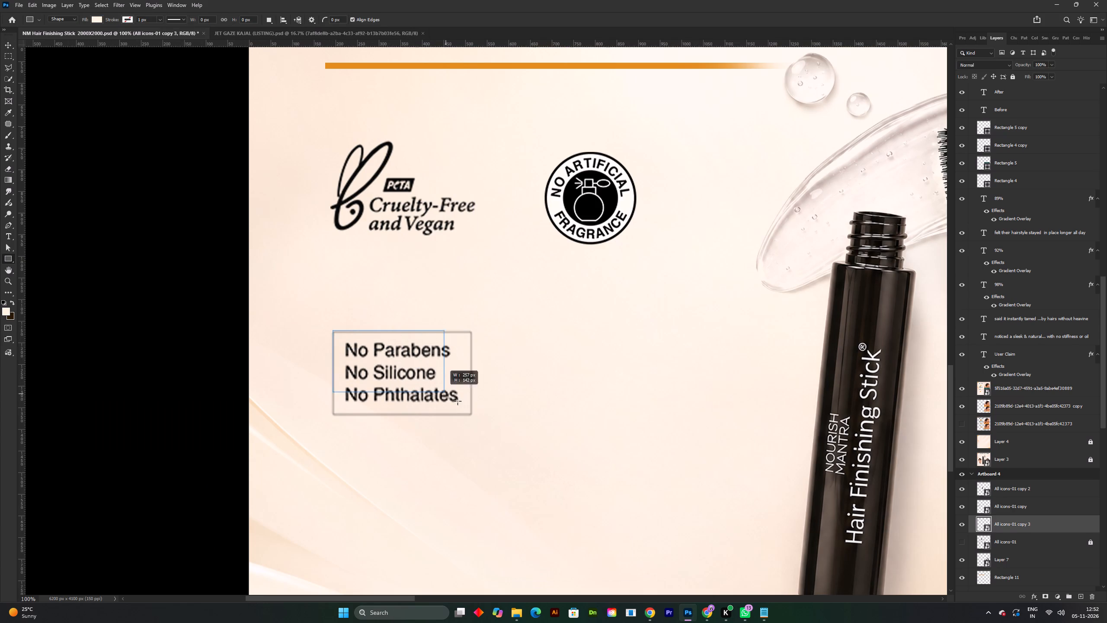
{"action": "left_click_drag", "start_coordinate": [458, 401], "coordinate": [470, 415]}
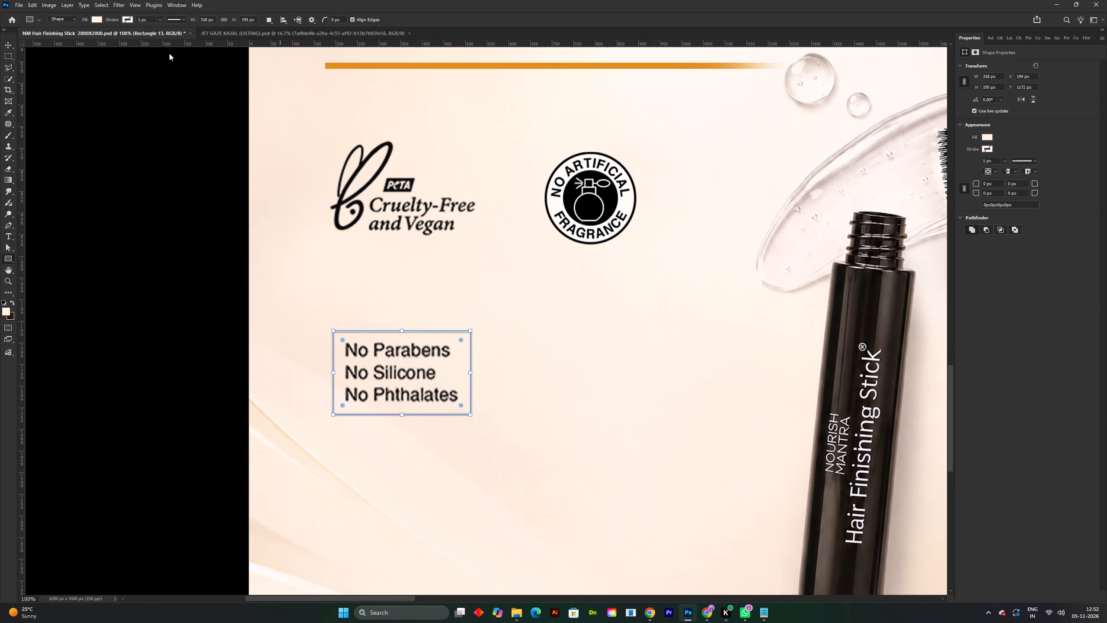
{"action": "left_click", "coordinate": [98, 24]}
{"action": "left_click", "coordinate": [46, 38]}
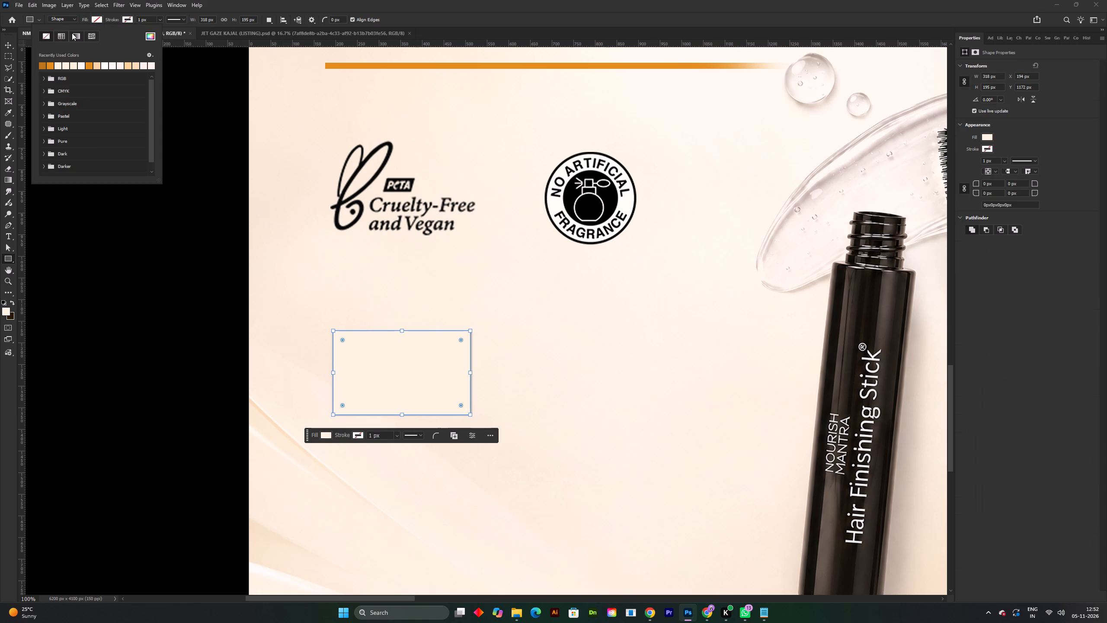
Give the rectangle a 5 px near-black stroke (#050708), sampling the colour from the Cruelty-Free and Vegan logo.
{"action": "left_click", "coordinate": [125, 19]}
{"action": "left_click", "coordinate": [179, 38]}
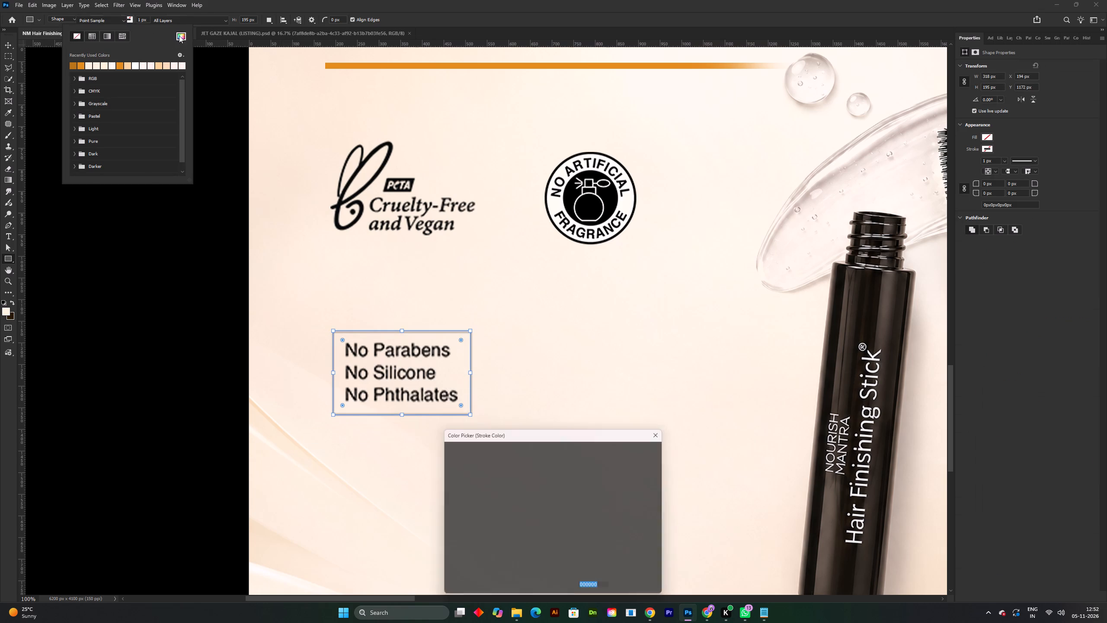
{"action": "left_click", "coordinate": [385, 162]}
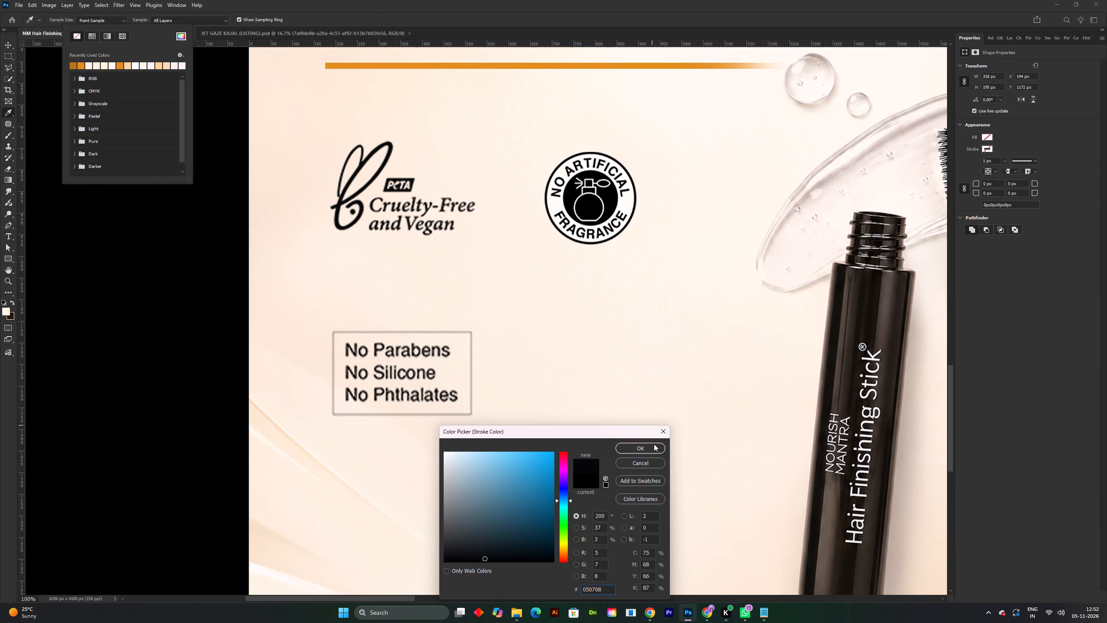
{"action": "left_click", "coordinate": [654, 444]}
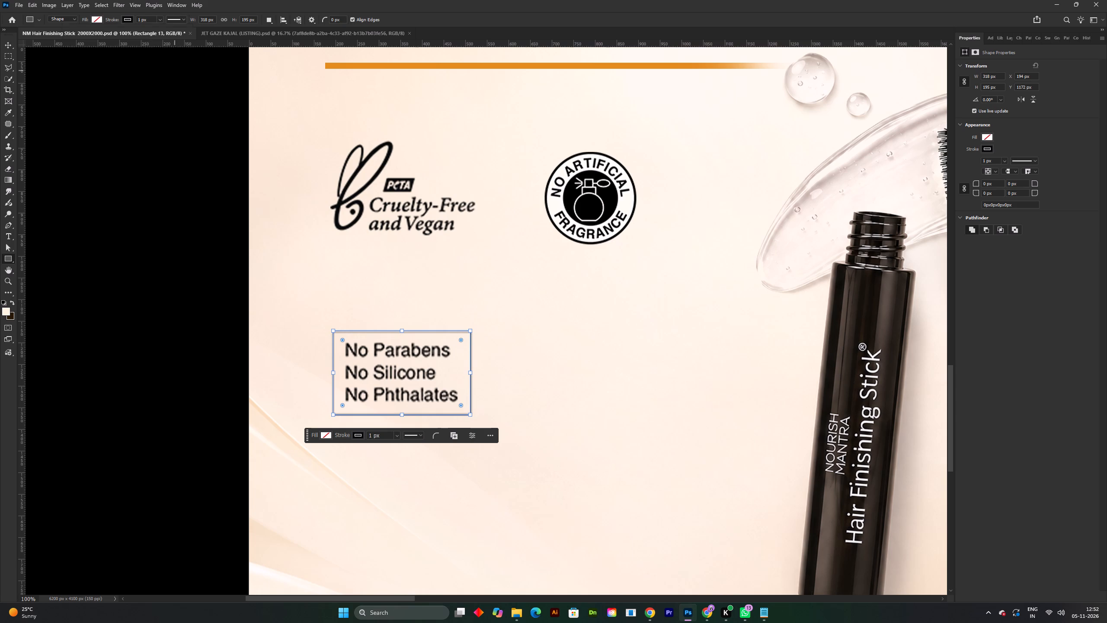
{"action": "left_click", "coordinate": [147, 19]}
{"action": "left_click", "coordinate": [138, 19]}
{"action": "key", "text": "Right"}
{"action": "key", "text": "BackSpace"}
{"action": "key", "text": "5"}
{"action": "key", "text": "Return"}
{"action": "left_click", "coordinate": [11, 49]}
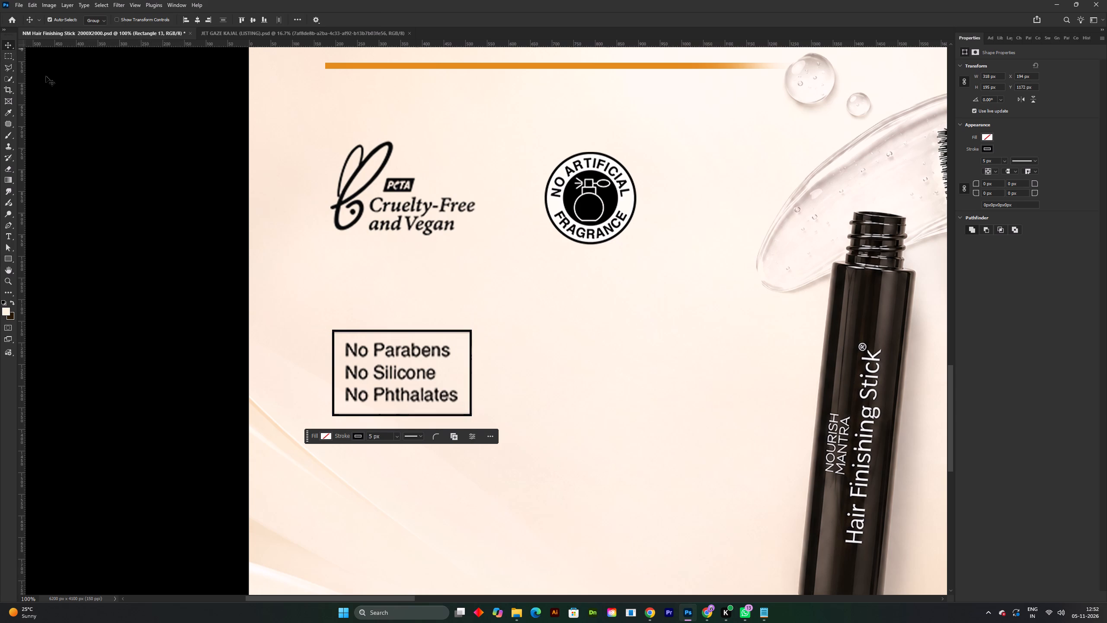
{"action": "left_click", "coordinate": [86, 112]}
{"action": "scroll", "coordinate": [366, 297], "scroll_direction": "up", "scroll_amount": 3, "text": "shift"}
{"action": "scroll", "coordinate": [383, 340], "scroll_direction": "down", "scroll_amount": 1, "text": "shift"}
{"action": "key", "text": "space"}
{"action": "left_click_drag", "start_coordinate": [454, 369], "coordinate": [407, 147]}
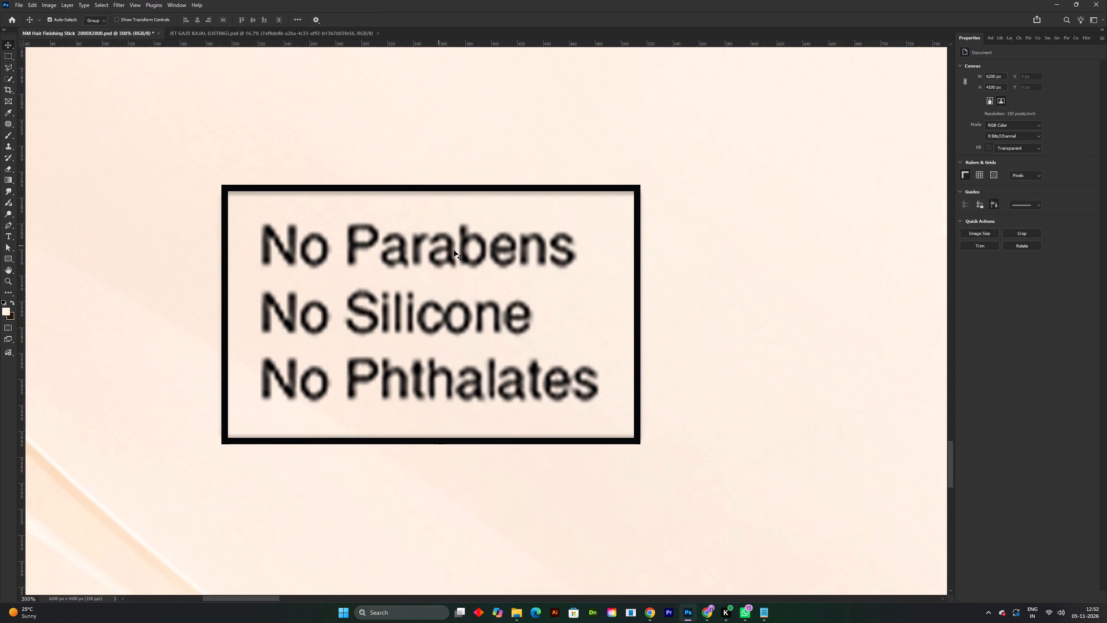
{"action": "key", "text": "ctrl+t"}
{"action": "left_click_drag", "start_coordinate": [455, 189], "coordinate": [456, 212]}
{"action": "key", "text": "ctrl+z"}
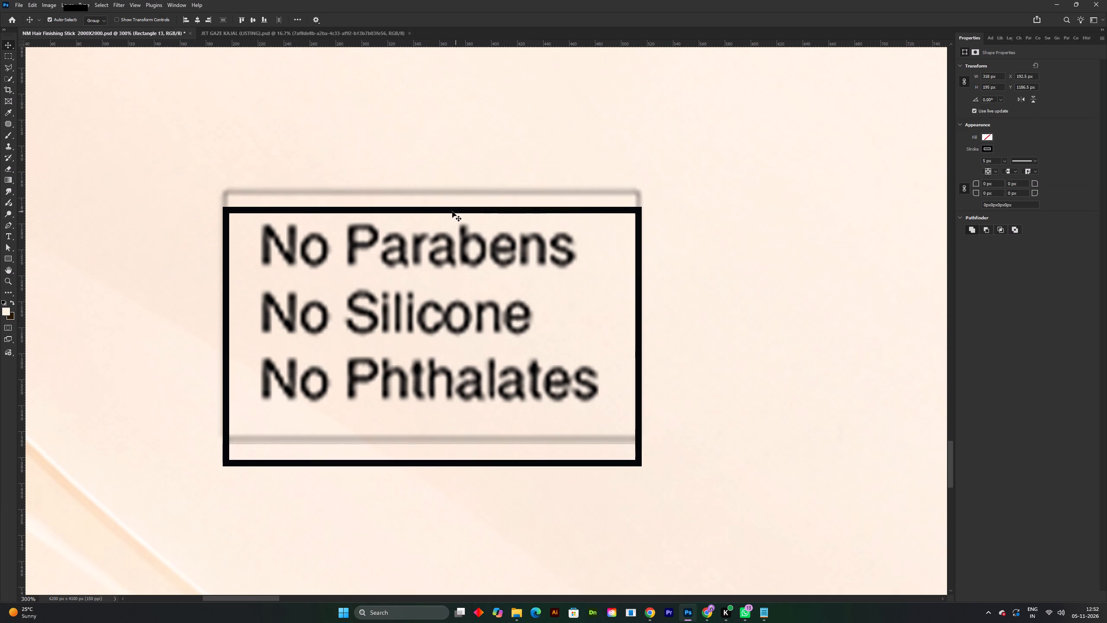
Scale the rectangle's height to about 98.5% so it fits the No Parabens box's border, and save.
{"action": "key", "text": "ctrl+t"}
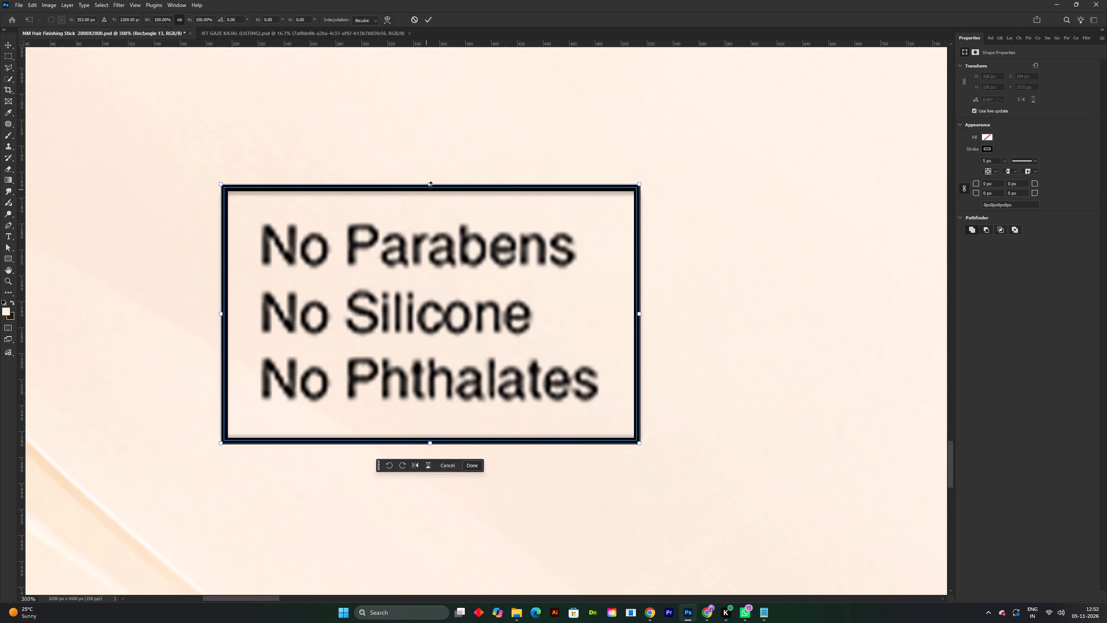
{"action": "left_click", "coordinate": [432, 183], "text": "shift"}
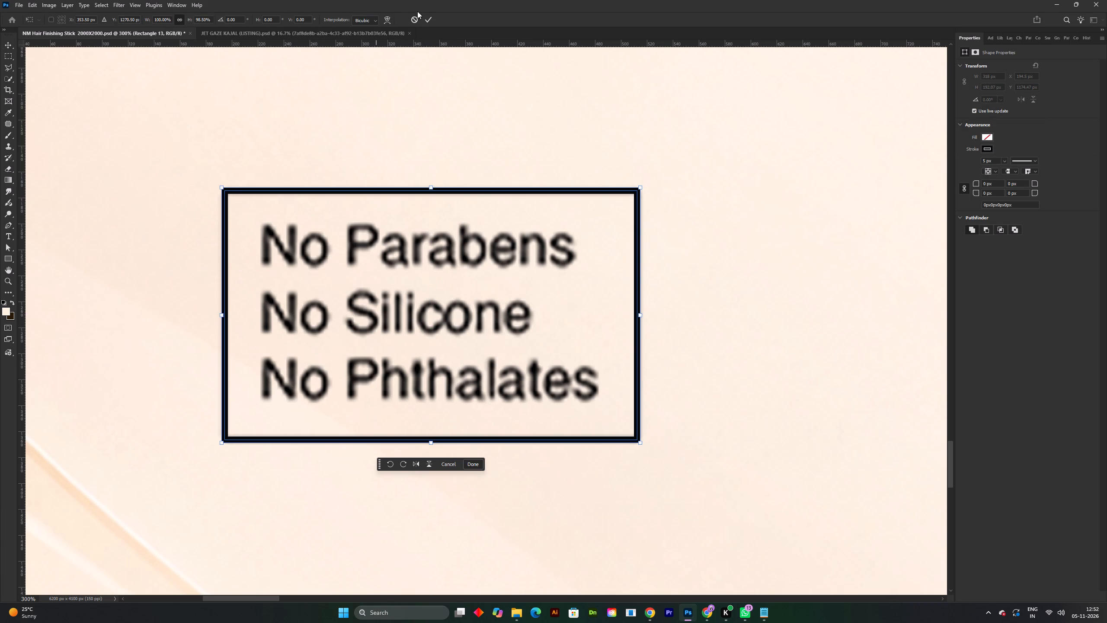
{"action": "left_click", "coordinate": [428, 21]}
{"action": "scroll", "coordinate": [462, 260], "scroll_direction": "down", "scroll_amount": 3, "text": "shift"}
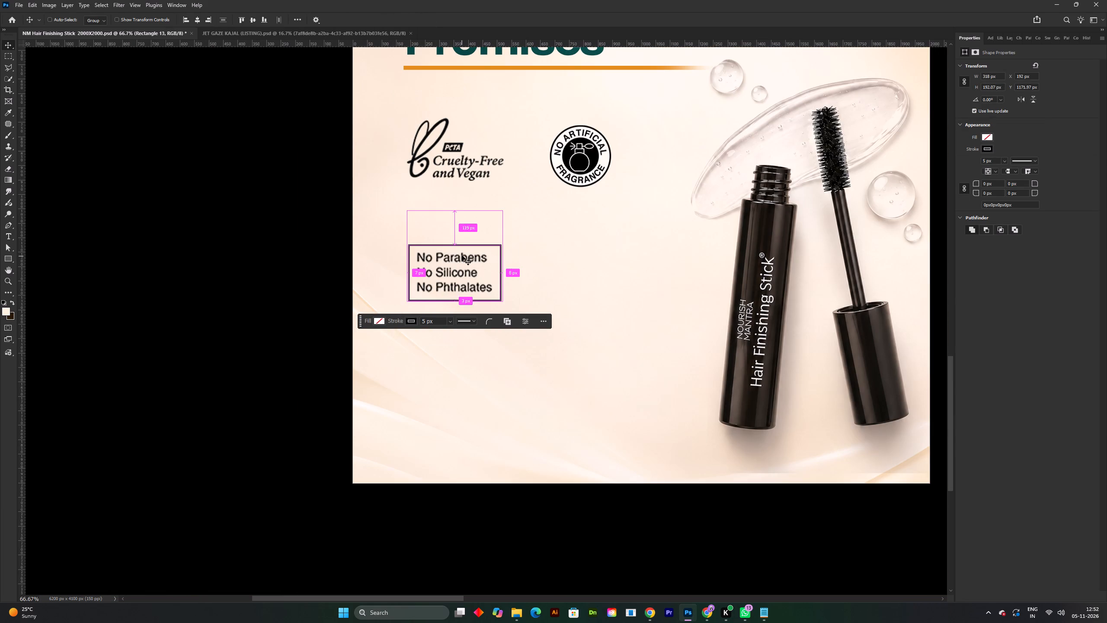
{"action": "key", "text": "ctrl+s"}
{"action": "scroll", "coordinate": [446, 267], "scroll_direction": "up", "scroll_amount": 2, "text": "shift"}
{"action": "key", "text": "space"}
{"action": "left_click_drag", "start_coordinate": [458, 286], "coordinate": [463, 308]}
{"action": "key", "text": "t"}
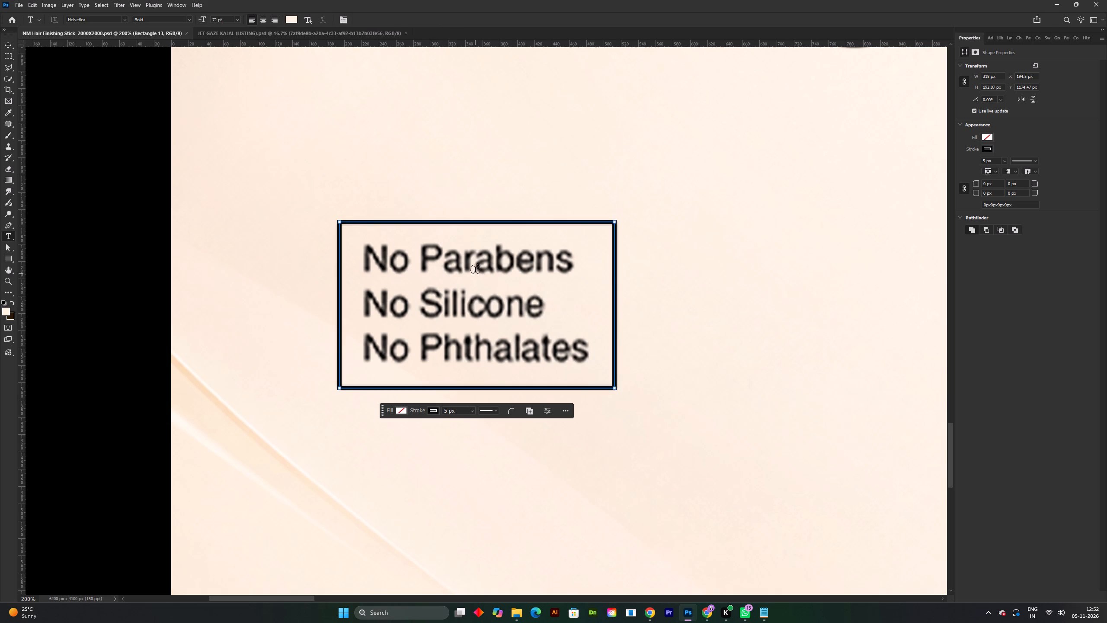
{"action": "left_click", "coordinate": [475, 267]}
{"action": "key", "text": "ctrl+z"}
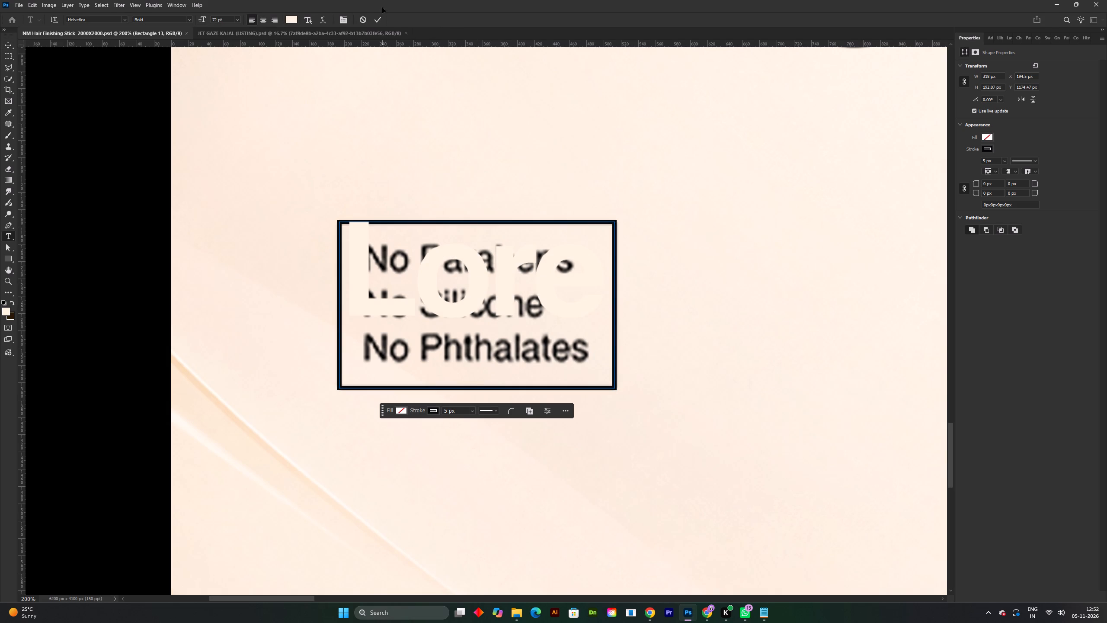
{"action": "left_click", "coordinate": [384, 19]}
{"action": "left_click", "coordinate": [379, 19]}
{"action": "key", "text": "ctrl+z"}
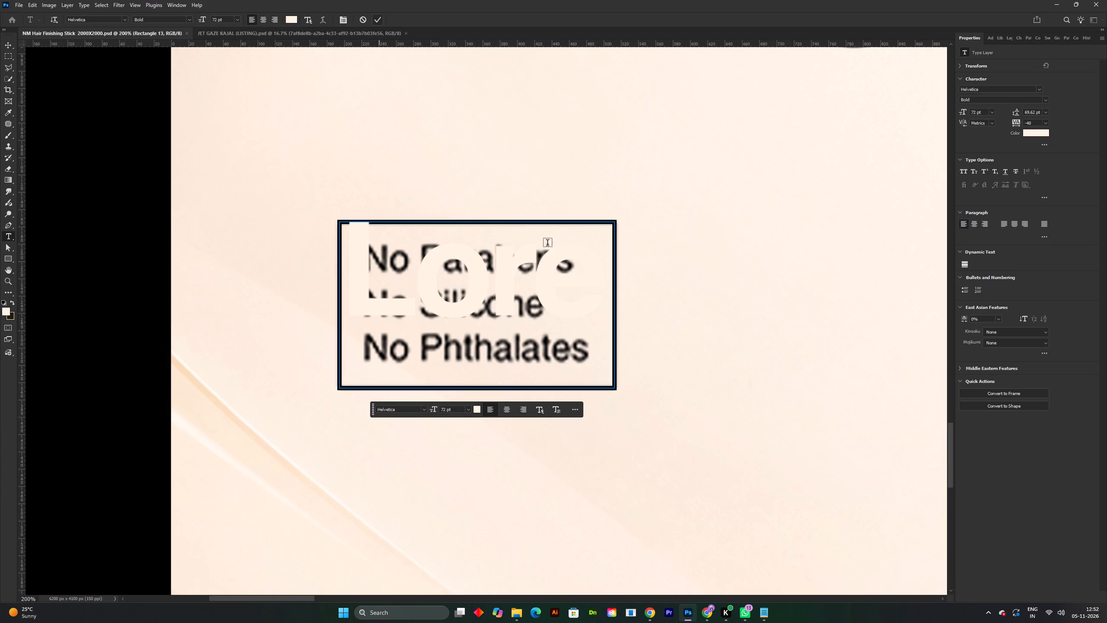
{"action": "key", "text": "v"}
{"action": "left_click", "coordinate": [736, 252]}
Add a text line reading "No pARABENS" in Helvetica Bold 72 pt beside and just below the boxed text.
{"action": "key", "text": "space"}
{"action": "key", "text": "space"}
{"action": "key", "text": "space"}
{"action": "key", "text": "space"}
{"action": "key", "text": "space"}
{"action": "left_click_drag", "start_coordinate": [687, 309], "coordinate": [527, 264]}
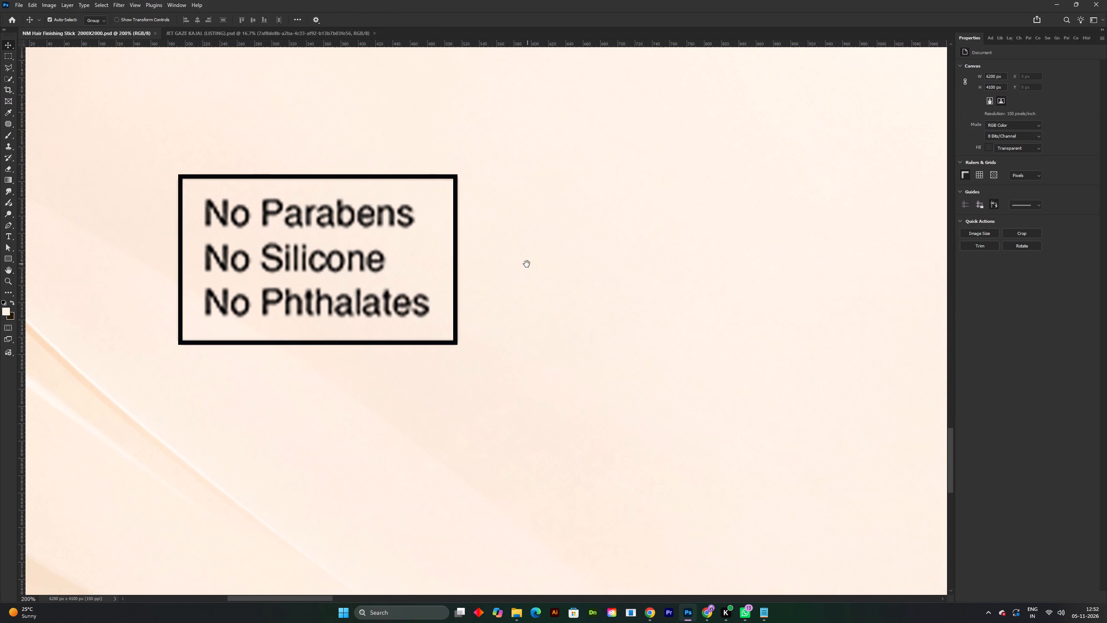
{"action": "left_click_drag", "start_coordinate": [527, 264], "coordinate": [528, 264]}
{"action": "key", "text": "t"}
{"action": "left_click", "coordinate": [508, 447]}
{"action": "key", "text": "BackSpace"}
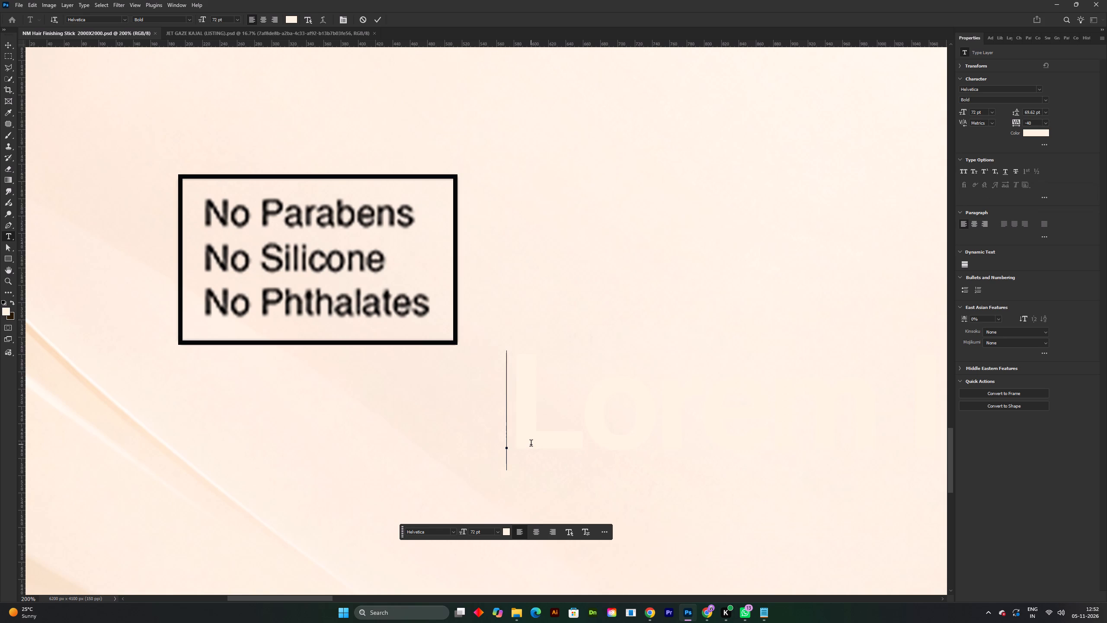
{"action": "key", "text": "n"}
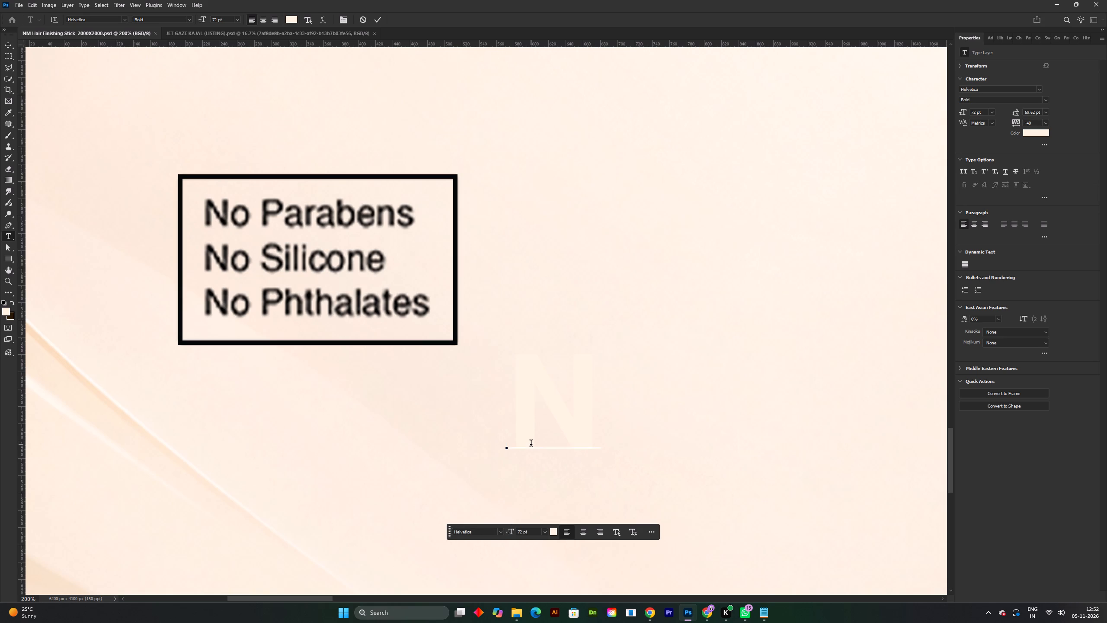
{"action": "key", "text": "o"}
{"action": "key", "text": "BackSpace"}
{"action": "key", "text": "o"}
{"action": "type", "text": "ARABA"}
{"action": "key", "text": "BackSpace"}
{"action": "type", "text": "ENS"}
{"action": "left_click", "coordinate": [374, 23]}
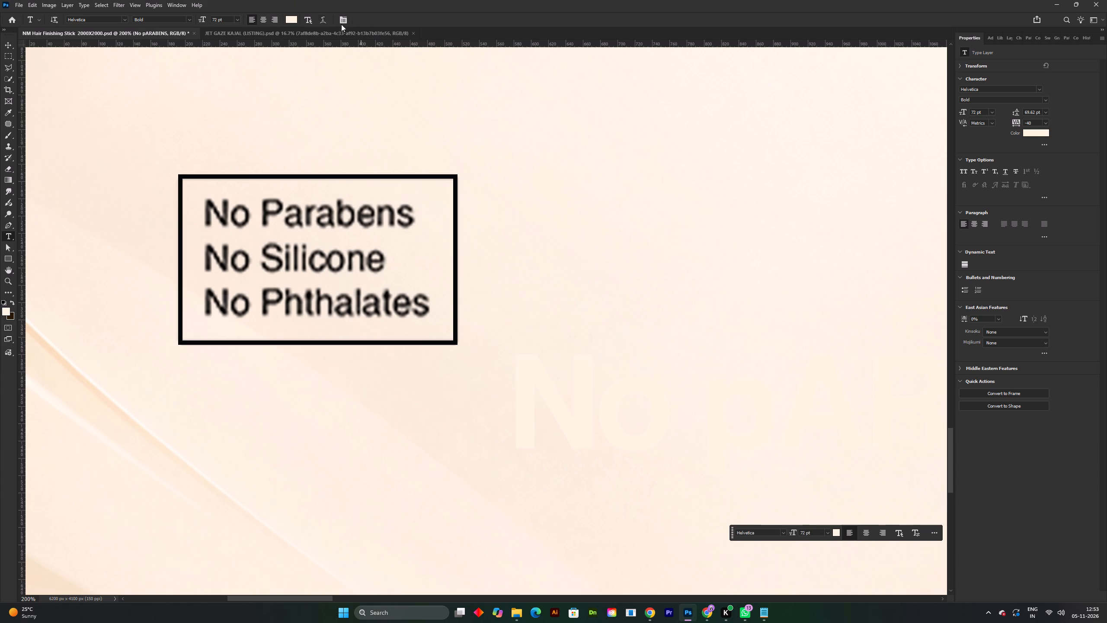
Set the new text line's colour to black (#000000).
{"action": "left_click", "coordinate": [294, 22]}
{"action": "left_click_drag", "start_coordinate": [485, 513], "coordinate": [435, 582]}
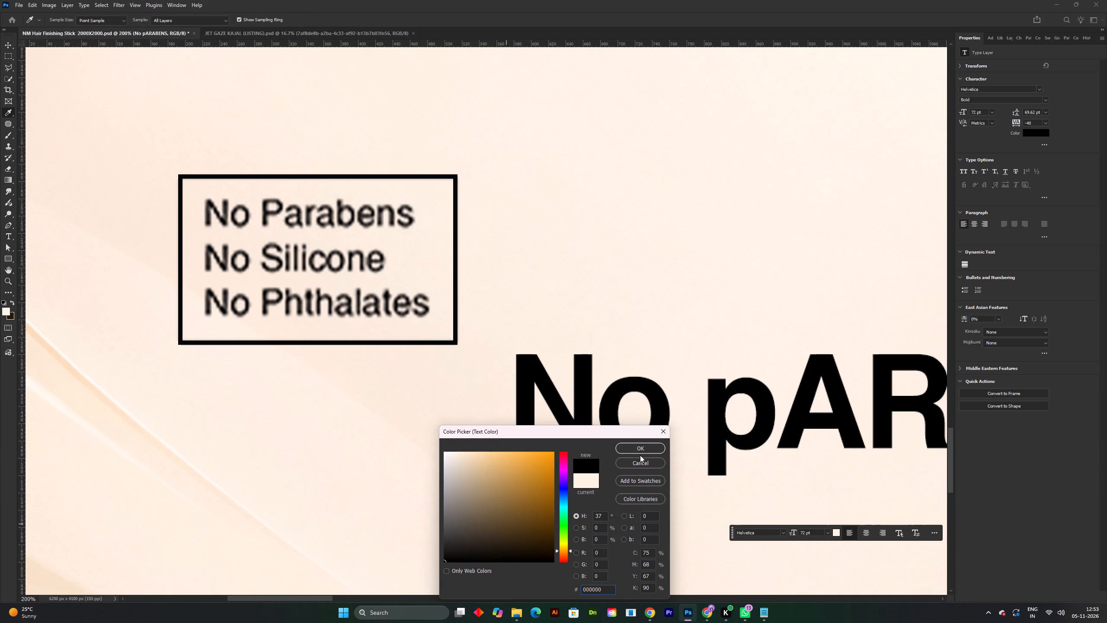
{"action": "left_click", "coordinate": [642, 453]}
Move the new text line to just below the box and correct its wording to "No Parabens".
{"action": "key", "text": "v"}
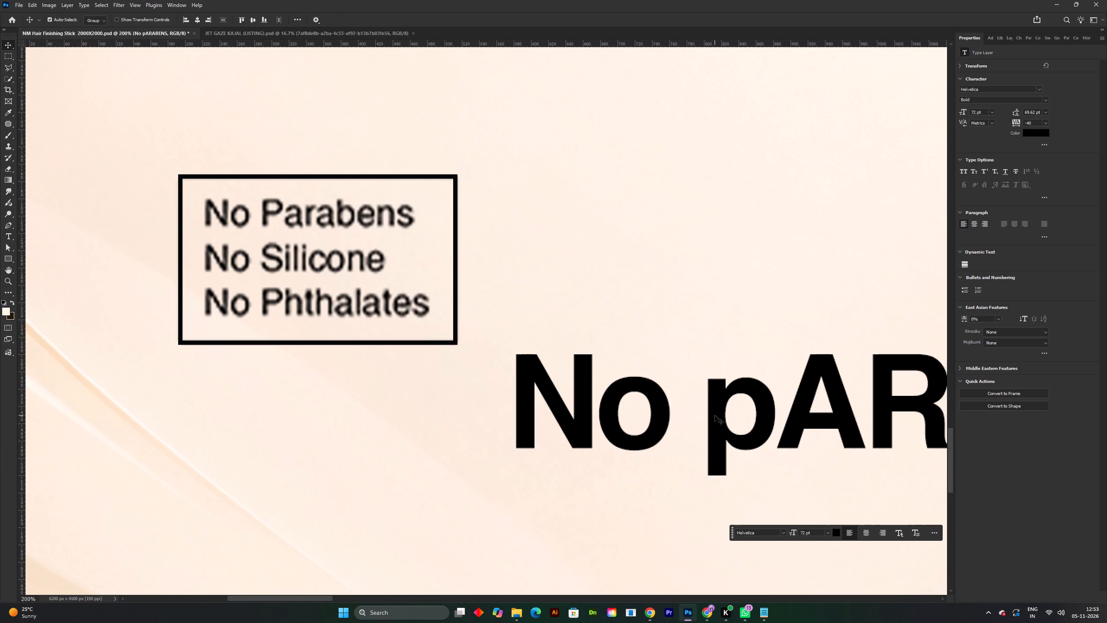
{"action": "left_click_drag", "start_coordinate": [715, 415], "coordinate": [443, 411]}
{"action": "double_click", "coordinate": [523, 412]}
{"action": "scroll", "coordinate": [527, 412], "scroll_direction": "down", "scroll_amount": 2, "text": "shift"}
{"action": "double_click", "coordinate": [529, 401]}
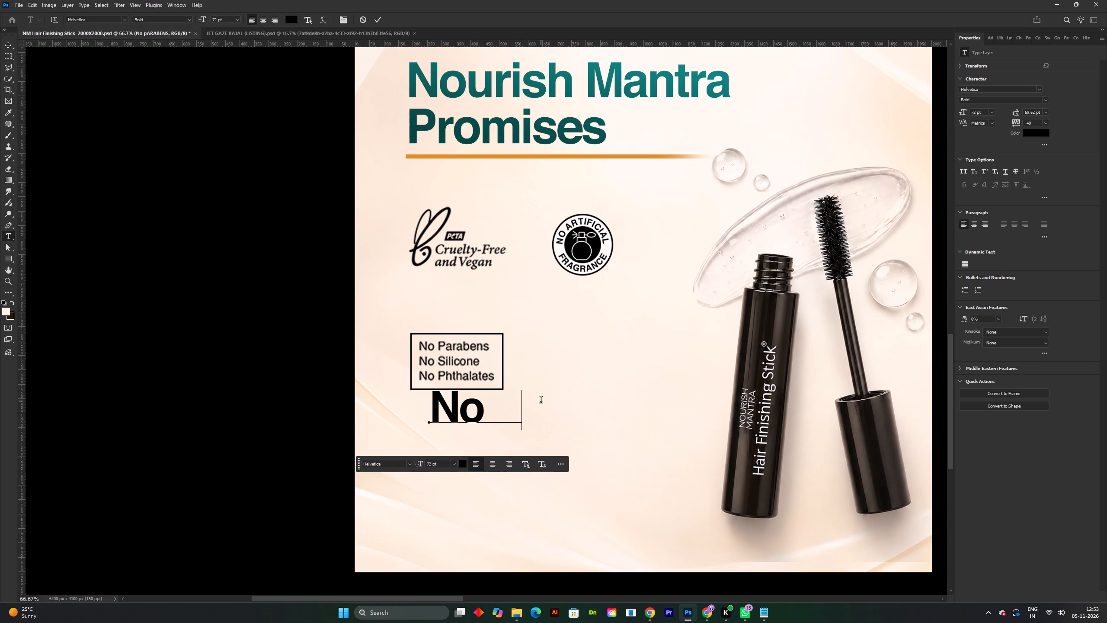
{"action": "type", "text": "ara"}
{"action": "type", "text": "bens"}
{"action": "left_click", "coordinate": [379, 22]}
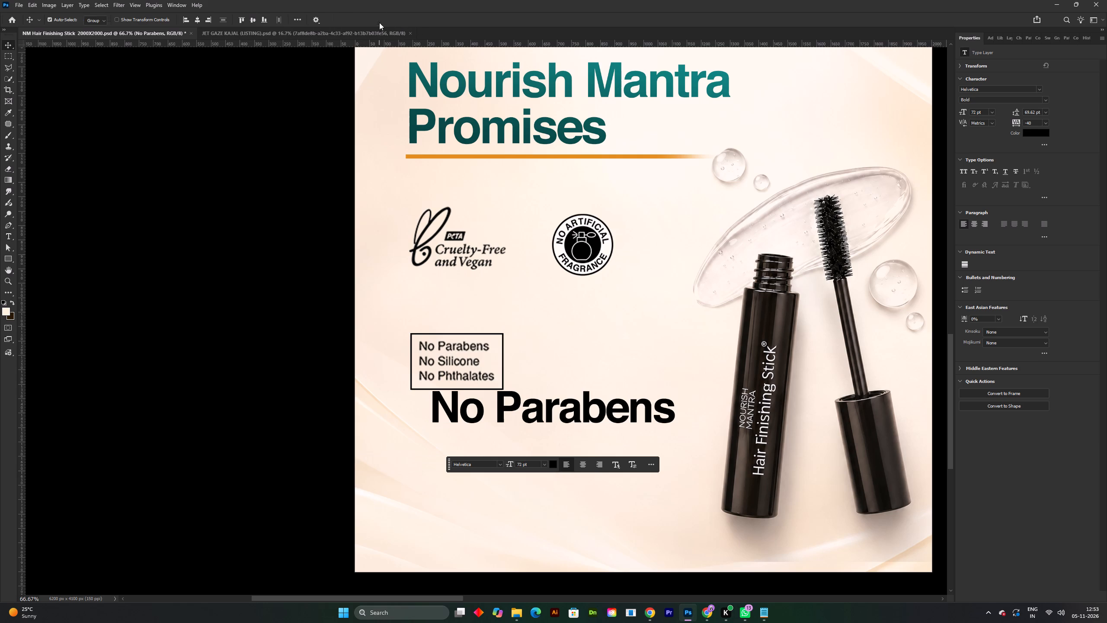
Change the new No Parabens text line's font style to Regular.
{"action": "left_click", "coordinate": [1045, 96]}
{"action": "left_click", "coordinate": [1005, 113]}
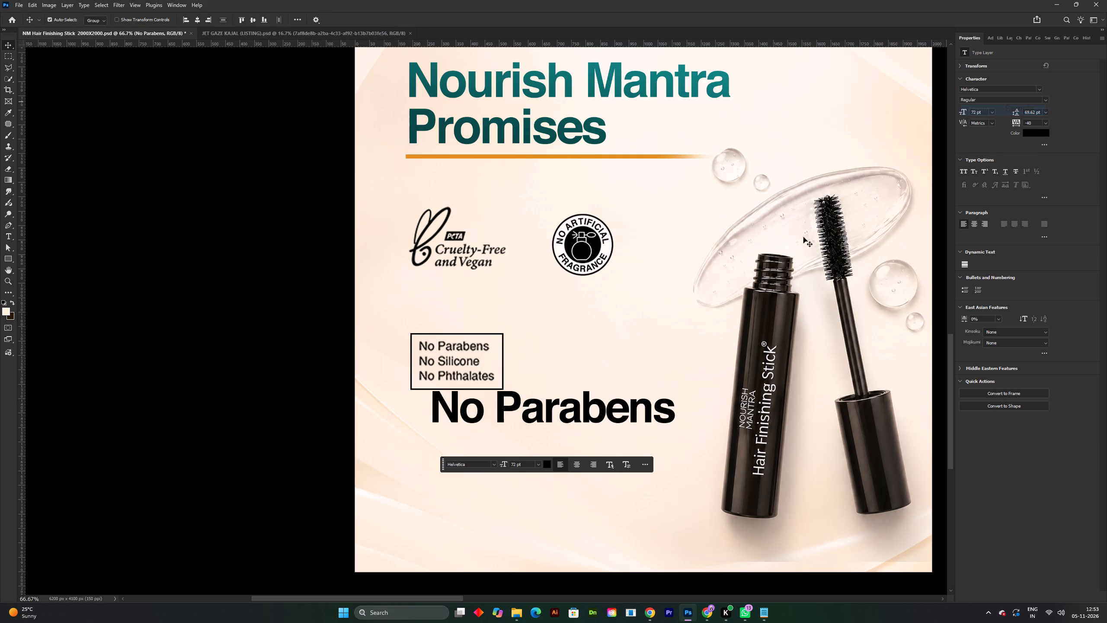
Scale the new No Parabens text down to about 28.3% and place it over the box's lower edge.
{"action": "key", "text": "ctrl+t"}
{"action": "left_click_drag", "start_coordinate": [667, 413], "coordinate": [498, 403]}
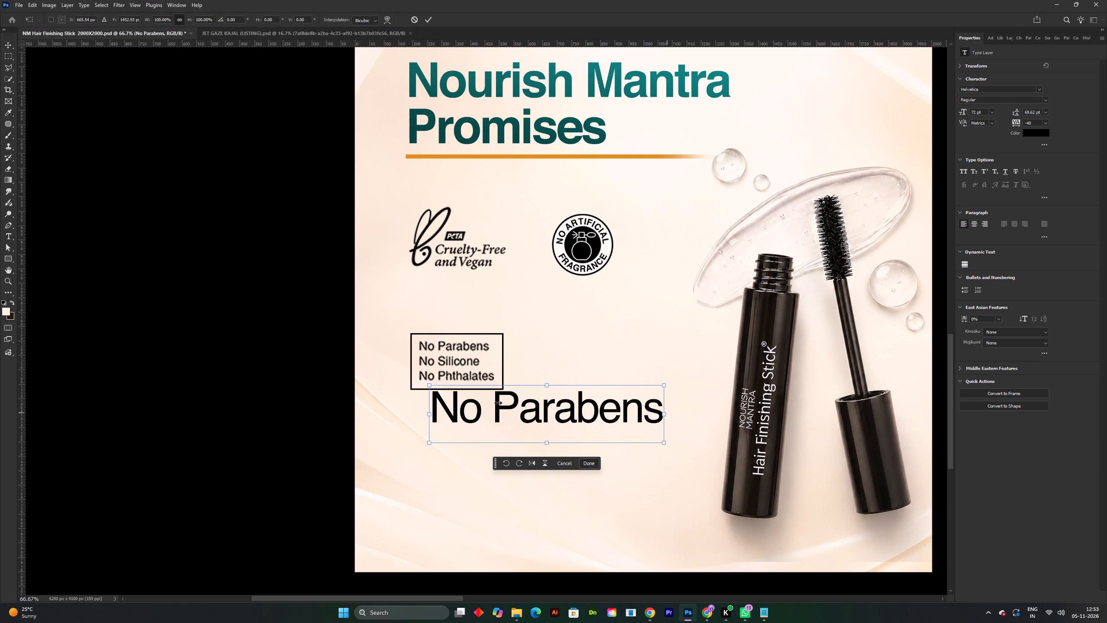
{"action": "left_click_drag", "start_coordinate": [498, 403], "coordinate": [499, 403]}
{"action": "scroll", "coordinate": [457, 411], "scroll_direction": "up", "scroll_amount": 3, "text": "shift"}
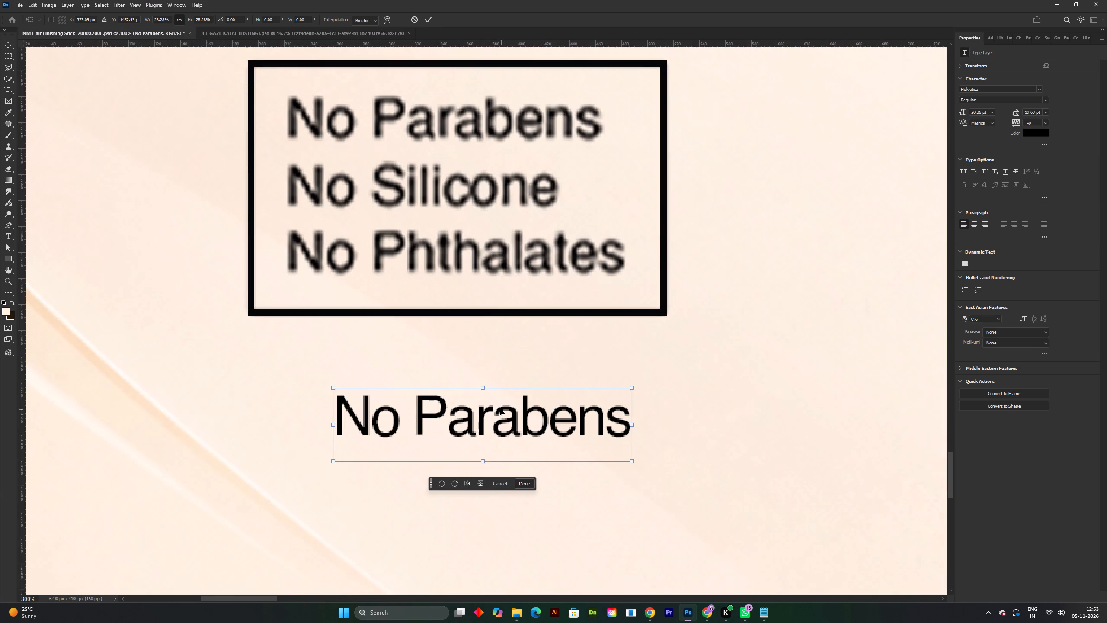
{"action": "key", "text": "space"}
{"action": "left_click_drag", "start_coordinate": [491, 411], "coordinate": [510, 469]}
{"action": "left_click_drag", "start_coordinate": [497, 482], "coordinate": [483, 371]}
{"action": "left_click_drag", "start_coordinate": [486, 485], "coordinate": [486, 477]}
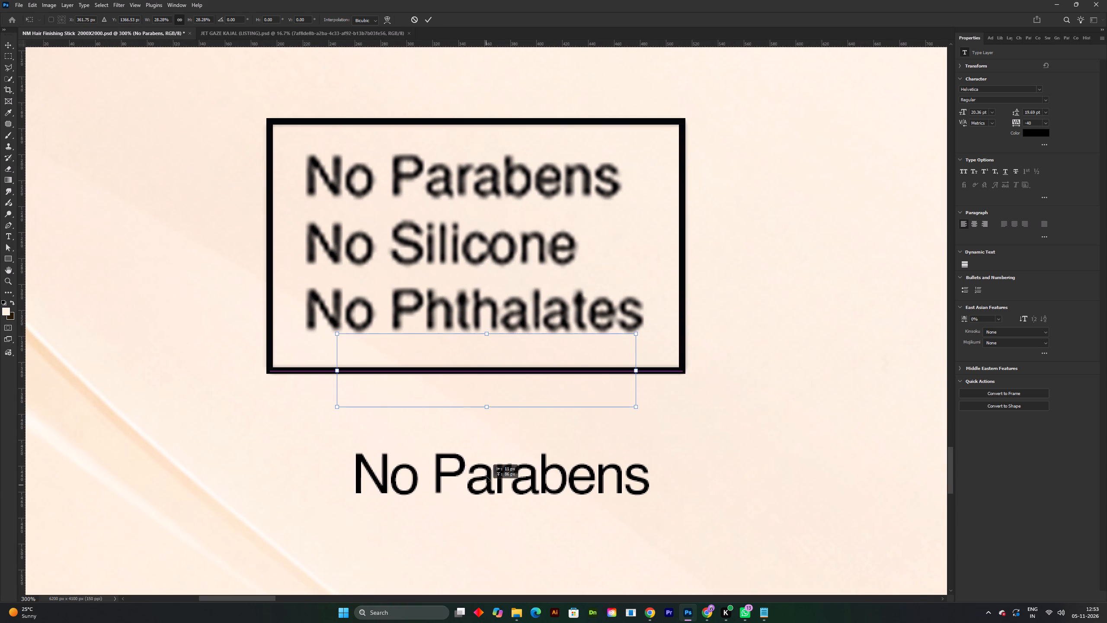
{"action": "left_click_drag", "start_coordinate": [486, 477], "coordinate": [473, 367]}
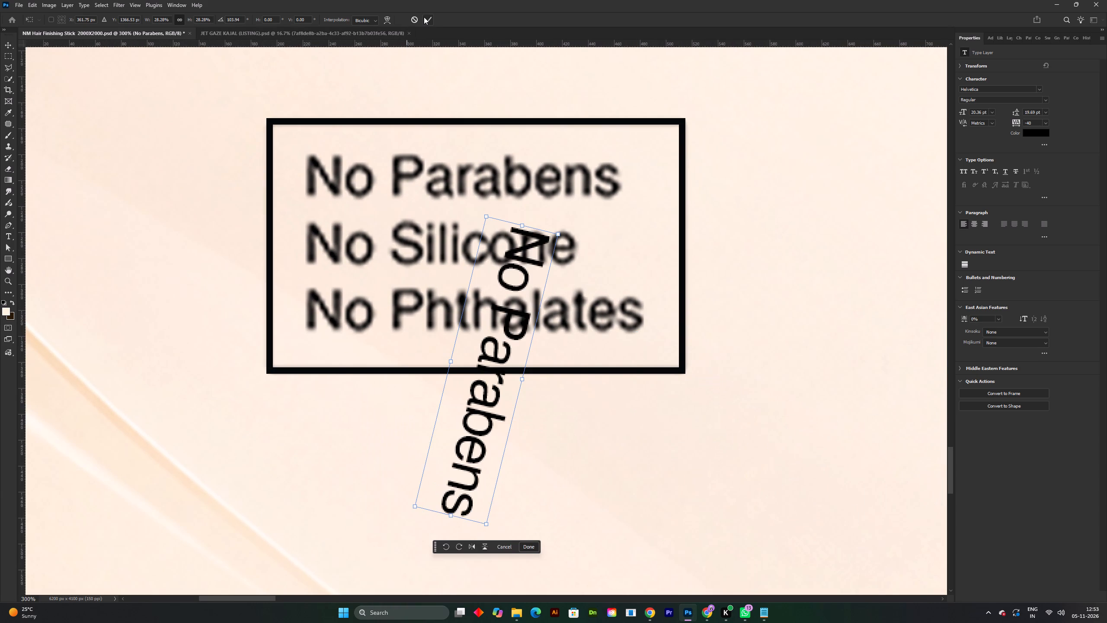
{"action": "key", "text": "ctrl+z"}
{"action": "left_click", "coordinate": [432, 17]}
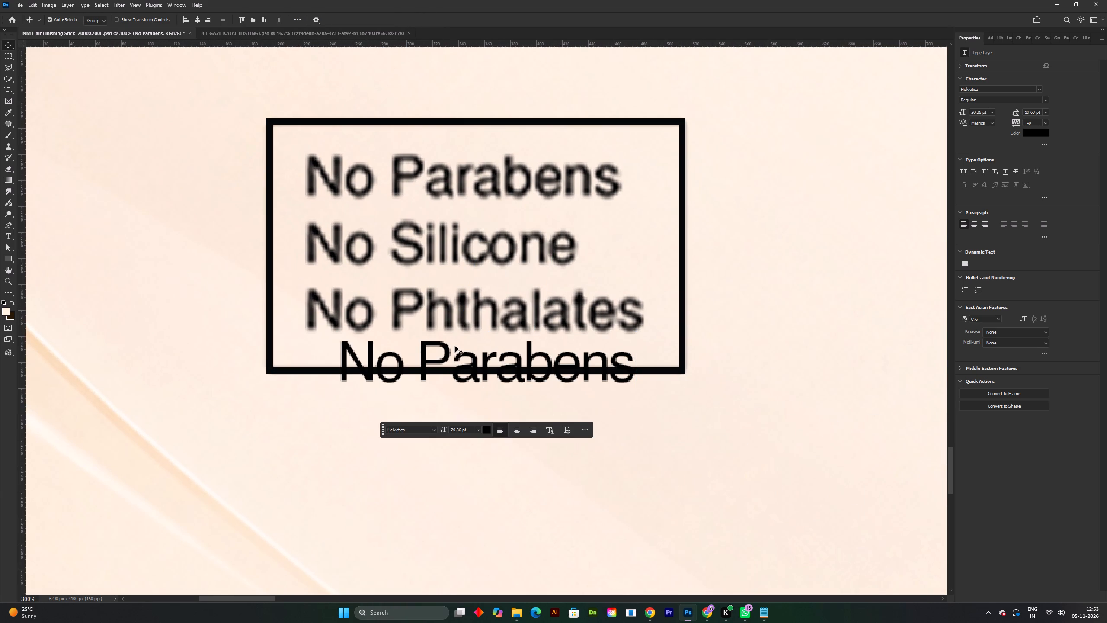
Overlay the new text on the box's blurry No Parabens line and scale it to about 106% to match.
{"action": "left_click_drag", "start_coordinate": [449, 352], "coordinate": [415, 165]}
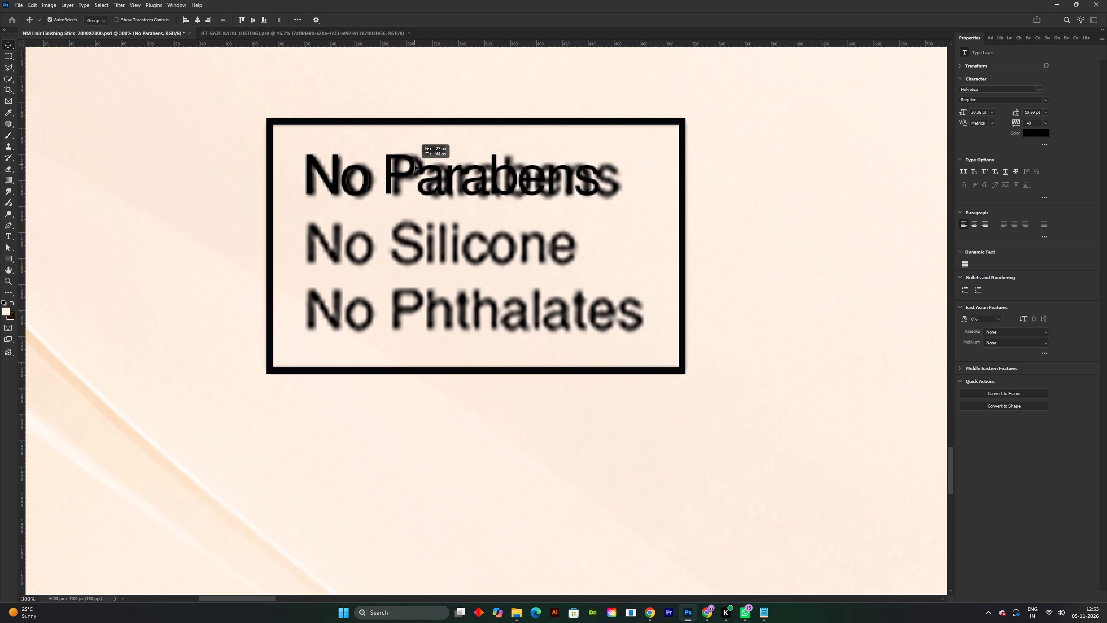
{"action": "left_click_drag", "start_coordinate": [415, 165], "coordinate": [418, 170]}
{"action": "key", "text": "Up"}
{"action": "key", "text": "Up"}
{"action": "key", "text": "Up"}
{"action": "key", "text": "Left"}
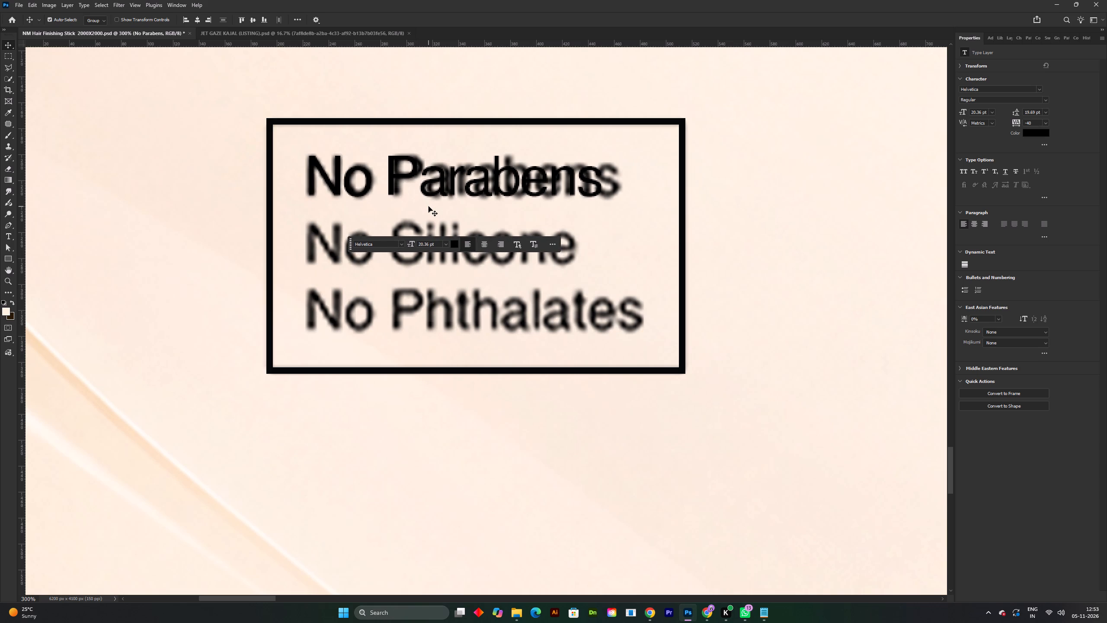
{"action": "key", "text": "ctrl+t"}
{"action": "left_click_drag", "start_coordinate": [608, 186], "coordinate": [619, 186]}
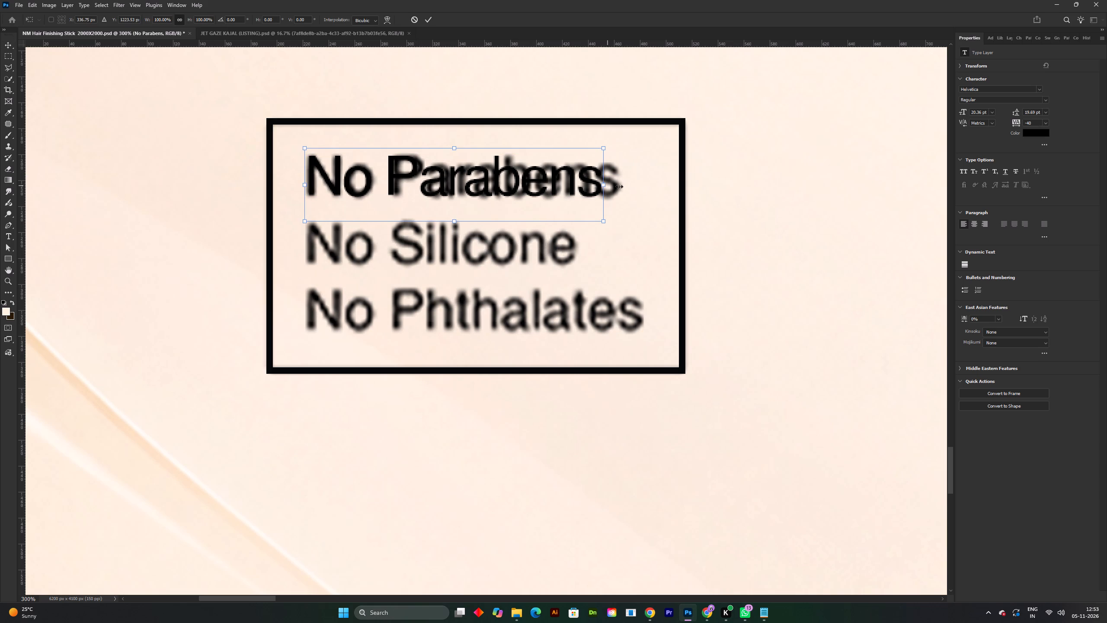
{"action": "left_click_drag", "start_coordinate": [619, 186], "coordinate": [626, 186]}
{"action": "left_click", "coordinate": [425, 21]}
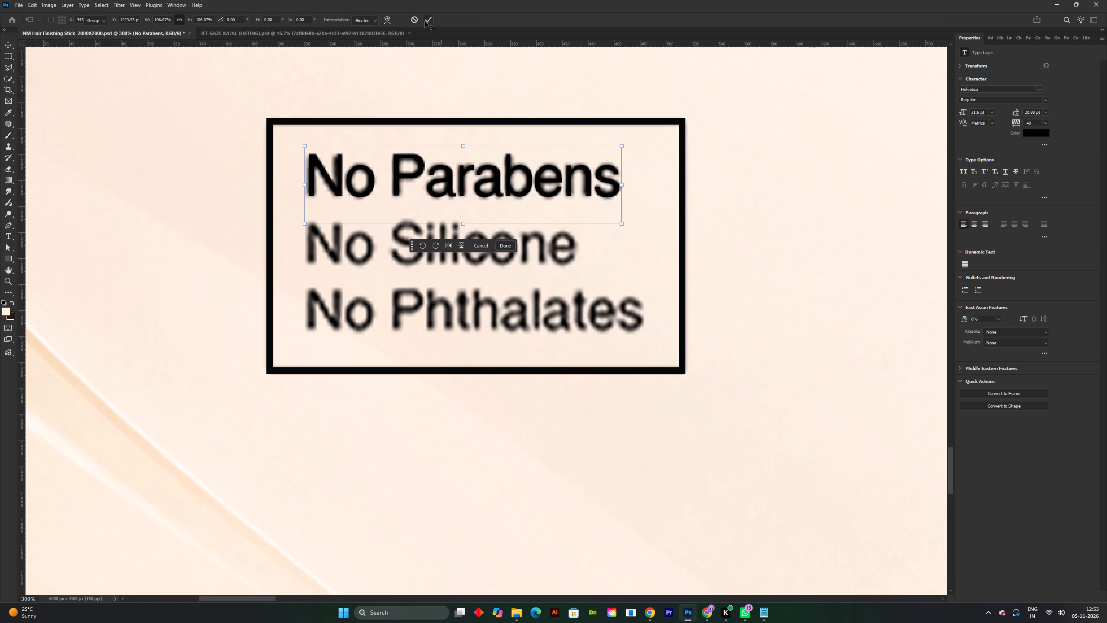
Duplicate the new No Parabens text line straight down onto the blurry No Silicone line.
{"action": "left_click_drag", "start_coordinate": [452, 189], "coordinate": [446, 259], "text": "alt"}
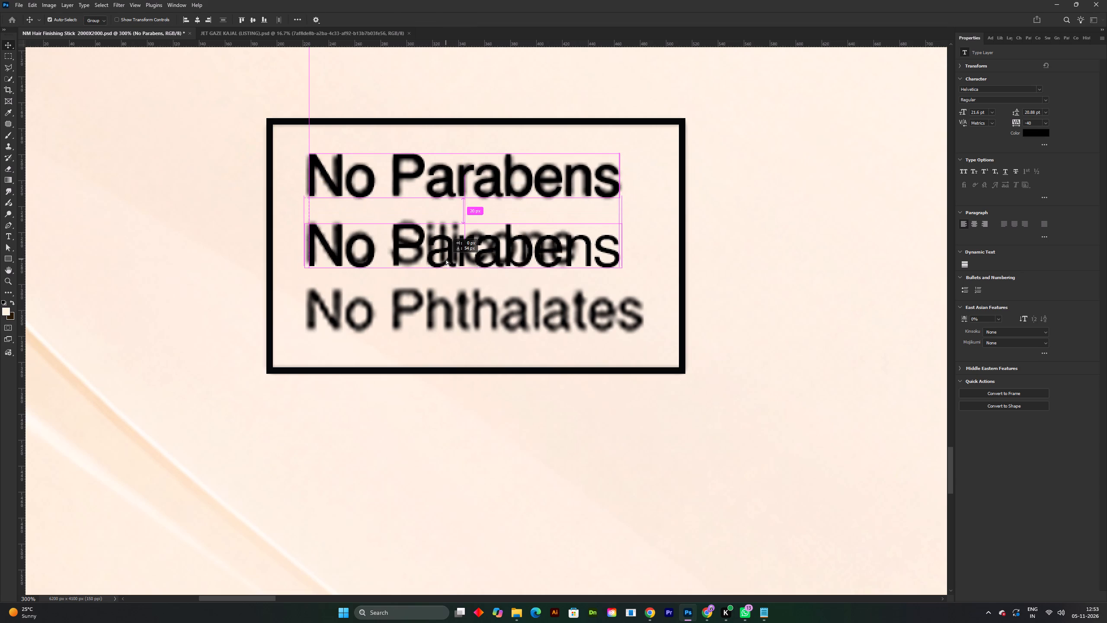
{"action": "left_click_drag", "start_coordinate": [446, 259], "coordinate": [446, 258], "text": "alt"}
Replace the word Parabens with Silicone in the duplicated second text line and save the document.
{"action": "double_click", "coordinate": [440, 251]}
{"action": "left_click_drag", "start_coordinate": [398, 242], "coordinate": [626, 243]}
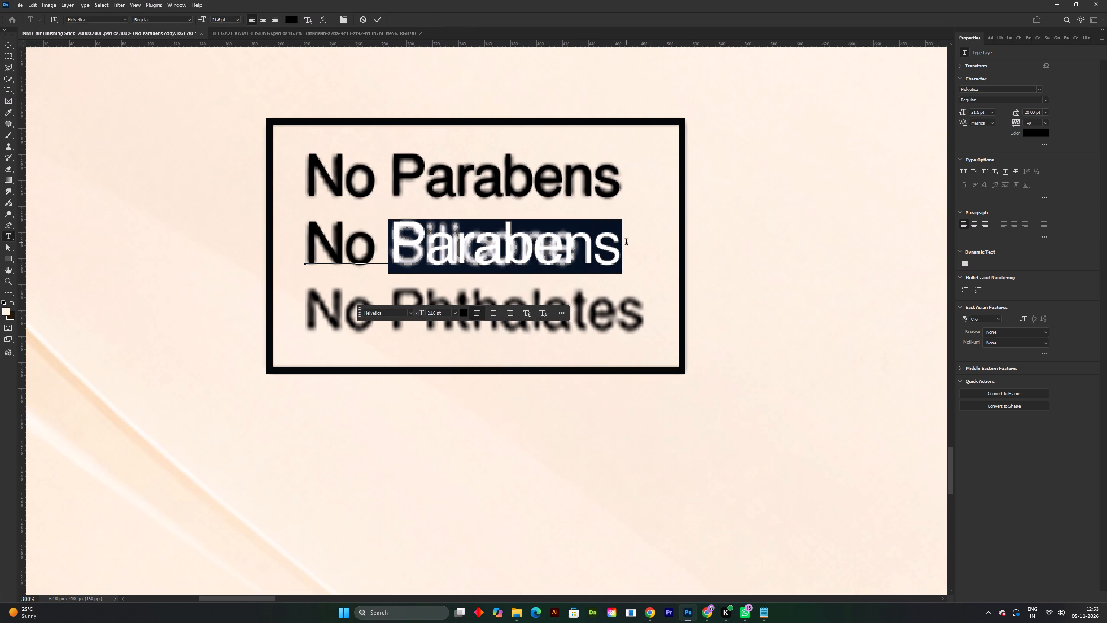
{"action": "key", "text": "BackSpace"}
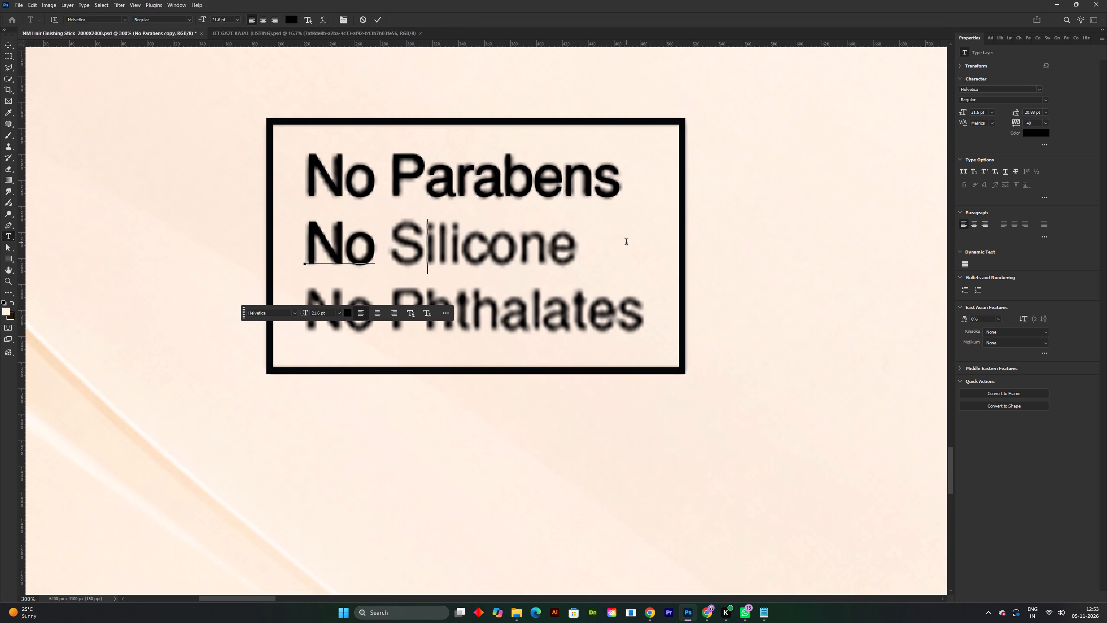
{"action": "type", "text": "il"}
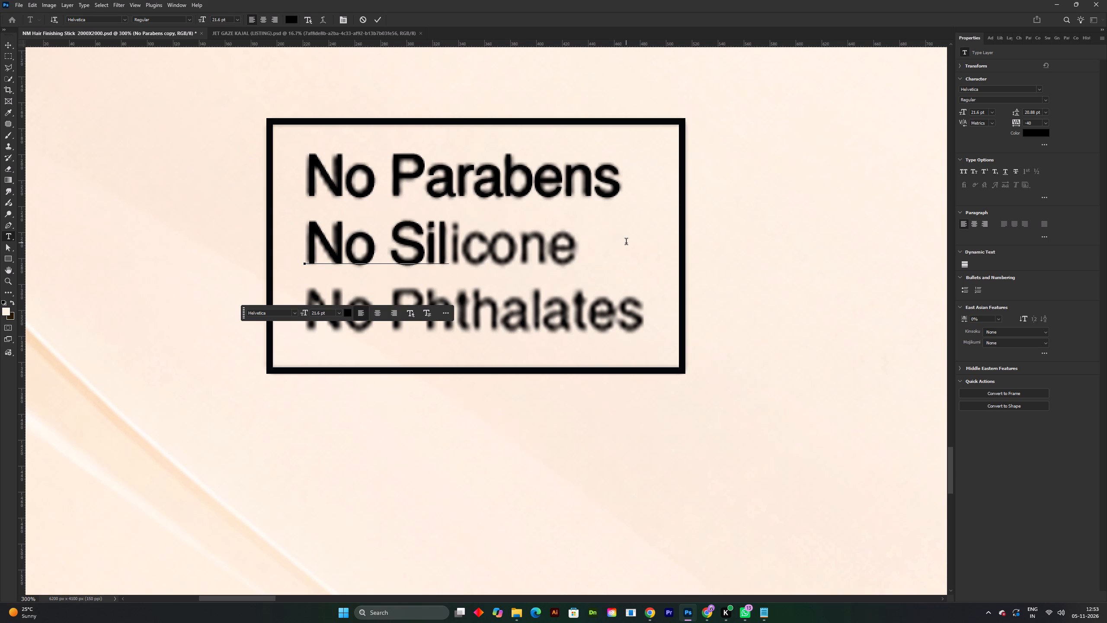
{"action": "type", "text": "icone"}
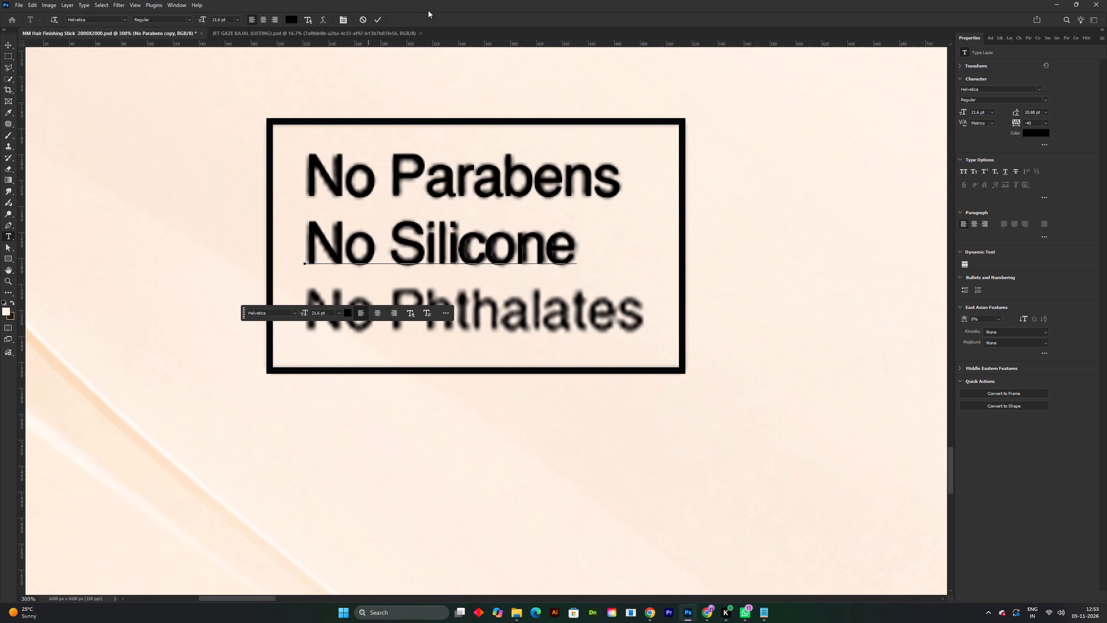
{"action": "left_click", "coordinate": [378, 22]}
{"action": "key", "text": "ctrl+s"}
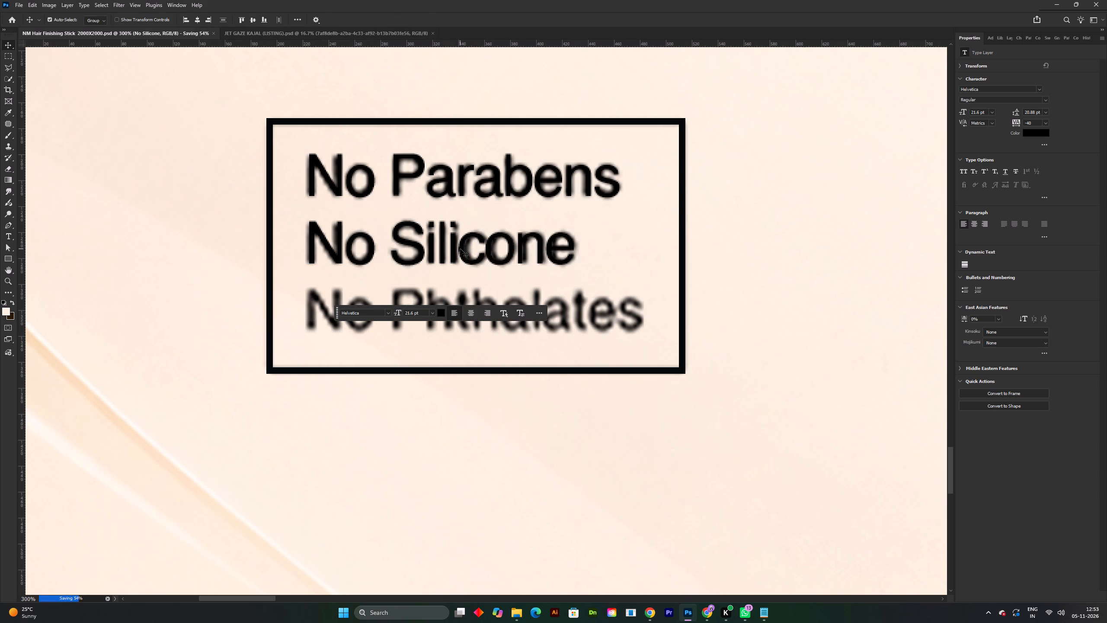
{"action": "left_click", "coordinate": [772, 261]}
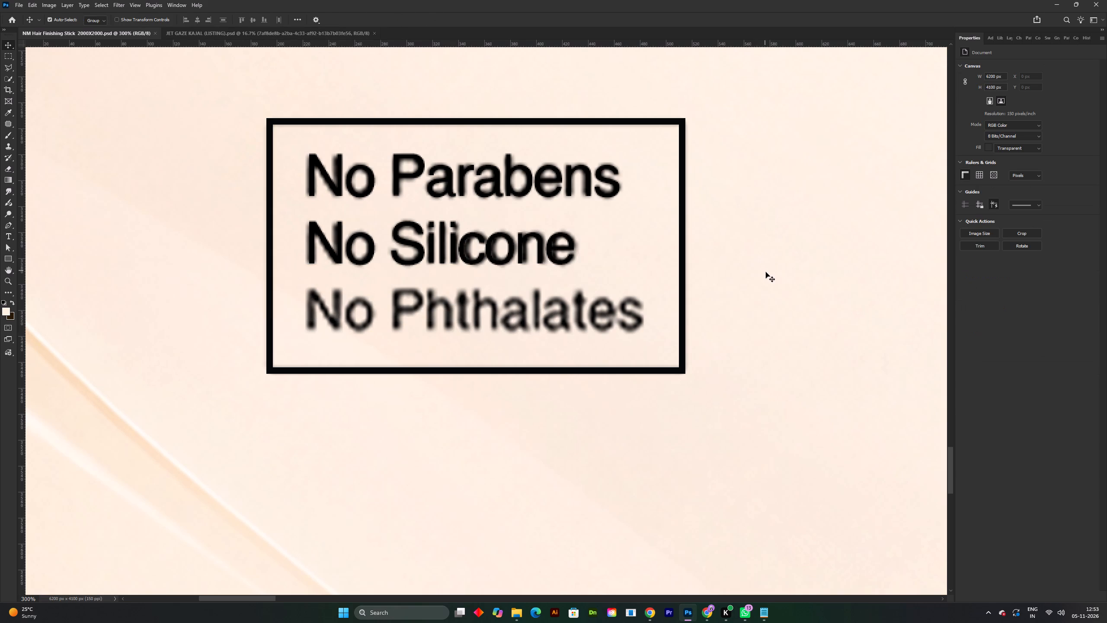
Capture the word Phthalates from the box's blurry third line with the screen text extractor.
{"action": "key", "text": "shift+super+t"}
{"action": "left_click_drag", "start_coordinate": [384, 268], "coordinate": [670, 360]}
{"action": "left_click", "coordinate": [550, 15]}
Duplicate the No Silicone text onto the blurry No Phthalates line, replace Silicone with the copied word Phthalates, and save.
{"action": "left_click_drag", "start_coordinate": [420, 250], "coordinate": [419, 320], "text": "alt"}
{"action": "double_click", "coordinate": [420, 320]}
{"action": "double_click", "coordinate": [412, 314]}
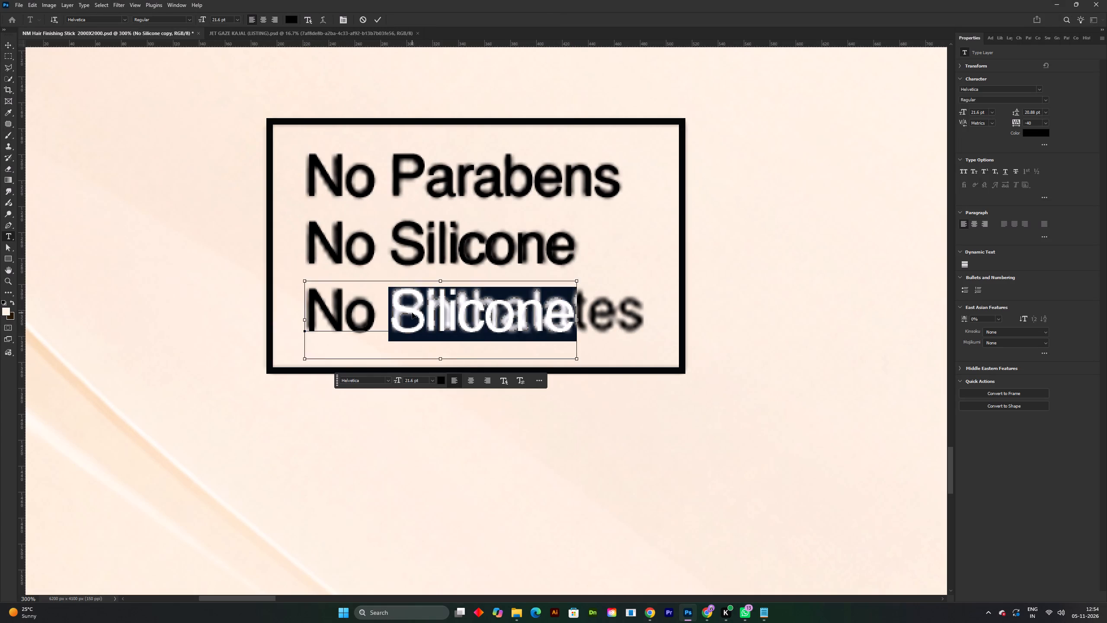
{"action": "key", "text": "ctrl+v"}
{"action": "left_click", "coordinate": [379, 17]}
{"action": "key", "text": "ctrl+s"}
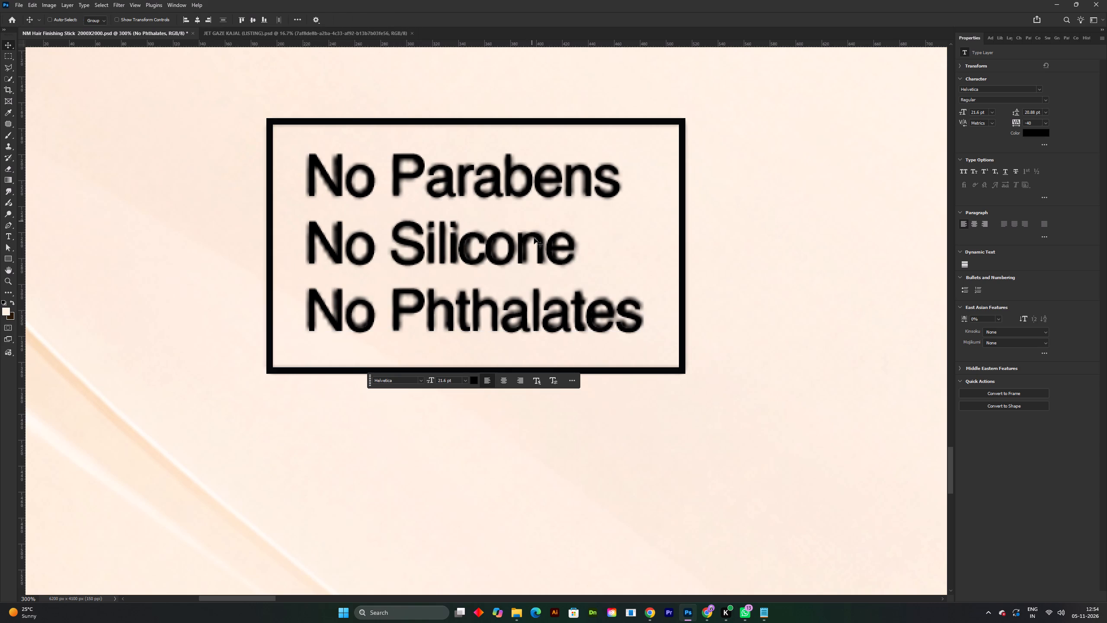
{"action": "scroll", "coordinate": [534, 238], "scroll_direction": "down", "scroll_amount": 2, "text": "shift"}
{"action": "key", "text": "space"}
{"action": "left_click_drag", "start_coordinate": [557, 231], "coordinate": [437, 336]}
{"action": "key", "text": "ctrl+s"}
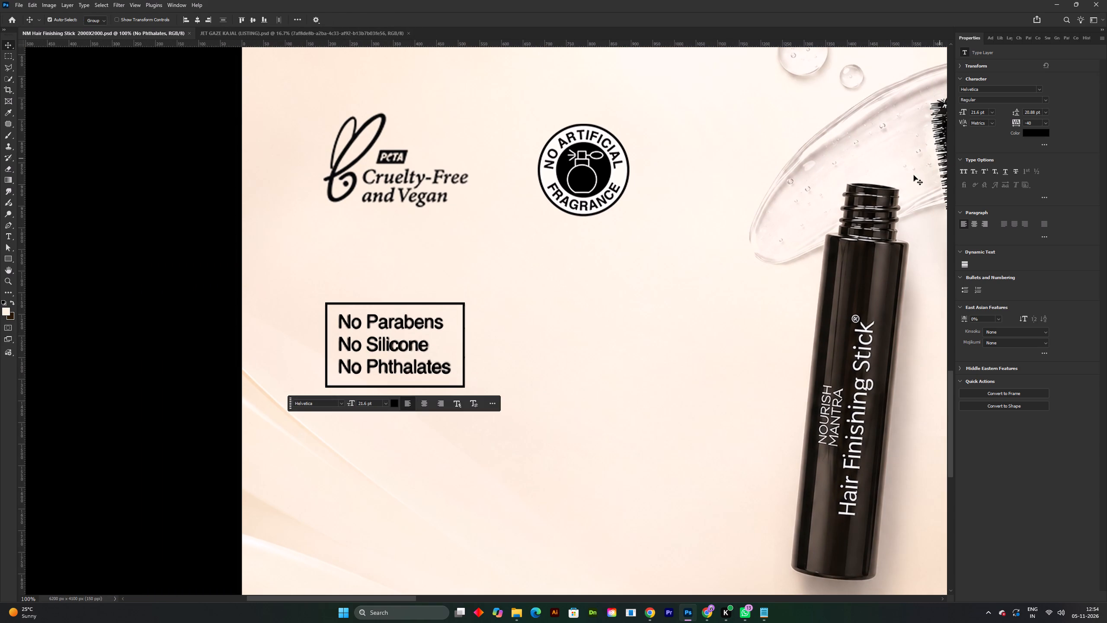
Identify the layer holding the blurry No Parabens box by toggling layer visibility in Artboard 4, and delete it (All icons-01 copy 3).
{"action": "key", "text": "F7"}
{"action": "scroll", "coordinate": [1031, 502], "scroll_direction": "down", "scroll_amount": 2}
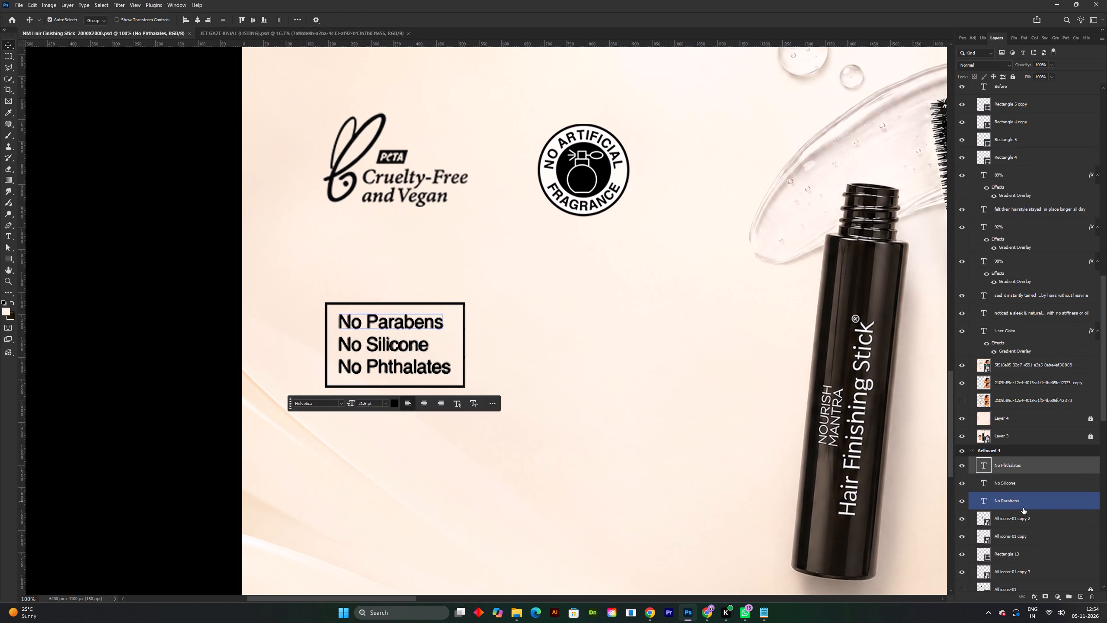
{"action": "left_click", "coordinate": [960, 507]}
{"action": "left_click", "coordinate": [960, 507]}
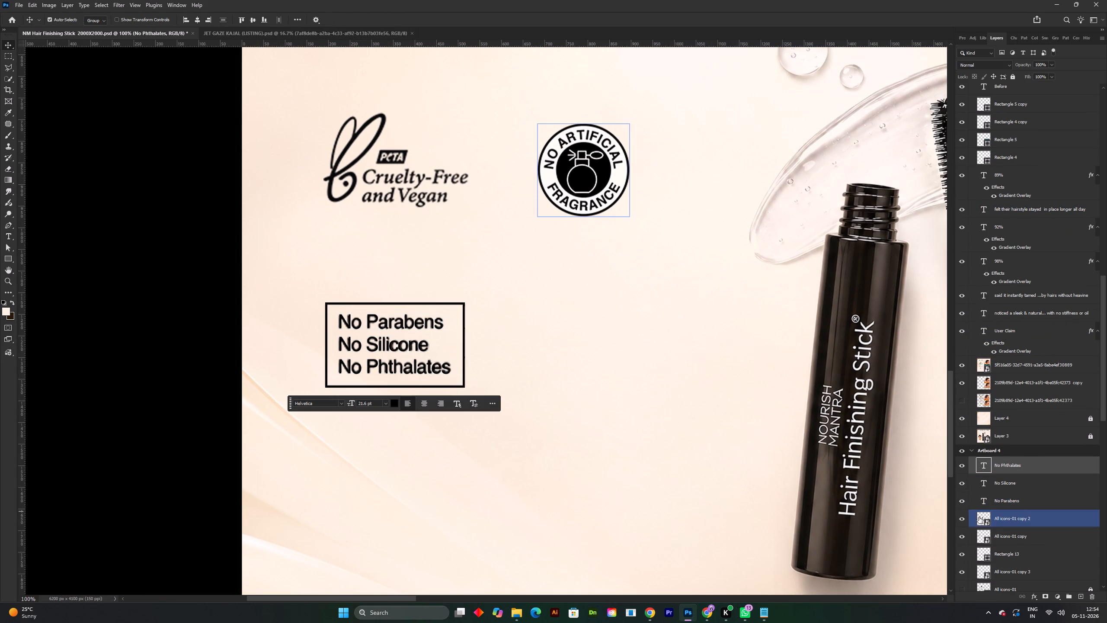
{"action": "left_click", "coordinate": [963, 517]}
{"action": "left_click", "coordinate": [963, 517]}
{"action": "left_click", "coordinate": [961, 539]}
{"action": "left_click", "coordinate": [961, 540]}
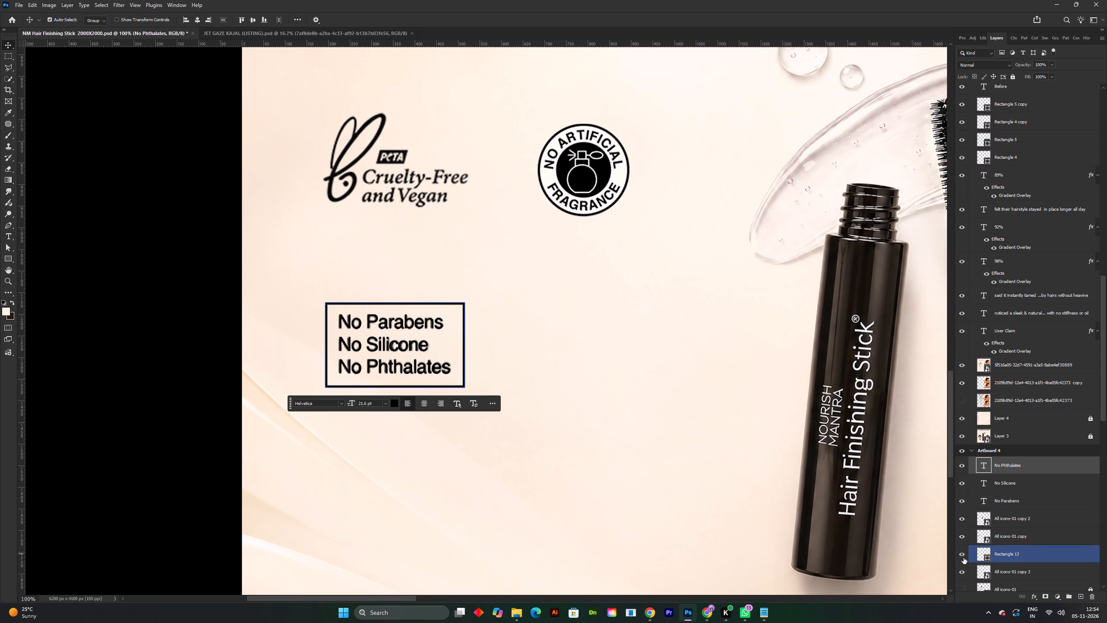
{"action": "left_click", "coordinate": [963, 558]}
{"action": "left_click", "coordinate": [963, 558]}
{"action": "left_click", "coordinate": [964, 576]}
{"action": "left_click", "coordinate": [960, 574]}
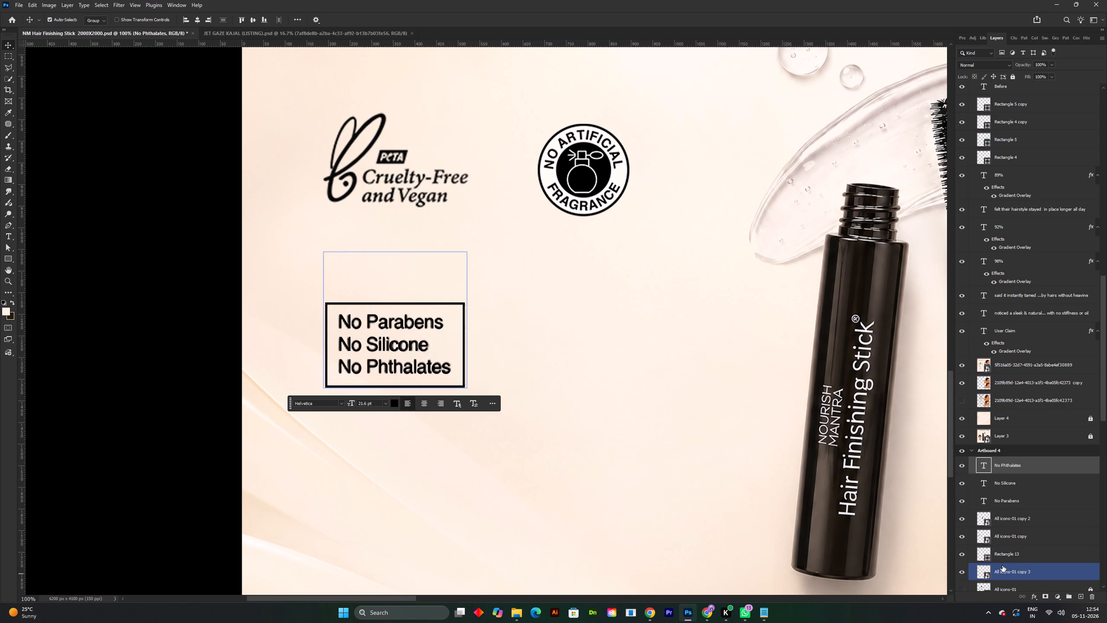
{"action": "left_click", "coordinate": [1003, 565]}
{"action": "key", "text": "Delete"}
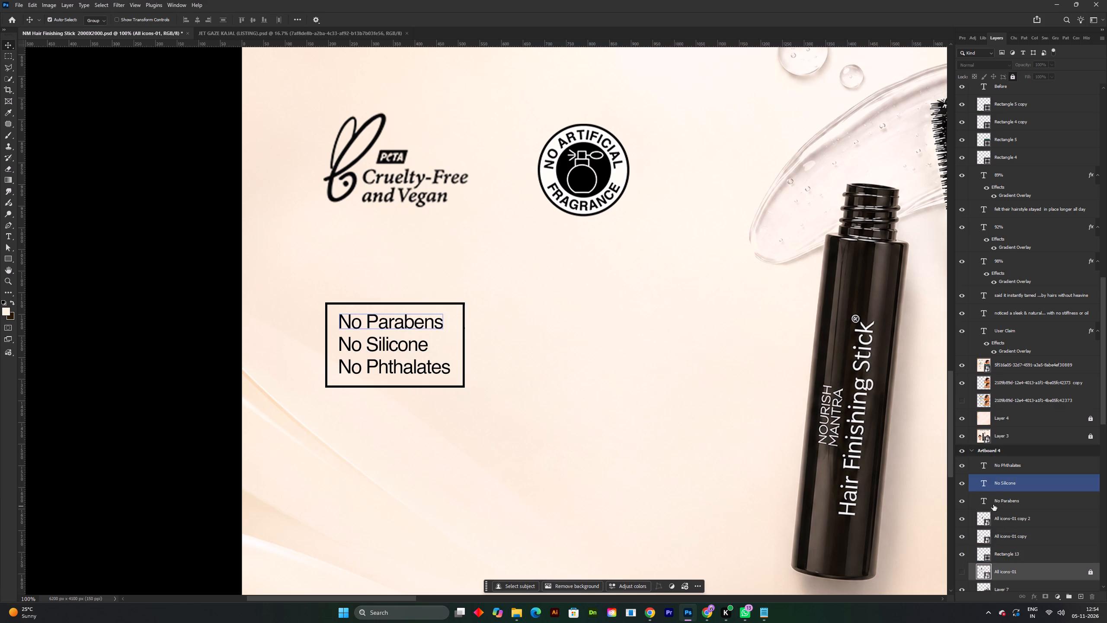
Move Rectangle 13 directly below the No Parabens text layer and group it with the three text lines.
{"action": "scroll", "coordinate": [1015, 517], "scroll_direction": "down", "scroll_amount": 2}
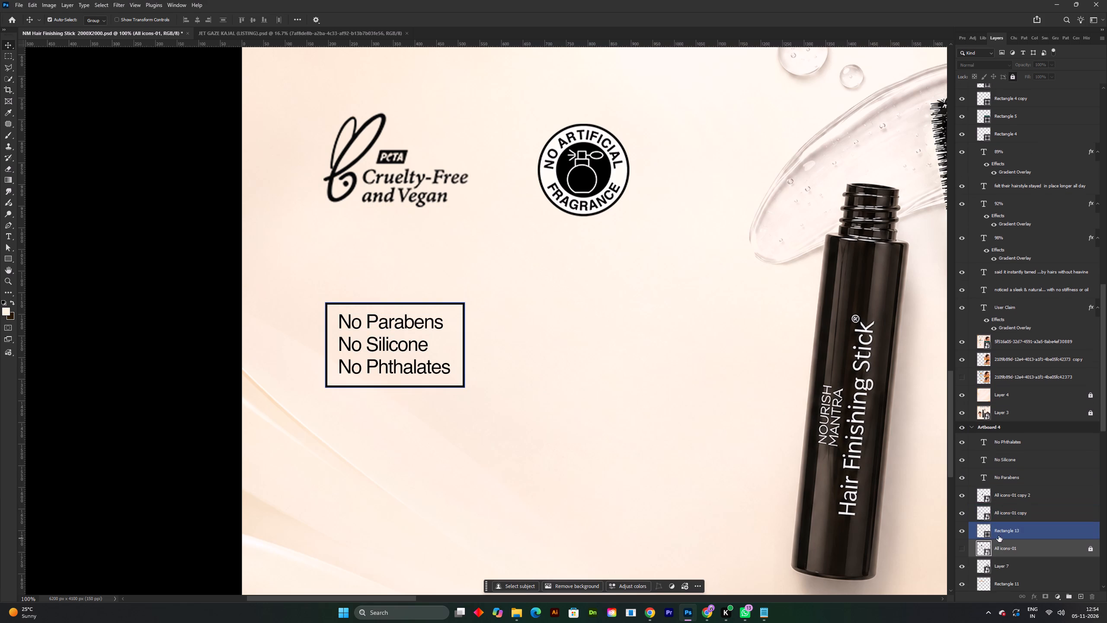
{"action": "left_click_drag", "start_coordinate": [1009, 533], "coordinate": [1019, 485]}
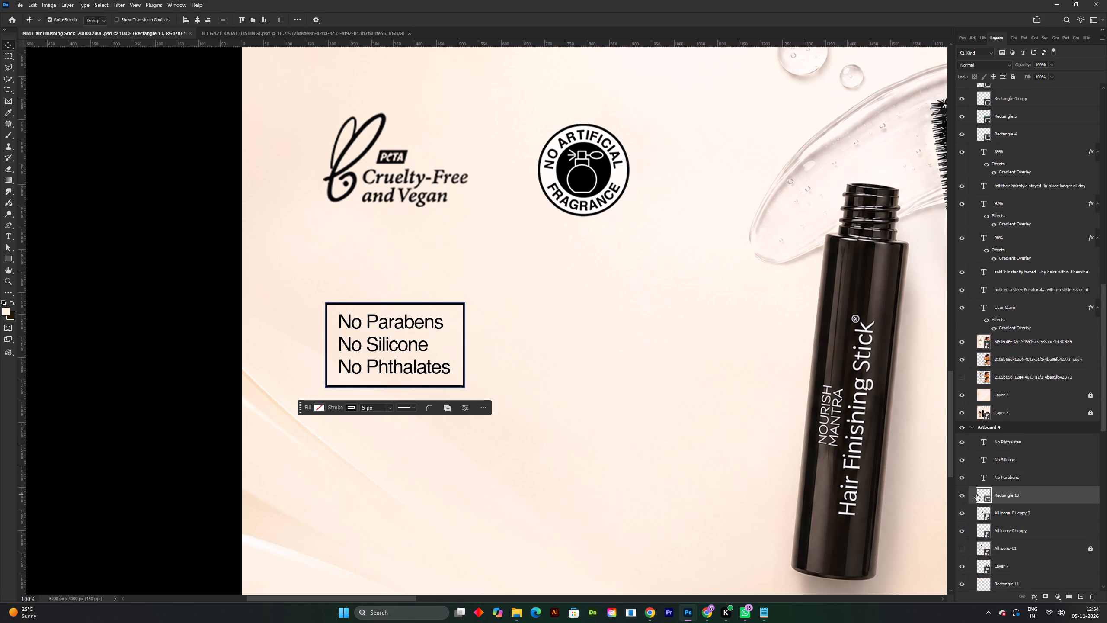
{"action": "left_click", "coordinate": [966, 494]}
{"action": "left_click", "coordinate": [965, 494]}
{"action": "left_click", "coordinate": [1022, 447], "text": "shift"}
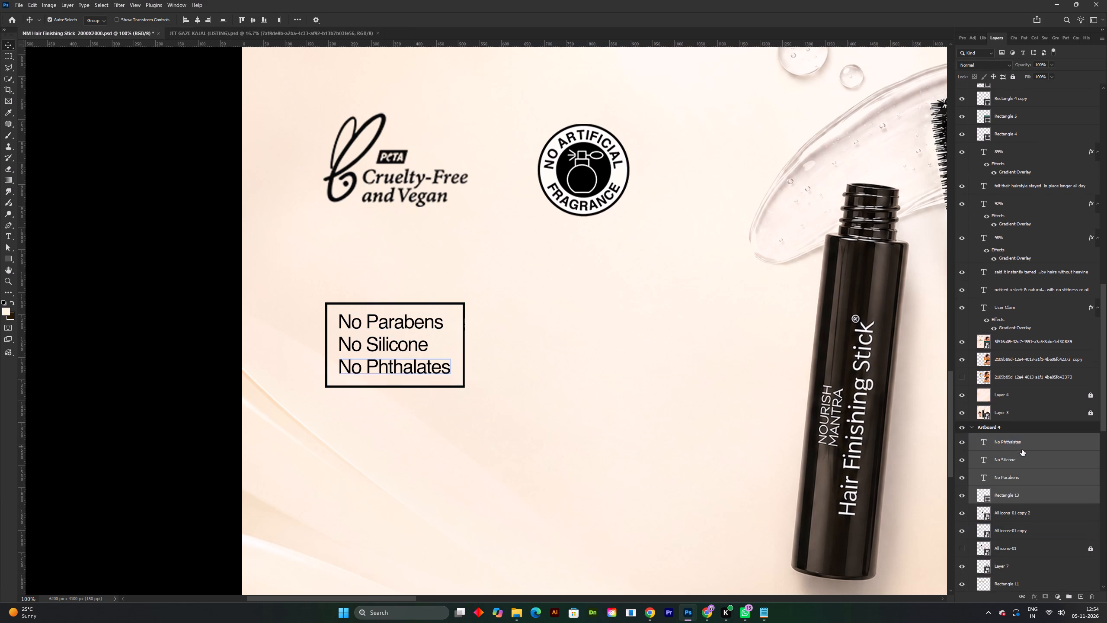
{"action": "key", "text": "ctrl+g"}
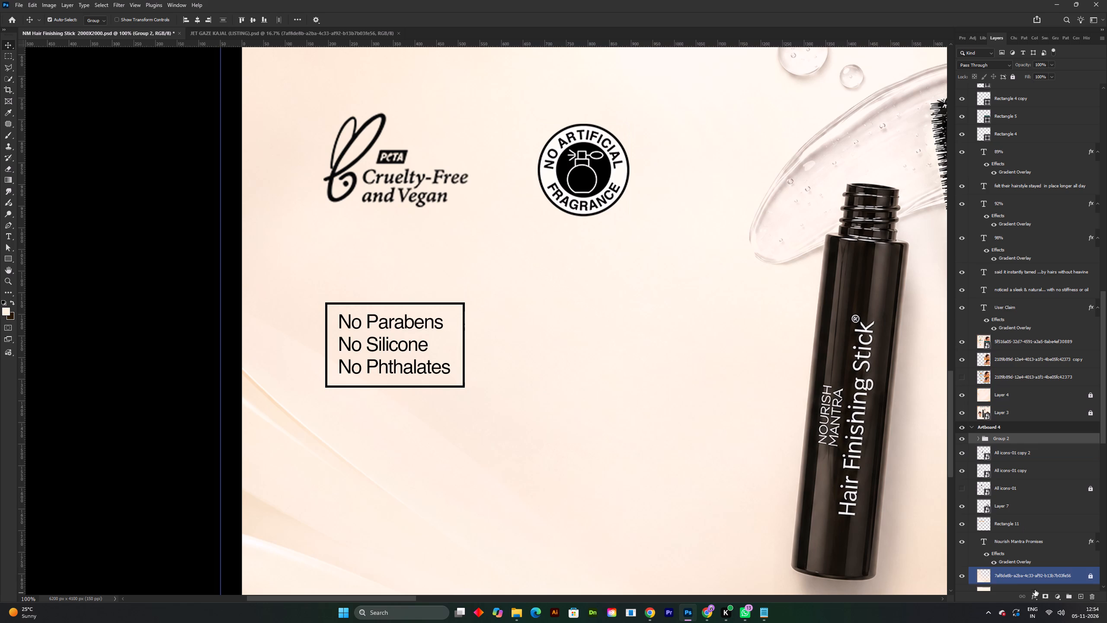
Convert the grouped No Parabens box to a smart object and save the document.
{"action": "right_click", "coordinate": [1038, 438]}
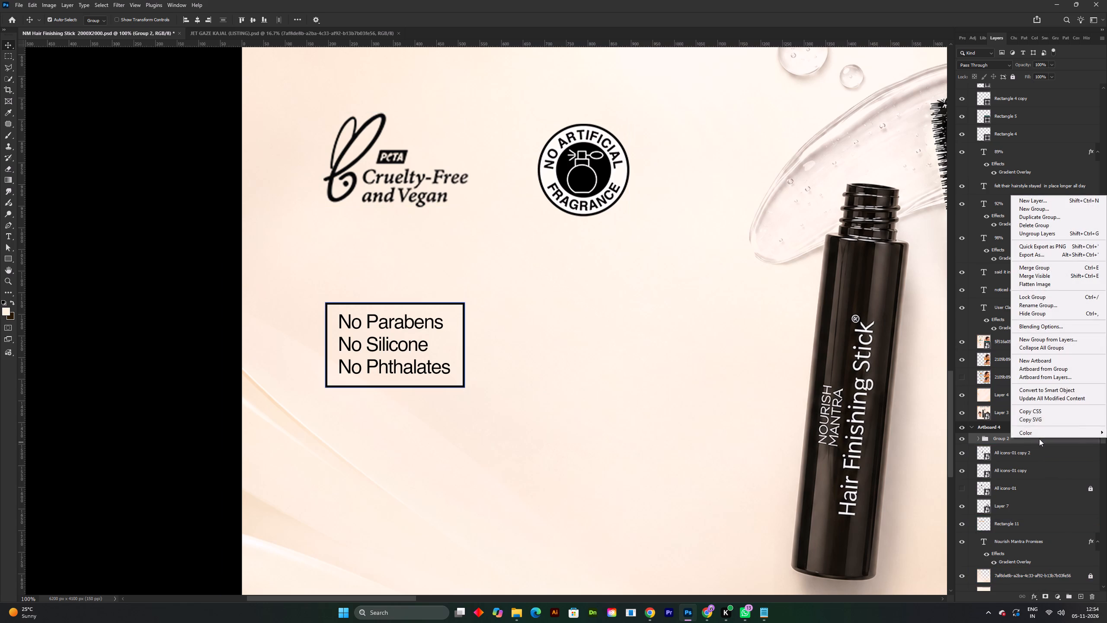
{"action": "left_click", "coordinate": [1053, 391]}
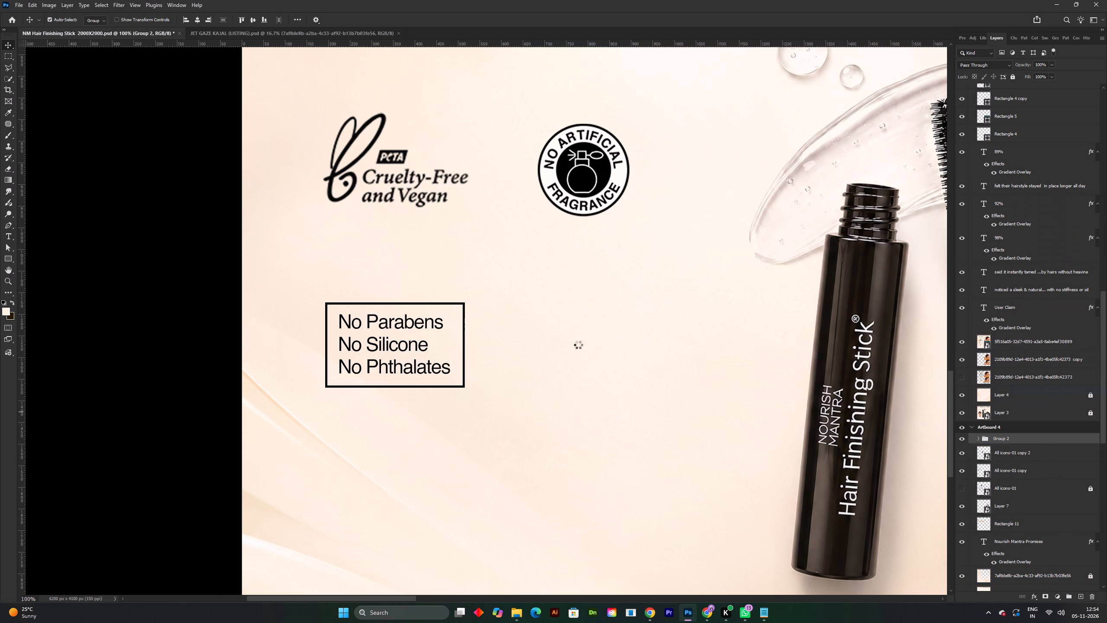
{"action": "key", "text": "ctrl+t"}
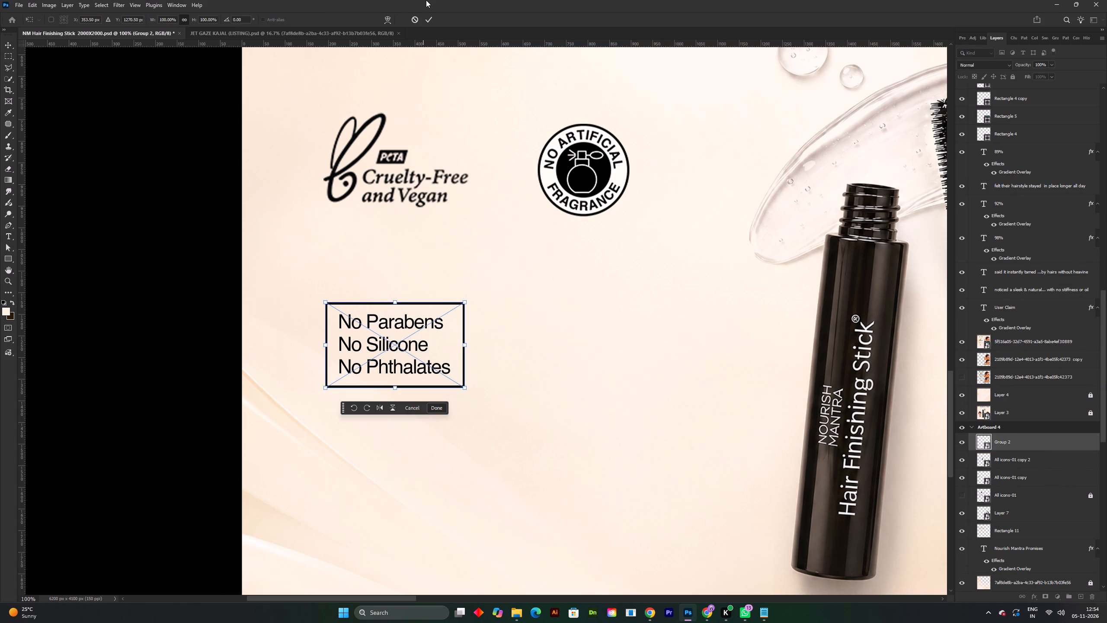
{"action": "left_click", "coordinate": [431, 16]}
{"action": "scroll", "coordinate": [540, 328], "scroll_direction": "down", "scroll_amount": 3, "text": "shift"}
{"action": "key", "text": "space"}
{"action": "left_click_drag", "start_coordinate": [525, 317], "coordinate": [506, 340]}
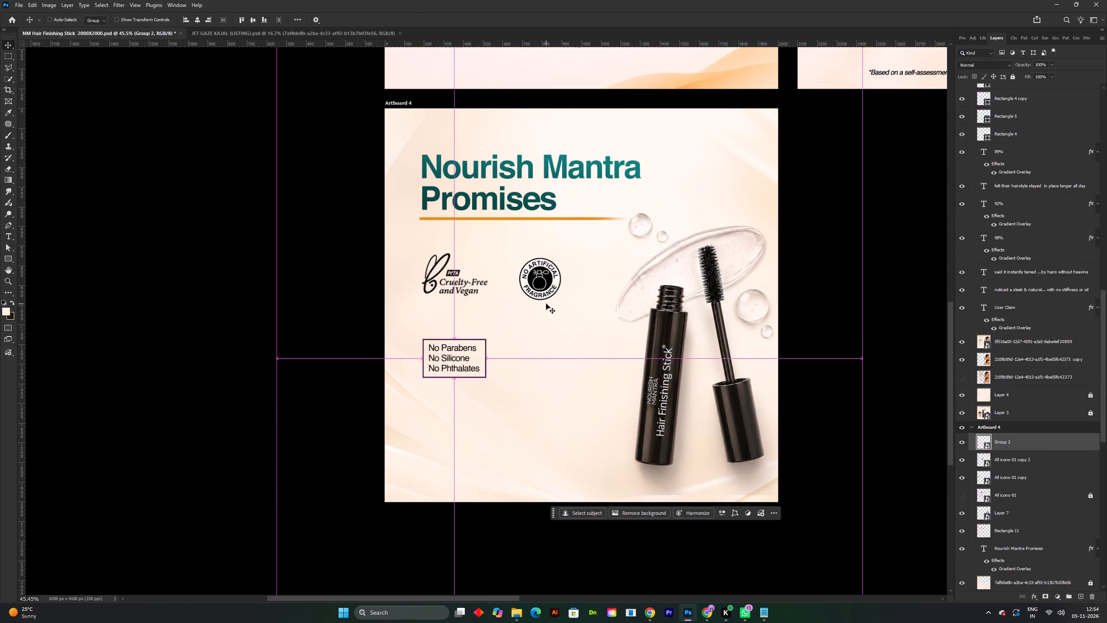
{"action": "key", "text": "ctrl+s"}
{"action": "scroll", "coordinate": [526, 347], "scroll_direction": "up", "scroll_amount": 2, "text": "shift"}
{"action": "key", "text": "space"}
{"action": "left_click_drag", "start_coordinate": [517, 351], "coordinate": [496, 351]}
{"action": "key", "text": "ctrl+s"}
{"action": "key", "text": "space"}
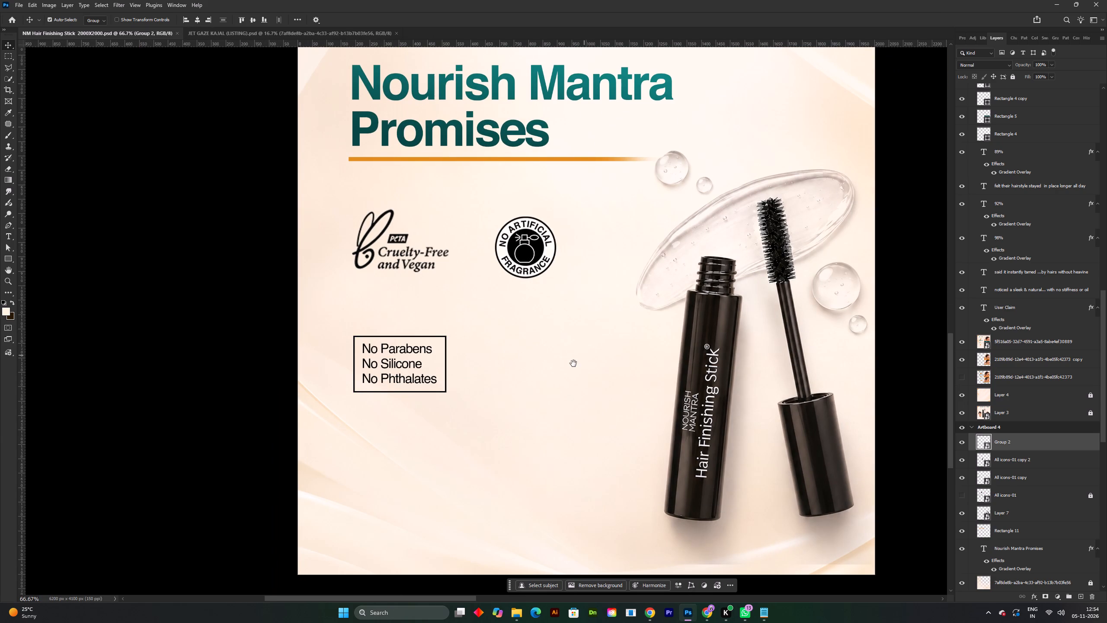
{"action": "left_click_drag", "start_coordinate": [566, 363], "coordinate": [542, 360]}
{"action": "key", "text": "ctrl+s"}
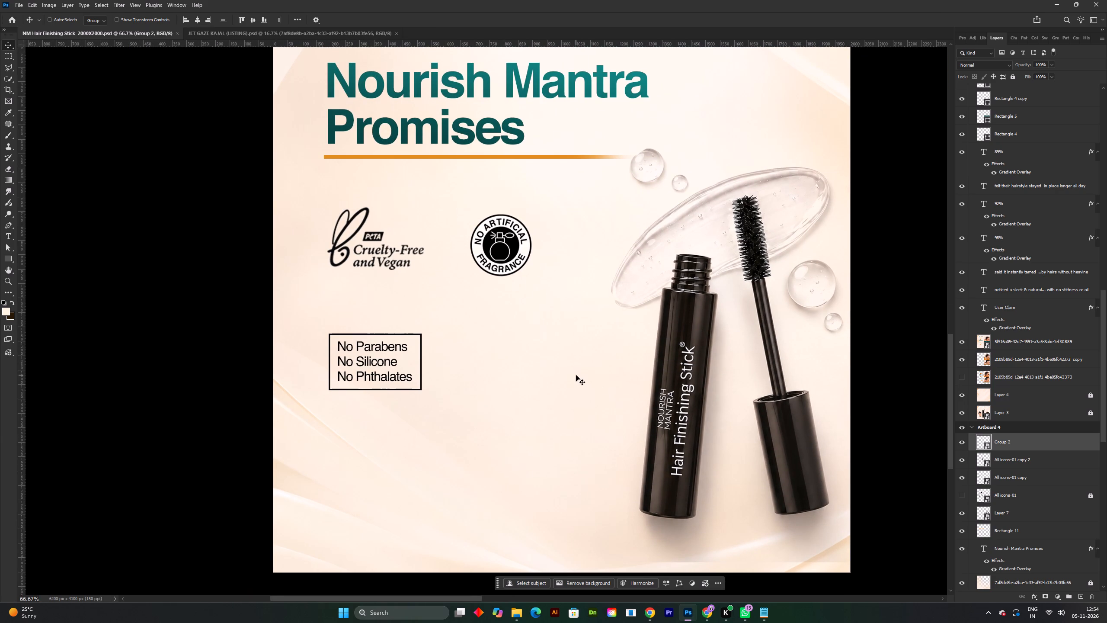
{"action": "key", "text": "ctrl+s"}
Duplicate the hidden, locked All icons-01 layer in Artboard 4 and make the copy visible.
{"action": "scroll", "coordinate": [676, 439], "scroll_direction": "down", "scroll_amount": 1, "text": "shift"}
{"action": "left_click", "coordinate": [1066, 495]}
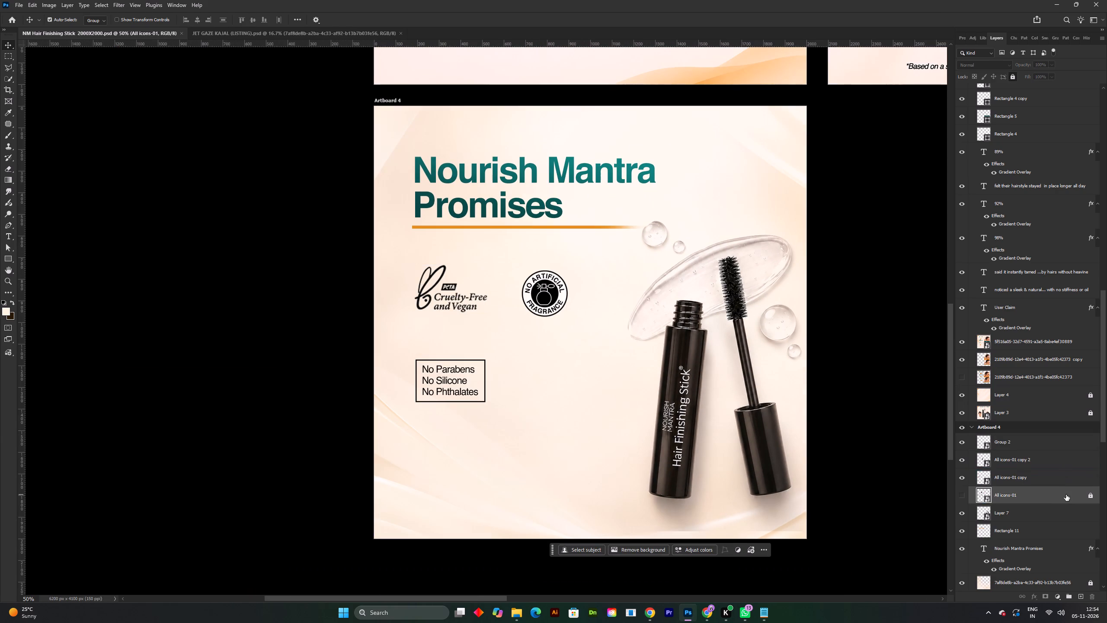
{"action": "key", "text": "ctrl+j"}
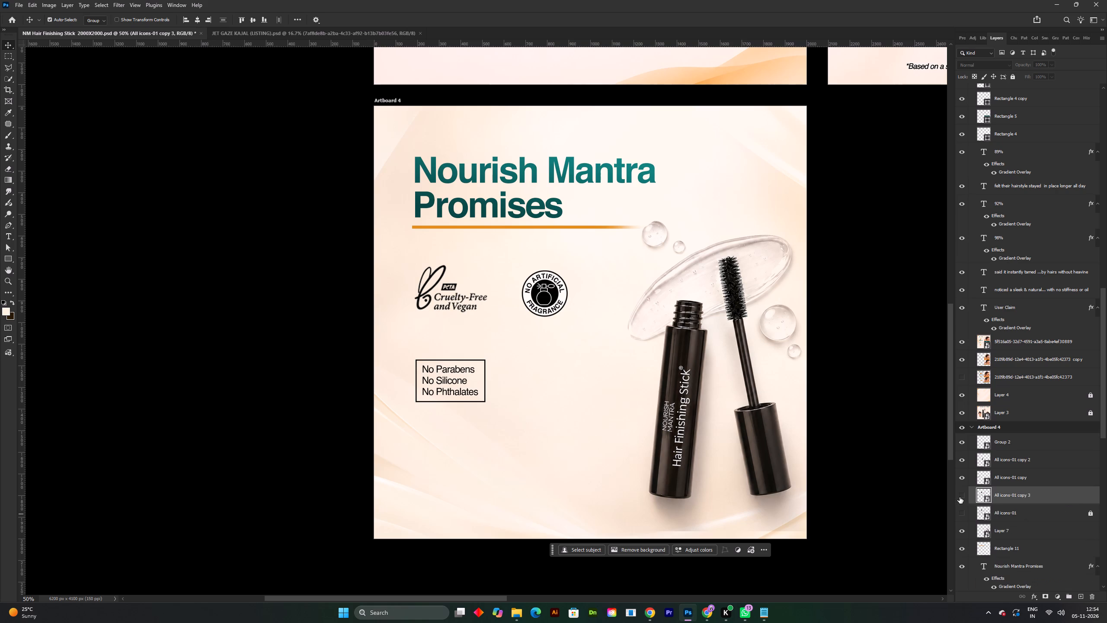
{"action": "left_click", "coordinate": [960, 497]}
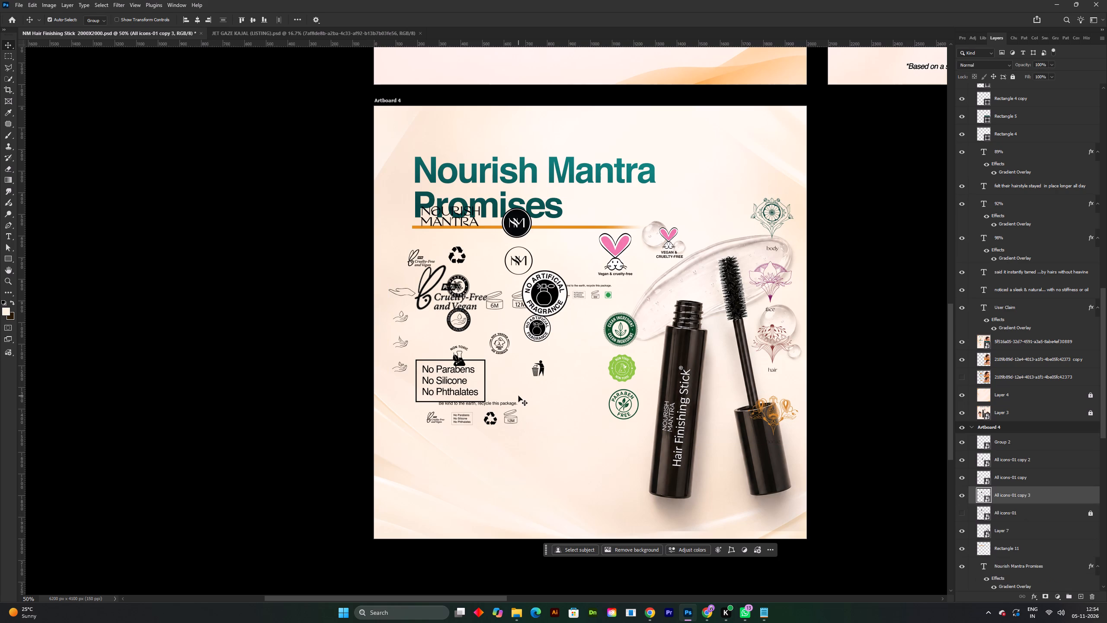
Rasterize the All icons-01 copy 3 layer and erase every icon on it except the 6M jar symbol.
{"action": "key", "text": "e"}
{"action": "key", "text": "e"}
{"action": "left_click", "coordinate": [511, 334]}
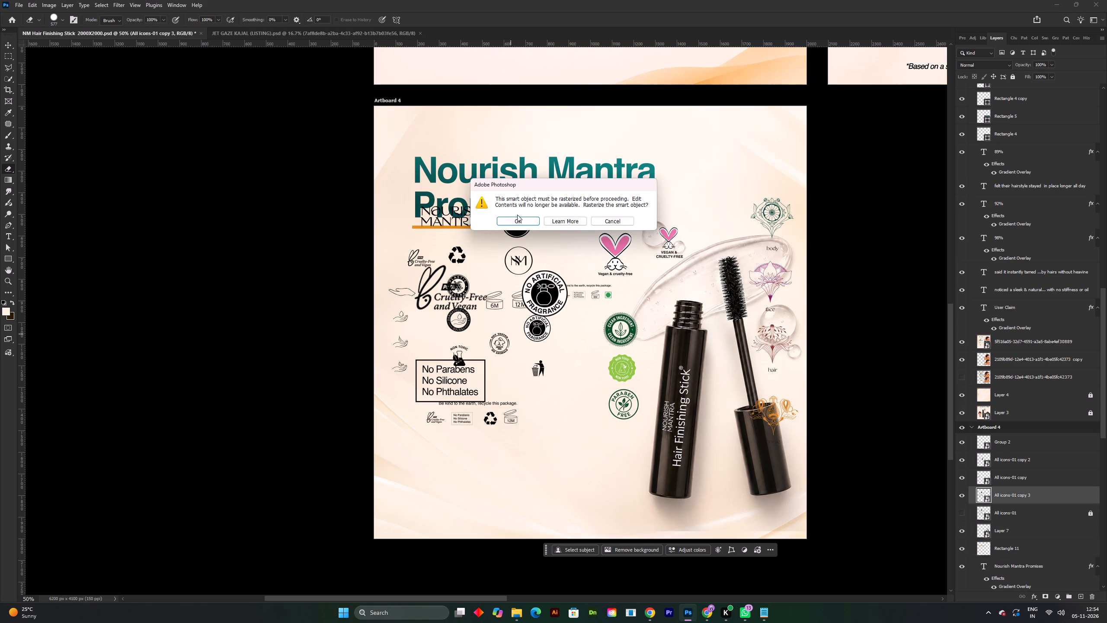
{"action": "left_click", "coordinate": [519, 222]}
{"action": "left_click_drag", "start_coordinate": [621, 257], "coordinate": [583, 347]}
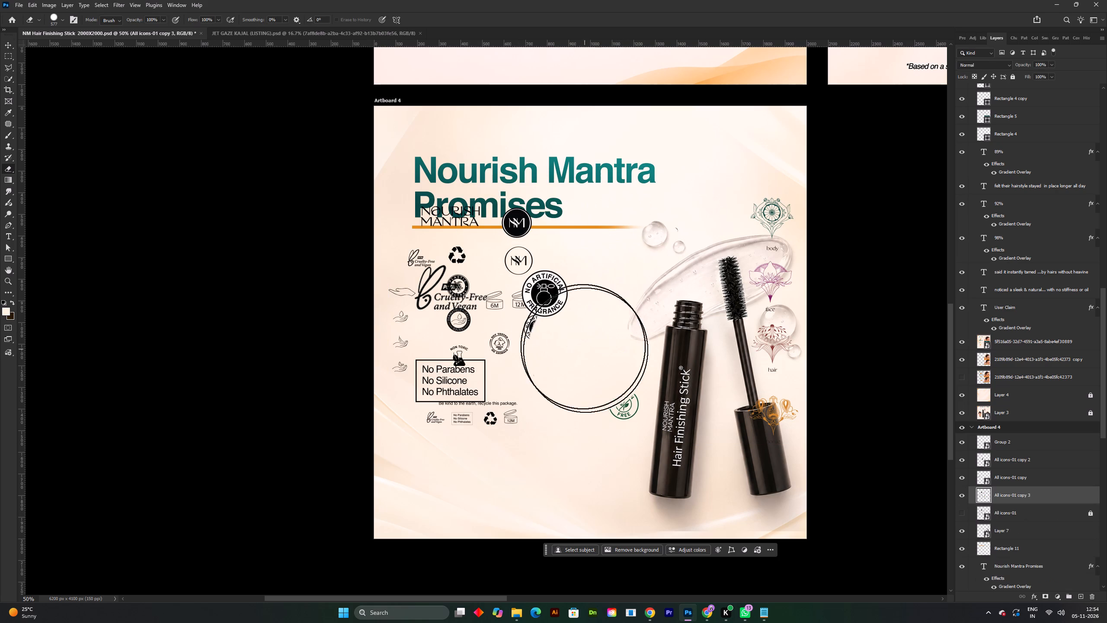
{"action": "left_click_drag", "start_coordinate": [583, 347], "coordinate": [386, 293]}
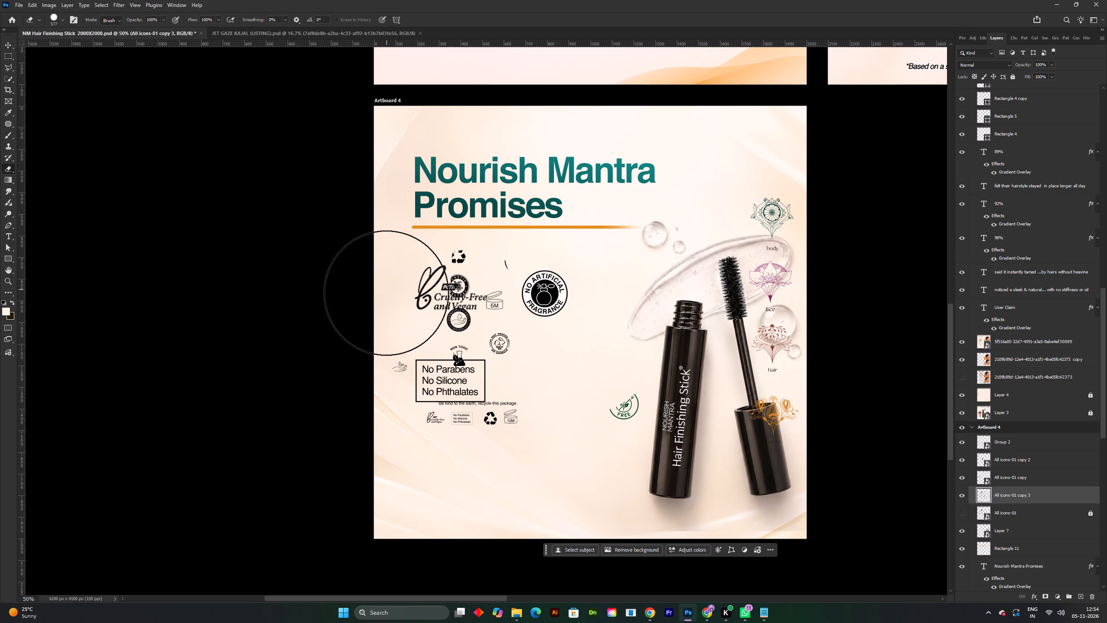
{"action": "left_click_drag", "start_coordinate": [386, 293], "coordinate": [479, 388]}
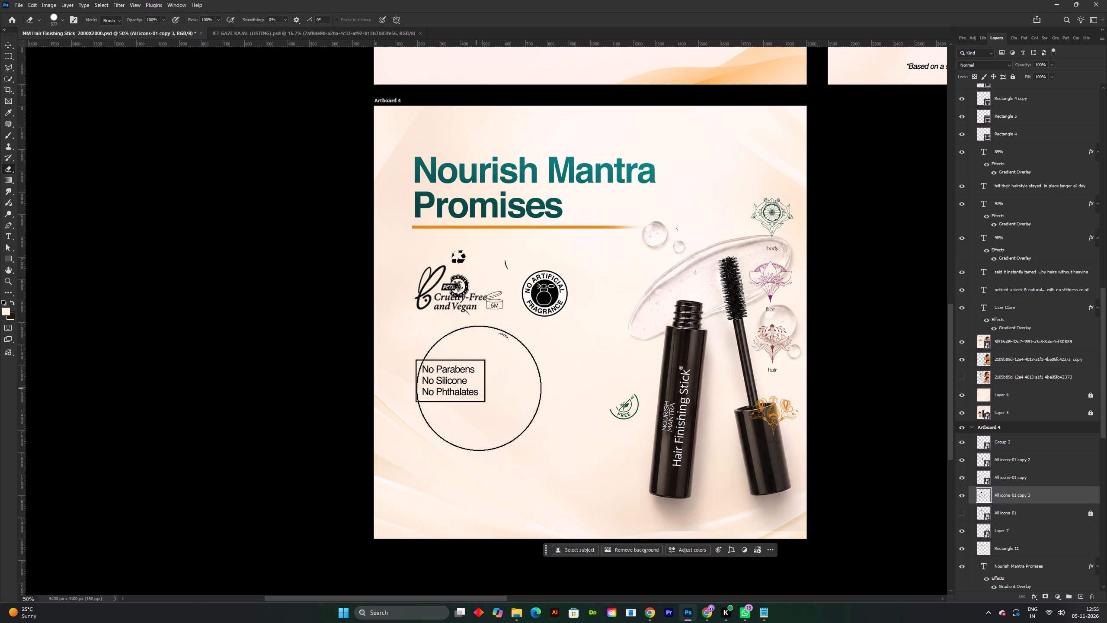
{"action": "left_click_drag", "start_coordinate": [479, 388], "coordinate": [473, 217]}
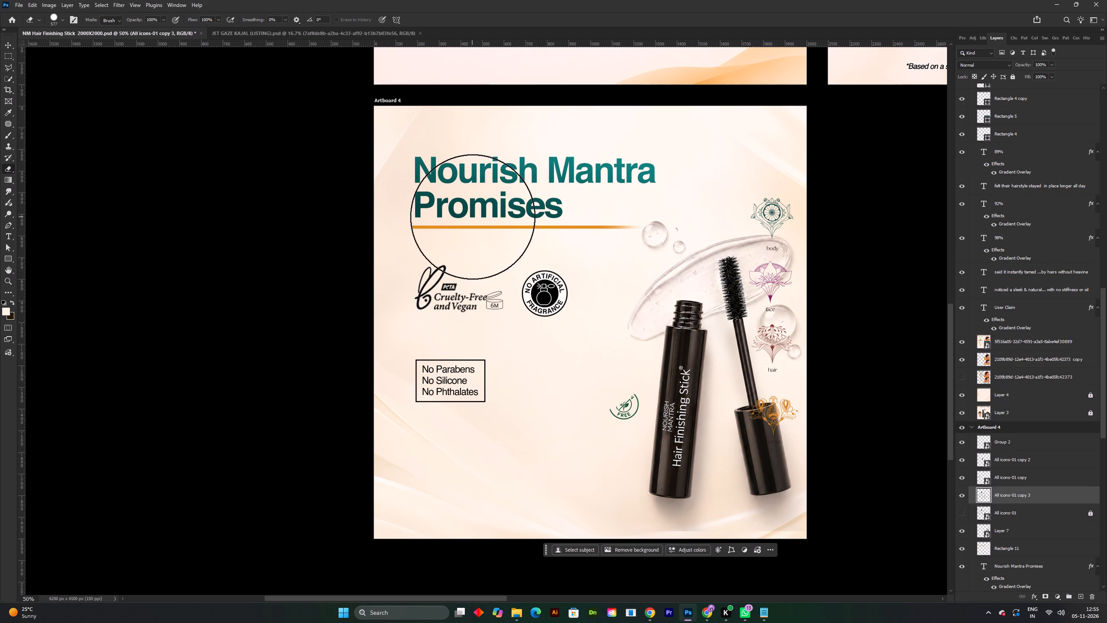
{"action": "left_click_drag", "start_coordinate": [473, 217], "coordinate": [839, 480]}
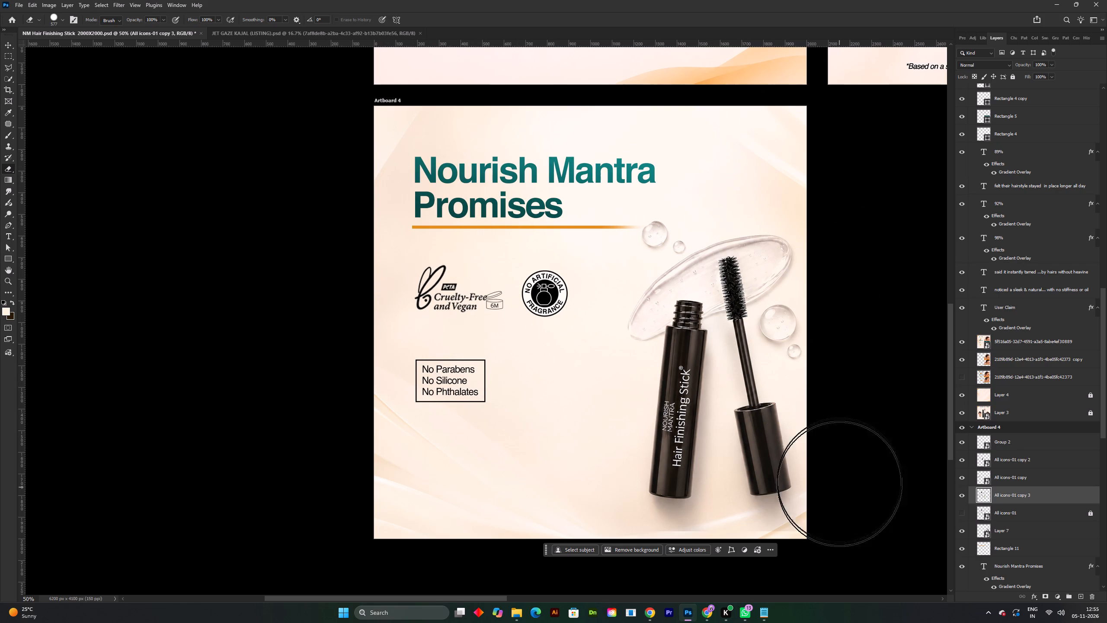
{"action": "left_click_drag", "start_coordinate": [839, 480], "coordinate": [782, 257]}
Convert the isolated 6M jar icon layer to a smart object.
{"action": "key", "text": "v"}
{"action": "key", "text": "ctrl+t"}
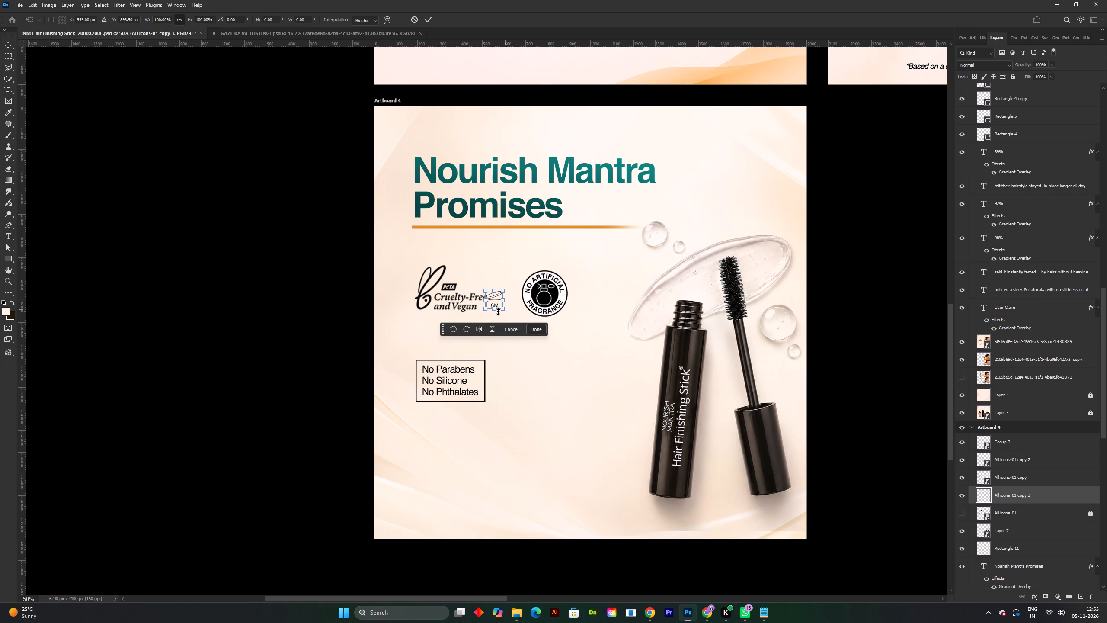
{"action": "right_click", "coordinate": [1067, 502]}
{"action": "right_click", "coordinate": [1067, 498]}
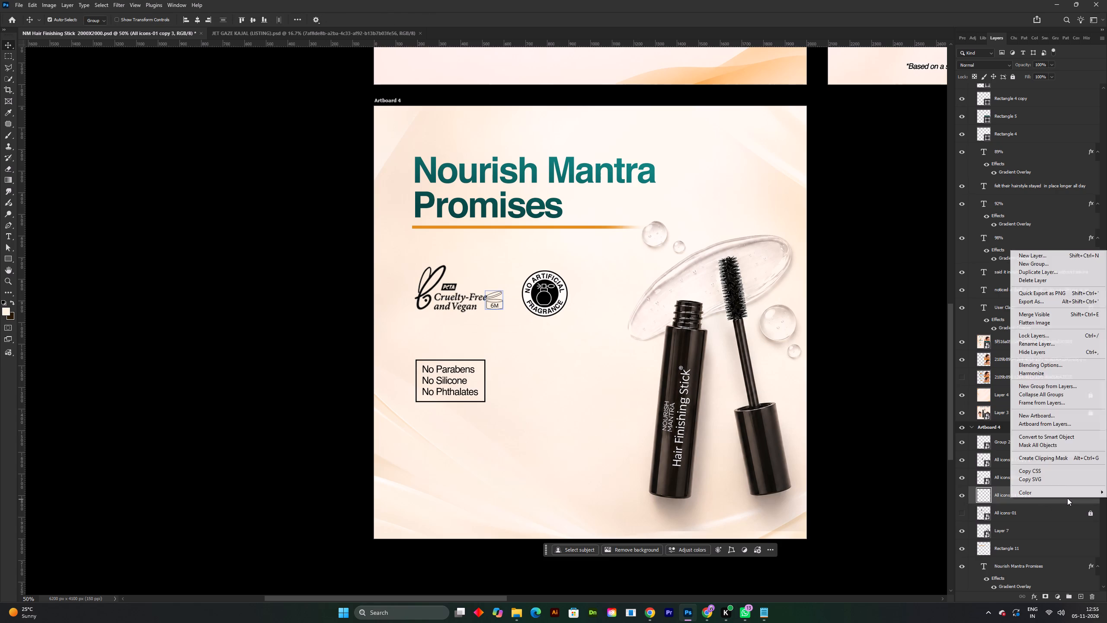
{"action": "left_click", "coordinate": [1049, 437]}
Scale the 6M jar icon to about 236%, place it below the No Artificial Fragrance badge beside the No Parabens box, and save.
{"action": "key", "text": "ctrl+t"}
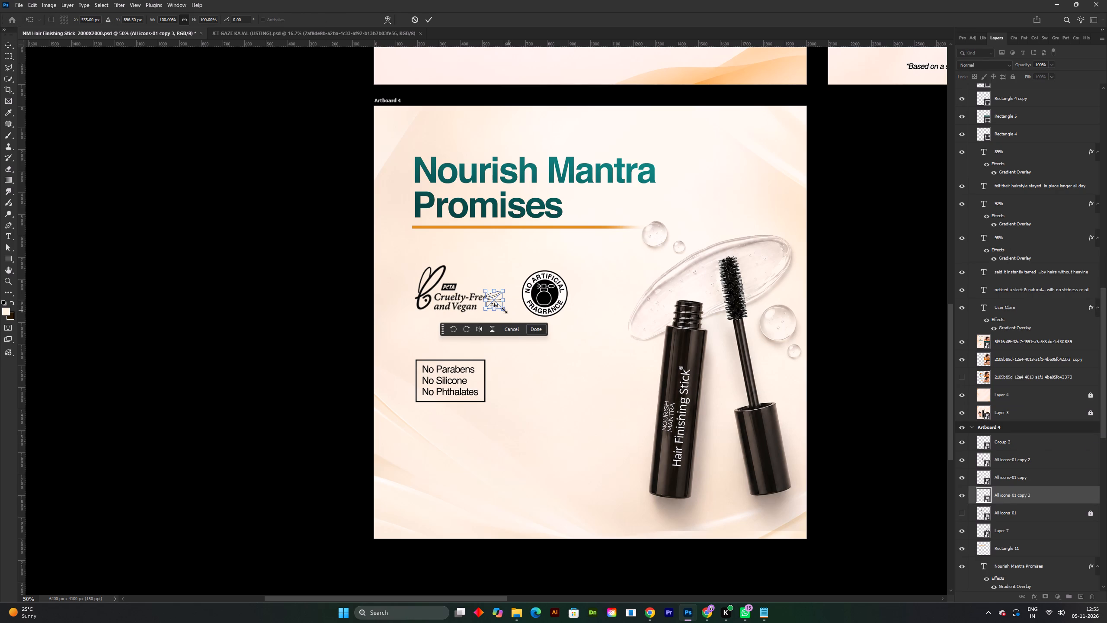
{"action": "left_click_drag", "start_coordinate": [493, 310], "coordinate": [493, 337]}
{"action": "left_click_drag", "start_coordinate": [502, 315], "coordinate": [551, 381]}
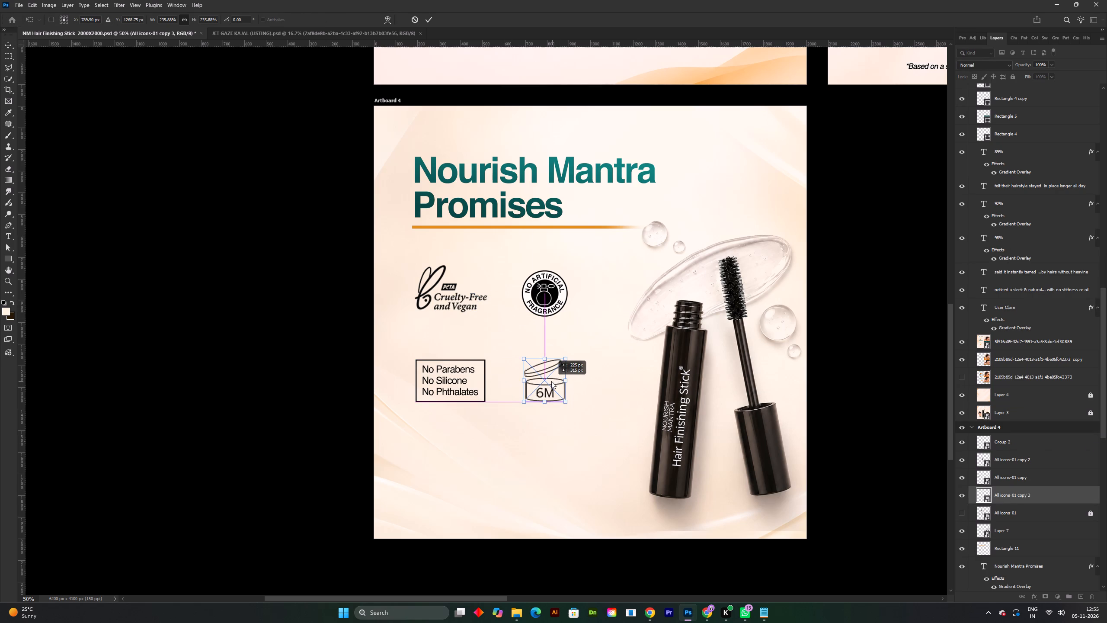
{"action": "left_click_drag", "start_coordinate": [551, 381], "coordinate": [555, 381]}
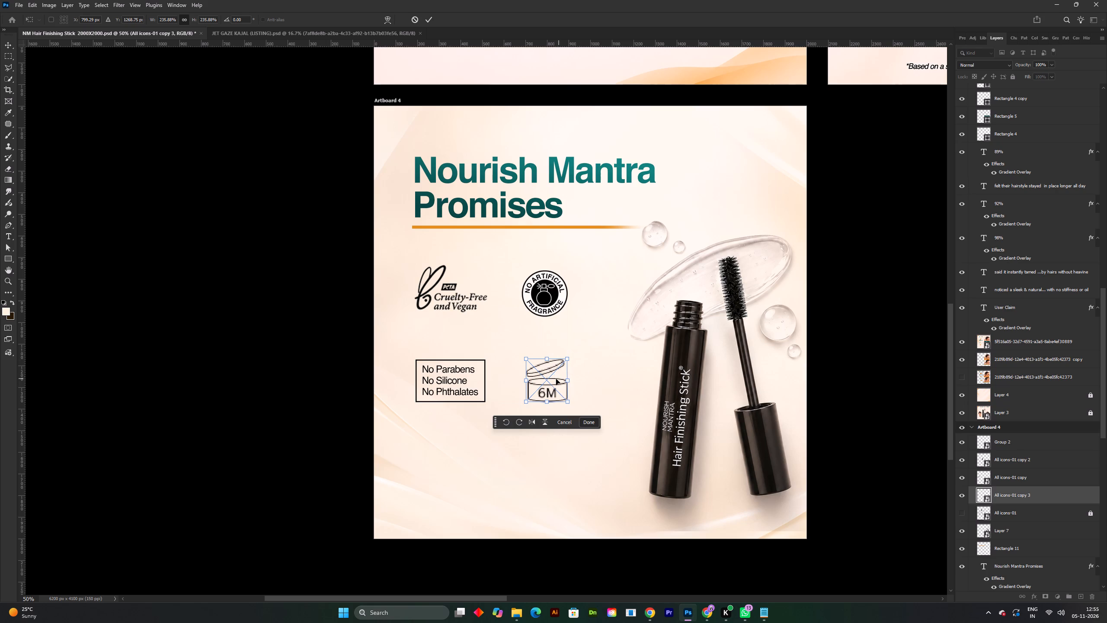
{"action": "left_click", "coordinate": [554, 379]}
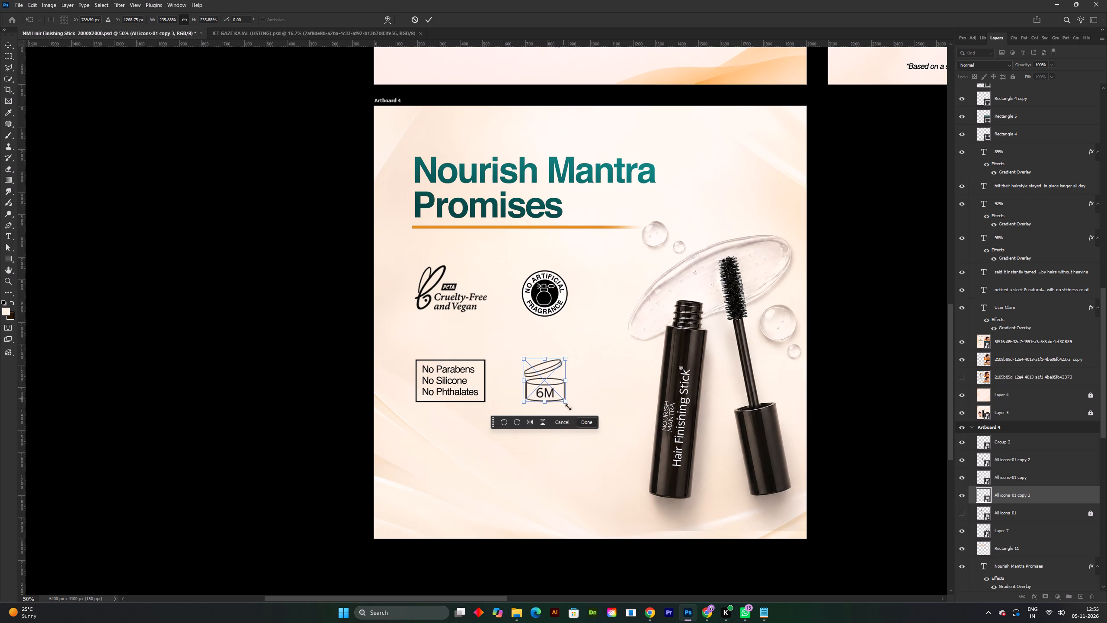
{"action": "left_click", "coordinate": [589, 423]}
{"action": "scroll", "coordinate": [562, 394], "scroll_direction": "up", "scroll_amount": 1, "text": "shift"}
{"action": "key", "text": "ctrl+s"}
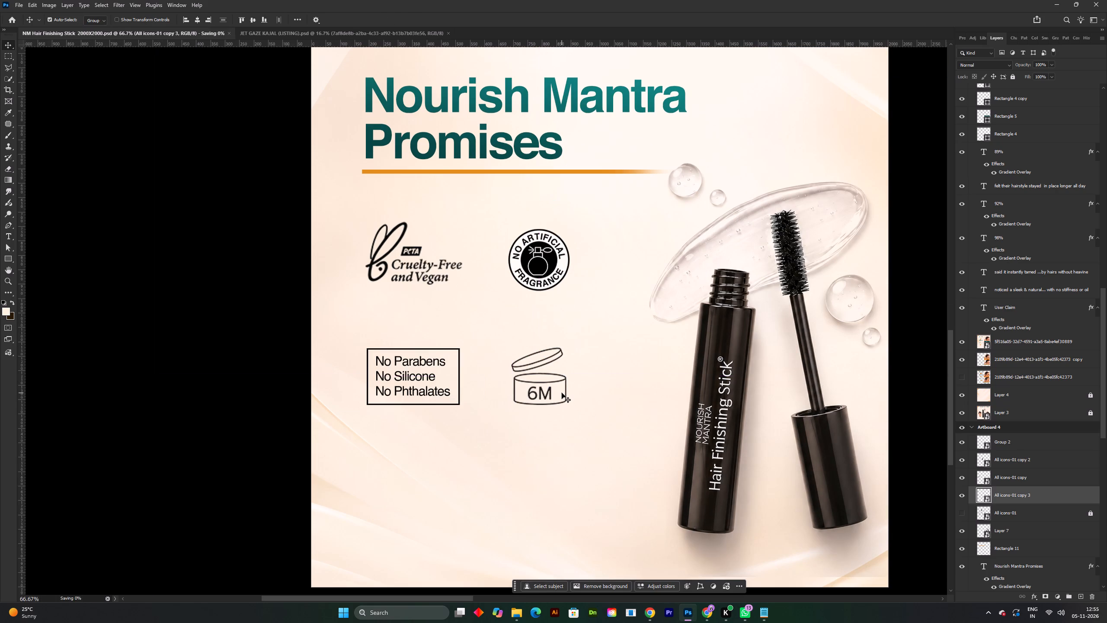
Swap the positions of the 6M jar icon and the No Artificial Fragrance badge in Artboard 4, and save the document.
{"action": "scroll", "coordinate": [558, 376], "scroll_direction": "down", "scroll_amount": 2, "text": "shift"}
{"action": "key", "text": "space"}
{"action": "key", "text": "space"}
{"action": "key", "text": "space"}
{"action": "key", "text": "space"}
{"action": "left_click_drag", "start_coordinate": [553, 350], "coordinate": [549, 339]}
{"action": "scroll", "coordinate": [532, 359], "scroll_direction": "up", "scroll_amount": 1, "text": "shift"}
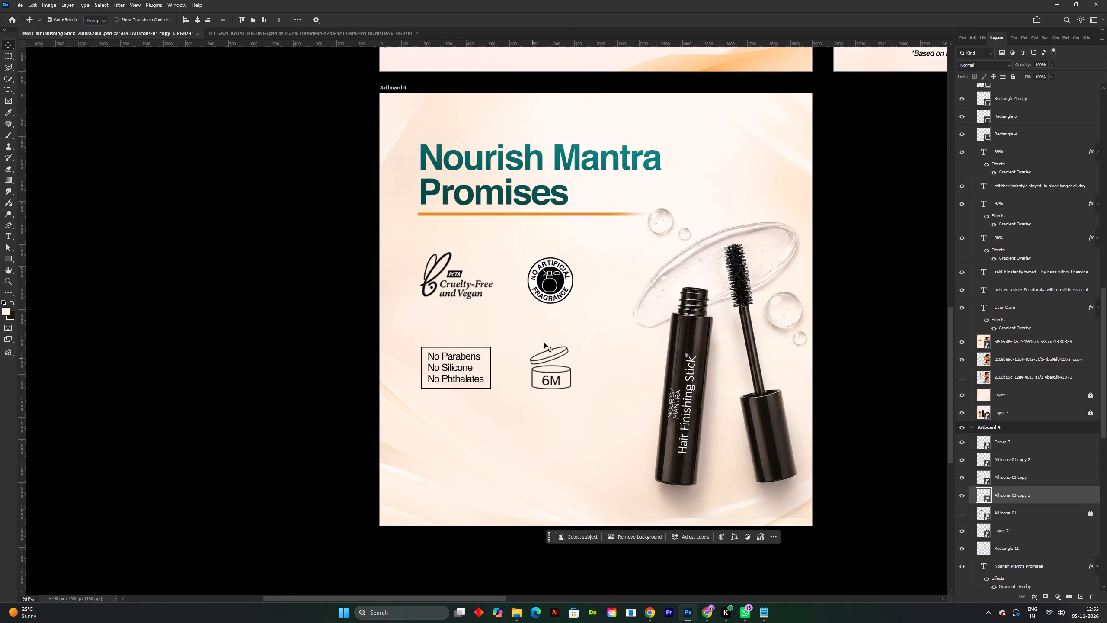
{"action": "left_click_drag", "start_coordinate": [559, 273], "coordinate": [557, 416]}
{"action": "left_click_drag", "start_coordinate": [558, 382], "coordinate": [575, 293]}
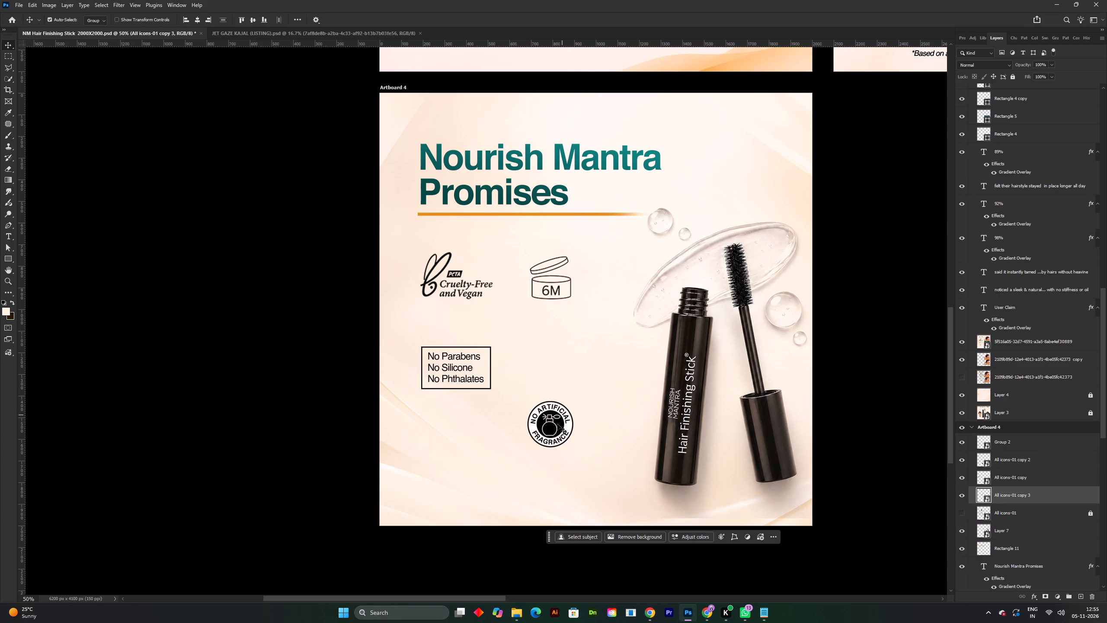
{"action": "left_click_drag", "start_coordinate": [557, 424], "coordinate": [561, 367]}
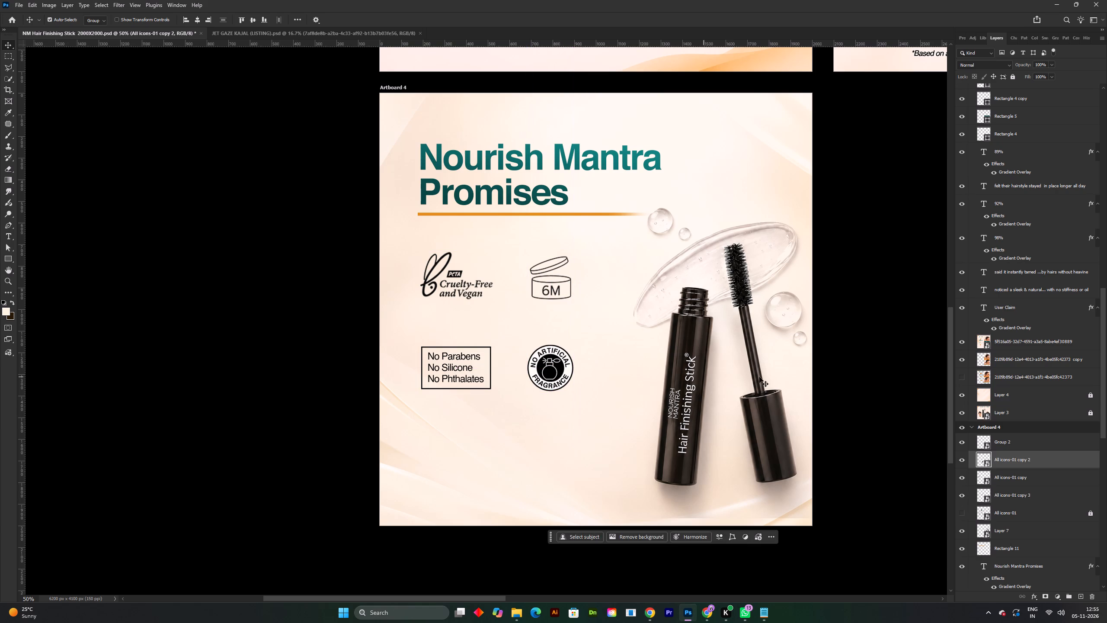
{"action": "key", "text": "space"}
{"action": "left_click_drag", "start_coordinate": [738, 376], "coordinate": [733, 376]}
{"action": "key", "text": "ctrl+s"}
{"action": "key", "text": "space"}
{"action": "left_click_drag", "start_coordinate": [607, 368], "coordinate": [611, 350]}
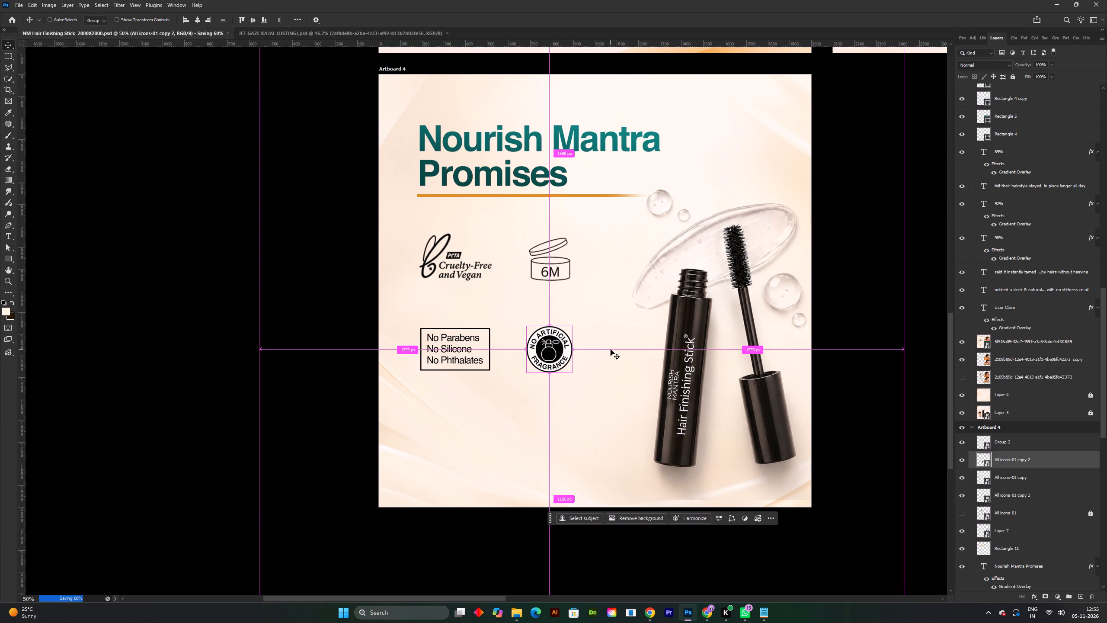
{"action": "key", "text": "ctrl+s"}
{"action": "key", "text": "ctrl+s"}
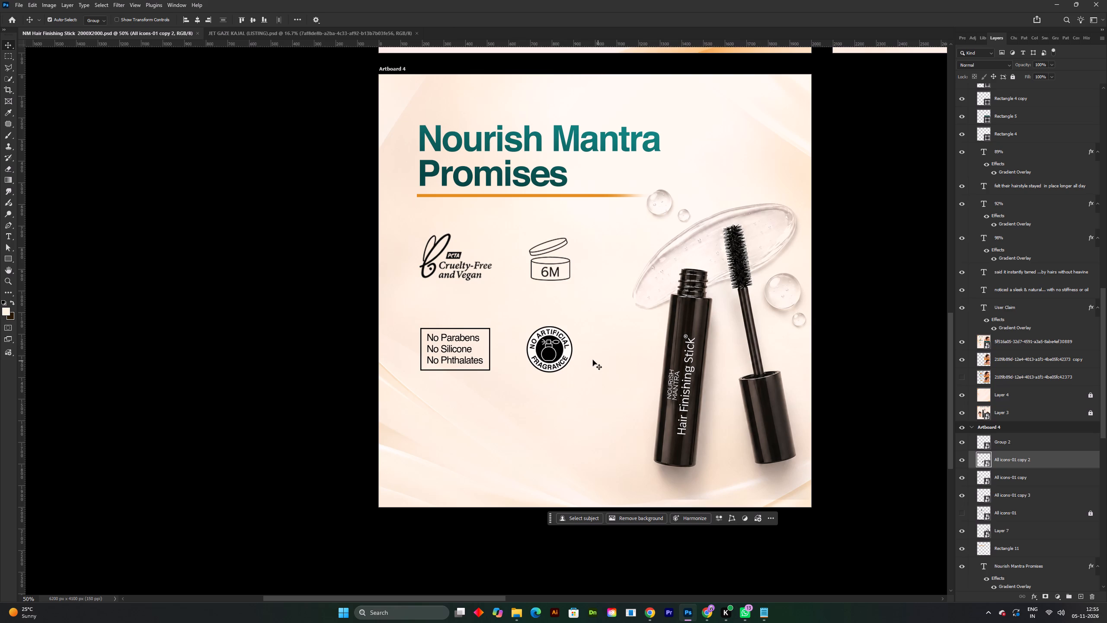
{"action": "key", "text": "ctrl+s"}
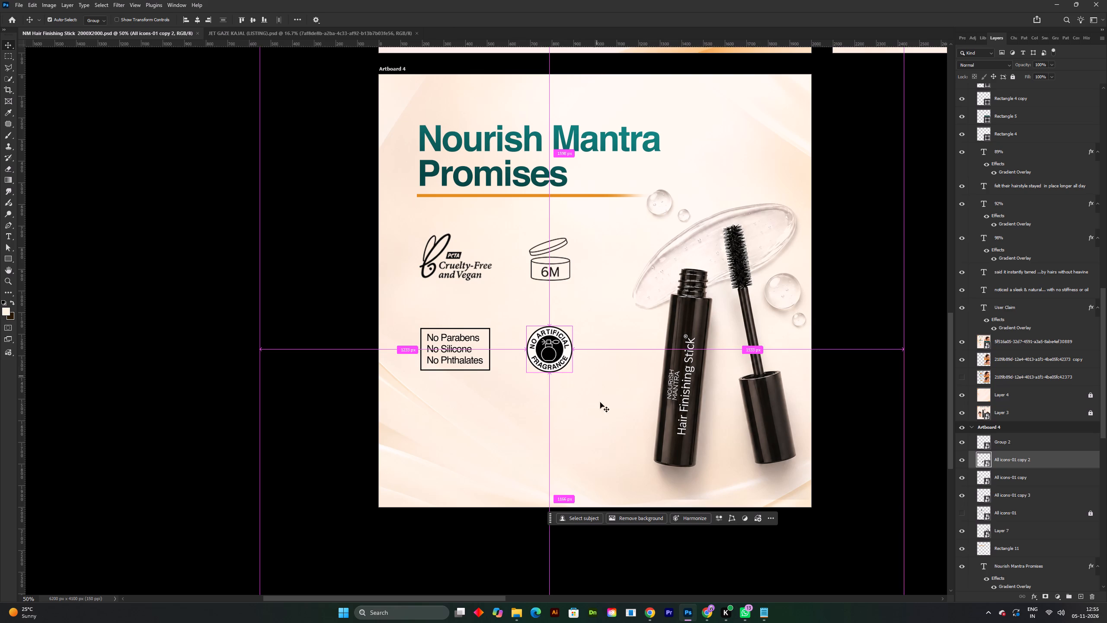
Switch to Pinterest in Chrome, search for "recycle icon", and copy the image of the black three-arrow recycling symbol.
{"action": "key", "text": "space"}
{"action": "key", "text": "space"}
{"action": "left_click_drag", "start_coordinate": [718, 468], "coordinate": [702, 466]}
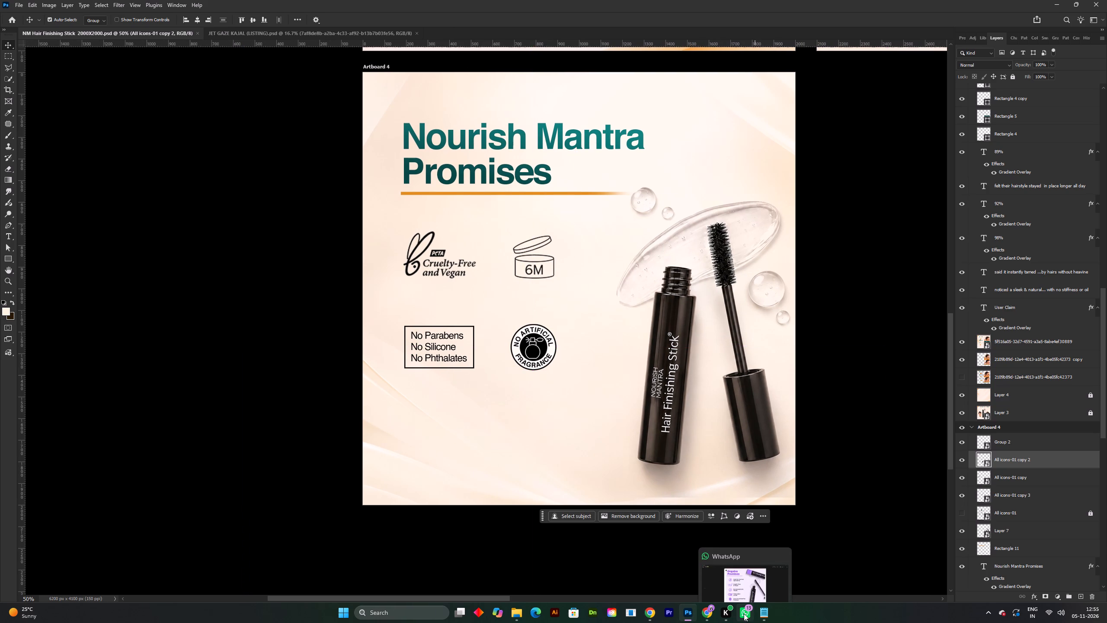
{"action": "left_click", "coordinate": [708, 613]}
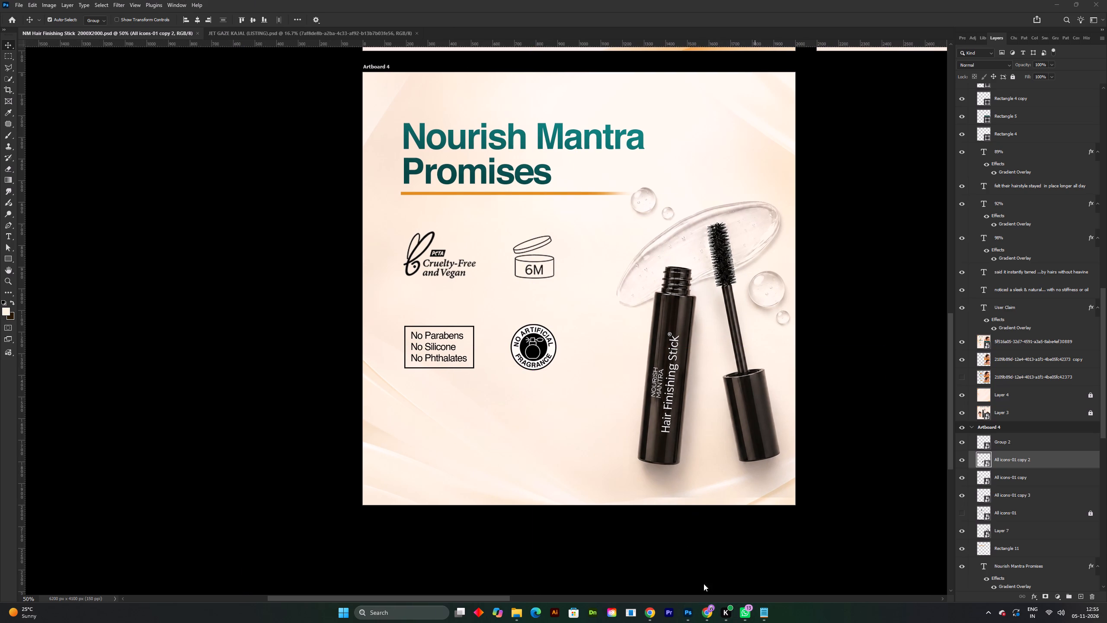
{"action": "left_click", "coordinate": [713, 619]}
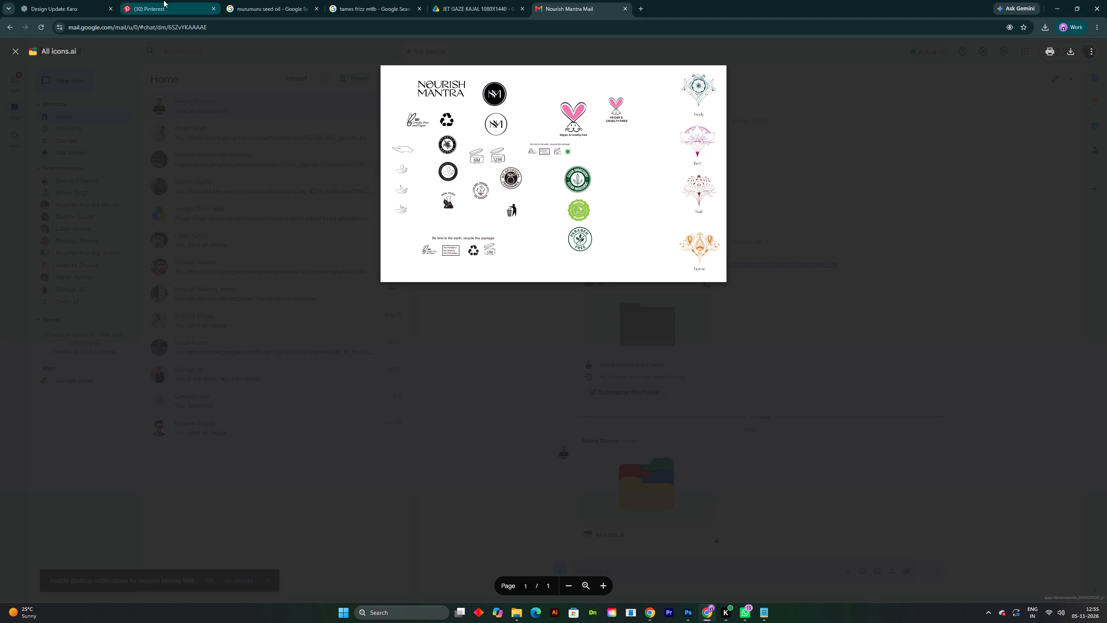
{"action": "left_click", "coordinate": [163, 0]}
{"action": "left_click", "coordinate": [240, 61]}
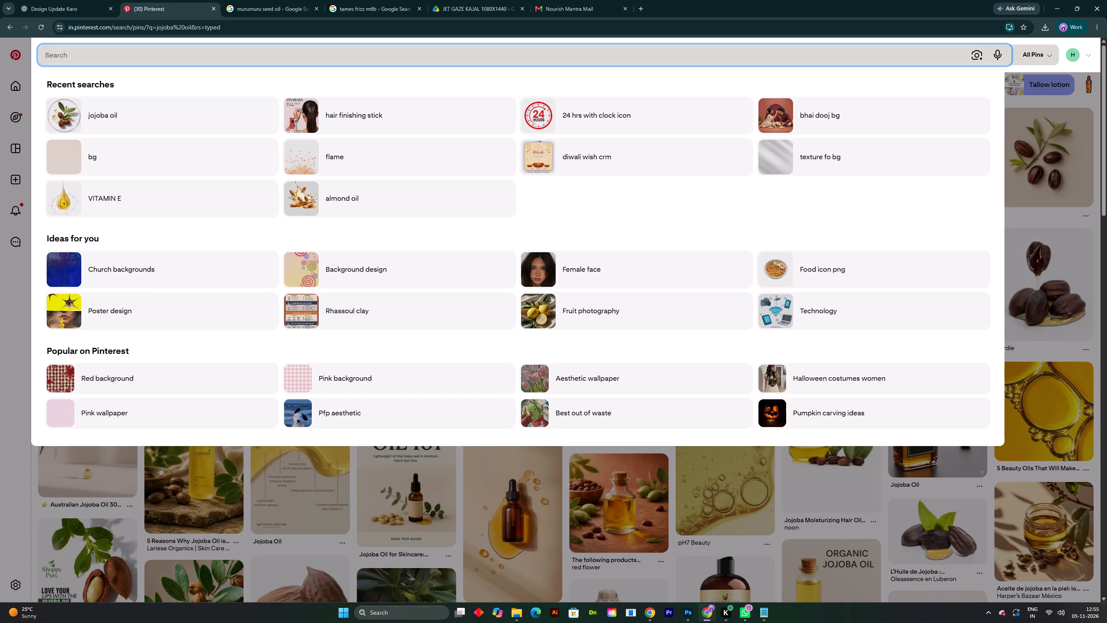
{"action": "type", "text": "recycle icon"}
{"action": "key", "text": "Return"}
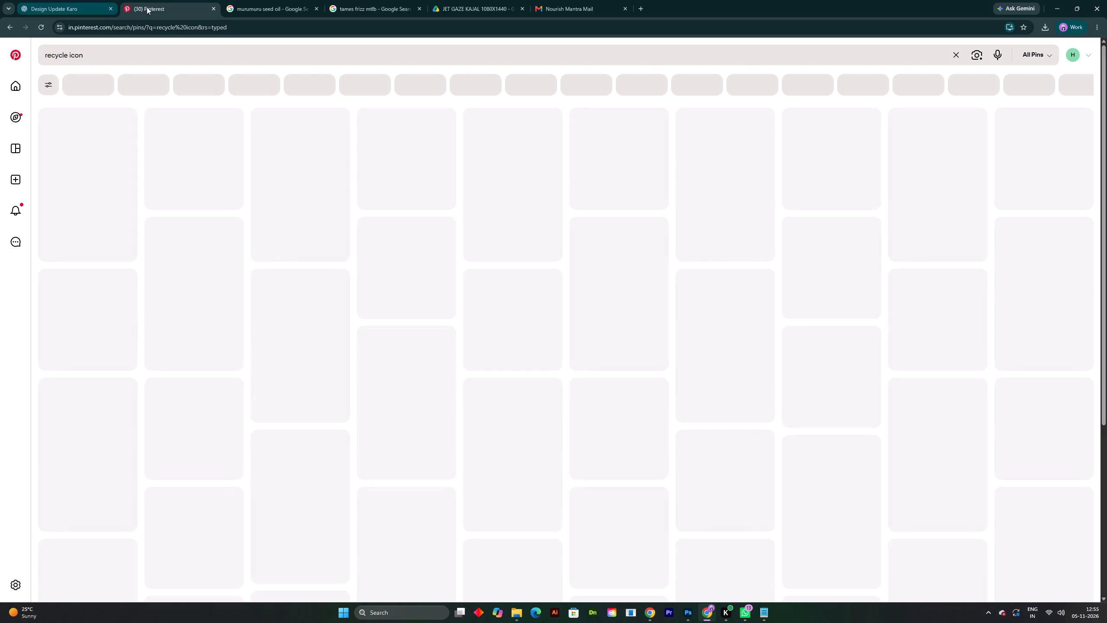
{"action": "left_click", "coordinate": [80, 151]}
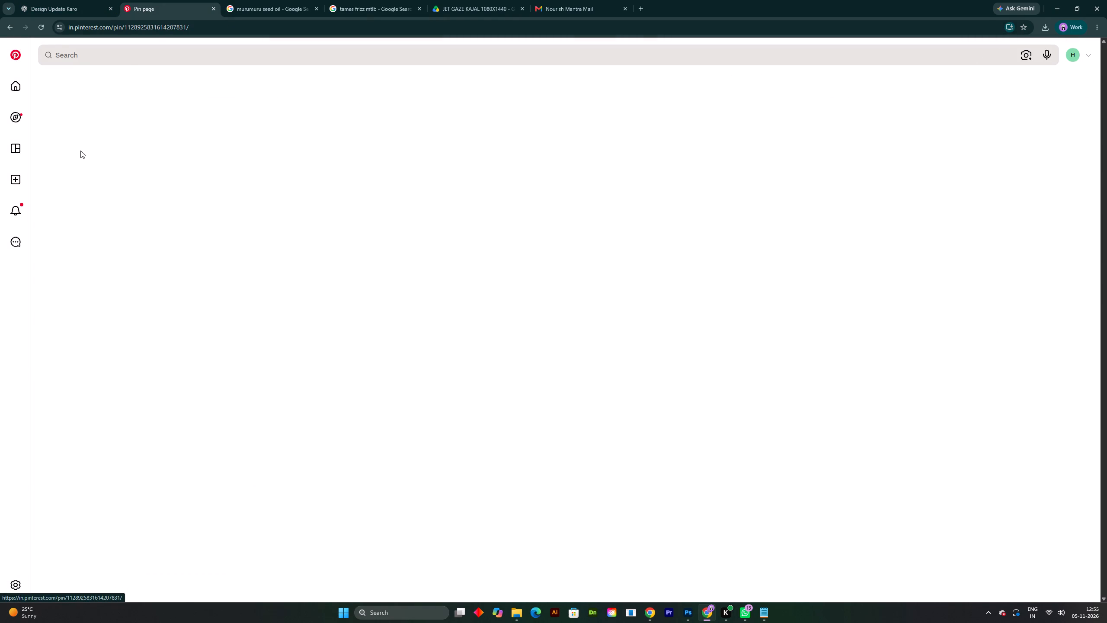
{"action": "right_click", "coordinate": [196, 208]}
{"action": "left_click", "coordinate": [234, 241]}
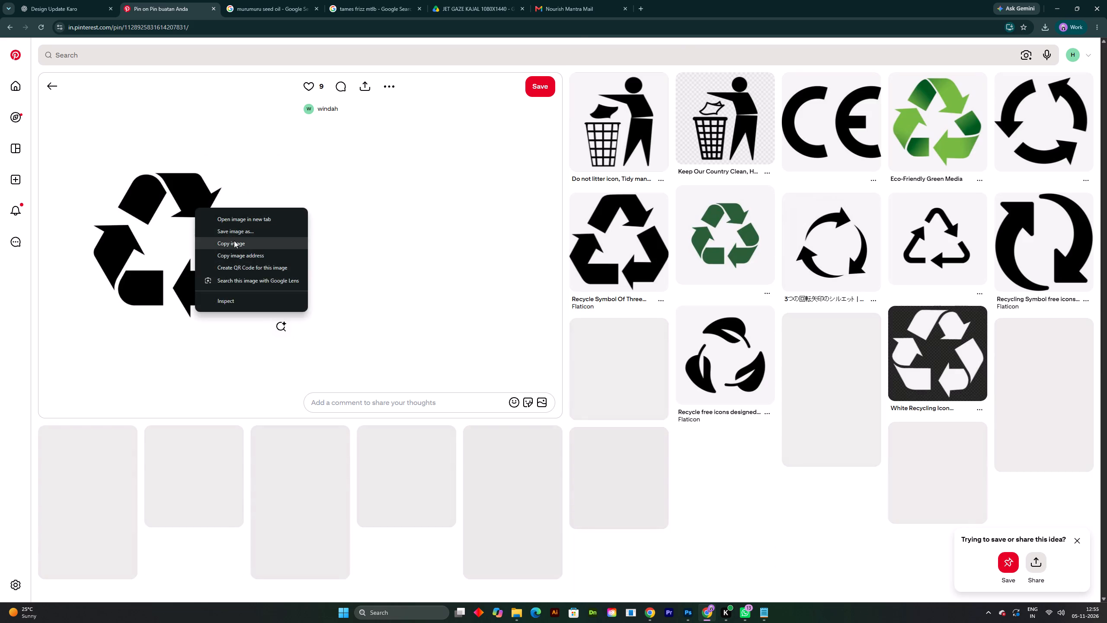
Switch back to Photoshop, paste the recycling symbol into Artboard 4, and move it over the area below the No Parabens box.
{"action": "left_click", "coordinate": [698, 614]}
{"action": "left_click", "coordinate": [682, 614]}
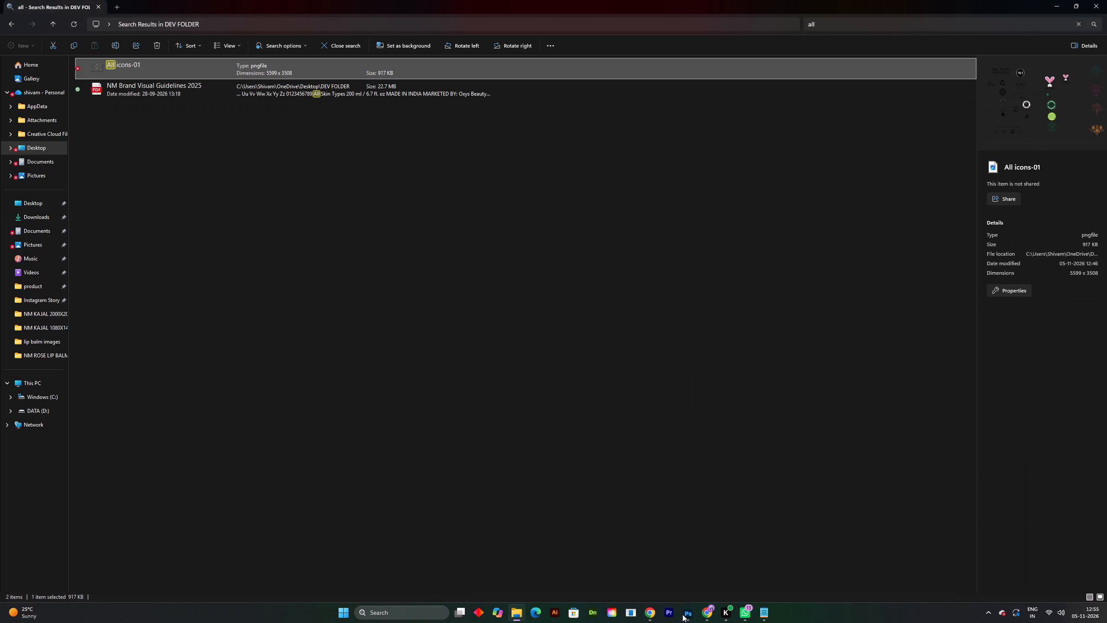
{"action": "left_click", "coordinate": [682, 614]}
{"action": "key", "text": "space"}
{"action": "left_click_drag", "start_coordinate": [500, 374], "coordinate": [400, 323]}
{"action": "left_click", "coordinate": [410, 349]}
{"action": "key", "text": "ctrl+v"}
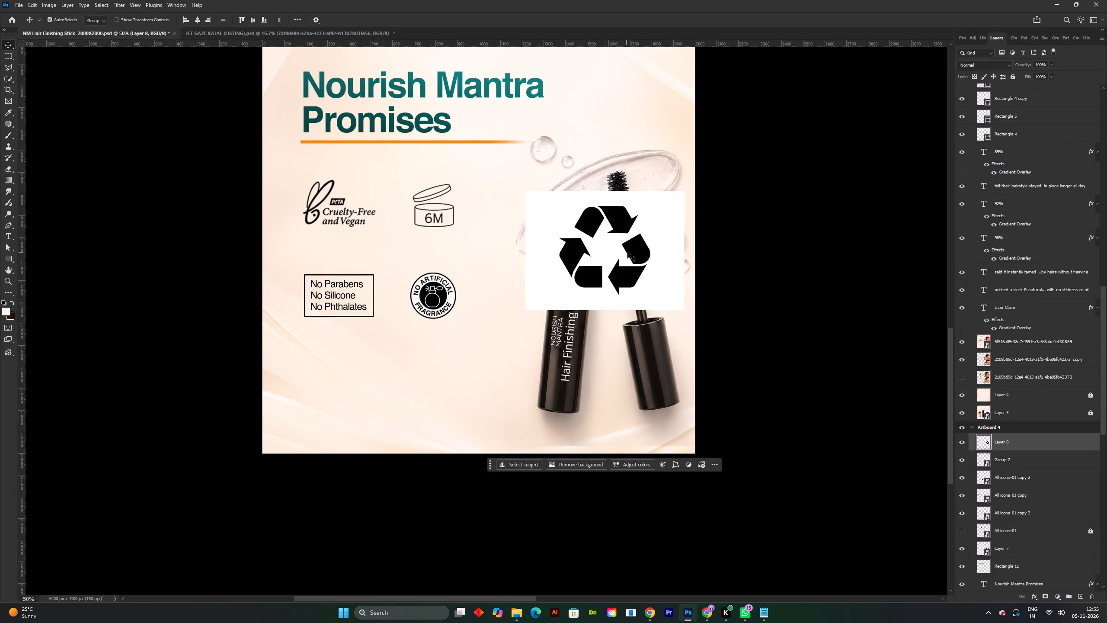
{"action": "left_click_drag", "start_coordinate": [627, 252], "coordinate": [392, 366]}
Remove the white background from the pasted recycling symbol with the Background Eraser tool.
{"action": "key", "text": "e"}
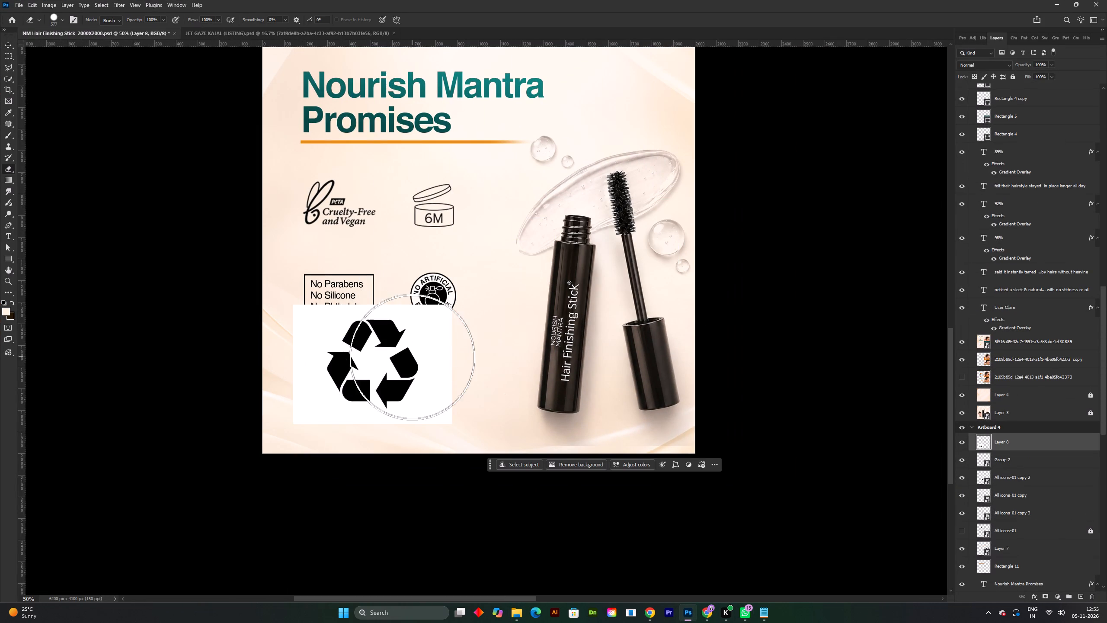
{"action": "left_click", "coordinate": [413, 358]}
{"action": "key", "text": "ctrl+z"}
{"action": "right_click", "coordinate": [6, 167]}
{"action": "left_click", "coordinate": [33, 177]}
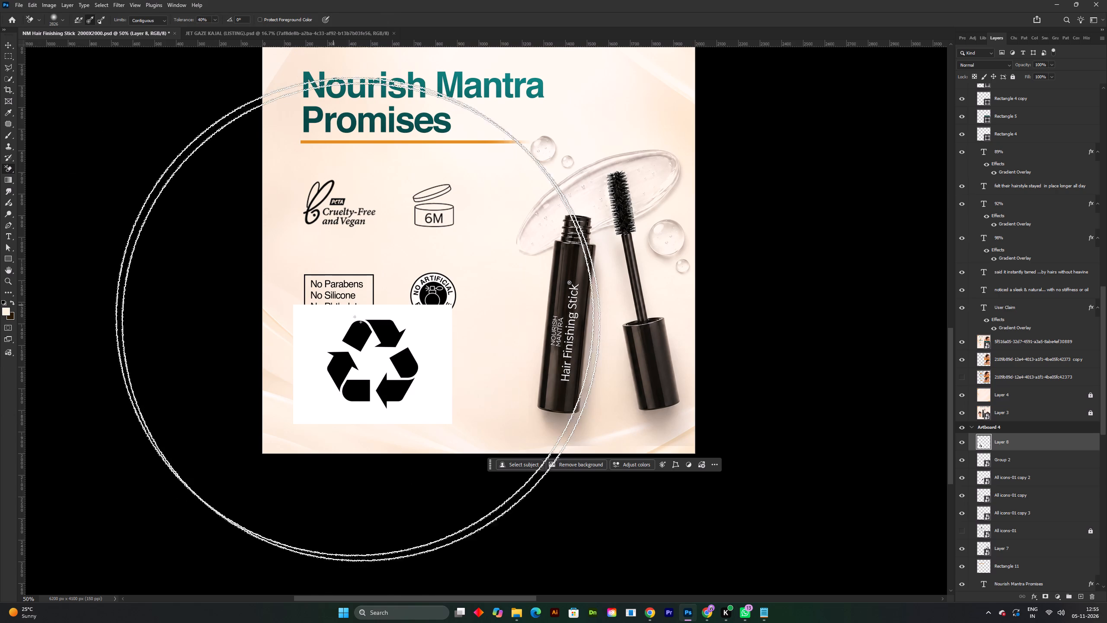
{"action": "left_click", "coordinate": [378, 356]}
{"action": "key", "text": "v"}
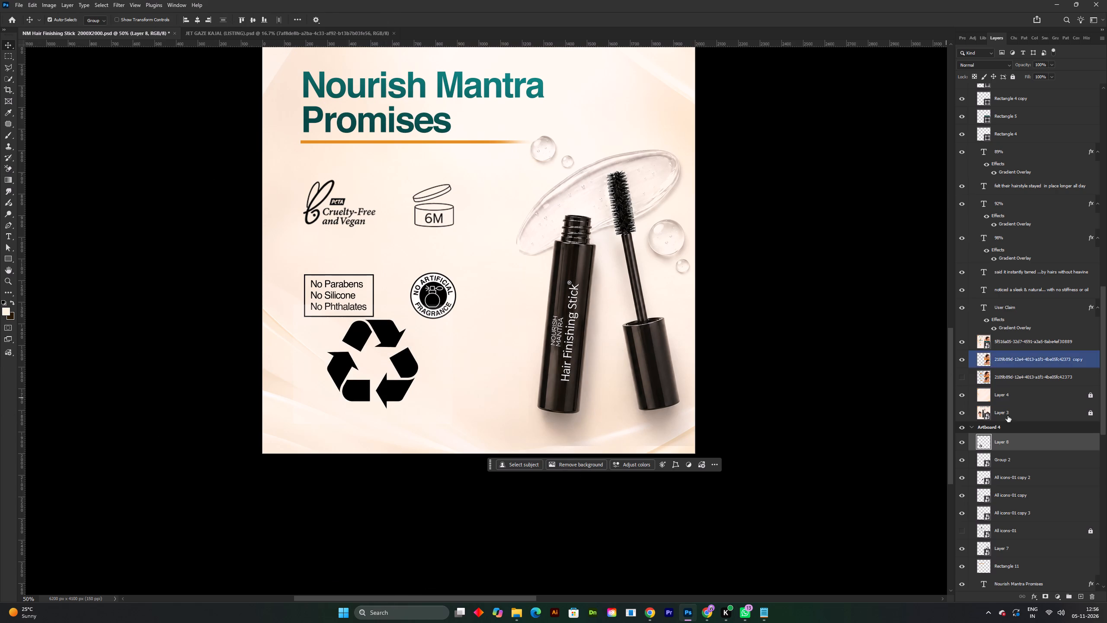
Convert the recycling symbol layer (Layer 8) to a smart object.
{"action": "right_click", "coordinate": [1047, 444]}
{"action": "left_click", "coordinate": [1035, 385]}
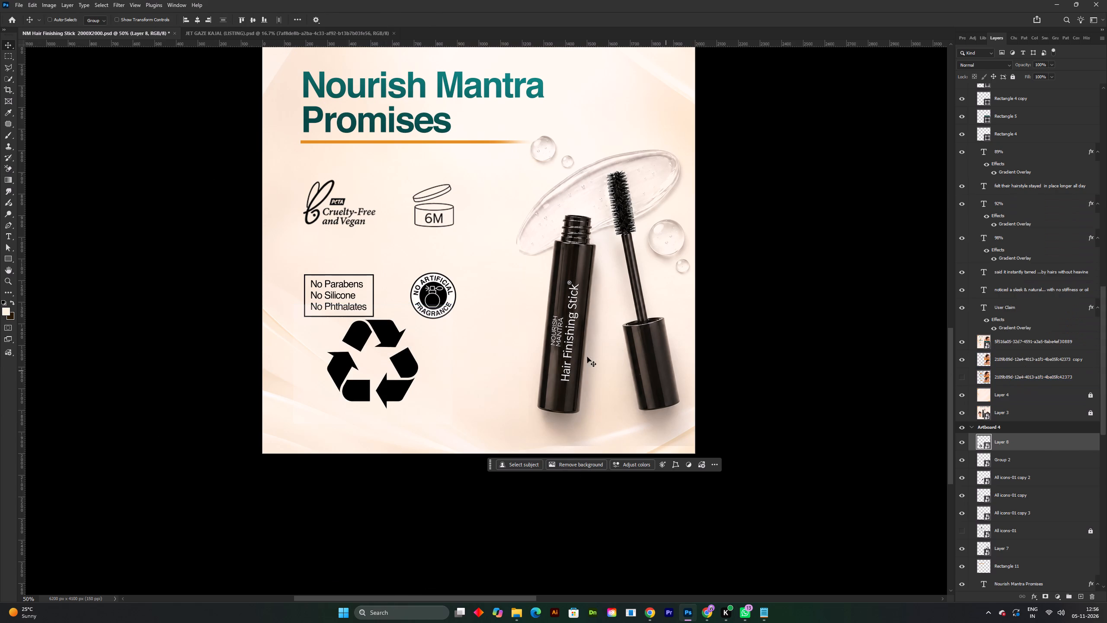
Scale the recycling symbol to about 42%, center it beneath the No Parabens box, and save the document.
{"action": "key", "text": "ctrl+t"}
{"action": "left_click_drag", "start_coordinate": [376, 307], "coordinate": [375, 376]}
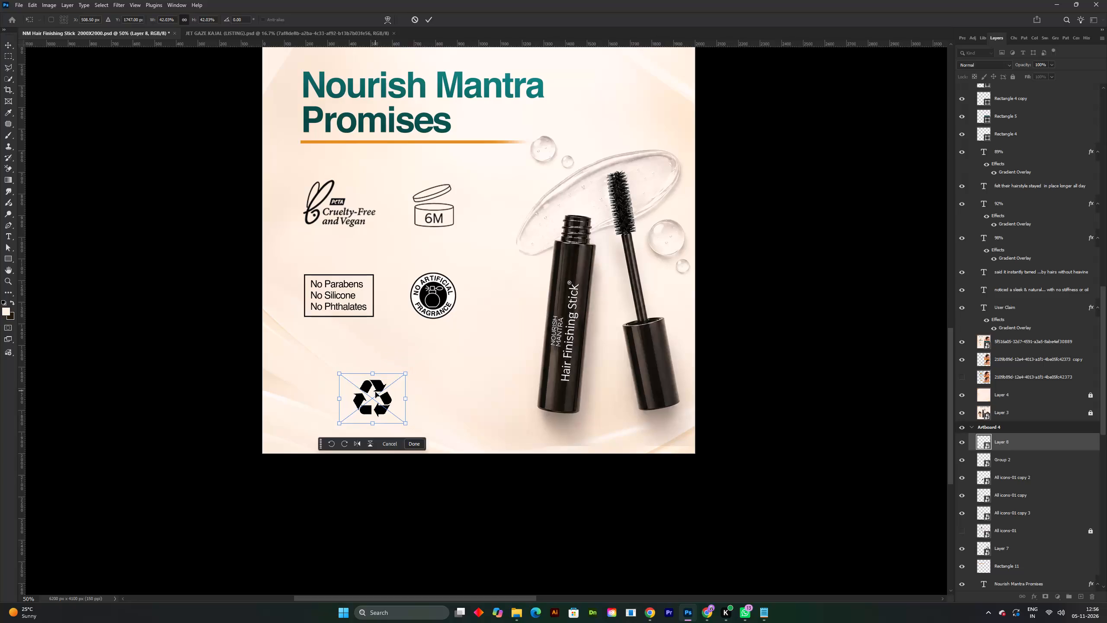
{"action": "left_click_drag", "start_coordinate": [375, 393], "coordinate": [341, 360]}
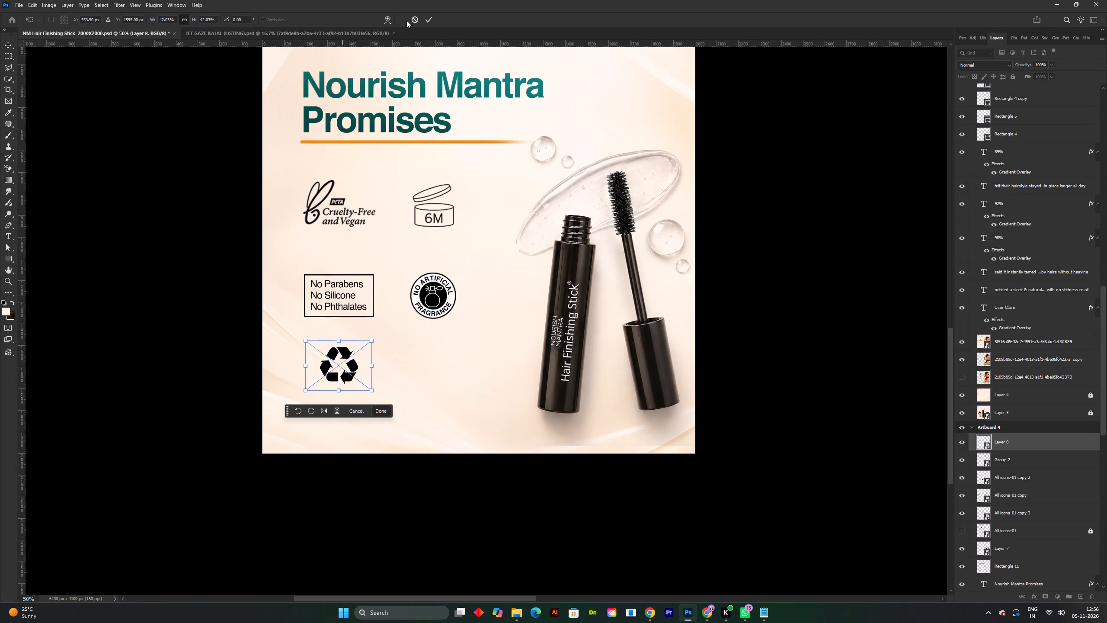
{"action": "left_click", "coordinate": [430, 19]}
{"action": "key", "text": "space"}
{"action": "left_click_drag", "start_coordinate": [453, 291], "coordinate": [450, 327]}
{"action": "key", "text": "ctrl+s"}
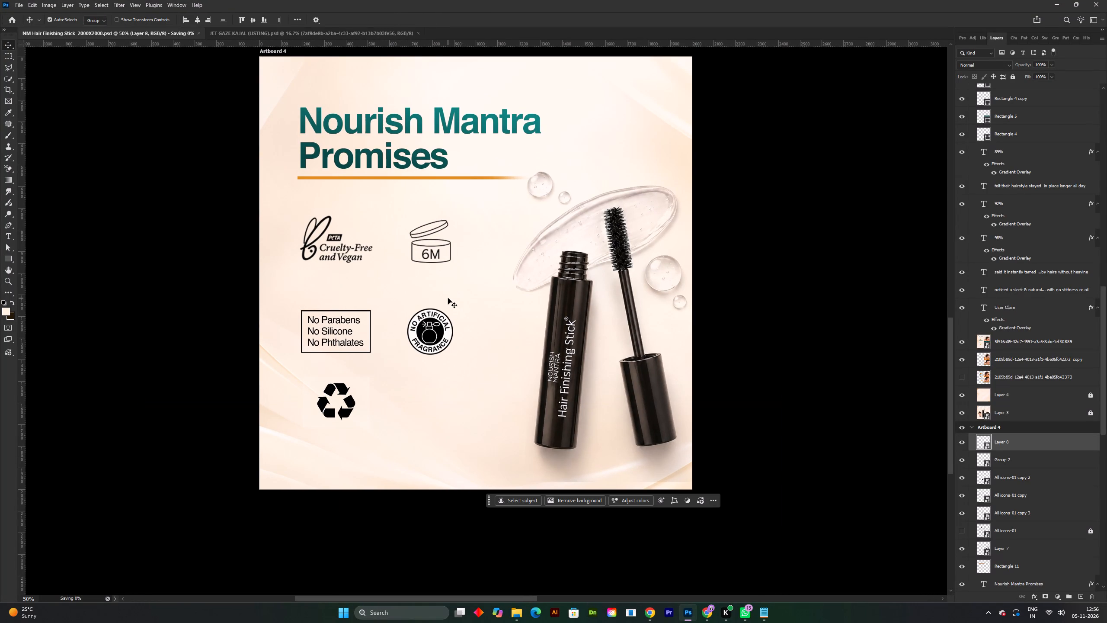
Examine the badge layout on the Nourish Mantra Promises artboard up close and as a whole, saving the document again.
{"action": "key", "text": "space"}
{"action": "left_click_drag", "start_coordinate": [408, 297], "coordinate": [410, 312]}
{"action": "scroll", "coordinate": [413, 290], "scroll_direction": "up", "scroll_amount": 1, "text": "shift"}
{"action": "key", "text": "space"}
{"action": "left_click_drag", "start_coordinate": [413, 295], "coordinate": [434, 282]}
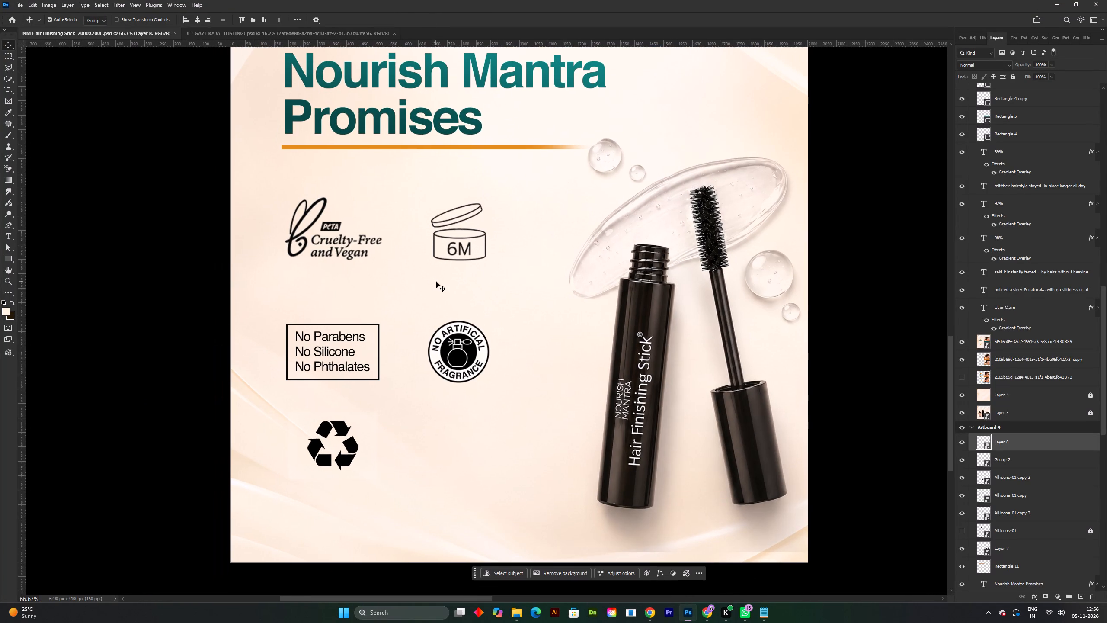
{"action": "key", "text": "ctrl+s"}
{"action": "scroll", "coordinate": [476, 294], "scroll_direction": "down", "scroll_amount": 1, "text": "shift"}
{"action": "key", "text": "space"}
{"action": "key", "text": "space"}
{"action": "key", "text": "space"}
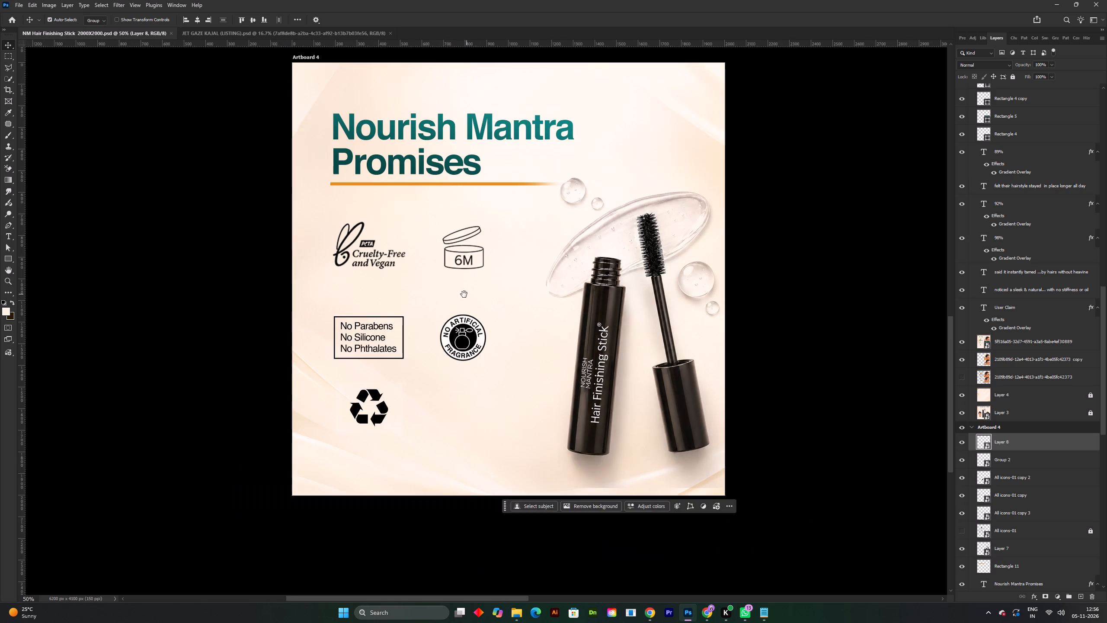
{"action": "left_click_drag", "start_coordinate": [462, 294], "coordinate": [368, 298]}
{"action": "key", "text": "ctrl+s"}
{"action": "scroll", "coordinate": [365, 298], "scroll_direction": "up", "scroll_amount": 1, "text": "shift"}
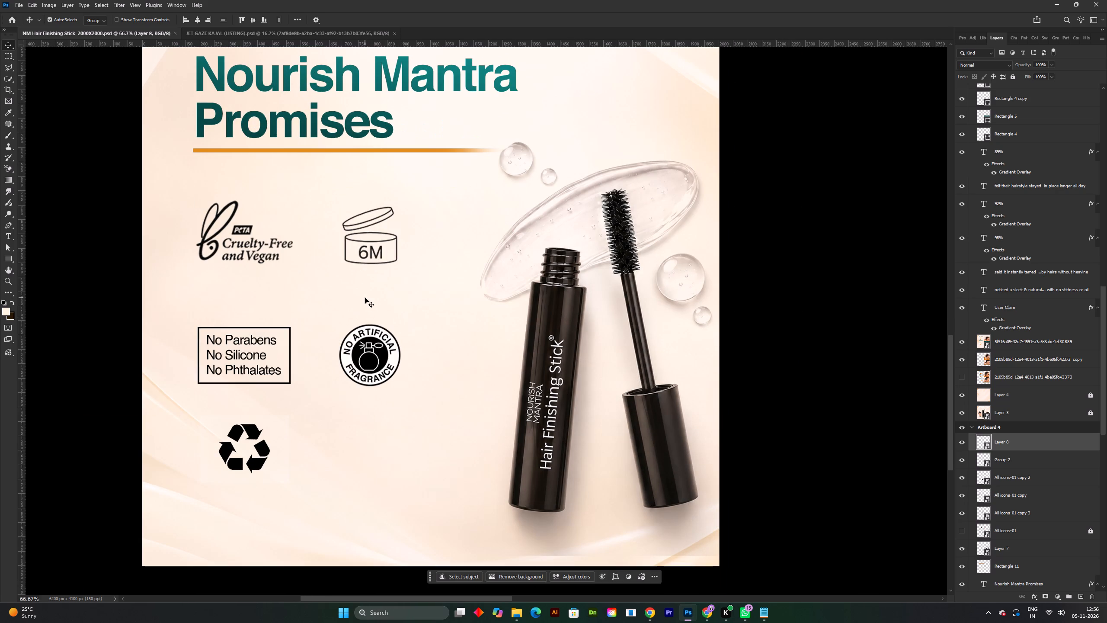
{"action": "key", "text": "ctrl+s"}
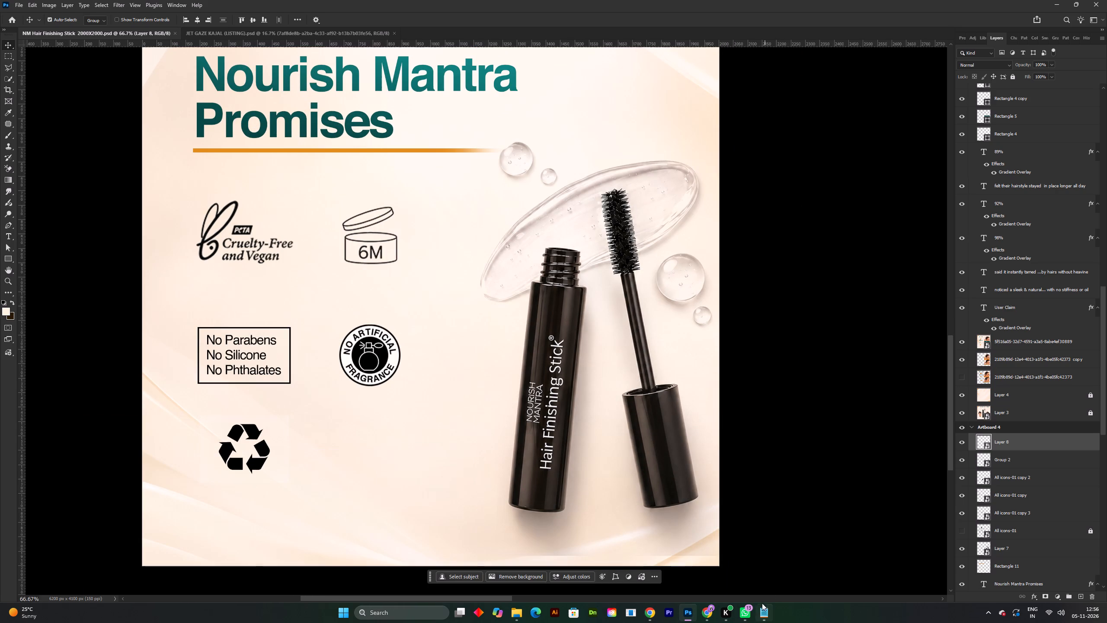
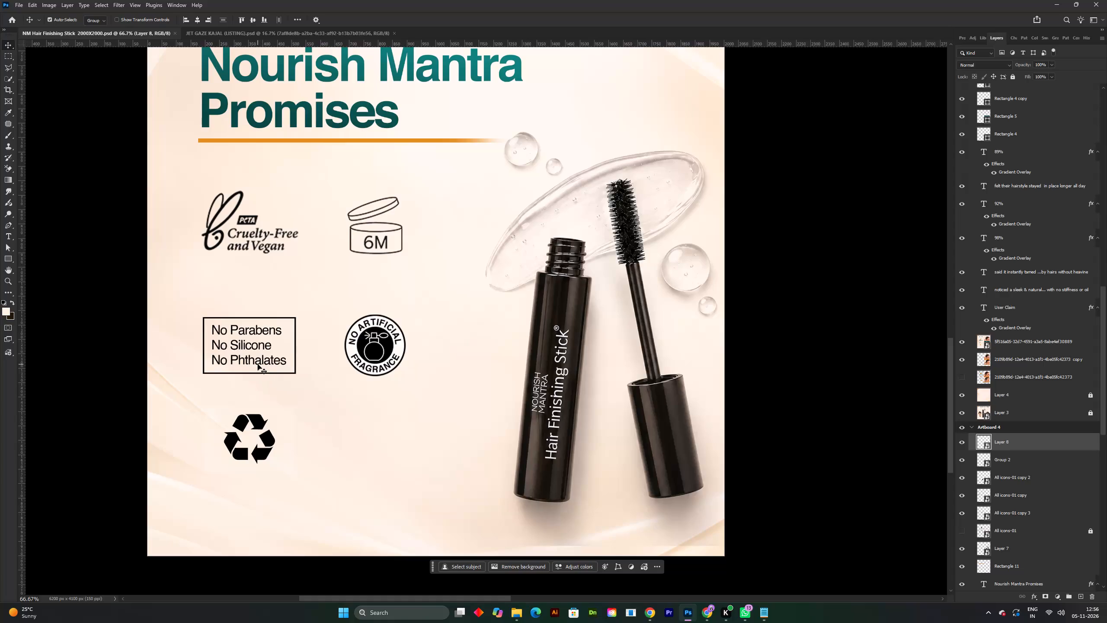
Move the Cruelty-Free and Vegan badge and the 6M badge together straight up, closer to the orange line under the heading.
{"action": "left_click", "coordinate": [243, 247]}
{"action": "left_click", "coordinate": [378, 235], "text": "shift"}
{"action": "left_click_drag", "start_coordinate": [378, 235], "coordinate": [378, 224]}
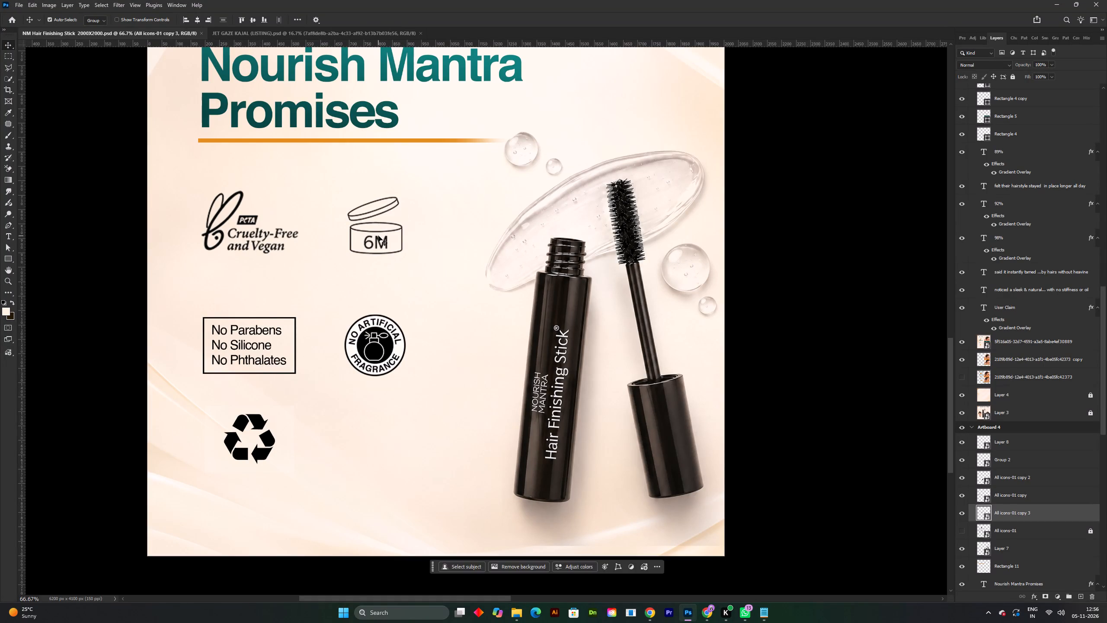
{"action": "left_click_drag", "start_coordinate": [378, 236], "coordinate": [380, 223]}
{"action": "left_click", "coordinate": [789, 254]}
{"action": "left_click_drag", "start_coordinate": [372, 244], "coordinate": [376, 267]}
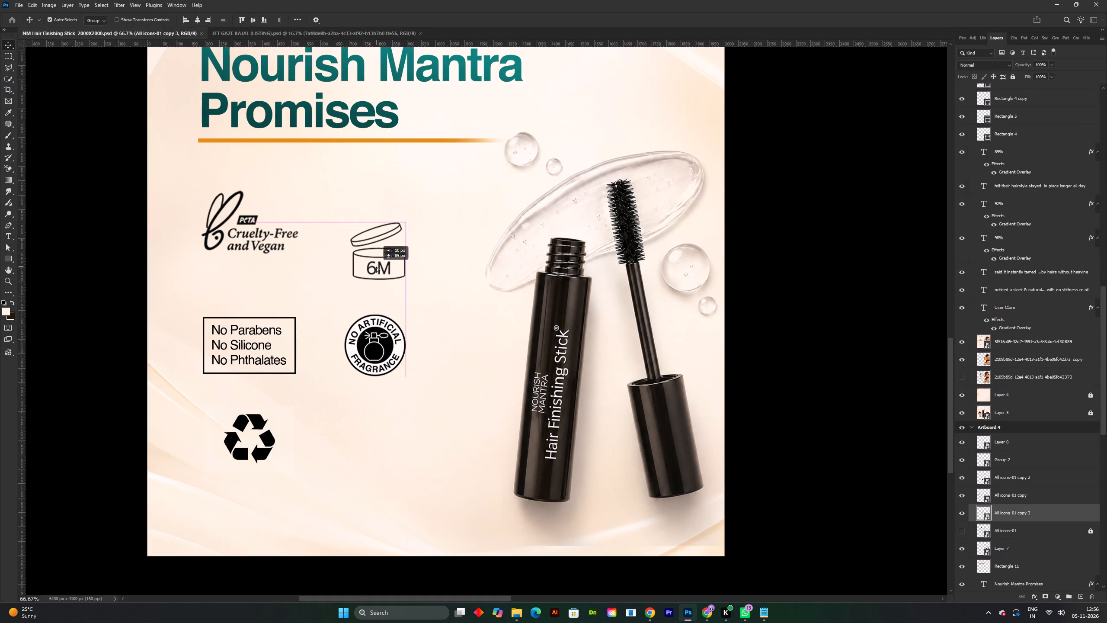
{"action": "key", "text": "ctrl+z"}
{"action": "left_click", "coordinate": [266, 238], "text": "shift"}
{"action": "left_click_drag", "start_coordinate": [265, 236], "coordinate": [265, 222]}
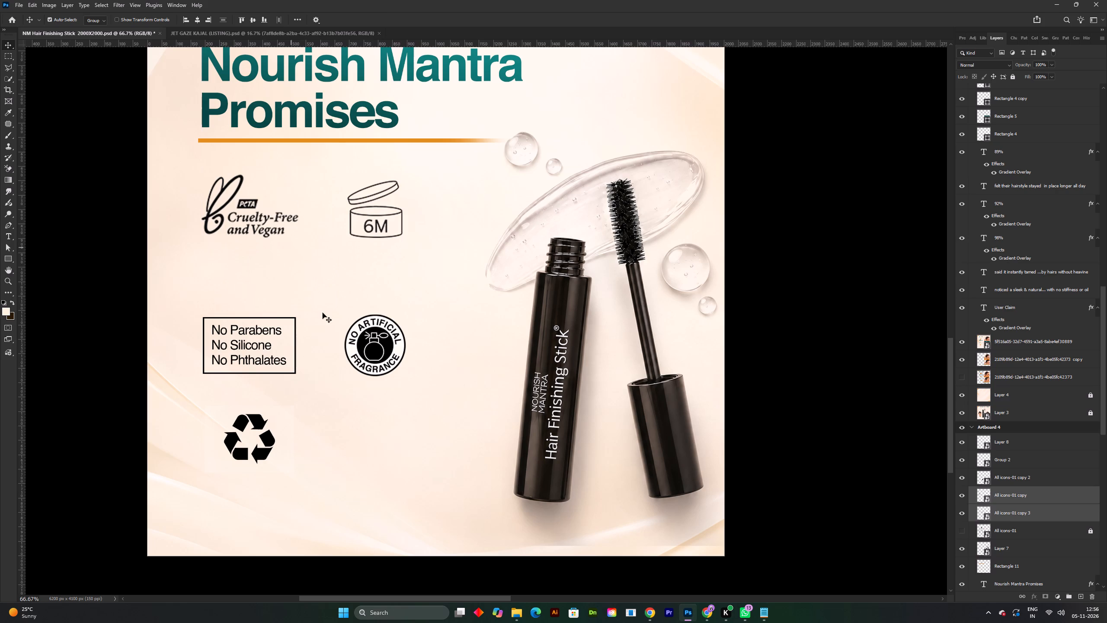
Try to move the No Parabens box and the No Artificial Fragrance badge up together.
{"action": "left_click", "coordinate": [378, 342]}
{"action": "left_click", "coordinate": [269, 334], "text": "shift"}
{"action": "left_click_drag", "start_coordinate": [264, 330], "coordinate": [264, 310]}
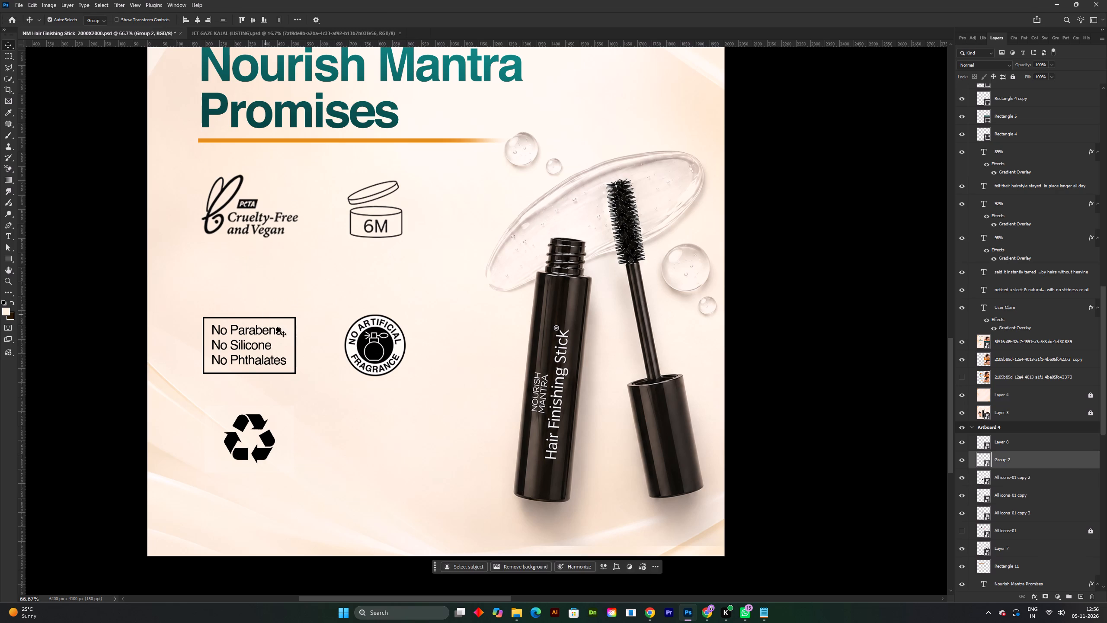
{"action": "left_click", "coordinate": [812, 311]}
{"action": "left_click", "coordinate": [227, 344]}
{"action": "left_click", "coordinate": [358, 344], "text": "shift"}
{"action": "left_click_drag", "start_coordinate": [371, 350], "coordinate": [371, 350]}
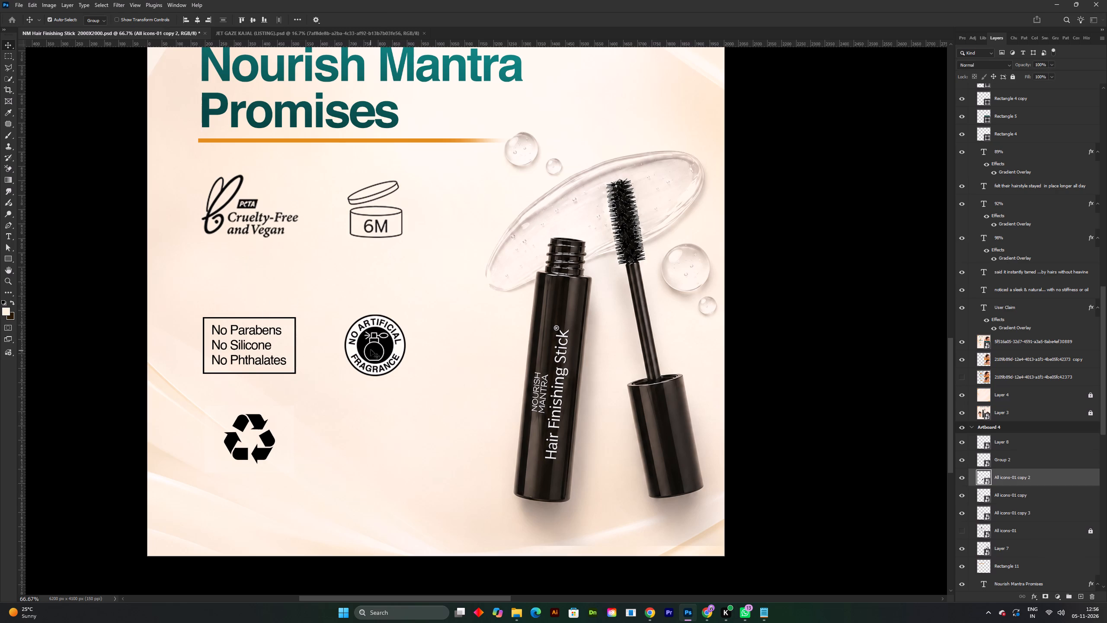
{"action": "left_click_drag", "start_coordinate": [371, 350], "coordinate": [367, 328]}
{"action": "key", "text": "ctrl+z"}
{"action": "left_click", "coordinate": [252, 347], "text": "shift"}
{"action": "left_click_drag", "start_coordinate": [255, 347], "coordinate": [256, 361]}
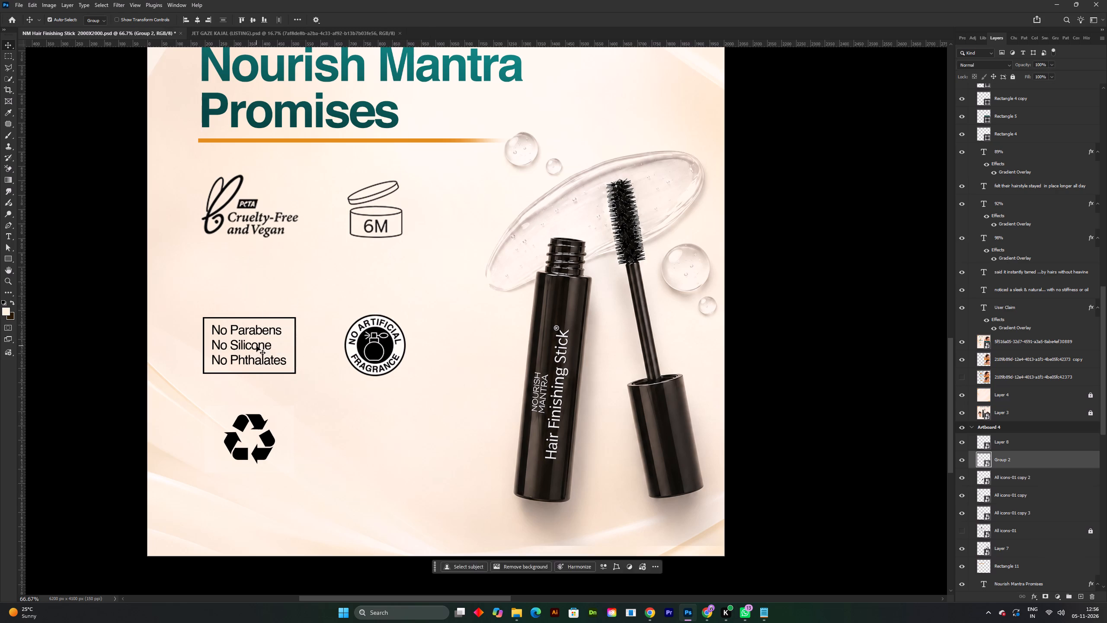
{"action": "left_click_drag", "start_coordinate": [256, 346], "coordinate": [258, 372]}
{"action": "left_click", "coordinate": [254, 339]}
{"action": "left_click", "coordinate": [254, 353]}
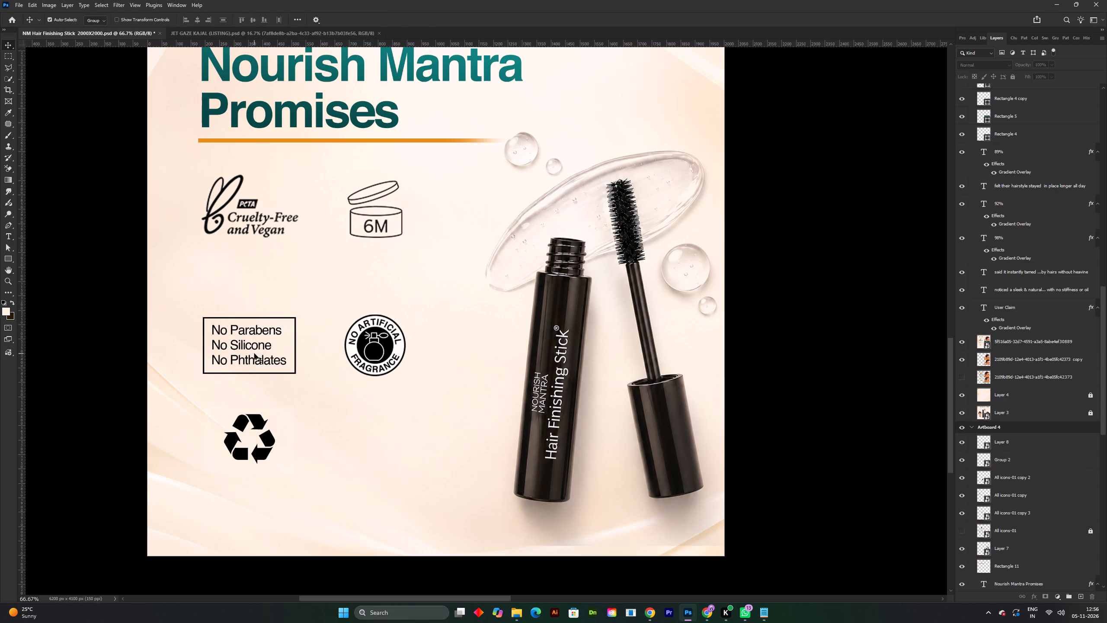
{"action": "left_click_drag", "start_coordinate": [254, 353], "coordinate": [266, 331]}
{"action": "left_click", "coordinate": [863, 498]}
Move the No Parabens box (Group 2) and the No Artificial Fragrance badge together slightly up to even out the row spacing.
{"action": "left_click", "coordinate": [1028, 458]}
{"action": "key", "text": "ctrl+t"}
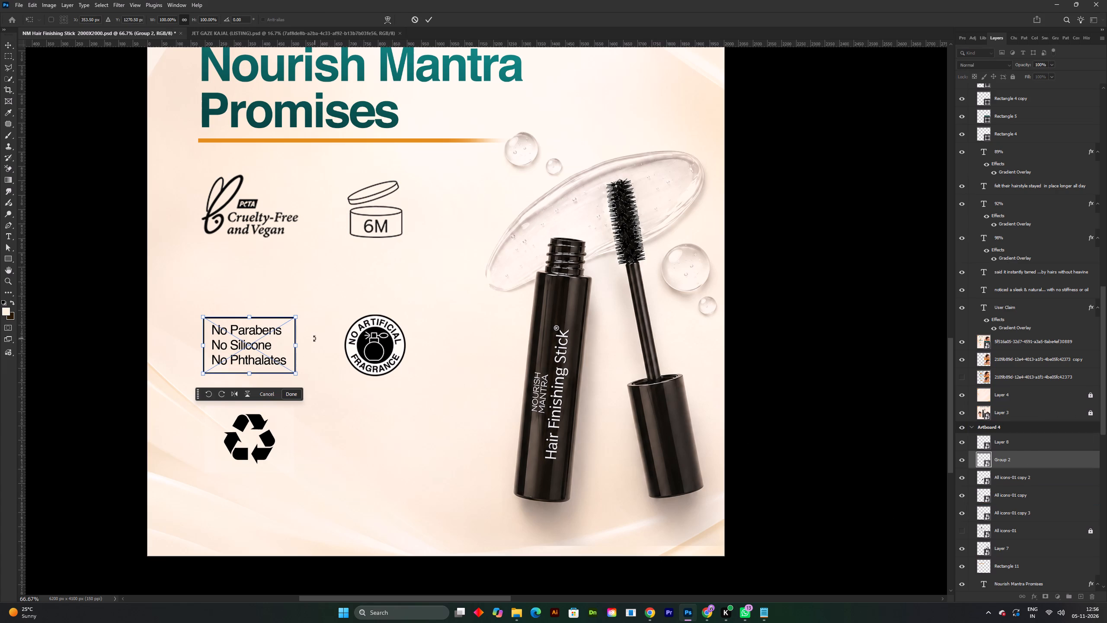
{"action": "left_click", "coordinate": [375, 352], "text": "shift"}
{"action": "left_click", "coordinate": [294, 392], "text": "shift"}
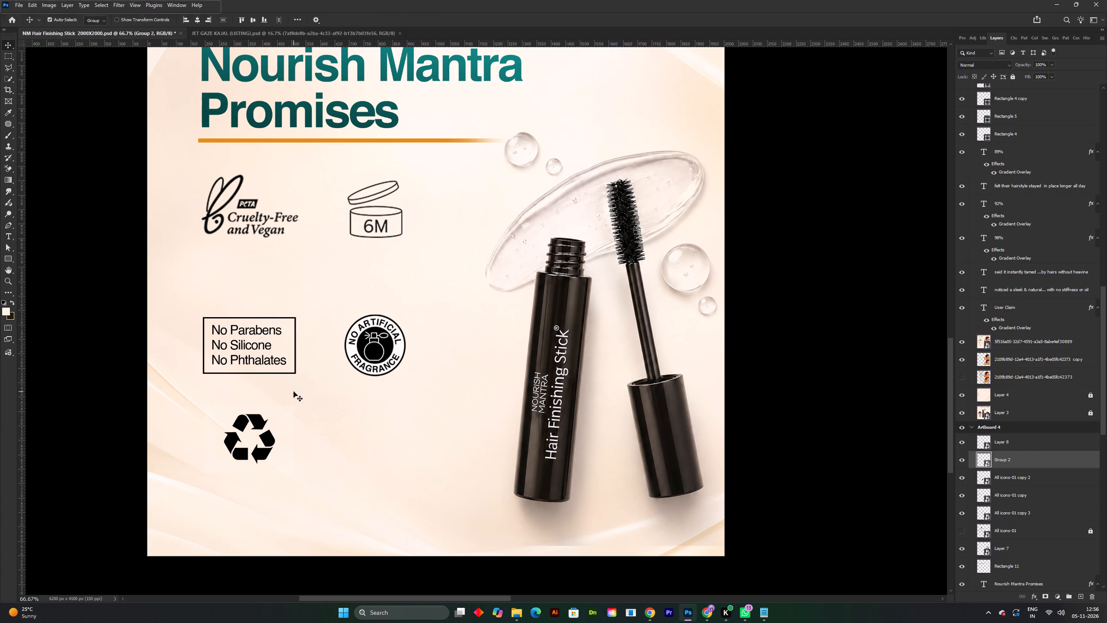
{"action": "left_click", "coordinate": [371, 351], "text": "shift"}
{"action": "left_click_drag", "start_coordinate": [371, 351], "coordinate": [376, 329]}
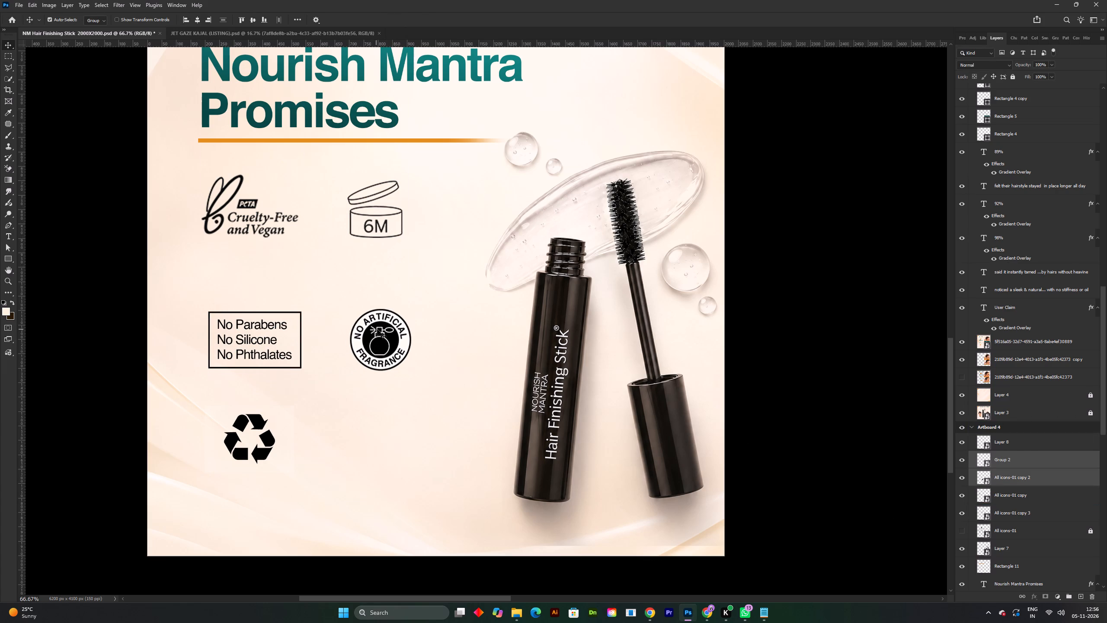
{"action": "key", "text": "ctrl+z"}
{"action": "left_click_drag", "start_coordinate": [377, 352], "coordinate": [377, 343]}
Deselect the badges, check their spacing on the whole artboard and up close, and save the document.
{"action": "scroll", "coordinate": [377, 343], "scroll_direction": "down", "scroll_amount": 3, "text": "shift"}
{"action": "key", "text": "space"}
{"action": "left_click_drag", "start_coordinate": [387, 382], "coordinate": [394, 330]}
{"action": "scroll", "coordinate": [340, 369], "scroll_direction": "up", "scroll_amount": 2, "text": "shift"}
{"action": "key", "text": "space"}
{"action": "left_click_drag", "start_coordinate": [364, 342], "coordinate": [365, 448]}
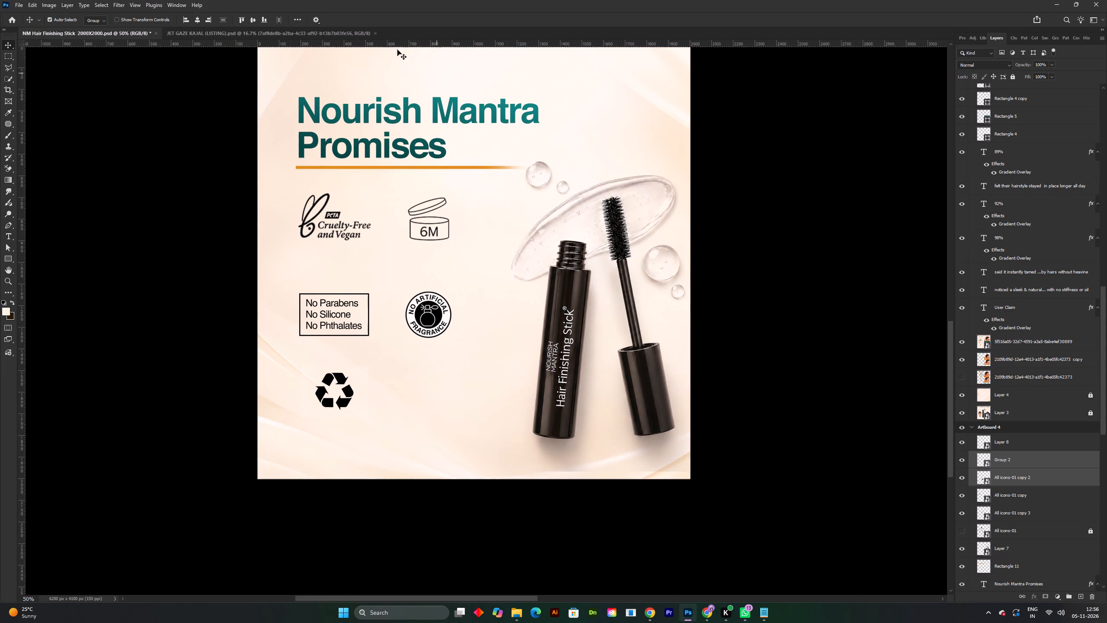
{"action": "left_click", "coordinate": [822, 241]}
{"action": "key", "text": "space"}
{"action": "left_click_drag", "start_coordinate": [595, 343], "coordinate": [598, 376]}
{"action": "key", "text": "ctrl+s"}
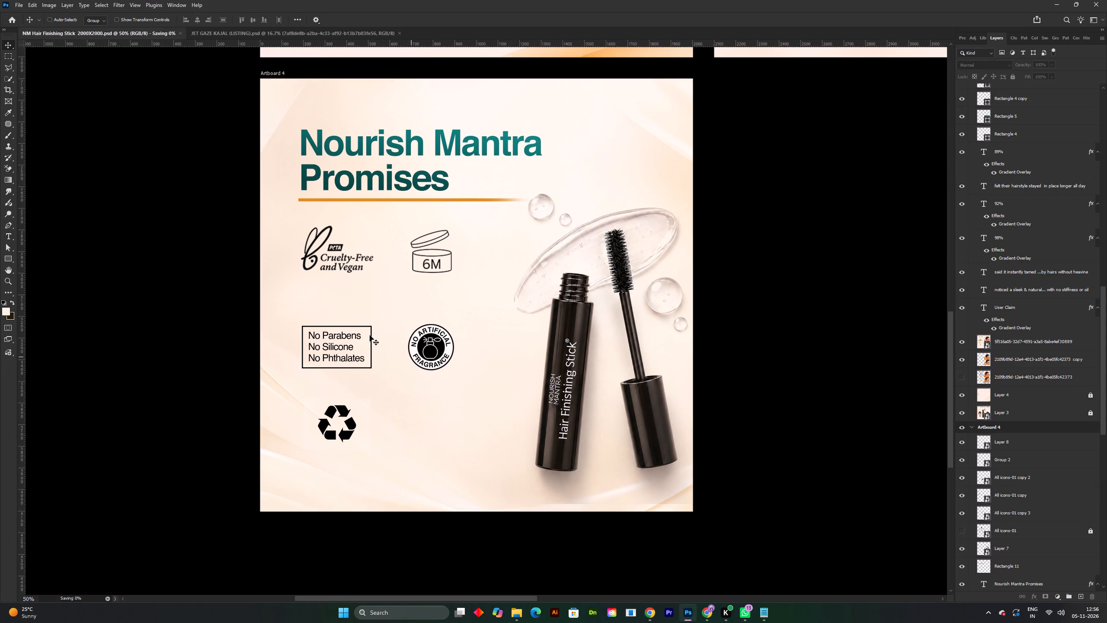
{"action": "scroll", "coordinate": [356, 323], "scroll_direction": "up", "scroll_amount": 2}
{"action": "key", "text": "space"}
{"action": "left_click_drag", "start_coordinate": [352, 290], "coordinate": [354, 313]}
{"action": "key", "text": "ctrl+s"}
{"action": "scroll", "coordinate": [354, 313], "scroll_direction": "up", "scroll_amount": 2, "text": "shift"}
{"action": "key", "text": "space"}
{"action": "left_click_drag", "start_coordinate": [455, 337], "coordinate": [478, 378]}
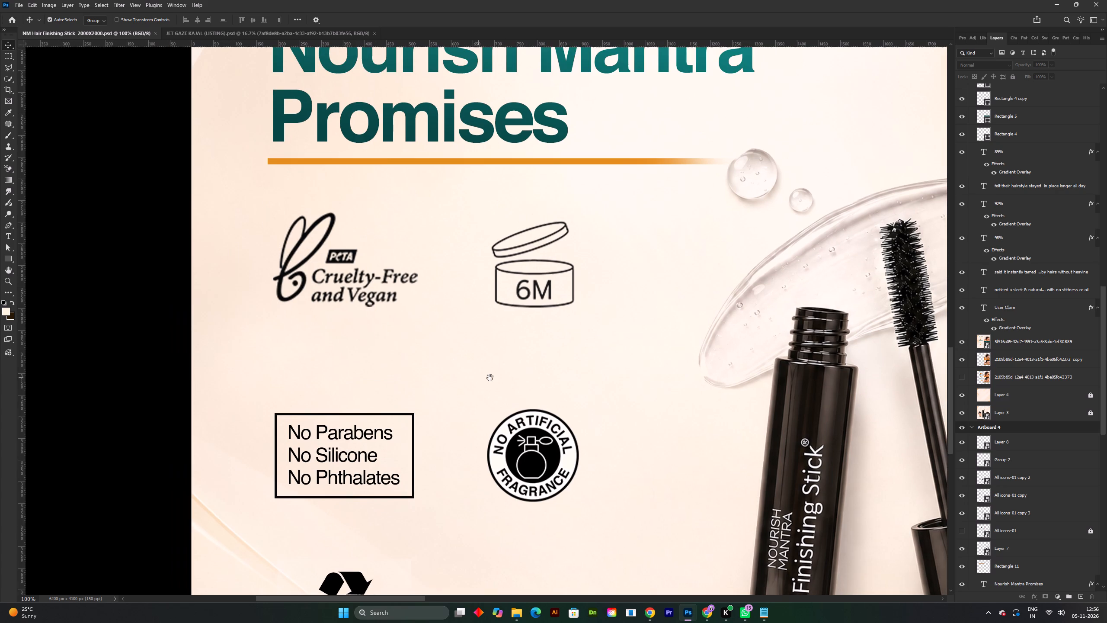
Switch to Chrome and open the ChatGPT conversation "Design Update Karo".
{"action": "left_click", "coordinate": [710, 622]}
{"action": "left_click", "coordinate": [78, 2]}
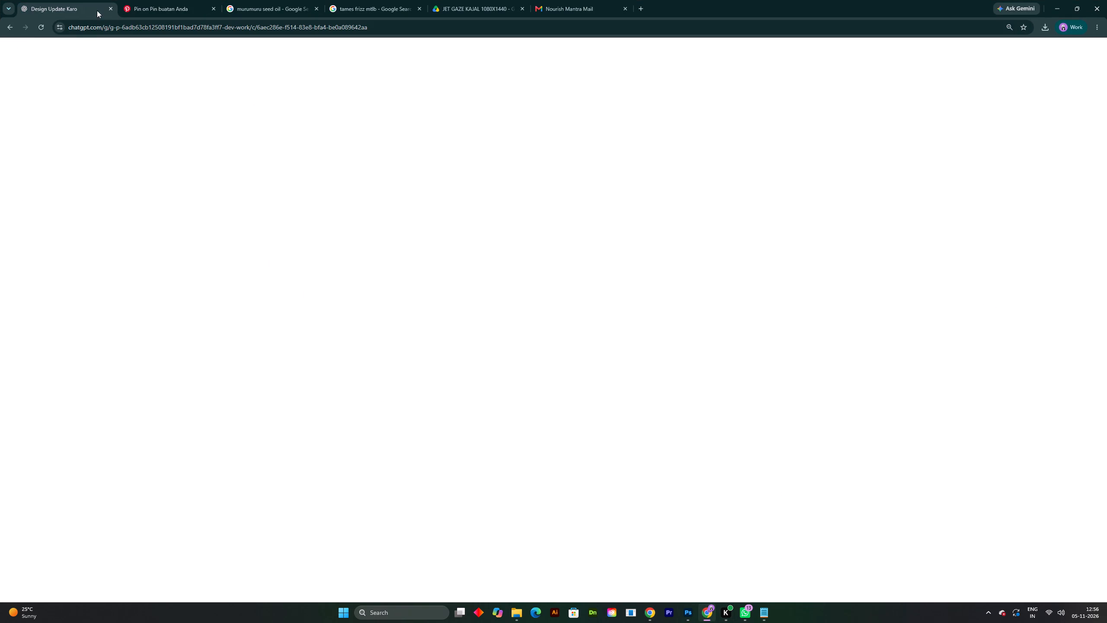
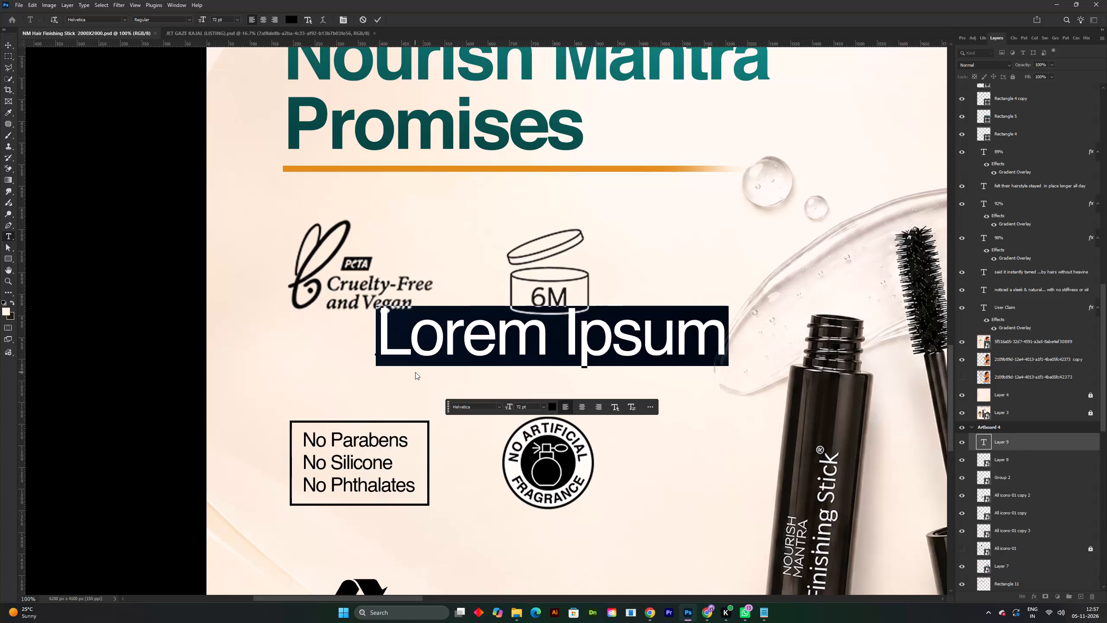
Fill the new text layer with "Cruelty Free & Vegan" and scale it down to about 21 pt.
{"action": "key", "text": "ctrl+v"}
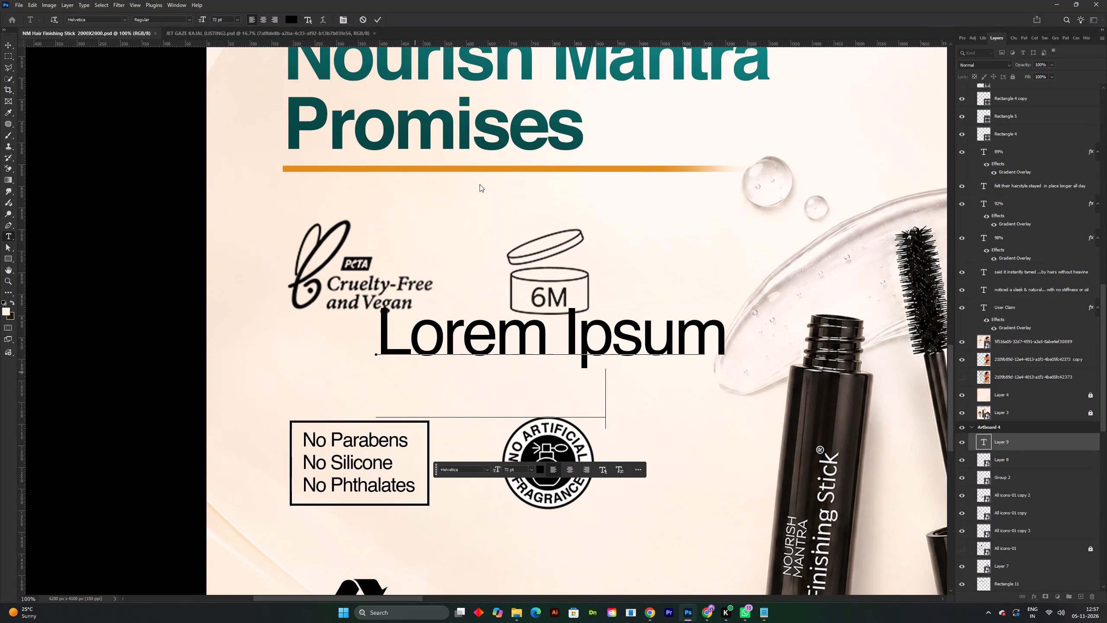
{"action": "left_click", "coordinate": [374, 19]}
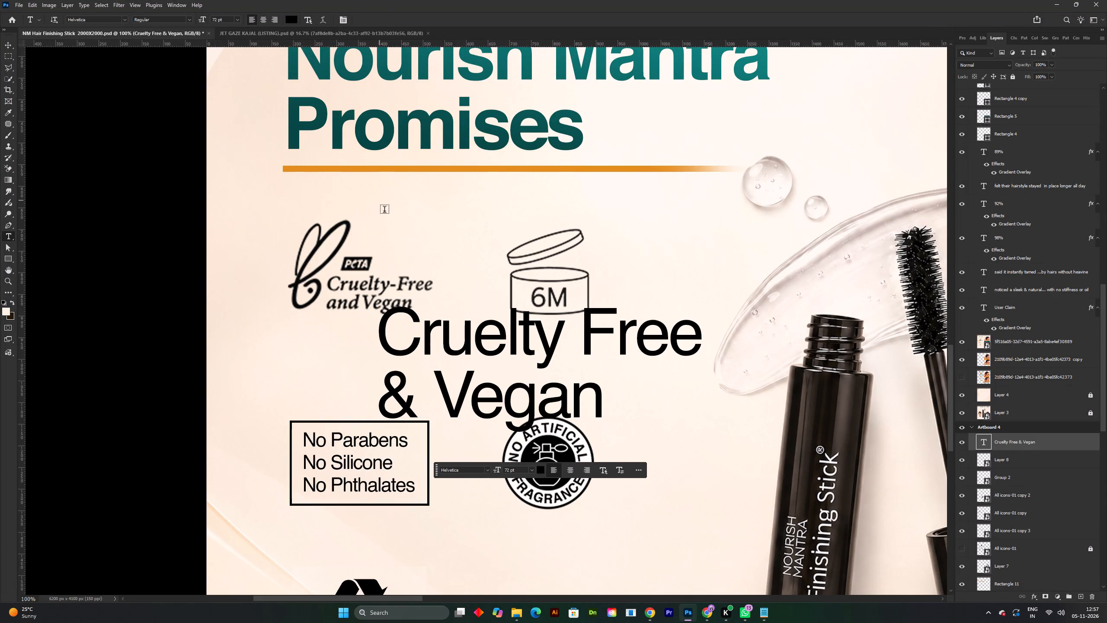
{"action": "key", "text": "ctrl+t"}
{"action": "left_click_drag", "start_coordinate": [707, 372], "coordinate": [469, 355]}
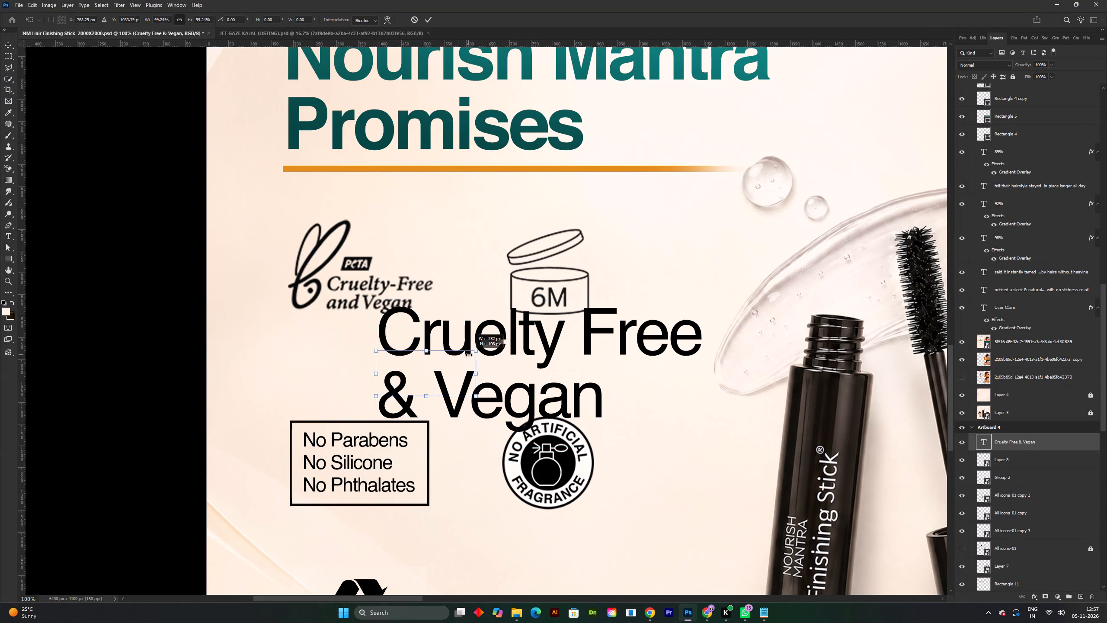
{"action": "left_click_drag", "start_coordinate": [469, 355], "coordinate": [474, 355]}
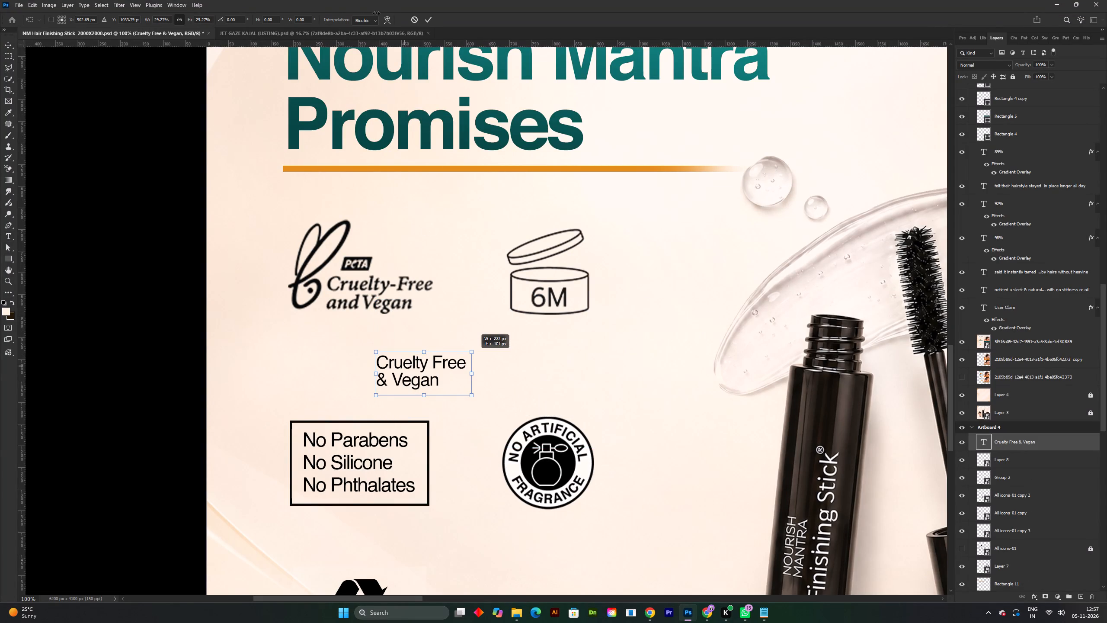
{"action": "left_click", "coordinate": [429, 22]}
Join the two lines of the "Cruelty Free & Vegan" text into a single line.
{"action": "double_click", "coordinate": [406, 377]}
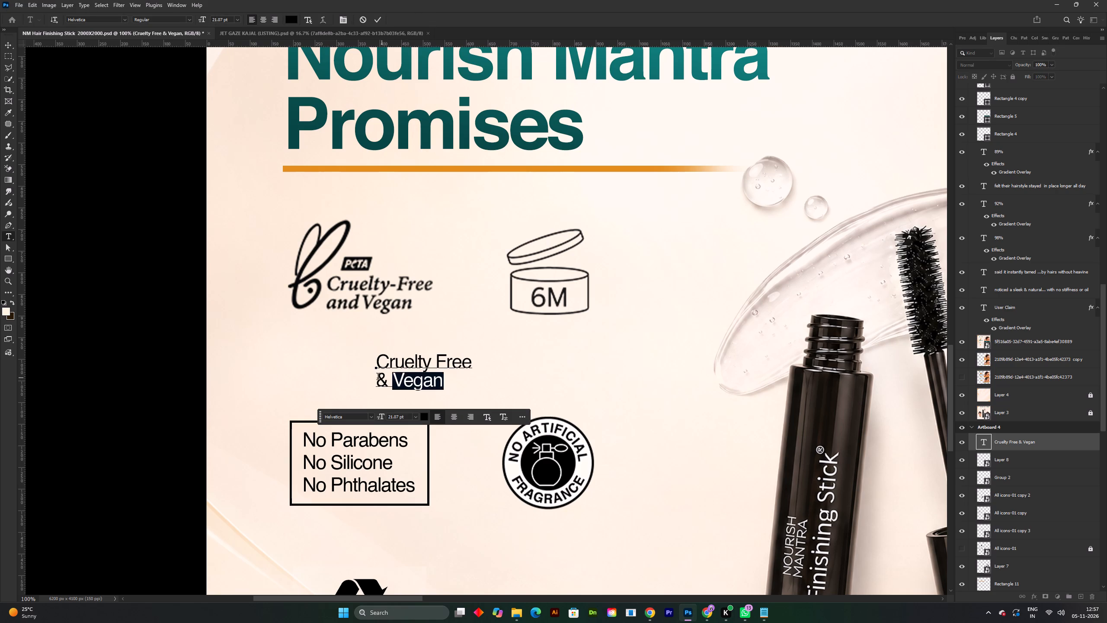
{"action": "left_click", "coordinate": [378, 378]}
{"action": "key", "text": "BackSpace"}
{"action": "key", "text": "space"}
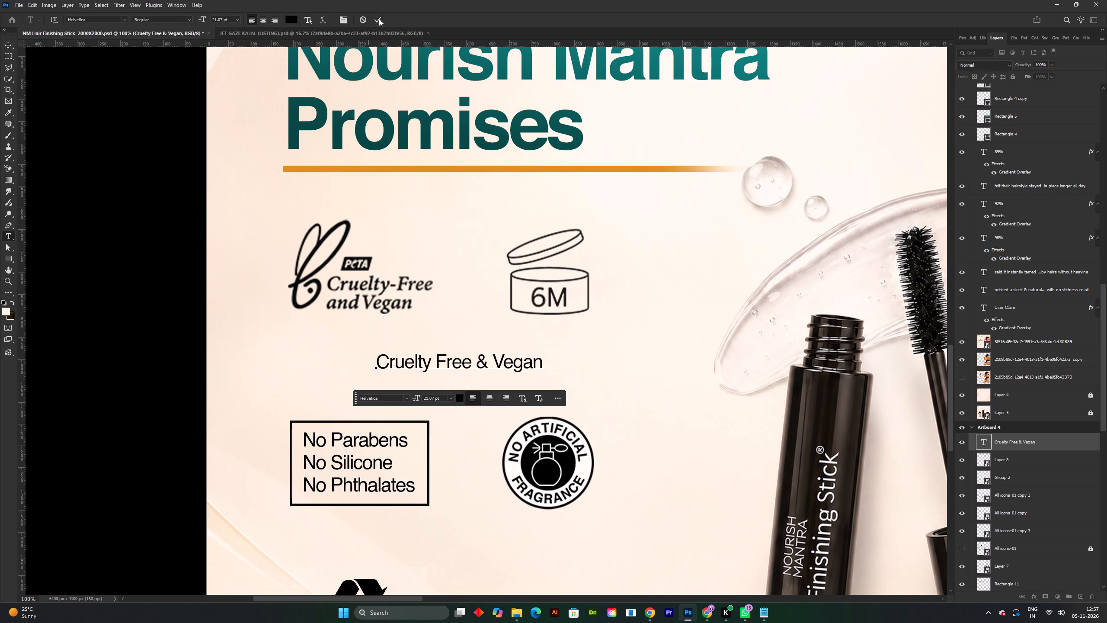
{"action": "left_click", "coordinate": [379, 19]}
Move the "Cruelty Free & Vegan" caption beneath the PETA Cruelty-Free and Vegan badge.
{"action": "key", "text": "v"}
{"action": "left_click_drag", "start_coordinate": [488, 360], "coordinate": [479, 360]}
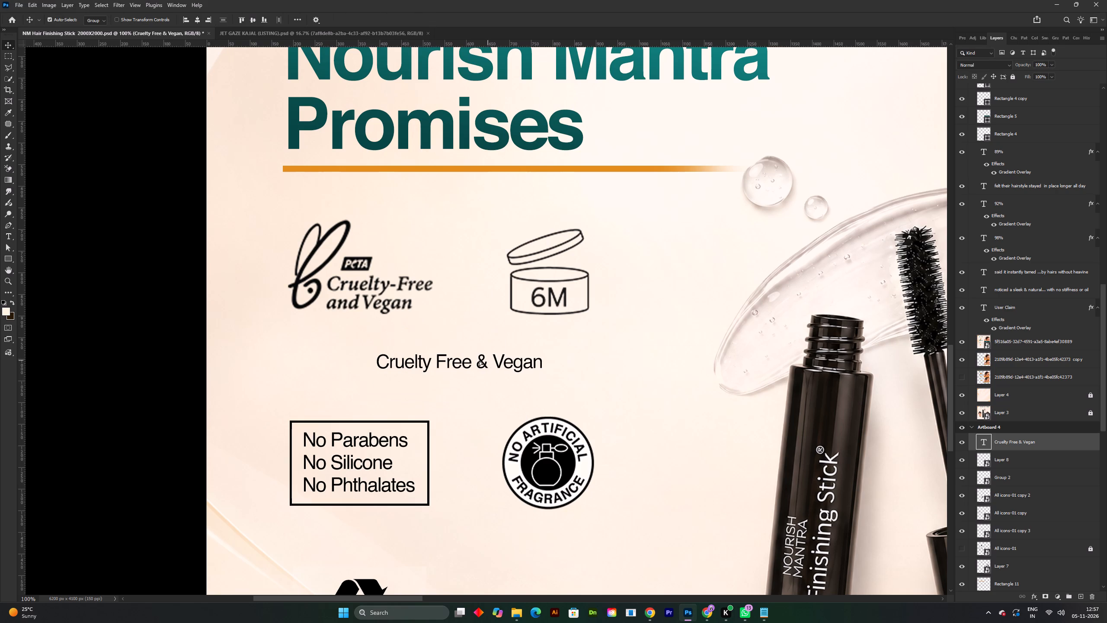
{"action": "left_click_drag", "start_coordinate": [479, 360], "coordinate": [457, 355]}
{"action": "left_click_drag", "start_coordinate": [453, 353], "coordinate": [388, 344]}
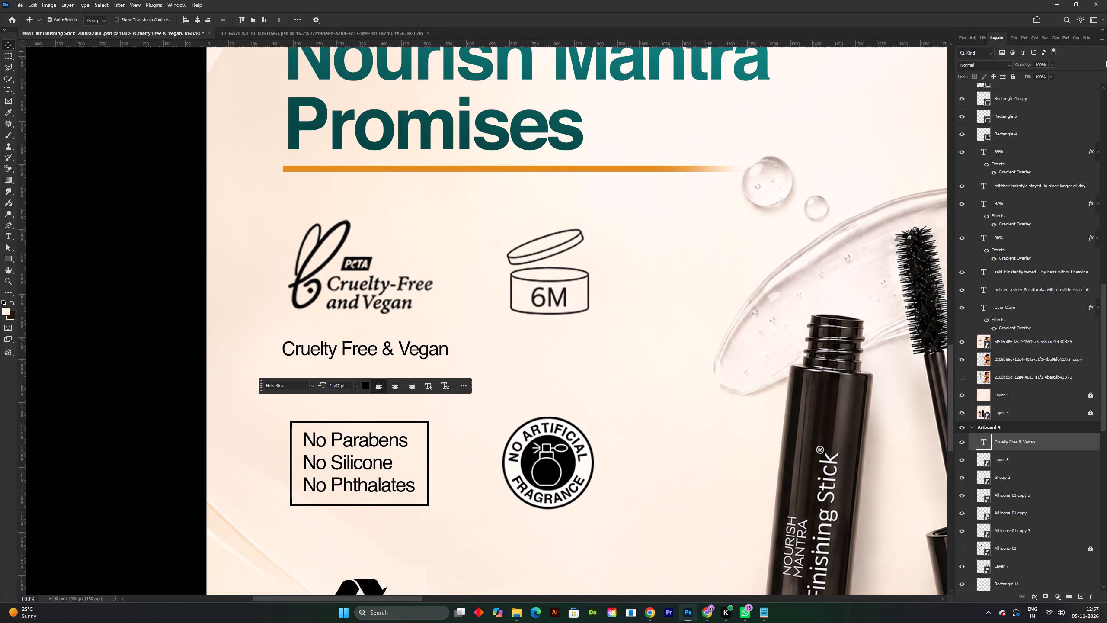
Set the "Cruelty Free & Vegan" caption's font style to Helvetica Bold.
{"action": "left_click", "coordinate": [966, 35]}
{"action": "left_click", "coordinate": [961, 42]}
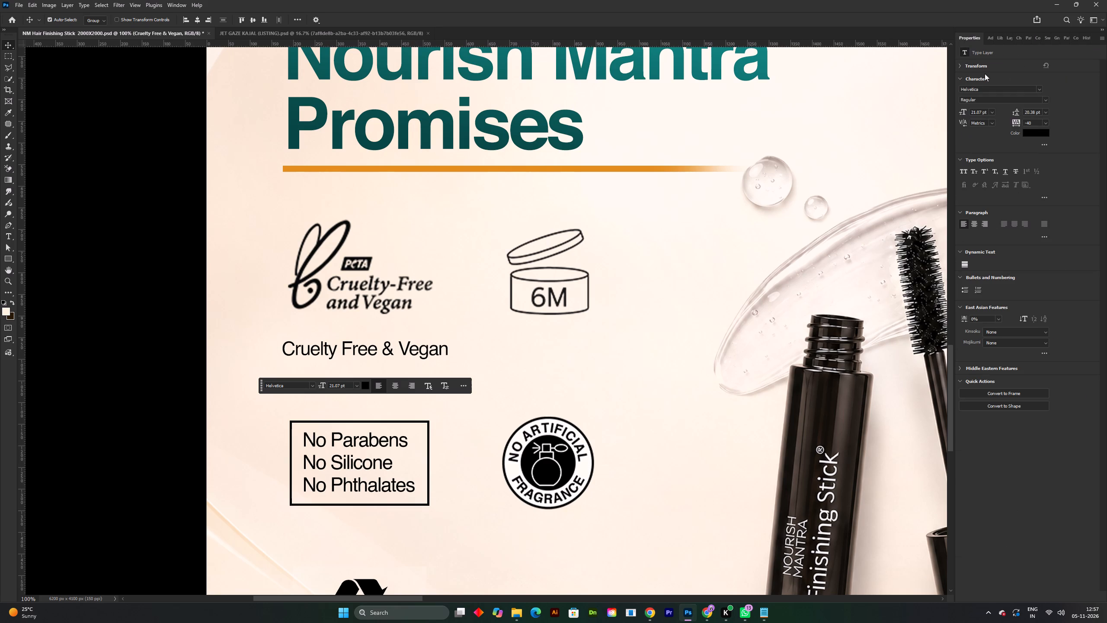
{"action": "left_click", "coordinate": [1046, 101]}
{"action": "left_click", "coordinate": [998, 131]}
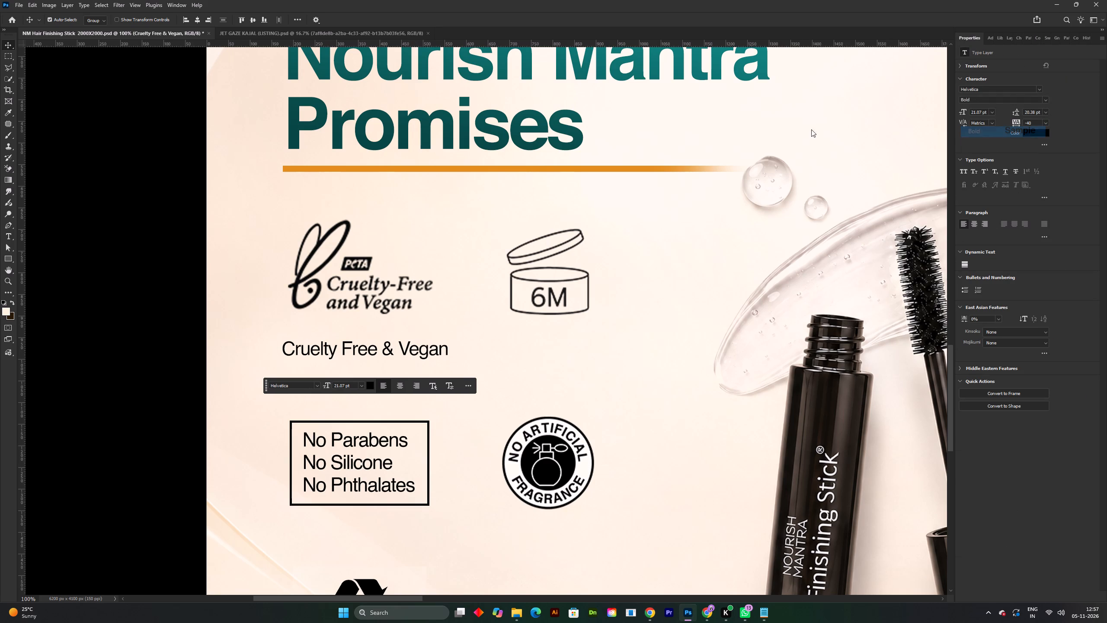
Scale the bold "Cruelty Free & Vegan" caption down to about 16 pt and move it slightly up beneath the badge.
{"action": "key", "text": "ctrl+t"}
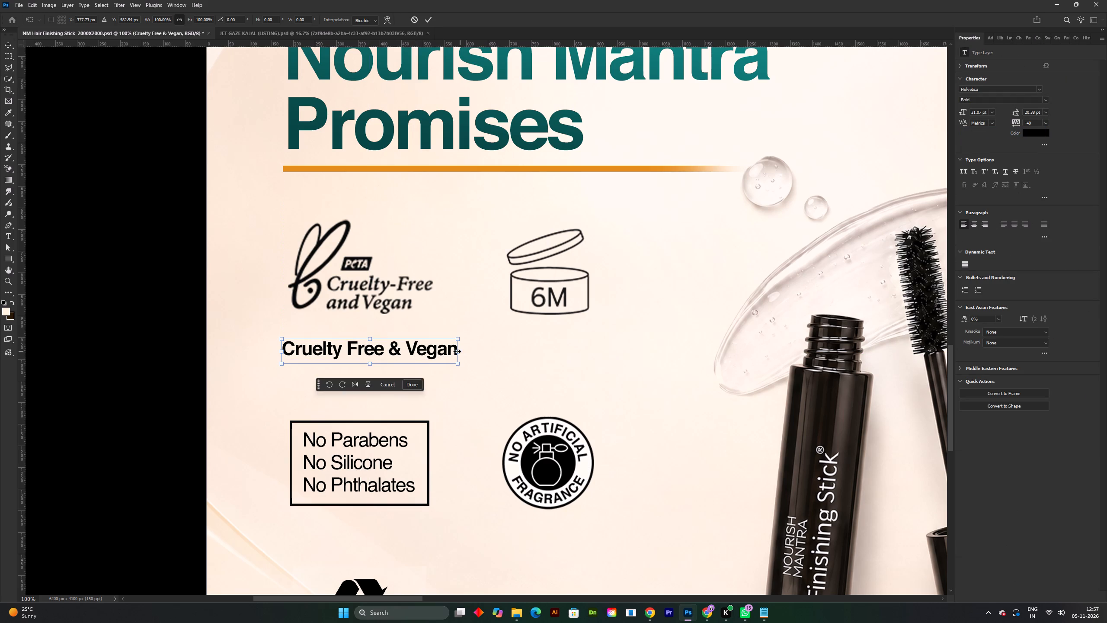
{"action": "left_click_drag", "start_coordinate": [455, 351], "coordinate": [416, 349]}
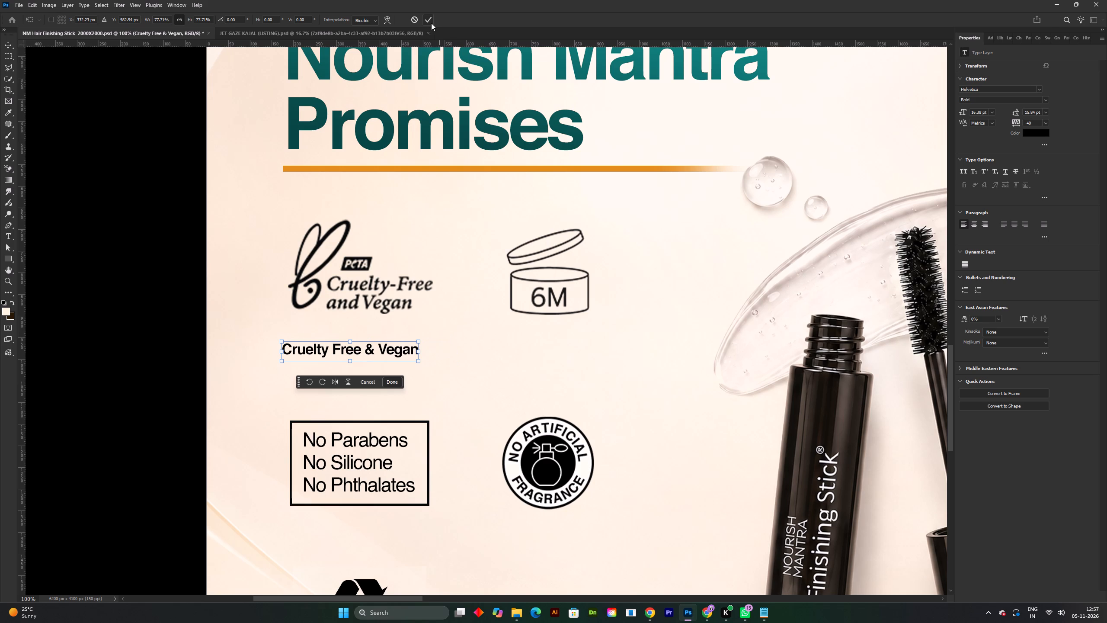
{"action": "left_click", "coordinate": [430, 23]}
{"action": "left_click_drag", "start_coordinate": [392, 349], "coordinate": [393, 345]}
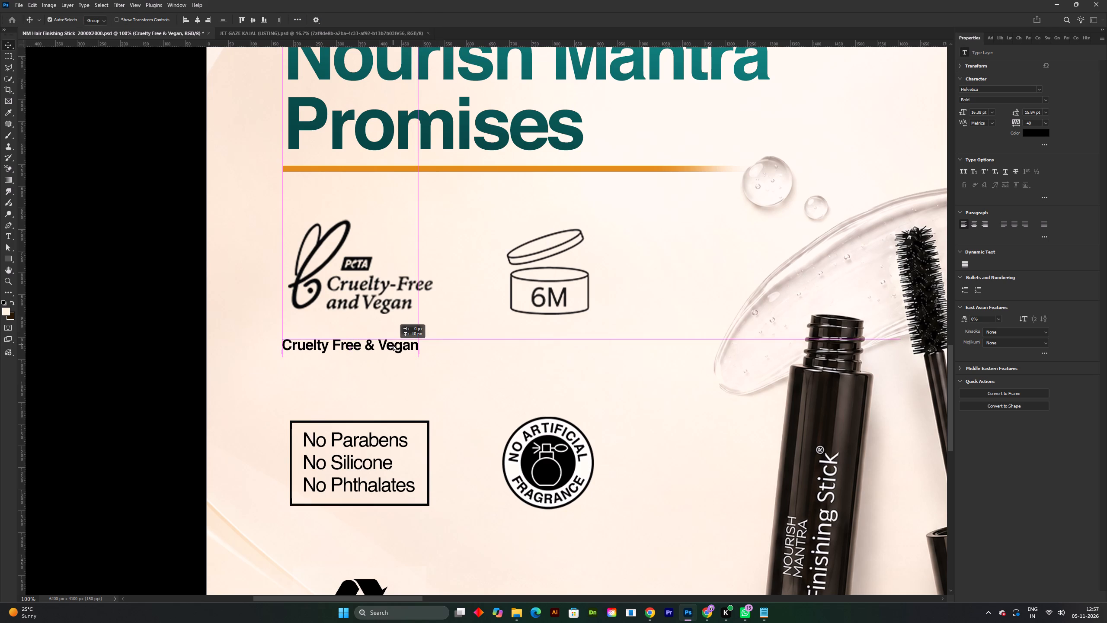
{"action": "left_click_drag", "start_coordinate": [393, 345], "coordinate": [395, 345]}
Deselect the caption and check its size and placement among the badges, up close and on the whole artboard.
{"action": "scroll", "coordinate": [394, 345], "scroll_direction": "down", "scroll_amount": 3, "text": "shift"}
{"action": "key", "text": "space"}
{"action": "left_click_drag", "start_coordinate": [438, 324], "coordinate": [395, 311]}
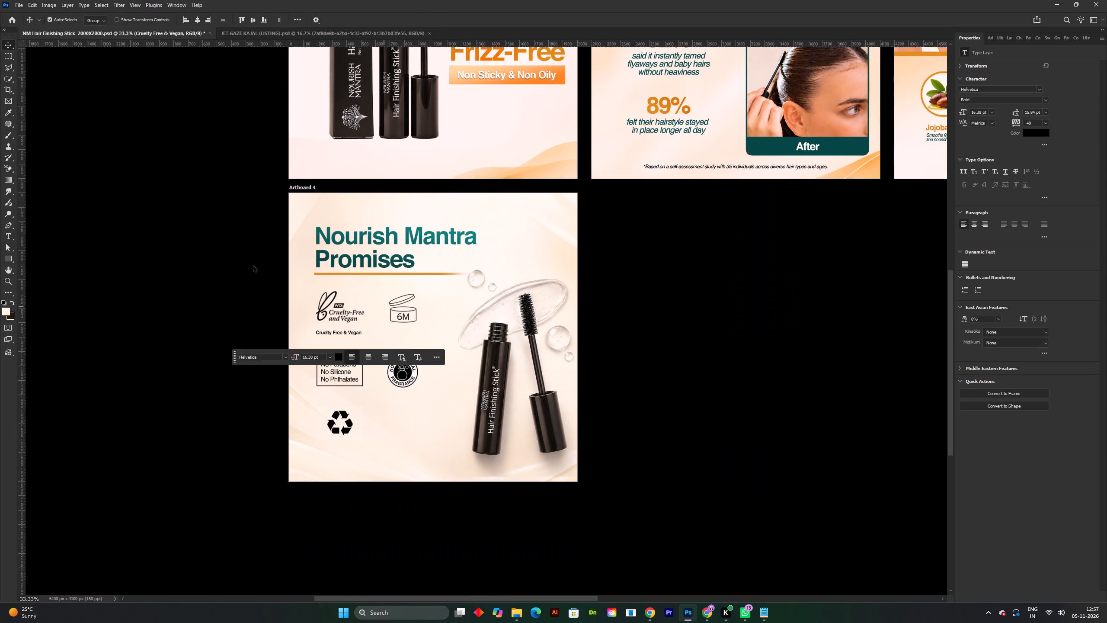
{"action": "left_click", "coordinate": [194, 254]}
{"action": "scroll", "coordinate": [450, 321], "scroll_direction": "up", "scroll_amount": 2, "text": "shift"}
{"action": "key", "text": "space"}
{"action": "left_click_drag", "start_coordinate": [255, 325], "coordinate": [291, 312]}
{"action": "scroll", "coordinate": [278, 330], "scroll_direction": "up", "scroll_amount": 1, "text": "shift"}
{"action": "key", "text": "space"}
{"action": "left_click_drag", "start_coordinate": [275, 324], "coordinate": [278, 339]}
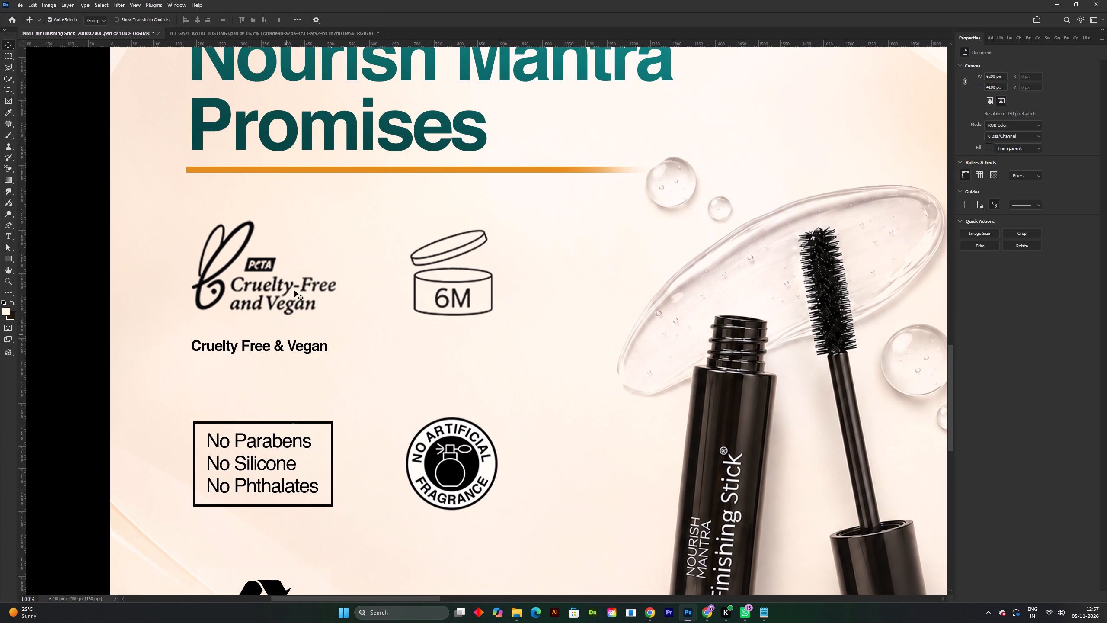
{"action": "key", "text": "space"}
{"action": "key", "text": "space"}
{"action": "key", "text": "space"}
{"action": "key", "text": "space"}
{"action": "left_click_drag", "start_coordinate": [241, 349], "coordinate": [240, 340]}
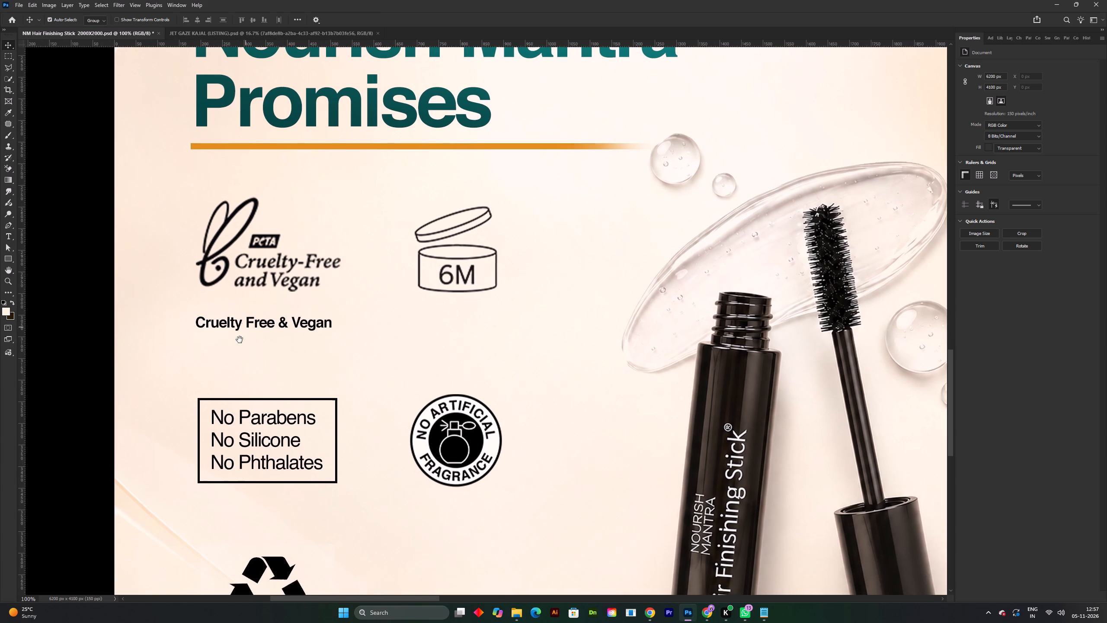
{"action": "left_click_drag", "start_coordinate": [240, 340], "coordinate": [239, 340]}
{"action": "scroll", "coordinate": [237, 340], "scroll_direction": "down", "scroll_amount": 2, "text": "shift"}
{"action": "key", "text": "space"}
{"action": "key", "text": "space"}
{"action": "key", "text": "space"}
{"action": "key", "text": "space"}
{"action": "left_click_drag", "start_coordinate": [239, 366], "coordinate": [245, 372]}
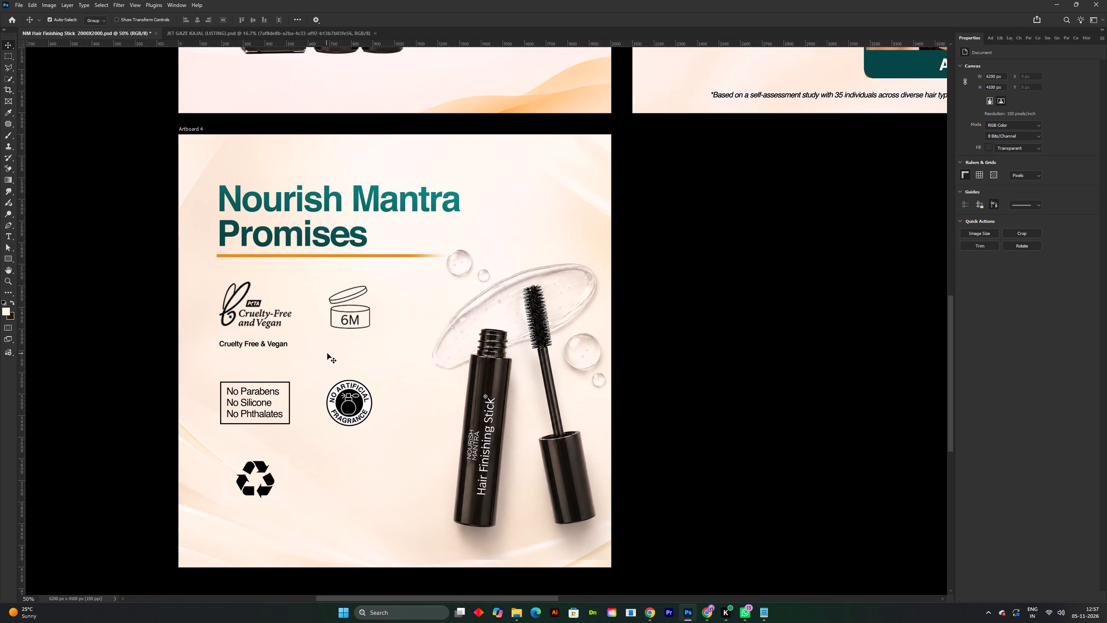
{"action": "key", "text": "space"}
{"action": "left_click_drag", "start_coordinate": [327, 353], "coordinate": [356, 311]}
{"action": "scroll", "coordinate": [317, 331], "scroll_direction": "up", "scroll_amount": 1, "text": "shift"}
{"action": "key", "text": "space"}
{"action": "key", "text": "space"}
{"action": "key", "text": "space"}
{"action": "key", "text": "space"}
{"action": "left_click_drag", "start_coordinate": [321, 331], "coordinate": [356, 318]}
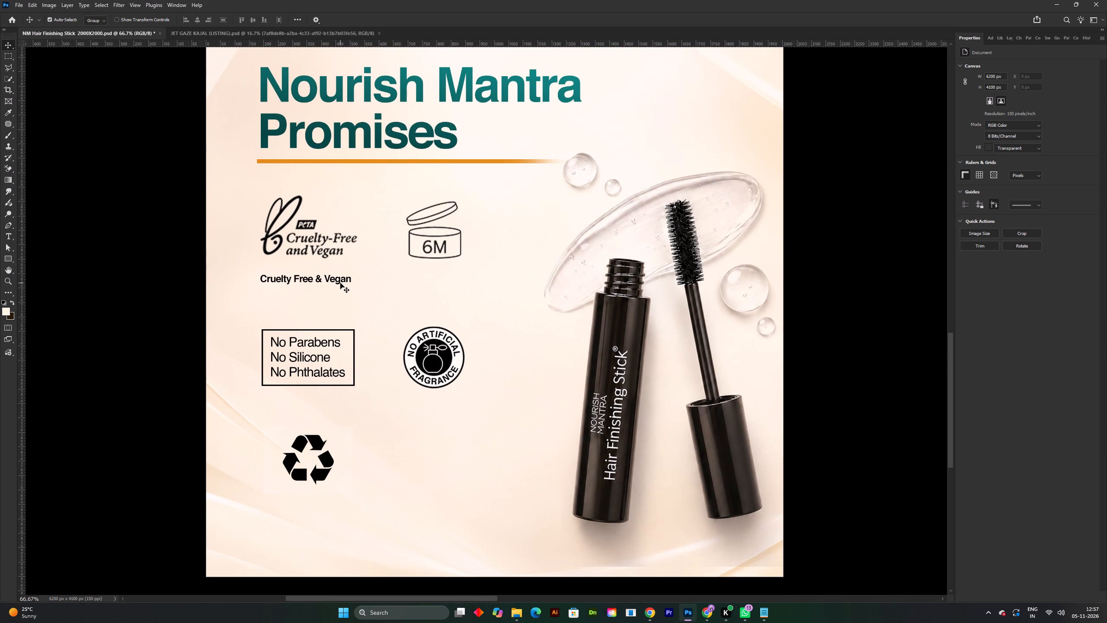
Move the "Cruelty Free & Vegan" caption sideways so it sits beneath the 6M jar icon.
{"action": "left_click", "coordinate": [340, 283]}
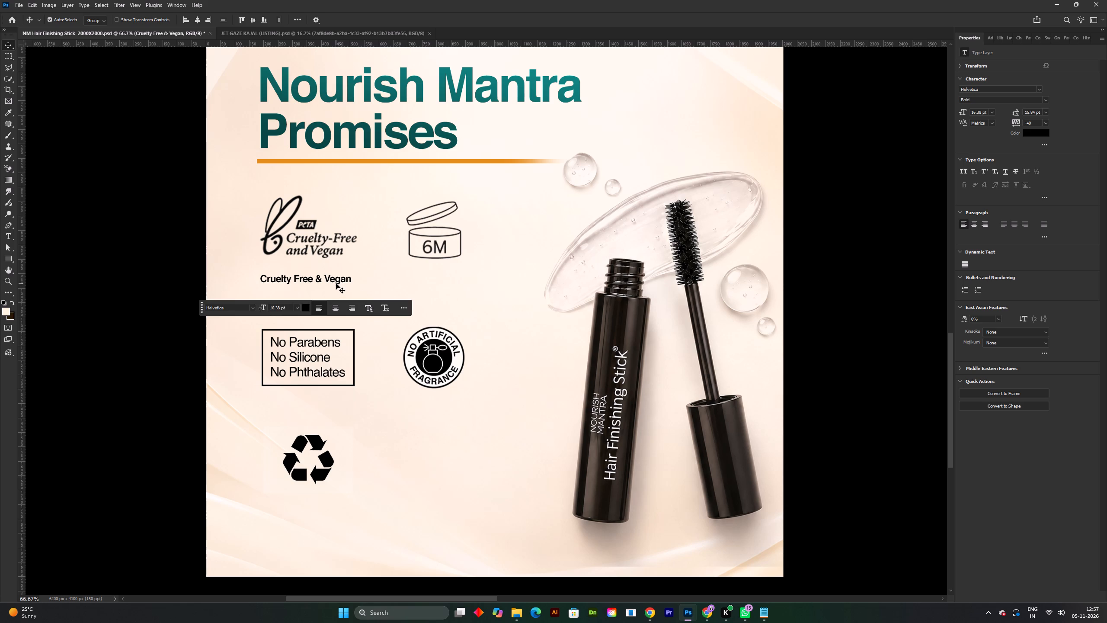
{"action": "left_click_drag", "start_coordinate": [336, 281], "coordinate": [472, 280]}
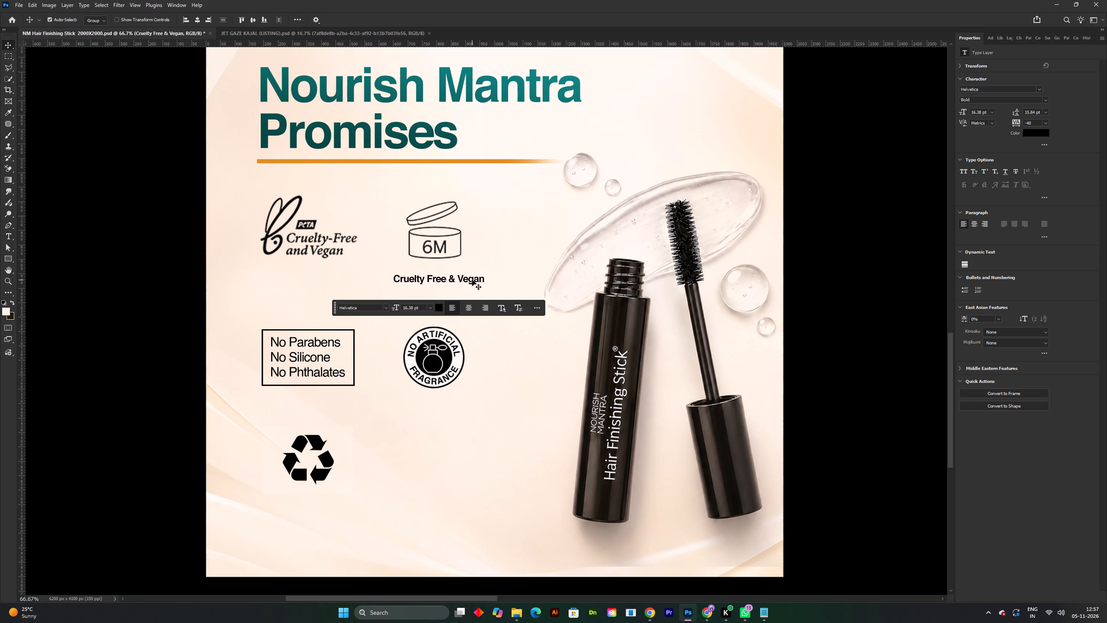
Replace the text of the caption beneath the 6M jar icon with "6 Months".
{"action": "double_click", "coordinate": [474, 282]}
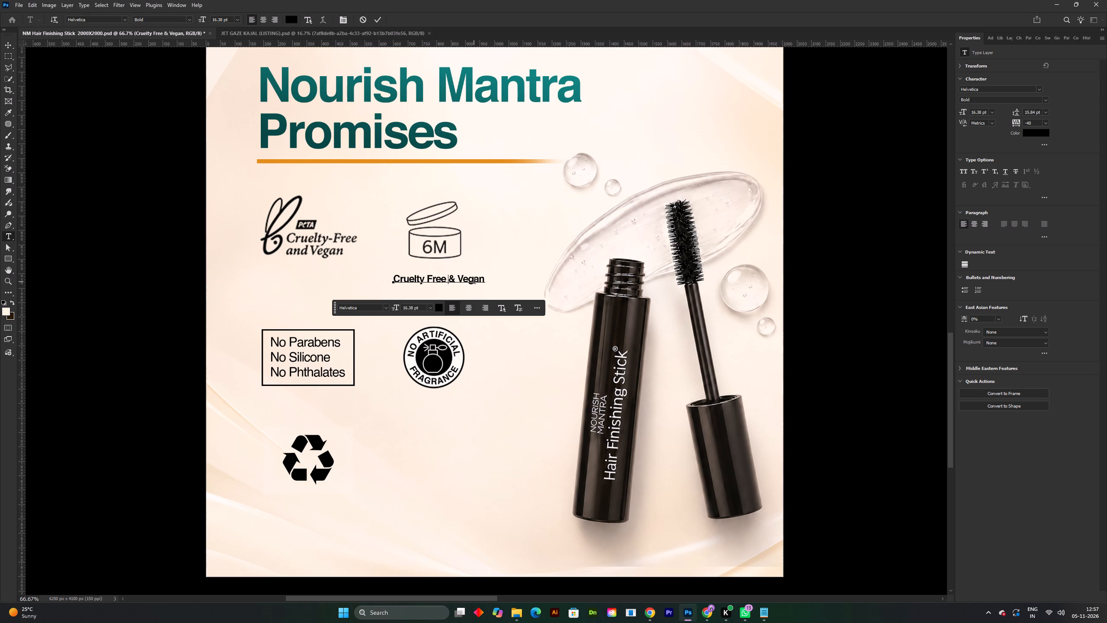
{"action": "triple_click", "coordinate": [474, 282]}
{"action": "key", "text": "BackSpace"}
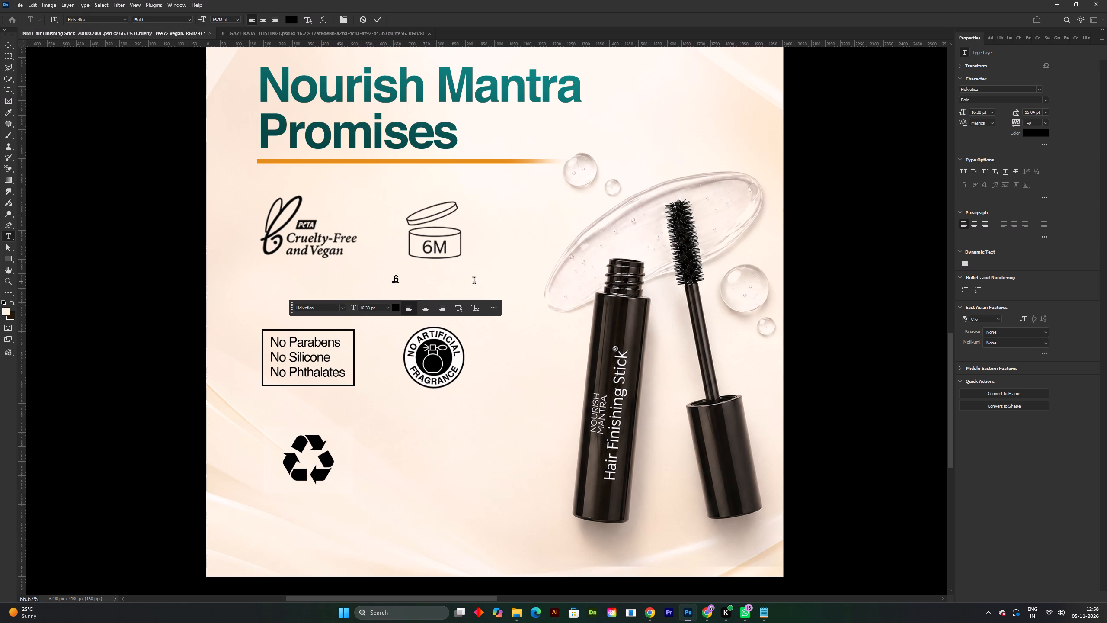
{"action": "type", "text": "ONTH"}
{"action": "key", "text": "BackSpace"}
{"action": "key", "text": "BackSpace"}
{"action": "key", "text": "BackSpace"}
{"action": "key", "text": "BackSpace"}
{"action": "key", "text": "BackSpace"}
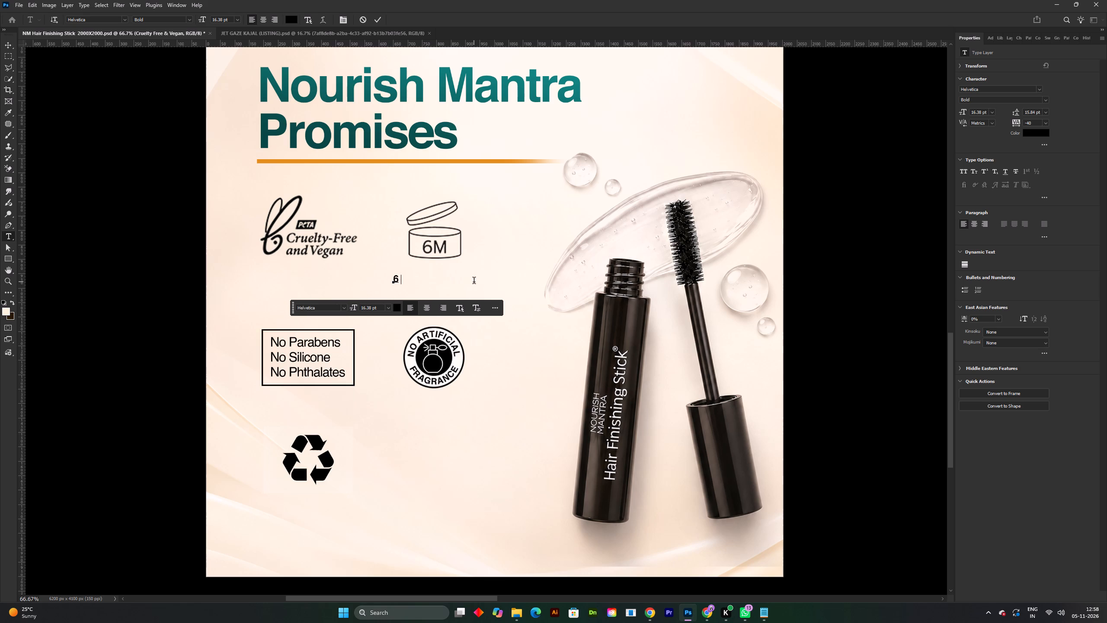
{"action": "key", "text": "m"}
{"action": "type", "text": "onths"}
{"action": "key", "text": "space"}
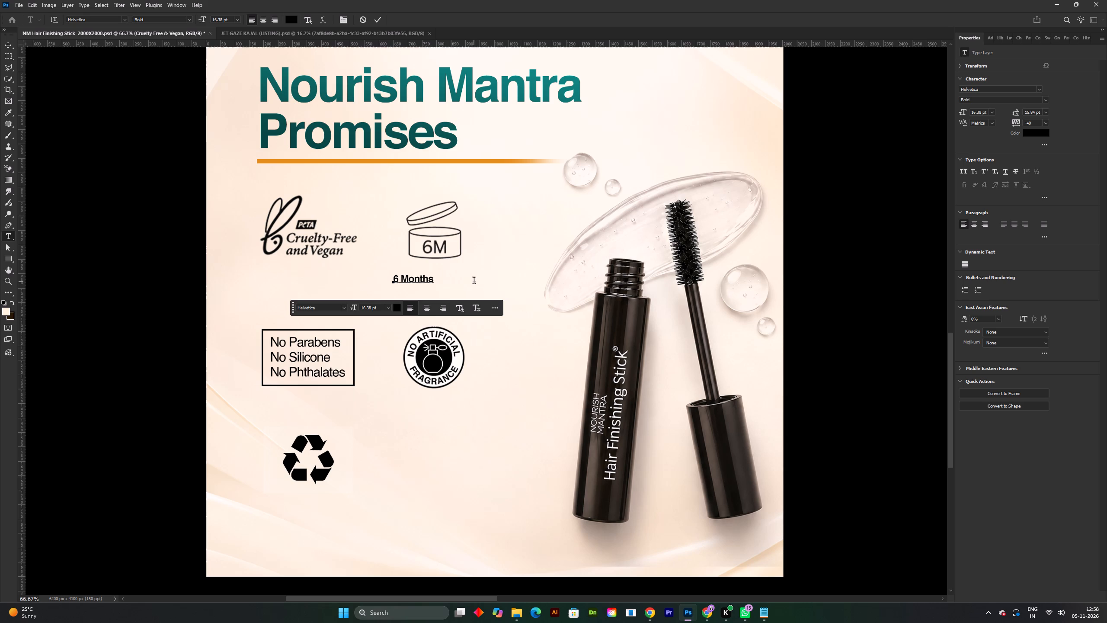
Retype the caption beneath the 6M jar icon as "6 Months Period After Opening".
{"action": "key", "text": "BackSpace"}
{"action": "key", "text": "BackSpace"}
{"action": "key", "text": "BackSpace"}
{"action": "key", "text": "BackSpace"}
{"action": "key", "text": "BackSpace"}
{"action": "key", "text": "BackSpace"}
{"action": "key", "text": "BackSpace"}
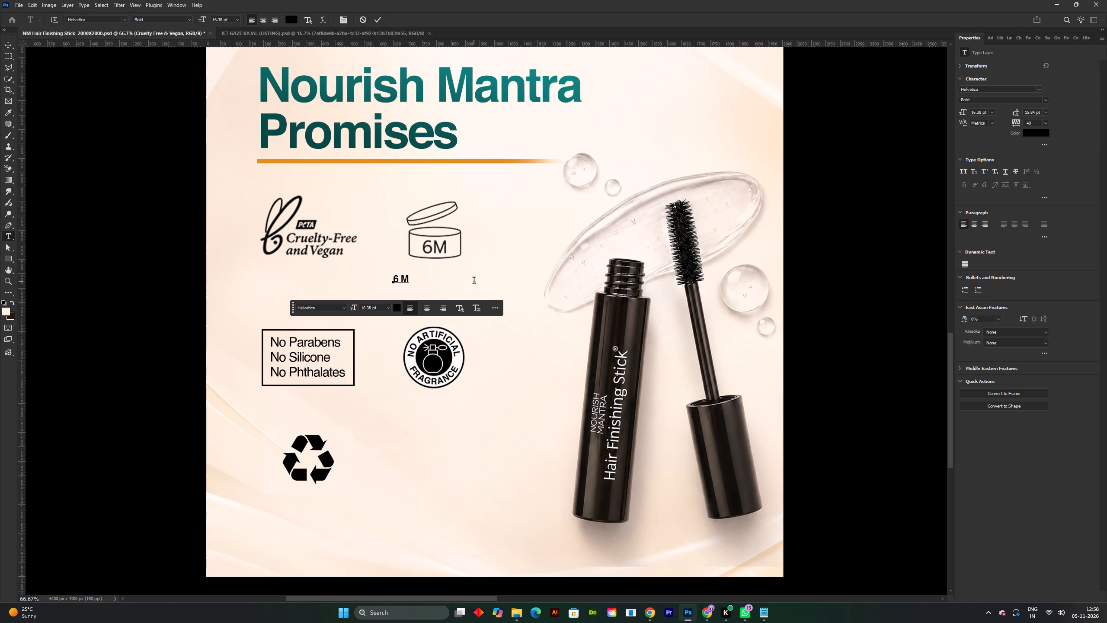
{"action": "key", "text": "BackSpace"}
{"action": "key", "text": "BackSpace"}
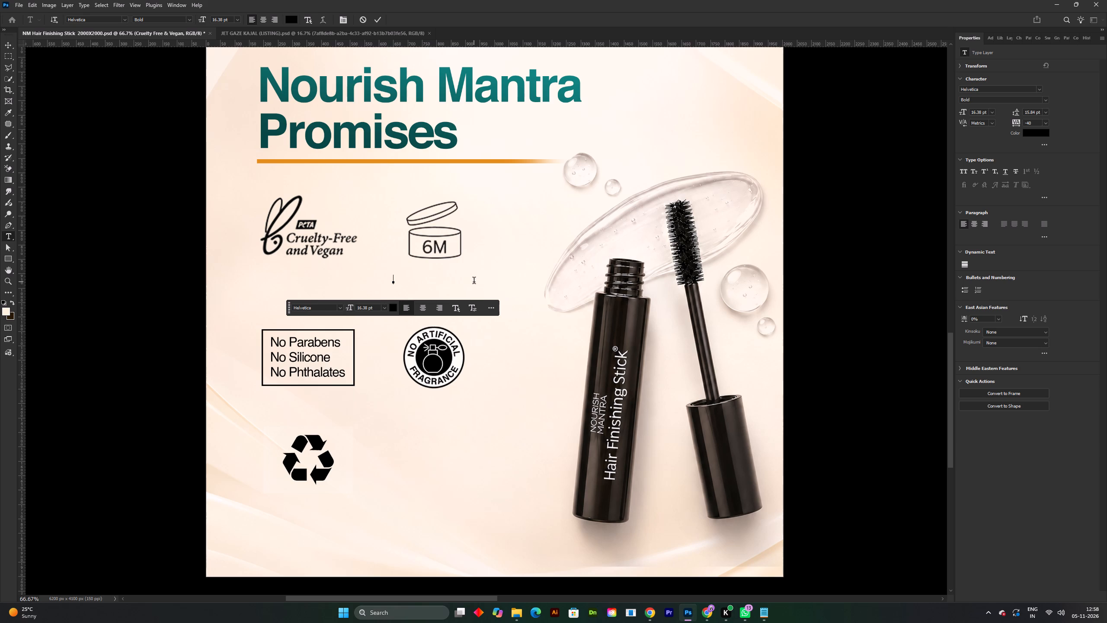
{"action": "key", "text": "6"}
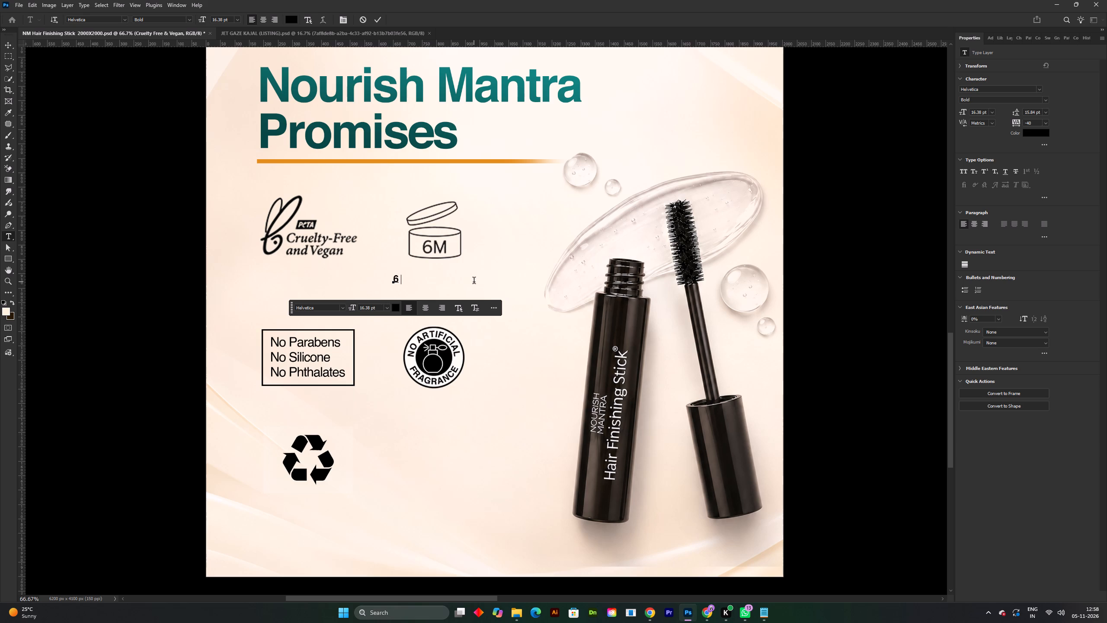
{"action": "type", "text": "ths"}
{"action": "key", "text": "space"}
{"action": "key", "text": "p"}
{"action": "key", "text": "o"}
{"action": "key", "text": "a"}
{"action": "key", "text": "BackSpace"}
{"action": "key", "text": "BackSpace"}
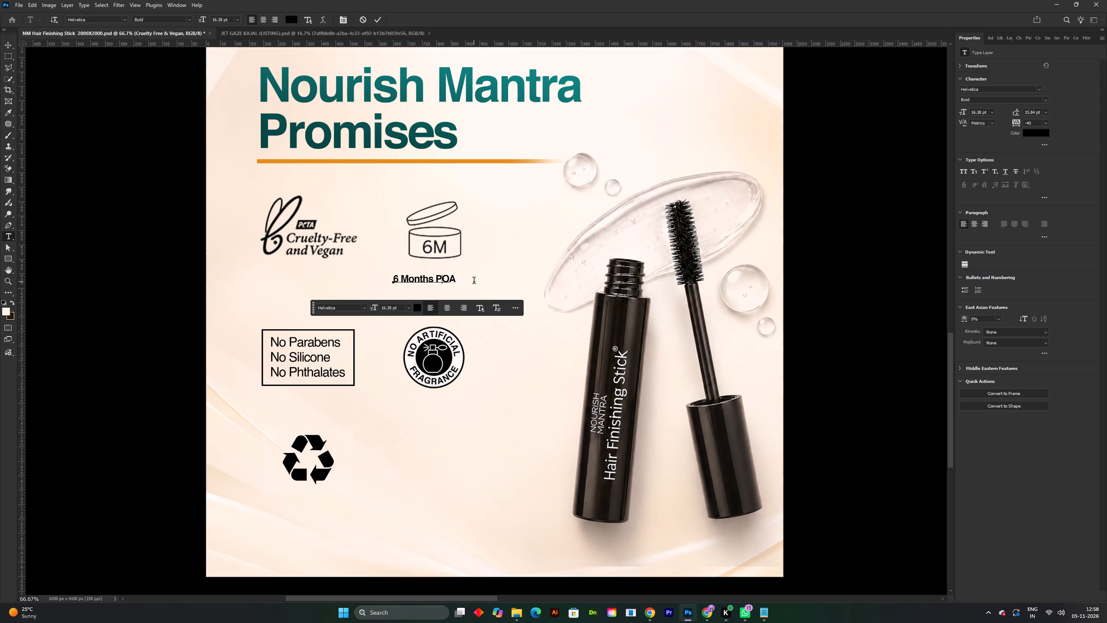
{"action": "type", "text": "erios"}
{"action": "key", "text": "BackSpace"}
{"action": "key", "text": "d"}
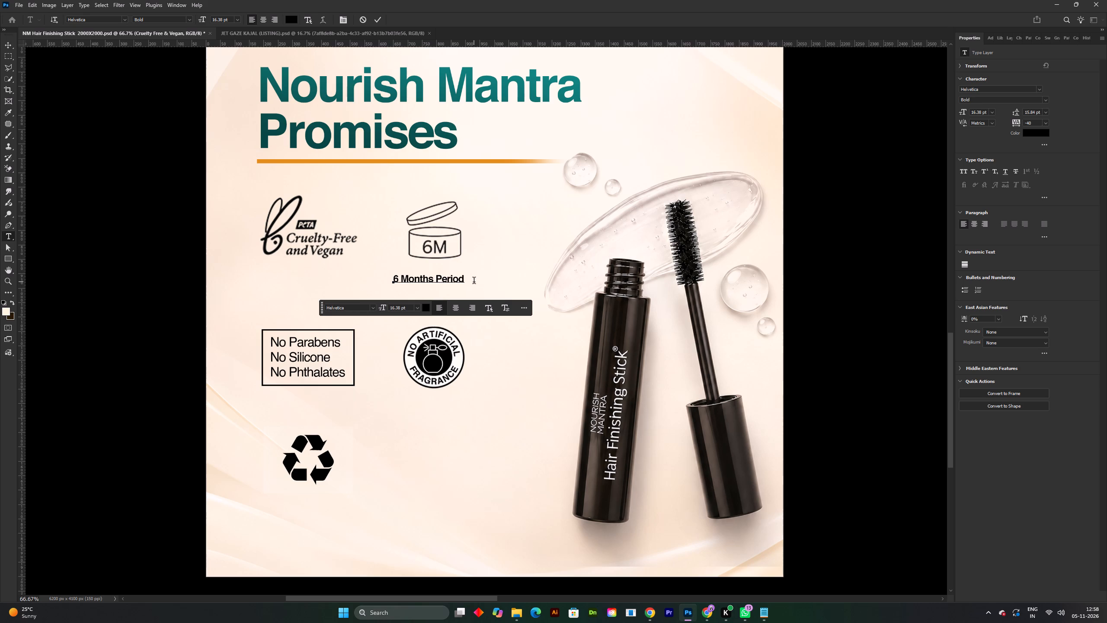
{"action": "key", "text": "space"}
{"action": "type", "text": "ter"}
{"action": "key", "text": "space"}
{"action": "key", "text": "BackSpace"}
{"action": "key", "text": "BackSpace"}
{"action": "key", "text": "BackSpace"}
{"action": "key", "text": "BackSpace"}
{"action": "type", "text": "fter"}
{"action": "key", "text": "space"}
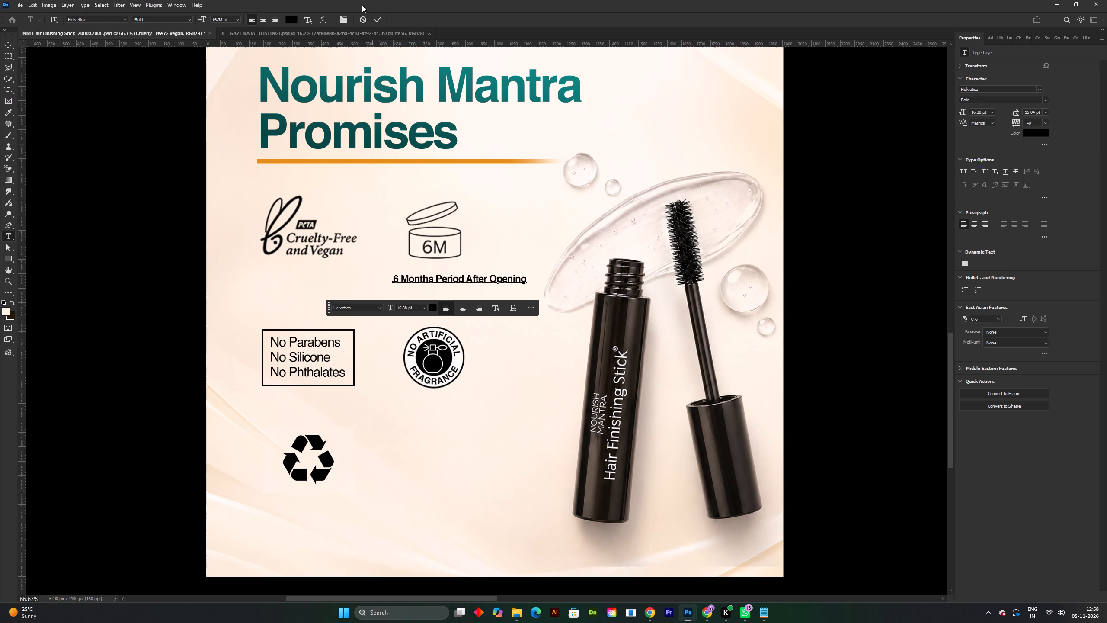
{"action": "left_click", "coordinate": [378, 18]}
{"action": "double_click", "coordinate": [474, 279]}
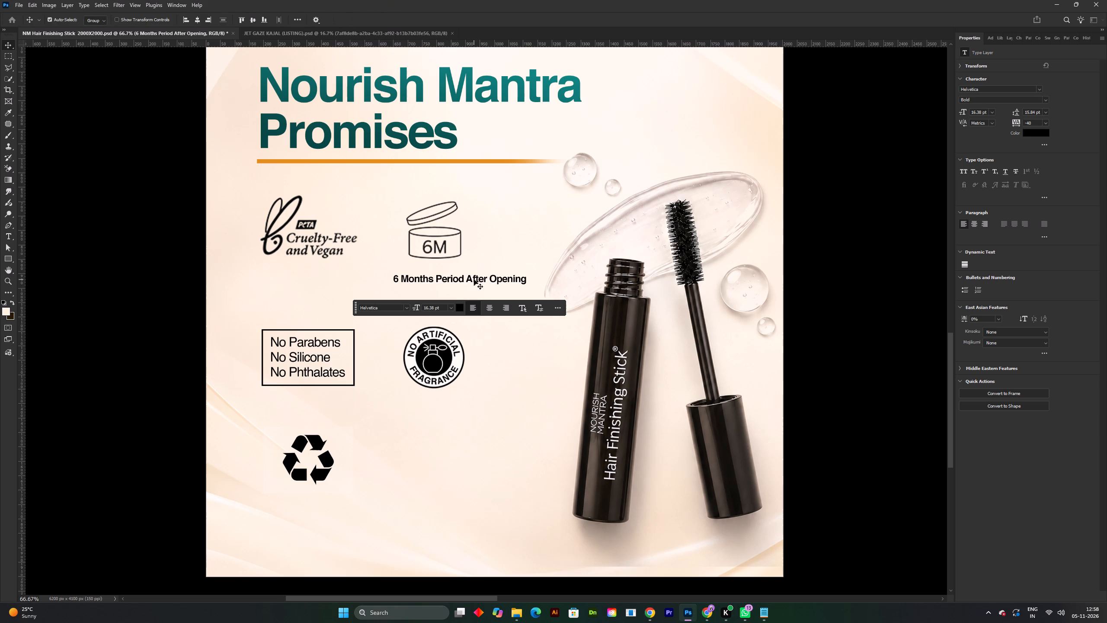
{"action": "left_click", "coordinate": [379, 18]}
Deselect the caption and save the Hair Finishing Stick document.
{"action": "scroll", "coordinate": [425, 272], "scroll_direction": "down", "scroll_amount": 1, "text": "shift"}
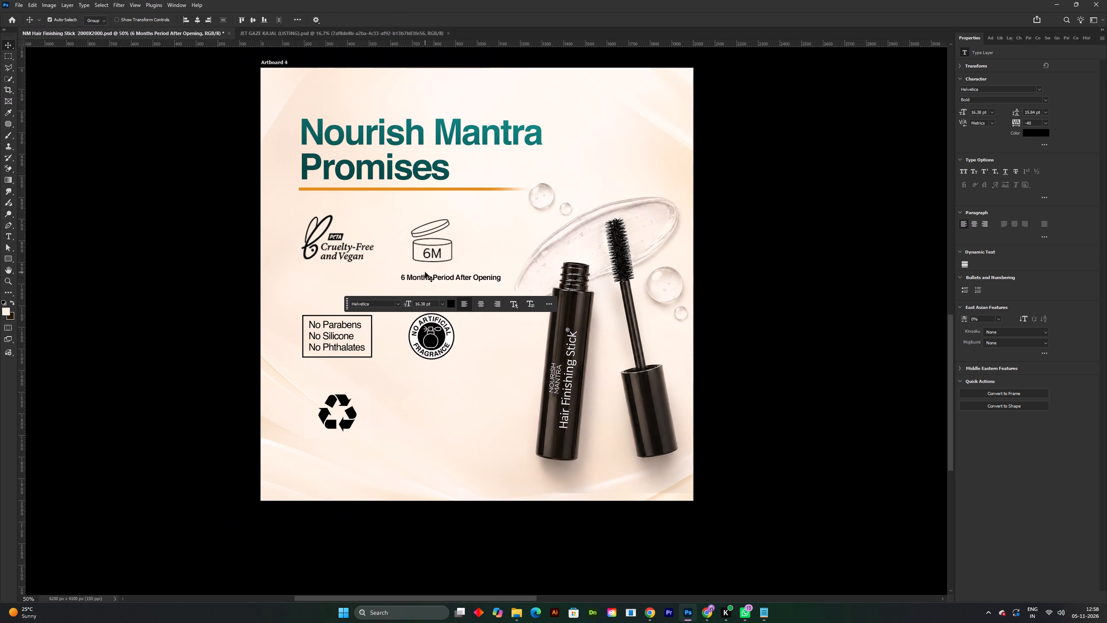
{"action": "key", "text": "space"}
{"action": "left_click_drag", "start_coordinate": [434, 251], "coordinate": [457, 231]}
{"action": "left_click", "coordinate": [814, 217]}
{"action": "key", "text": "ctrl+s"}
{"action": "key", "text": "space"}
{"action": "key", "text": "space"}
{"action": "key", "text": "space"}
{"action": "left_click_drag", "start_coordinate": [462, 282], "coordinate": [487, 250]}
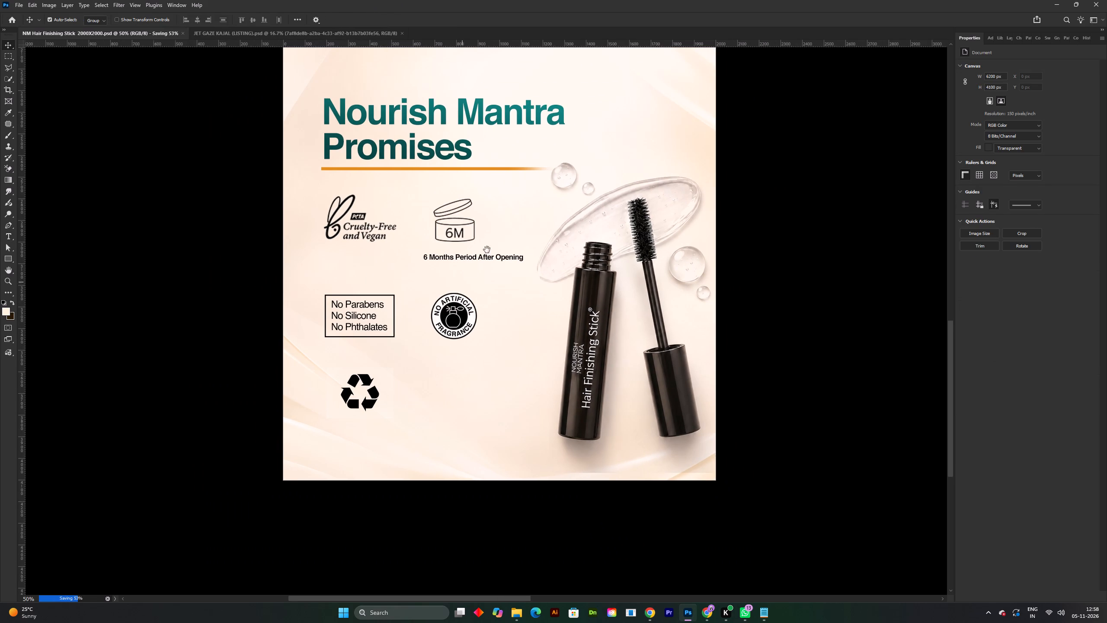
{"action": "left_click_drag", "start_coordinate": [487, 250], "coordinate": [494, 241]}
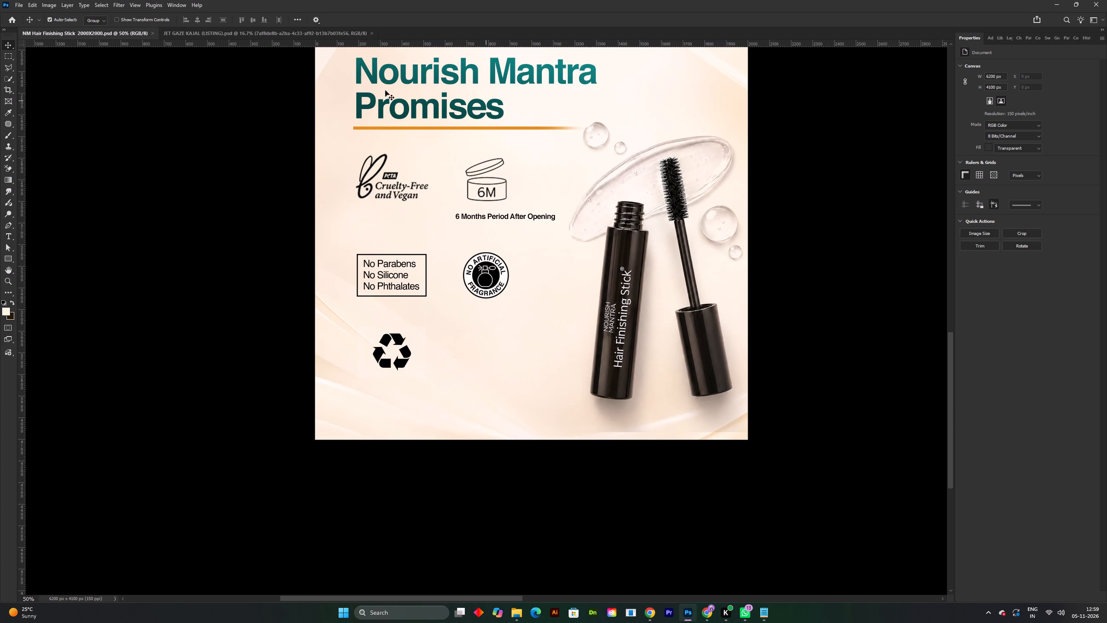
Examine the Promises heading and the layout of the claim badges up close.
{"action": "key", "text": "space"}
{"action": "left_click_drag", "start_coordinate": [438, 192], "coordinate": [464, 276]}
{"action": "scroll", "coordinate": [425, 267], "scroll_direction": "up", "scroll_amount": 2, "text": "shift"}
{"action": "key", "text": "space"}
{"action": "key", "text": "space"}
{"action": "key", "text": "space"}
{"action": "key", "text": "space"}
{"action": "key", "text": "space"}
{"action": "key", "text": "space"}
{"action": "key", "text": "space"}
{"action": "key", "text": "space"}
{"action": "key", "text": "space"}
{"action": "key", "text": "space"}
{"action": "key", "text": "space"}
{"action": "key", "text": "space"}
{"action": "key", "text": "space"}
{"action": "key", "text": "space"}
{"action": "key", "text": "space"}
{"action": "key", "text": "space"}
{"action": "key", "text": "space"}
{"action": "key", "text": "space"}
{"action": "key", "text": "space"}
{"action": "key", "text": "space"}
{"action": "left_click_drag", "start_coordinate": [424, 263], "coordinate": [410, 383]}
{"action": "left_click_drag", "start_coordinate": [443, 325], "coordinate": [362, 412]}
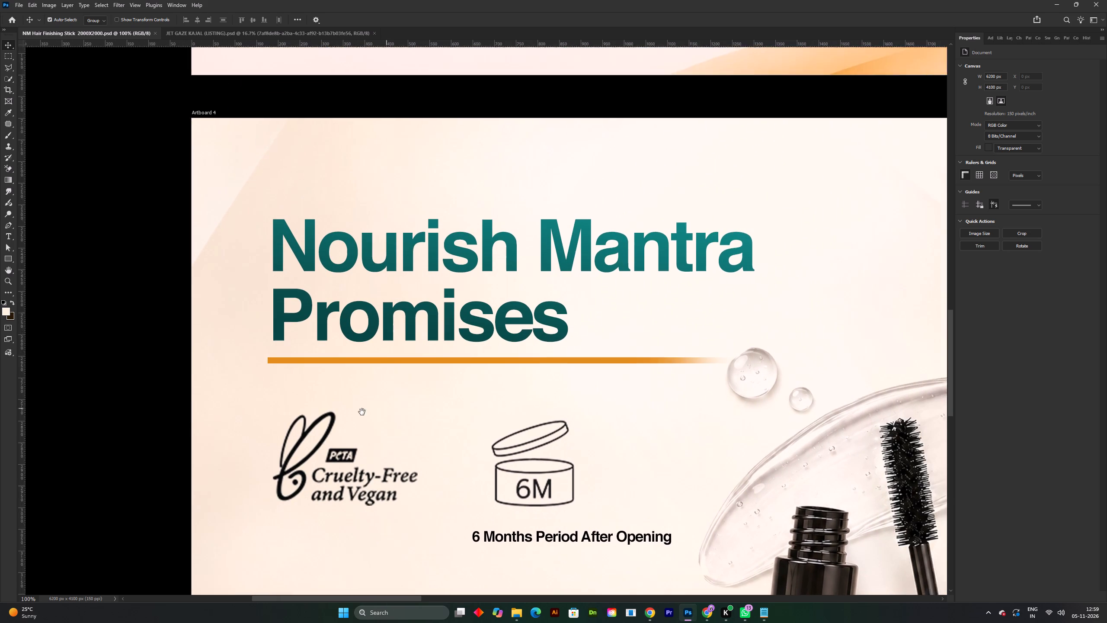
{"action": "left_click_drag", "start_coordinate": [362, 412], "coordinate": [360, 403]}
{"action": "left_click_drag", "start_coordinate": [358, 345], "coordinate": [371, 193]}
{"action": "left_click_drag", "start_coordinate": [340, 242], "coordinate": [372, 107]}
{"action": "left_click_drag", "start_coordinate": [374, 248], "coordinate": [383, 199]}
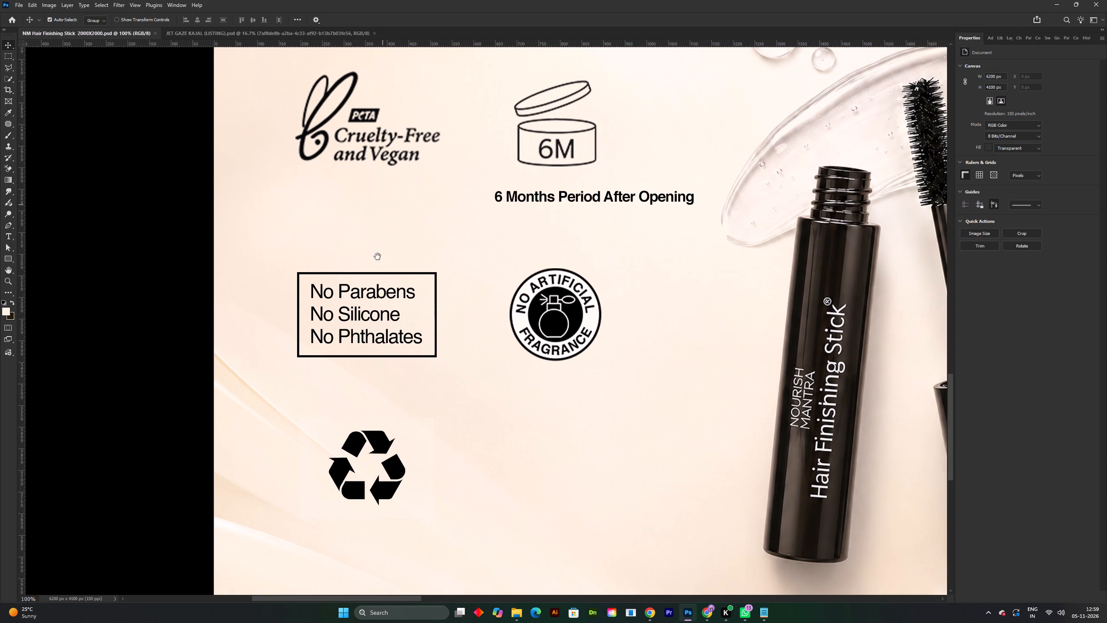
Move the No Parabens, Silicone, Phthalates box down its column to free the space beneath the Cruelty-Free and Vegan badge.
{"action": "left_click_drag", "start_coordinate": [367, 318], "coordinate": [371, 363]}
{"action": "left_click_drag", "start_coordinate": [377, 340], "coordinate": [377, 395]}
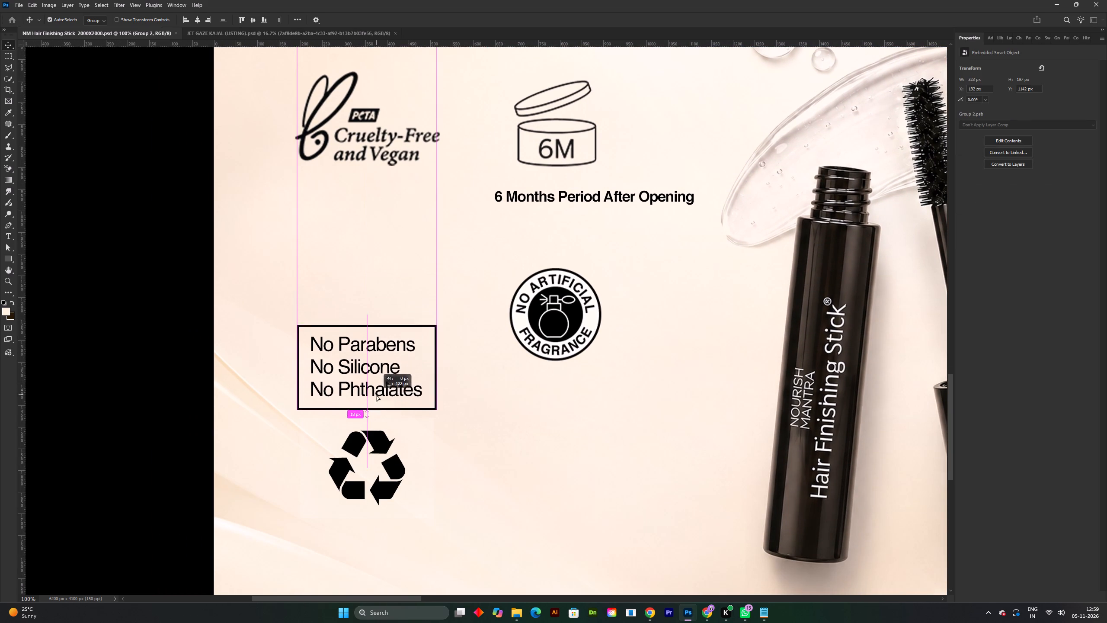
{"action": "left_click_drag", "start_coordinate": [377, 395], "coordinate": [374, 466]}
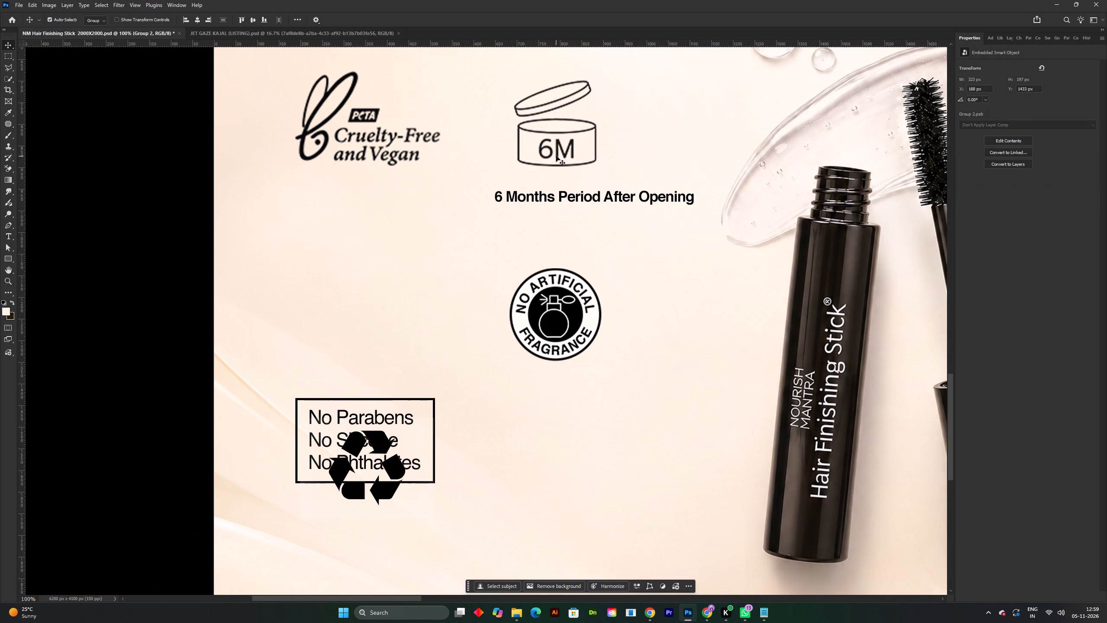
Move the 6M jar icon into the first column, centred beneath the Cruelty-Free and Vegan badge.
{"action": "left_click_drag", "start_coordinate": [552, 153], "coordinate": [573, 173]}
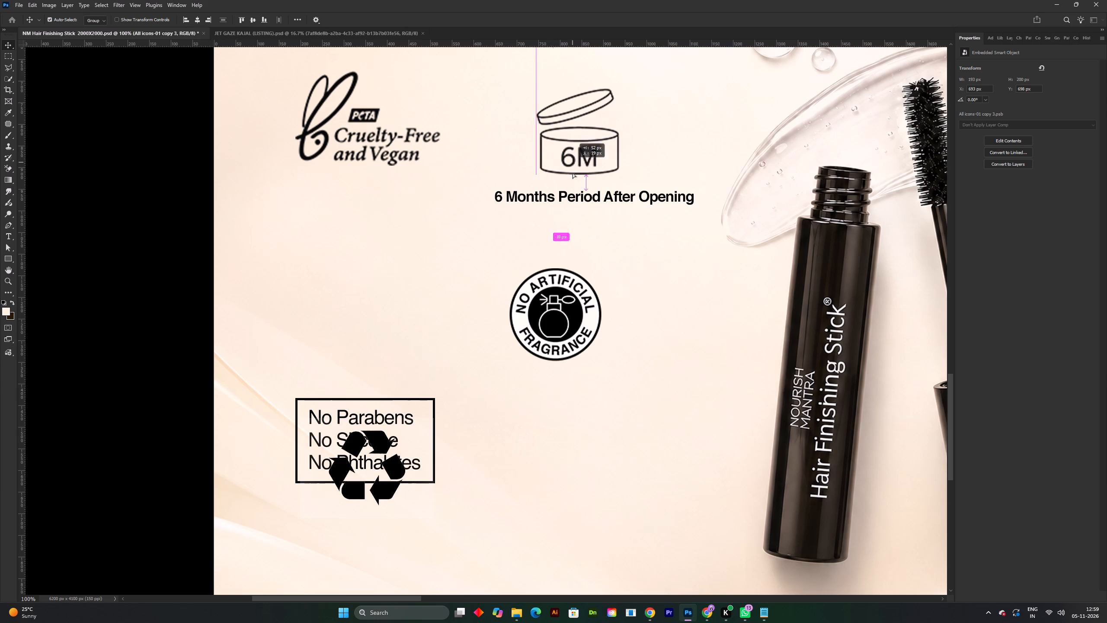
{"action": "left_click_drag", "start_coordinate": [573, 173], "coordinate": [353, 288]}
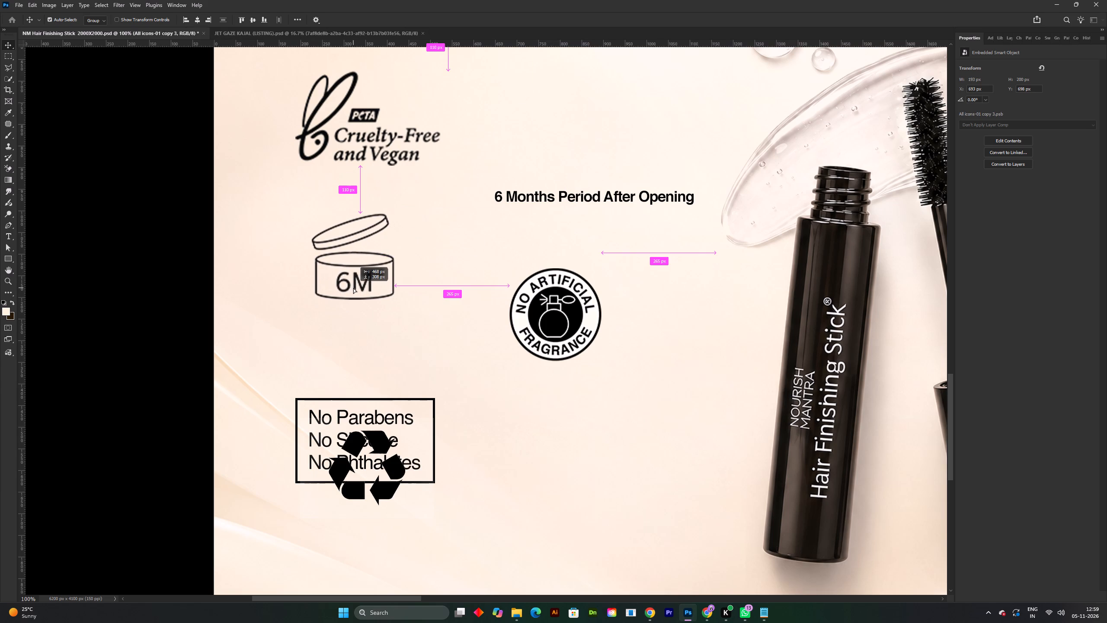
{"action": "left_click_drag", "start_coordinate": [353, 288], "coordinate": [352, 288]}
Move the No Parabens, Silicone, Phthalates box up so it sits closer beneath the 6M jar icon.
{"action": "left_click_drag", "start_coordinate": [377, 414], "coordinate": [377, 387]}
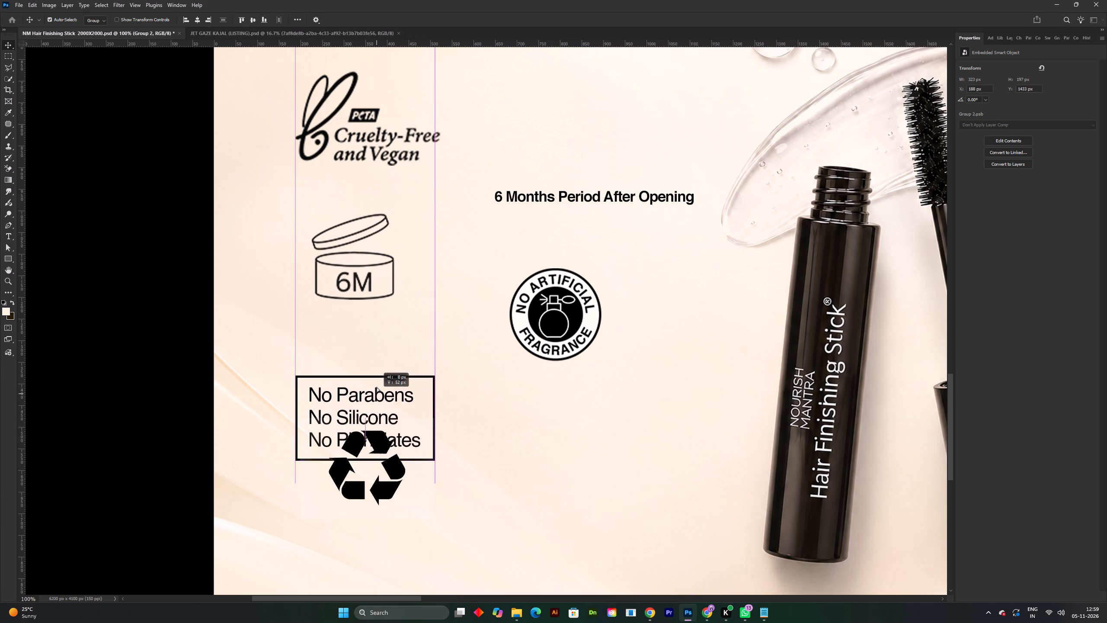
{"action": "left_click_drag", "start_coordinate": [377, 387], "coordinate": [377, 366]}
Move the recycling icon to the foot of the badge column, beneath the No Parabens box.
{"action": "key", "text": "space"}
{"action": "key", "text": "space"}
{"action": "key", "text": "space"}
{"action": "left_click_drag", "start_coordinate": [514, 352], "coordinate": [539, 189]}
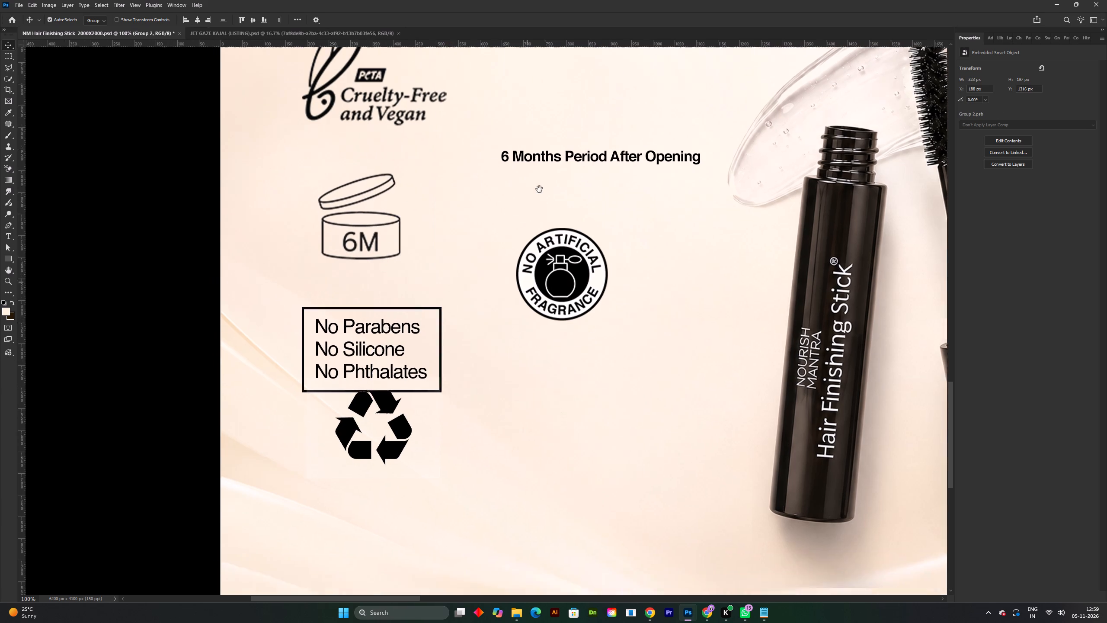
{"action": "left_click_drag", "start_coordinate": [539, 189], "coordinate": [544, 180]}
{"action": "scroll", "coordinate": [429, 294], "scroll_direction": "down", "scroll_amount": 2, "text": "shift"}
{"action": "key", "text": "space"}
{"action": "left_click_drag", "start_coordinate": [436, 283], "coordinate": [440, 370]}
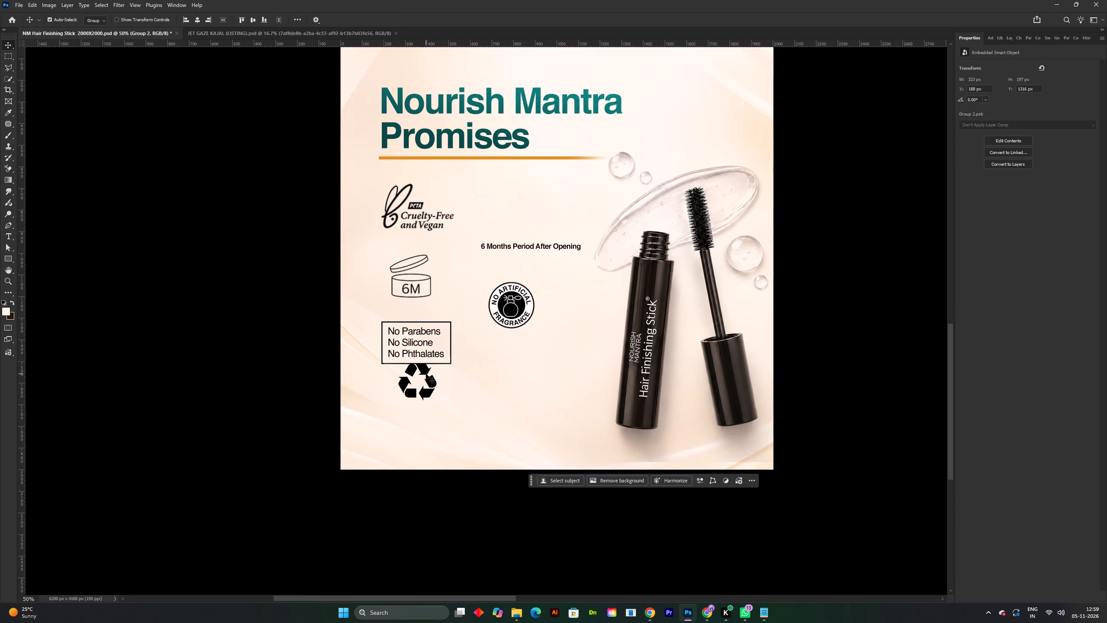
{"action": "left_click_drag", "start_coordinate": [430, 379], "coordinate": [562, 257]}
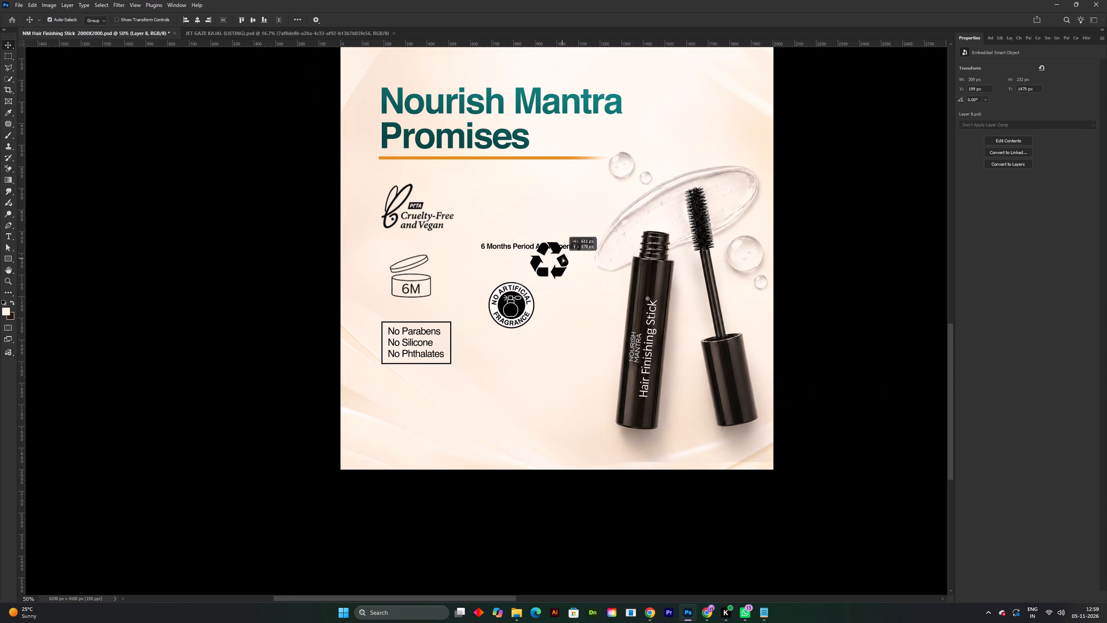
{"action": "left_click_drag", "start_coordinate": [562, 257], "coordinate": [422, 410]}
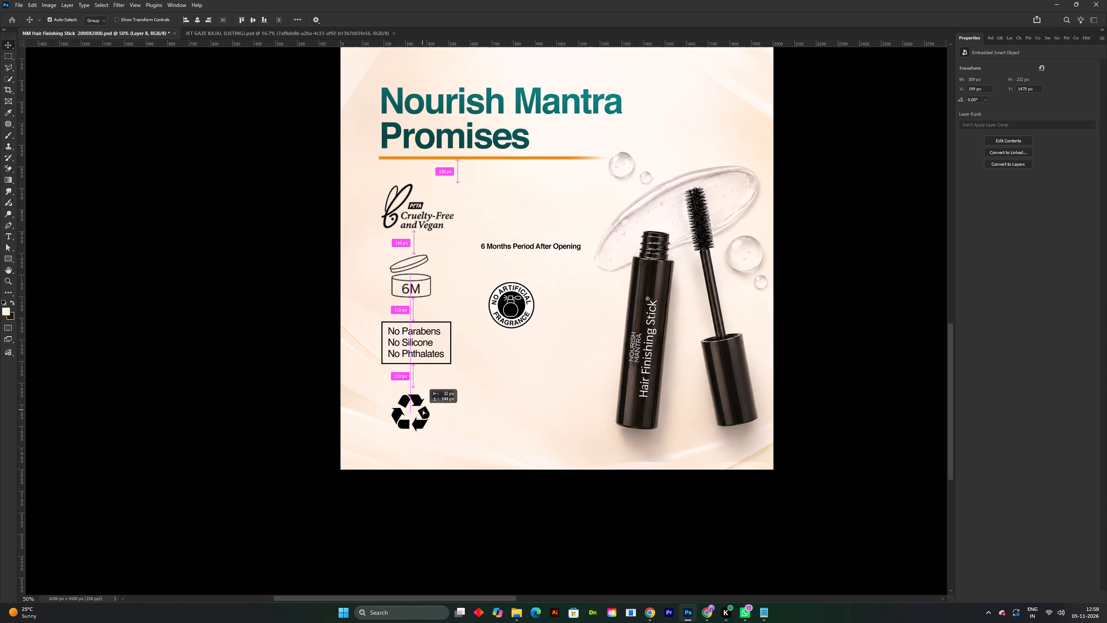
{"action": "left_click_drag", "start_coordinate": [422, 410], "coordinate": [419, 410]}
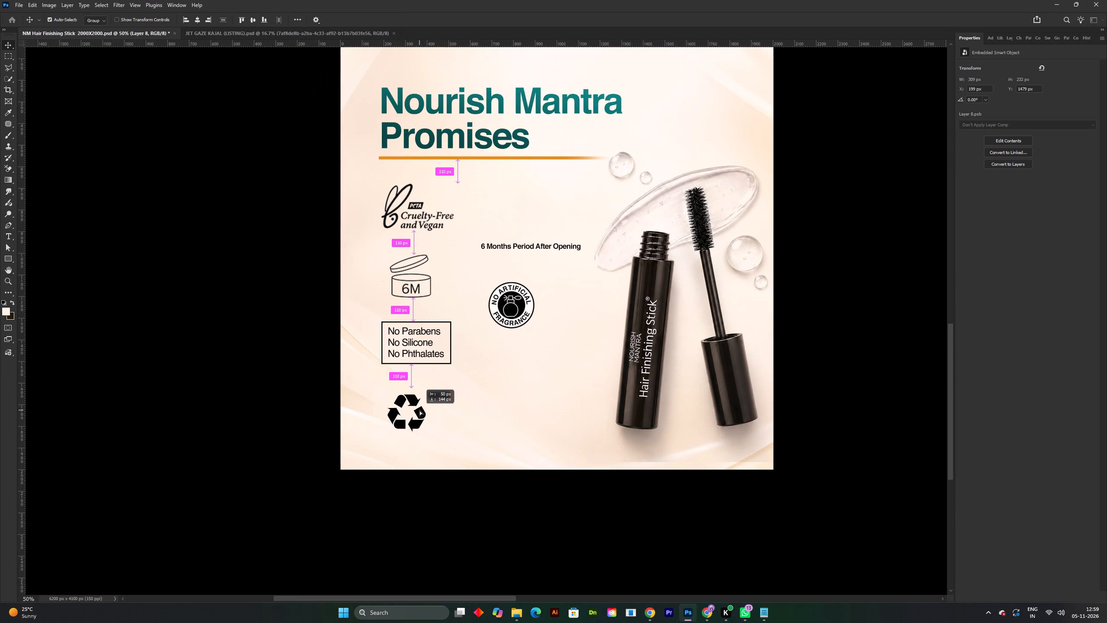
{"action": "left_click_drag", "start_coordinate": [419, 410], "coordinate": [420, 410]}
Delete the recycling icon from the artboard.
{"action": "key", "text": "Delete"}
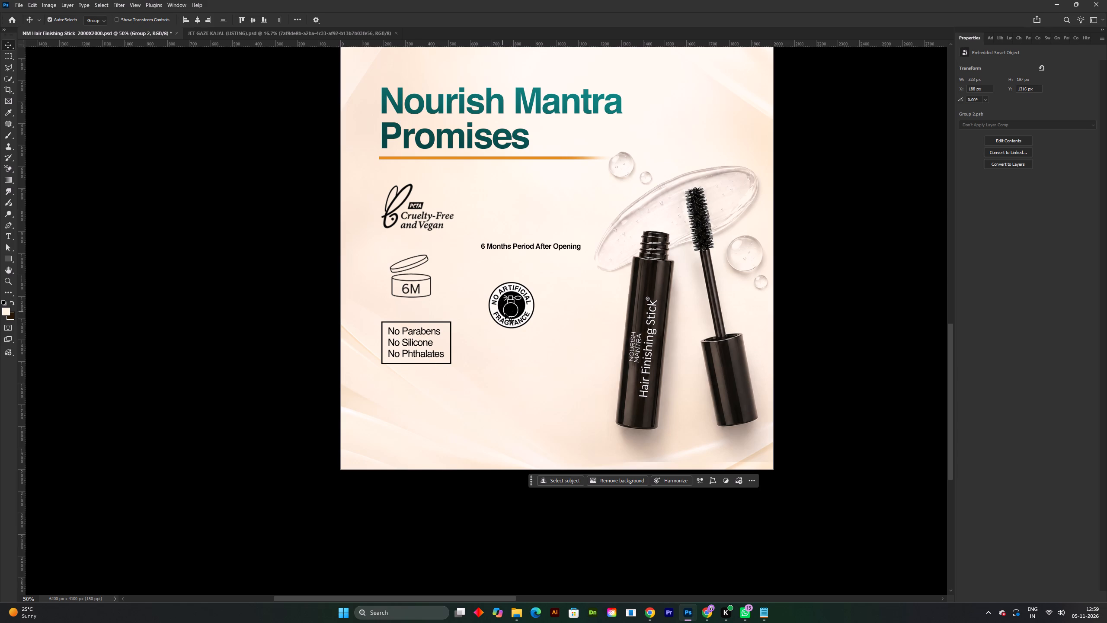
Move the No Artificial Fragrance badge into the first column, evenly spaced beneath the No Parabens box.
{"action": "left_click_drag", "start_coordinate": [515, 308], "coordinate": [416, 409]}
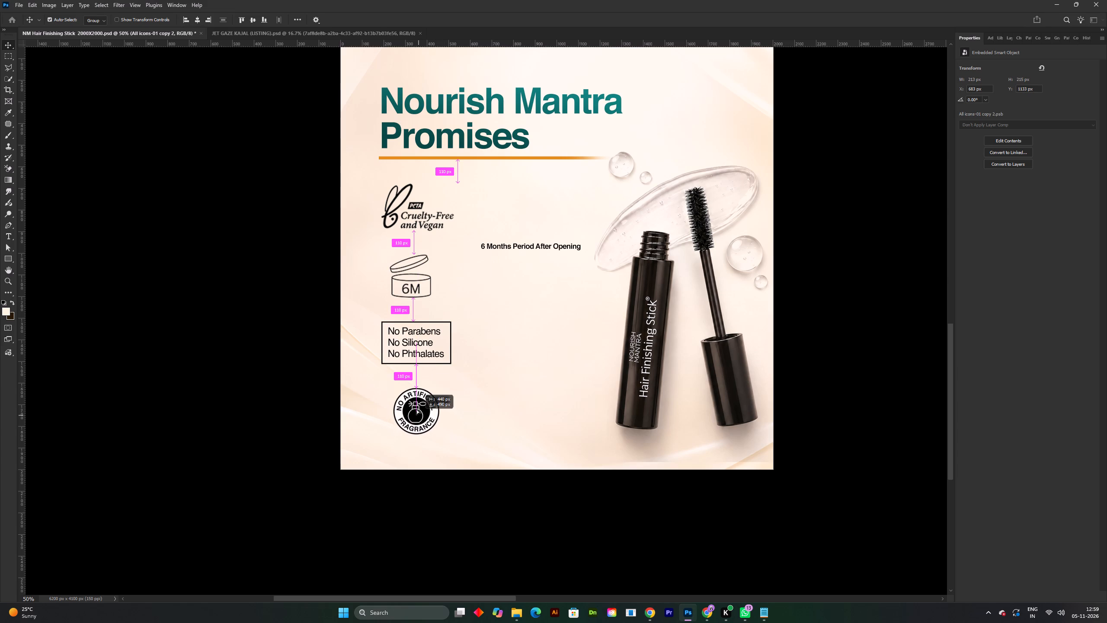
{"action": "left_click_drag", "start_coordinate": [416, 409], "coordinate": [417, 414]}
Move the "6 Months Period After Opening" caption beside the 6M jar icon.
{"action": "left_click_drag", "start_coordinate": [499, 246], "coordinate": [464, 279]}
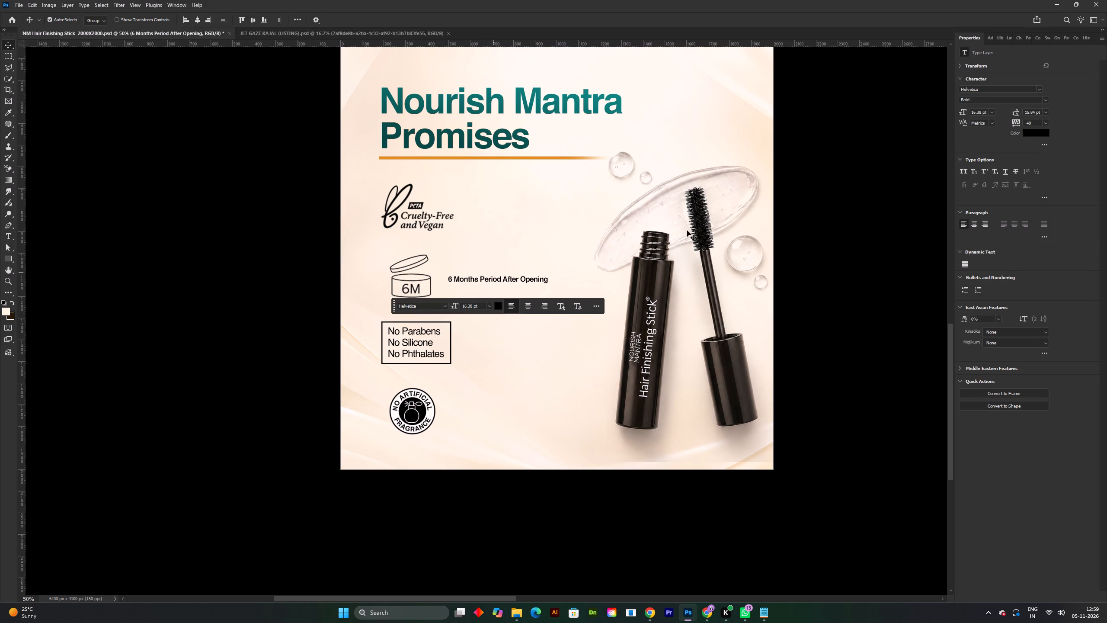
Break the jar icon's caption into two lines, "6 Months" above "Period After Opening".
{"action": "double_click", "coordinate": [511, 277]}
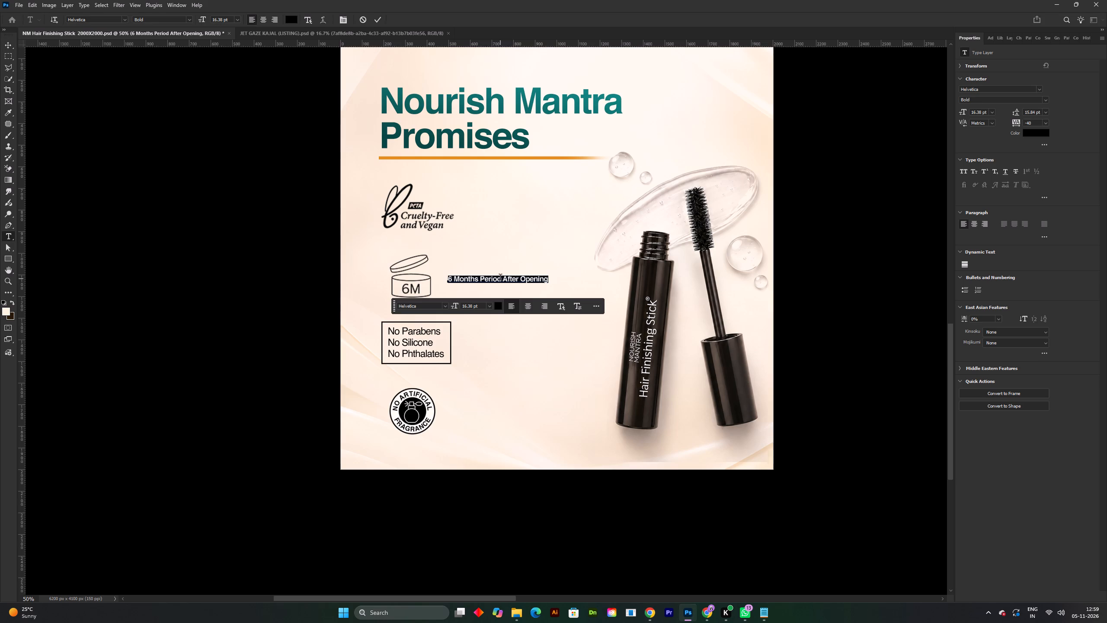
{"action": "left_click", "coordinate": [500, 279]}
{"action": "left_click", "coordinate": [480, 282]}
{"action": "key", "text": "BackSpace"}
{"action": "key", "text": "Return"}
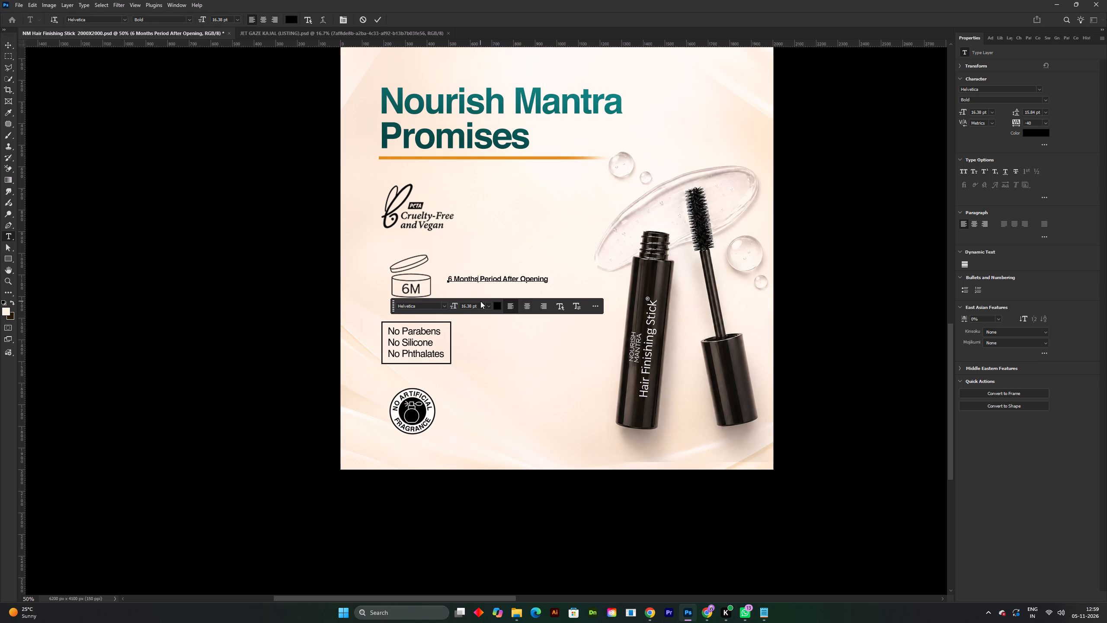
{"action": "left_click", "coordinate": [378, 19]}
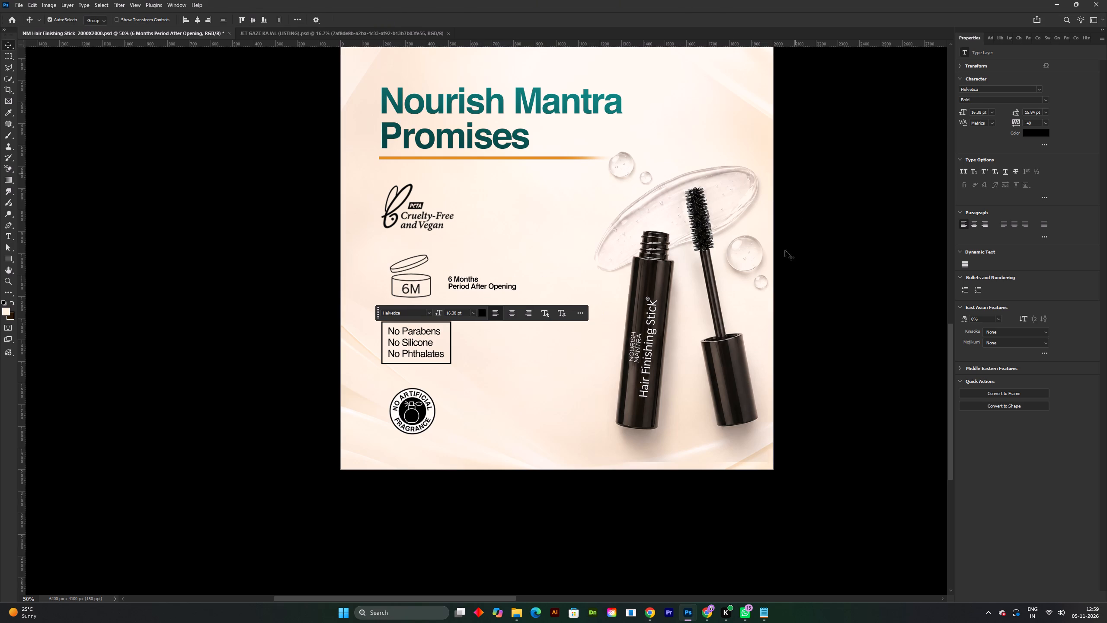
Break the jar icon's caption into three lines: "6 Months", "Period After" and "Opening".
{"action": "double_click", "coordinate": [494, 290]}
{"action": "left_click", "coordinate": [492, 289]}
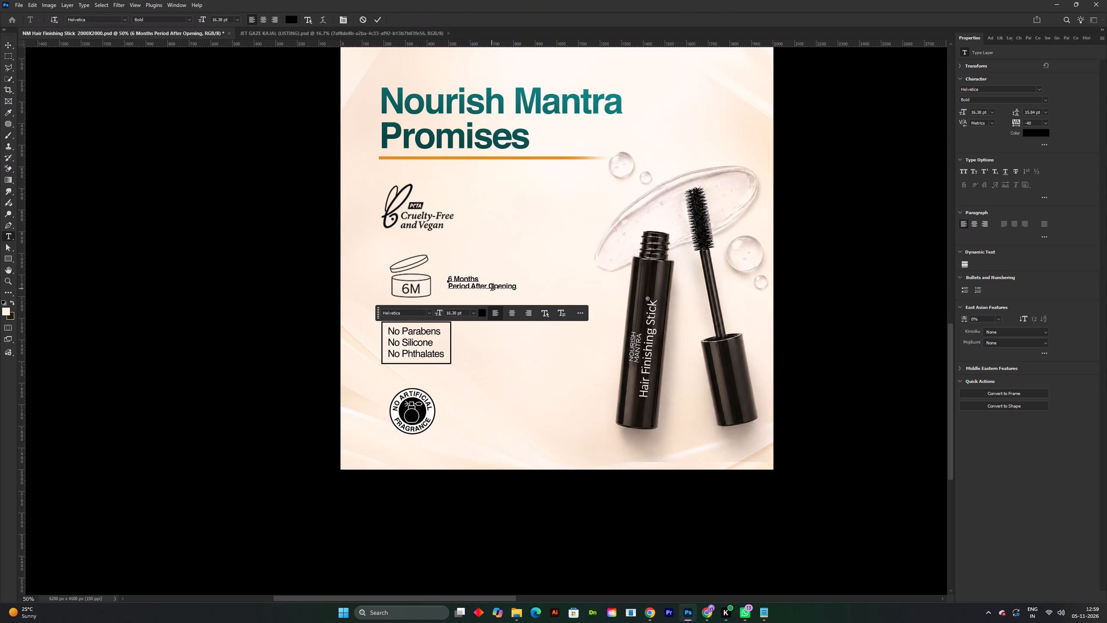
{"action": "key", "text": "Left"}
{"action": "key", "text": "BackSpace"}
{"action": "key", "text": "Return"}
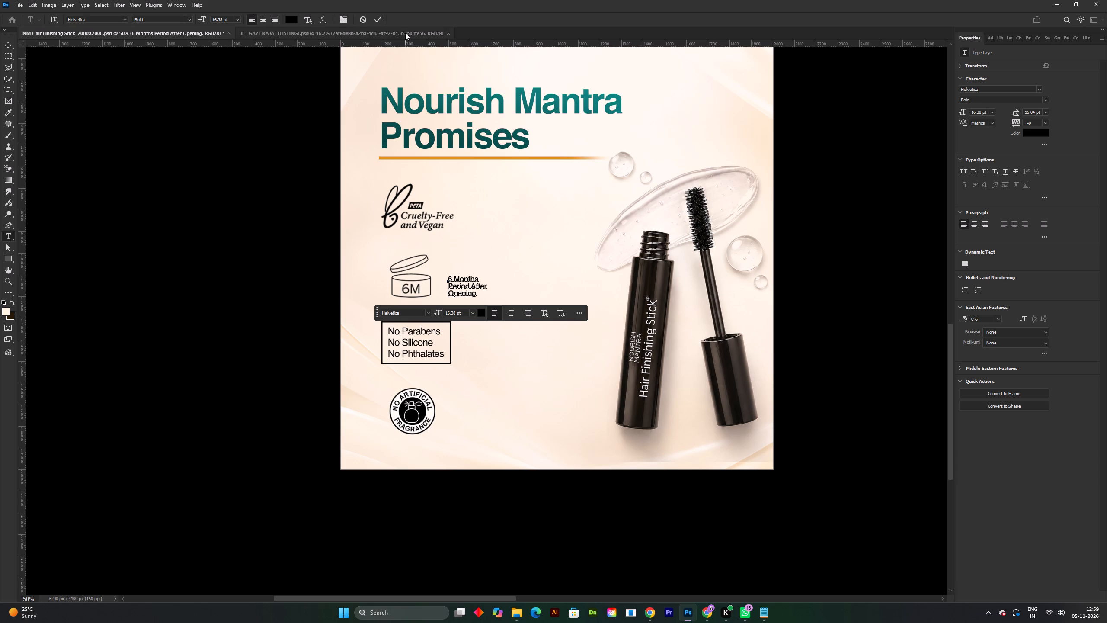
{"action": "left_click", "coordinate": [380, 16]}
Enlarge the jar icon's caption to about 22.7 pt and shift it slightly away from the icon.
{"action": "key", "text": "ctrl+t"}
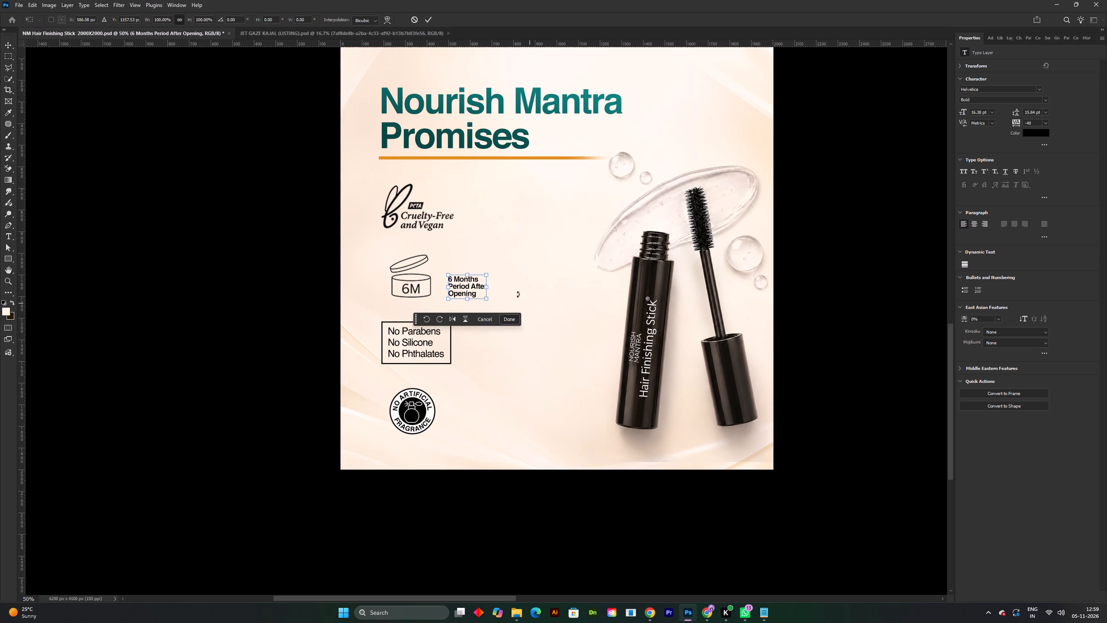
{"action": "left_click_drag", "start_coordinate": [490, 285], "coordinate": [506, 287]}
{"action": "left_click", "coordinate": [424, 20]}
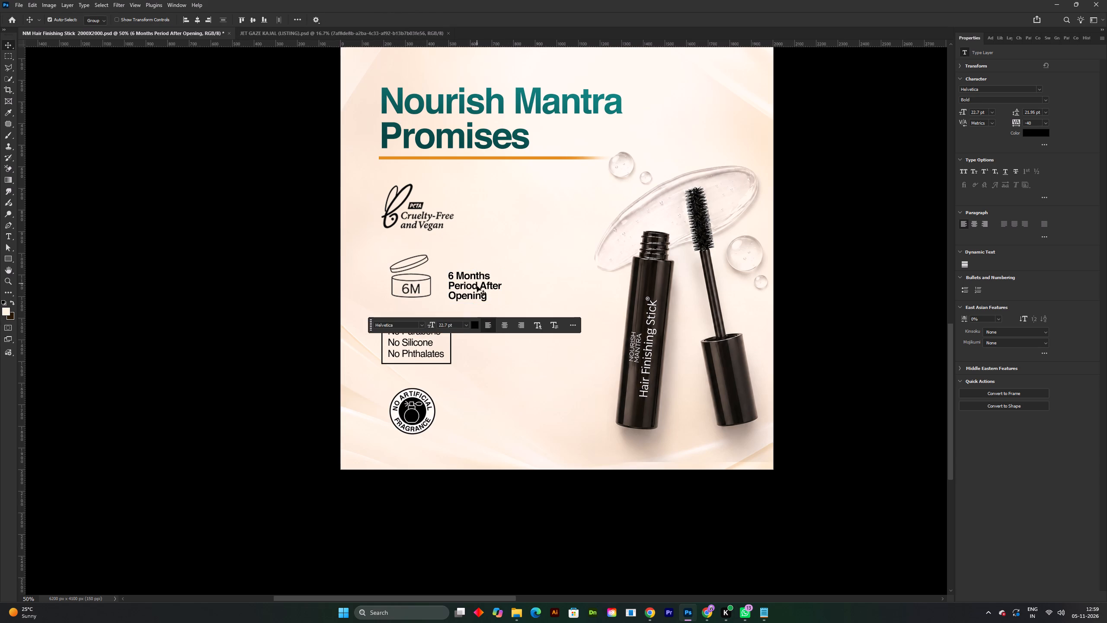
{"action": "left_click_drag", "start_coordinate": [477, 287], "coordinate": [487, 284]}
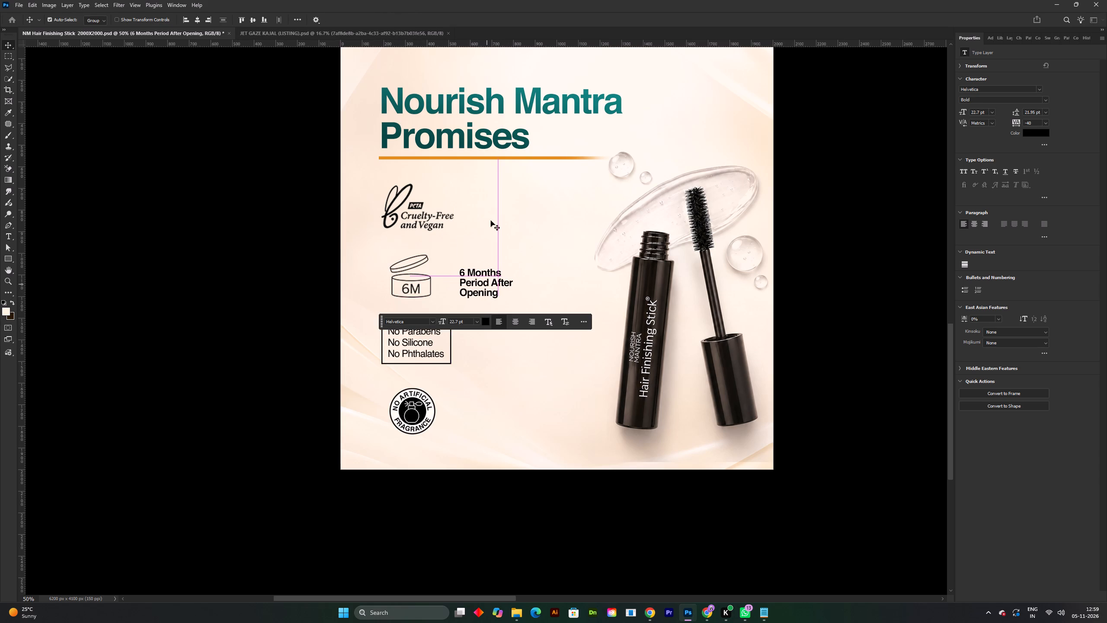
Recolour the jar icon's caption dark teal #085250, sampled from the "Promises" heading.
{"action": "left_click", "coordinate": [1036, 129]}
{"action": "left_click", "coordinate": [1031, 131]}
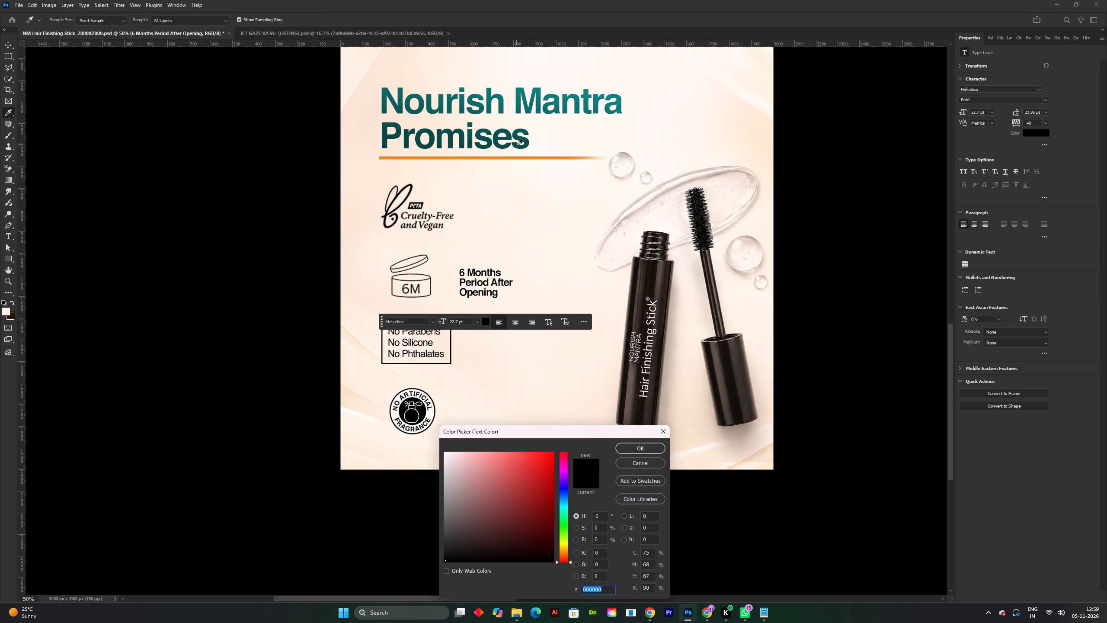
{"action": "left_click", "coordinate": [527, 141]}
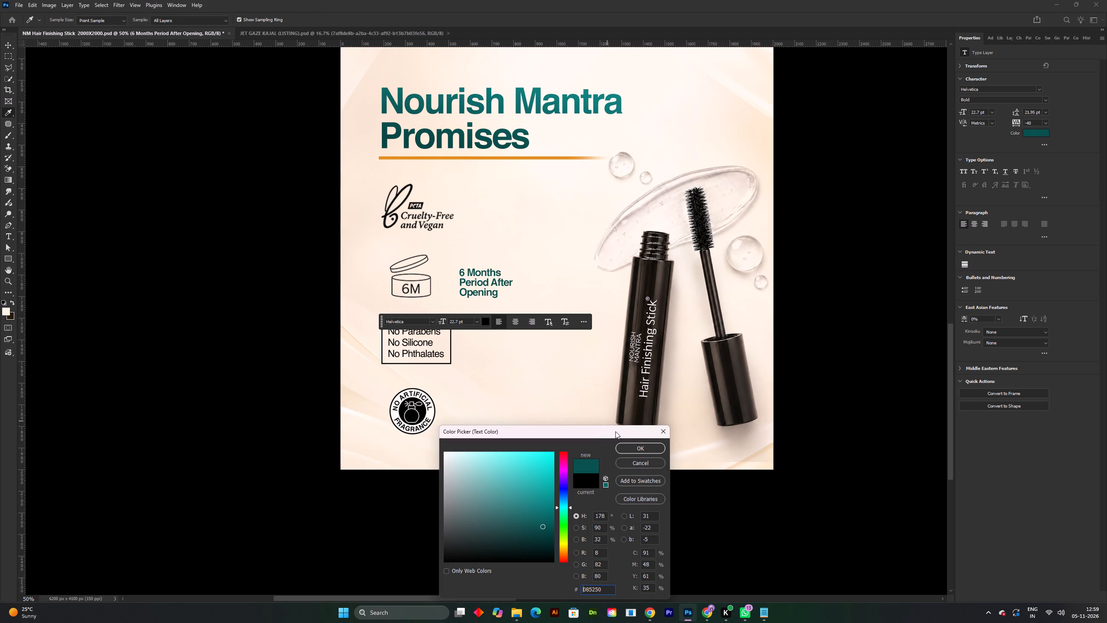
{"action": "left_click", "coordinate": [634, 438]}
{"action": "left_click", "coordinate": [638, 449]}
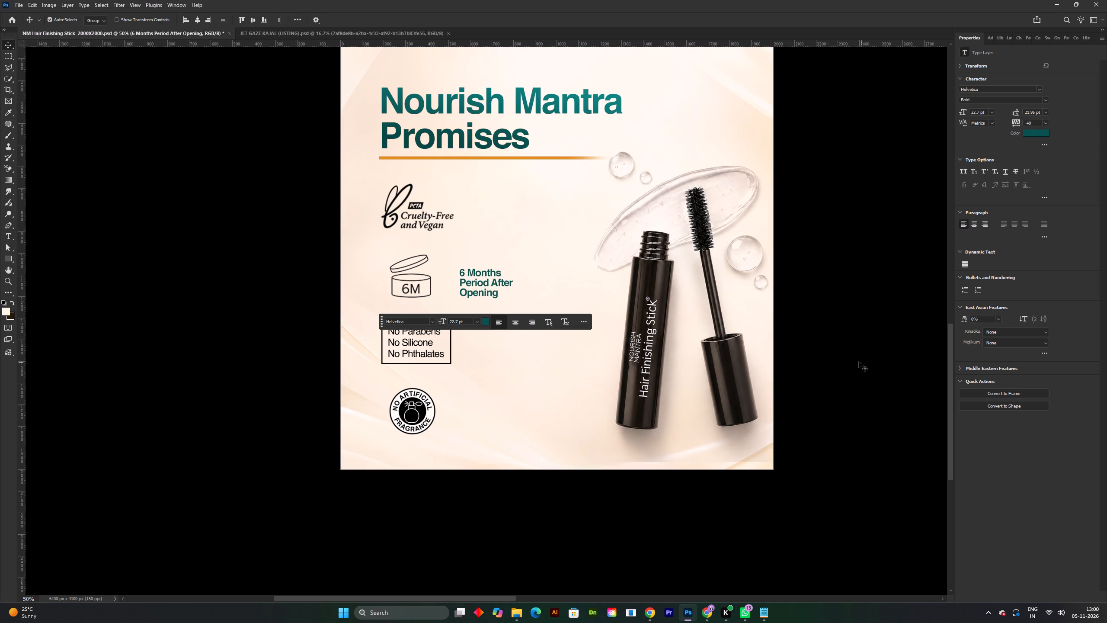
Move the jar caption further from the icon, midway between the badge column and the product, and save the document.
{"action": "left_click_drag", "start_coordinate": [497, 283], "coordinate": [538, 290]}
{"action": "key", "text": "ctrl+s"}
{"action": "left_click", "coordinate": [872, 271]}
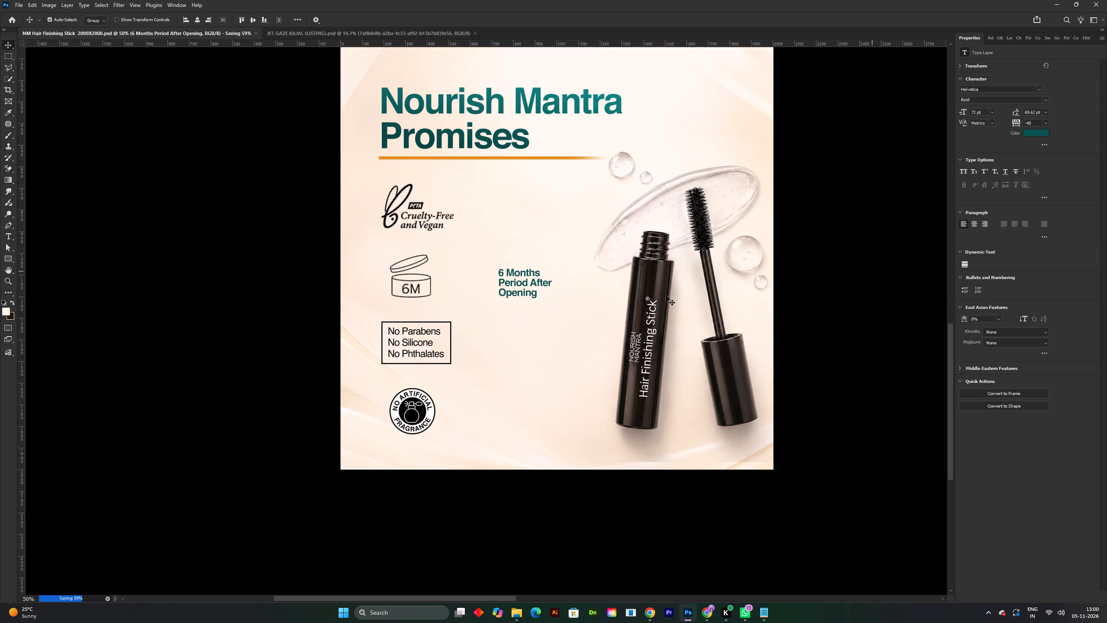
{"action": "key", "text": "space"}
{"action": "left_click_drag", "start_coordinate": [487, 338], "coordinate": [472, 329]}
{"action": "key", "text": "ctrl+s"}
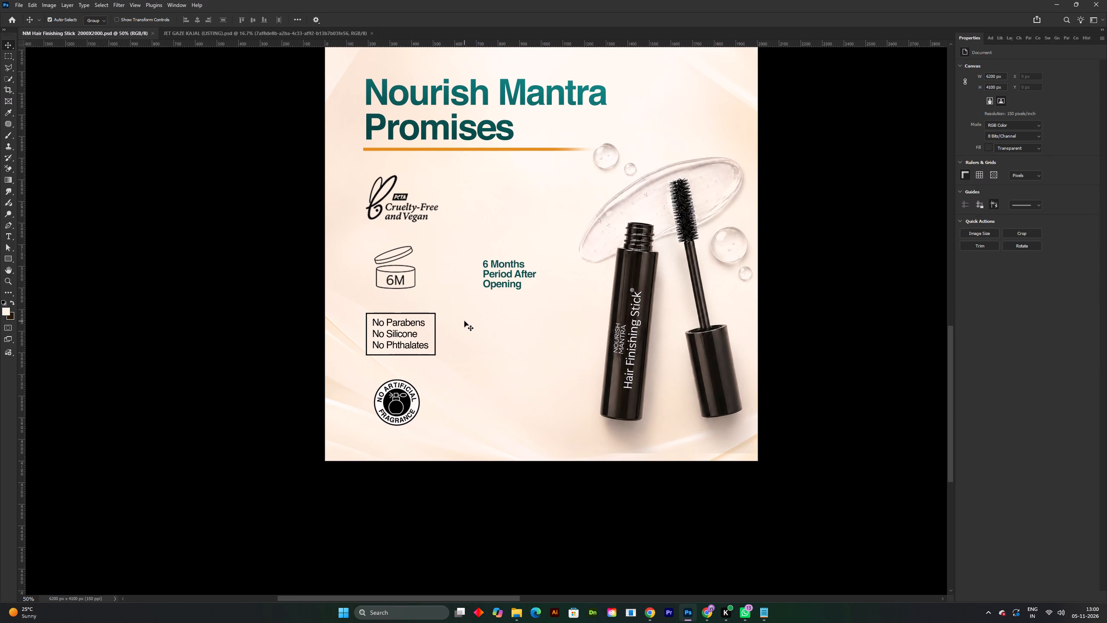
Duplicate the jar caption beside the Cruelty-Free, No Parabens and No Artificial Fragrance badges in one aligned column, and save.
{"action": "left_click_drag", "start_coordinate": [506, 272], "coordinate": [506, 270], "text": "alt"}
{"action": "left_click_drag", "start_coordinate": [506, 270], "coordinate": [498, 211], "text": "alt"}
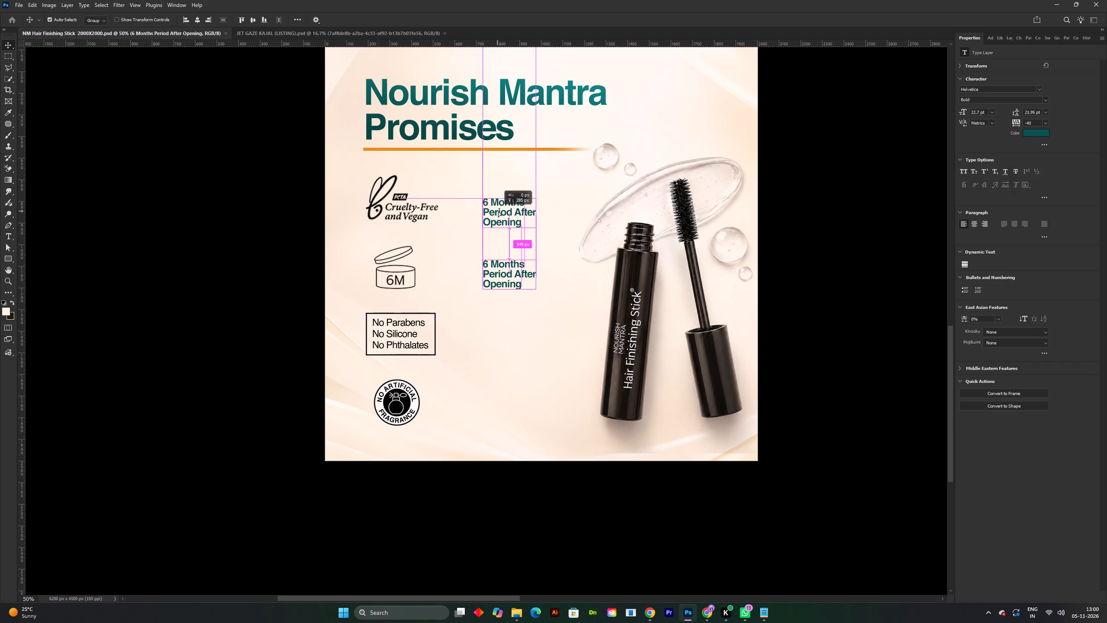
{"action": "left_click_drag", "start_coordinate": [498, 211], "coordinate": [498, 206], "text": "alt"}
{"action": "left_click", "coordinate": [501, 275]}
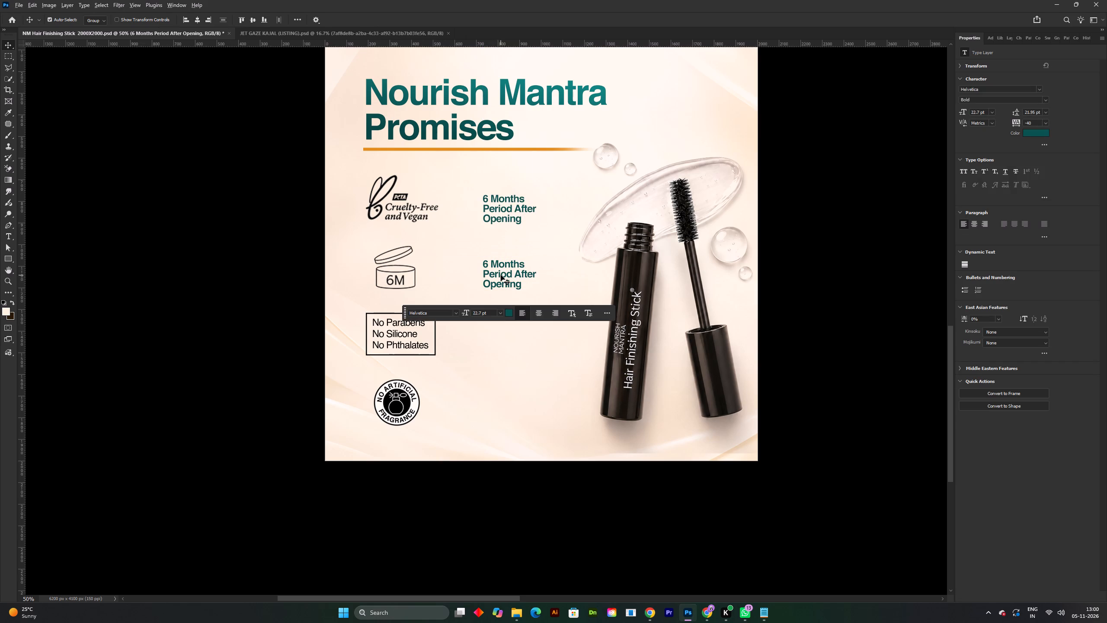
{"action": "left_click_drag", "start_coordinate": [501, 275], "coordinate": [495, 333], "text": "alt"}
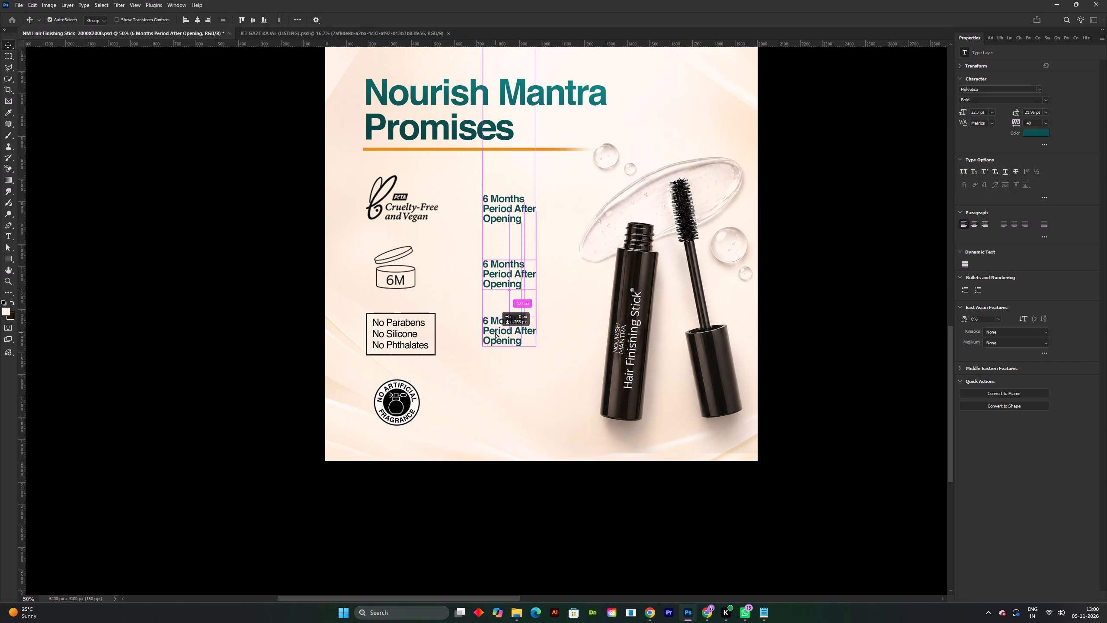
{"action": "left_click_drag", "start_coordinate": [495, 333], "coordinate": [496, 334], "text": "alt"}
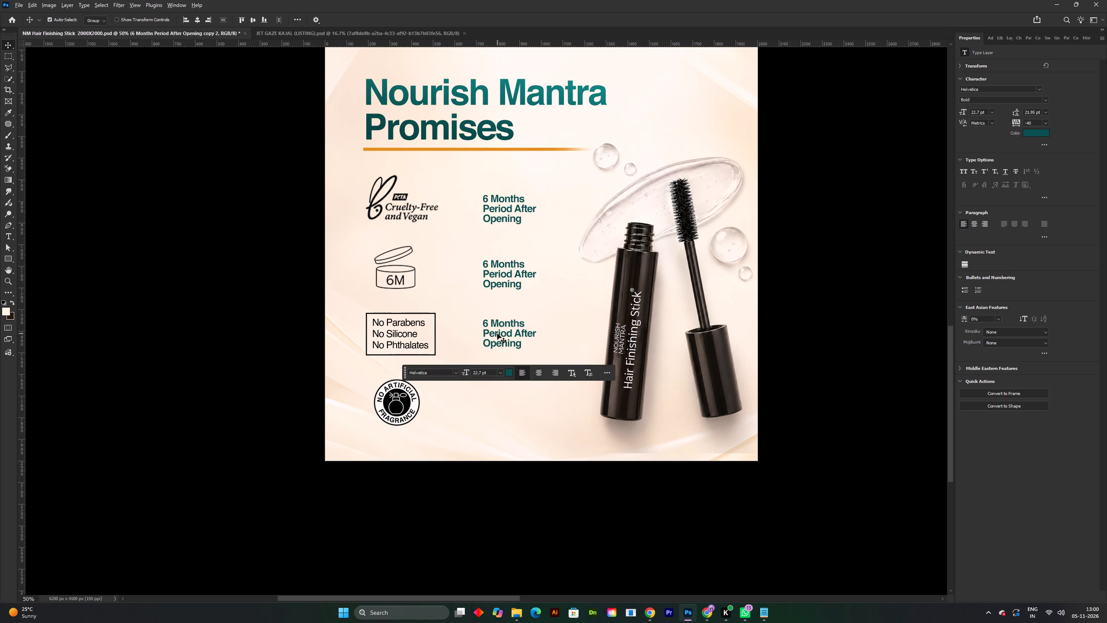
{"action": "left_click_drag", "start_coordinate": [497, 334], "coordinate": [498, 410], "text": "alt"}
{"action": "left_click", "coordinate": [876, 315]}
{"action": "key", "text": "ctrl+s"}
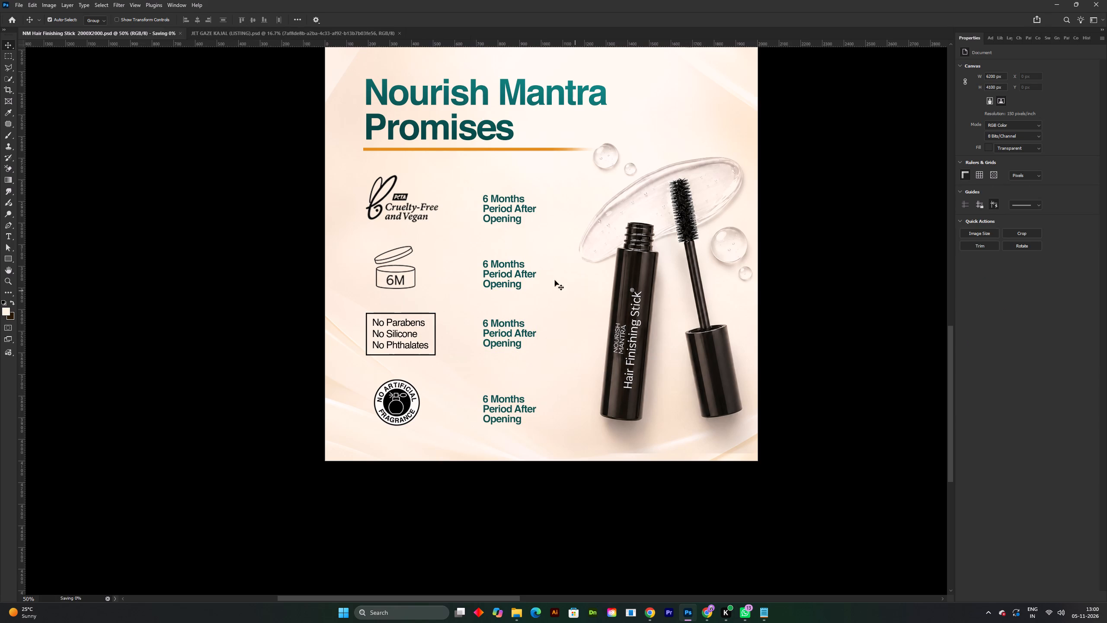
Shift all four badges and their captions together slightly up towards the heading underline, and save the document.
{"action": "left_click_drag", "start_coordinate": [353, 201], "coordinate": [412, 261]}
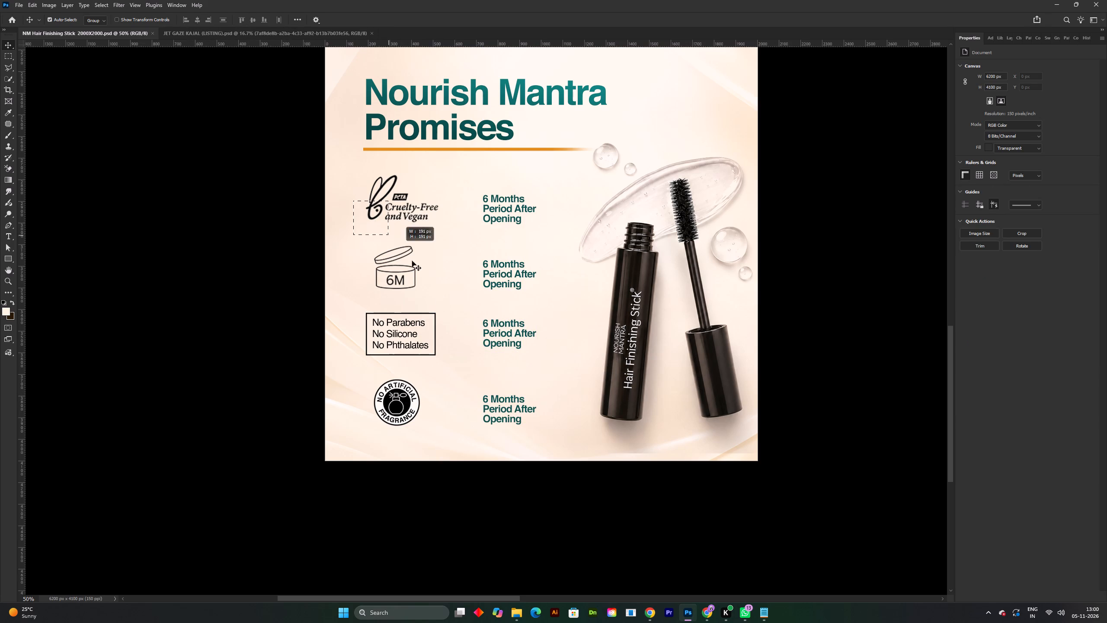
{"action": "left_click_drag", "start_coordinate": [412, 261], "coordinate": [519, 433]}
{"action": "left_click_drag", "start_coordinate": [499, 409], "coordinate": [502, 400]}
{"action": "left_click", "coordinate": [856, 323]}
{"action": "key", "text": "space"}
{"action": "left_click_drag", "start_coordinate": [590, 331], "coordinate": [591, 376]}
{"action": "key", "text": "ctrl+s"}
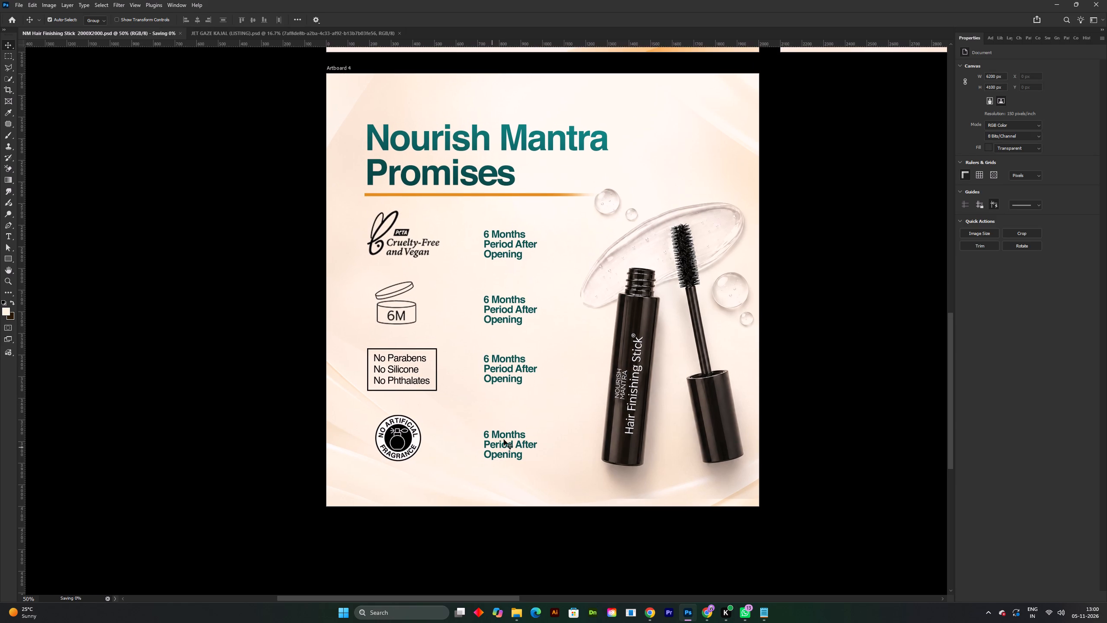
Nudge the bottom caption up to centre it beside the No Artificial Fragrance badge, and save the document.
{"action": "left_click", "coordinate": [507, 439]}
{"action": "left_click", "coordinate": [507, 448]}
{"action": "left_click", "coordinate": [902, 369]}
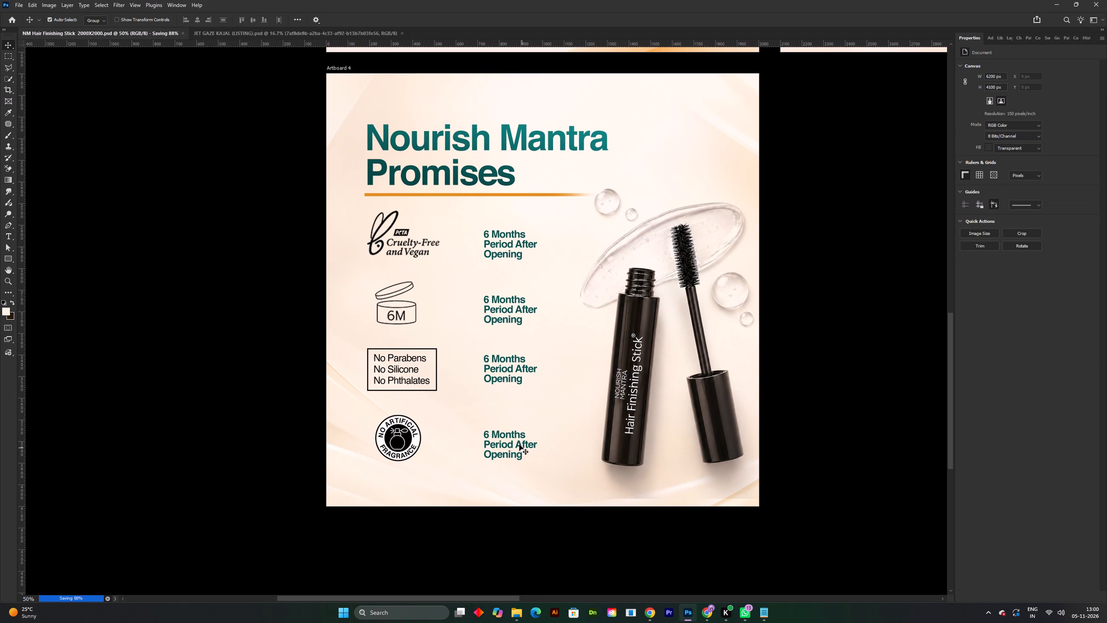
{"action": "left_click_drag", "start_coordinate": [519, 445], "coordinate": [520, 439]}
{"action": "left_click", "coordinate": [896, 383]}
{"action": "key", "text": "space"}
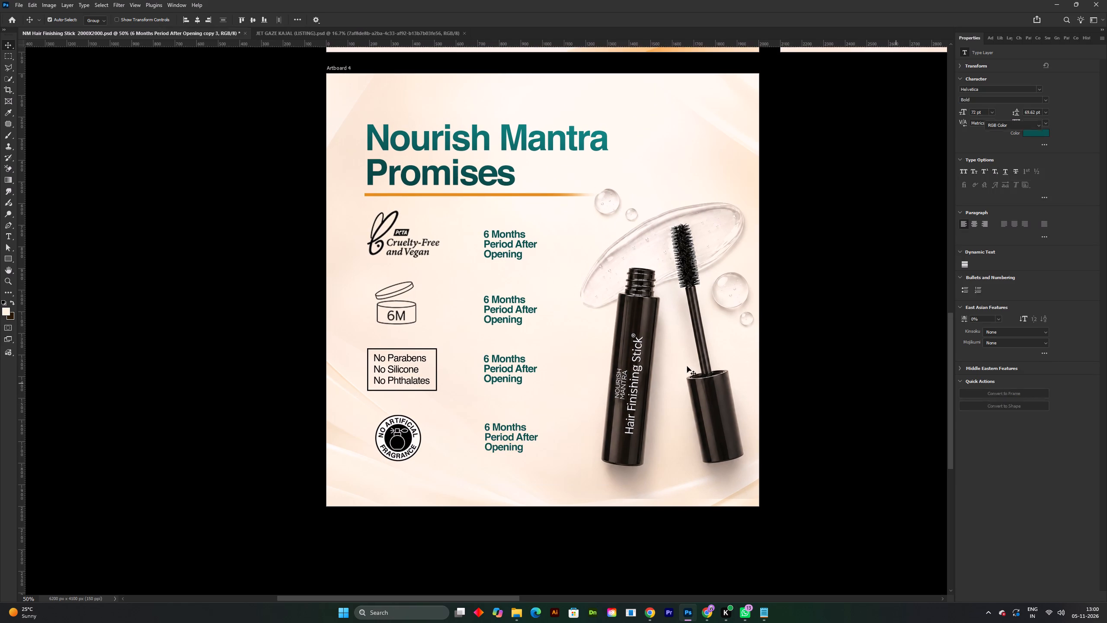
{"action": "left_click_drag", "start_coordinate": [681, 367], "coordinate": [678, 414]}
{"action": "key", "text": "ctrl+s"}
Select the caption beside the Cruelty-Free and Vegan badge.
{"action": "key", "text": "space"}
{"action": "left_click_drag", "start_coordinate": [419, 314], "coordinate": [422, 337]}
{"action": "scroll", "coordinate": [463, 316], "scroll_direction": "up", "scroll_amount": 1, "text": "shift"}
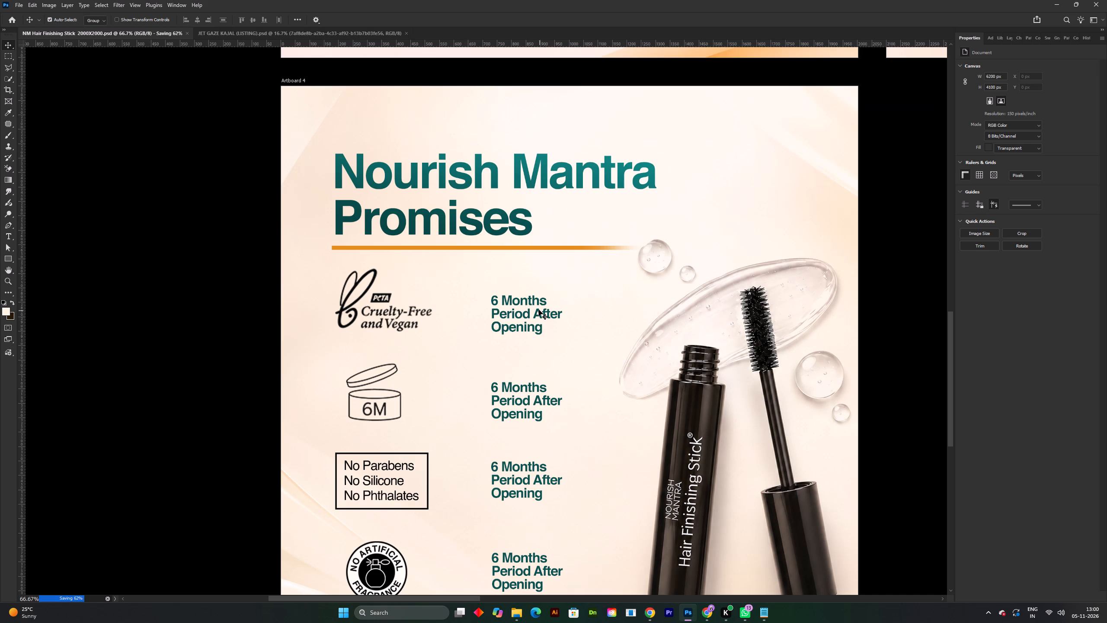
{"action": "left_click", "coordinate": [539, 310]}
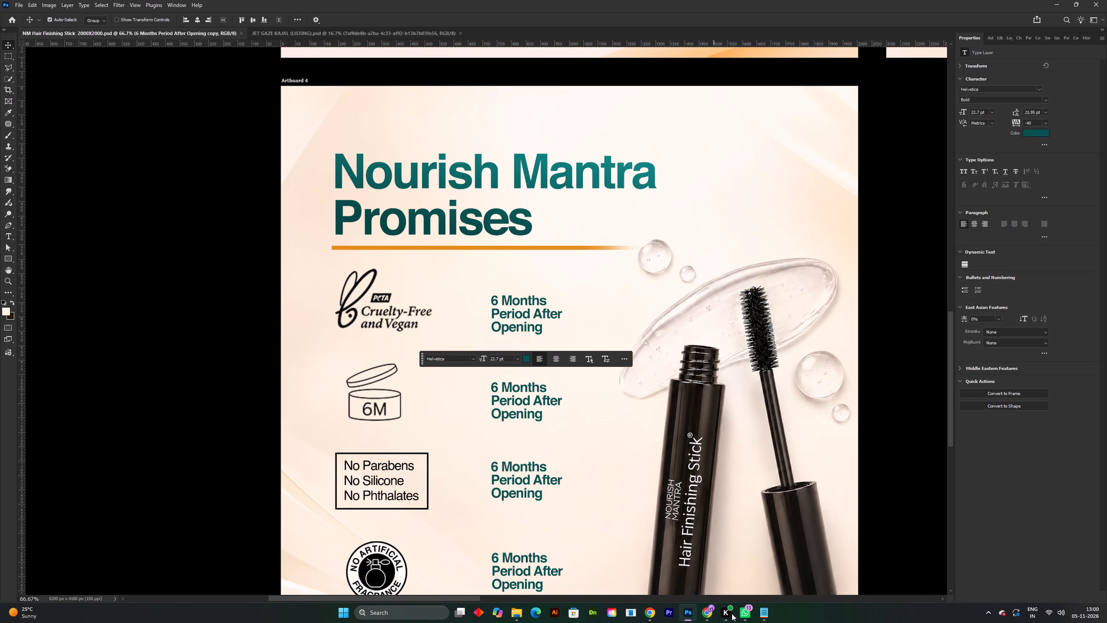
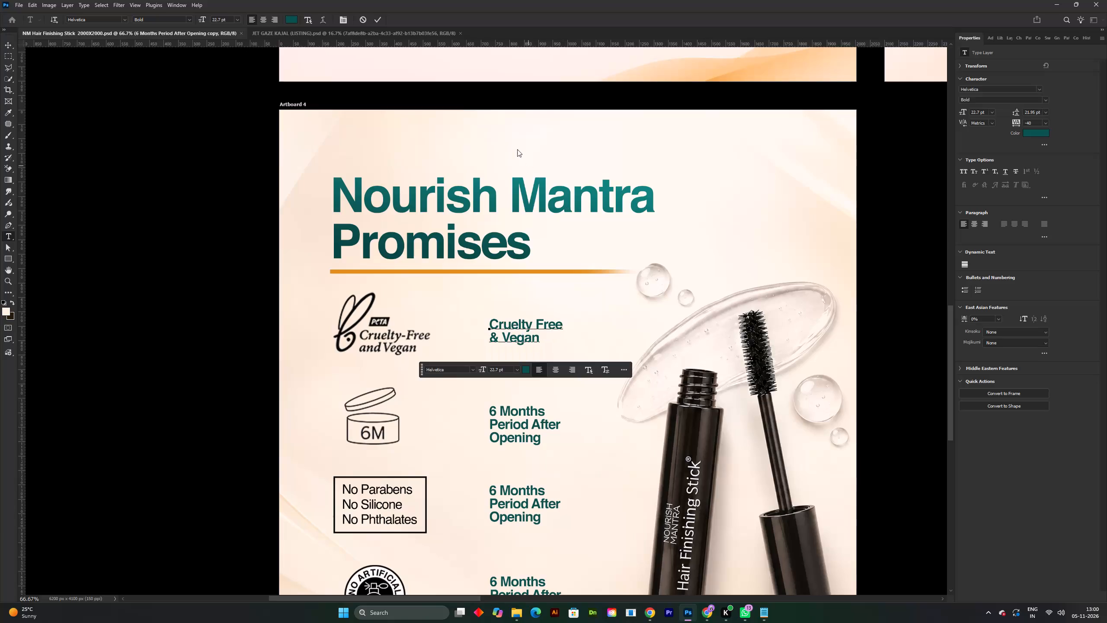
Commit the edited caption beside the Cruelty-Free and Vegan badge as "Cruelty Free & Vegan", and save the document.
{"action": "left_click", "coordinate": [375, 23]}
{"action": "key", "text": "ctrl+s"}
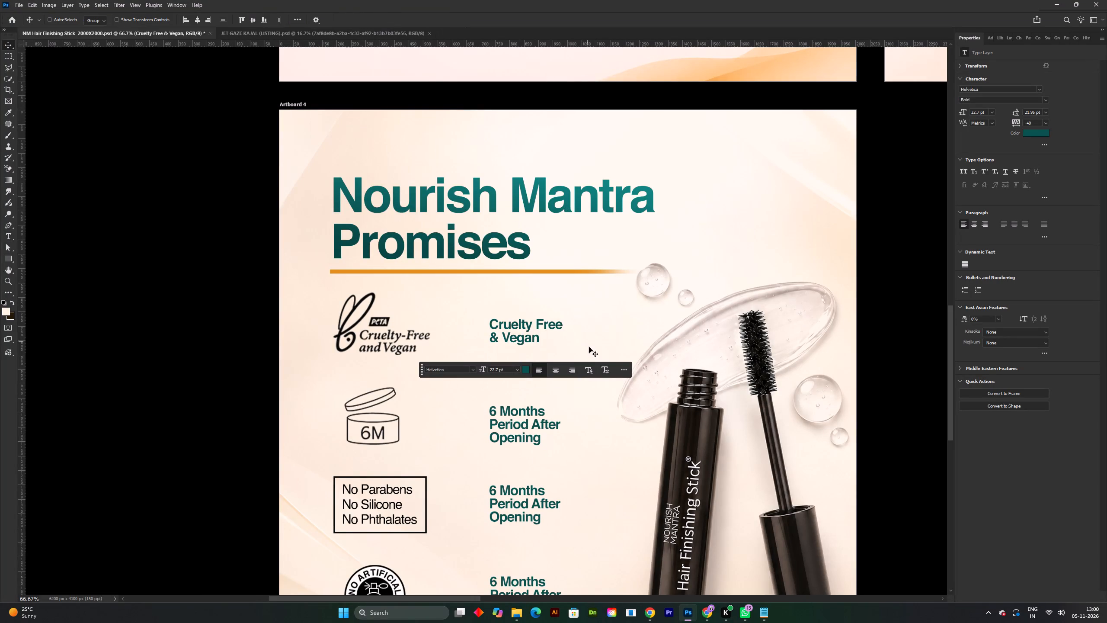
{"action": "key", "text": "space"}
{"action": "key", "text": "space"}
{"action": "key", "text": "space"}
{"action": "key", "text": "space"}
{"action": "key", "text": "space"}
{"action": "key", "text": "space"}
{"action": "key", "text": "space"}
{"action": "key", "text": "space"}
{"action": "left_click_drag", "start_coordinate": [602, 361], "coordinate": [595, 219]}
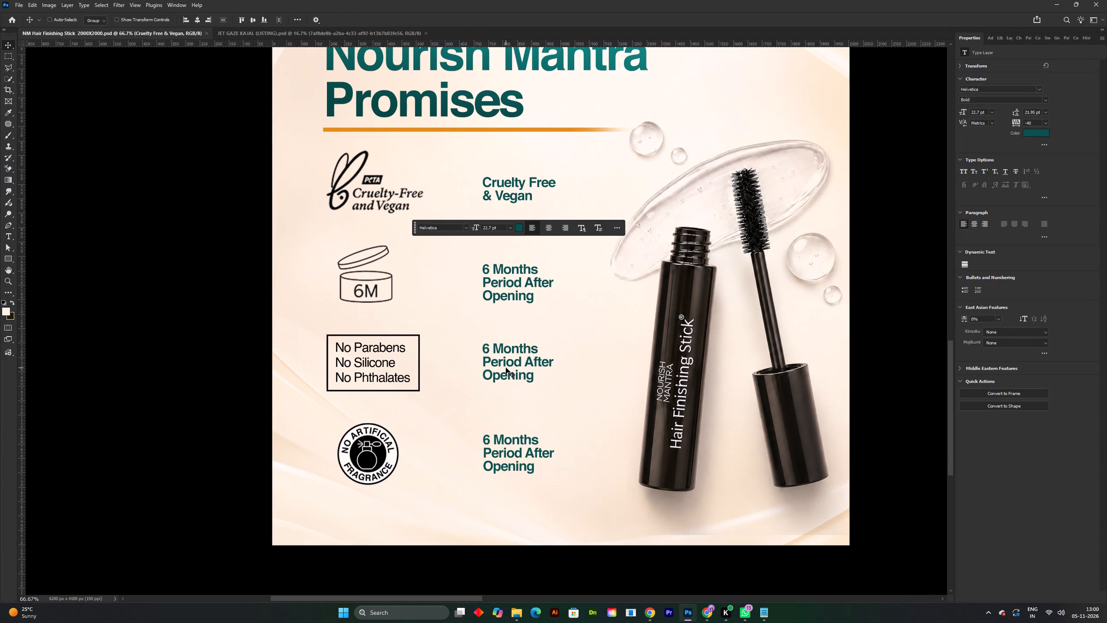
{"action": "key", "text": "ctrl+s"}
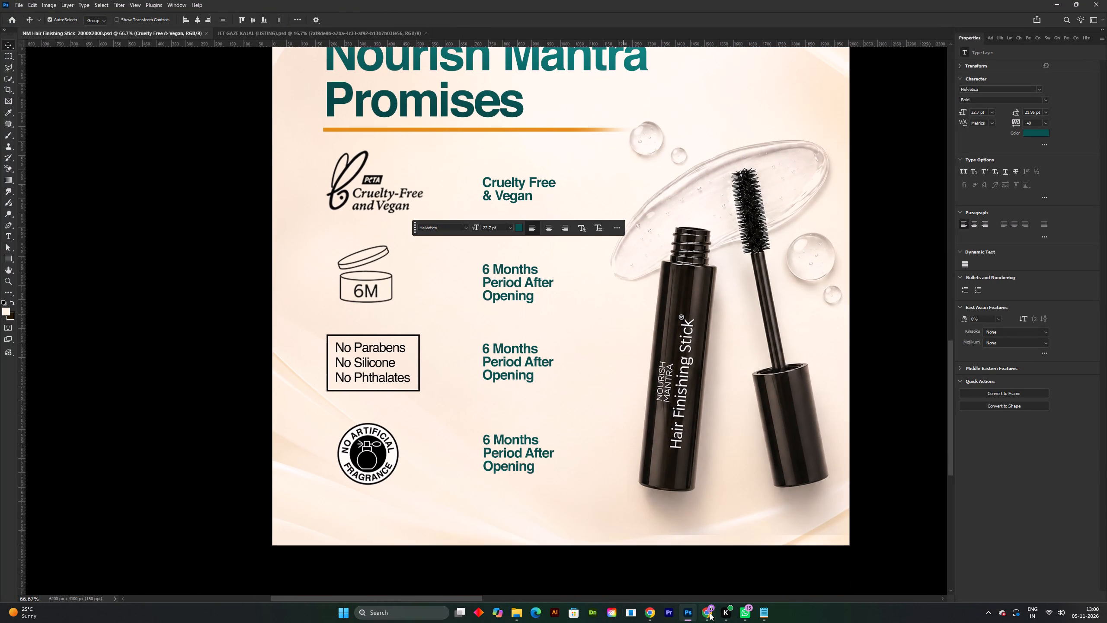
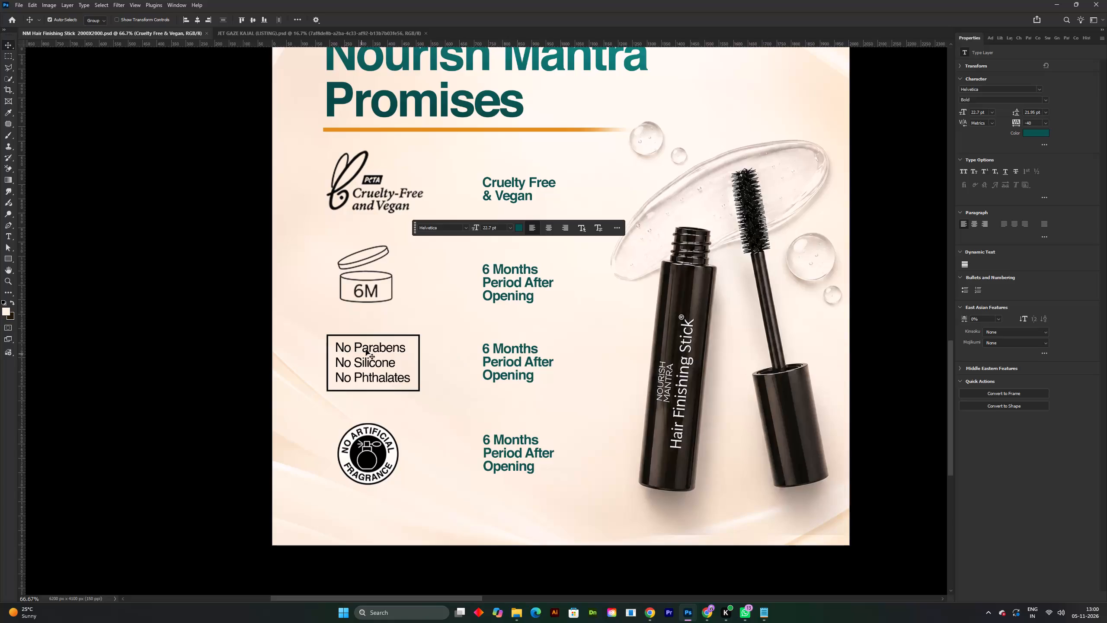
Capture the boxed badge's wording with the screen text extractor and copy the text "No Parabens No Silicone No Phthalates".
{"action": "key", "text": "shift+super+t"}
{"action": "left_click_drag", "start_coordinate": [323, 322], "coordinate": [329, 345]}
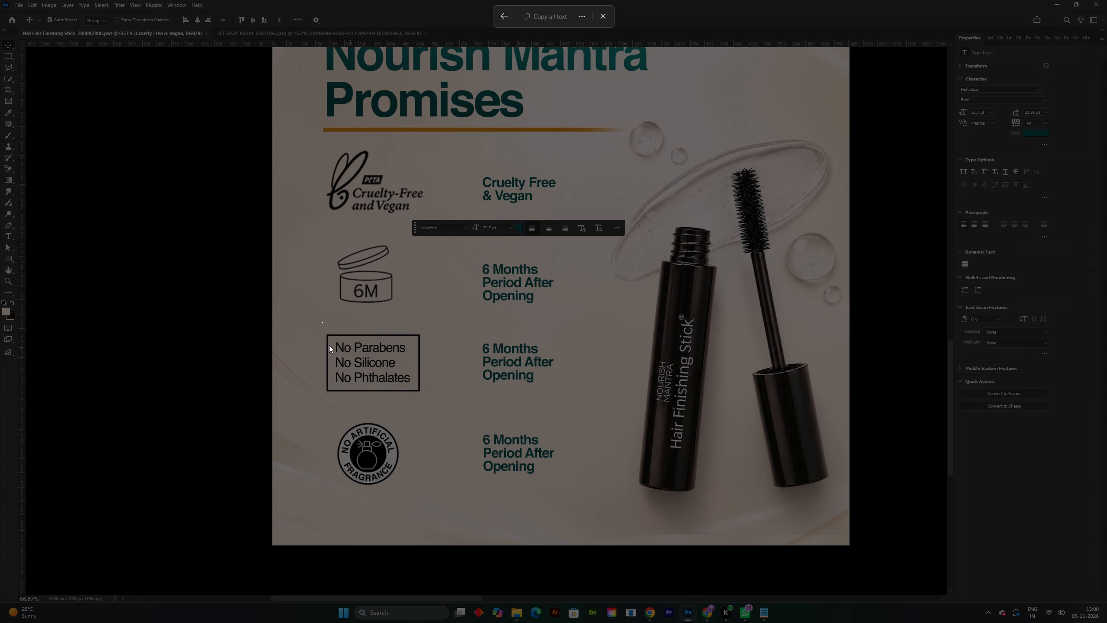
{"action": "left_click_drag", "start_coordinate": [329, 345], "coordinate": [454, 439]}
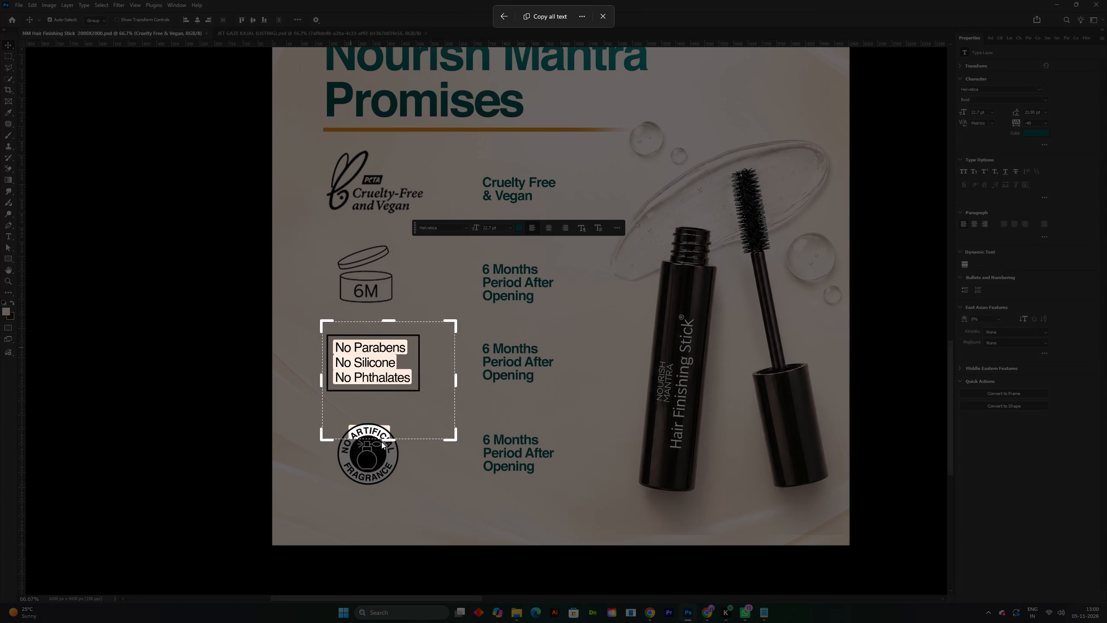
{"action": "left_click_drag", "start_coordinate": [392, 441], "coordinate": [386, 411]}
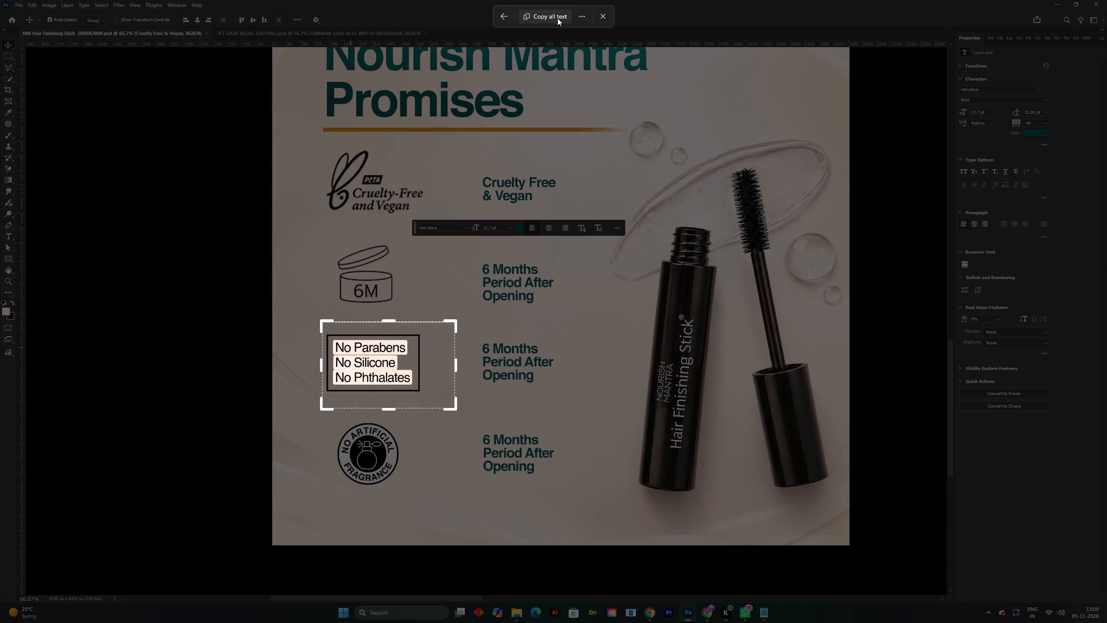
{"action": "left_click", "coordinate": [557, 18]}
Replace the caption beside the boxed badge with the copied lines "No Parabens", "No Silicone" and "No Phthalates", and save the document.
{"action": "double_click", "coordinate": [498, 367]}
{"action": "left_click", "coordinate": [498, 364]}
{"action": "triple_click", "coordinate": [498, 354]}
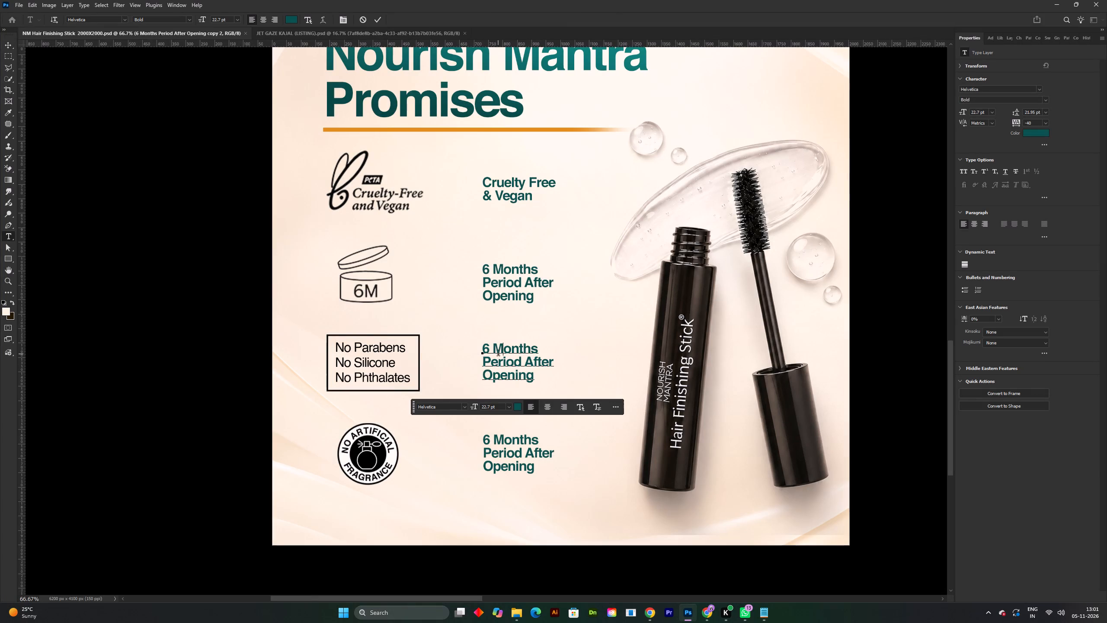
{"action": "triple_click", "coordinate": [512, 373]}
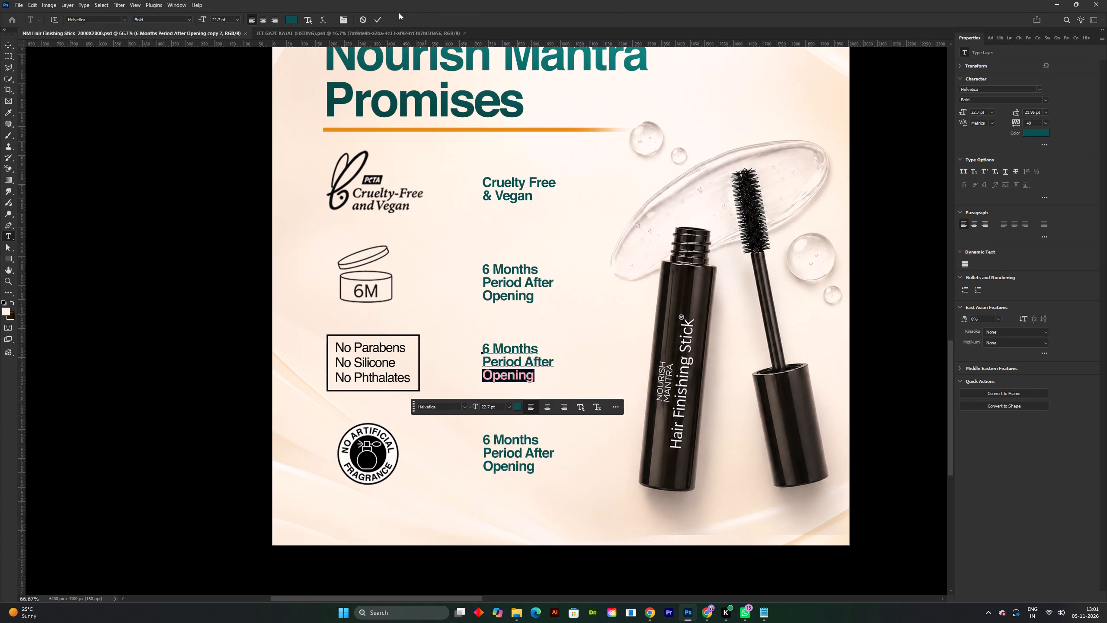
{"action": "left_click", "coordinate": [378, 20]}
{"action": "double_click", "coordinate": [510, 363]}
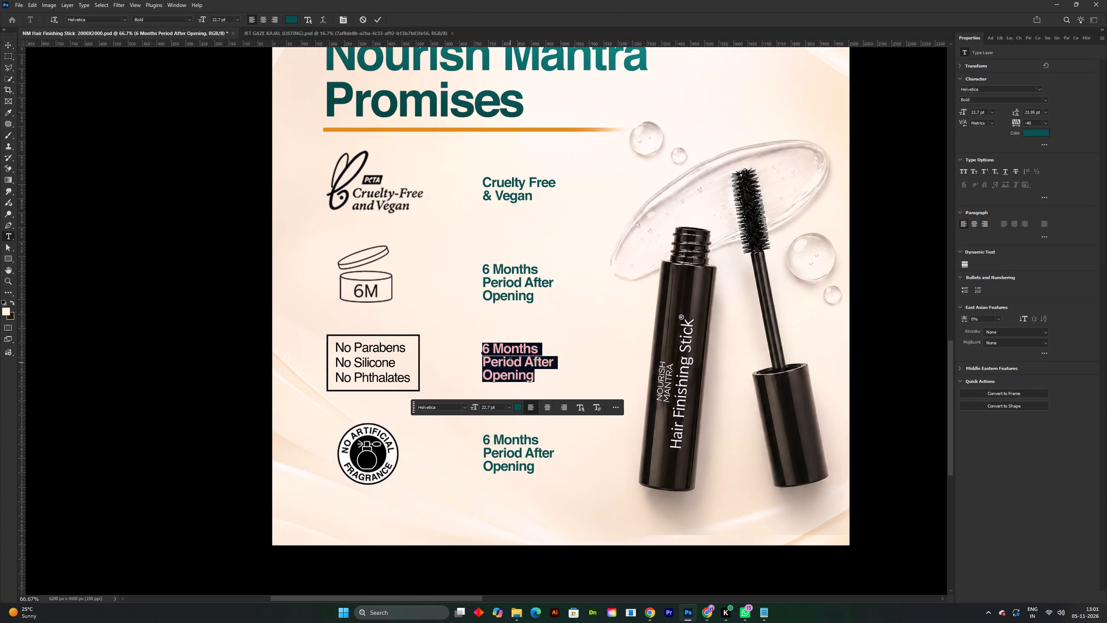
{"action": "key", "text": "ctrl+v"}
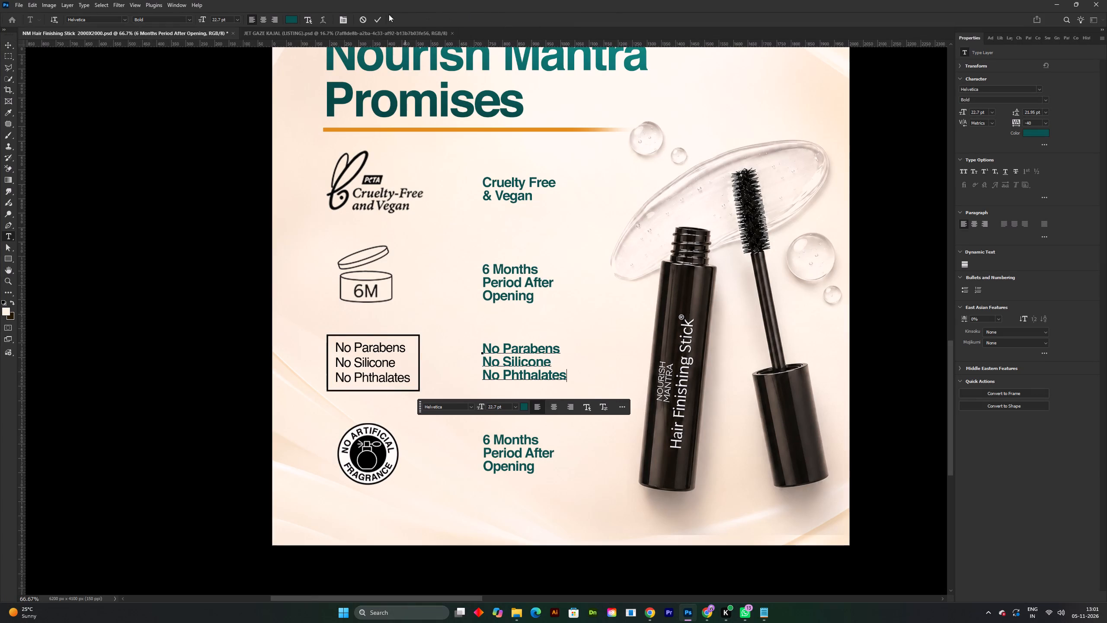
{"action": "left_click", "coordinate": [380, 23]}
{"action": "key", "text": "ctrl+s"}
{"action": "key", "text": "space"}
{"action": "key", "text": "space"}
{"action": "key", "text": "space"}
{"action": "key", "text": "space"}
{"action": "key", "text": "space"}
{"action": "key", "text": "space"}
{"action": "left_click_drag", "start_coordinate": [557, 463], "coordinate": [557, 382]}
{"action": "key", "text": "ctrl+s"}
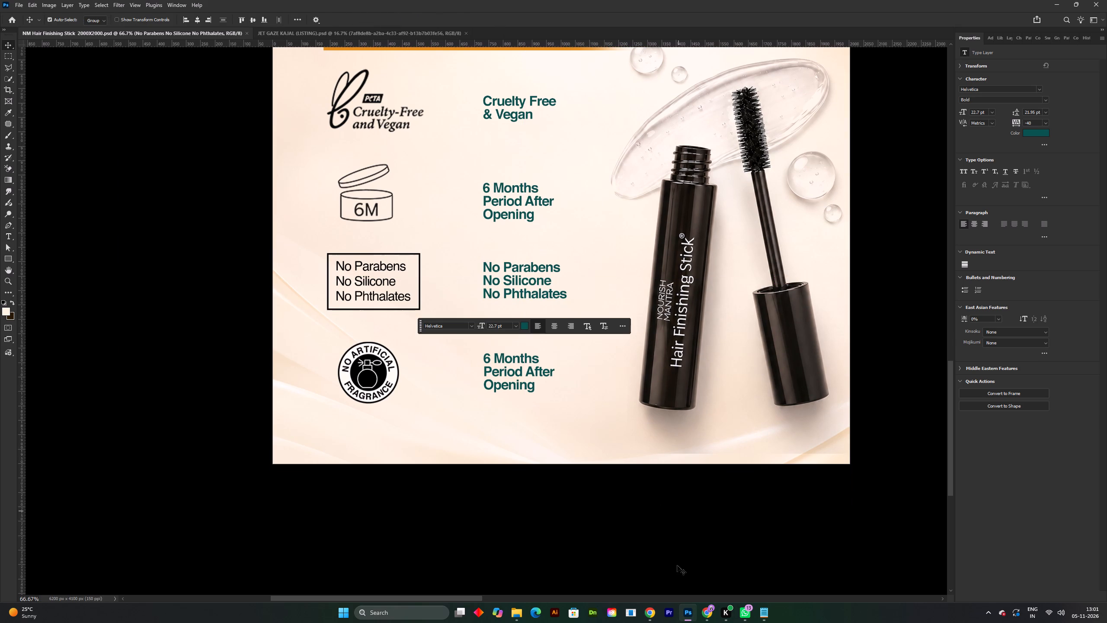
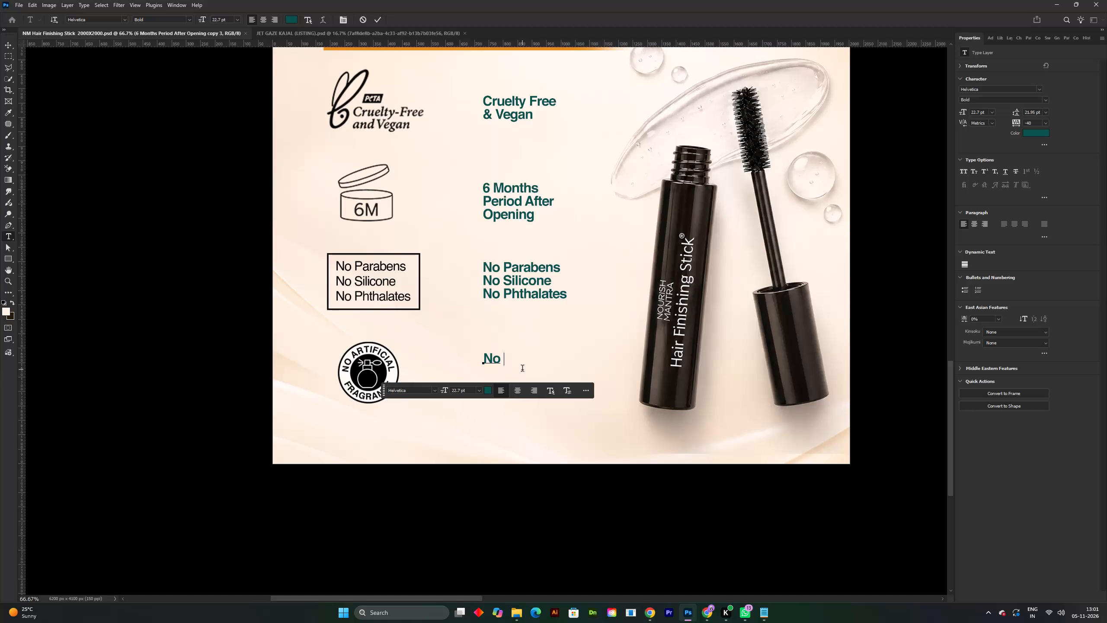
Complete the caption beside the round fragrance badge as "No Artificial" / "Fragrance" on two lines, and save the document.
{"action": "type", "text": "rt"}
{"action": "type", "text": "ificial"}
{"action": "key", "text": "Return"}
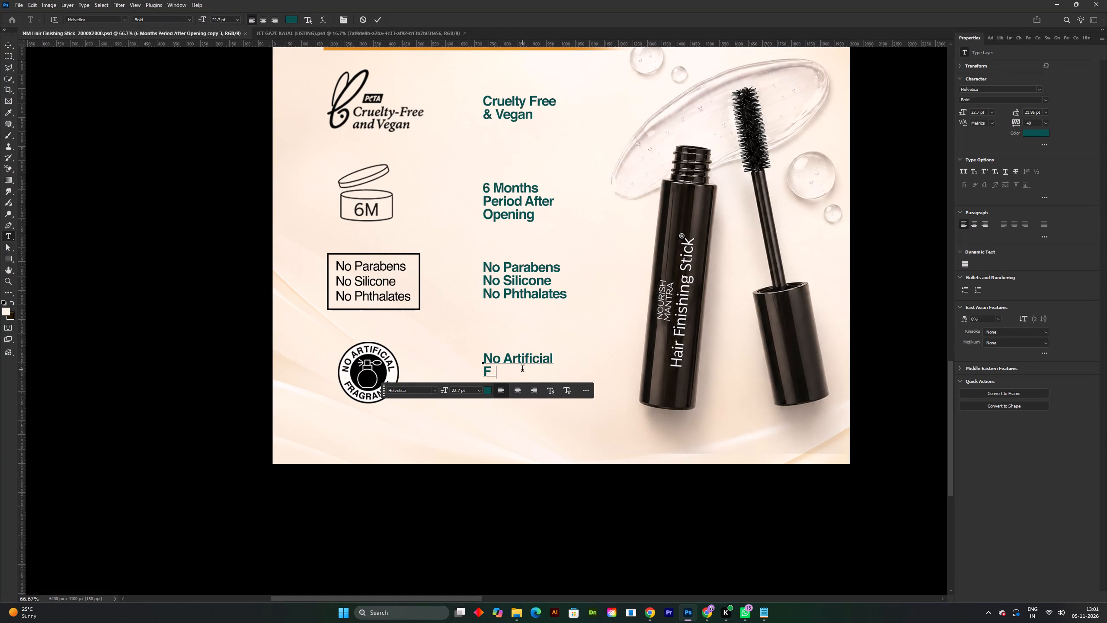
{"action": "type", "text": "agre"}
{"action": "key", "text": "BackSpace"}
{"action": "type", "text": "an"}
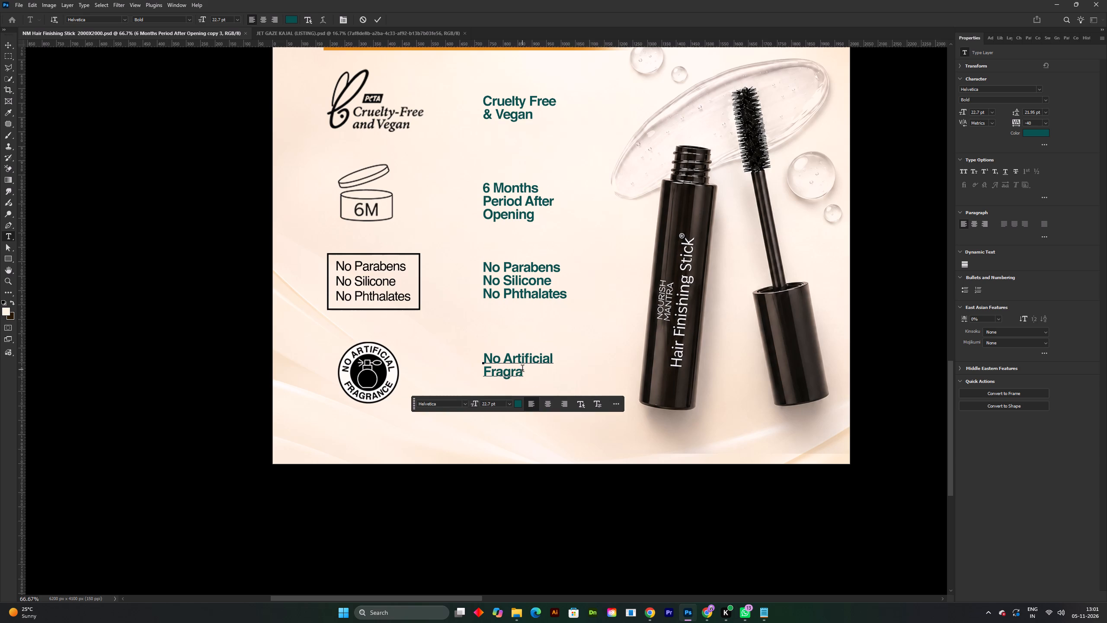
{"action": "type", "text": "ce"}
{"action": "left_click", "coordinate": [380, 21]}
{"action": "key", "text": "ctrl+s"}
{"action": "scroll", "coordinate": [548, 279], "scroll_direction": "down", "scroll_amount": 1, "text": "shift"}
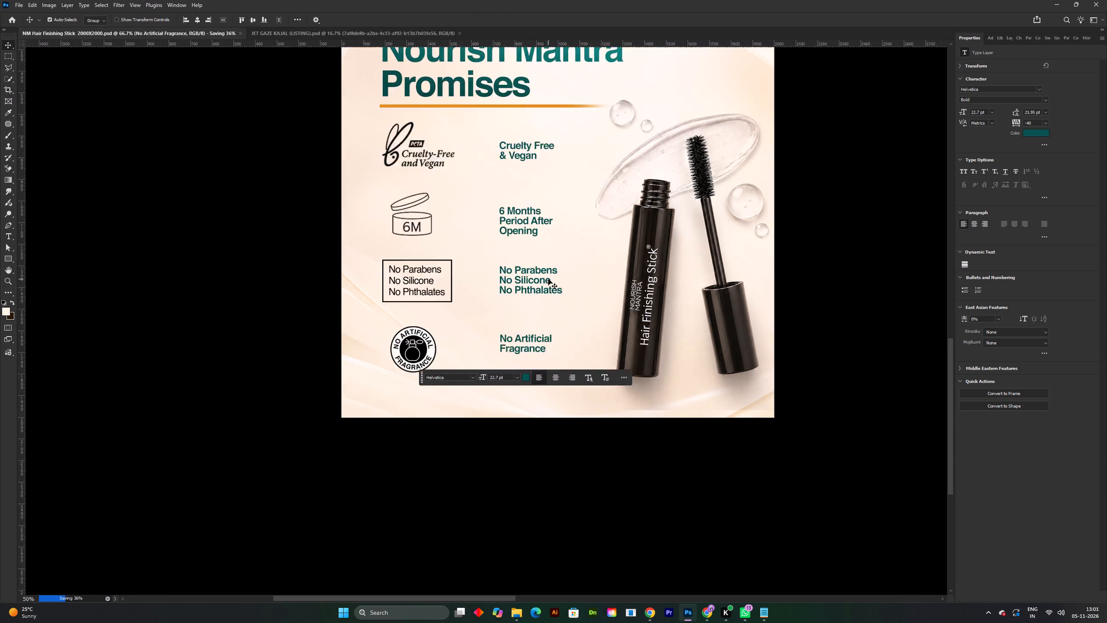
{"action": "scroll", "coordinate": [548, 279], "scroll_direction": "down", "scroll_amount": 1, "text": "shift"}
{"action": "key", "text": "space"}
{"action": "left_click_drag", "start_coordinate": [537, 260], "coordinate": [537, 283]}
{"action": "scroll", "coordinate": [538, 283], "scroll_direction": "up", "scroll_amount": 2, "text": "shift"}
{"action": "key", "text": "space"}
{"action": "left_click_drag", "start_coordinate": [535, 277], "coordinate": [542, 305]}
{"action": "key", "text": "ctrl+s"}
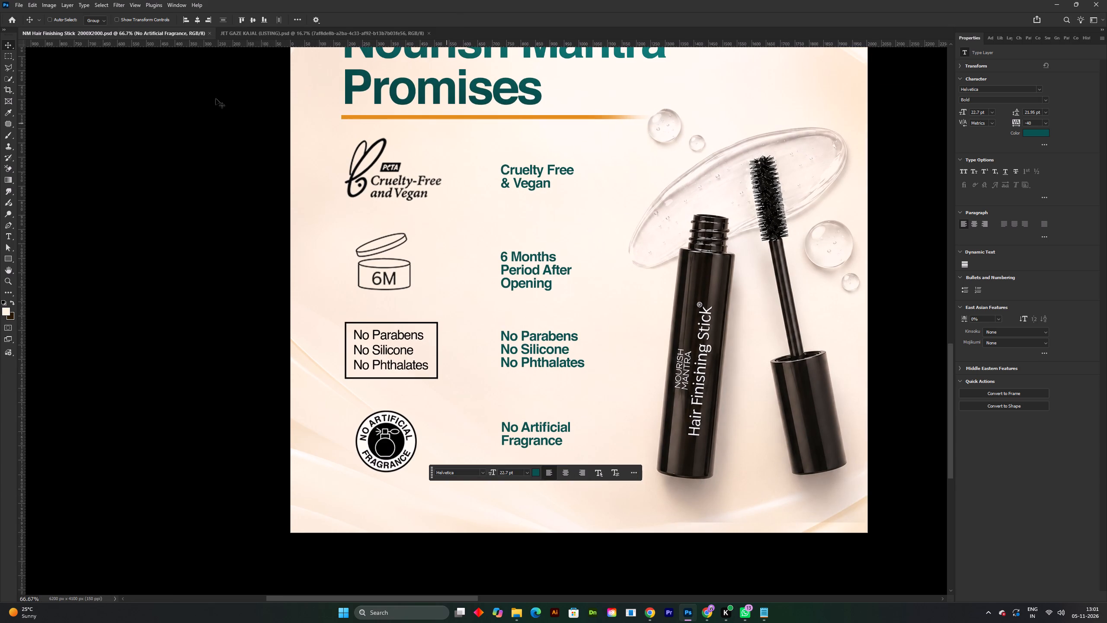
Draw a thin horizontal rectangle about 97 by 5 px between the PETA badge and its caption, with orange fill and no stroke.
{"action": "left_click", "coordinate": [9, 257]}
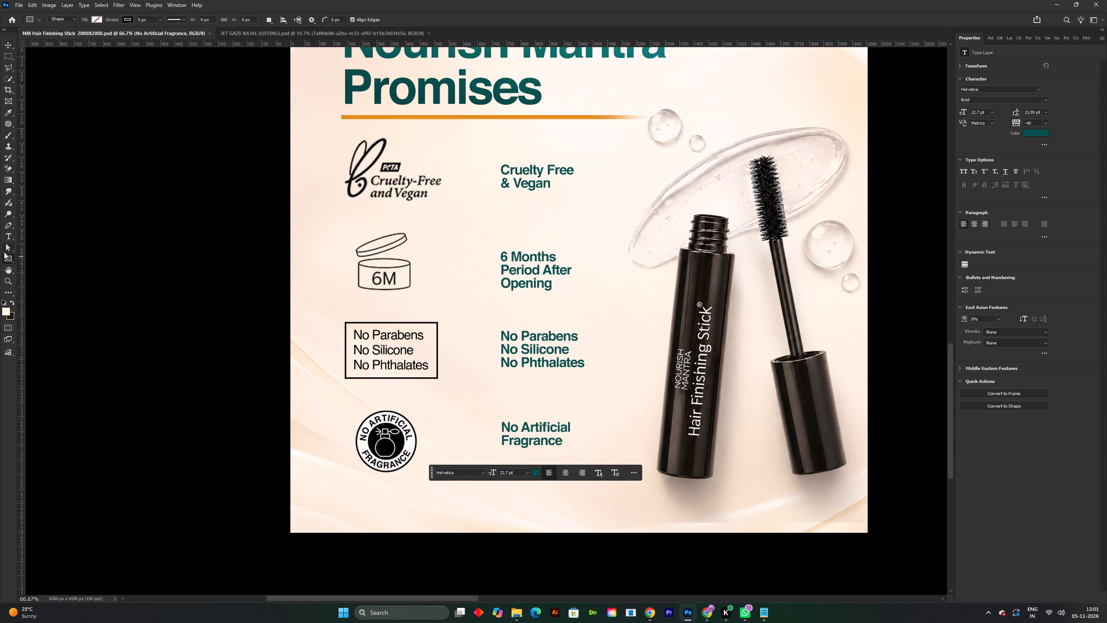
{"action": "left_click_drag", "start_coordinate": [461, 178], "coordinate": [488, 177]}
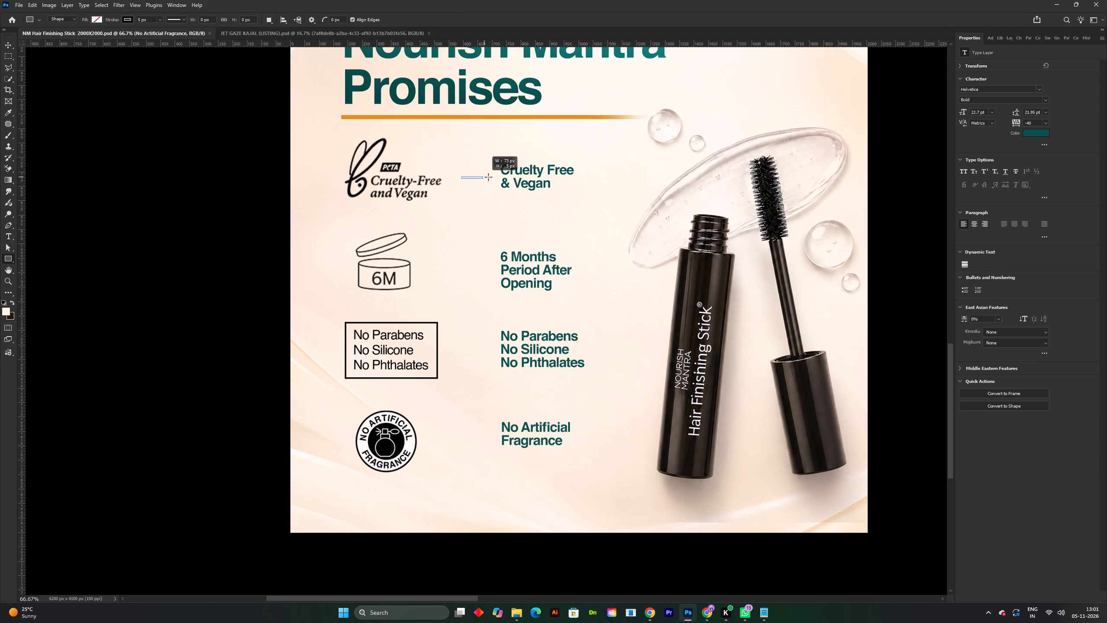
{"action": "left_click_drag", "start_coordinate": [488, 177], "coordinate": [489, 177]}
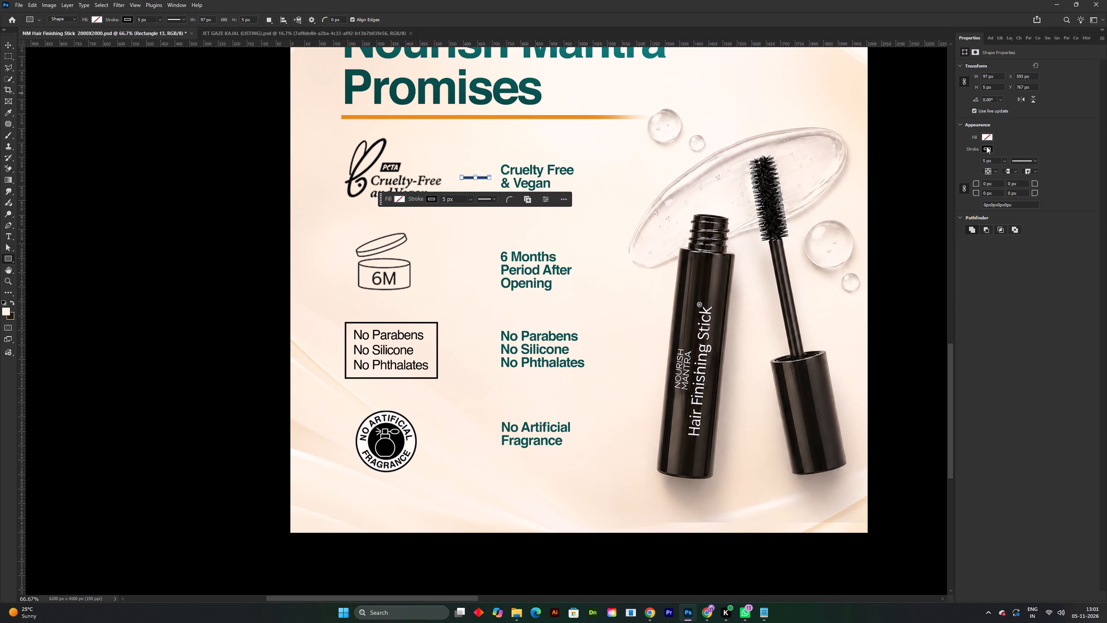
{"action": "left_click", "coordinate": [985, 148]}
{"action": "left_click", "coordinate": [970, 164]}
{"action": "left_click", "coordinate": [983, 141]}
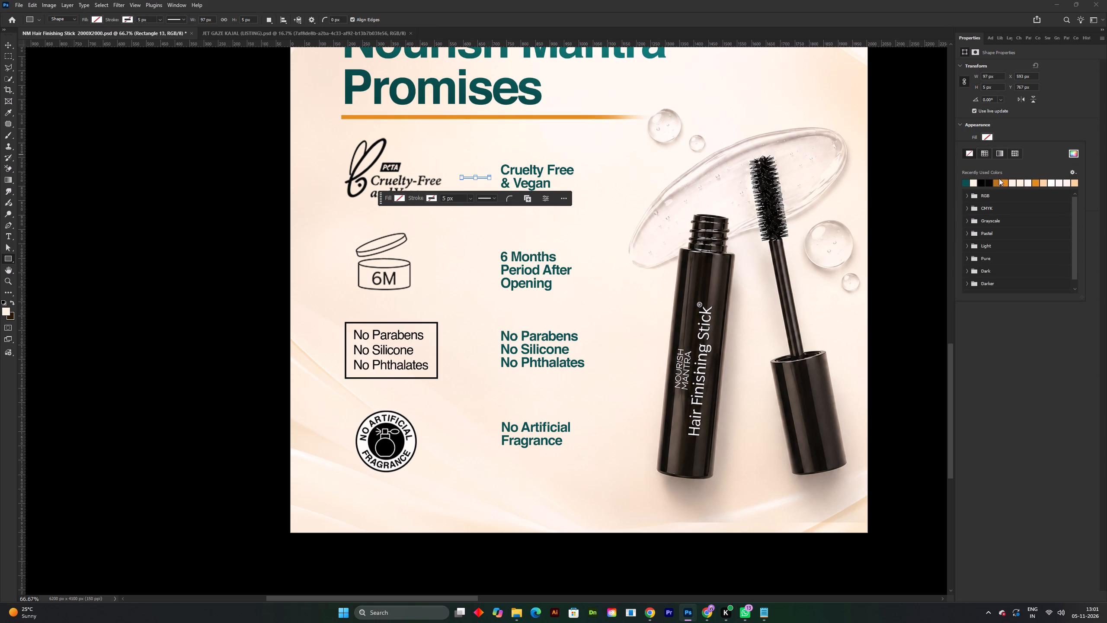
{"action": "left_click", "coordinate": [1008, 183]}
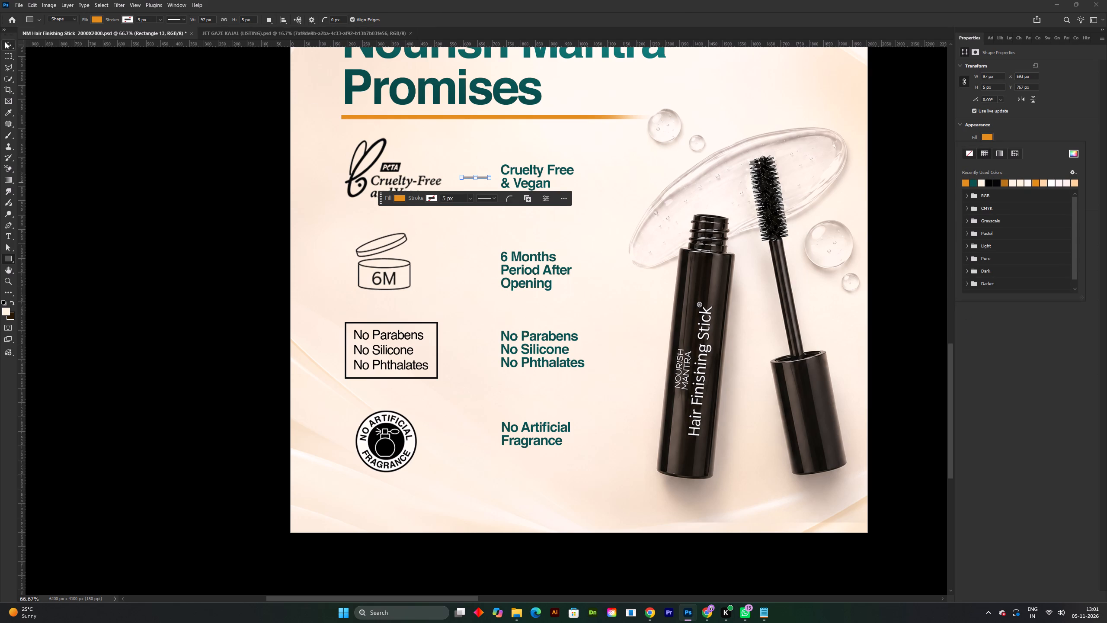
{"action": "left_click", "coordinate": [5, 42]}
{"action": "left_click", "coordinate": [83, 100]}
Align the orange line vertically with the centre of the "Cruelty Free & Vegan" caption.
{"action": "scroll", "coordinate": [471, 173], "scroll_direction": "up", "scroll_amount": 2, "text": "shift"}
{"action": "key", "text": "space"}
{"action": "left_click_drag", "start_coordinate": [498, 184], "coordinate": [501, 237]}
{"action": "left_click_drag", "start_coordinate": [503, 240], "coordinate": [498, 251]}
{"action": "left_click", "coordinate": [579, 265], "text": "shift"}
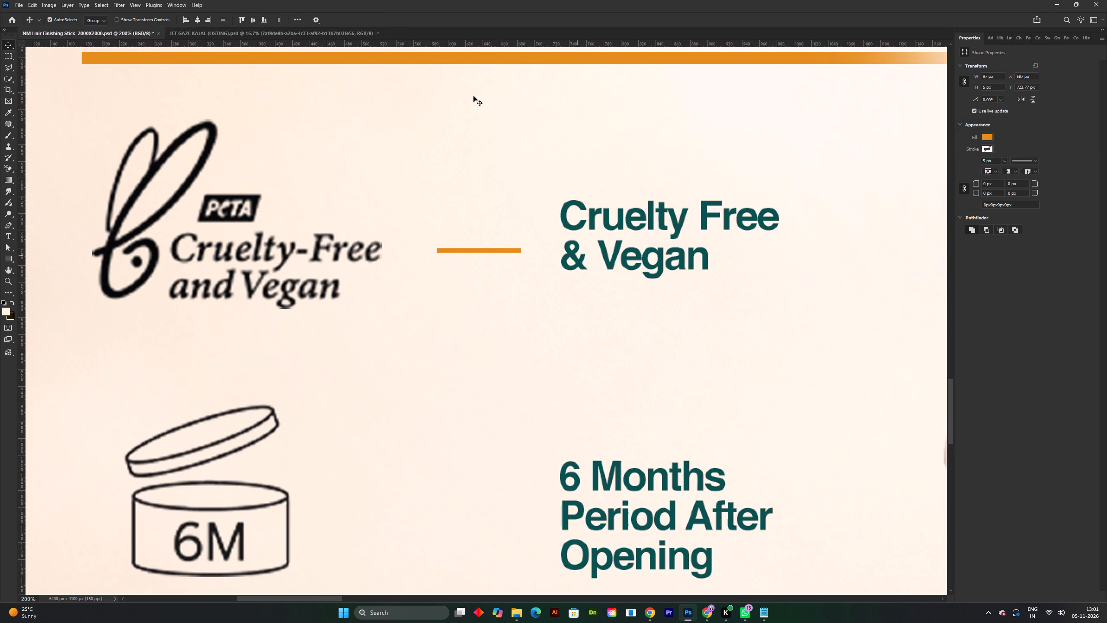
{"action": "left_click", "coordinate": [256, 22]}
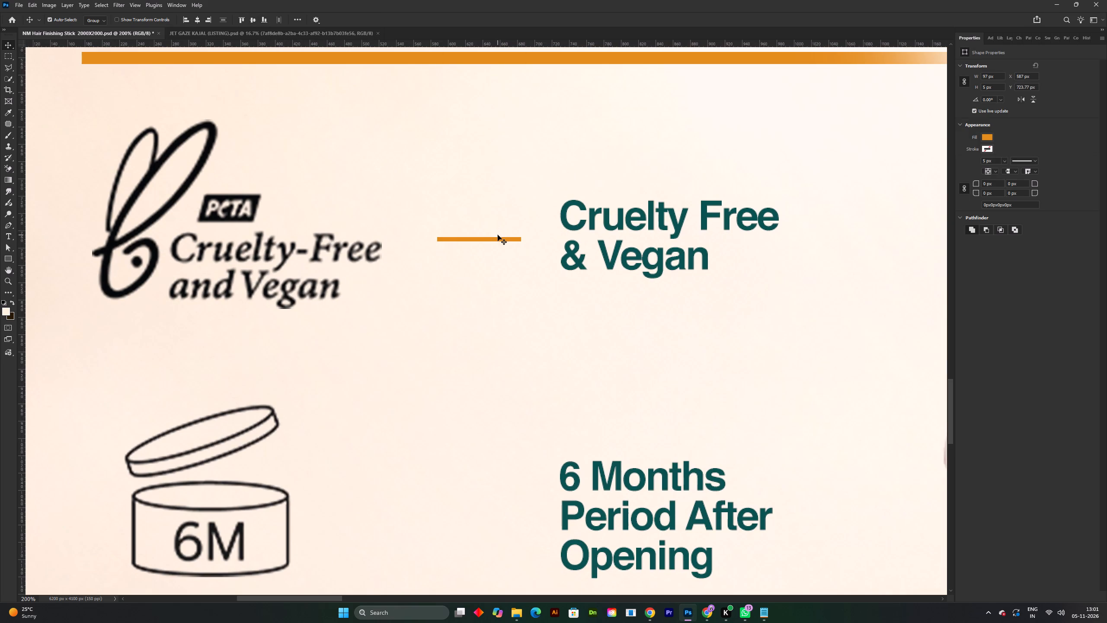
{"action": "scroll", "coordinate": [498, 232], "scroll_direction": "down", "scroll_amount": 2, "text": "shift"}
{"action": "key", "text": "space"}
{"action": "left_click_drag", "start_coordinate": [499, 241], "coordinate": [486, 169]}
{"action": "left_click", "coordinate": [209, 230]}
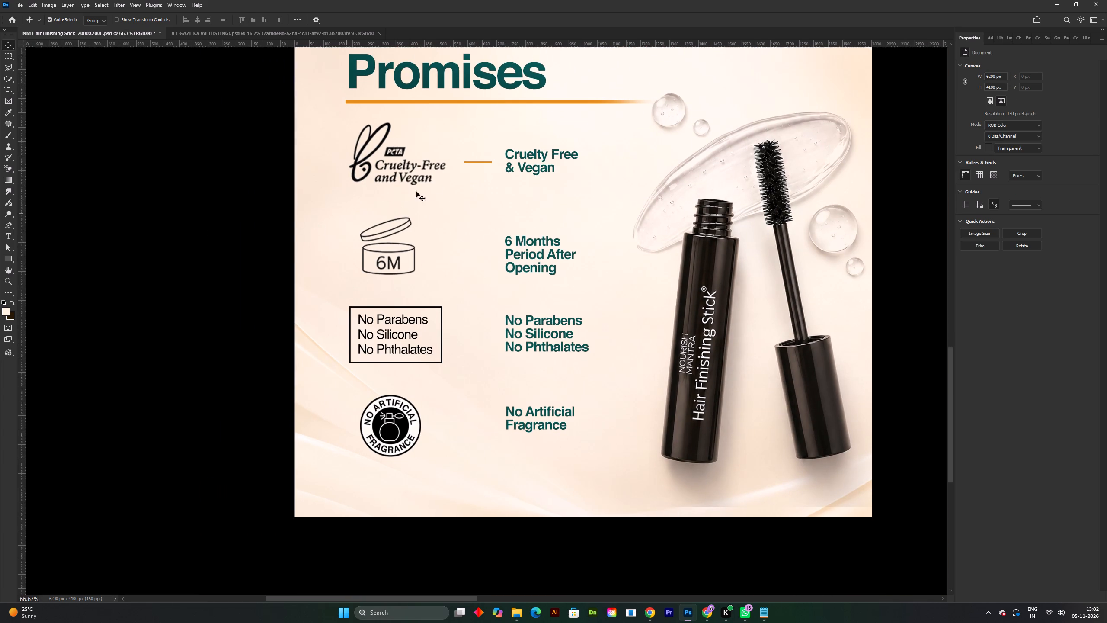
Duplicate the orange line straight down between the 6M jar badge and its caption, and save the document.
{"action": "left_click", "coordinate": [472, 162]}
{"action": "left_click_drag", "start_coordinate": [472, 162], "coordinate": [477, 189], "text": "alt"}
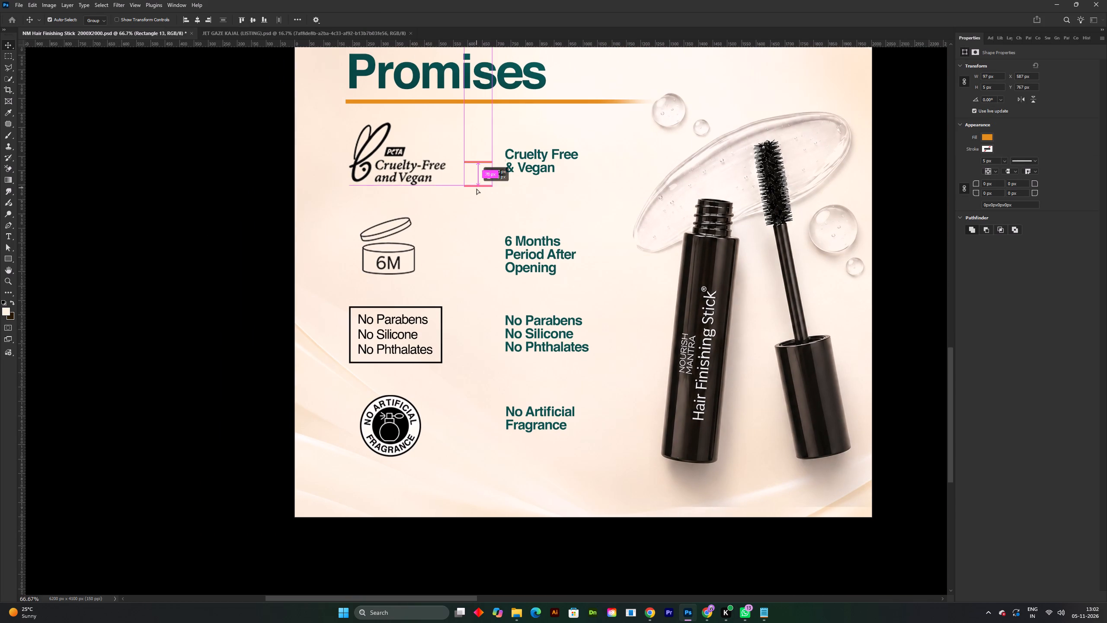
{"action": "left_click_drag", "start_coordinate": [477, 189], "coordinate": [477, 254], "text": "alt"}
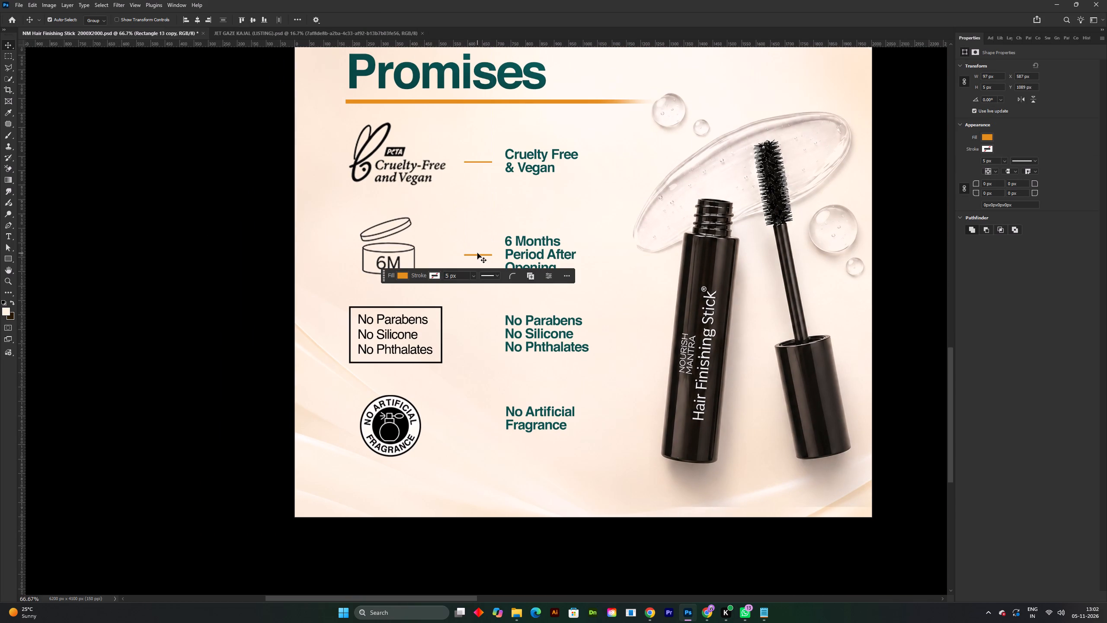
{"action": "left_click_drag", "start_coordinate": [477, 253], "coordinate": [477, 316], "text": "alt"}
{"action": "key", "text": "ctrl+z"}
{"action": "left_click", "coordinate": [161, 298]}
{"action": "scroll", "coordinate": [422, 293], "scroll_direction": "up", "scroll_amount": 3, "text": "shift"}
{"action": "key", "text": "space"}
{"action": "left_click_drag", "start_coordinate": [622, 232], "coordinate": [426, 199]}
{"action": "scroll", "coordinate": [542, 193], "scroll_direction": "down", "scroll_amount": 2, "text": "shift"}
{"action": "key", "text": "space"}
{"action": "left_click_drag", "start_coordinate": [528, 200], "coordinate": [493, 230]}
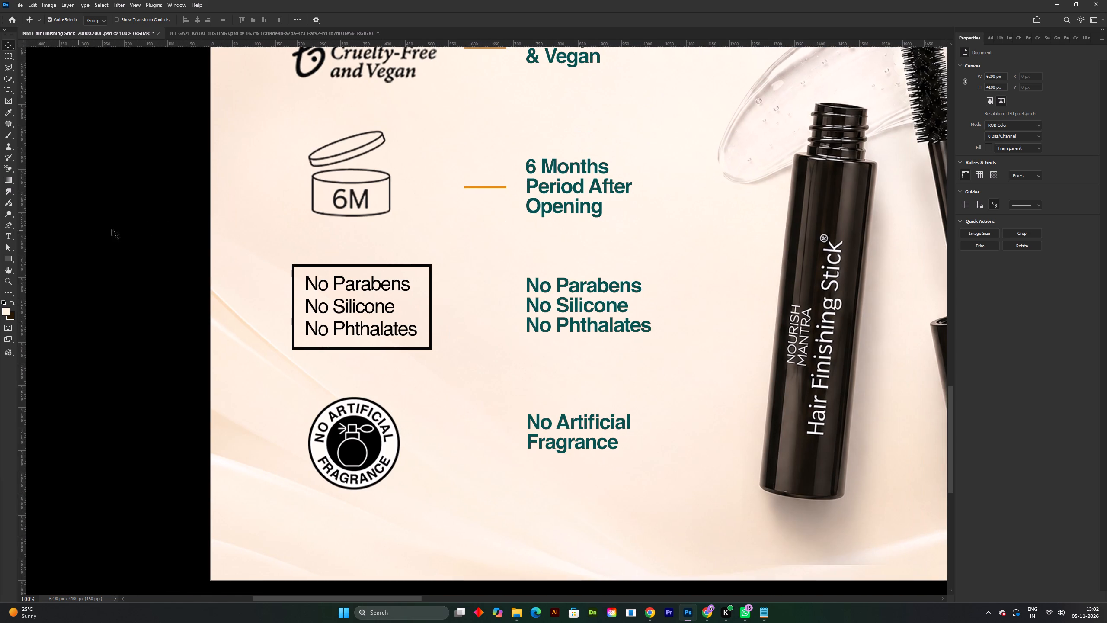
{"action": "left_click", "coordinate": [163, 219]}
{"action": "key", "text": "ctrl+s"}
Place further copies of the orange line directly below, beside the "No Parabens" caption and the "No Artificial Fragrance" caption.
{"action": "left_click", "coordinate": [495, 186]}
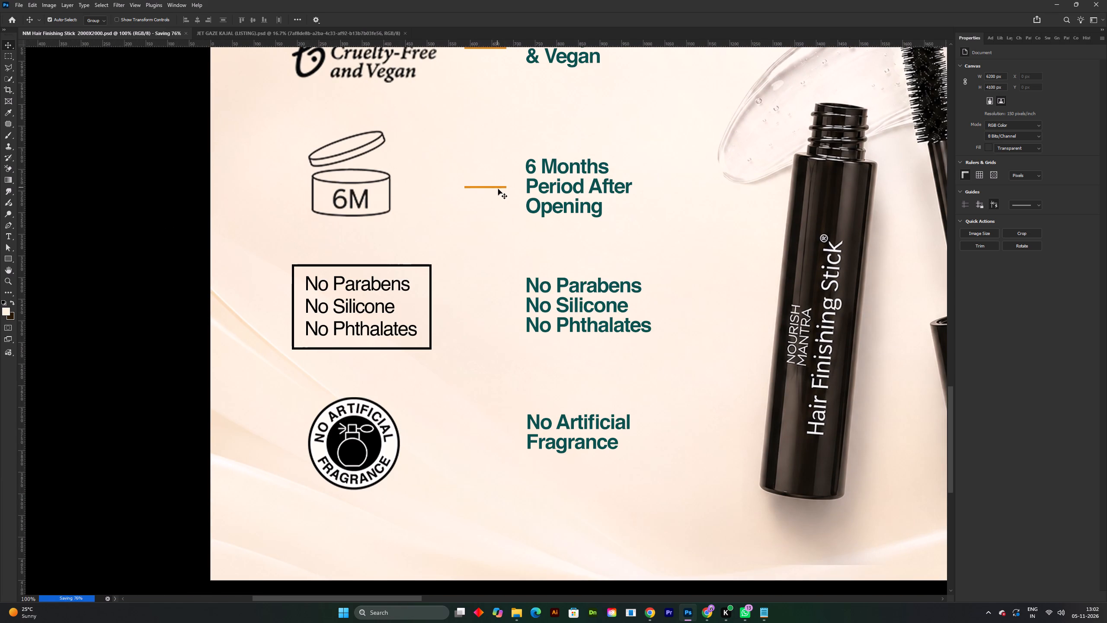
{"action": "left_click", "coordinate": [499, 188]}
{"action": "left_click_drag", "start_coordinate": [499, 188], "coordinate": [500, 292], "text": "alt"}
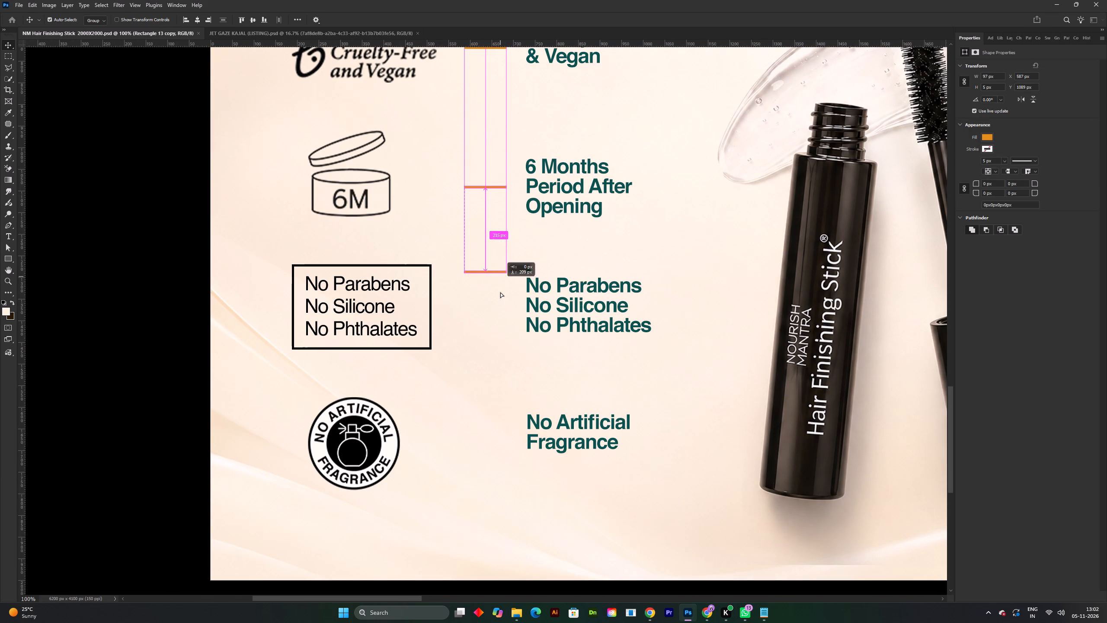
{"action": "left_click_drag", "start_coordinate": [500, 292], "coordinate": [499, 306], "text": "alt"}
{"action": "left_click", "coordinate": [436, 367]}
{"action": "left_click", "coordinate": [501, 305]}
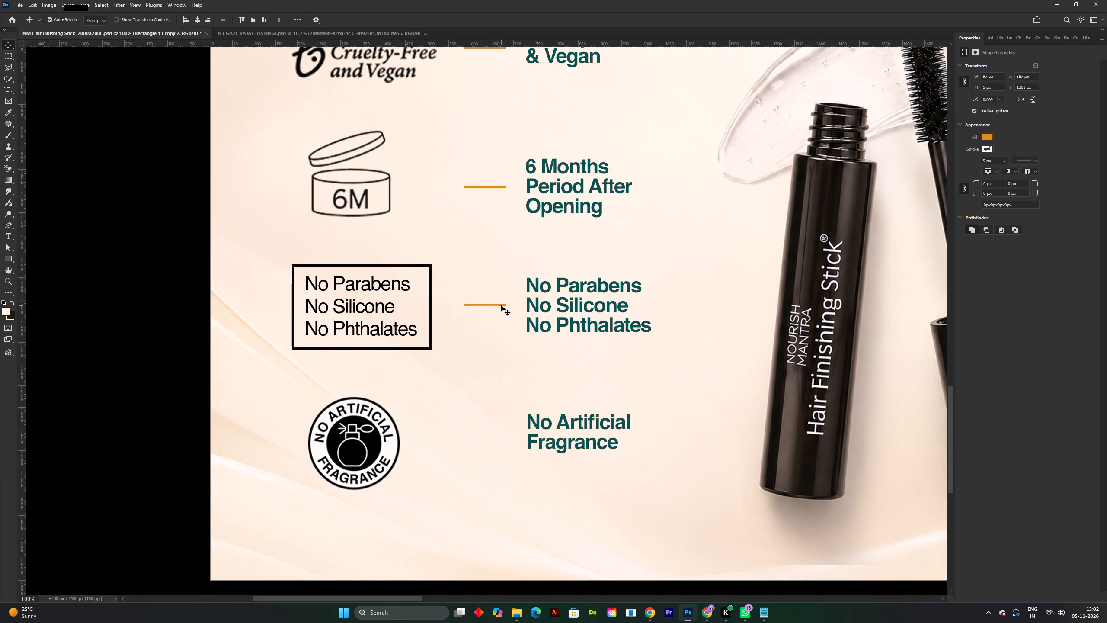
{"action": "left_click_drag", "start_coordinate": [502, 305], "coordinate": [503, 430], "text": "alt"}
{"action": "scroll", "coordinate": [503, 420], "scroll_direction": "down", "scroll_amount": 2, "text": "shift"}
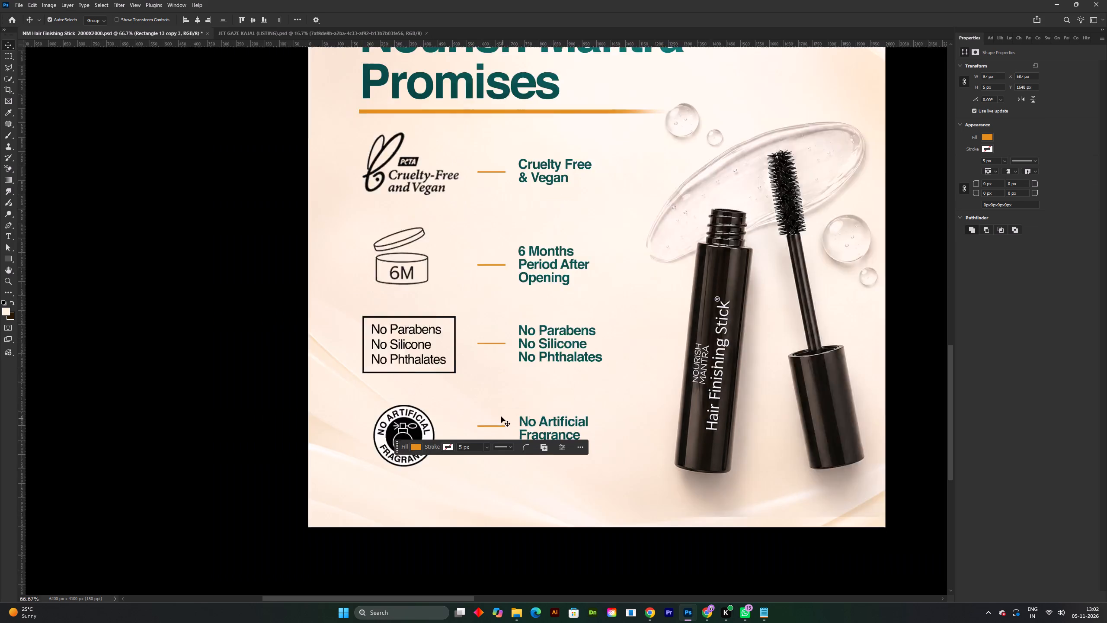
{"action": "key", "text": "space"}
{"action": "left_click_drag", "start_coordinate": [521, 379], "coordinate": [437, 350]}
{"action": "left_click", "coordinate": [828, 285]}
{"action": "scroll", "coordinate": [728, 298], "scroll_direction": "down", "scroll_amount": 2, "text": "shift"}
{"action": "key", "text": "space"}
{"action": "left_click_drag", "start_coordinate": [621, 313], "coordinate": [604, 338]}
{"action": "scroll", "coordinate": [561, 352], "scroll_direction": "up", "scroll_amount": 1, "text": "shift"}
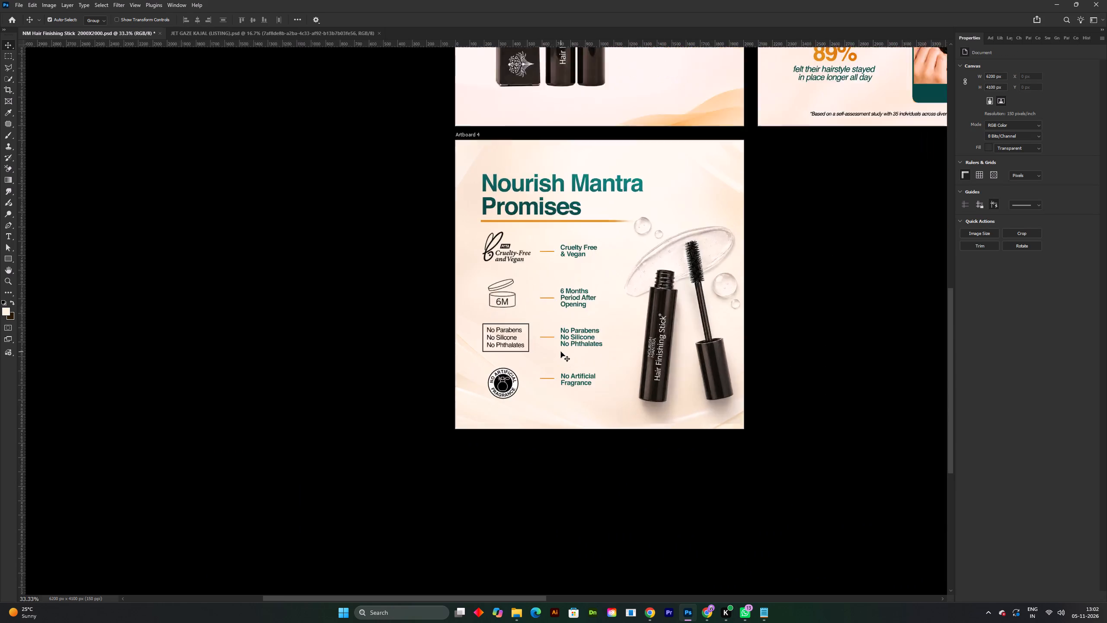
Move the bottom orange line and "No Artificial Fragrance" caption down together to centre on the round badge, keeping their column alignment, and save.
{"action": "scroll", "coordinate": [561, 352], "scroll_direction": "up", "scroll_amount": 2, "text": "shift"}
{"action": "key", "text": "space"}
{"action": "left_click_drag", "start_coordinate": [590, 352], "coordinate": [512, 376]}
{"action": "scroll", "coordinate": [456, 421], "scroll_direction": "up", "scroll_amount": 2, "text": "shift"}
{"action": "key", "text": "space"}
{"action": "left_click_drag", "start_coordinate": [490, 444], "coordinate": [507, 333]}
{"action": "left_click", "coordinate": [506, 334]}
{"action": "left_click", "coordinate": [571, 329], "text": "shift"}
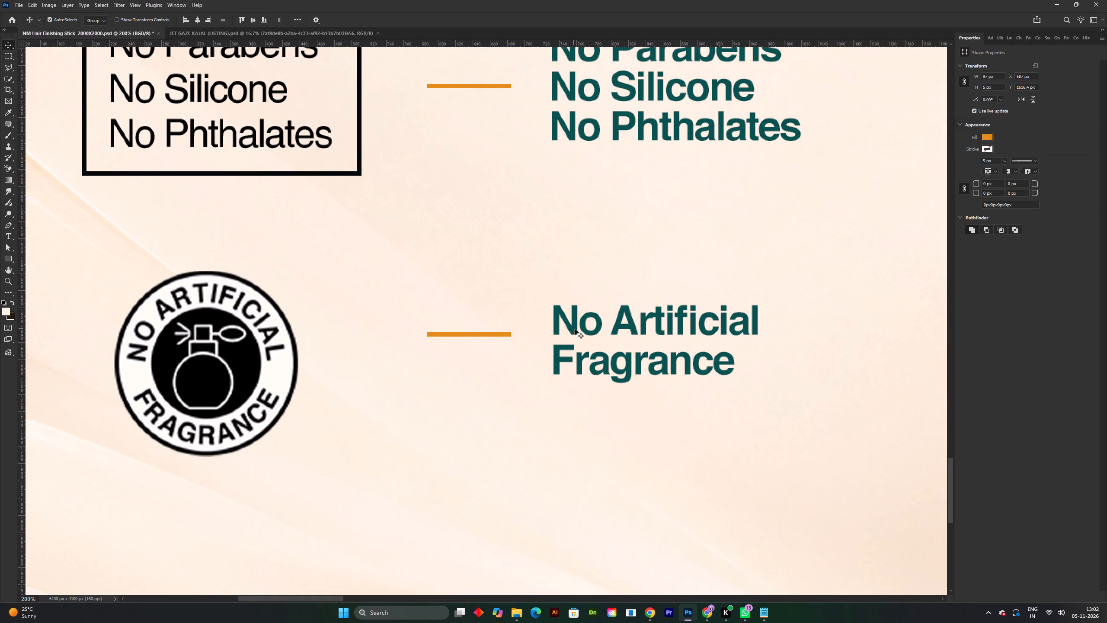
{"action": "left_click_drag", "start_coordinate": [575, 329], "coordinate": [455, 364]}
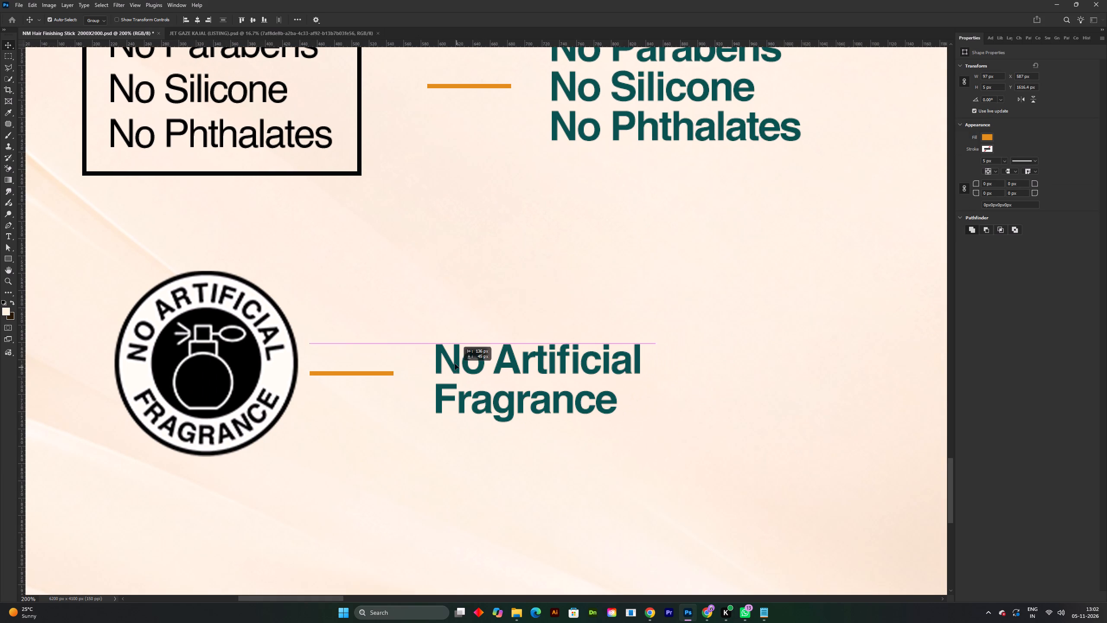
{"action": "left_click_drag", "start_coordinate": [455, 364], "coordinate": [445, 360]}
{"action": "left_click_drag", "start_coordinate": [469, 358], "coordinate": [599, 358]}
{"action": "scroll", "coordinate": [588, 358], "scroll_direction": "down", "scroll_amount": 3, "text": "shift"}
{"action": "key", "text": "space"}
{"action": "left_click_drag", "start_coordinate": [586, 351], "coordinate": [459, 350]}
{"action": "left_click", "coordinate": [790, 288]}
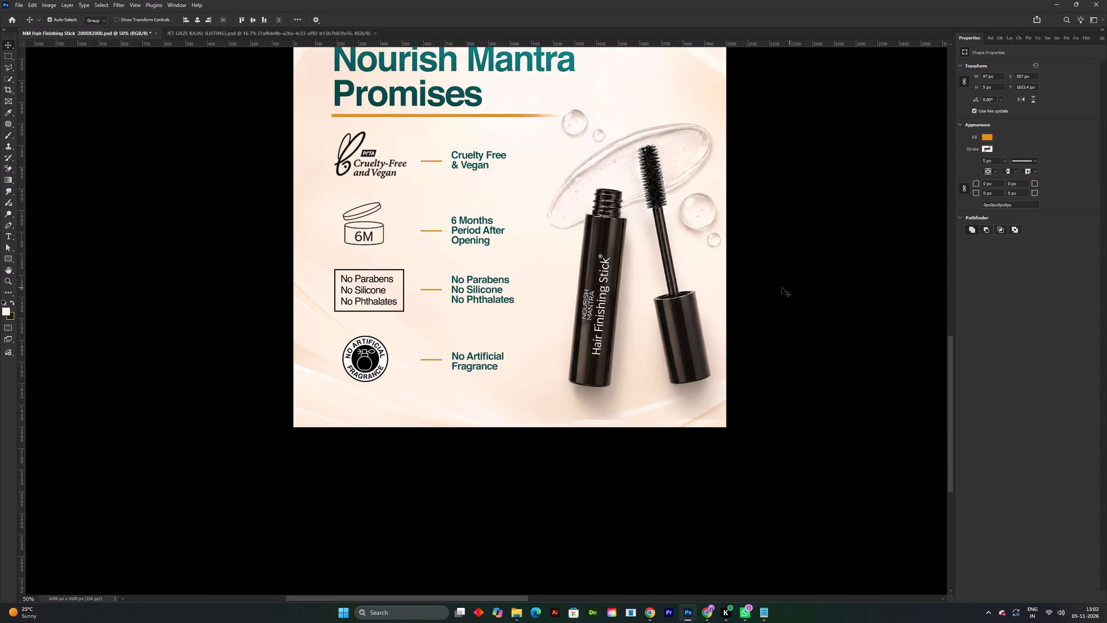
{"action": "scroll", "coordinate": [553, 312], "scroll_direction": "down", "scroll_amount": 1, "text": "shift"}
{"action": "key", "text": "space"}
{"action": "left_click_drag", "start_coordinate": [520, 320], "coordinate": [515, 353]}
{"action": "key", "text": "ctrl+s"}
{"action": "scroll", "coordinate": [507, 344], "scroll_direction": "up", "scroll_amount": 1, "text": "shift"}
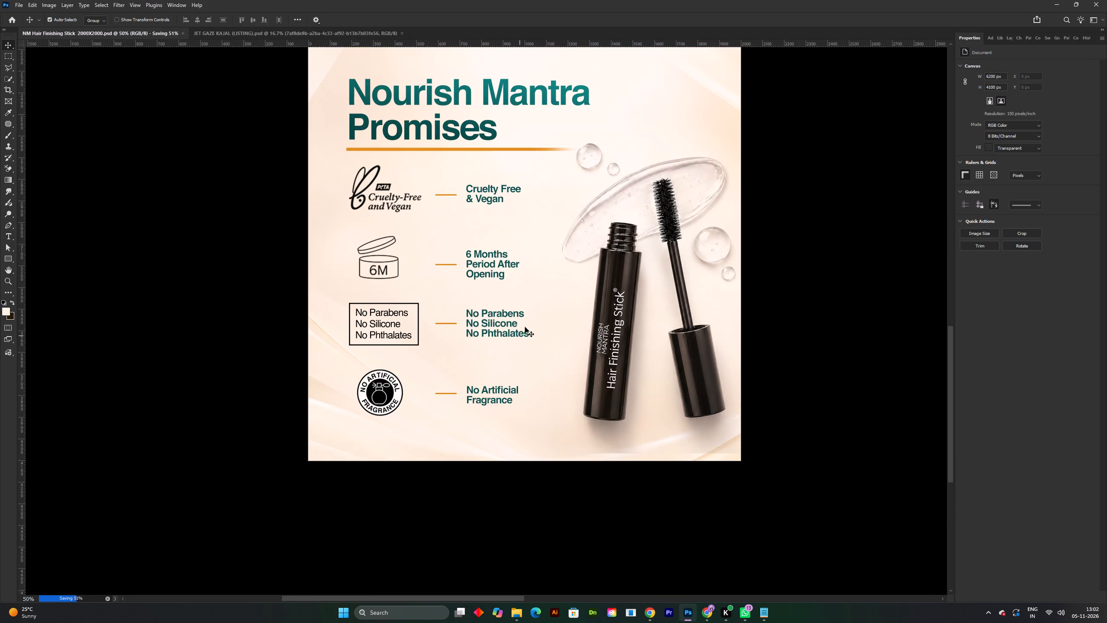
{"action": "key", "text": "space"}
{"action": "left_click_drag", "start_coordinate": [528, 306], "coordinate": [481, 359]}
{"action": "scroll", "coordinate": [470, 346], "scroll_direction": "down", "scroll_amount": 1, "text": "shift"}
{"action": "key", "text": "space"}
{"action": "left_click_drag", "start_coordinate": [441, 322], "coordinate": [340, 316]}
{"action": "key", "text": "ctrl+s"}
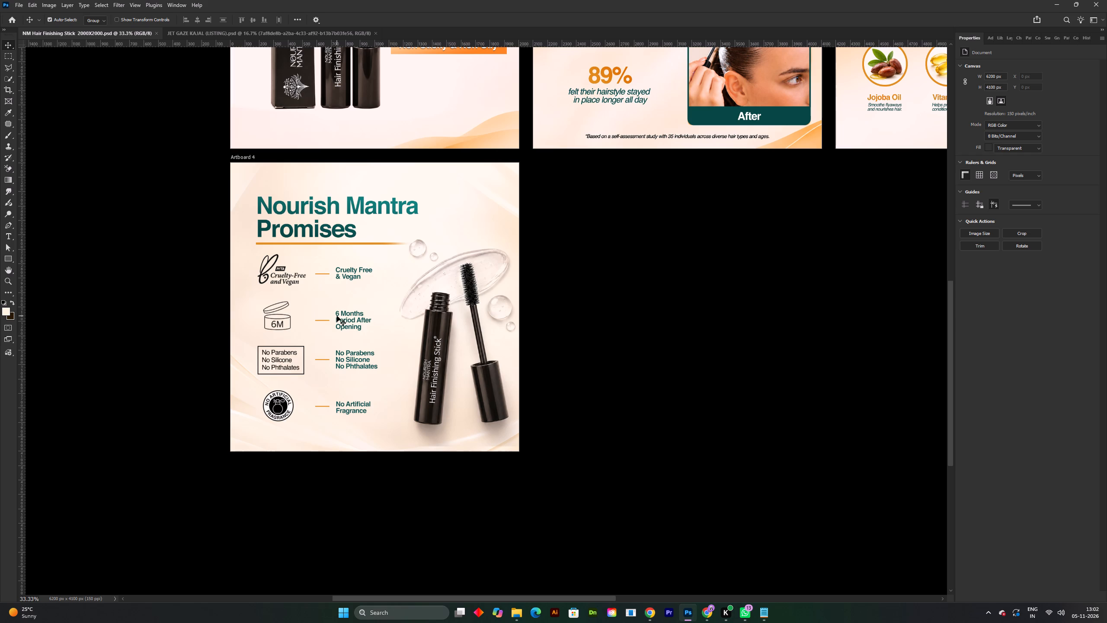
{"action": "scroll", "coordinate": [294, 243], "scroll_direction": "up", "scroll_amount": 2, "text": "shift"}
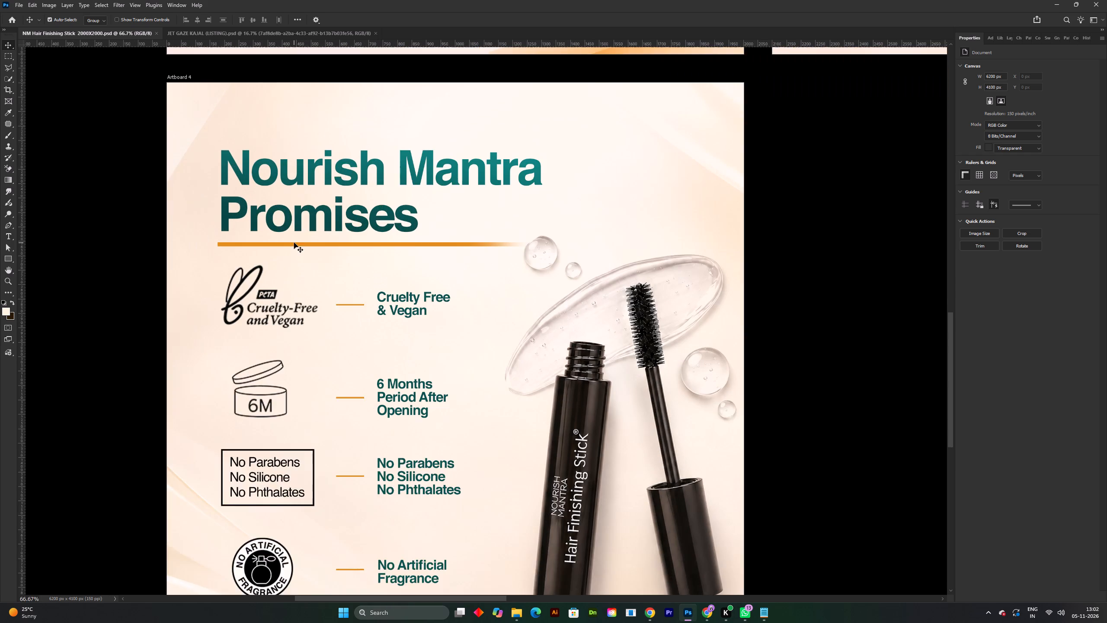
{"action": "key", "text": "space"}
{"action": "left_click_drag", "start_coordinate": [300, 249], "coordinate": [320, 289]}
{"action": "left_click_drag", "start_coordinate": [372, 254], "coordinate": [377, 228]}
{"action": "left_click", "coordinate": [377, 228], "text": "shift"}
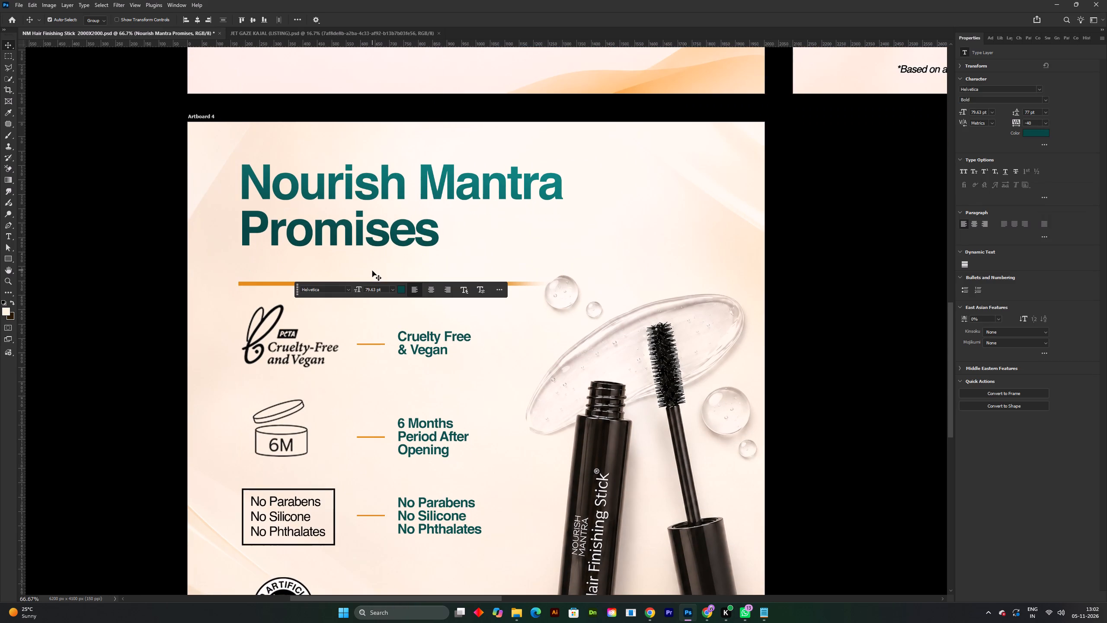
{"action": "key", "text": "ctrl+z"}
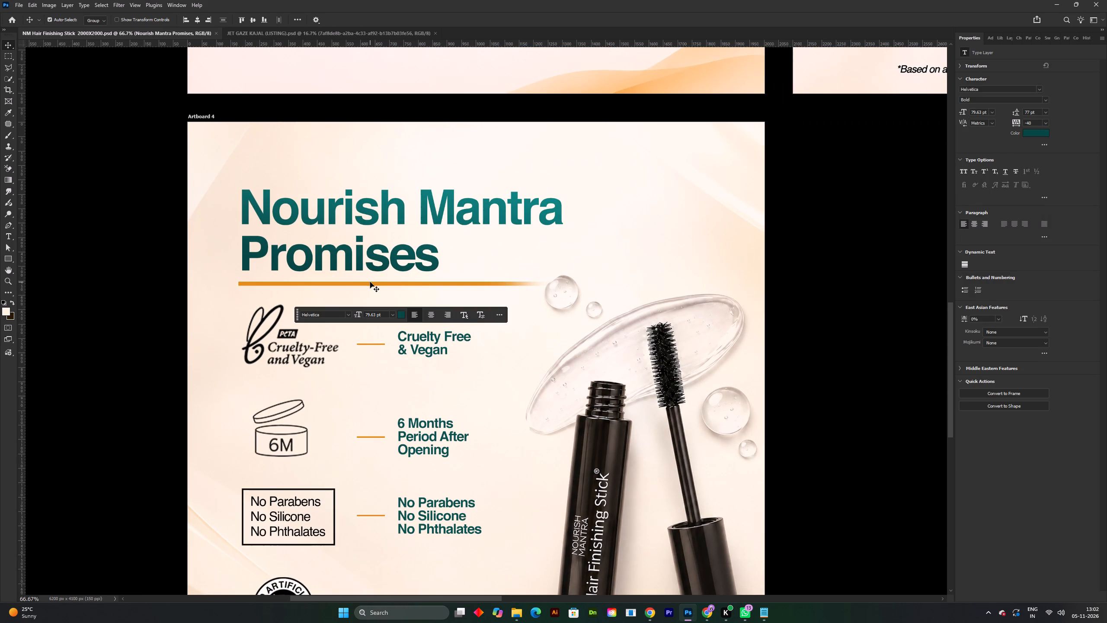
Move the "Nourish Mantra Promises" heading and its orange underline up together, widening the gap above the badges, and save the document.
{"action": "left_click", "coordinate": [371, 282], "text": "shift"}
{"action": "left_click_drag", "start_coordinate": [371, 282], "coordinate": [373, 265]}
{"action": "left_click", "coordinate": [864, 302]}
{"action": "key", "text": "space"}
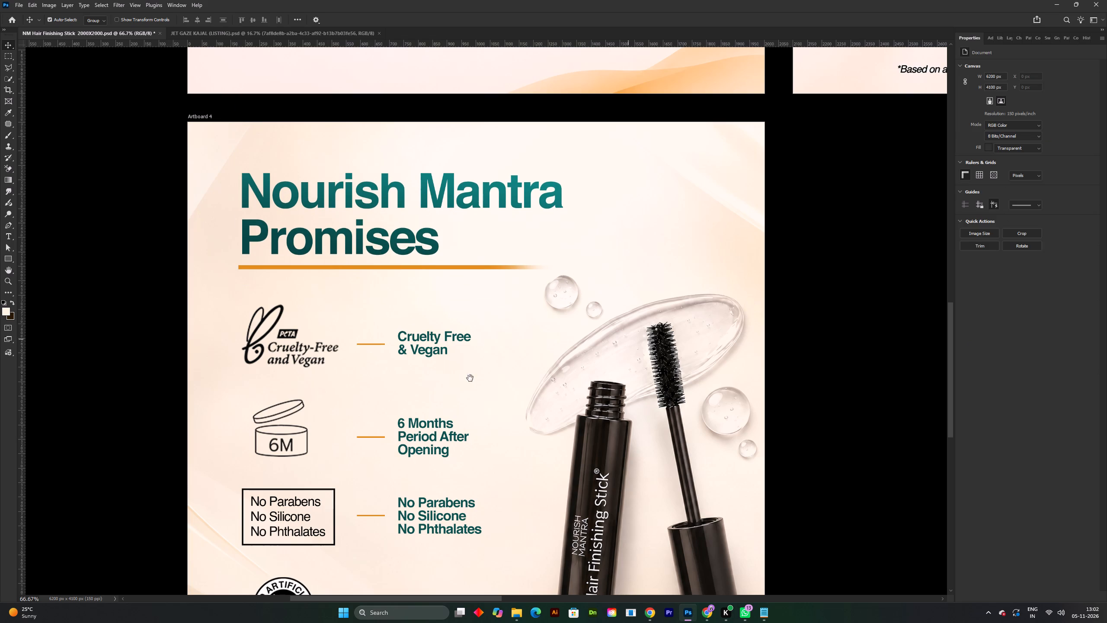
{"action": "left_click_drag", "start_coordinate": [456, 371], "coordinate": [471, 270]}
{"action": "scroll", "coordinate": [350, 300], "scroll_direction": "up", "scroll_amount": 2, "text": "shift"}
{"action": "key", "text": "space"}
{"action": "key", "text": "space"}
{"action": "key", "text": "space"}
{"action": "key", "text": "space"}
{"action": "key", "text": "space"}
{"action": "key", "text": "space"}
{"action": "key", "text": "space"}
{"action": "left_click_drag", "start_coordinate": [378, 295], "coordinate": [425, 209]}
{"action": "key", "text": "ctrl+s"}
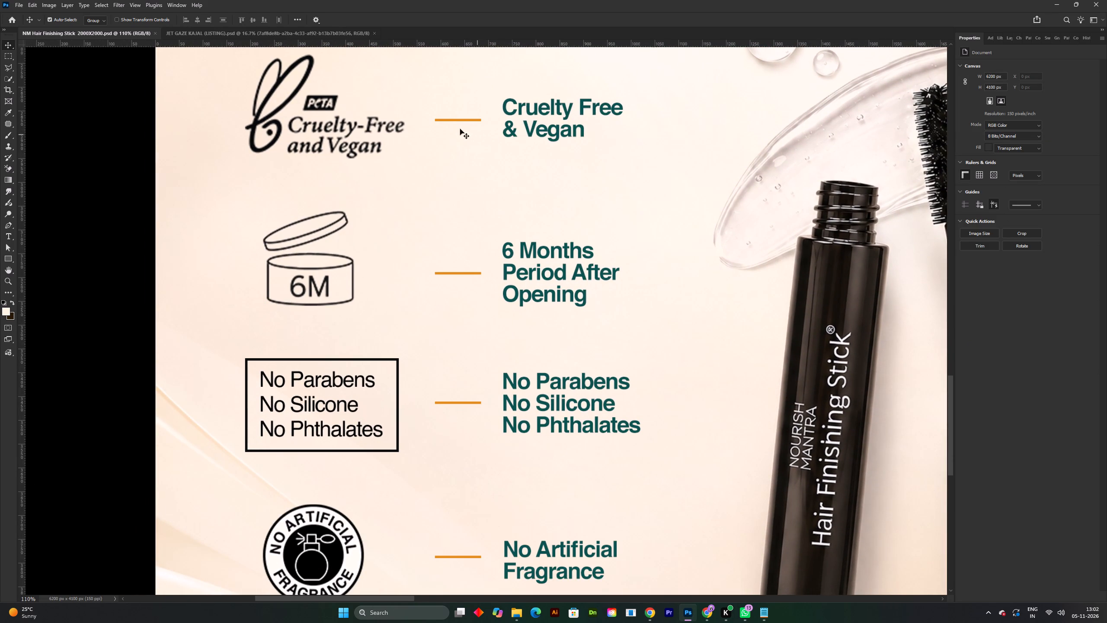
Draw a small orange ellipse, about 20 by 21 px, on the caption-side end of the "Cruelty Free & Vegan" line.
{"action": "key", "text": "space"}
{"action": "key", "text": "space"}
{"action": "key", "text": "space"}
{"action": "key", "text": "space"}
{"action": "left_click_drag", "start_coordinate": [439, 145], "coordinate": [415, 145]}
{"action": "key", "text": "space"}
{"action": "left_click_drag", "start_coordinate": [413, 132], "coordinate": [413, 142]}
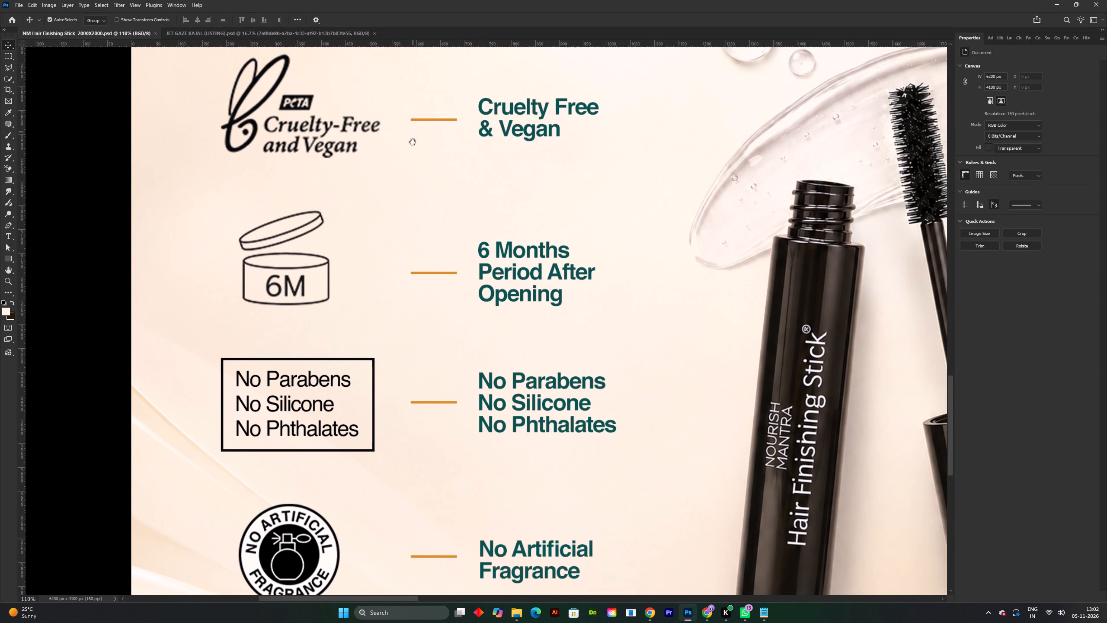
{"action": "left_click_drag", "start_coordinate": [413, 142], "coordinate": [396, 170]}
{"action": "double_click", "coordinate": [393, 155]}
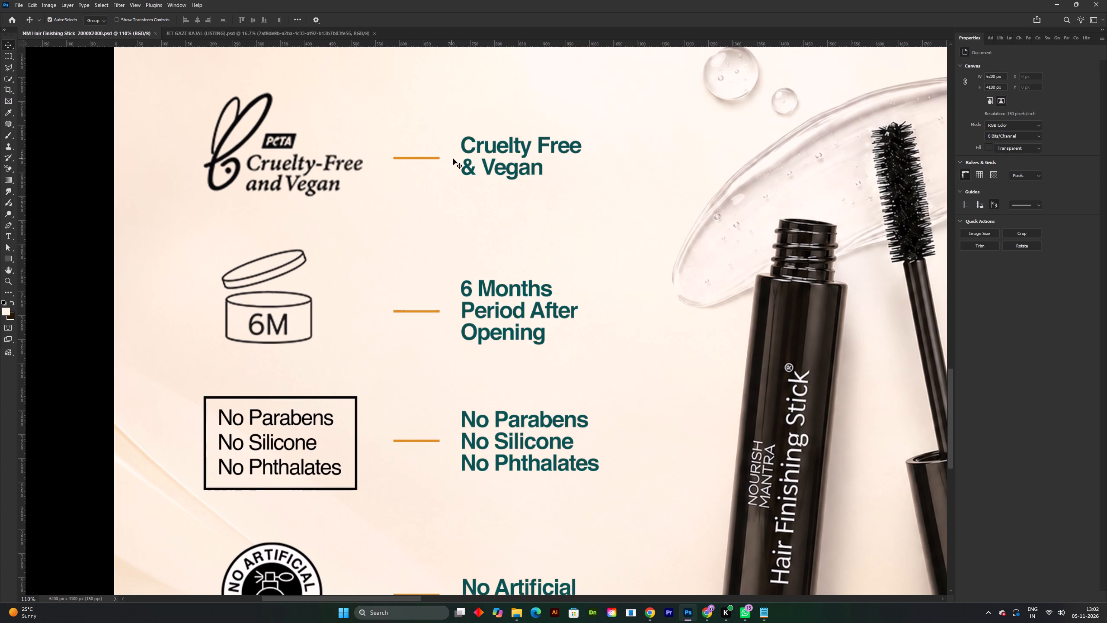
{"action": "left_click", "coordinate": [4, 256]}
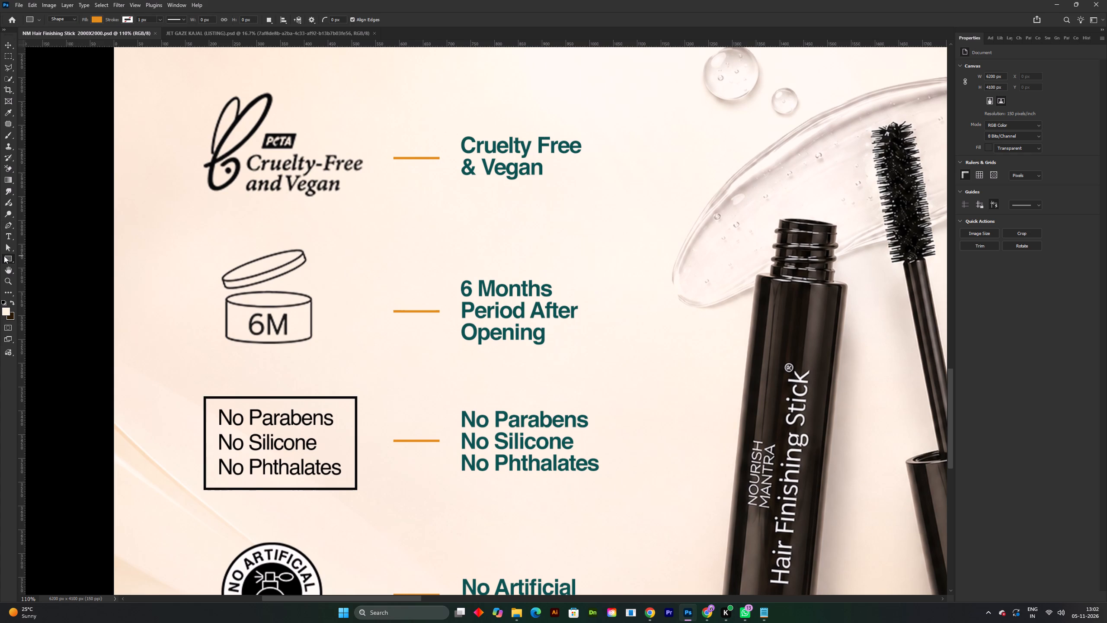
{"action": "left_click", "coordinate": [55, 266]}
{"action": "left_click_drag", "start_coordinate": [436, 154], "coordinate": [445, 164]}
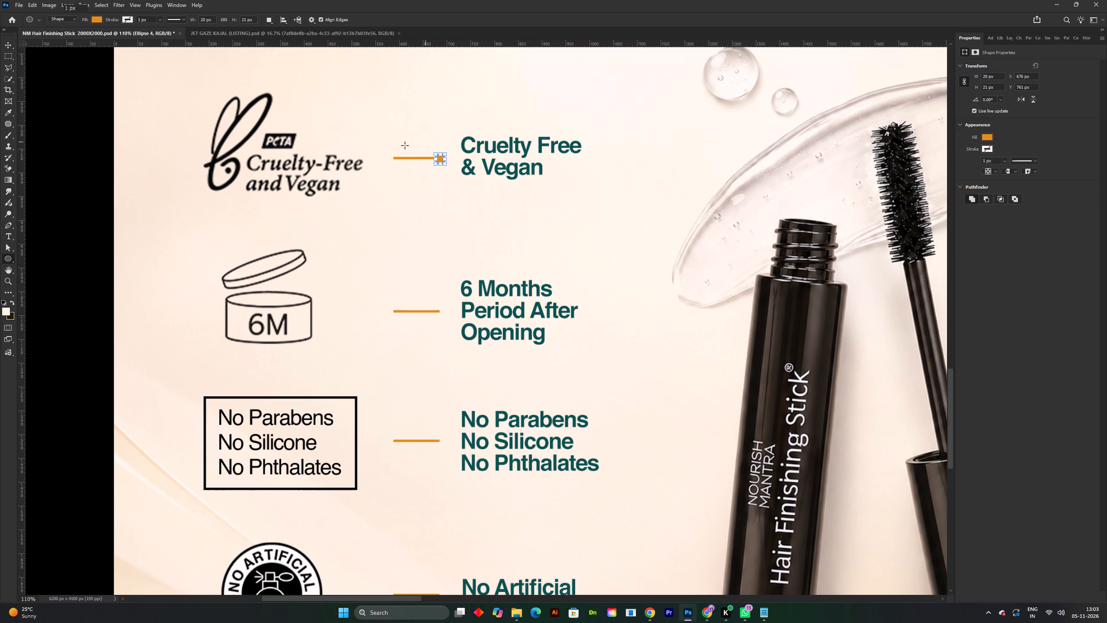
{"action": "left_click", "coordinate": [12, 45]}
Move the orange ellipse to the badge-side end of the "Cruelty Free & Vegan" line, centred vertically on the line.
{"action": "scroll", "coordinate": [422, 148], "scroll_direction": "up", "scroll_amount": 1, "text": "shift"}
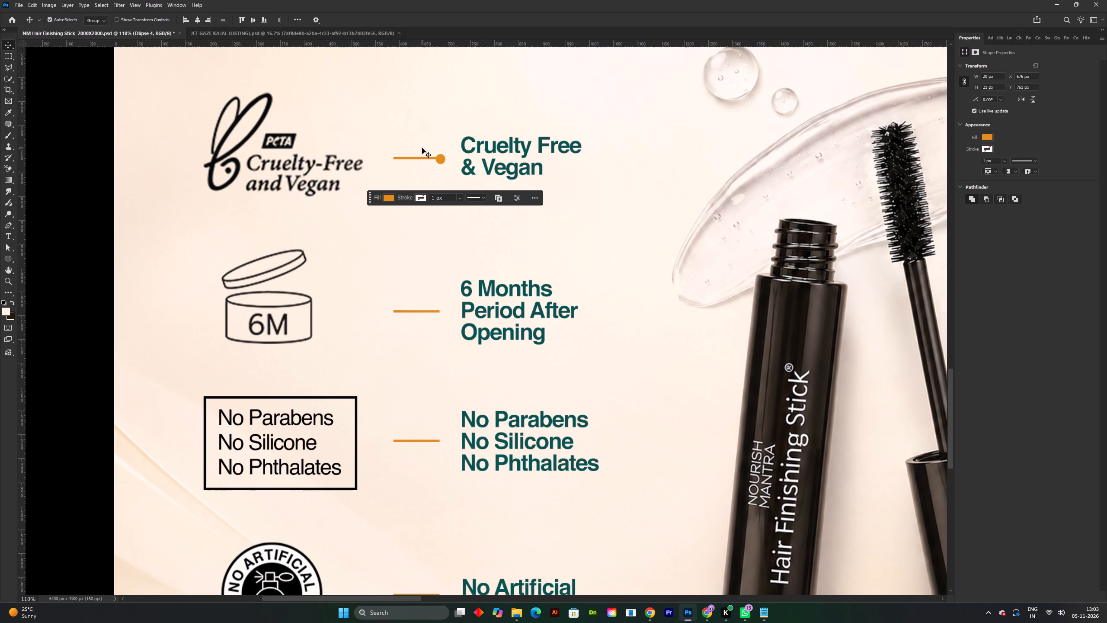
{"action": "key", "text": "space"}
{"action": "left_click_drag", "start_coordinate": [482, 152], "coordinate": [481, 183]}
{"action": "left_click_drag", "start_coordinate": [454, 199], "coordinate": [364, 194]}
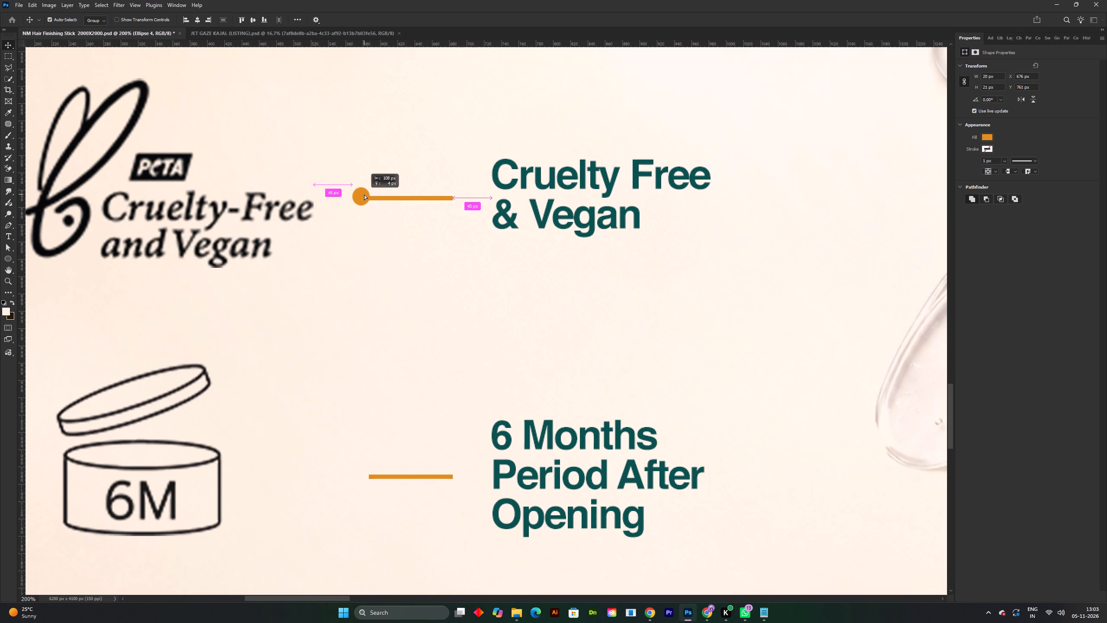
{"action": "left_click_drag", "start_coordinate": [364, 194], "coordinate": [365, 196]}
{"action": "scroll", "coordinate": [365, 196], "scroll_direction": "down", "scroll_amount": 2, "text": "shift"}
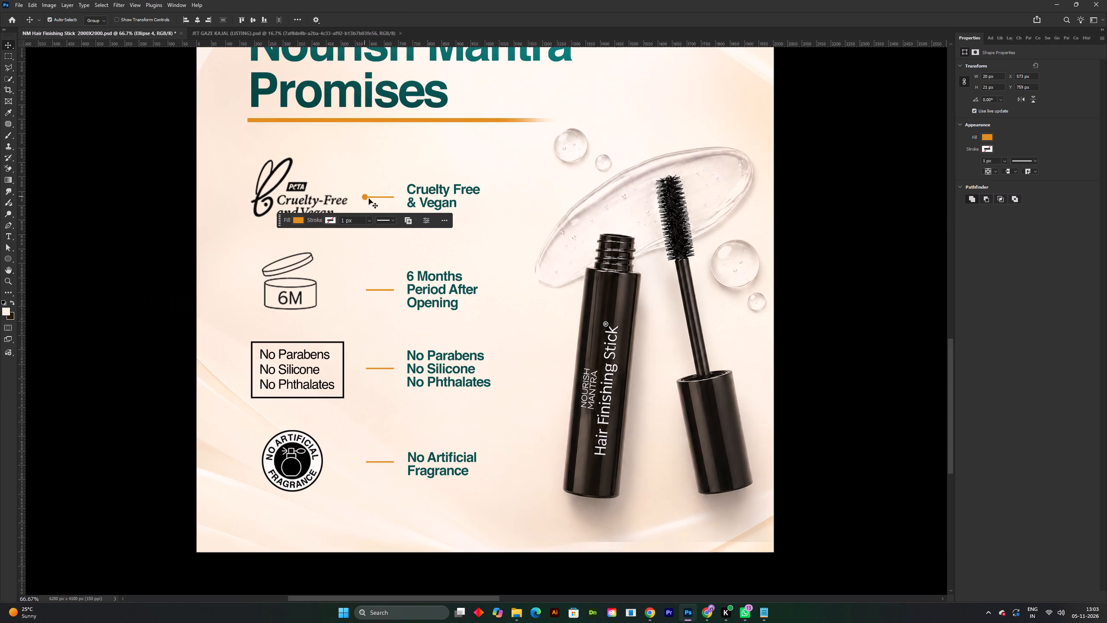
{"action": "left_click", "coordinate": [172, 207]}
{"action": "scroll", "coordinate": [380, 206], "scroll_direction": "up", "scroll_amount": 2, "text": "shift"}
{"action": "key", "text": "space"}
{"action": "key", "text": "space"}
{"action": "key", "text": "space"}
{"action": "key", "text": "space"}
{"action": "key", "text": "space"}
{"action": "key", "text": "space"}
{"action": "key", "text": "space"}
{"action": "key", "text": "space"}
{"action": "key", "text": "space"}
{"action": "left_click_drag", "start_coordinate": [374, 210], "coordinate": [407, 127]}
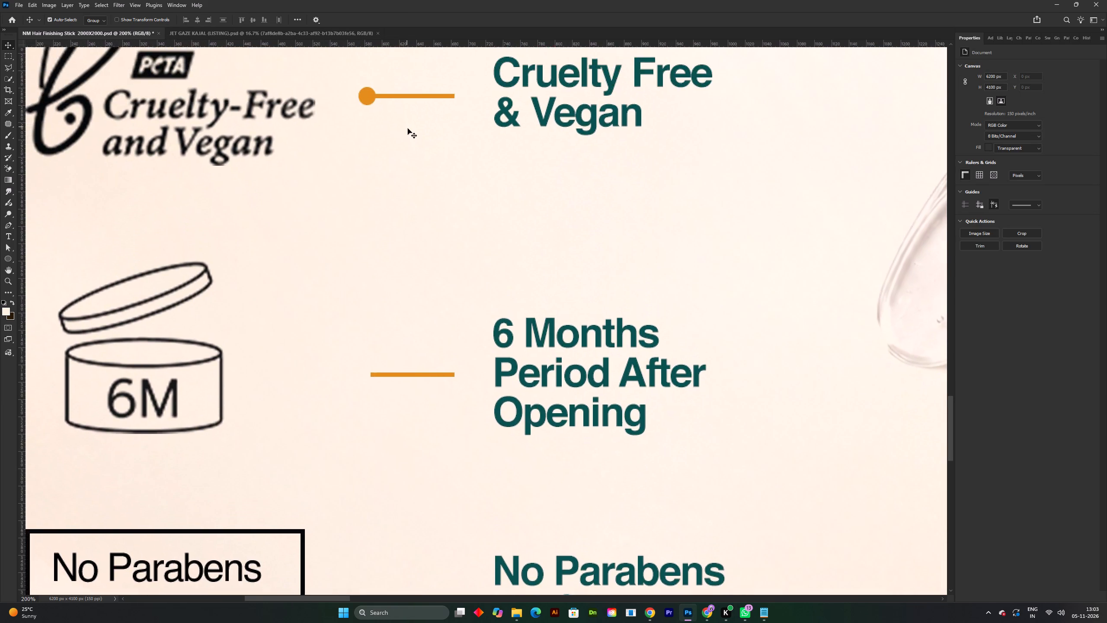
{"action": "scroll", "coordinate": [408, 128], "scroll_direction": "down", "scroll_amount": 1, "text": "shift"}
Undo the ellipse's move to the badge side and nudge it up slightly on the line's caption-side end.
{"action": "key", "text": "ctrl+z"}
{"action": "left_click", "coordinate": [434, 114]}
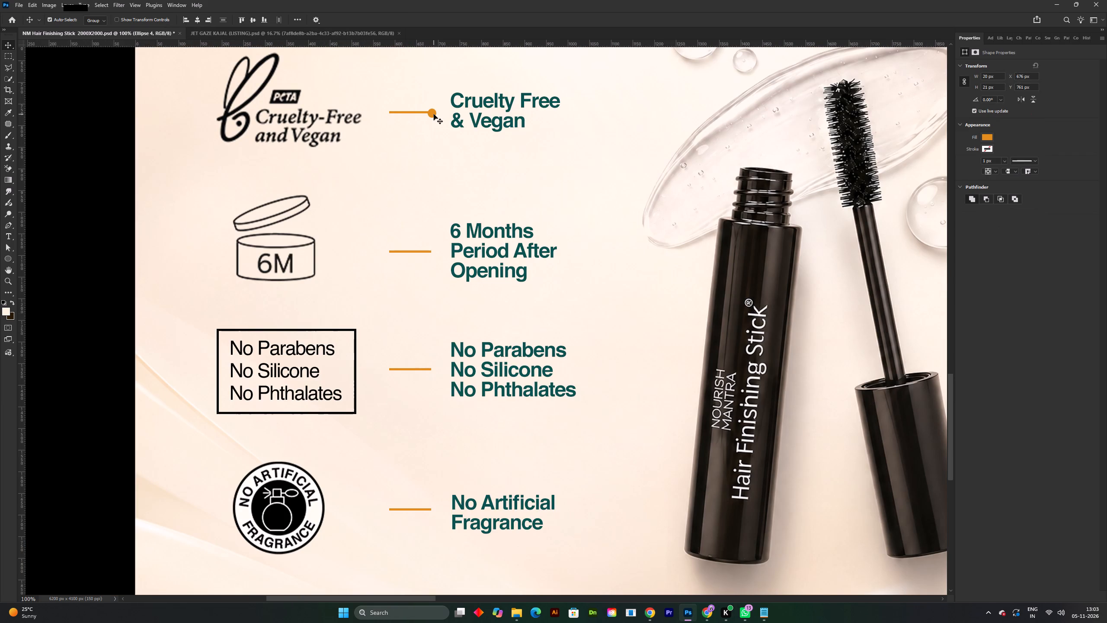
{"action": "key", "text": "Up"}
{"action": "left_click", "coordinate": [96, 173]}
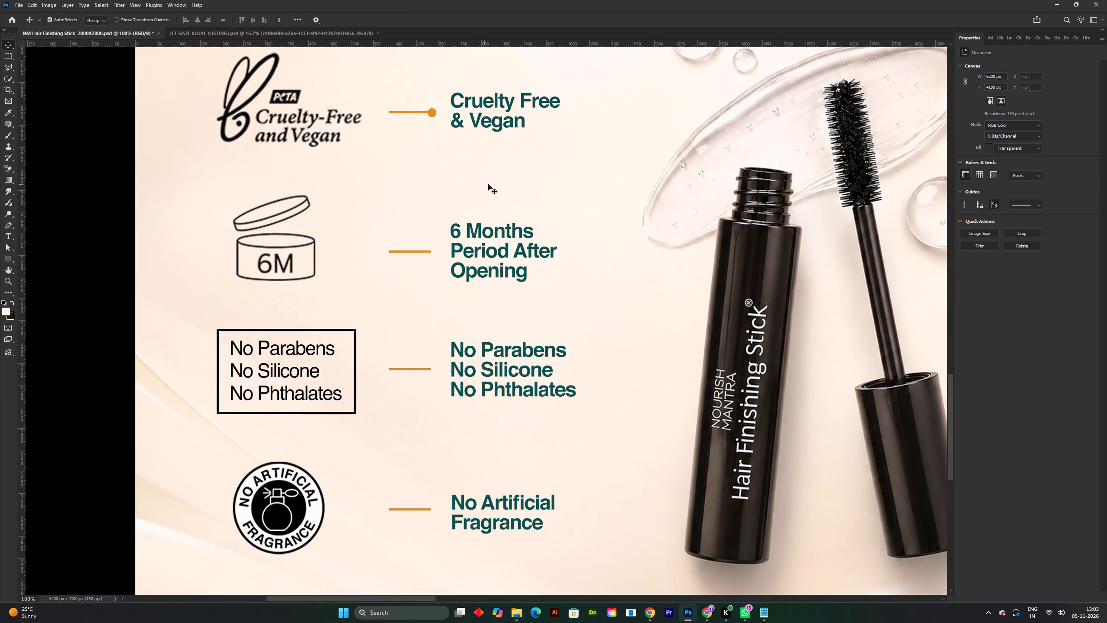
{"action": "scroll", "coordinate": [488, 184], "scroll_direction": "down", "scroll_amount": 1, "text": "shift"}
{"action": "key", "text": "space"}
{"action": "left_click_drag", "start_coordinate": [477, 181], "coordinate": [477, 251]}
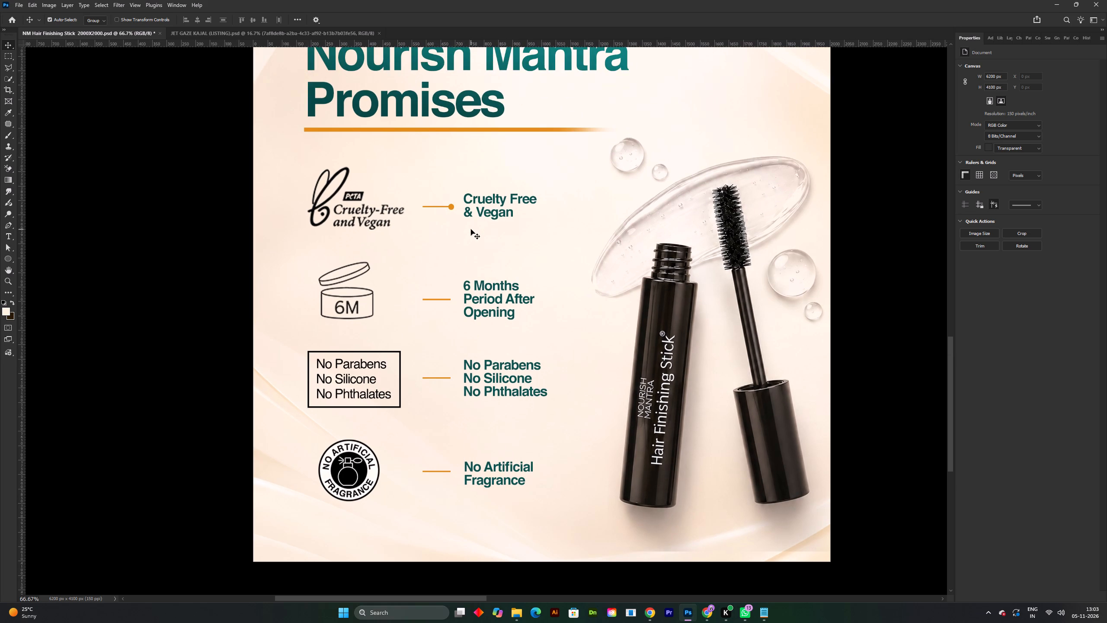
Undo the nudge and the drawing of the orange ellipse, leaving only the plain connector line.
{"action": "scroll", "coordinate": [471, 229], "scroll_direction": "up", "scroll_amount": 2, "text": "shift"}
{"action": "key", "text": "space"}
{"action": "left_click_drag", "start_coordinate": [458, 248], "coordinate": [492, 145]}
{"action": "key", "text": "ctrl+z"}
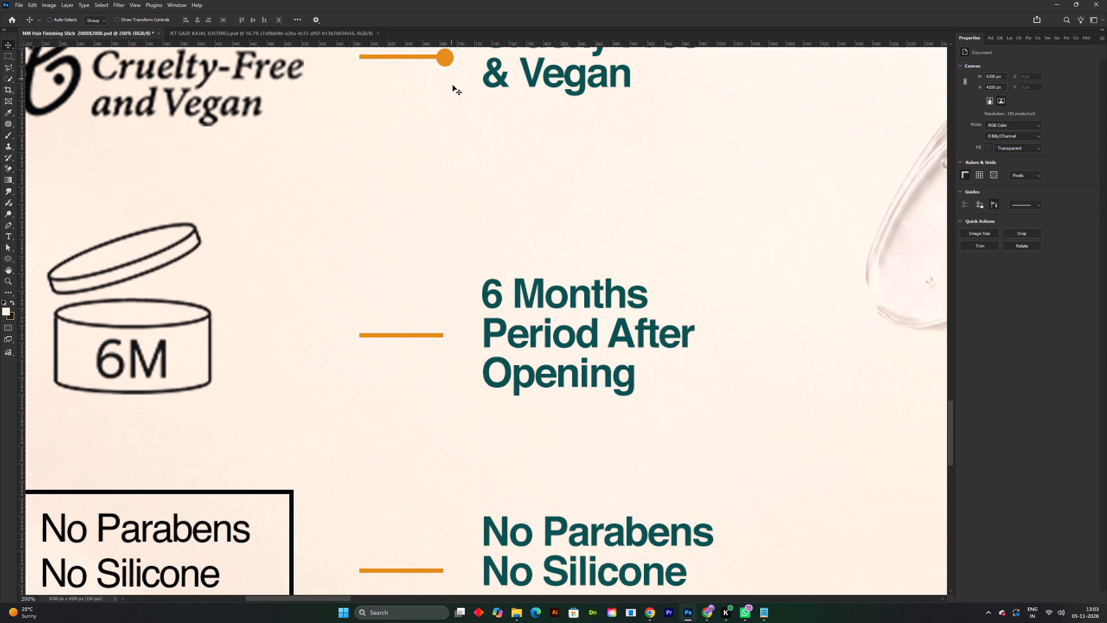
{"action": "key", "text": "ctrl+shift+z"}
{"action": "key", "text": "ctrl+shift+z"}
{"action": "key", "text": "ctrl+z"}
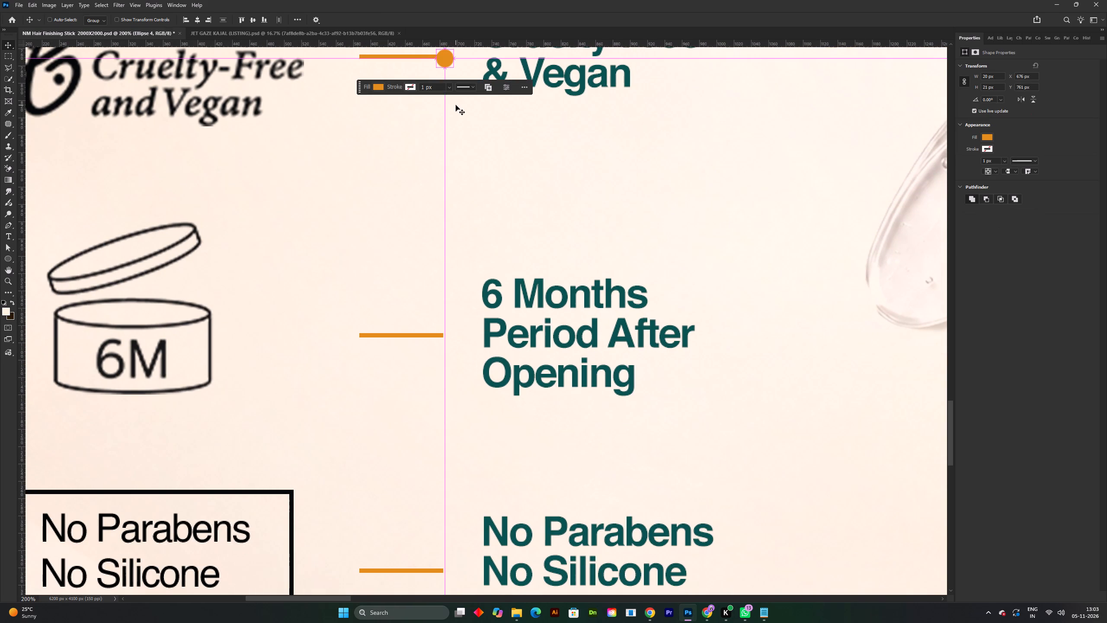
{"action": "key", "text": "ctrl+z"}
Draw a 17 px orange circle centred on the badge-side end of the "Cruelty Free & Vegan" line.
{"action": "key", "text": "space"}
{"action": "key", "text": "space"}
{"action": "left_click_drag", "start_coordinate": [441, 84], "coordinate": [466, 283]}
{"action": "scroll", "coordinate": [393, 235], "scroll_direction": "up", "scroll_amount": 1, "text": "shift"}
{"action": "key", "text": "space"}
{"action": "left_click_drag", "start_coordinate": [386, 247], "coordinate": [399, 299]}
{"action": "key", "text": "l"}
{"action": "key", "text": "u"}
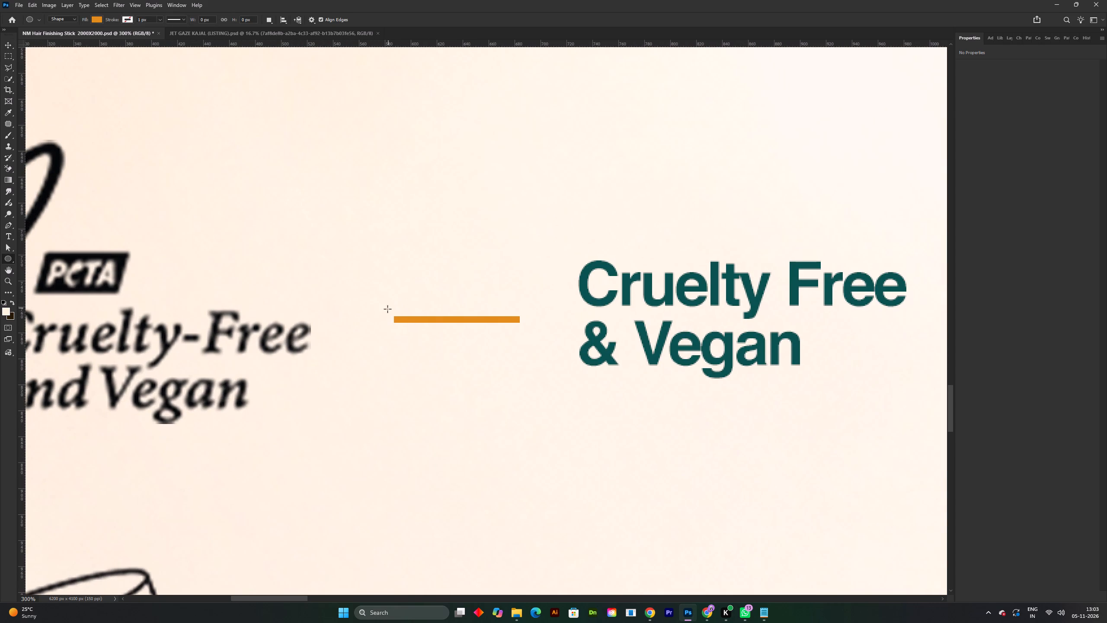
{"action": "left_click_drag", "start_coordinate": [387, 309], "coordinate": [410, 339], "text": "shift"}
{"action": "key", "text": "v"}
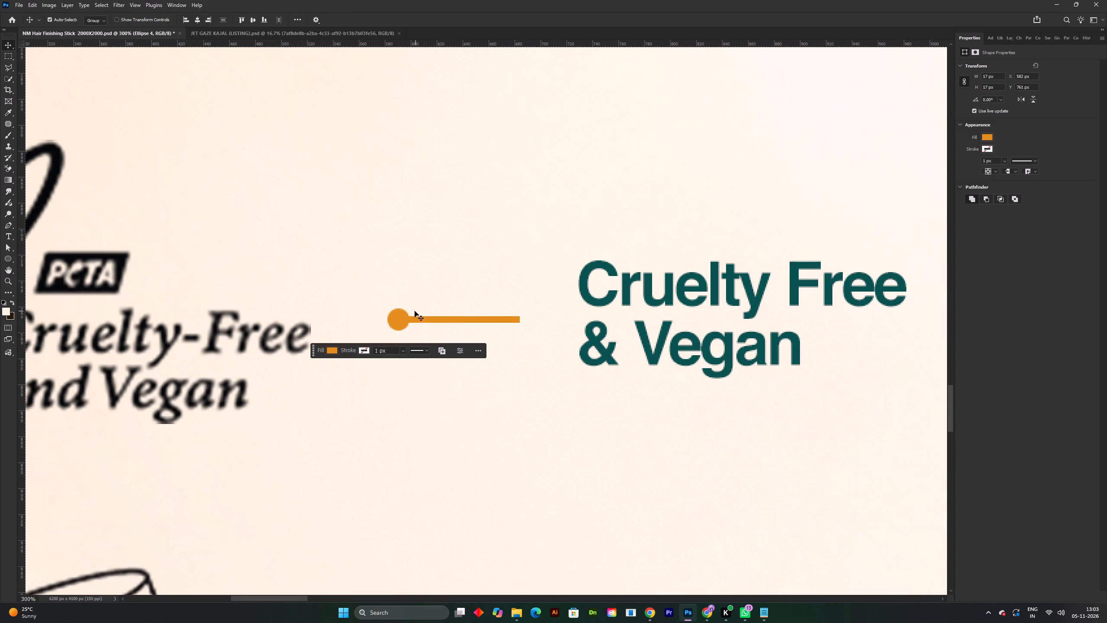
Duplicate the orange circle straight down onto the badge-side end of the "6 Months Period After Opening" line.
{"action": "scroll", "coordinate": [403, 321], "scroll_direction": "down", "scroll_amount": 3, "text": "shift"}
{"action": "key", "text": "space"}
{"action": "key", "text": "space"}
{"action": "left_click_drag", "start_coordinate": [430, 298], "coordinate": [433, 177]}
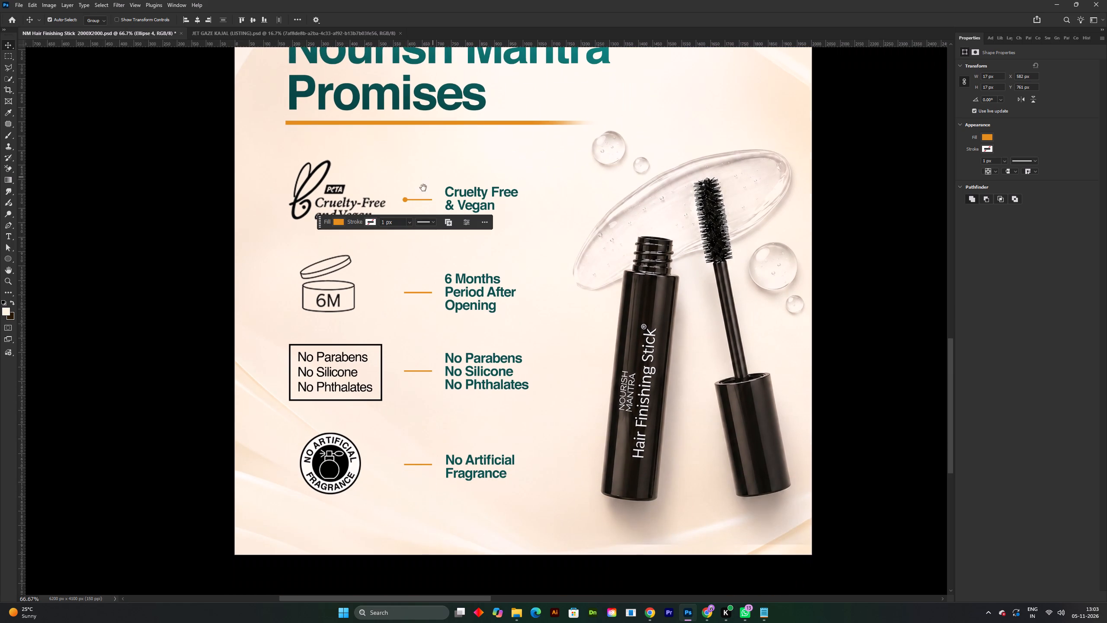
{"action": "left_click_drag", "start_coordinate": [405, 201], "coordinate": [407, 297], "text": "alt"}
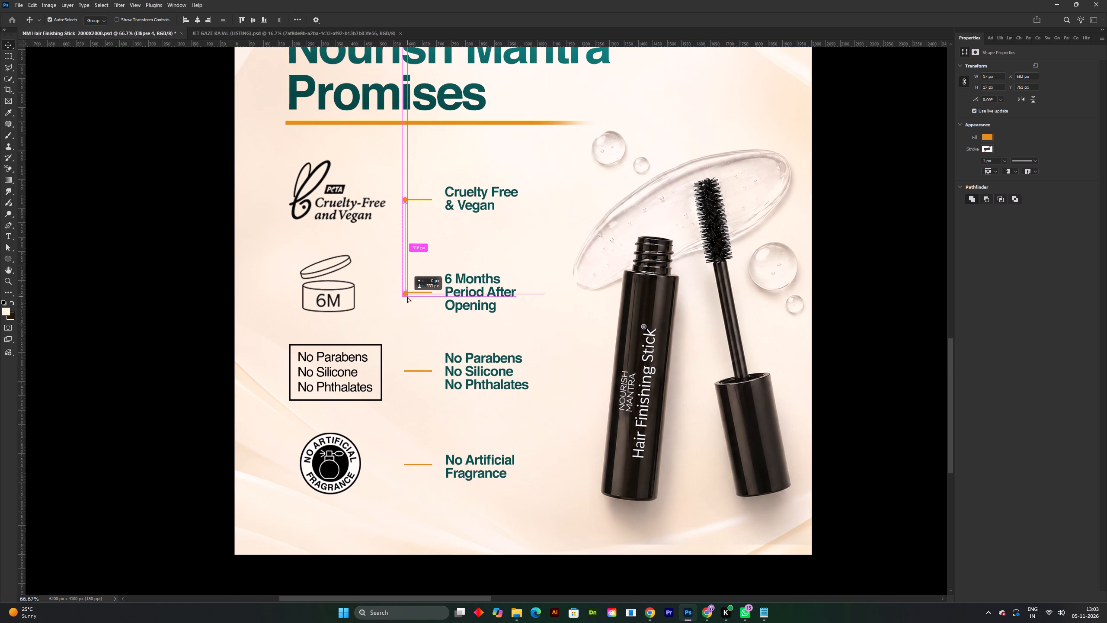
{"action": "left_click_drag", "start_coordinate": [407, 297], "coordinate": [407, 293], "text": "alt"}
Duplicate the orange circle straight down onto the badge-side end of the "No Parabens" caption's line.
{"action": "scroll", "coordinate": [416, 311], "scroll_direction": "up", "scroll_amount": 1, "text": "shift"}
{"action": "key", "text": "space"}
{"action": "left_click_drag", "start_coordinate": [427, 367], "coordinate": [474, 256]}
{"action": "left_click_drag", "start_coordinate": [413, 169], "coordinate": [410, 226], "text": "alt"}
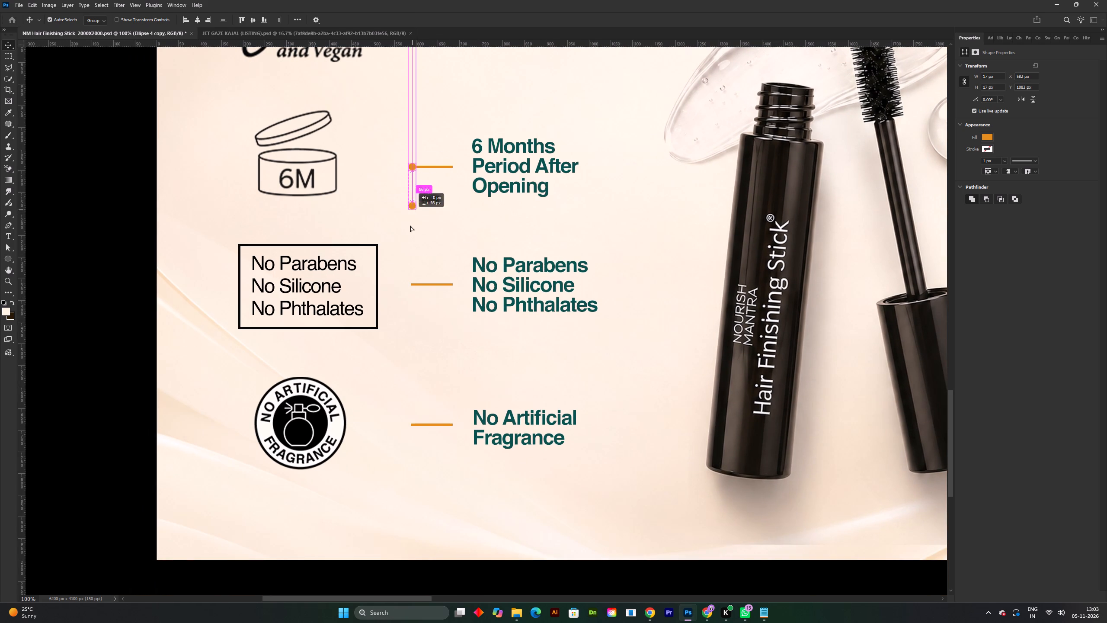
{"action": "left_click_drag", "start_coordinate": [410, 226], "coordinate": [411, 287], "text": "alt"}
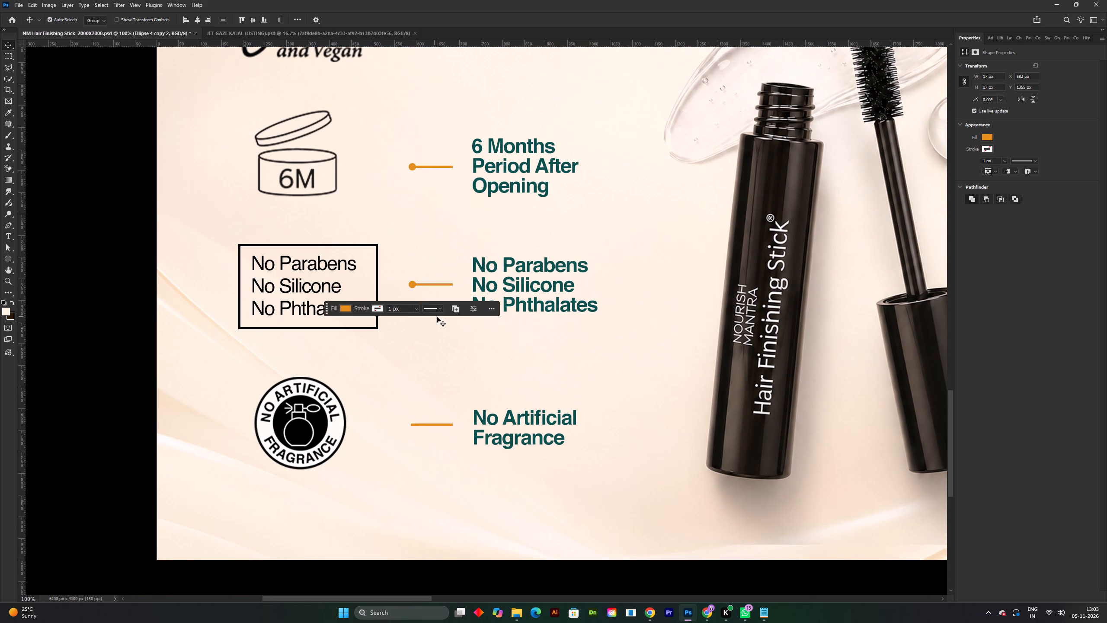
Duplicate the orange circle down onto the badge-side end of the "No Artificial Fragrance" line, and save the document.
{"action": "left_click_drag", "start_coordinate": [412, 286], "coordinate": [406, 401], "text": "alt"}
{"action": "key", "text": "ctrl+z"}
{"action": "left_click", "coordinate": [410, 283]}
{"action": "left_click_drag", "start_coordinate": [410, 284], "coordinate": [408, 425], "text": "alt"}
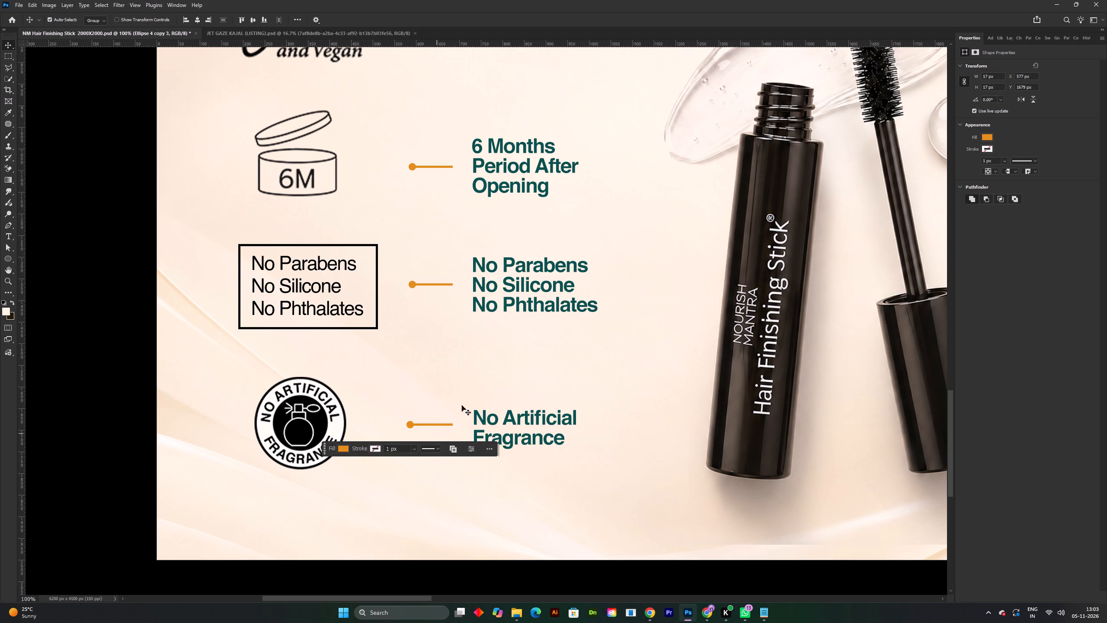
{"action": "left_click", "coordinate": [460, 367]}
{"action": "scroll", "coordinate": [455, 366], "scroll_direction": "down", "scroll_amount": 2, "text": "shift"}
{"action": "key", "text": "space"}
{"action": "left_click_drag", "start_coordinate": [479, 342], "coordinate": [433, 404]}
{"action": "key", "text": "ctrl+s"}
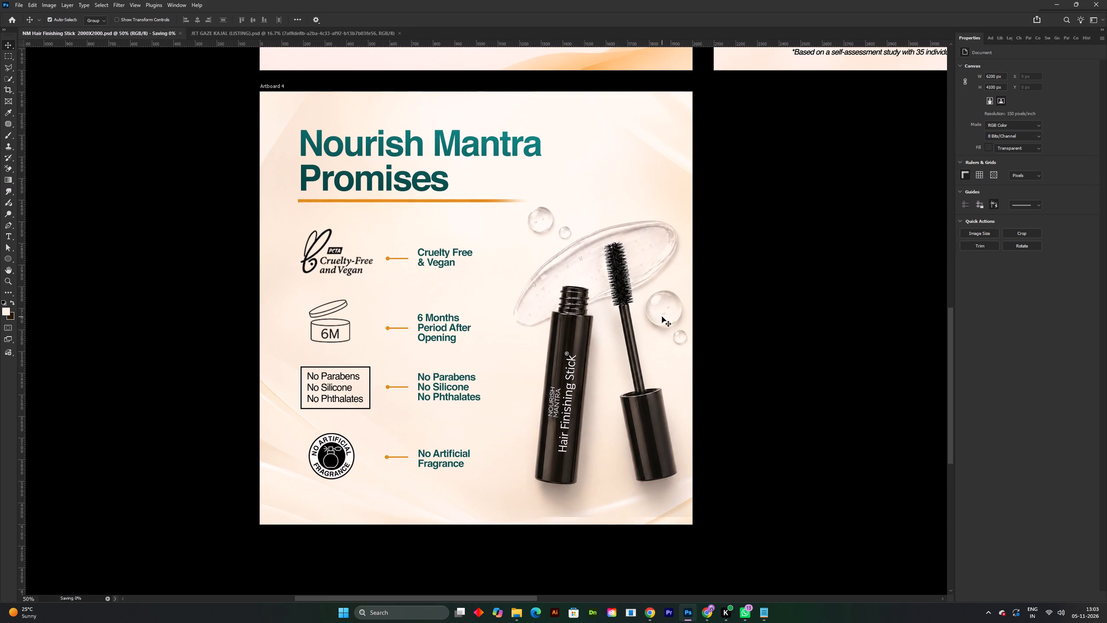
Look over the completed Promises artboard with its dotted connector lines, and save the document again.
{"action": "key", "text": "space"}
{"action": "key", "text": "space"}
{"action": "key", "text": "space"}
{"action": "key", "text": "space"}
{"action": "key", "text": "space"}
{"action": "key", "text": "space"}
{"action": "key", "text": "space"}
{"action": "key", "text": "space"}
{"action": "key", "text": "space"}
{"action": "key", "text": "space"}
{"action": "key", "text": "space"}
{"action": "key", "text": "space"}
{"action": "key", "text": "space"}
{"action": "key", "text": "space"}
{"action": "left_click_drag", "start_coordinate": [588, 391], "coordinate": [486, 382]}
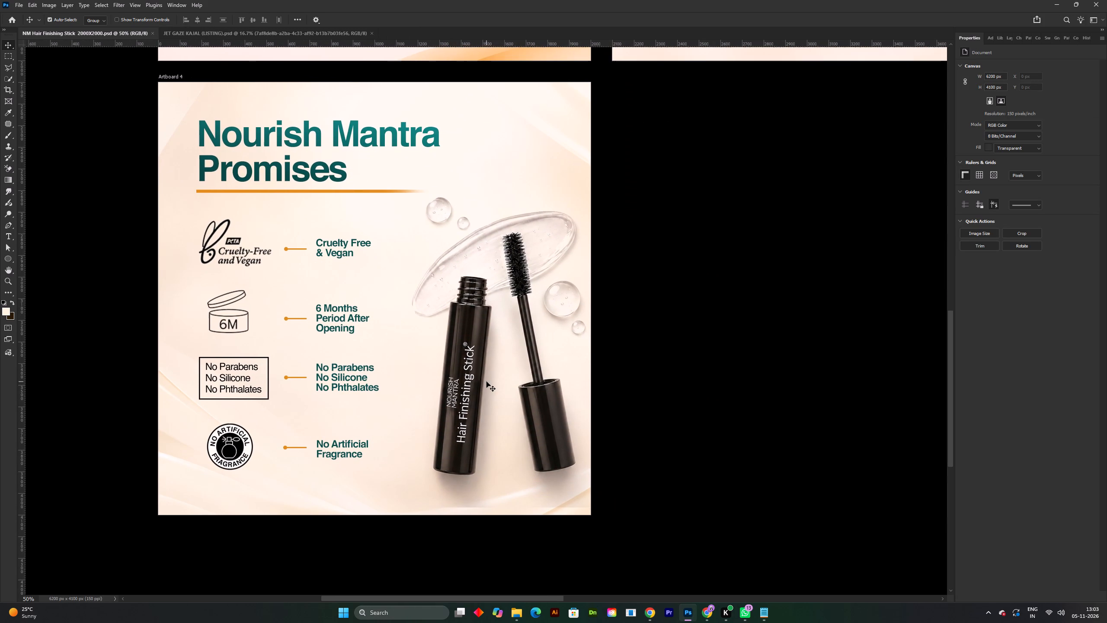
{"action": "key", "text": "ctrl+s"}
{"action": "key", "text": "space"}
{"action": "left_click_drag", "start_coordinate": [465, 364], "coordinate": [435, 362]}
{"action": "key", "text": "ctrl+s"}
Add a blank white 2000 × 2000 px artboard immediately to the right of the Promises artboard.
{"action": "scroll", "coordinate": [430, 352], "scroll_direction": "down", "scroll_amount": 2}
{"action": "key", "text": "space"}
{"action": "left_click_drag", "start_coordinate": [430, 337], "coordinate": [326, 375]}
{"action": "left_click", "coordinate": [416, 366]}
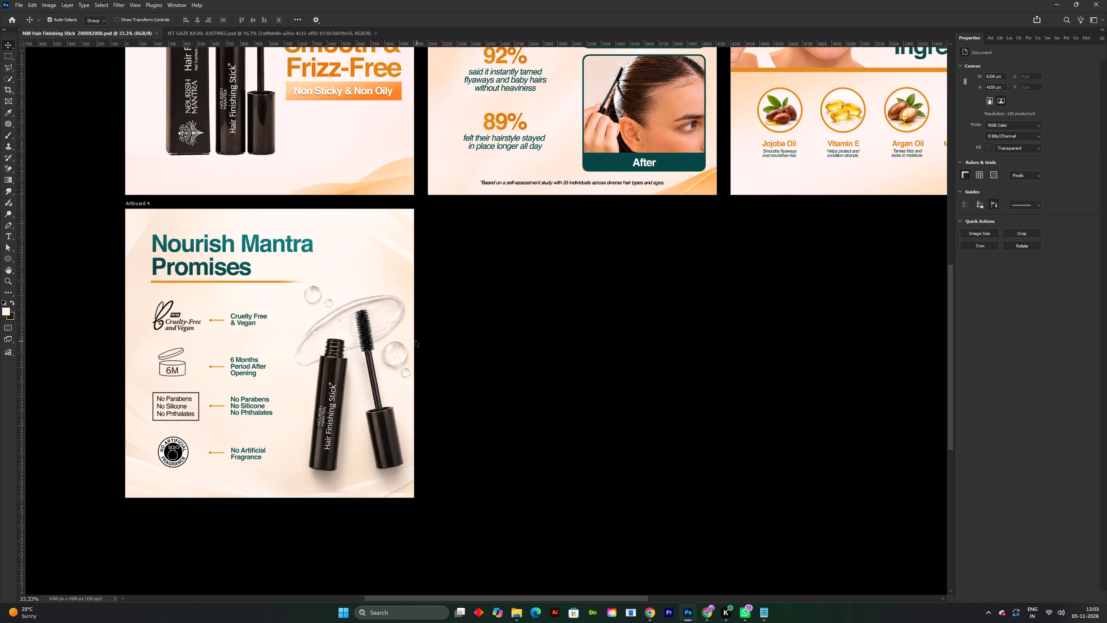
{"action": "left_click", "coordinate": [415, 340]}
{"action": "left_click", "coordinate": [438, 356]}
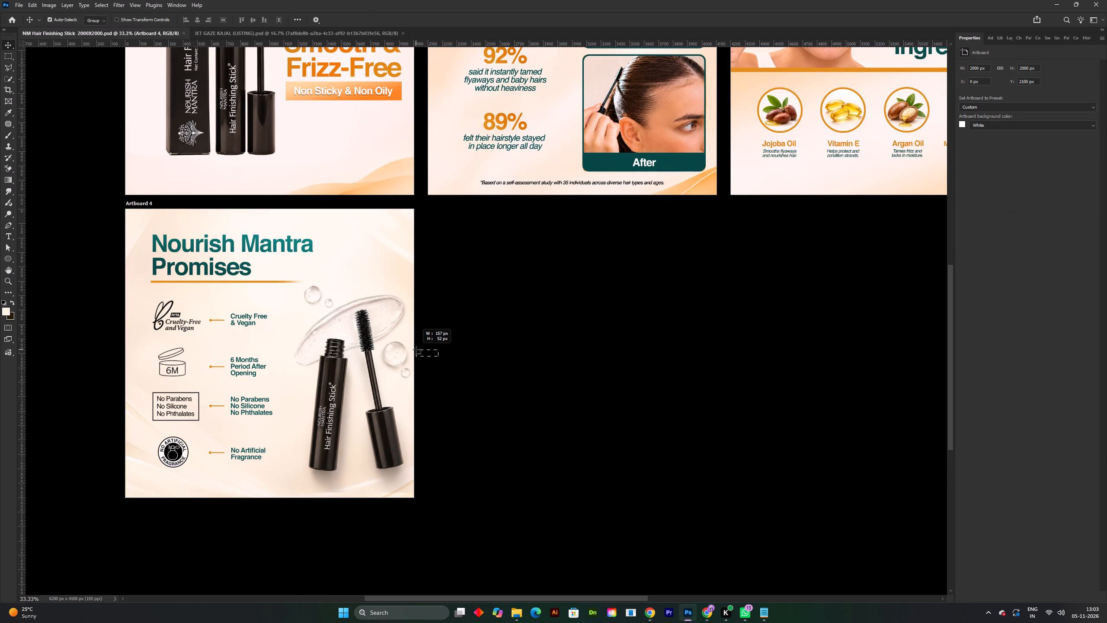
{"action": "left_click", "coordinate": [416, 350]}
{"action": "left_click", "coordinate": [414, 347]}
{"action": "left_click", "coordinate": [435, 355]}
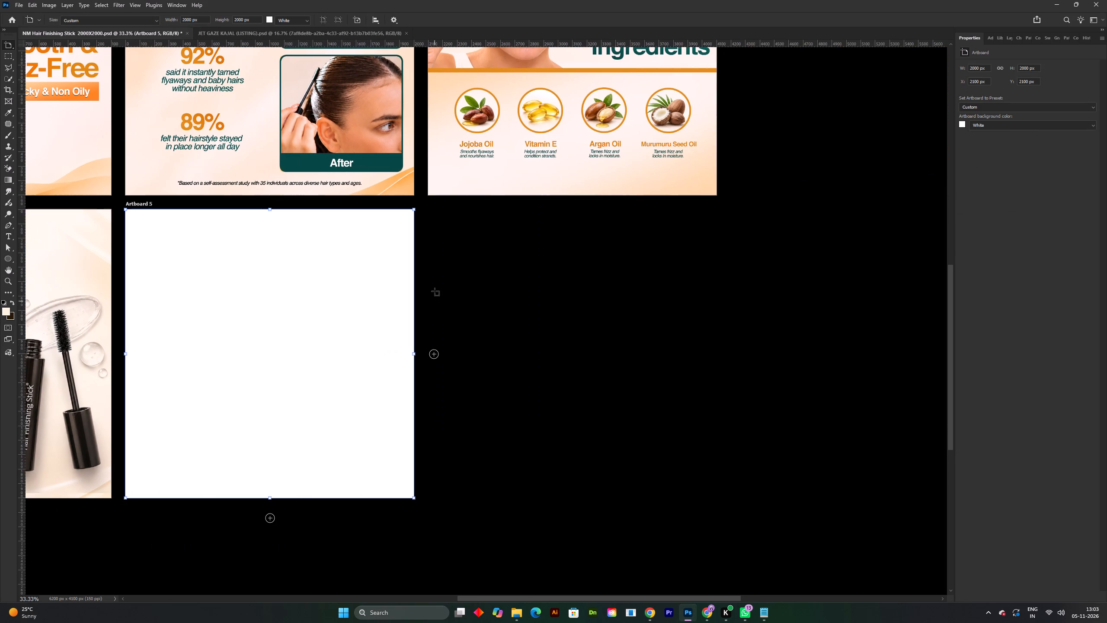
Switch from the Artboard tool to the Move tool and save the document with the new blank artboard.
{"action": "right_click", "coordinate": [0, 48]}
{"action": "right_click", "coordinate": [3, 44]}
{"action": "left_click", "coordinate": [25, 45]}
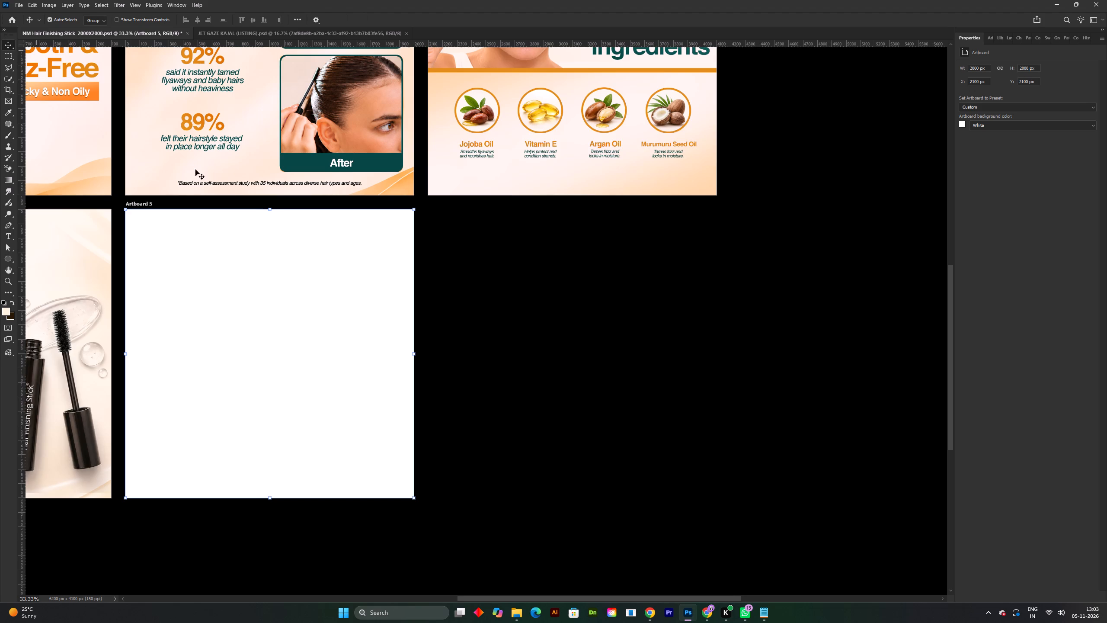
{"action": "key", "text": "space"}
{"action": "left_click_drag", "start_coordinate": [375, 344], "coordinate": [508, 330]}
{"action": "key", "text": "ctrl+s"}
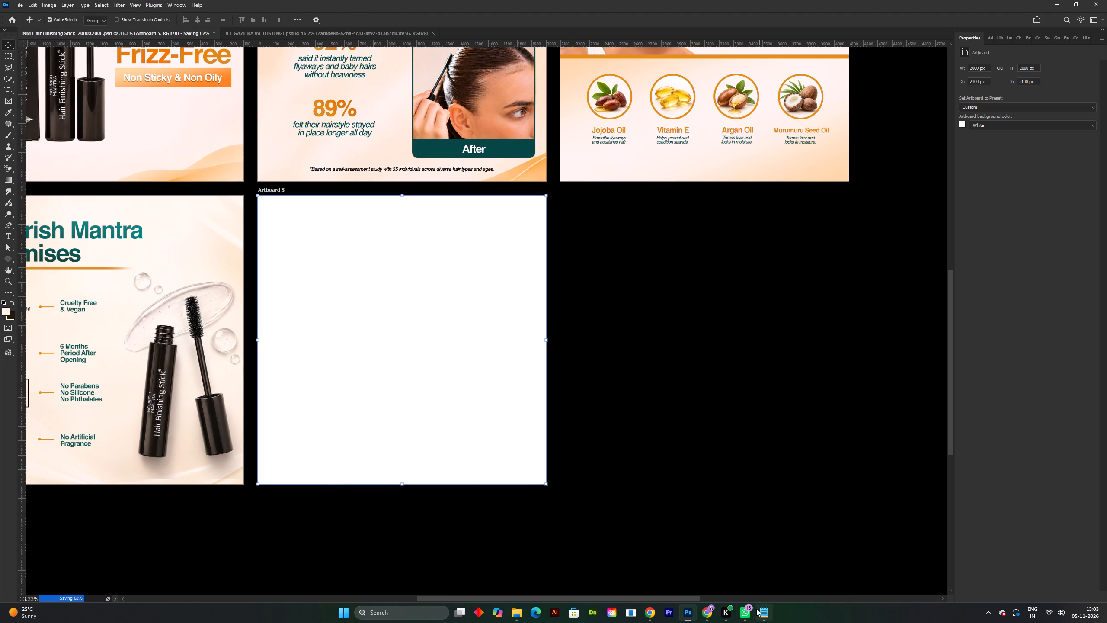
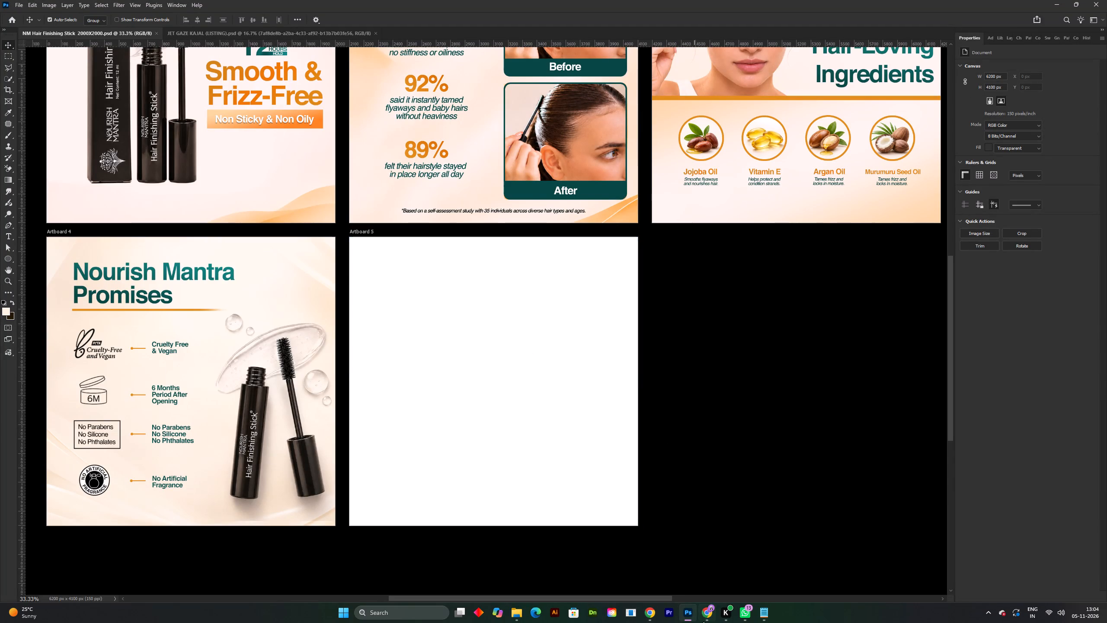
Switch to the JET GAZE KAJAL (LISTING) document and look over its artboards as reference for the next design.
{"action": "left_click", "coordinate": [195, 31]}
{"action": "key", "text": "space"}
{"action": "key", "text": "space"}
{"action": "left_click_drag", "start_coordinate": [573, 218], "coordinate": [550, 241]}
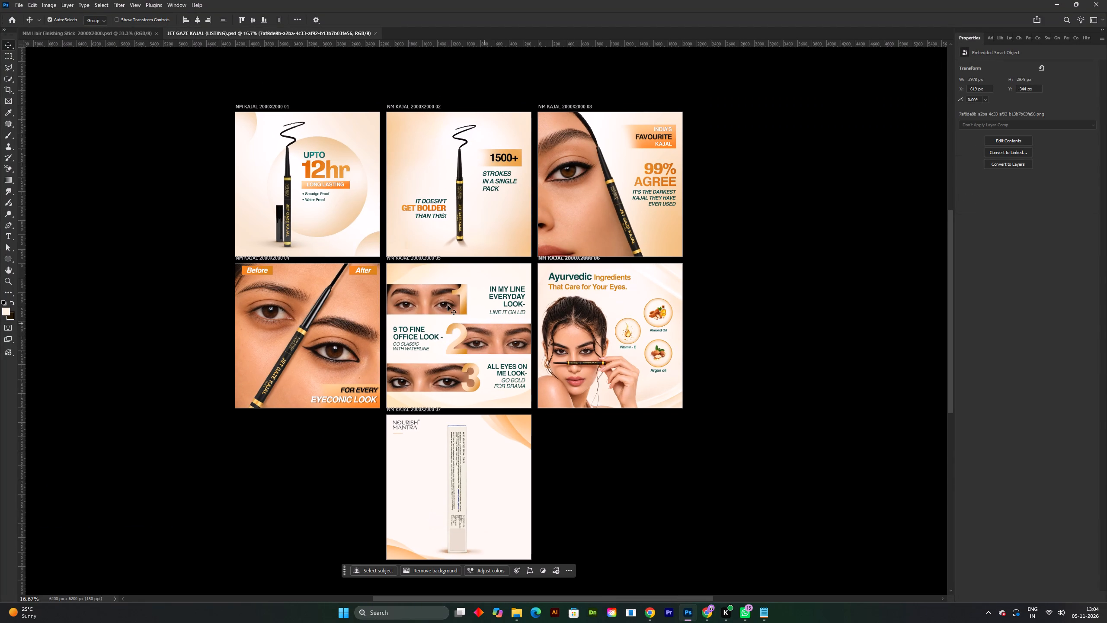
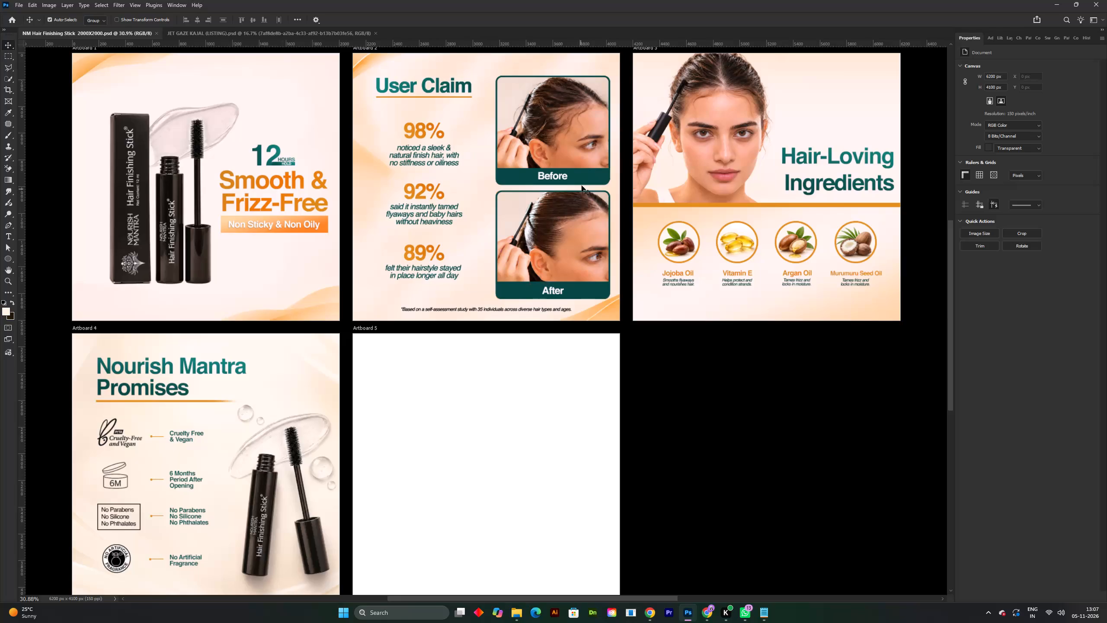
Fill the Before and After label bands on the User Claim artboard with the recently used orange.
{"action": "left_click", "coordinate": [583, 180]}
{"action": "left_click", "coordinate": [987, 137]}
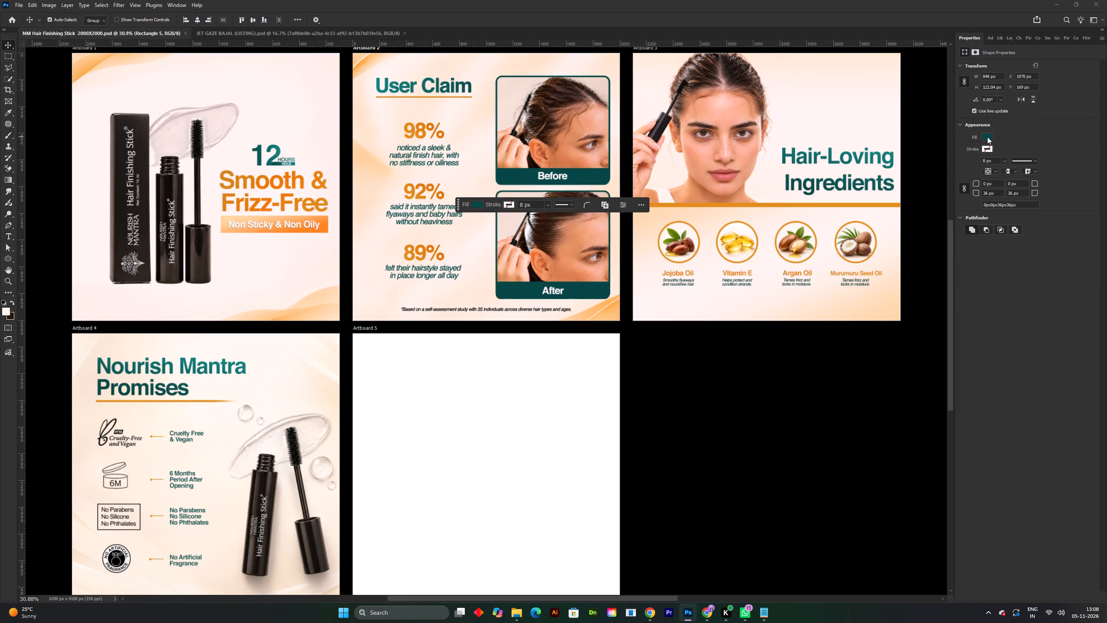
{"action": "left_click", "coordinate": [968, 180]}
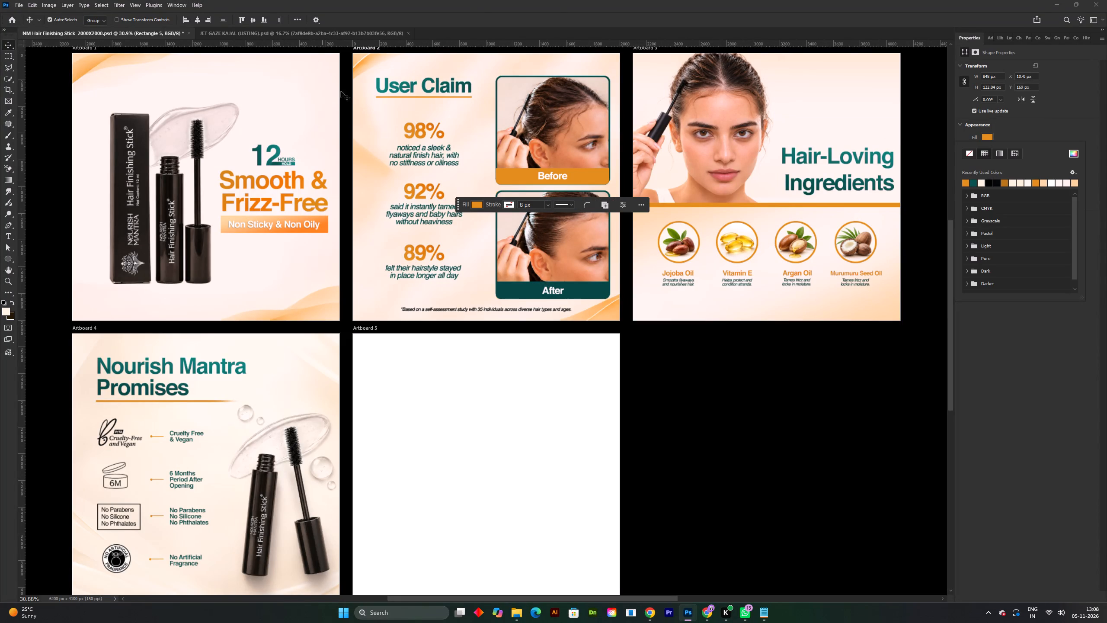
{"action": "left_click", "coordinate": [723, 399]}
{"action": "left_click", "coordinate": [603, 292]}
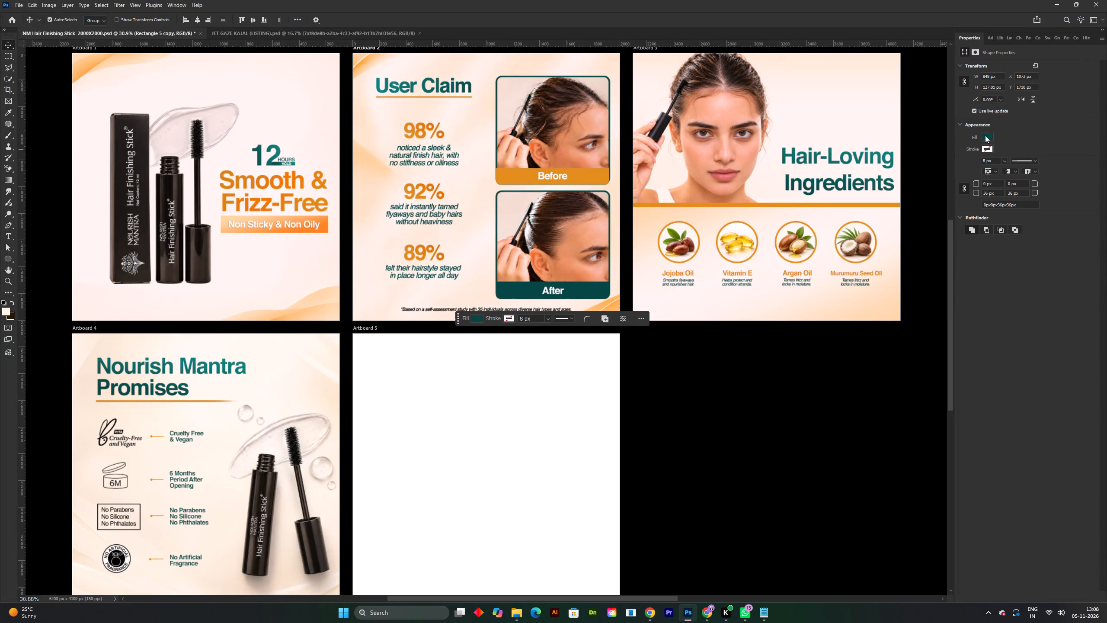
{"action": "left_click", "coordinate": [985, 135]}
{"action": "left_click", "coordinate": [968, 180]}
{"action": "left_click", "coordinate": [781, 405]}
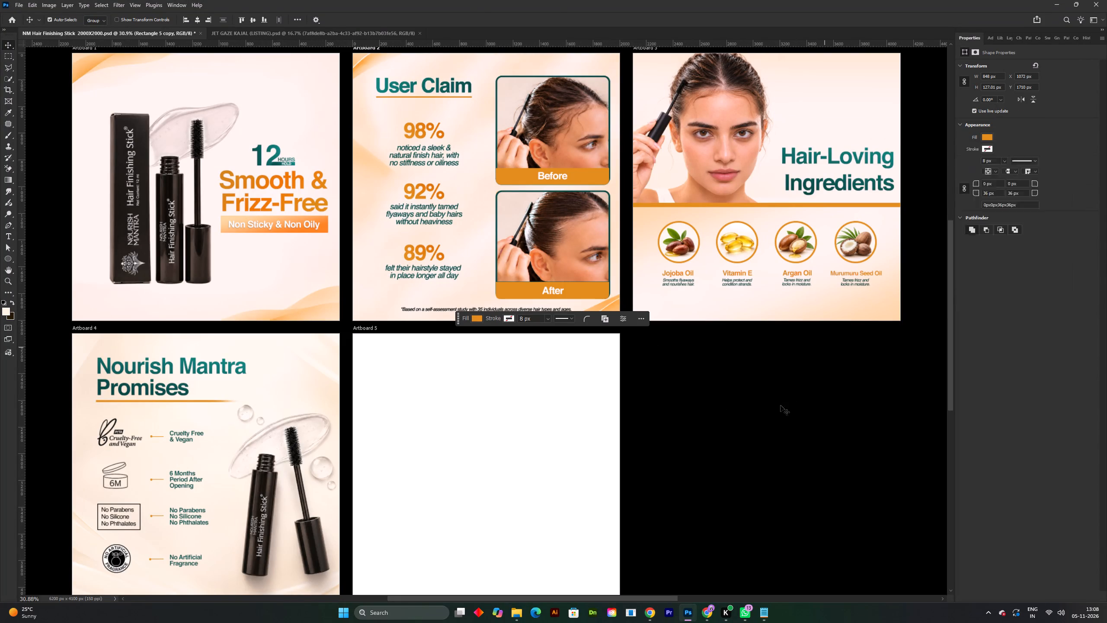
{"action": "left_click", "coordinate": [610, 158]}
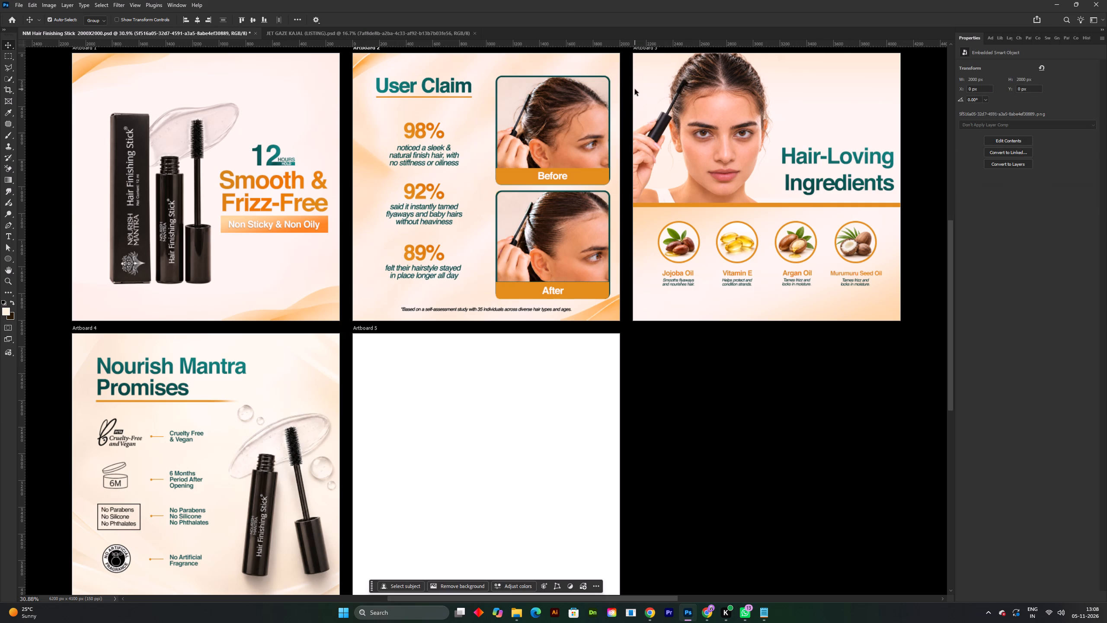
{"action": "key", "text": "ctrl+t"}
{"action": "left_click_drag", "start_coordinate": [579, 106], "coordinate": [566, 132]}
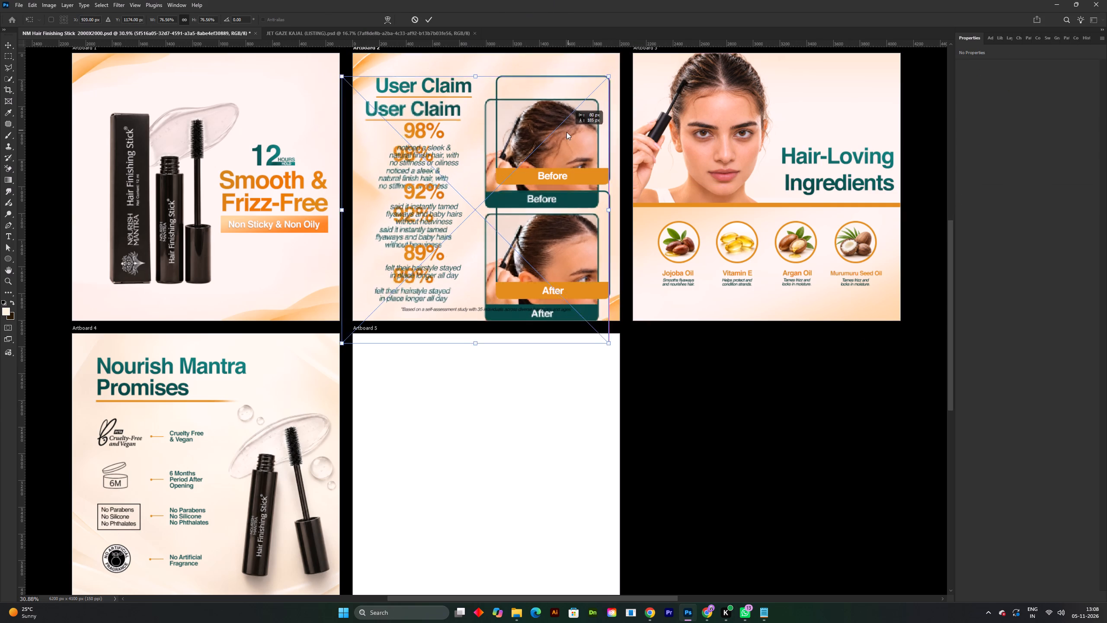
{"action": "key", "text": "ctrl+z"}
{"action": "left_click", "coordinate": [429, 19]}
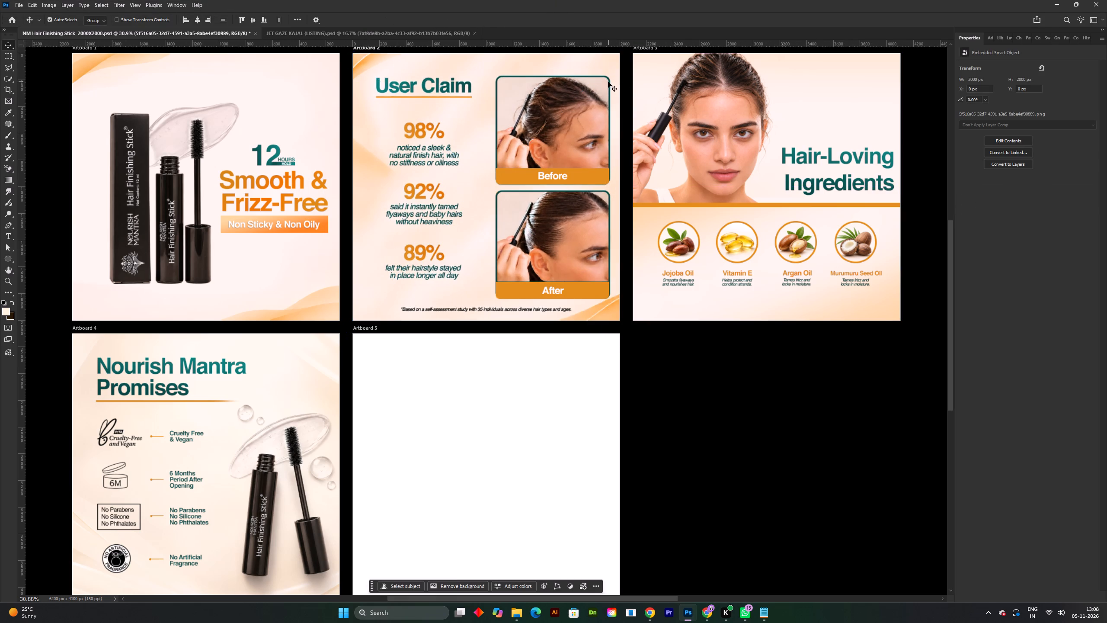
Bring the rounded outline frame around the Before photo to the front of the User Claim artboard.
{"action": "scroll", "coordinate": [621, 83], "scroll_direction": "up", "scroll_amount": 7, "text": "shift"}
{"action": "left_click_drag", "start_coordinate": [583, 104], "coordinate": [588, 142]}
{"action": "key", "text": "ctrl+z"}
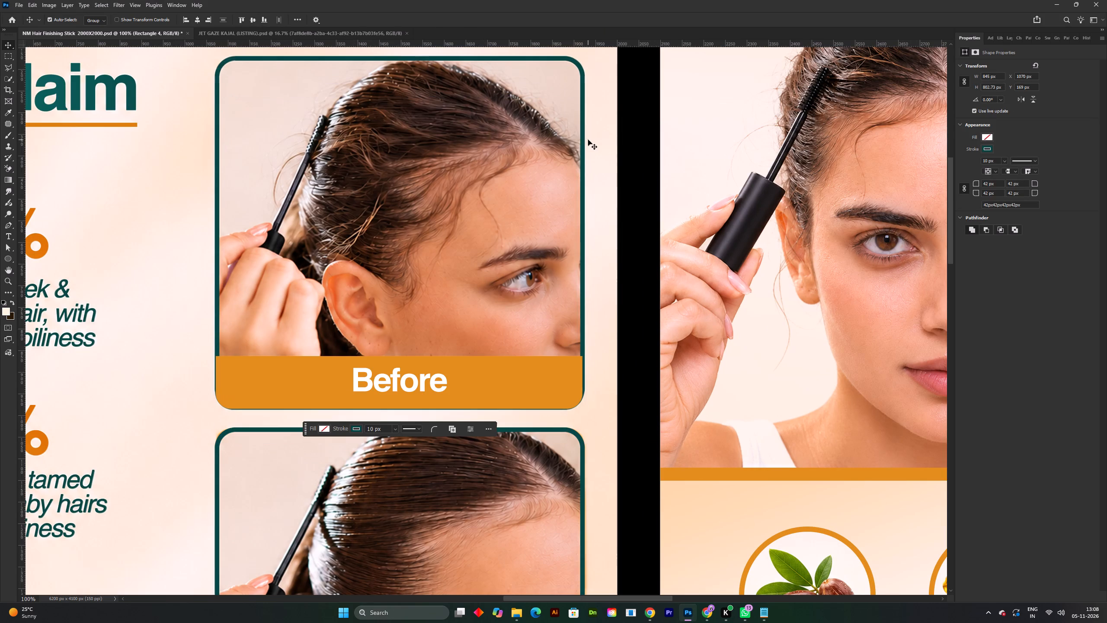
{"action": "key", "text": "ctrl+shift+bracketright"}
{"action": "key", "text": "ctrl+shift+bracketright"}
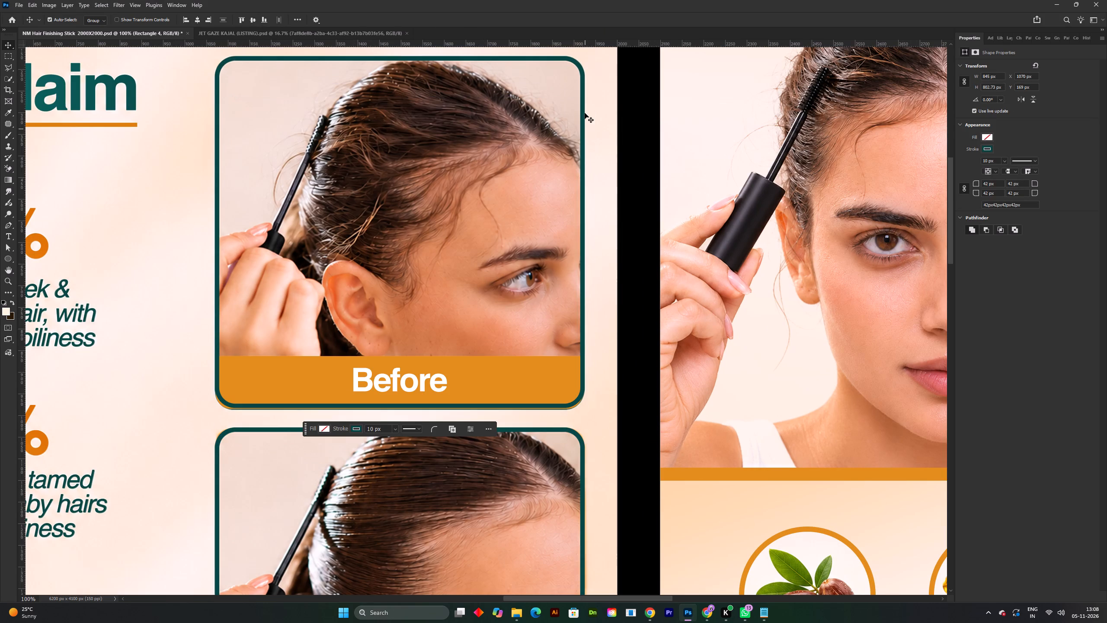
Examine the Before photo's outline frame by switching its layer's visibility off and on.
{"action": "scroll", "coordinate": [602, 202], "scroll_direction": "down", "scroll_amount": 2, "text": "shift"}
{"action": "key", "text": "F7"}
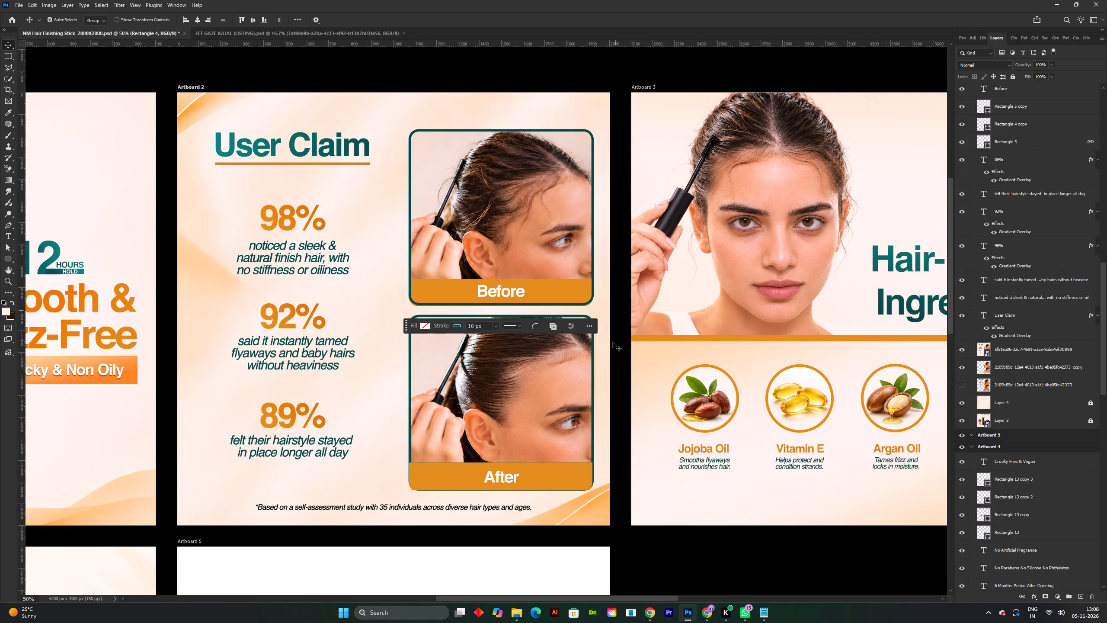
{"action": "left_click", "coordinate": [630, 271]}
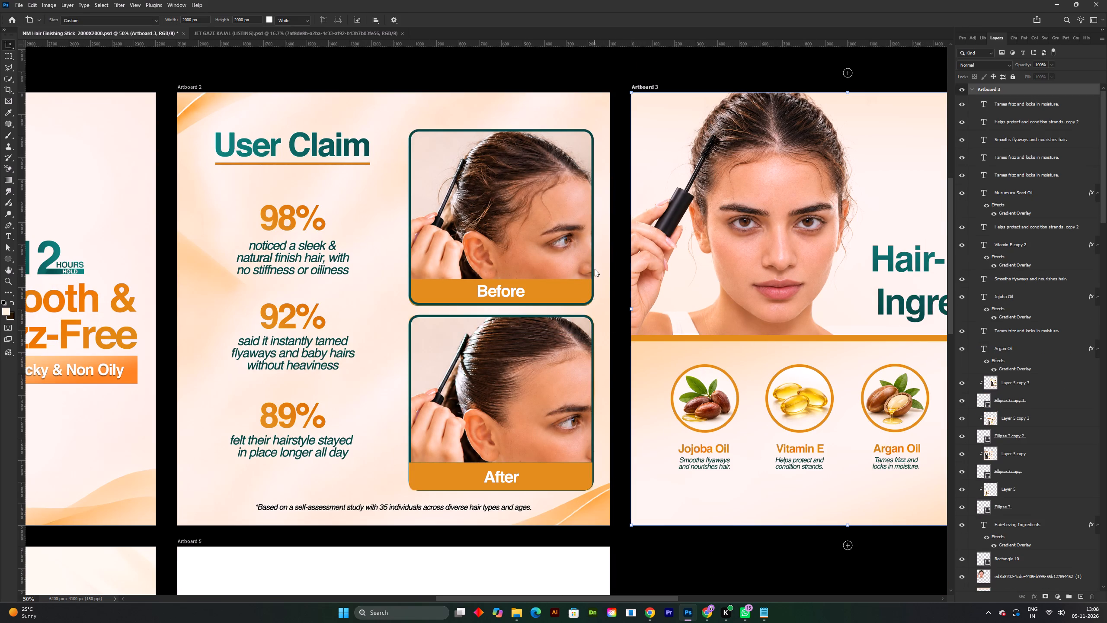
{"action": "left_click", "coordinate": [593, 269]}
{"action": "left_click_drag", "start_coordinate": [593, 268], "coordinate": [605, 277]}
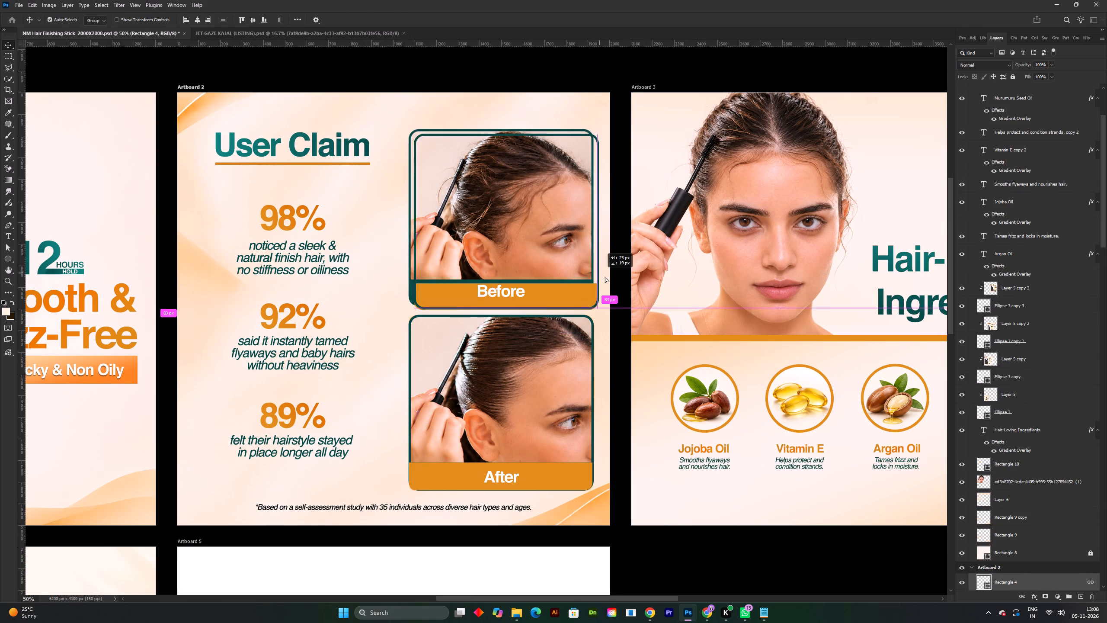
{"action": "left_click_drag", "start_coordinate": [605, 277], "coordinate": [608, 279]}
{"action": "key", "text": "ctrl+z"}
{"action": "scroll", "coordinate": [1028, 584], "scroll_direction": "down", "scroll_amount": 5}
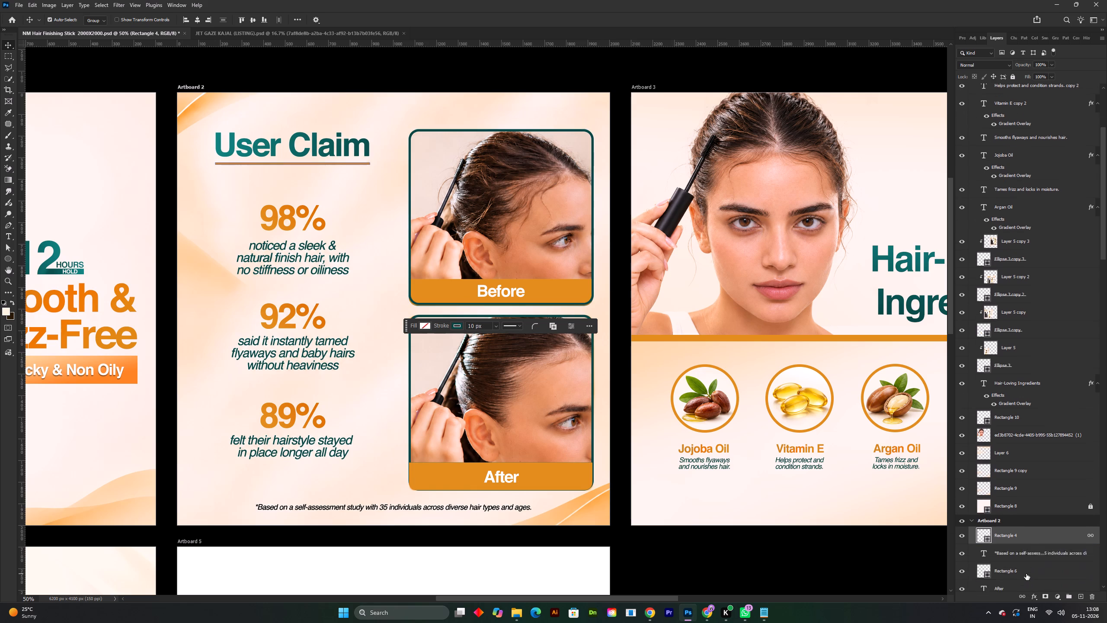
{"action": "scroll", "coordinate": [1026, 574], "scroll_direction": "down", "scroll_amount": 2}
{"action": "left_click", "coordinate": [961, 503]}
{"action": "left_click", "coordinate": [961, 503]}
{"action": "left_click", "coordinate": [961, 503]}
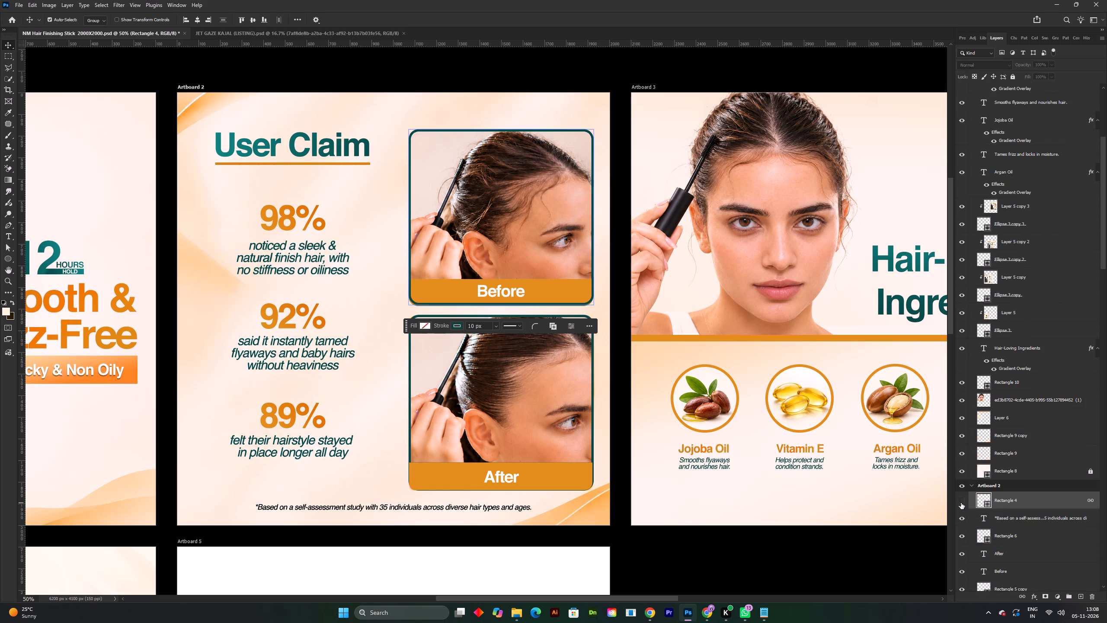
{"action": "left_click", "coordinate": [961, 503]}
{"action": "left_click", "coordinate": [961, 503]}
{"action": "left_click", "coordinate": [961, 503]}
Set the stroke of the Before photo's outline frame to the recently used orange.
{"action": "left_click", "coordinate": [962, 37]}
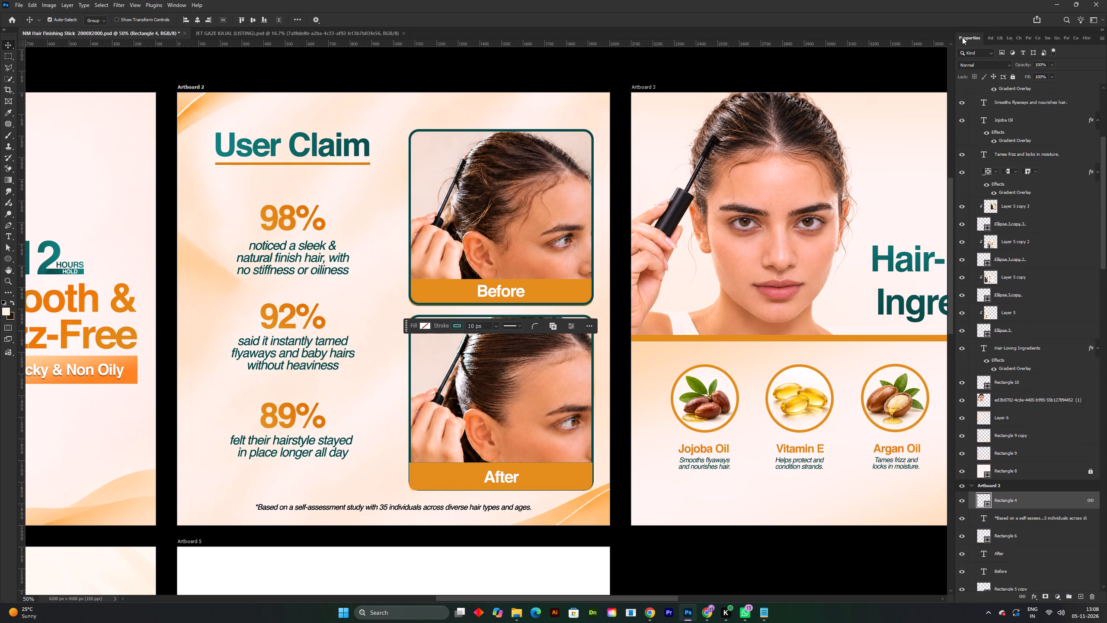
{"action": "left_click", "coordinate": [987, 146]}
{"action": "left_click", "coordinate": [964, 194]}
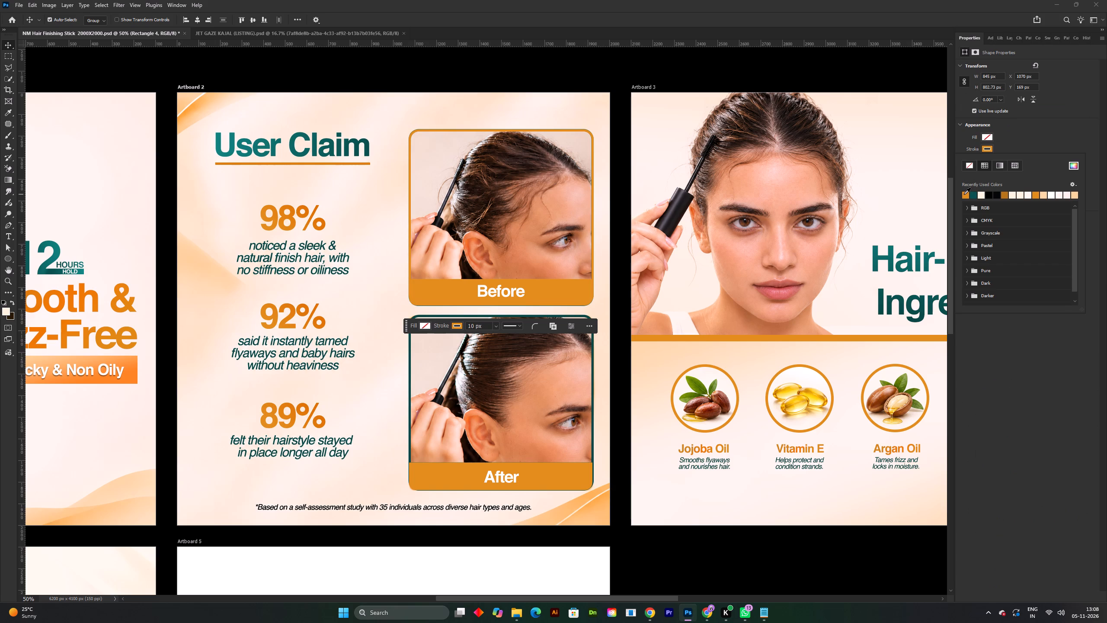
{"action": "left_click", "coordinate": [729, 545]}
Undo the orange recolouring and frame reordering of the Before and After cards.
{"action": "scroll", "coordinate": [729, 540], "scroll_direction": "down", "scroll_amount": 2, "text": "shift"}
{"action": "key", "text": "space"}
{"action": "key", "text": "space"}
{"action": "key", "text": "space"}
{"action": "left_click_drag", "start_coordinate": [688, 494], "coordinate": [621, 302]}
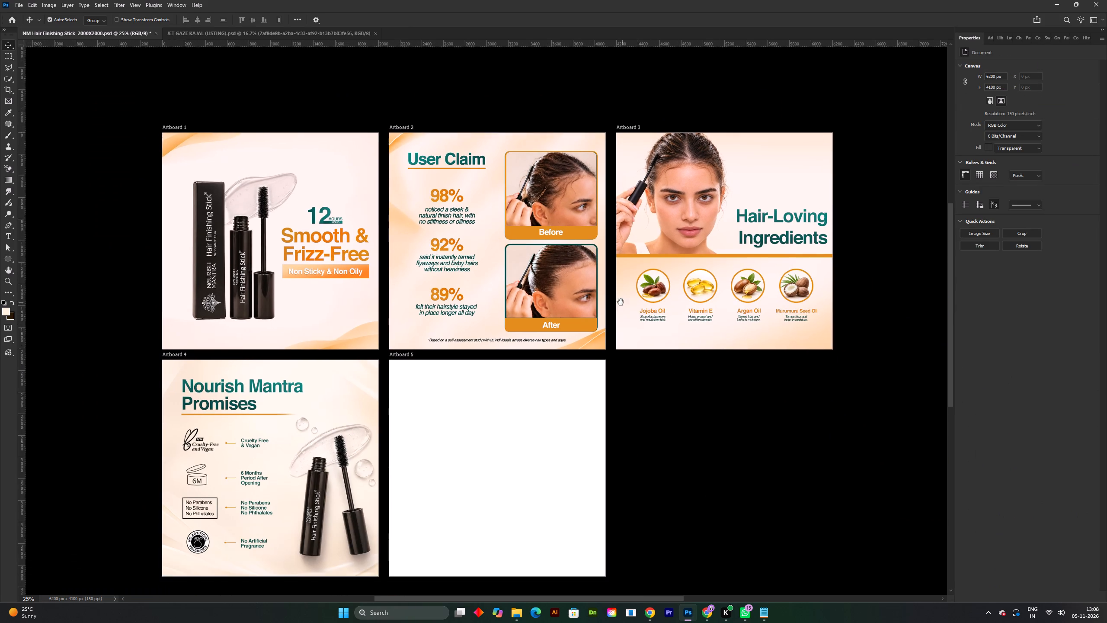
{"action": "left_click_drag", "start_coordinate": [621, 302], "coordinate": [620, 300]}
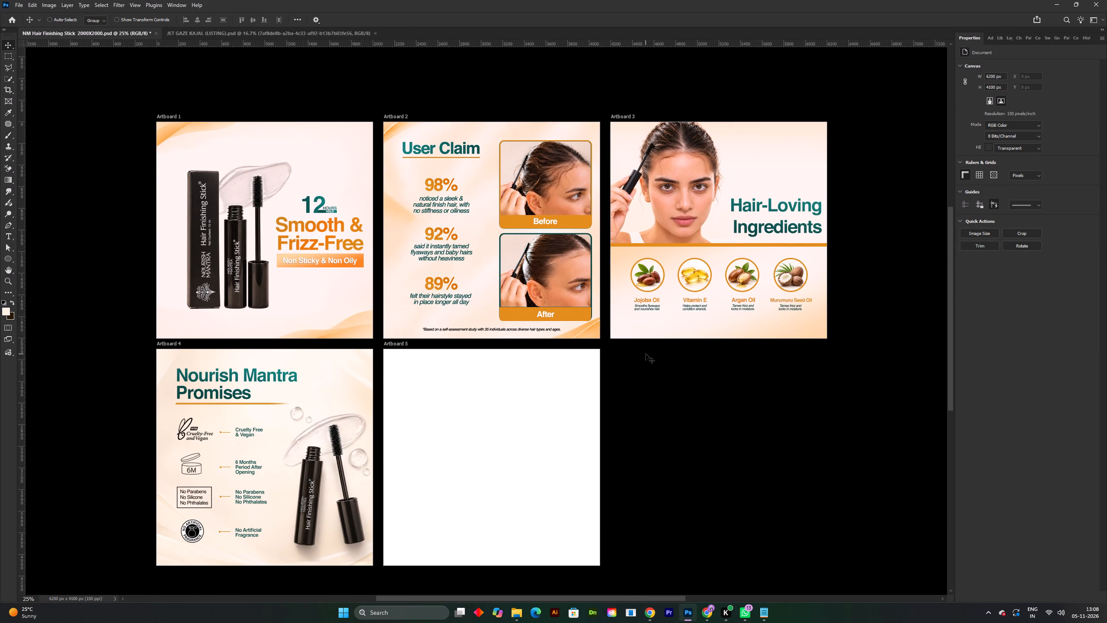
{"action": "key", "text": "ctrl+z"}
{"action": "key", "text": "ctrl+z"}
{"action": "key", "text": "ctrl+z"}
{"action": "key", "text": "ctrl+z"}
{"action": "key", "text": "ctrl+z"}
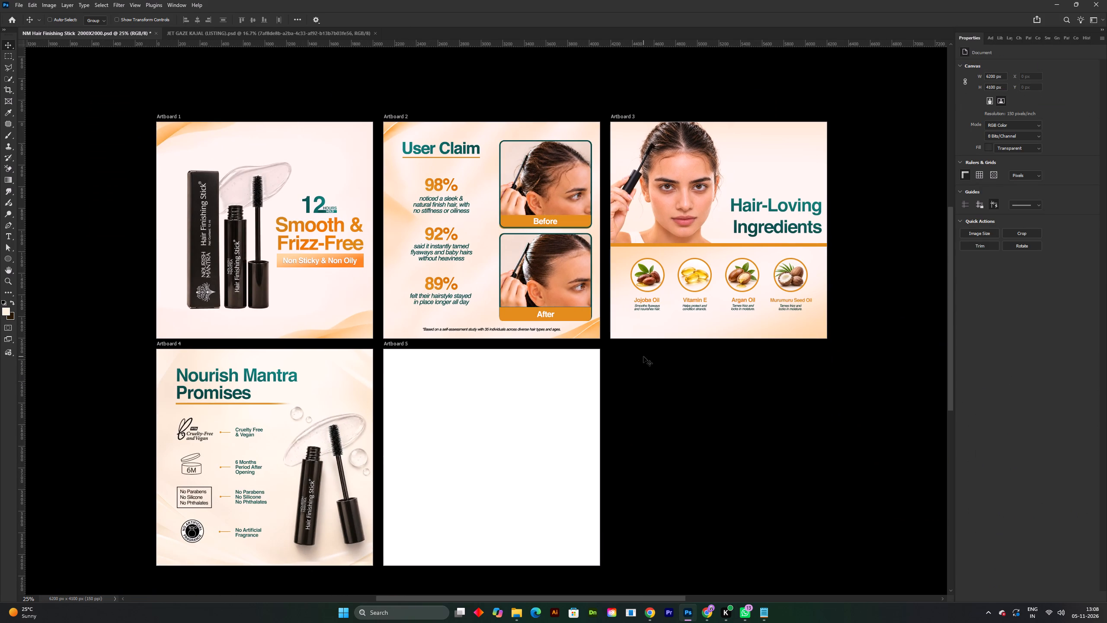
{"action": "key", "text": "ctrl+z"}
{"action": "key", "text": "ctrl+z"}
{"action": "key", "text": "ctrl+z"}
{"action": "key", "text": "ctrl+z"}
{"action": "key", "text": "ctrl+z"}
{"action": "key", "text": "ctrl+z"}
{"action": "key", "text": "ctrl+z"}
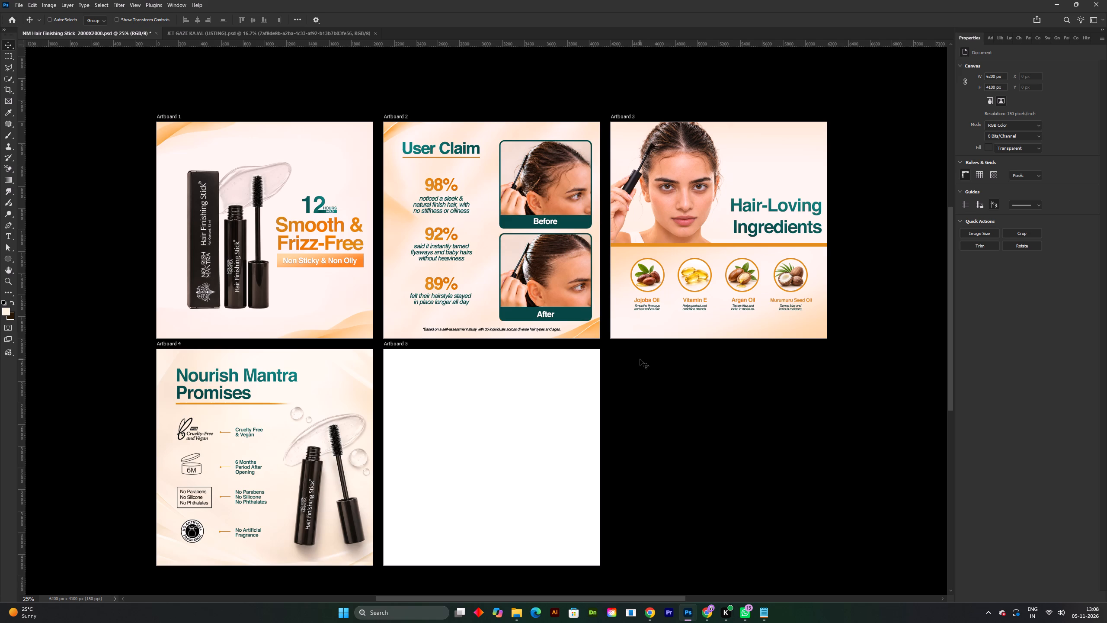
Save the Hair Finishing Stick listing document.
{"action": "key", "text": "ctrl+s"}
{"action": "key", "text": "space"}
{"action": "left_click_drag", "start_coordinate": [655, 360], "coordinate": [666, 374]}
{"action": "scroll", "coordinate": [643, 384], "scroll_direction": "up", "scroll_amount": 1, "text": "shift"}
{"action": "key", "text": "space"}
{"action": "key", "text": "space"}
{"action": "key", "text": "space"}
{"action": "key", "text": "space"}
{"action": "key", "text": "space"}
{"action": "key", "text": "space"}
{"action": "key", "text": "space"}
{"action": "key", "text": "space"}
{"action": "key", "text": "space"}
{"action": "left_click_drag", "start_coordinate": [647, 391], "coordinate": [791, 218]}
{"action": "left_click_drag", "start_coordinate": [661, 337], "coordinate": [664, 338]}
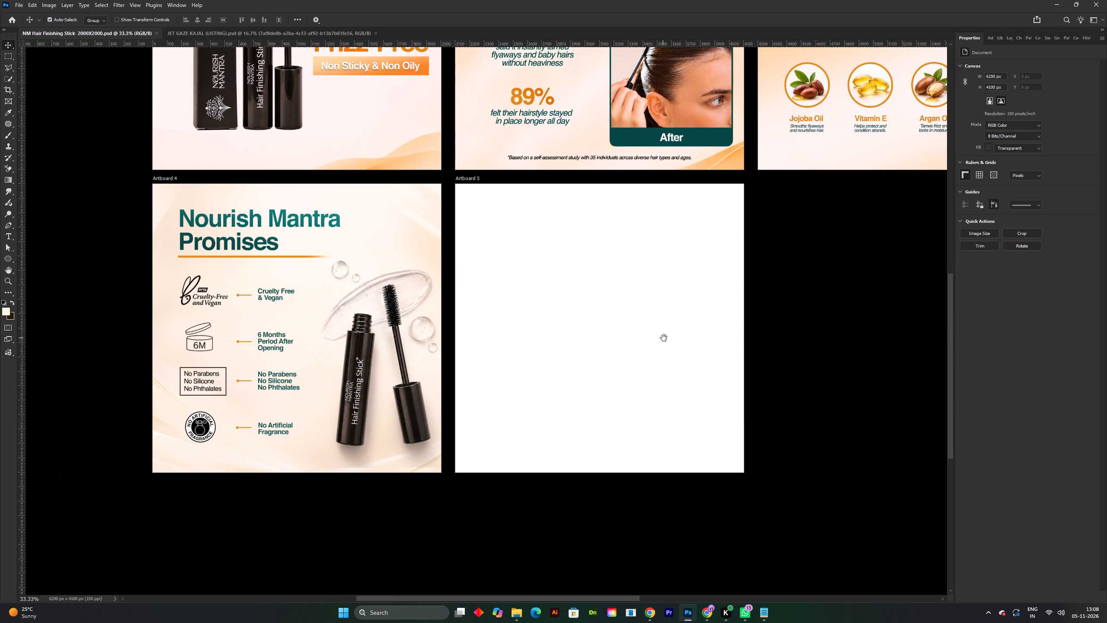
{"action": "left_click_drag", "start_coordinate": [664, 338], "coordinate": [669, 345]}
{"action": "left_click", "coordinate": [713, 617]}
{"action": "left_click", "coordinate": [553, 205]}
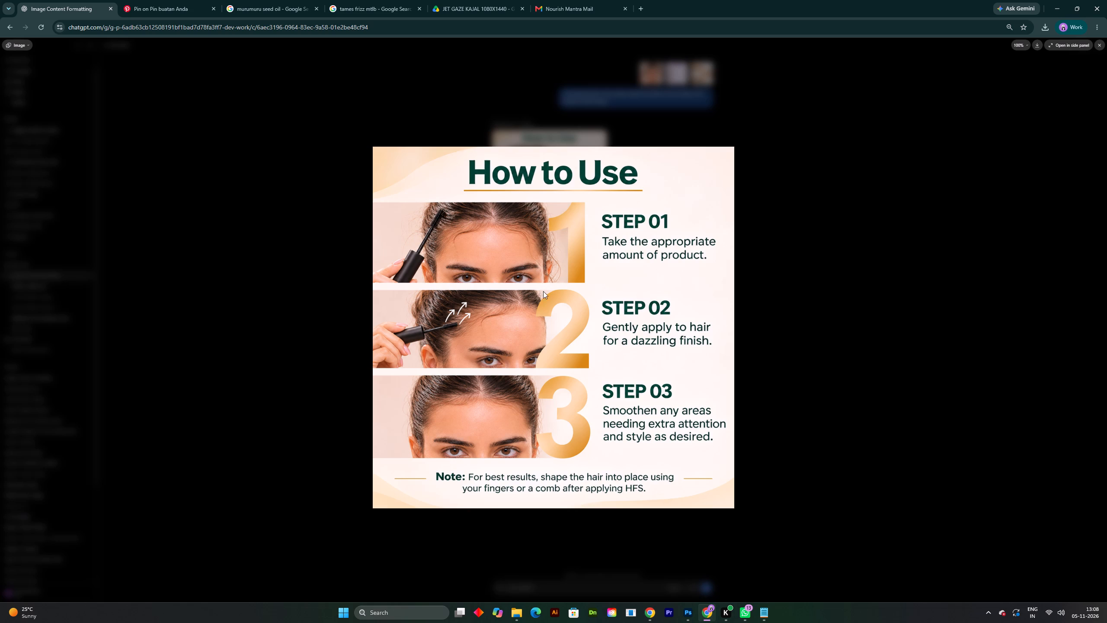
{"action": "right_click", "coordinate": [1099, 225]}
{"action": "left_click", "coordinate": [865, 202]}
{"action": "right_click", "coordinate": [560, 255]}
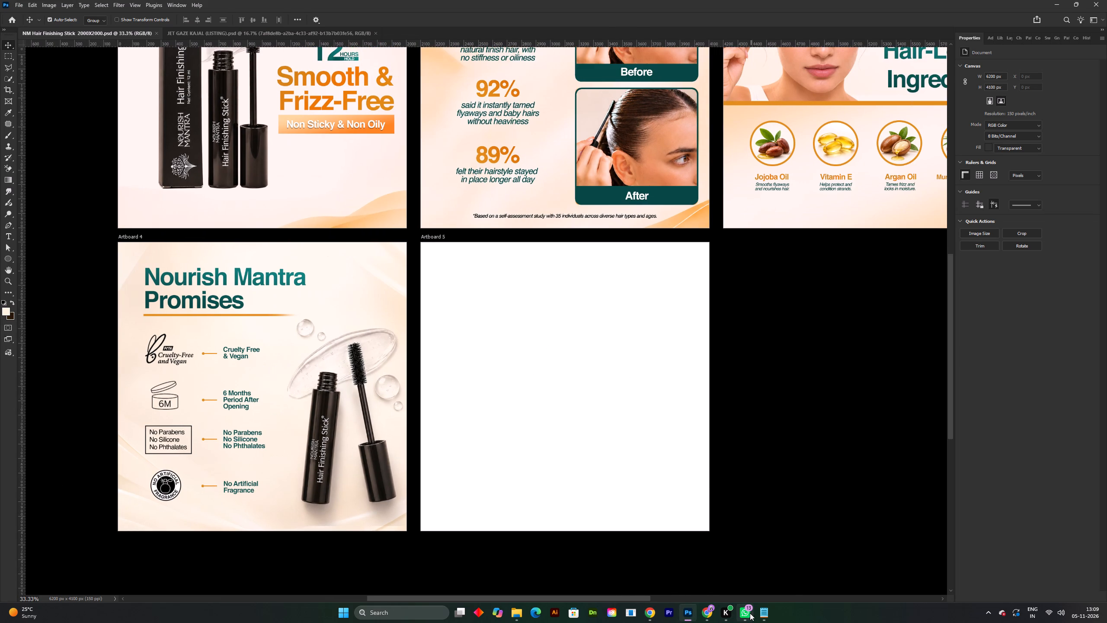
{"action": "left_click", "coordinate": [711, 615]}
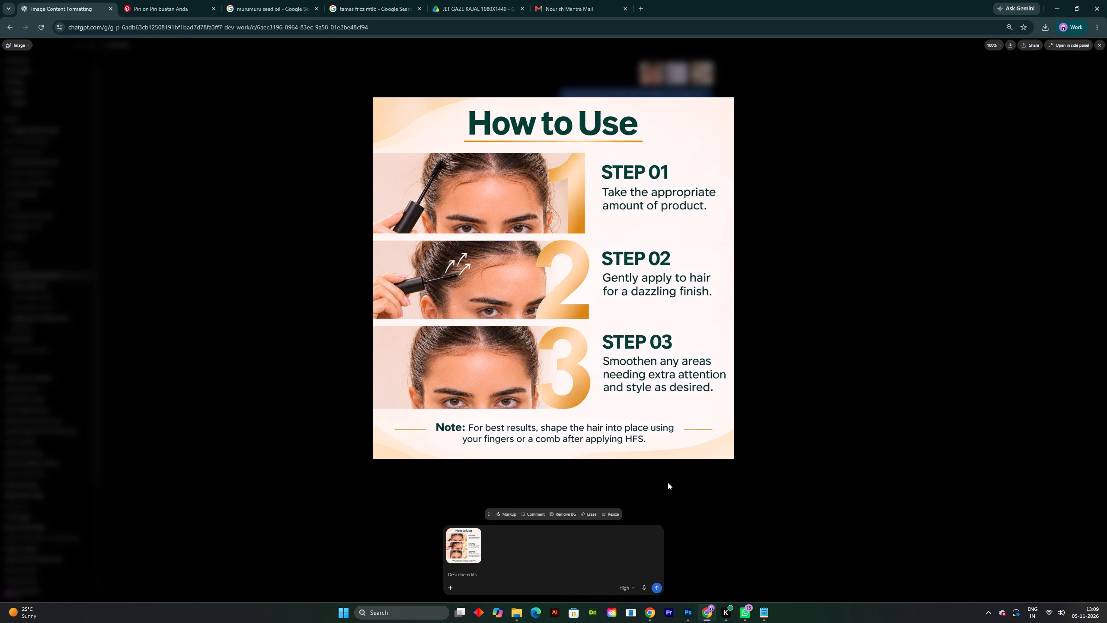
{"action": "key", "text": "shift+super+t"}
{"action": "left_click_drag", "start_coordinate": [443, 98], "coordinate": [694, 157]}
{"action": "left_click", "coordinate": [549, 18]}
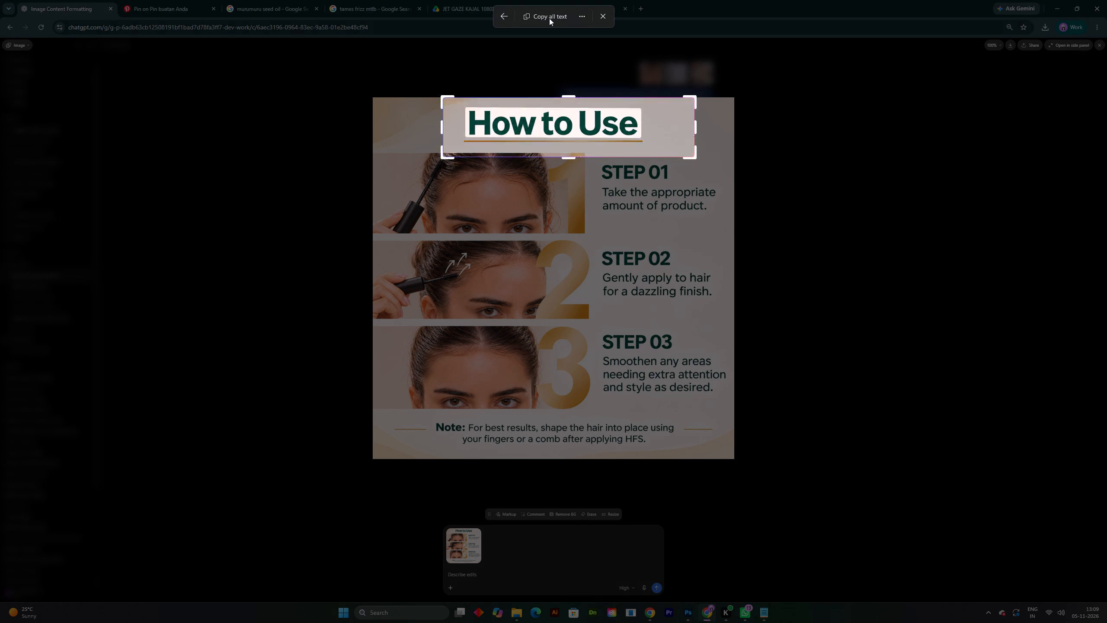
Switch to Photoshop and duplicate Artboard 4's "Nourish Mantra Promises" heading onto the top of the blank Artboard 5.
{"action": "left_click", "coordinate": [693, 618]}
{"action": "key", "text": "space"}
{"action": "left_click_drag", "start_coordinate": [553, 313], "coordinate": [531, 329]}
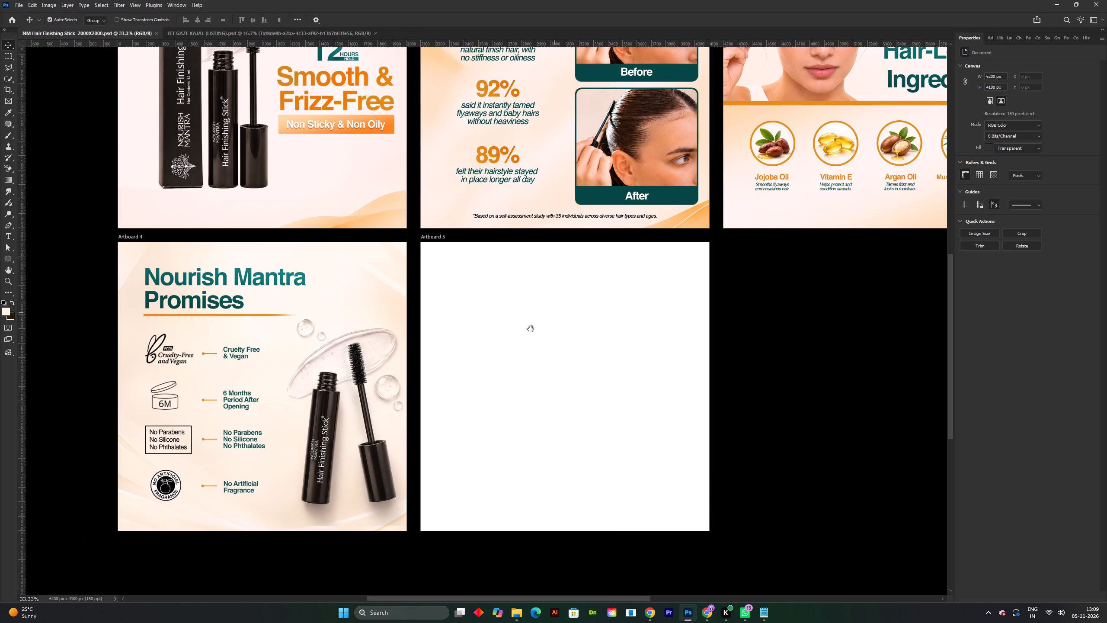
{"action": "left_click_drag", "start_coordinate": [531, 329], "coordinate": [516, 347]}
{"action": "left_click_drag", "start_coordinate": [214, 308], "coordinate": [235, 315]}
{"action": "key", "text": "ctrl+z"}
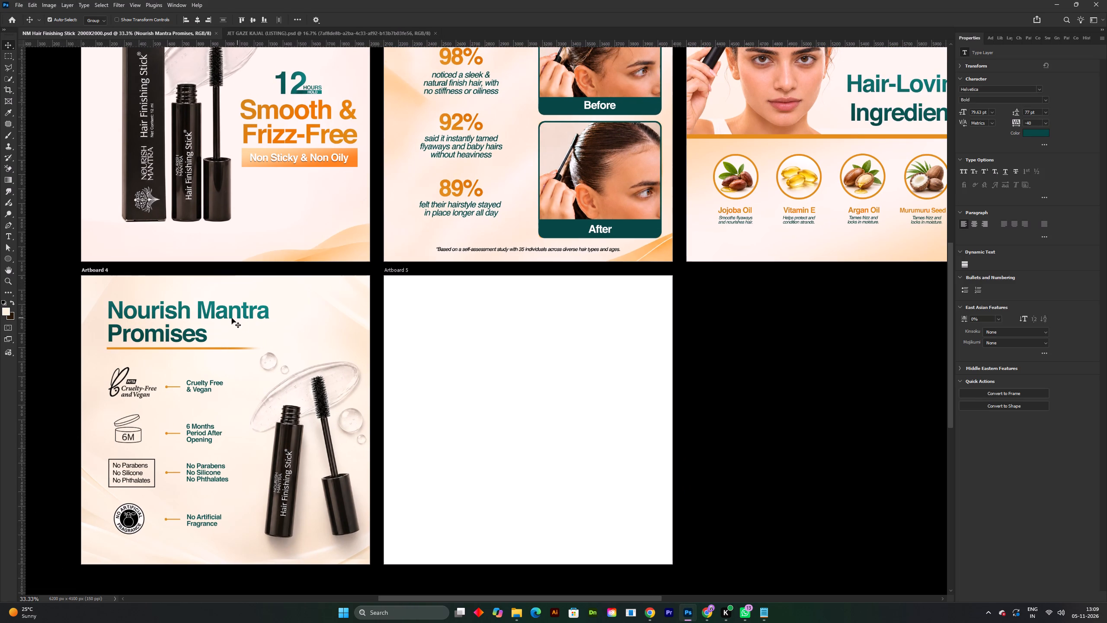
{"action": "left_click_drag", "start_coordinate": [228, 313], "coordinate": [568, 307], "text": "alt"}
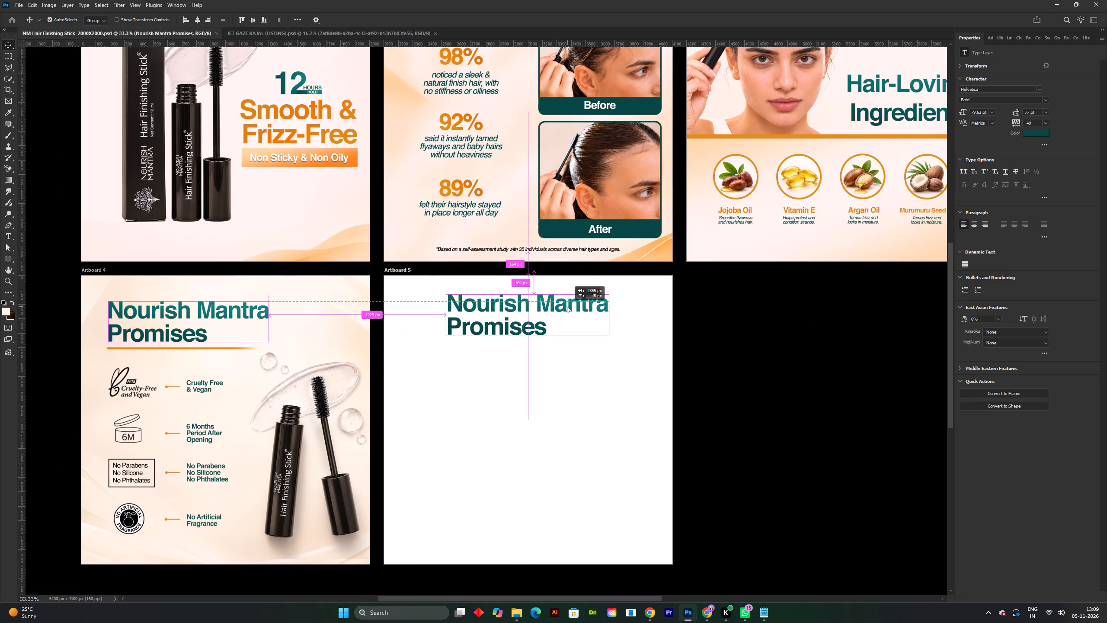
{"action": "left_click_drag", "start_coordinate": [568, 307], "coordinate": [569, 308], "text": "alt"}
Replace the copied heading's text on Artboard 5 with the extracted "How to Use".
{"action": "double_click", "coordinate": [559, 313]}
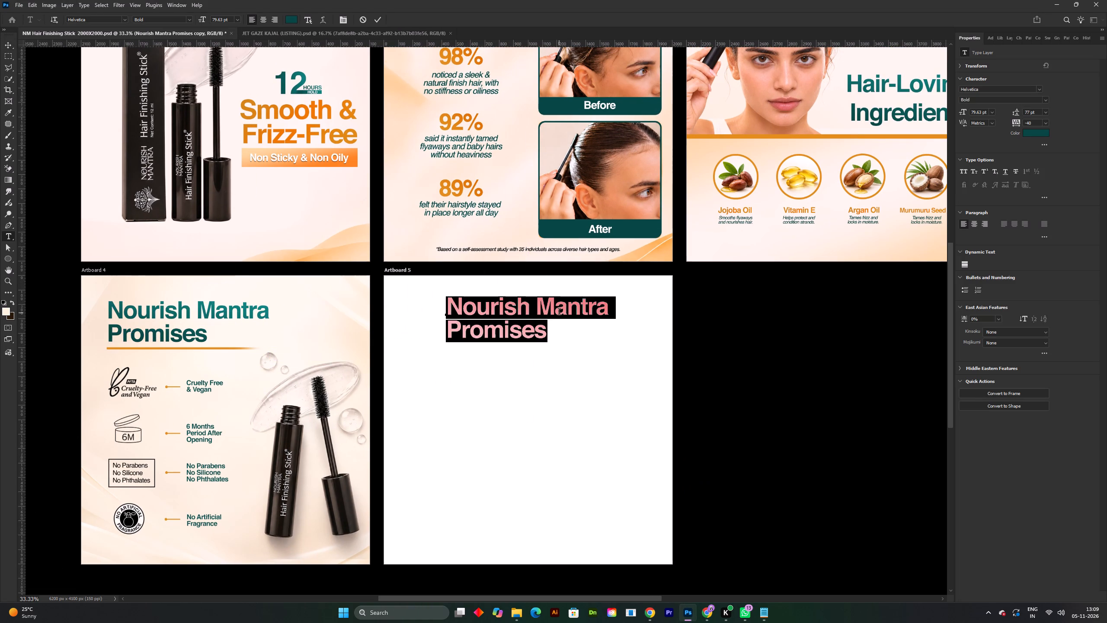
{"action": "key", "text": "ctrl+v"}
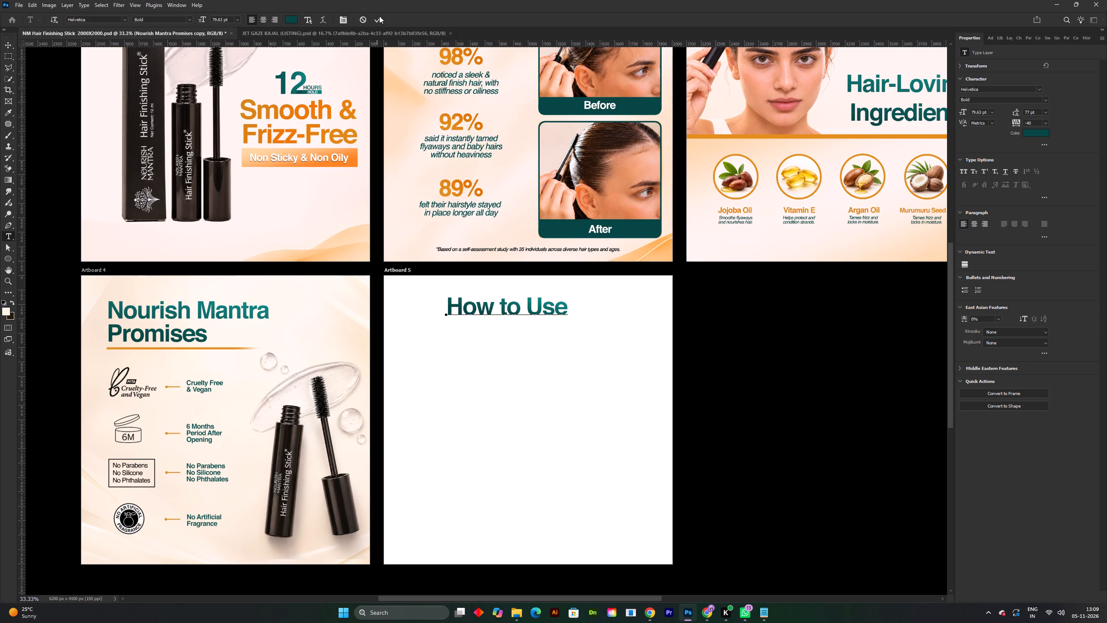
{"action": "left_click", "coordinate": [379, 16]}
Centre-align the "How to Use" heading's paragraph and centre the heading horizontally on Artboard 5.
{"action": "left_click", "coordinate": [974, 223]}
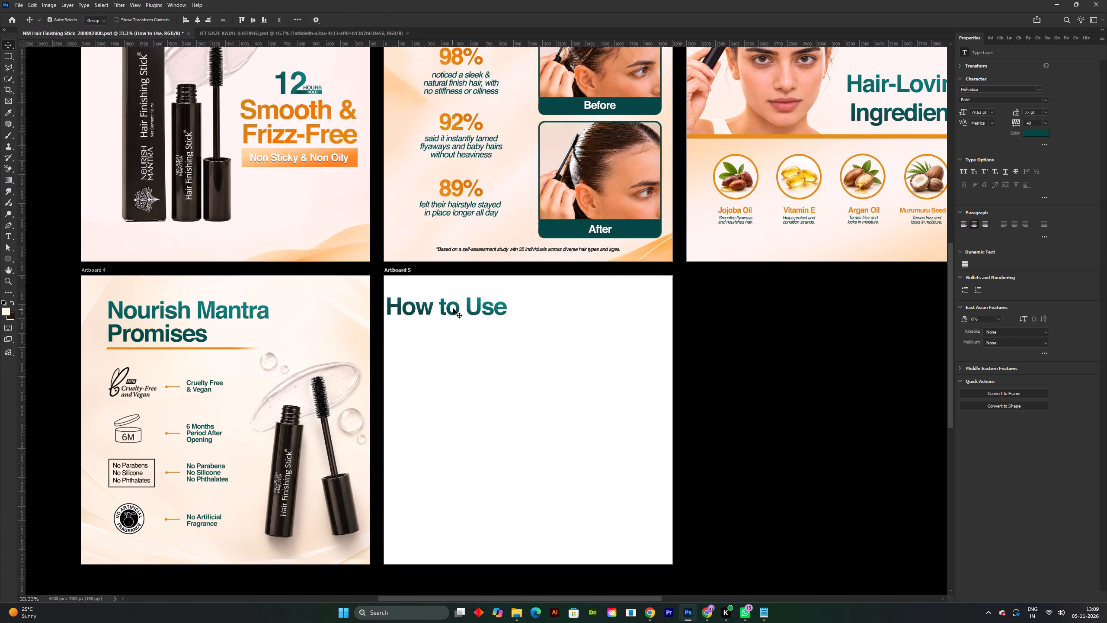
{"action": "left_click", "coordinate": [453, 308]}
{"action": "left_click", "coordinate": [193, 20]}
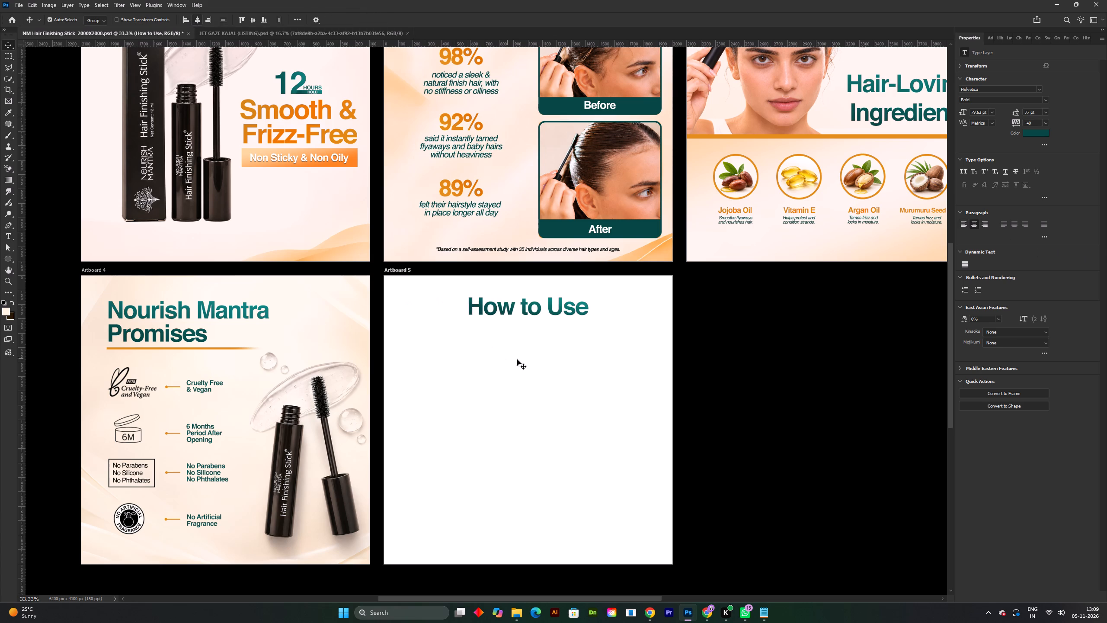
Save the Hair Finishing Stick listing document.
{"action": "key", "text": "ctrl+s"}
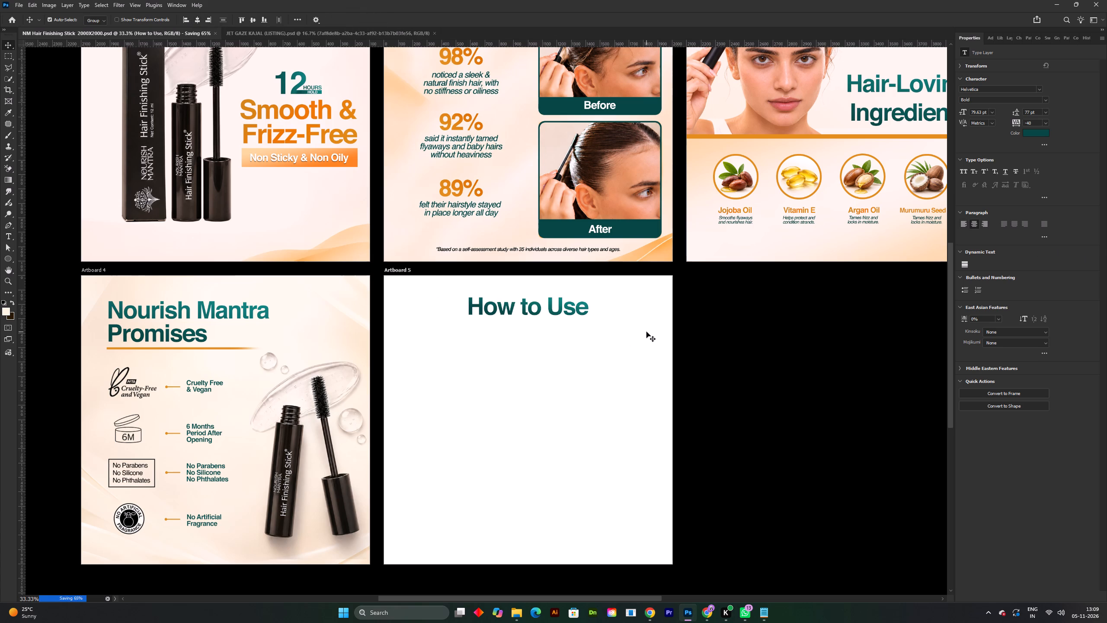
{"action": "key", "text": "ctrl+s"}
Activate the shape tool for drawing an element beneath the "How to Use" heading on Artboard 5.
{"action": "key", "text": "space"}
{"action": "left_click_drag", "start_coordinate": [563, 353], "coordinate": [555, 382]}
{"action": "scroll", "coordinate": [557, 370], "scroll_direction": "up", "scroll_amount": 1, "text": "shift"}
{"action": "scroll", "coordinate": [560, 369], "scroll_direction": "down", "scroll_amount": 3, "text": "shift"}
{"action": "key", "text": "space"}
{"action": "left_click_drag", "start_coordinate": [557, 365], "coordinate": [543, 400]}
{"action": "scroll", "coordinate": [532, 390], "scroll_direction": "up", "scroll_amount": 2, "text": "shift"}
{"action": "key", "text": "space"}
{"action": "key", "text": "space"}
{"action": "key", "text": "space"}
{"action": "key", "text": "space"}
{"action": "key", "text": "space"}
{"action": "key", "text": "space"}
{"action": "key", "text": "space"}
{"action": "key", "text": "space"}
{"action": "key", "text": "space"}
{"action": "key", "text": "space"}
{"action": "key", "text": "space"}
{"action": "left_click_drag", "start_coordinate": [532, 389], "coordinate": [479, 480]}
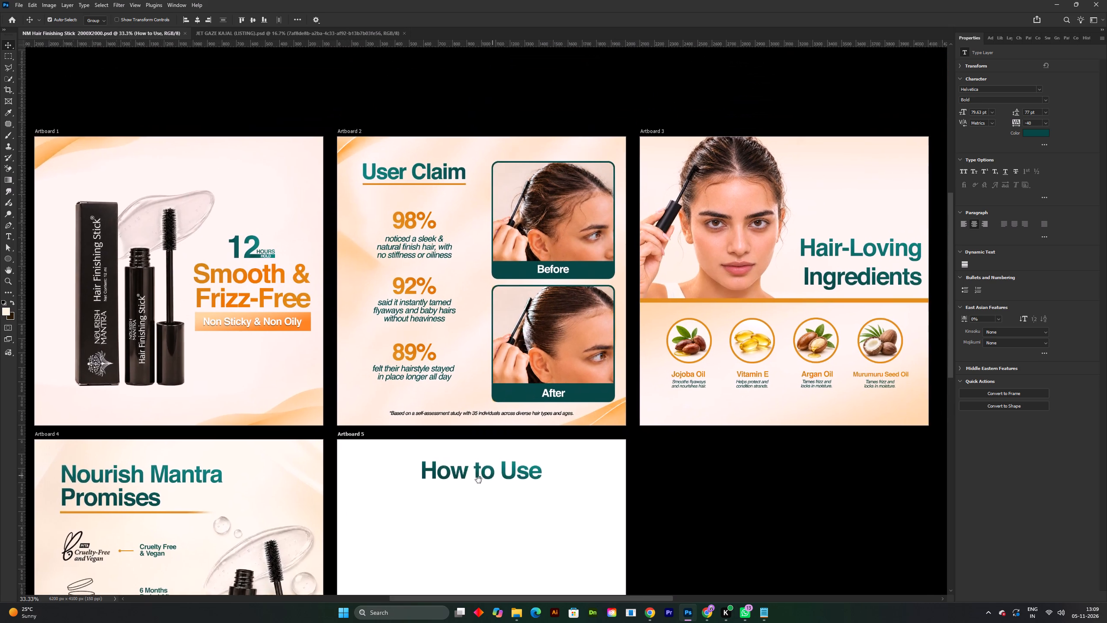
{"action": "left_click_drag", "start_coordinate": [479, 480], "coordinate": [471, 431]}
{"action": "scroll", "coordinate": [471, 427], "scroll_direction": "up", "scroll_amount": 1, "text": "shift"}
{"action": "key", "text": "space"}
{"action": "left_click_drag", "start_coordinate": [480, 430], "coordinate": [502, 405]}
{"action": "key", "text": "m"}
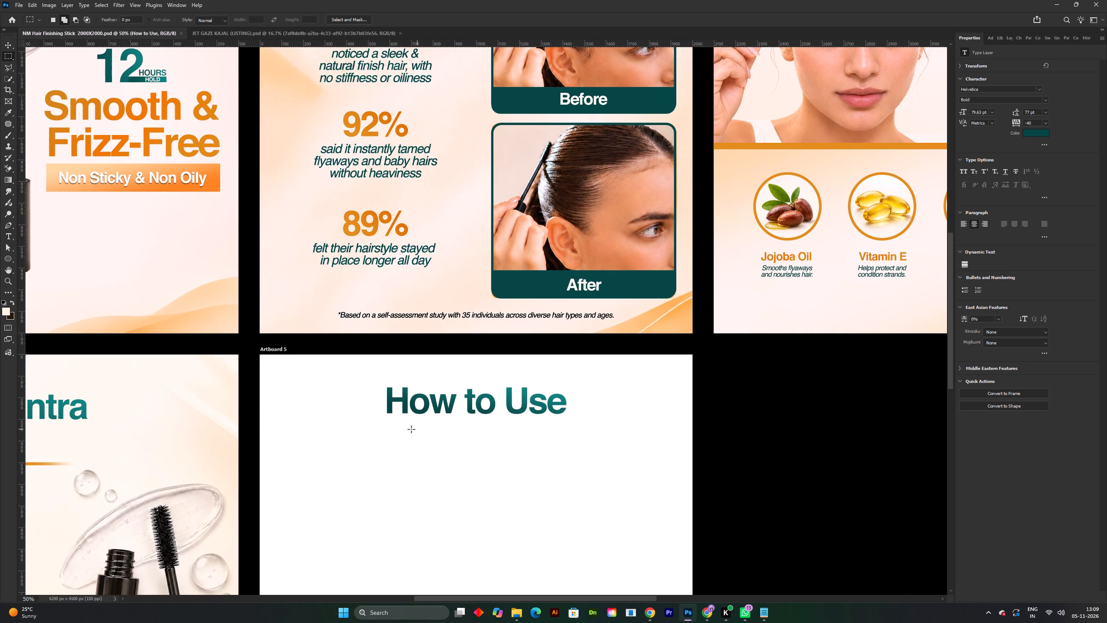
{"action": "key", "text": "u"}
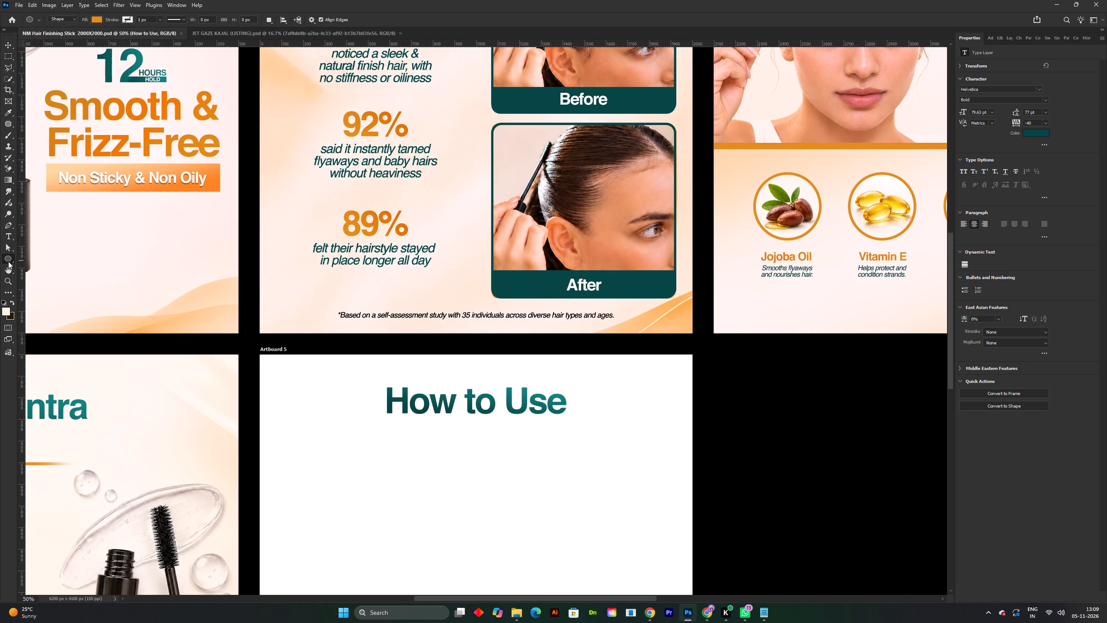
Draw an orange rectangle of about 844 × 12 px as an underline beneath the "How to Use" heading on Artboard 5.
{"action": "right_click", "coordinate": [8, 261]}
{"action": "left_click", "coordinate": [38, 260]}
{"action": "scroll", "coordinate": [514, 474], "scroll_direction": "up", "scroll_amount": 1, "text": "shift"}
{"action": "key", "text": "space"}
{"action": "left_click_drag", "start_coordinate": [432, 414], "coordinate": [428, 414]}
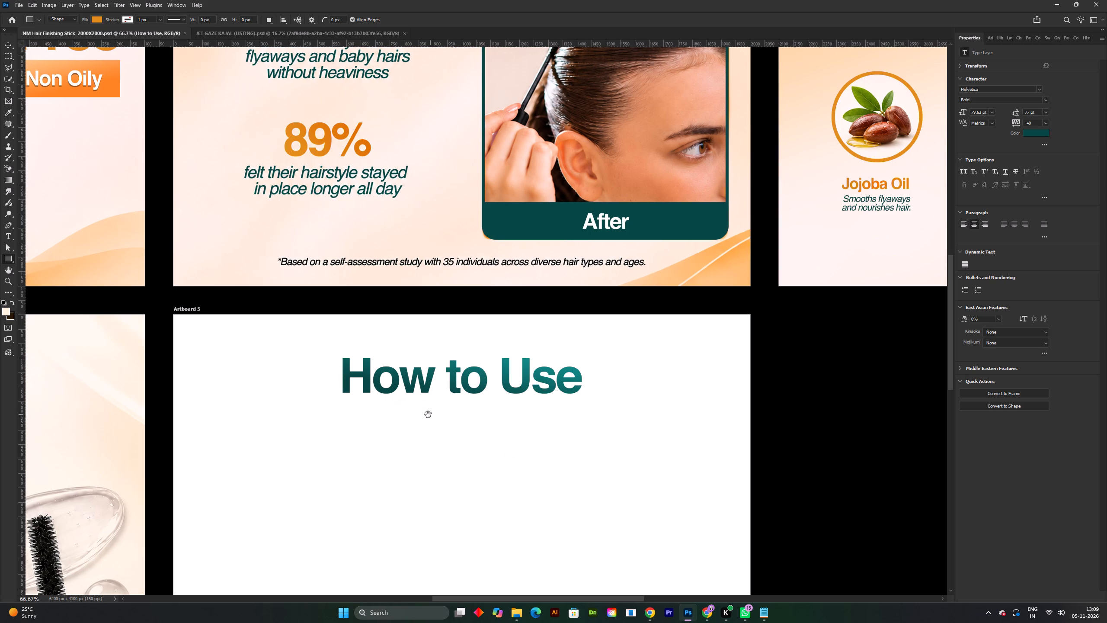
{"action": "left_click_drag", "start_coordinate": [428, 414], "coordinate": [427, 414]}
{"action": "left_click_drag", "start_coordinate": [336, 401], "coordinate": [575, 404]}
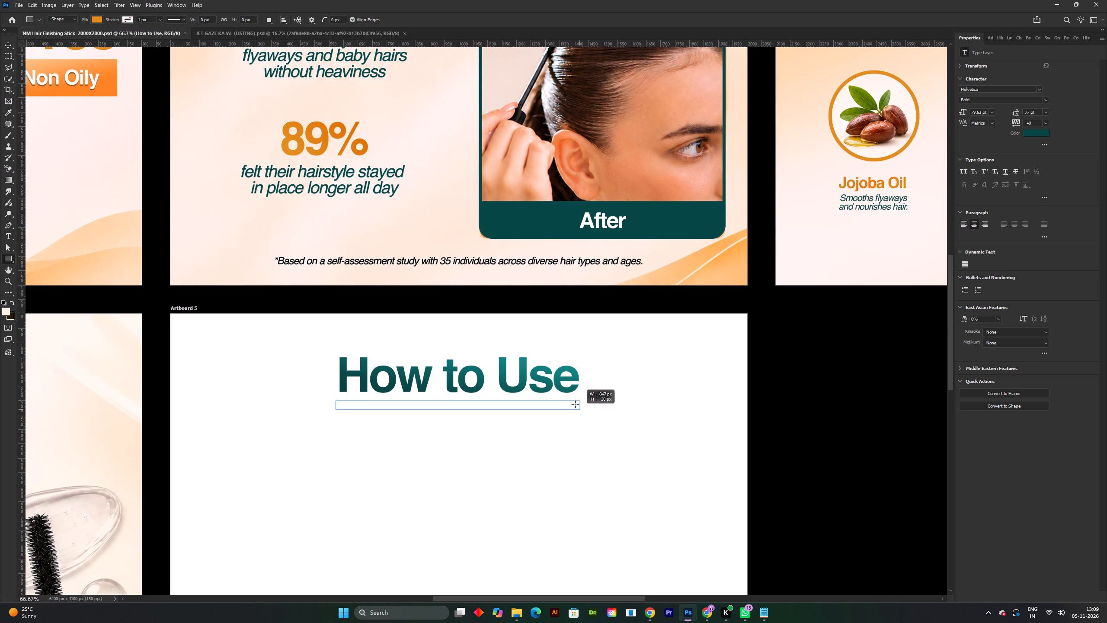
{"action": "left_click_drag", "start_coordinate": [575, 404], "coordinate": [579, 404]}
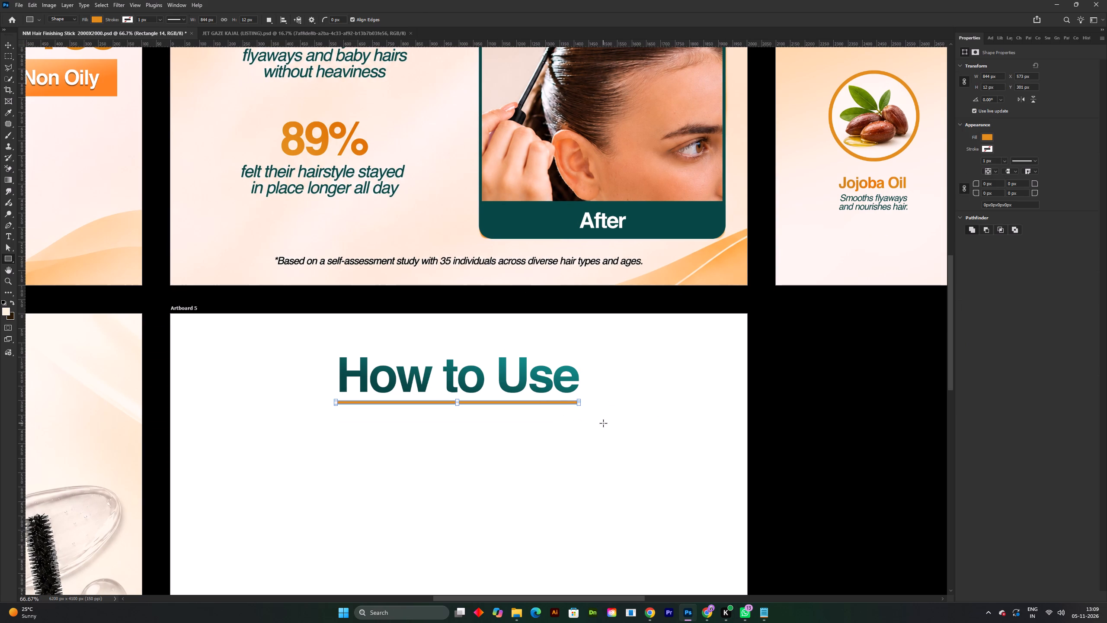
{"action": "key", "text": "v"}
{"action": "left_click", "coordinate": [666, 426]}
Save the Hair Finishing Stick document with the new heading underline.
{"action": "scroll", "coordinate": [634, 426], "scroll_direction": "down", "scroll_amount": 2, "text": "shift"}
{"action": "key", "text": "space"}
{"action": "left_click_drag", "start_coordinate": [625, 423], "coordinate": [630, 353]}
{"action": "scroll", "coordinate": [633, 353], "scroll_direction": "down", "scroll_amount": 1, "text": "shift"}
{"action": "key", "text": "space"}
{"action": "left_click_drag", "start_coordinate": [630, 353], "coordinate": [628, 315]}
{"action": "scroll", "coordinate": [620, 308], "scroll_direction": "up", "scroll_amount": 1, "text": "shift"}
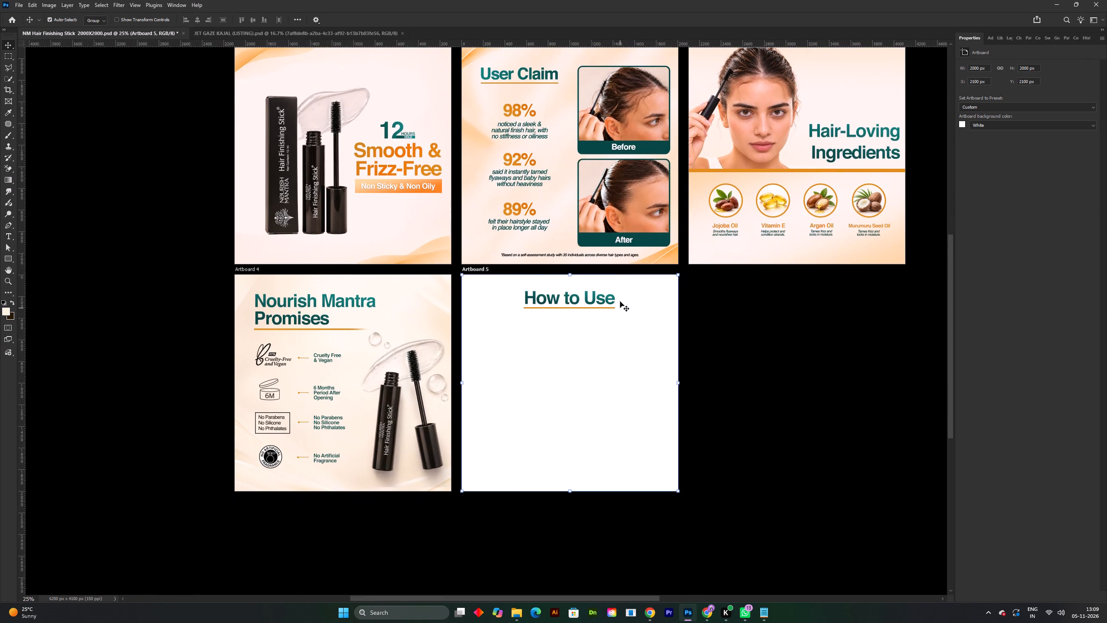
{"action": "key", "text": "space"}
{"action": "key", "text": "ctrl+s"}
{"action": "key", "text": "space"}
{"action": "left_click_drag", "start_coordinate": [596, 337], "coordinate": [600, 314]}
{"action": "key", "text": "ctrl+s"}
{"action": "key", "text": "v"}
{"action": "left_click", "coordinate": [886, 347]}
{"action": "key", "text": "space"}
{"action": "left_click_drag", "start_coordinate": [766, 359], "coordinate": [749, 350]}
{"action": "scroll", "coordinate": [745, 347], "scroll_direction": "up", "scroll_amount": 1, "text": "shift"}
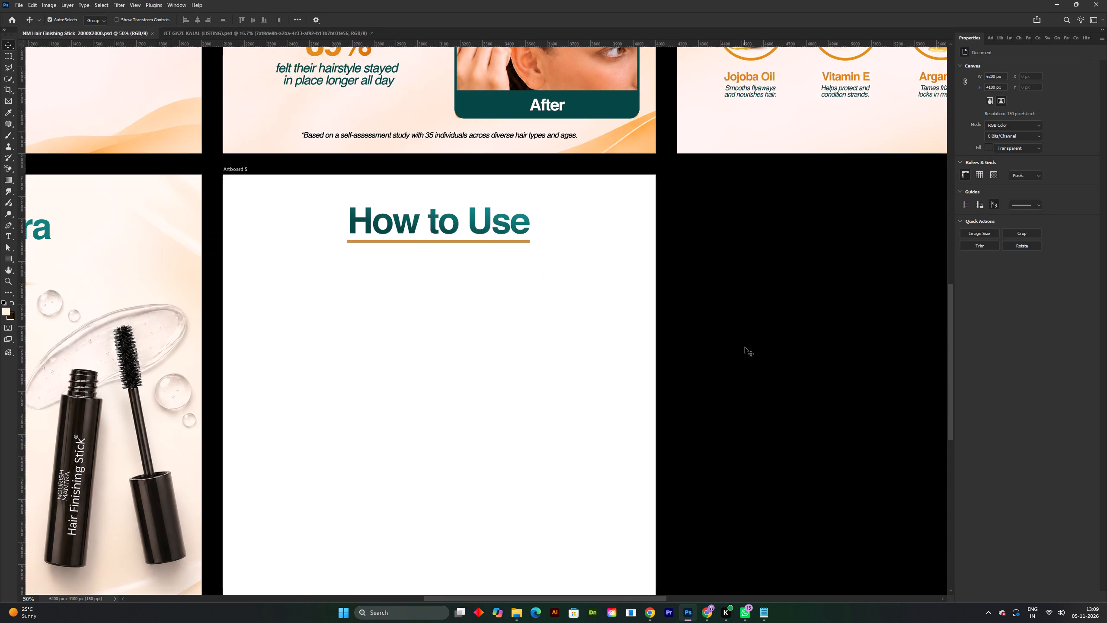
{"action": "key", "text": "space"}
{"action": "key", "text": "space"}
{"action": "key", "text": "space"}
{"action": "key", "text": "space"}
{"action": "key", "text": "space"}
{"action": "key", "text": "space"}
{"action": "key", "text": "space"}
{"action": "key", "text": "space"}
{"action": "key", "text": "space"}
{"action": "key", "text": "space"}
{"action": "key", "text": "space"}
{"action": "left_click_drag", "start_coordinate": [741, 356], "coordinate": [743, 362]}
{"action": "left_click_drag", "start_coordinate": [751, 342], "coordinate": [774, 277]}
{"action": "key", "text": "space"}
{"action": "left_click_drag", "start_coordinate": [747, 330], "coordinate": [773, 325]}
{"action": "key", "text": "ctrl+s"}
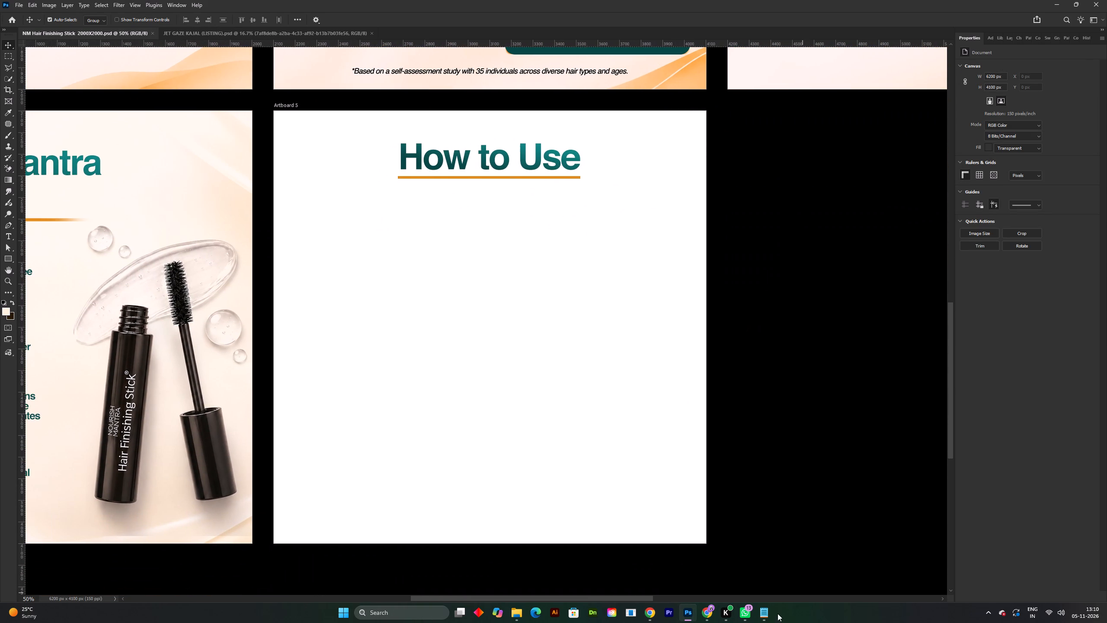
Switch to ChatGPT in Chrome, submit the request "give me its bg" for the How to Use image, and return to Photoshop.
{"action": "left_click", "coordinate": [710, 615]}
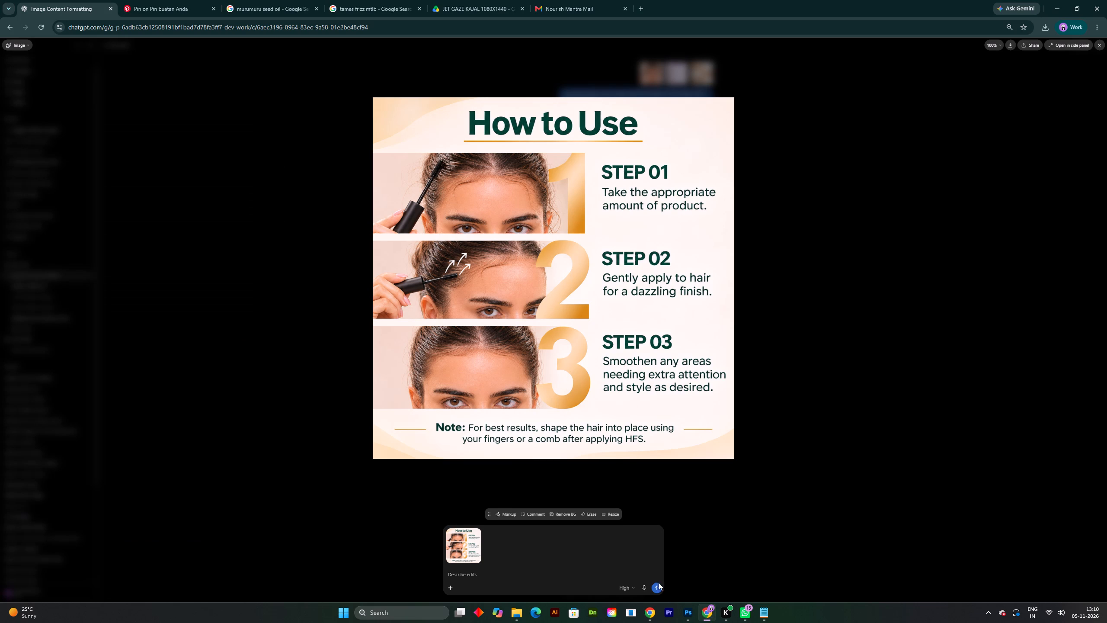
{"action": "left_click", "coordinate": [659, 590]}
{"action": "left_click", "coordinate": [710, 613]}
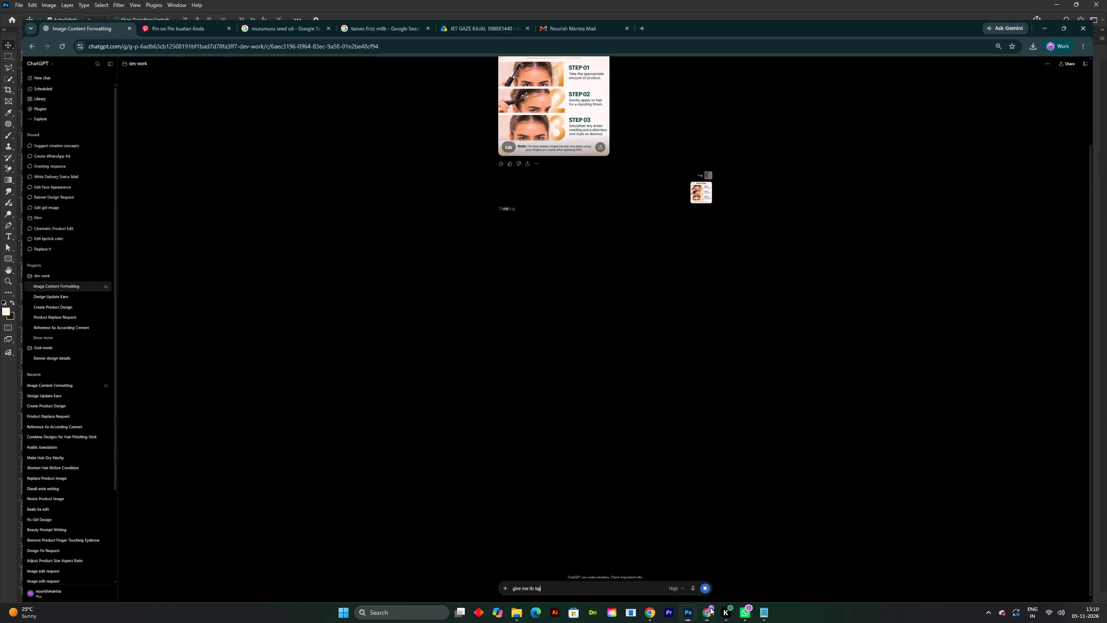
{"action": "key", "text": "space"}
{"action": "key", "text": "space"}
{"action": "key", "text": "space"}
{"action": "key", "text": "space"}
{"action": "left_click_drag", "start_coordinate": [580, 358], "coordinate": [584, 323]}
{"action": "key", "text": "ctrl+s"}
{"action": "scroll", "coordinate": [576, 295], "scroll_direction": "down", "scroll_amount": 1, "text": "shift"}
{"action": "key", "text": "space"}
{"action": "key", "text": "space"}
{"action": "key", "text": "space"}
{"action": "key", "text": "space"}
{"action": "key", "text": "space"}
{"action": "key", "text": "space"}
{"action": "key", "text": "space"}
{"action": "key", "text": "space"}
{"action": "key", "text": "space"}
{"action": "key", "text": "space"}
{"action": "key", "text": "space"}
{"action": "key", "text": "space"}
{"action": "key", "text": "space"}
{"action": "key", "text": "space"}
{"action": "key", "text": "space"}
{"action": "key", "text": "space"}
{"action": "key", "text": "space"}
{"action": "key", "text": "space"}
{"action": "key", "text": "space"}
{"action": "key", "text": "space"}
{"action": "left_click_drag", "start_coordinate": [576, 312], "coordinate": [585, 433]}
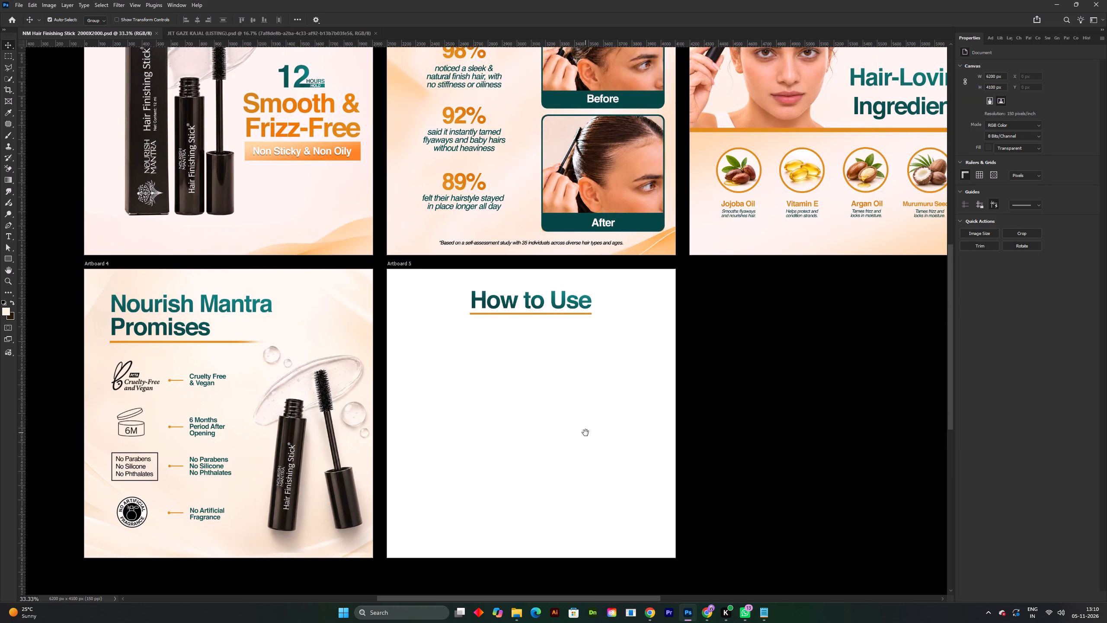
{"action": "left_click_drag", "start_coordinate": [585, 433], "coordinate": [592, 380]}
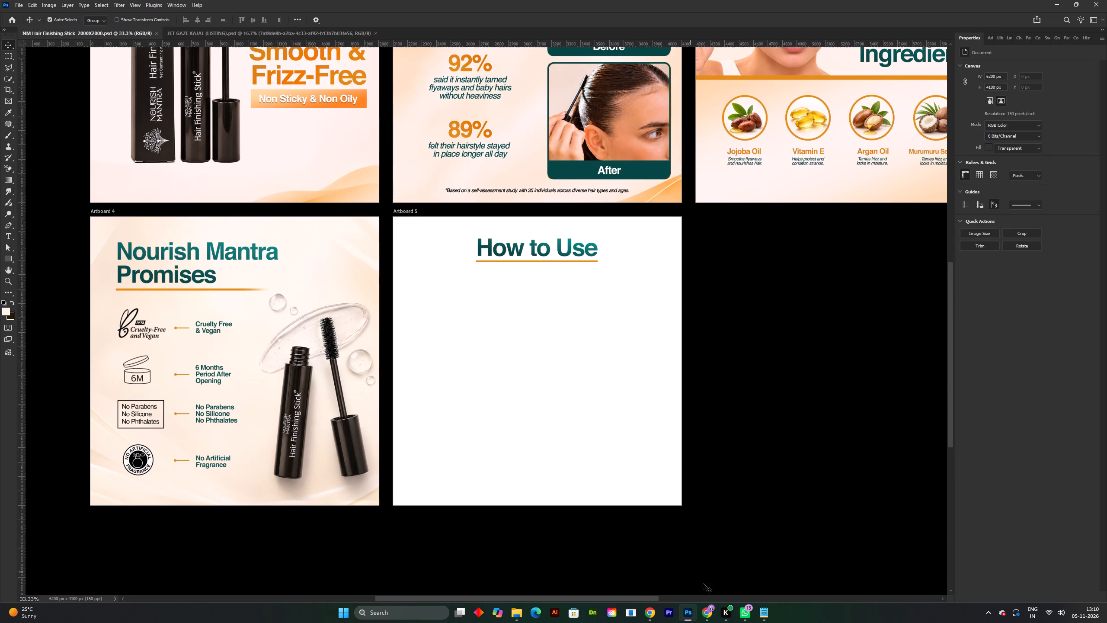
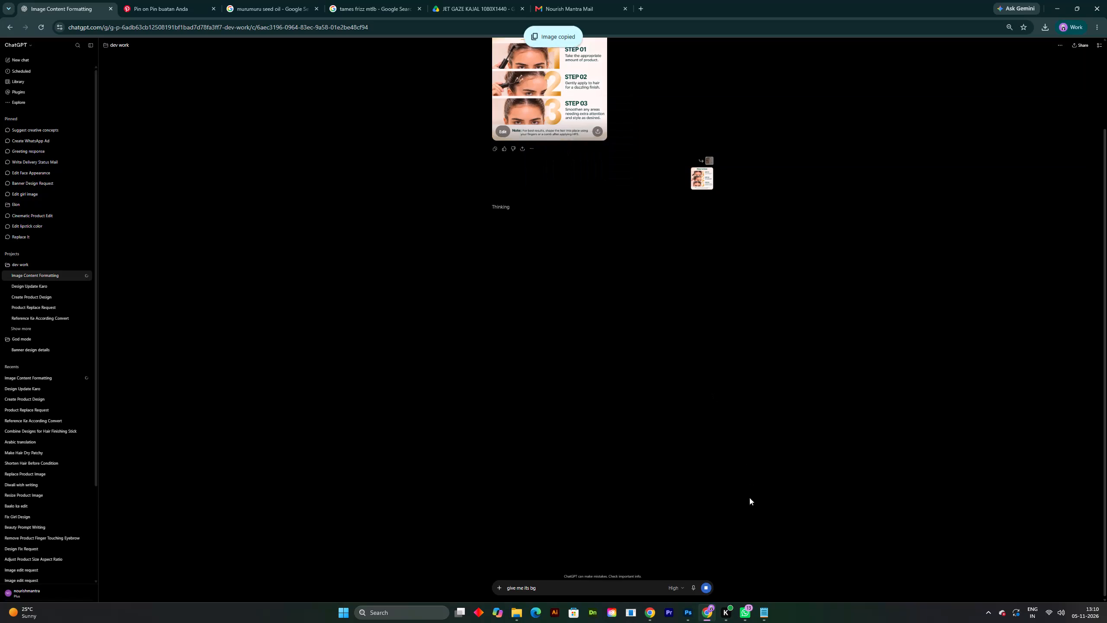
Switch to Photoshop and paste the copied three-step How to Use design onto Artboard 5, with the layer list shown.
{"action": "left_click", "coordinate": [692, 611]}
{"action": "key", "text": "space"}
{"action": "left_click_drag", "start_coordinate": [587, 424], "coordinate": [576, 389]}
{"action": "left_click", "coordinate": [563, 347]}
{"action": "key", "text": "ctrl+v"}
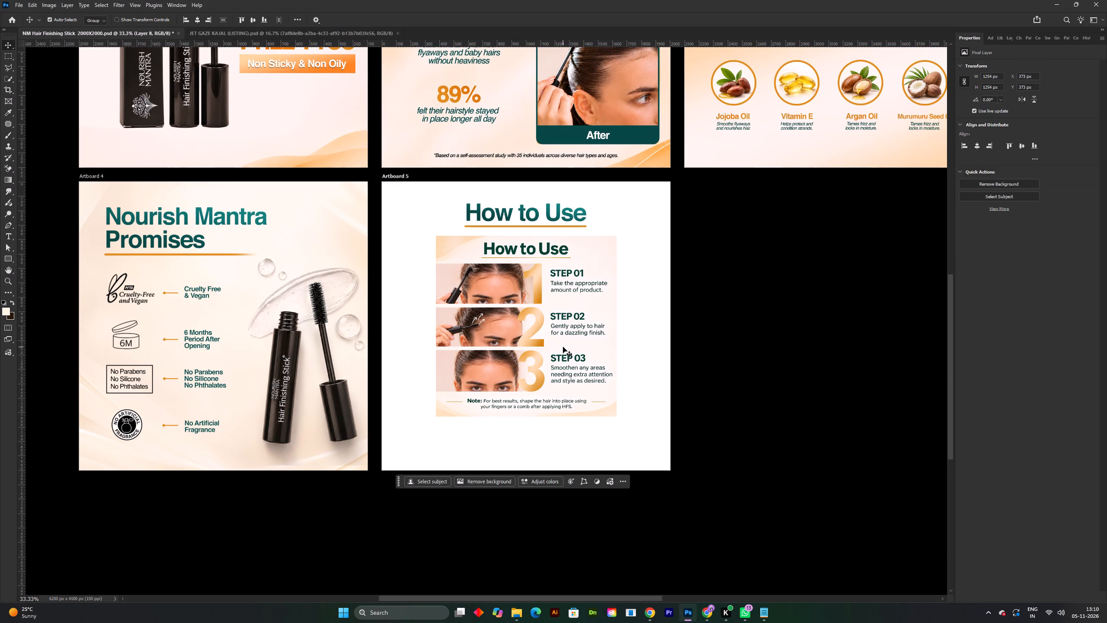
{"action": "key", "text": "F7"}
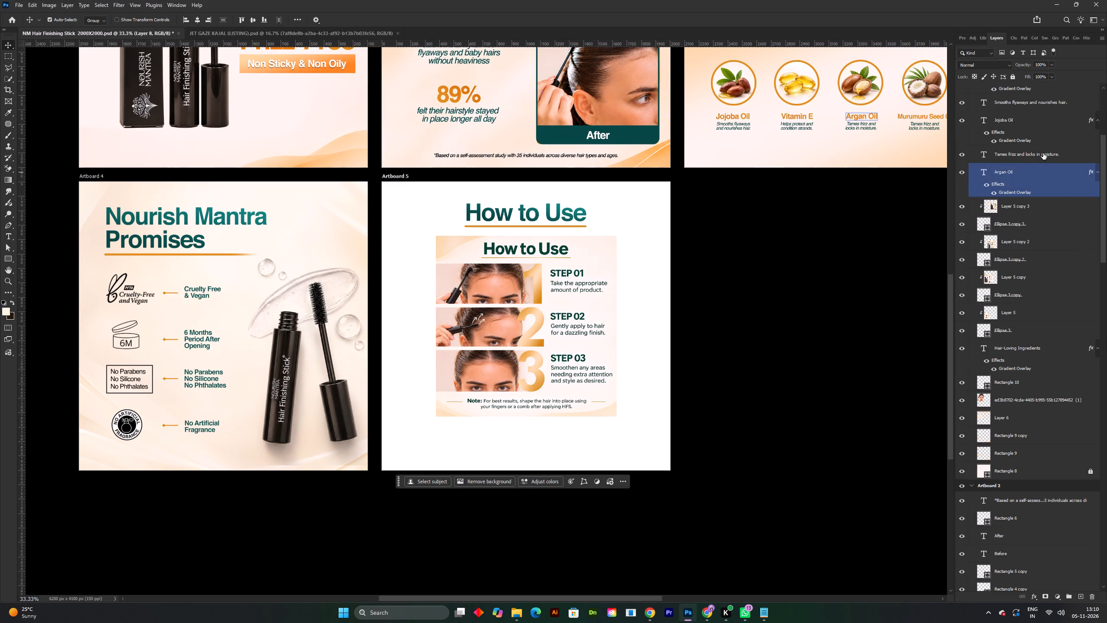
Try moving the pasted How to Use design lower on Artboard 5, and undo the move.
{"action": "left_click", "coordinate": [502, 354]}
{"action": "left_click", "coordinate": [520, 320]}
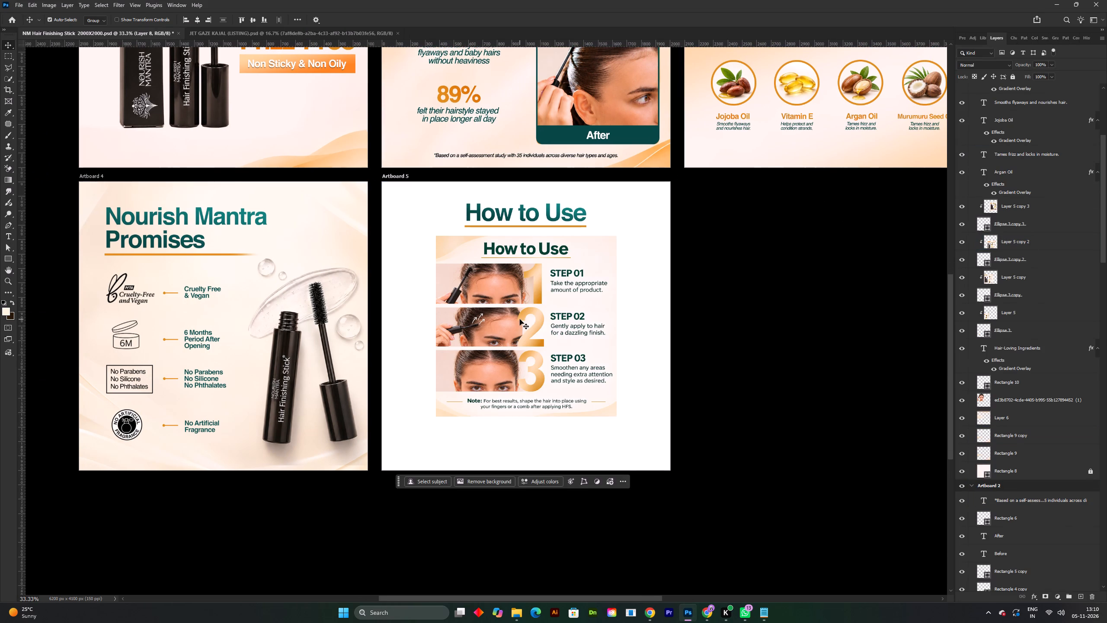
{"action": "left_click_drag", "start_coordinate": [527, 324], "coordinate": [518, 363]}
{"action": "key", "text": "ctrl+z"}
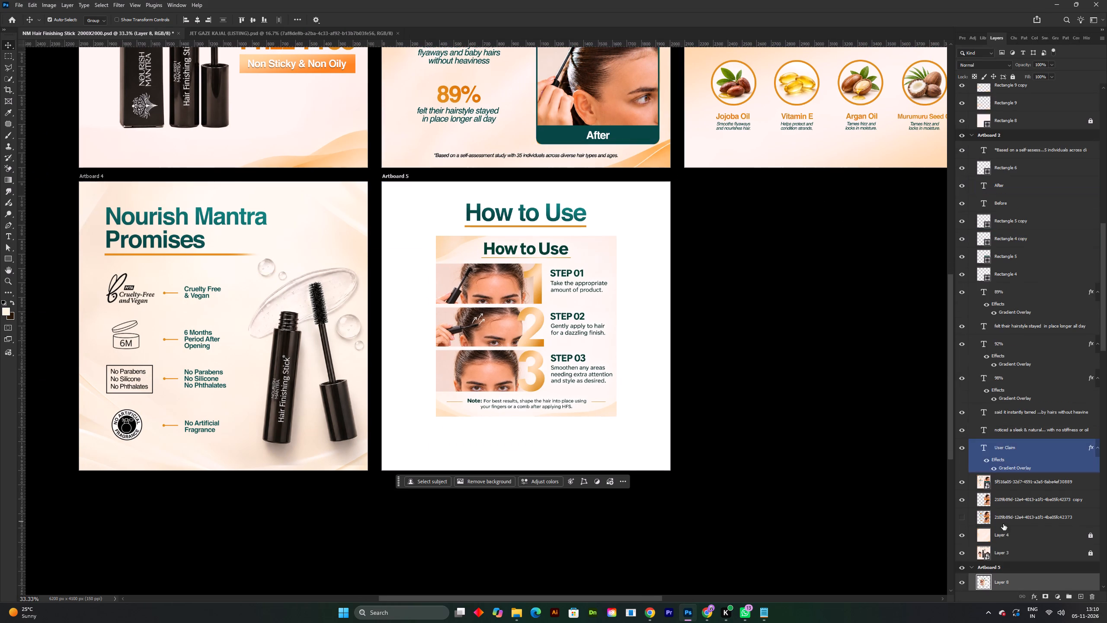
Open the layer options for the pasted How to Use design on Artboard 5.
{"action": "right_click", "coordinate": [1027, 588]}
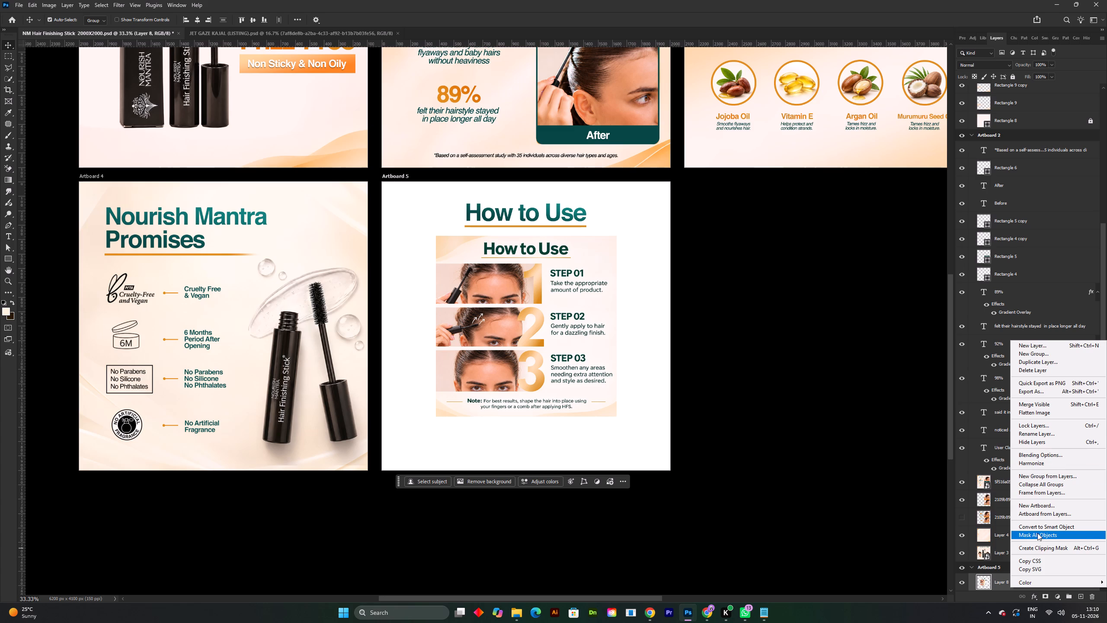
Convert the pasted How to Use image layer in Artboard 5 to a smart object.
{"action": "left_click_drag", "start_coordinate": [1037, 531], "coordinate": [1035, 522]}
{"action": "left_click", "coordinate": [1038, 525]}
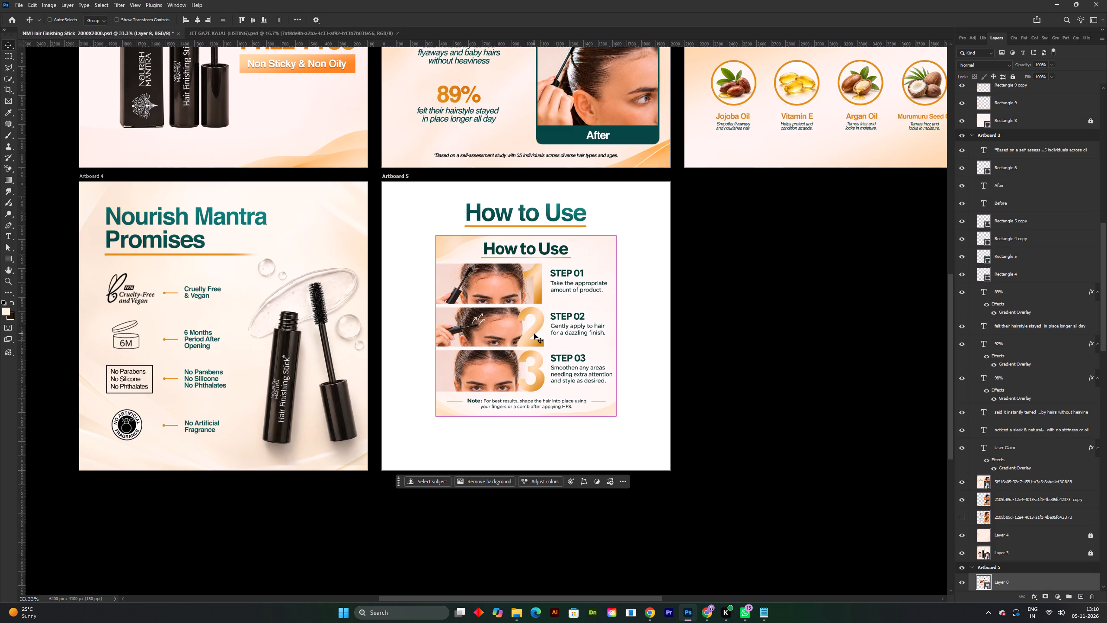
Scale the How to Use image up to about 2000 × 2000 px so it fills Artboard 5.
{"action": "key", "text": "ctrl+t"}
{"action": "left_click_drag", "start_coordinate": [527, 236], "coordinate": [534, 183]}
{"action": "left_click_drag", "start_coordinate": [530, 420], "coordinate": [531, 476]}
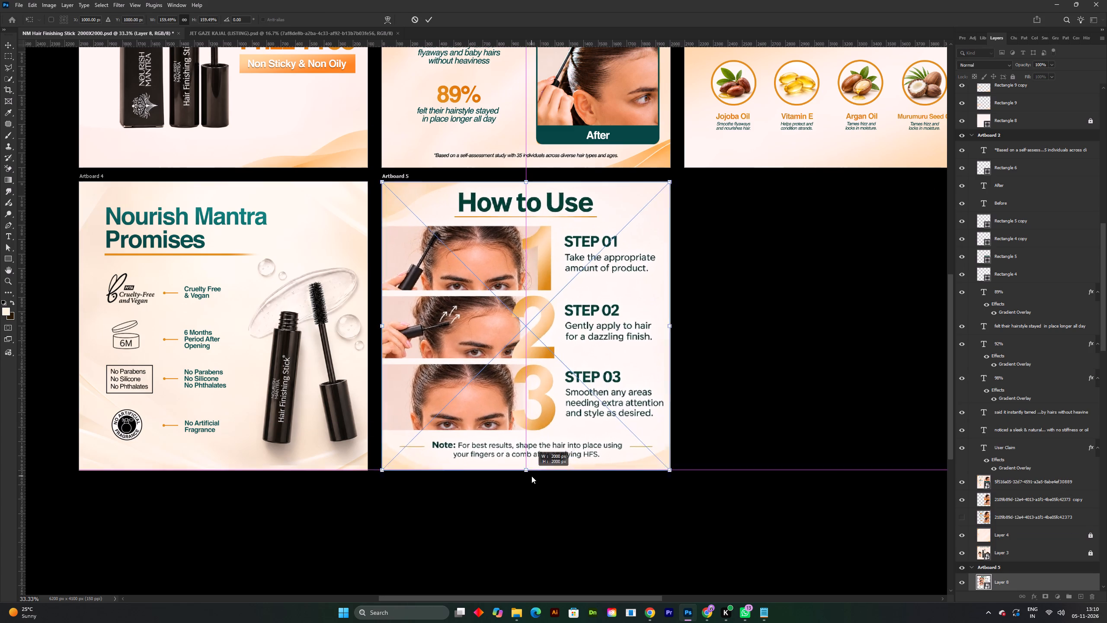
{"action": "left_click_drag", "start_coordinate": [531, 476], "coordinate": [532, 474]}
{"action": "left_click", "coordinate": [427, 18]}
Rasterize the How to Use smart object so its pixels can be erased.
{"action": "key", "text": "space"}
{"action": "left_click_drag", "start_coordinate": [521, 310], "coordinate": [515, 289]}
{"action": "scroll", "coordinate": [522, 288], "scroll_direction": "up", "scroll_amount": 1}
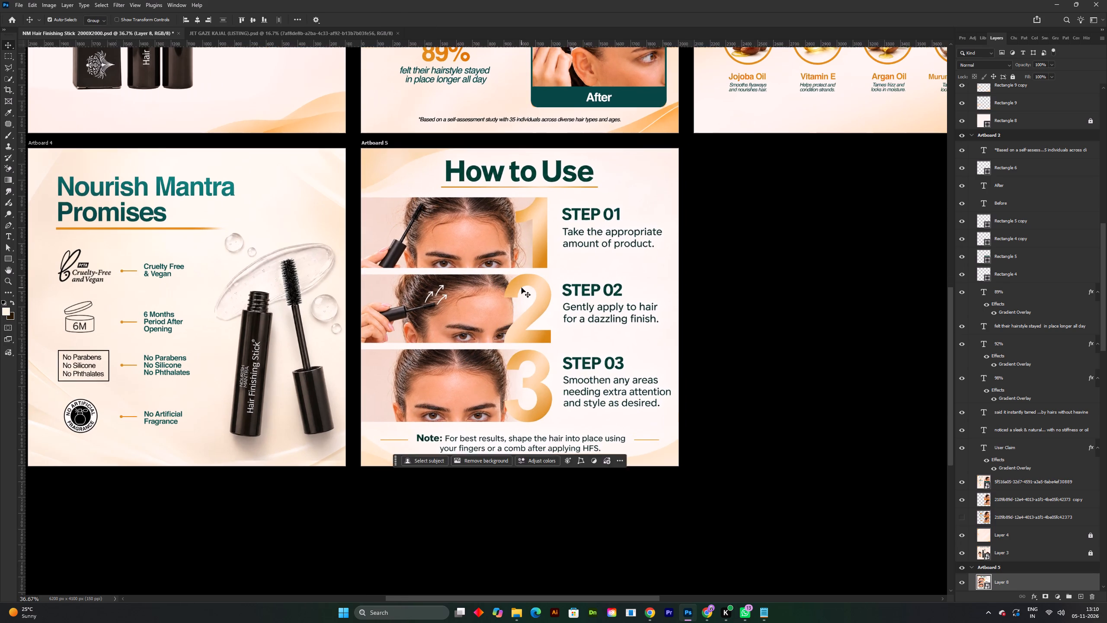
{"action": "scroll", "coordinate": [522, 288], "scroll_direction": "up", "scroll_amount": 1, "text": "shift"}
{"action": "scroll", "coordinate": [522, 288], "scroll_direction": "down", "scroll_amount": 1, "text": "shift"}
{"action": "key", "text": "space"}
{"action": "key", "text": "space"}
{"action": "left_click_drag", "start_coordinate": [527, 281], "coordinate": [530, 305]}
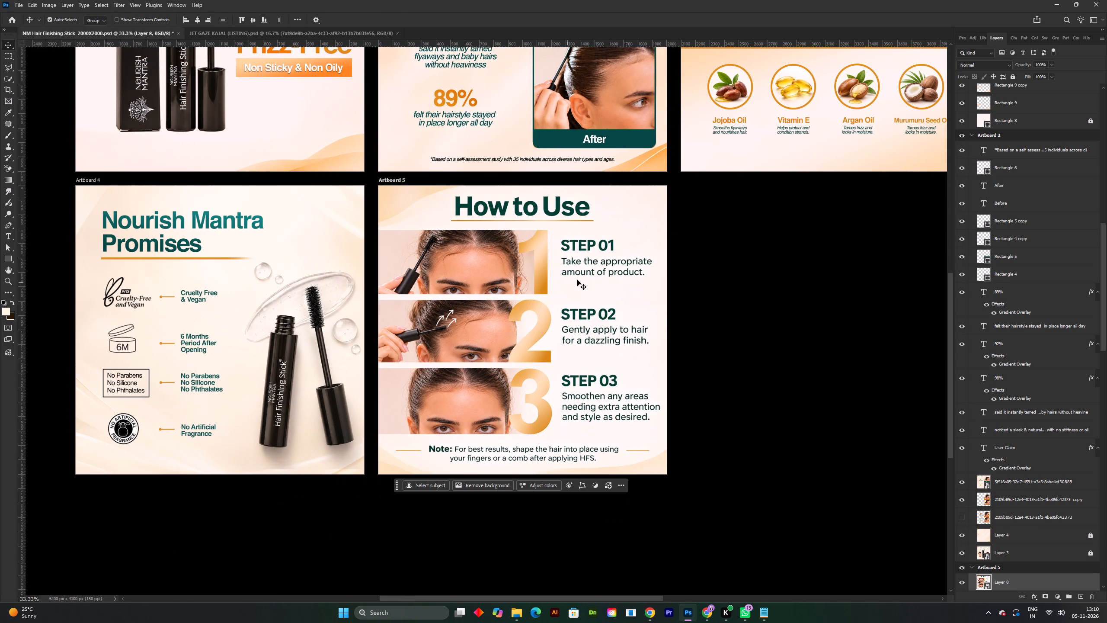
{"action": "left_click", "coordinate": [590, 274]}
{"action": "key", "text": "e"}
{"action": "left_click", "coordinate": [580, 258]}
{"action": "left_click", "coordinate": [532, 221]}
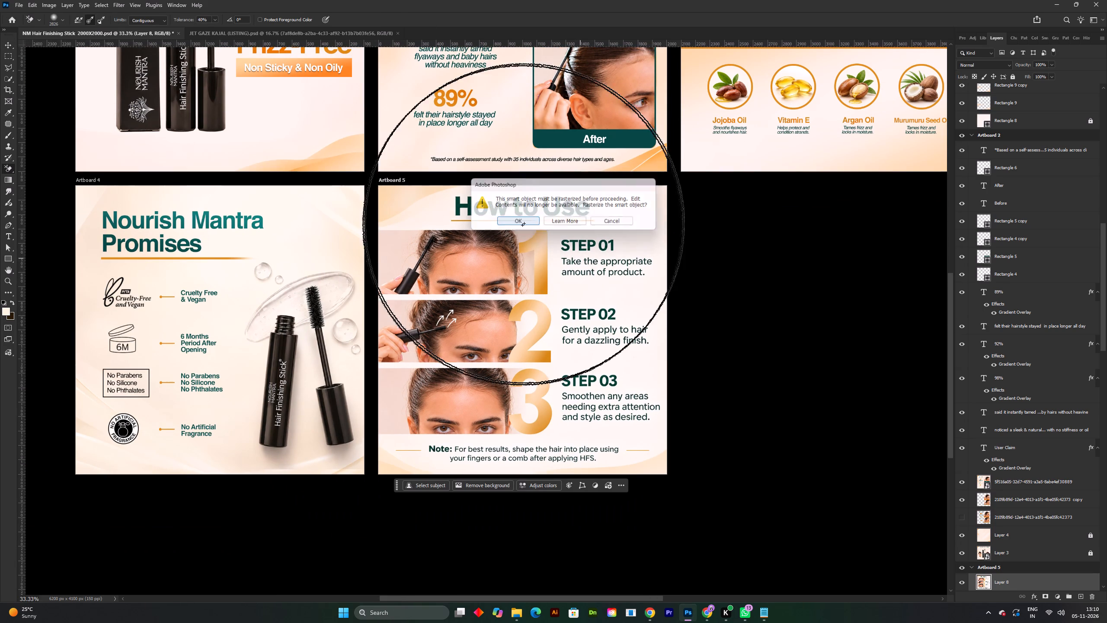
Erase the image's built-in heading and the background around it with the Eraser, exposing the live How to Use title underneath.
{"action": "right_click_drag", "start_coordinate": [593, 268], "coordinate": [539, 268], "text": "alt"}
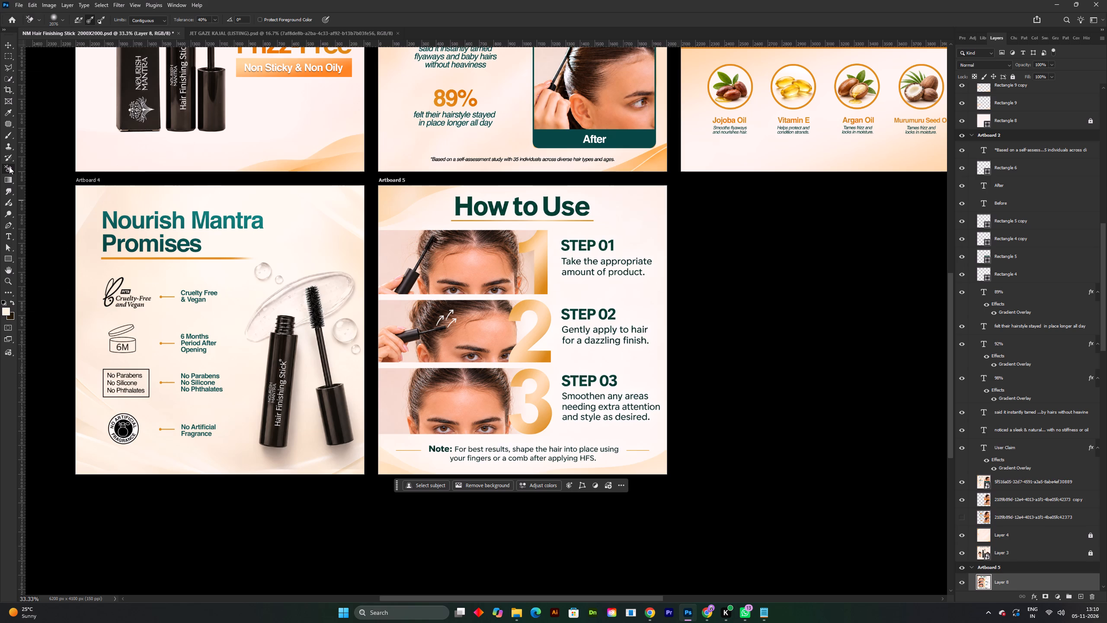
{"action": "right_click", "coordinate": [9, 167]}
{"action": "left_click", "coordinate": [30, 167]}
{"action": "right_click_drag", "start_coordinate": [470, 194], "coordinate": [454, 198], "text": "alt"}
{"action": "left_click_drag", "start_coordinate": [386, 197], "coordinate": [644, 199]}
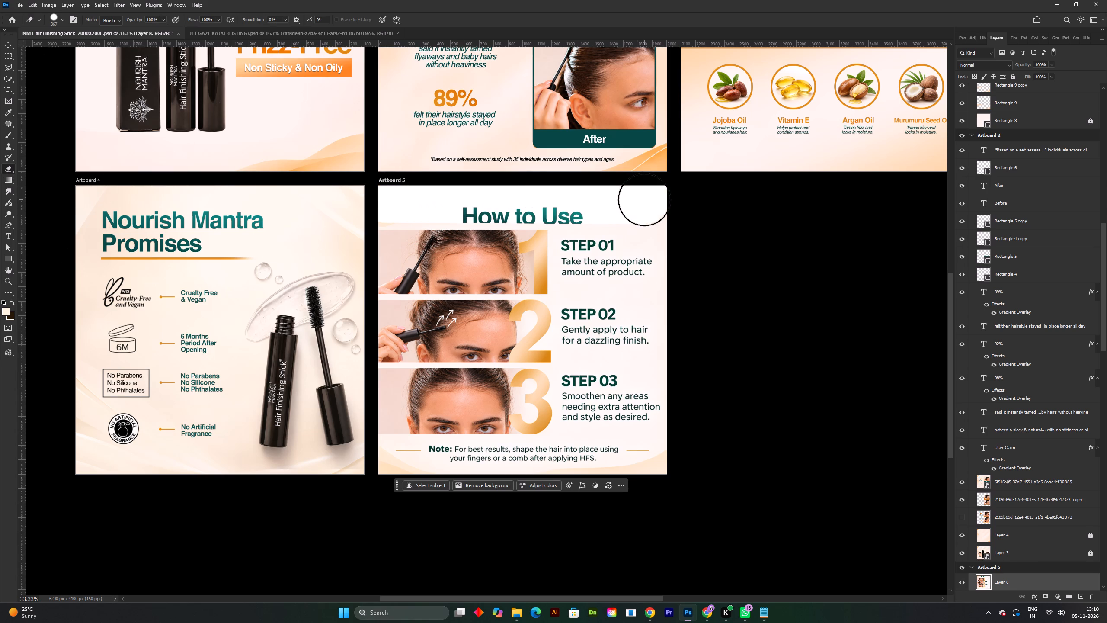
{"action": "left_click_drag", "start_coordinate": [644, 199], "coordinate": [642, 198]}
{"action": "left_click", "coordinate": [382, 203]}
{"action": "left_click", "coordinate": [737, 206], "text": "shift"}
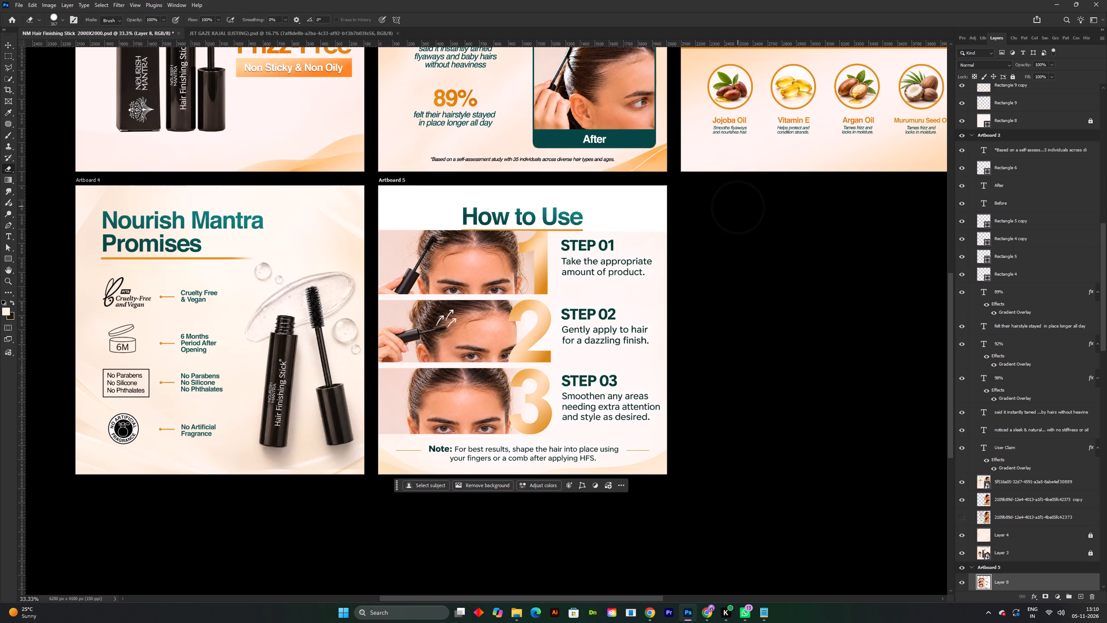
{"action": "scroll", "coordinate": [460, 215], "scroll_direction": "up", "scroll_amount": 1, "text": "ctrl"}
{"action": "key", "text": "ctrl+z"}
{"action": "scroll", "coordinate": [459, 233], "scroll_direction": "up", "scroll_amount": 2}
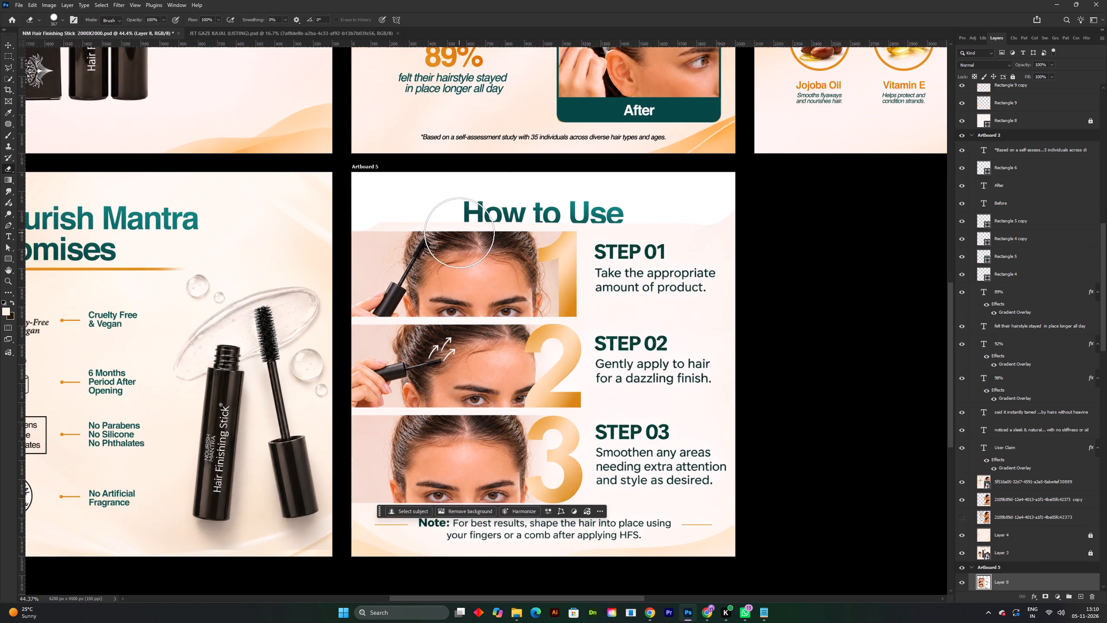
{"action": "scroll", "coordinate": [440, 213], "scroll_direction": "up", "scroll_amount": 2}
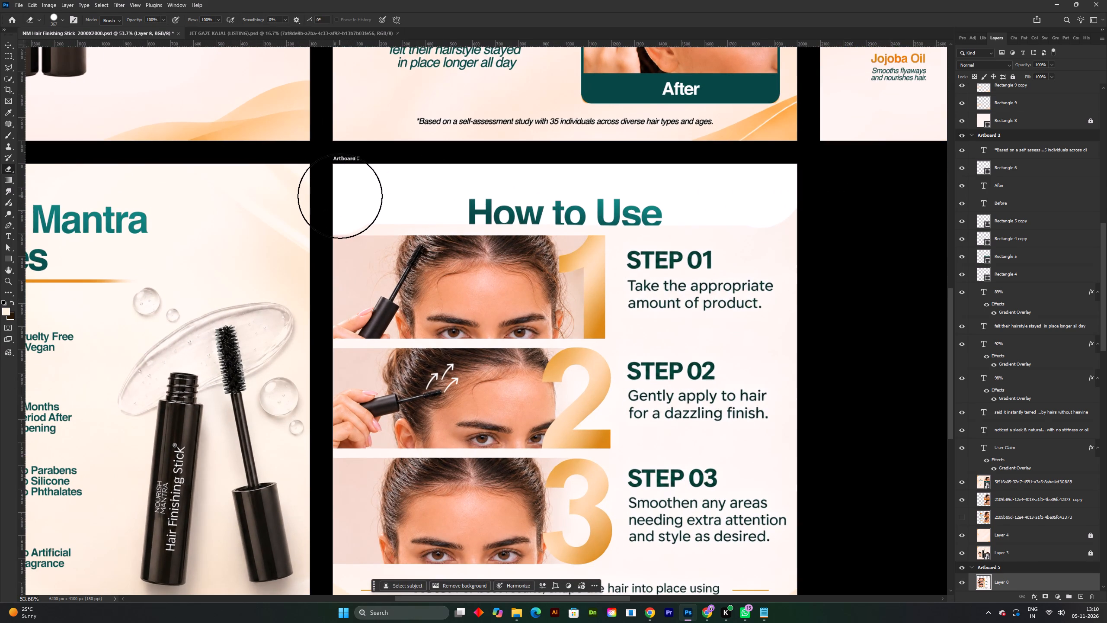
{"action": "left_click", "coordinate": [336, 192]}
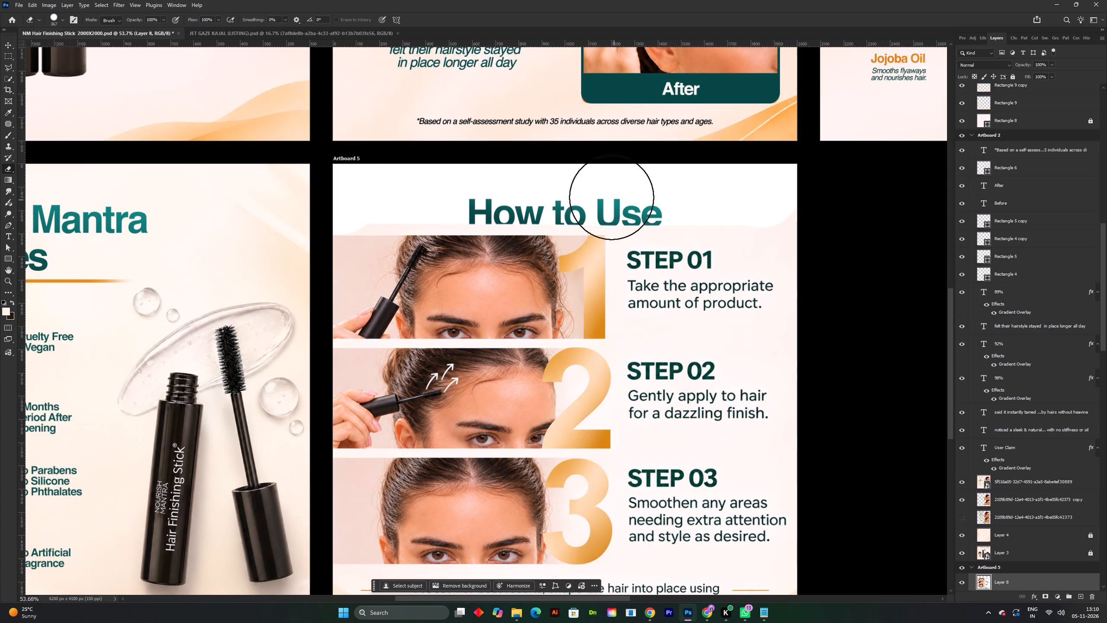
{"action": "left_click", "coordinate": [600, 193], "text": "shift"}
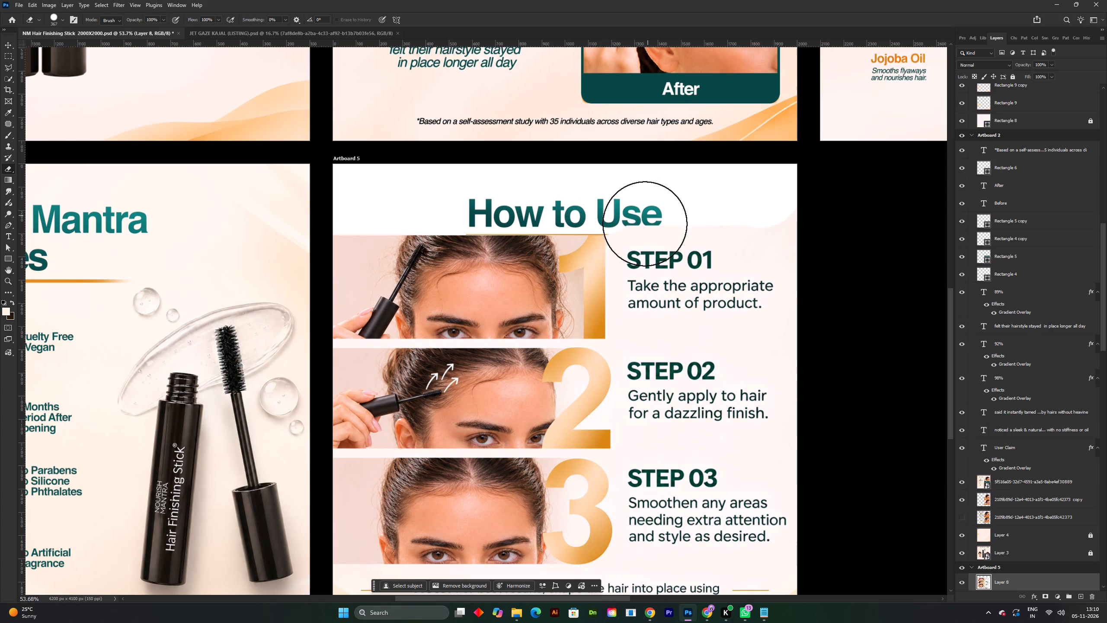
Erase the image's background beside the title and most of the STEP 01 to STEP 03 text with the Eraser.
{"action": "key", "text": "space"}
{"action": "key", "text": "space"}
{"action": "key", "text": "space"}
{"action": "left_click_drag", "start_coordinate": [660, 236], "coordinate": [568, 189]}
{"action": "left_click", "coordinate": [556, 194]}
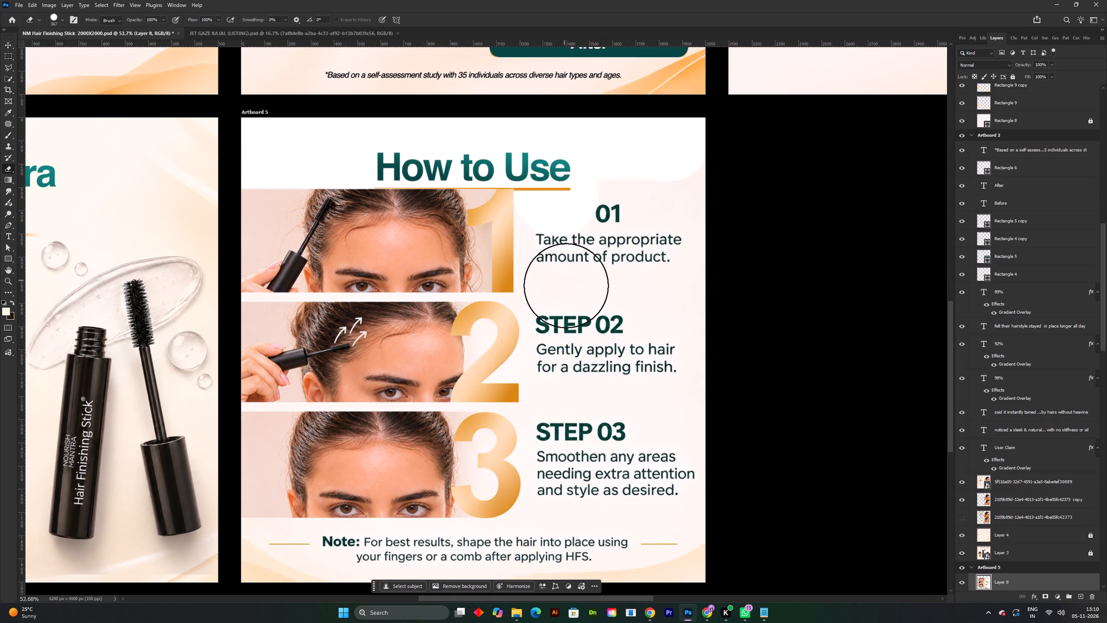
{"action": "left_click", "coordinate": [557, 292], "text": "shift"}
{"action": "key", "text": "space"}
{"action": "left_click_drag", "start_coordinate": [610, 300], "coordinate": [609, 269]}
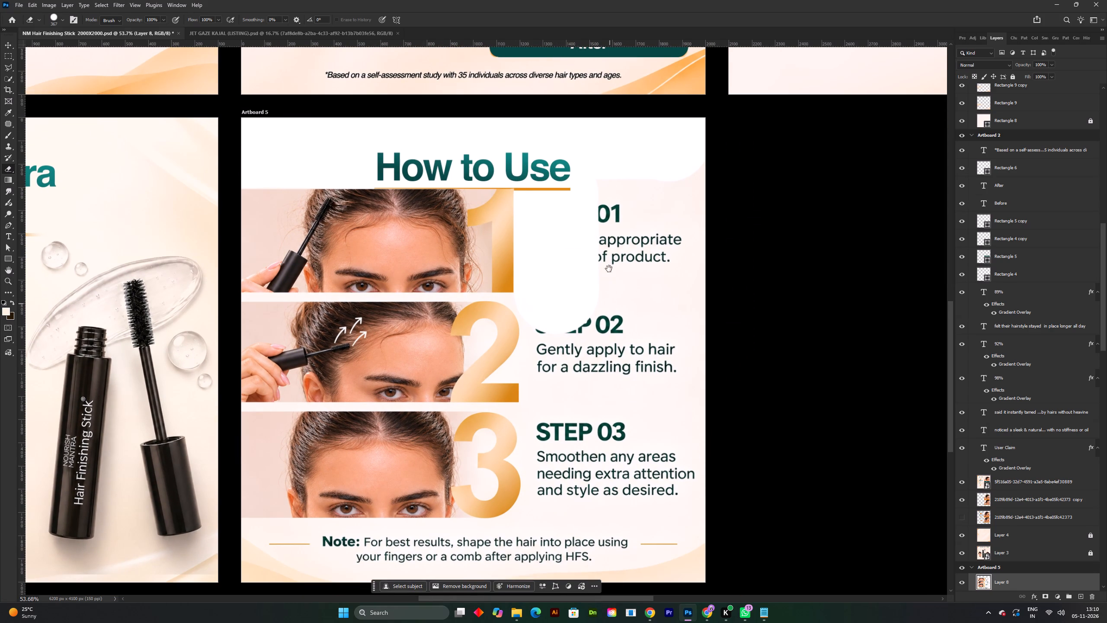
{"action": "left_click_drag", "start_coordinate": [609, 269], "coordinate": [605, 250]}
{"action": "left_click_drag", "start_coordinate": [603, 147], "coordinate": [691, 284]}
{"action": "left_click_drag", "start_coordinate": [688, 178], "coordinate": [670, 466]}
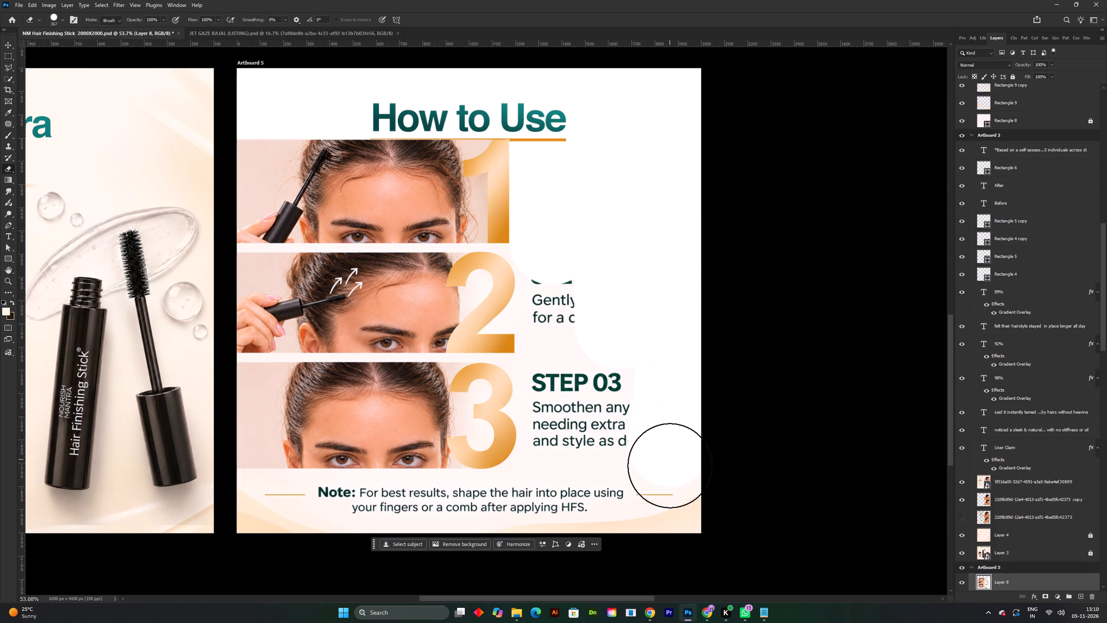
{"action": "left_click_drag", "start_coordinate": [670, 466], "coordinate": [658, 529]}
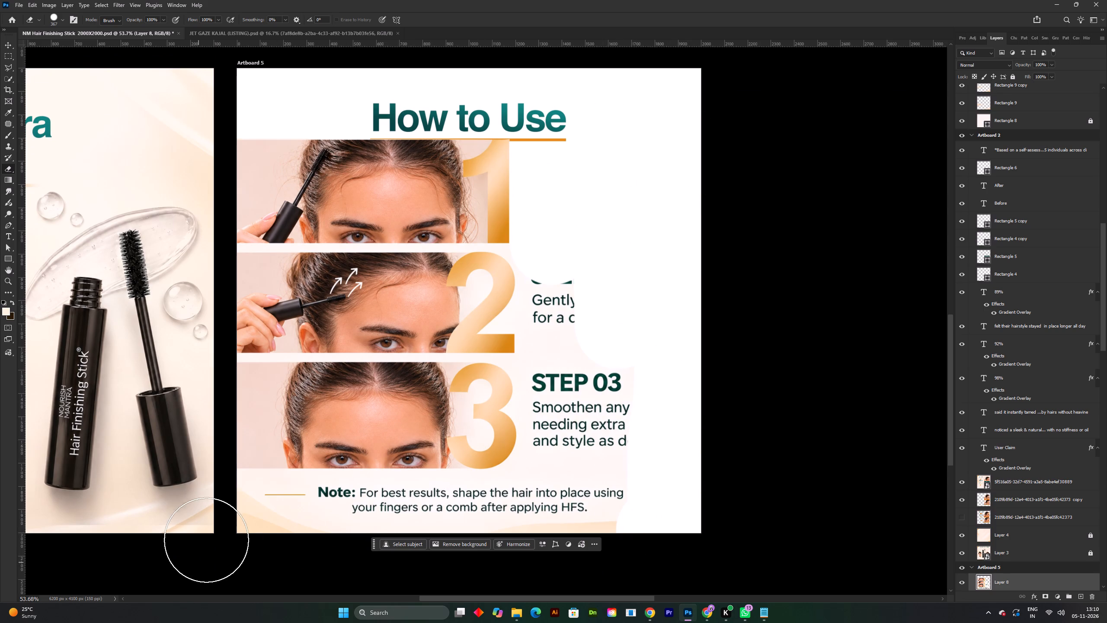
Erase the Note text strip below the three photos, undoing the first pass and redoing it in a closer view.
{"action": "left_click", "coordinate": [228, 509]}
{"action": "left_click", "coordinate": [572, 510], "text": "shift"}
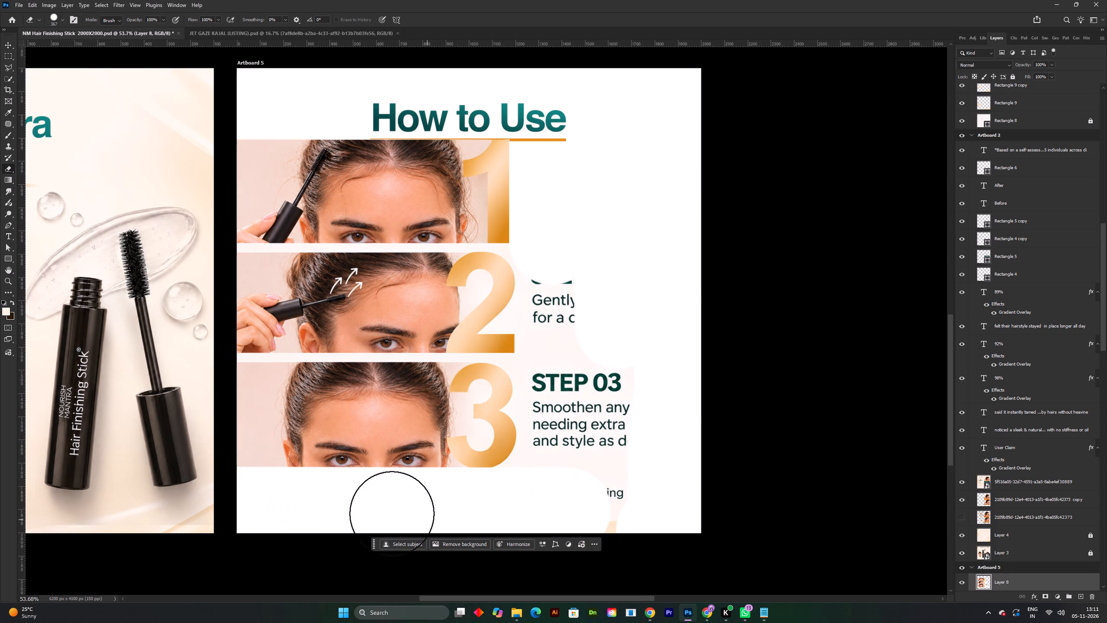
{"action": "key", "text": "ctrl+z"}
{"action": "key", "text": "space"}
{"action": "left_click_drag", "start_coordinate": [376, 471], "coordinate": [409, 330]}
{"action": "scroll", "coordinate": [397, 331], "scroll_direction": "up", "scroll_amount": 1, "text": "shift"}
{"action": "key", "text": "space"}
{"action": "left_click_drag", "start_coordinate": [403, 359], "coordinate": [436, 350]}
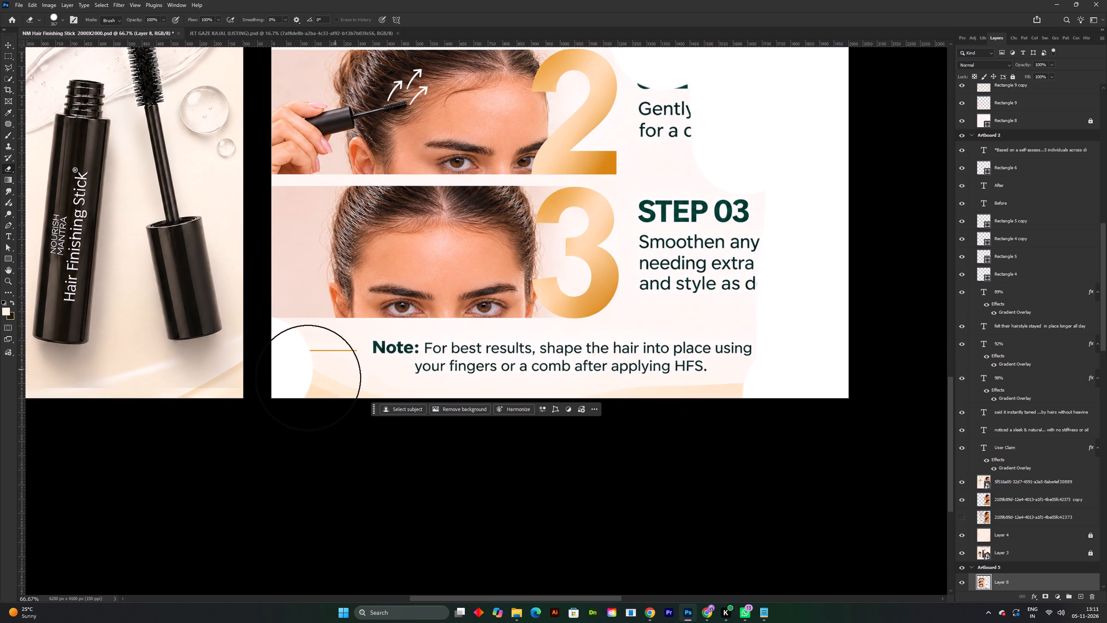
{"action": "left_click", "coordinate": [293, 382]}
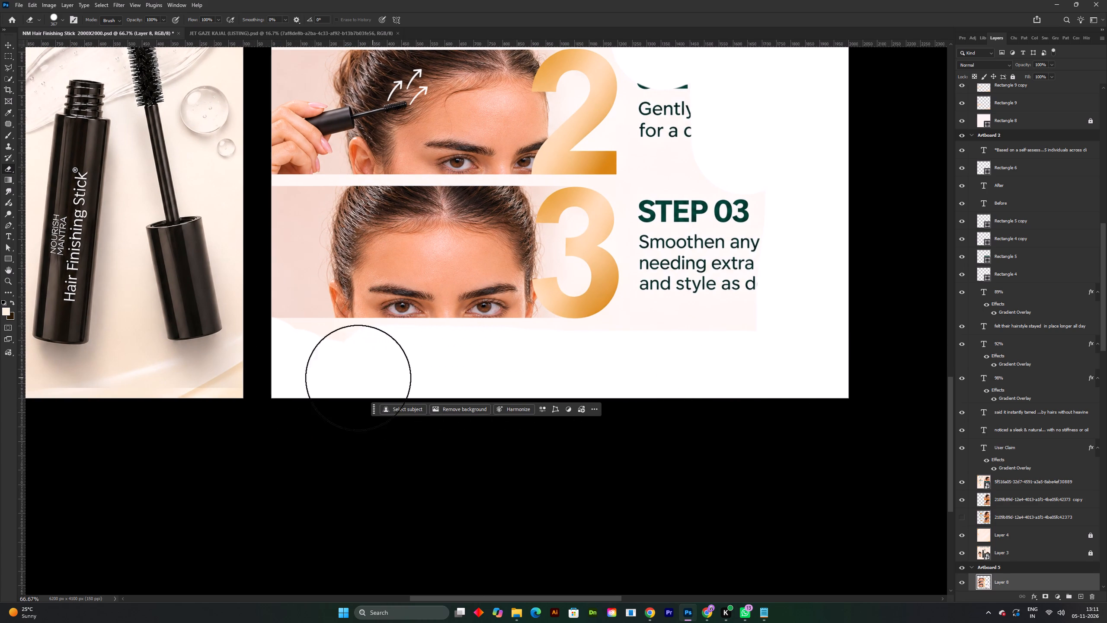
Erase the remaining fragments of the STEP 02 and STEP 03 text beside the golden numerals.
{"action": "key", "text": "space"}
{"action": "left_click_drag", "start_coordinate": [765, 350], "coordinate": [585, 437]}
{"action": "left_click_drag", "start_coordinate": [612, 400], "coordinate": [506, 291]}
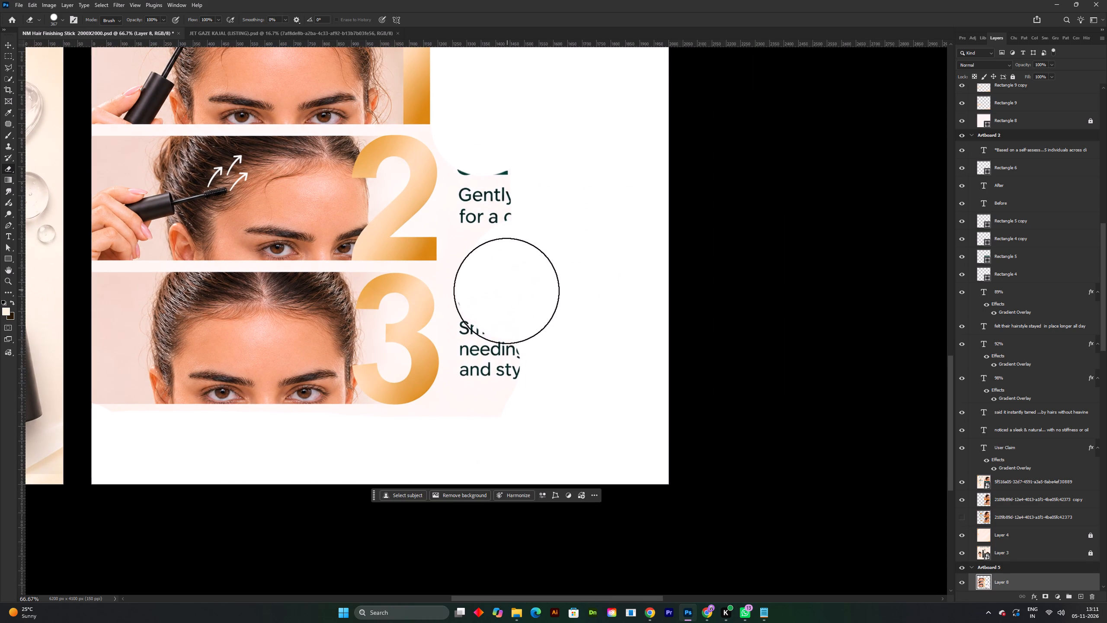
{"action": "left_click_drag", "start_coordinate": [506, 291], "coordinate": [526, 391]}
{"action": "key", "text": "space"}
{"action": "key", "text": "space"}
{"action": "key", "text": "space"}
{"action": "left_click_drag", "start_coordinate": [516, 186], "coordinate": [529, 362]}
{"action": "left_click_drag", "start_coordinate": [513, 310], "coordinate": [527, 404]}
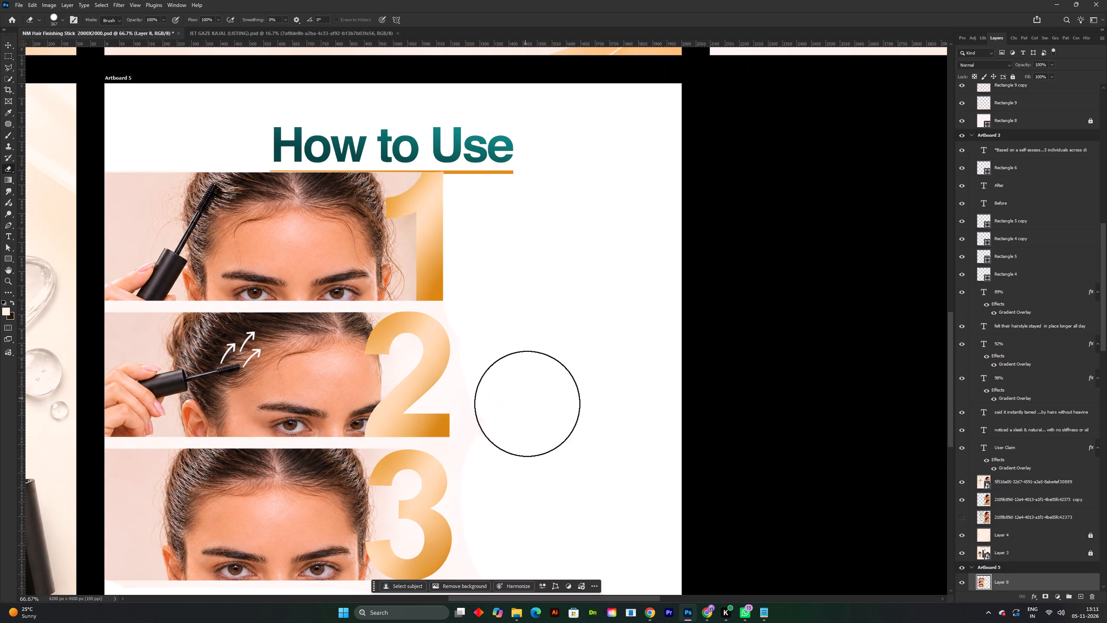
{"action": "left_click_drag", "start_coordinate": [527, 404], "coordinate": [531, 428]}
Remove the leftover pale pink background around the numerals and photos using a very large Background Eraser brush at 40% tolerance.
{"action": "scroll", "coordinate": [523, 409], "scroll_direction": "down", "scroll_amount": 1, "text": "shift"}
{"action": "key", "text": "space"}
{"action": "left_click_drag", "start_coordinate": [499, 361], "coordinate": [526, 248]}
{"action": "key", "text": "e"}
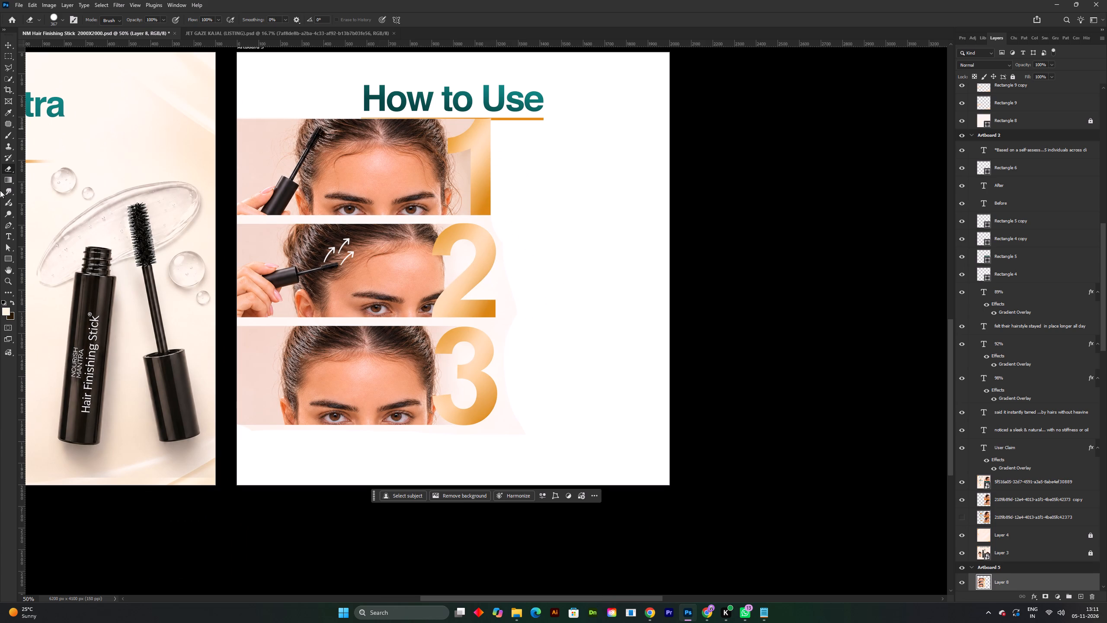
{"action": "right_click", "coordinate": [5, 171]}
{"action": "left_click", "coordinate": [27, 175]}
{"action": "right_click_drag", "start_coordinate": [472, 249], "coordinate": [533, 255], "text": "alt"}
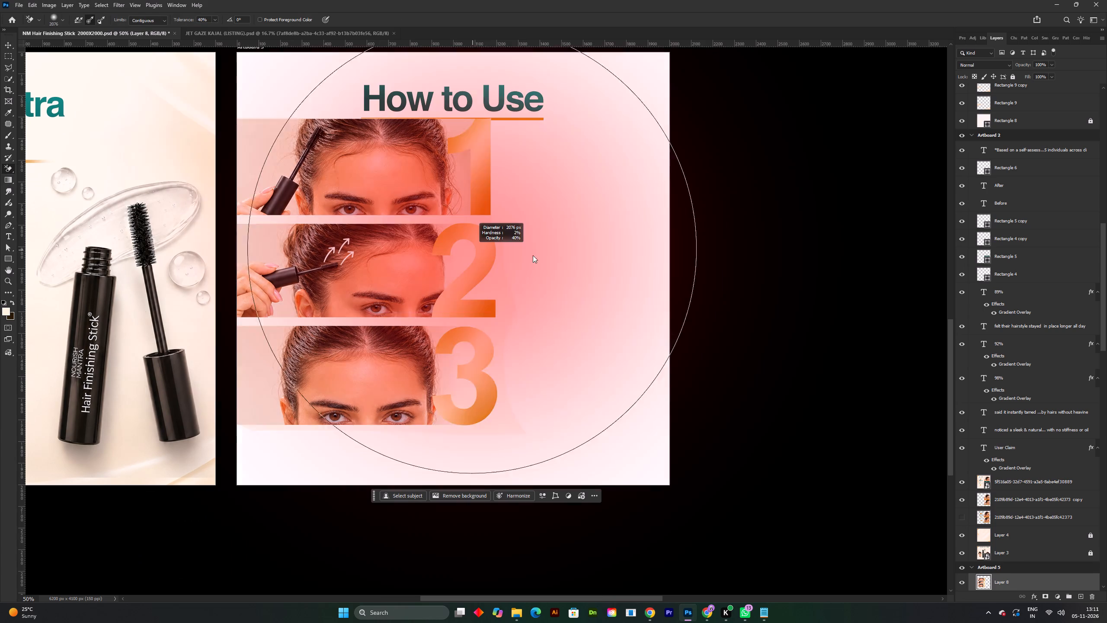
{"action": "right_click_drag", "start_coordinate": [533, 255], "coordinate": [578, 250], "text": "alt"}
{"action": "left_click", "coordinate": [467, 257]}
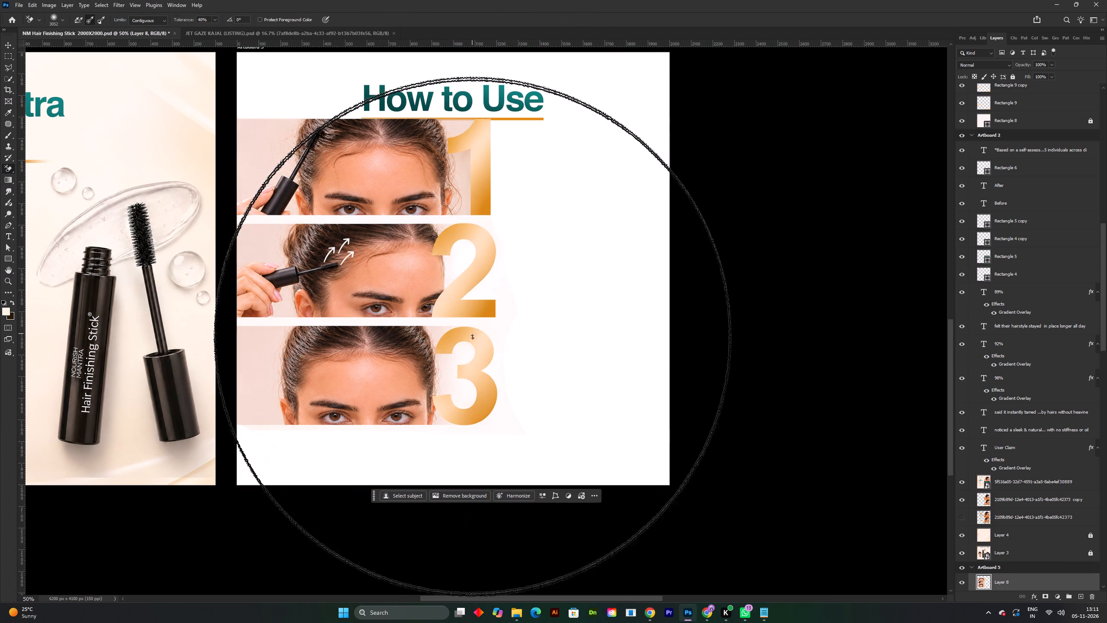
{"action": "left_click", "coordinate": [467, 398]}
{"action": "left_click", "coordinate": [499, 425]}
{"action": "left_click", "coordinate": [491, 425]}
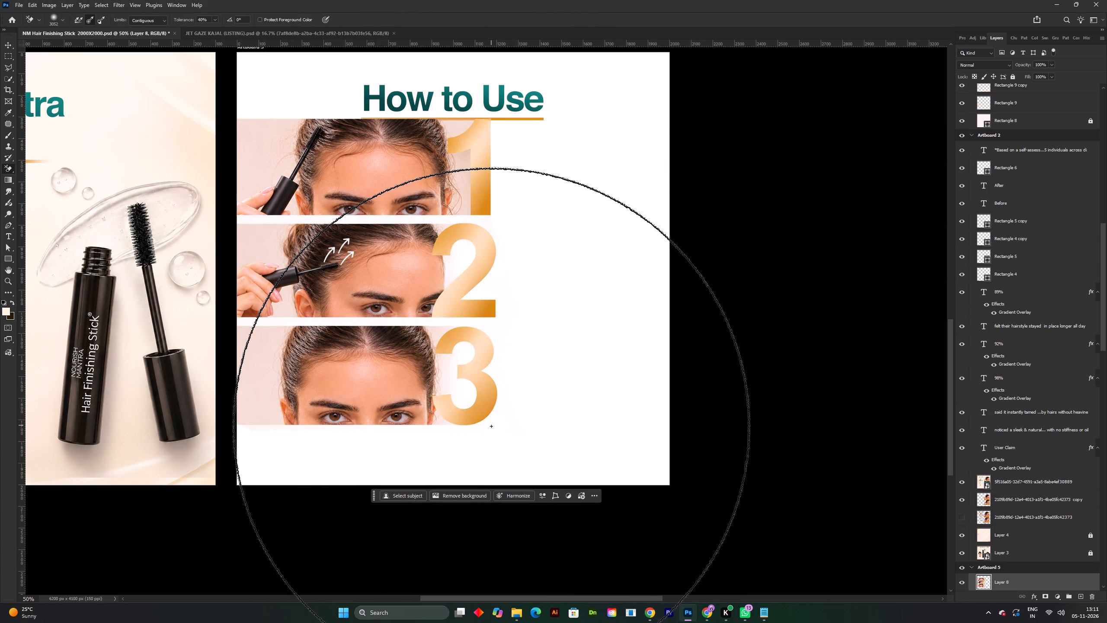
Move the photo and numeral layer slightly down, clear of the title's orange underline.
{"action": "key", "text": "v"}
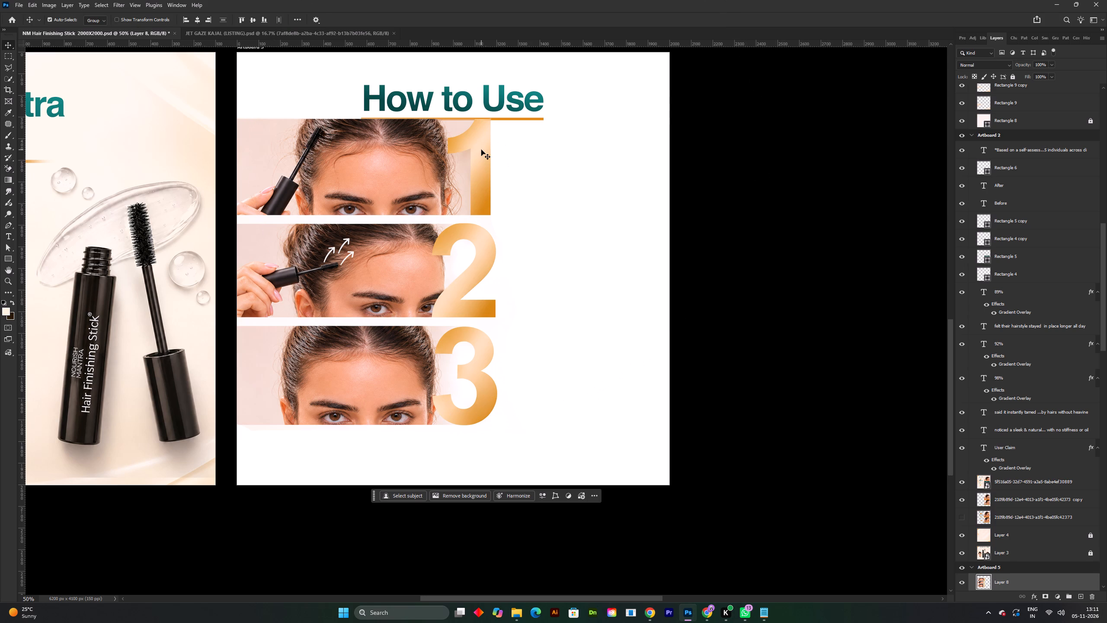
{"action": "left_click_drag", "start_coordinate": [481, 150], "coordinate": [480, 160]}
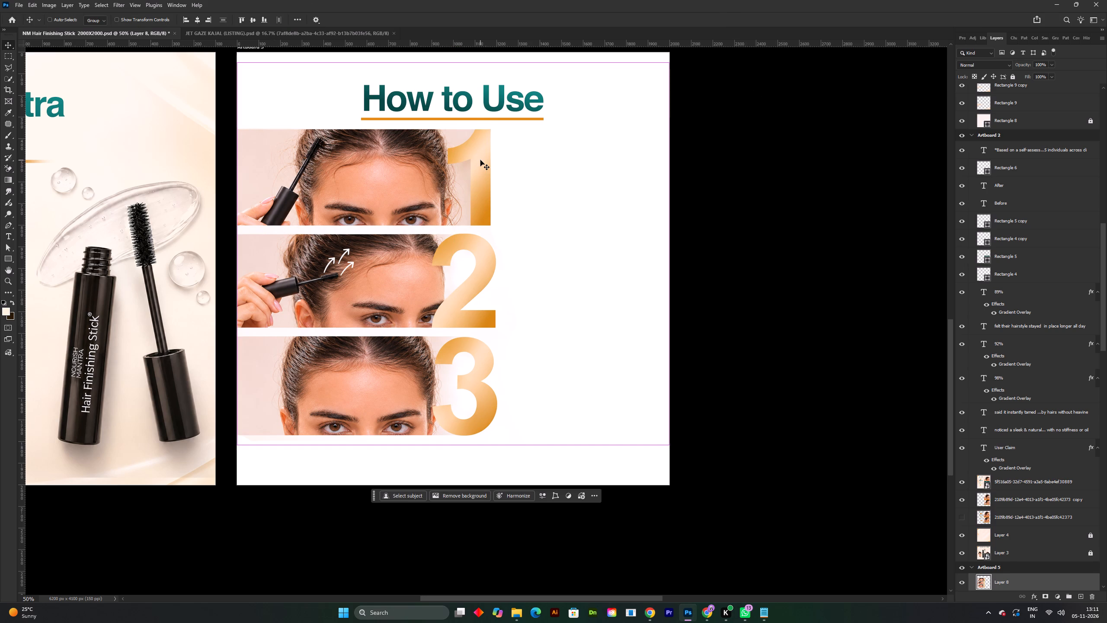
Save the document.
{"action": "key", "text": "ctrl+s"}
{"action": "key", "text": "space"}
{"action": "key", "text": "space"}
{"action": "key", "text": "space"}
{"action": "key", "text": "space"}
{"action": "key", "text": "space"}
{"action": "key", "text": "space"}
{"action": "left_click_drag", "start_coordinate": [487, 189], "coordinate": [491, 201]}
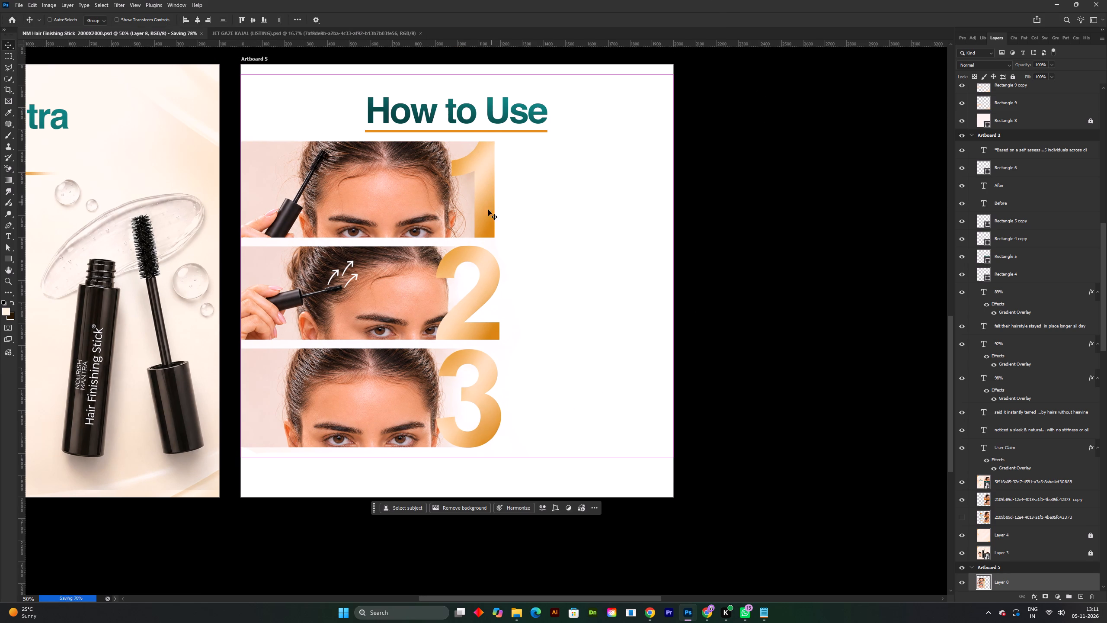
{"action": "key", "text": "ctrl+s"}
Move the How to Use title and its orange underline together slightly up on Artboard 5.
{"action": "key", "text": "space"}
{"action": "left_click_drag", "start_coordinate": [480, 177], "coordinate": [486, 224]}
{"action": "scroll", "coordinate": [486, 224], "scroll_direction": "down", "scroll_amount": 1, "text": "shift"}
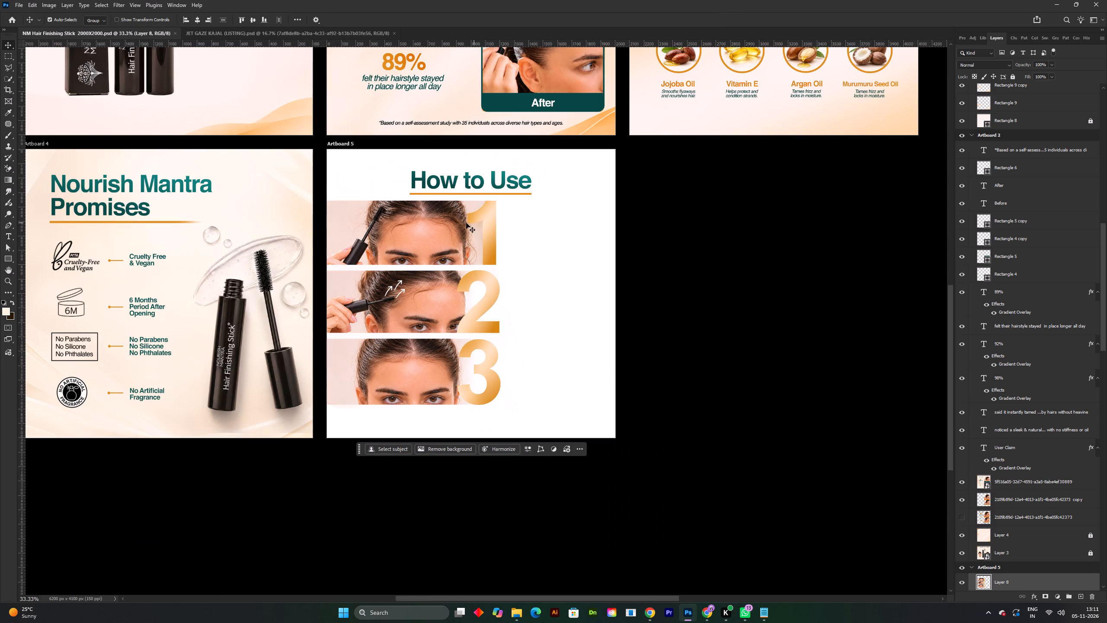
{"action": "scroll", "coordinate": [481, 187], "scroll_direction": "up", "scroll_amount": 2, "text": "shift"}
{"action": "scroll", "coordinate": [481, 187], "scroll_direction": "up", "scroll_amount": 3}
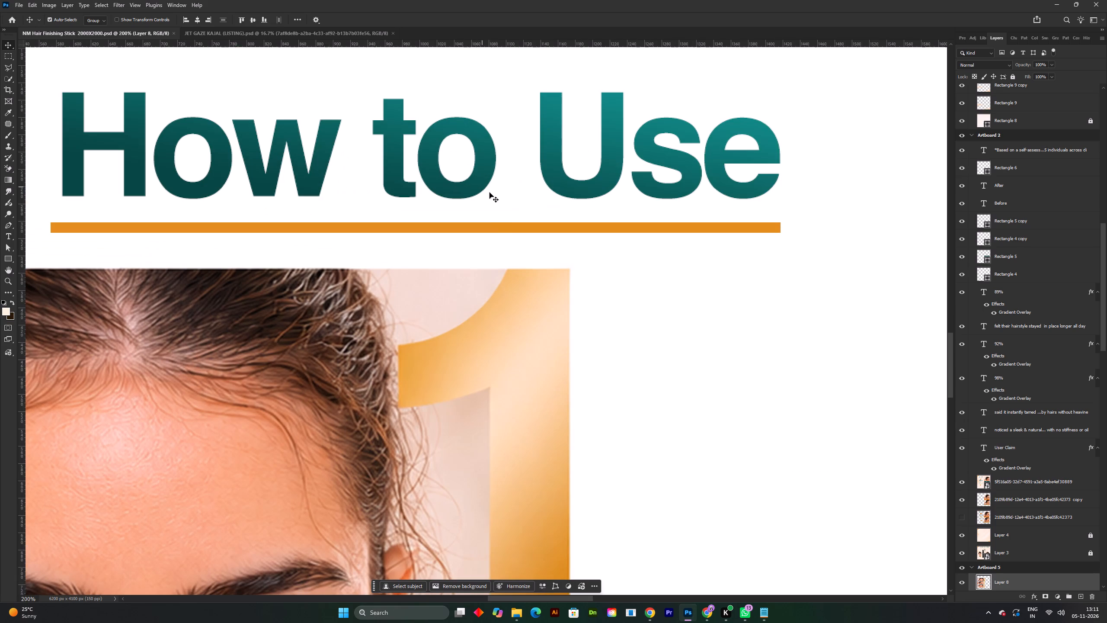
{"action": "left_click", "coordinate": [507, 225]}
{"action": "left_click", "coordinate": [554, 167], "text": "shift"}
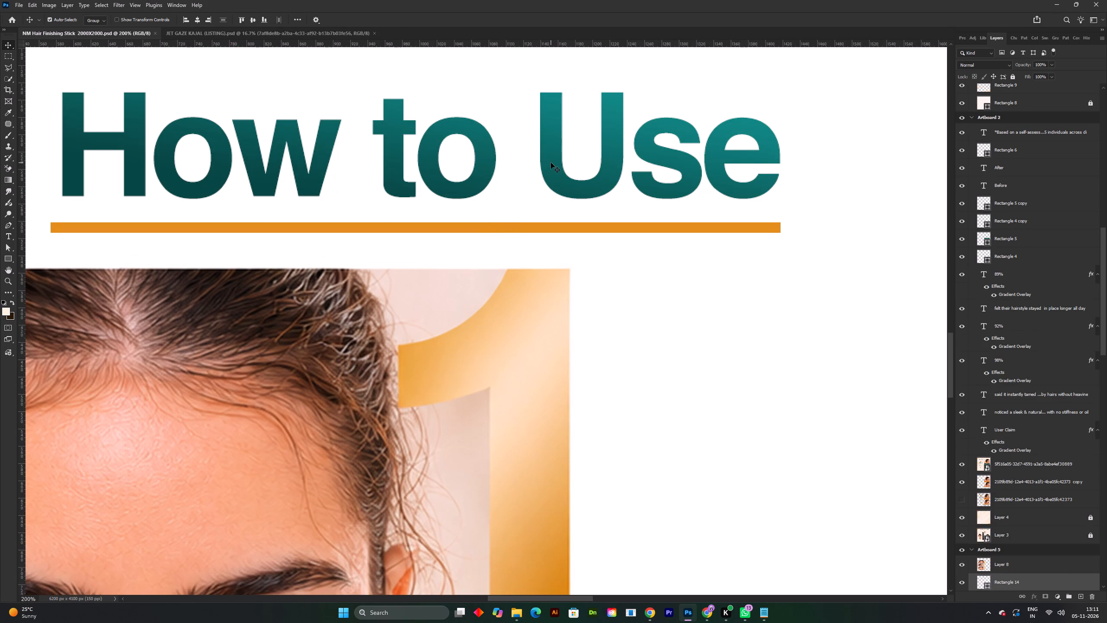
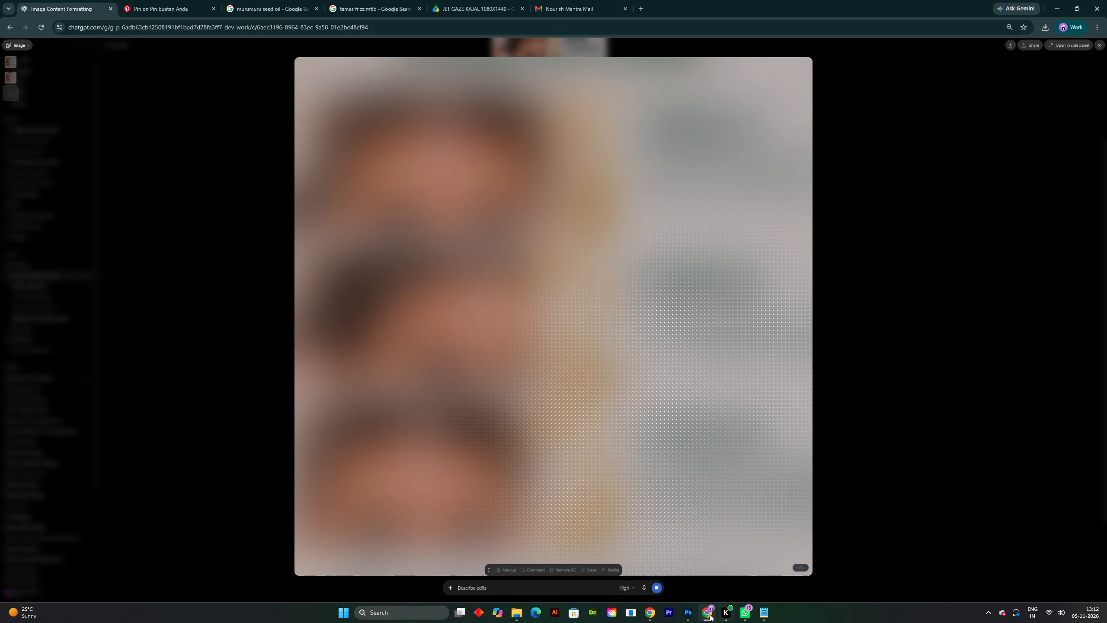
Switch back to the Hair Finishing Stick document in Photoshop and save it.
{"action": "left_click", "coordinate": [691, 613]}
{"action": "key", "text": "space"}
{"action": "left_click_drag", "start_coordinate": [597, 336], "coordinate": [575, 357]}
{"action": "key", "text": "ctrl+s"}
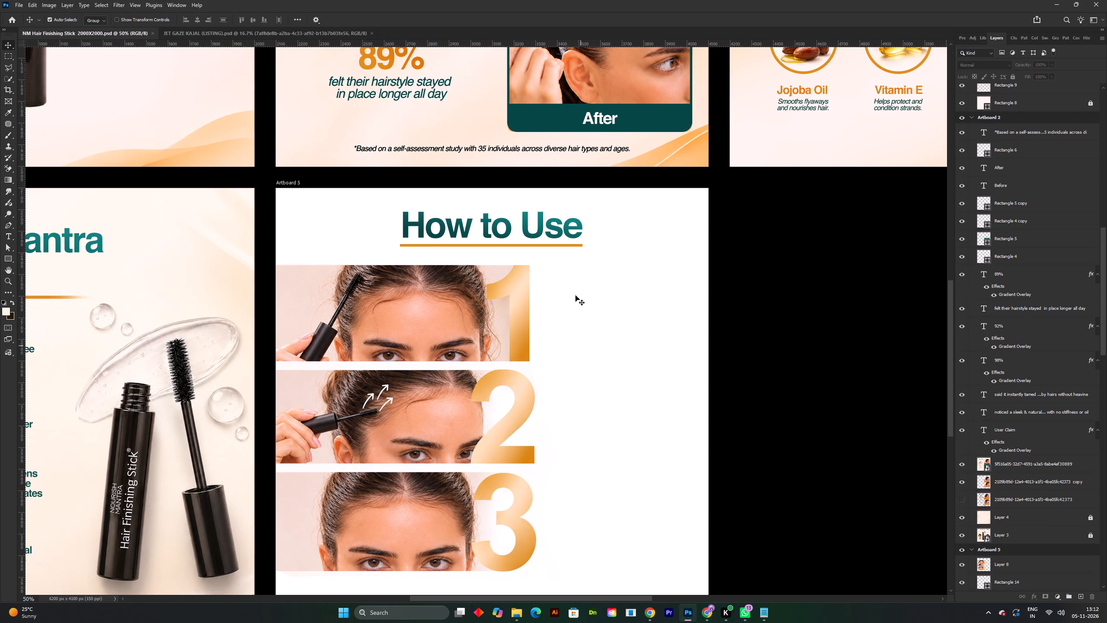
Add a placeholder text line beside the first photo on Artboard 5 and scale it down to about 71%.
{"action": "scroll", "coordinate": [498, 331], "scroll_direction": "down", "scroll_amount": 1, "text": "shift"}
{"action": "key", "text": "space"}
{"action": "left_click_drag", "start_coordinate": [486, 324], "coordinate": [449, 297]}
{"action": "scroll", "coordinate": [492, 307], "scroll_direction": "up", "scroll_amount": 1, "text": "shift"}
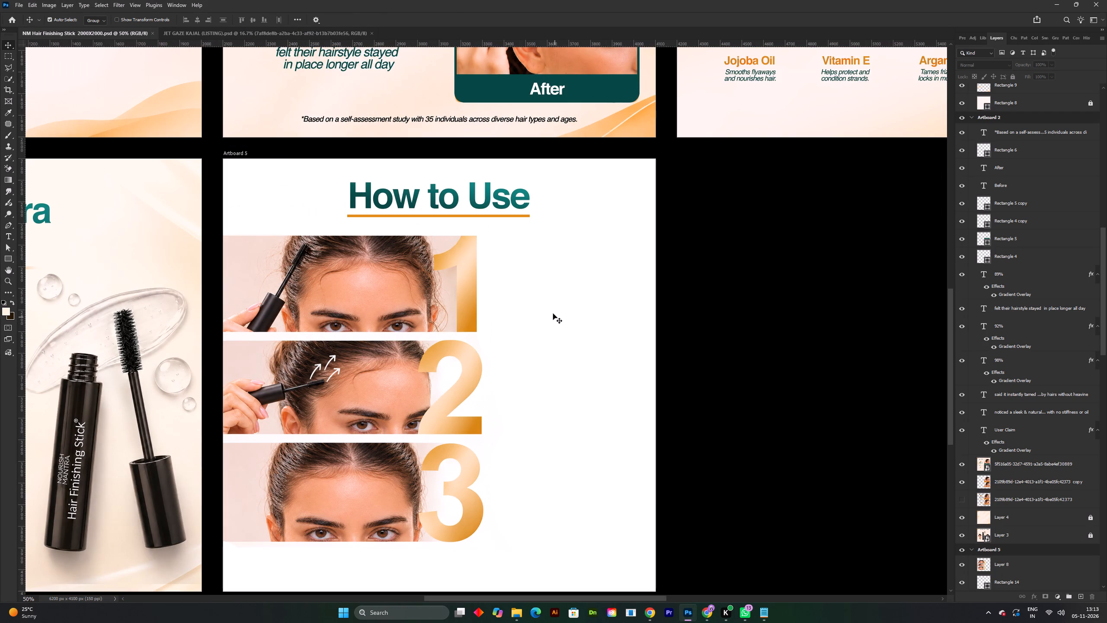
{"action": "key", "text": "t"}
{"action": "left_click", "coordinate": [542, 290]}
{"action": "left_click", "coordinate": [380, 21]}
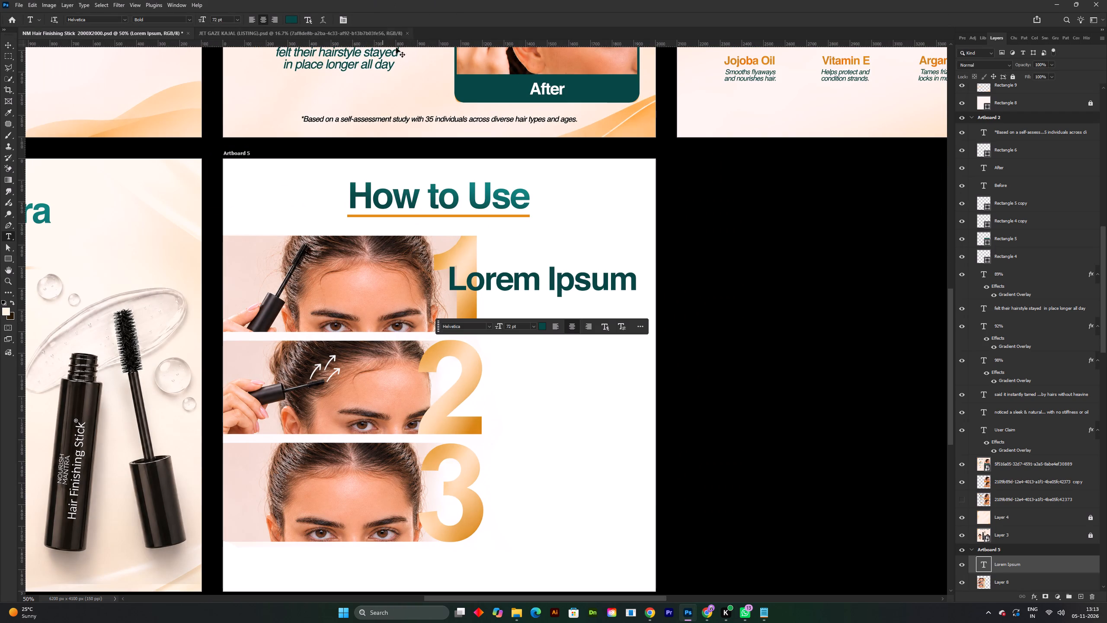
{"action": "key", "text": "ctrl+t"}
{"action": "left_click_drag", "start_coordinate": [643, 281], "coordinate": [566, 270]}
{"action": "key", "text": "ctrl+z"}
{"action": "left_click_drag", "start_coordinate": [638, 280], "coordinate": [582, 273]}
{"action": "left_click", "coordinate": [562, 311]}
{"action": "left_click", "coordinate": [558, 316]}
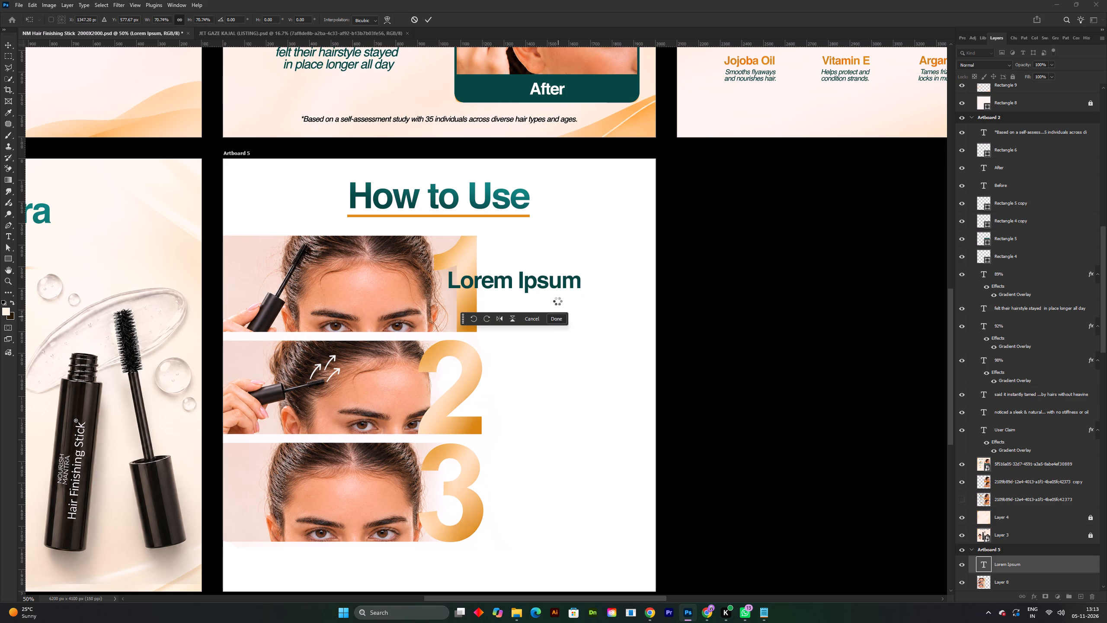
Replace the placeholder with the copied text "STEP 01 Take the appropriate amount of product.".
{"action": "triple_click", "coordinate": [557, 287]}
{"action": "key", "text": "ctrl+v"}
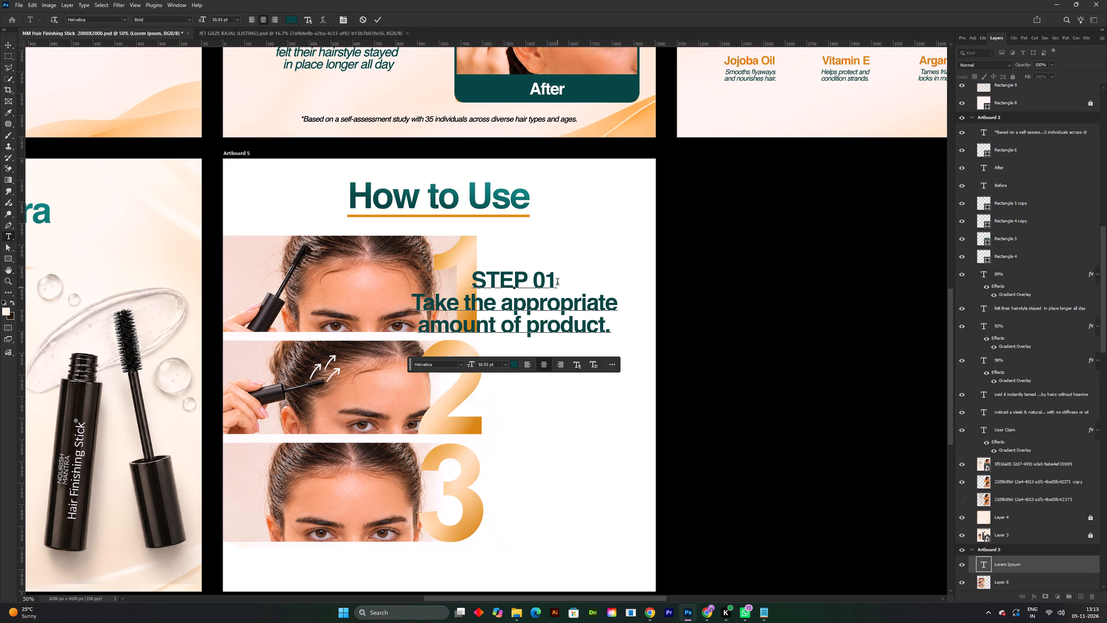
{"action": "left_click", "coordinate": [381, 21]}
Left-align the STEP 01 text block, save the document, and move the block close beside the first photo's numeral.
{"action": "left_click", "coordinate": [249, 19]}
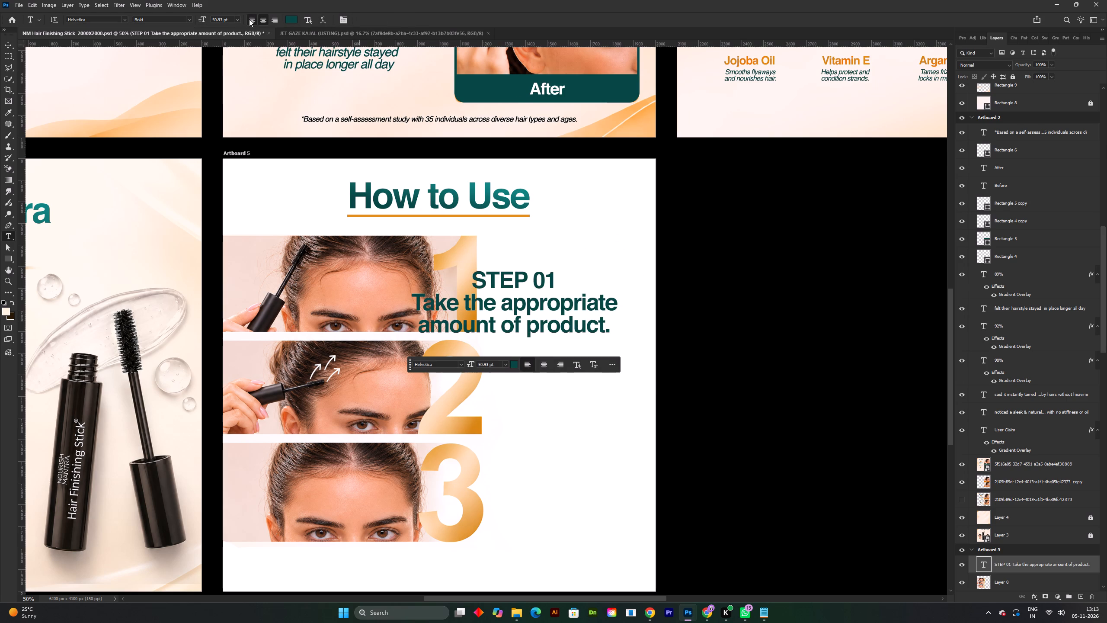
{"action": "key", "text": "v"}
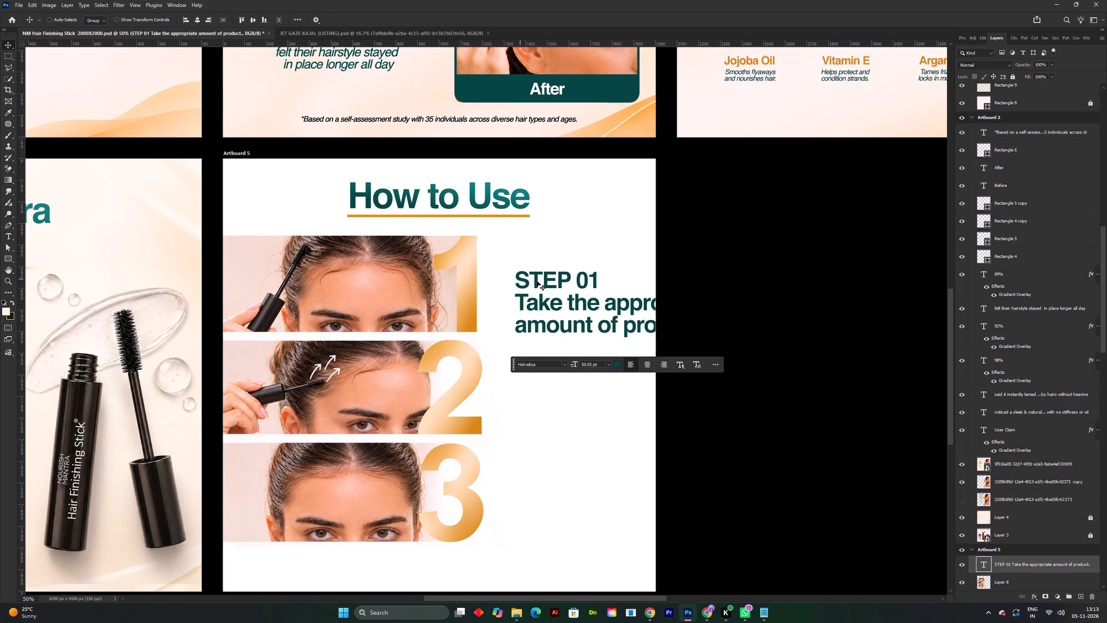
{"action": "key", "text": "ctrl+s"}
{"action": "left_click_drag", "start_coordinate": [594, 305], "coordinate": [569, 288]}
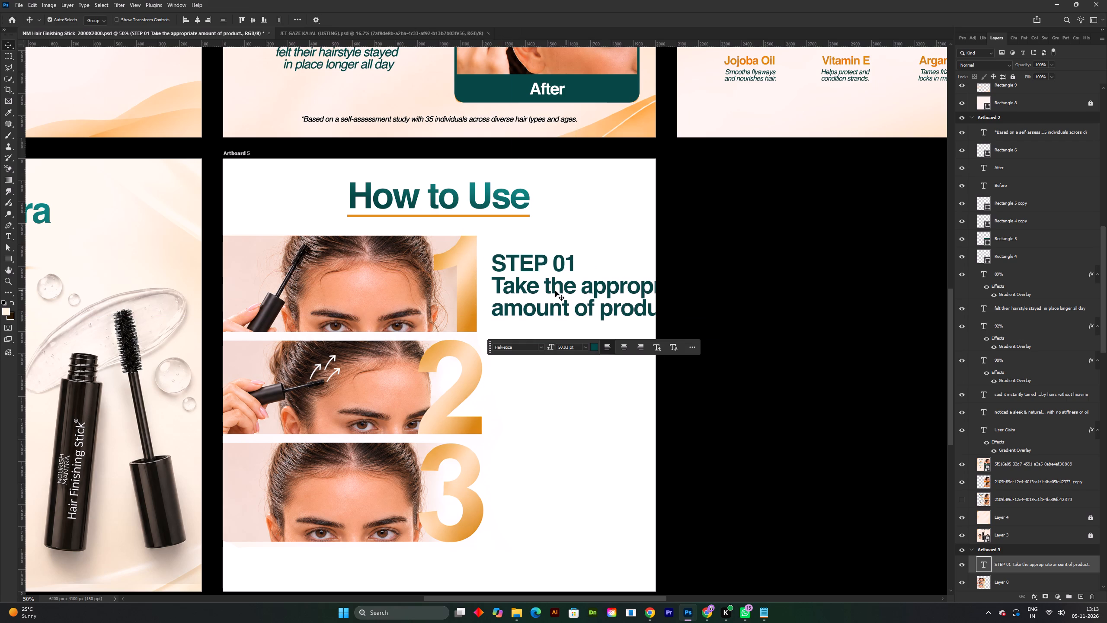
Set the two description lines under STEP 01 to the Helvetica Oblique style.
{"action": "double_click", "coordinate": [551, 291]}
{"action": "left_click_drag", "start_coordinate": [497, 285], "coordinate": [610, 299]}
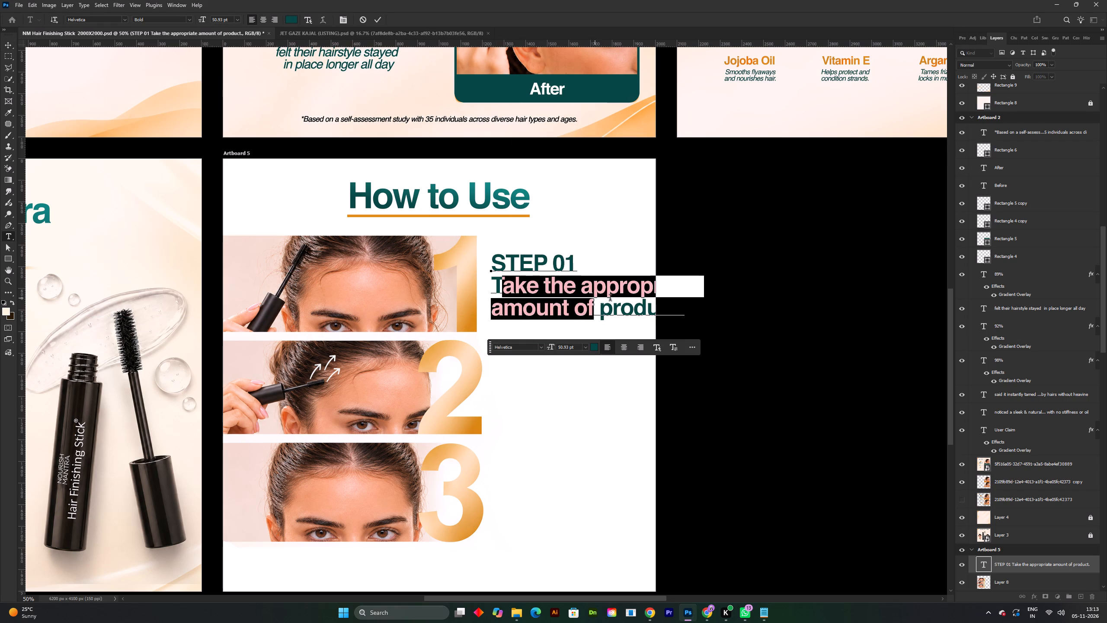
{"action": "left_click_drag", "start_coordinate": [610, 299], "coordinate": [612, 300]}
{"action": "left_click", "coordinate": [496, 281]}
{"action": "left_click_drag", "start_coordinate": [492, 281], "coordinate": [693, 307]}
{"action": "left_click", "coordinate": [965, 39]}
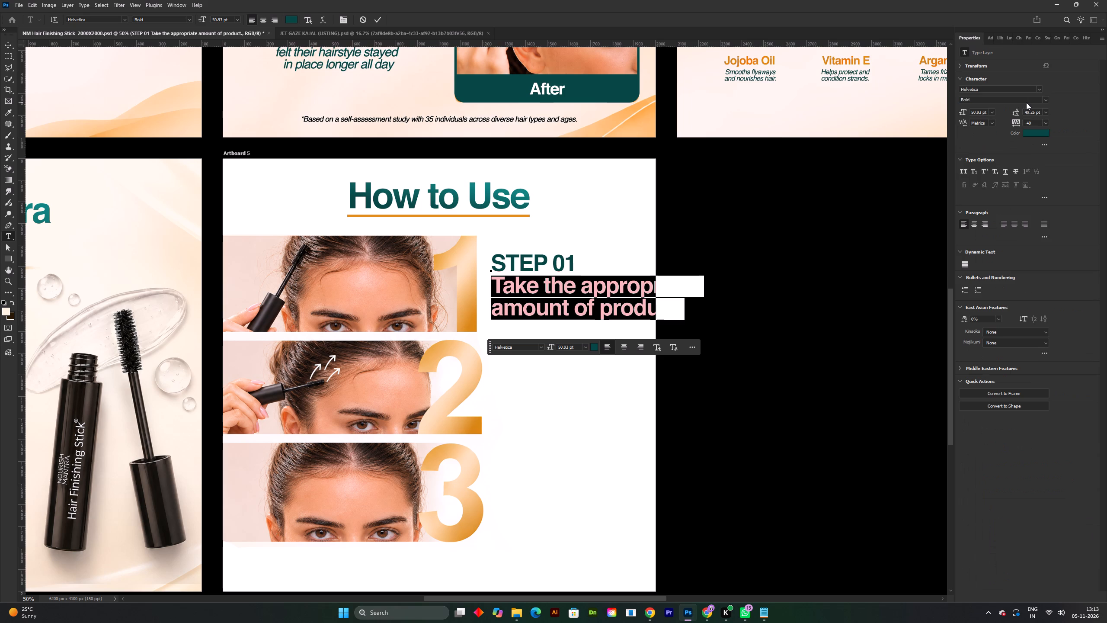
{"action": "left_click", "coordinate": [1045, 100]}
{"action": "left_click", "coordinate": [1006, 112]}
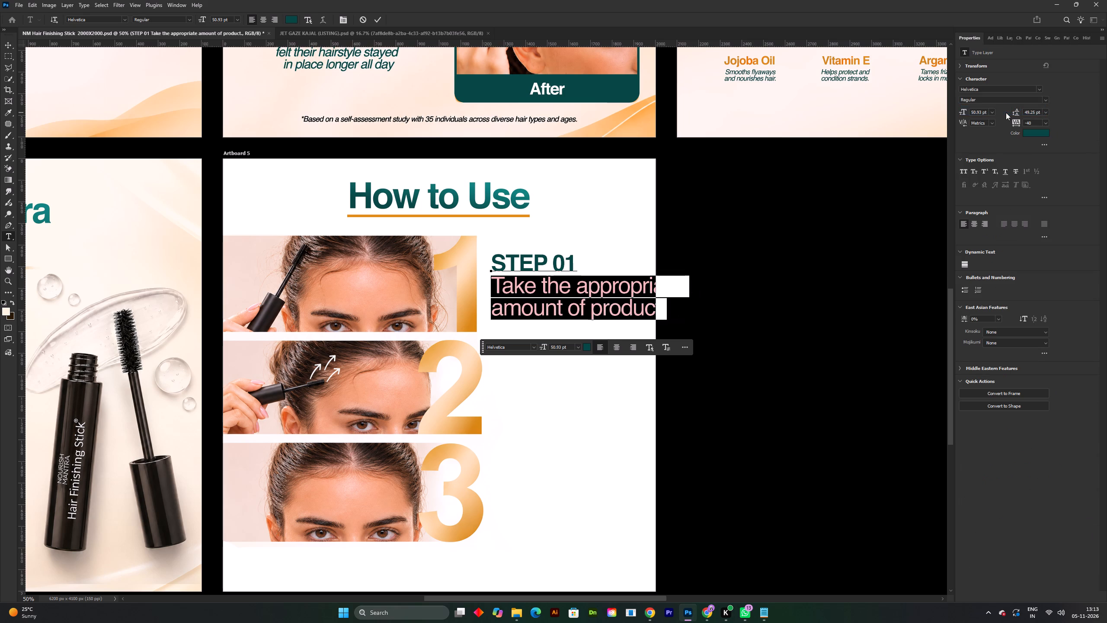
{"action": "left_click", "coordinate": [1050, 99]}
{"action": "left_click", "coordinate": [1044, 98]}
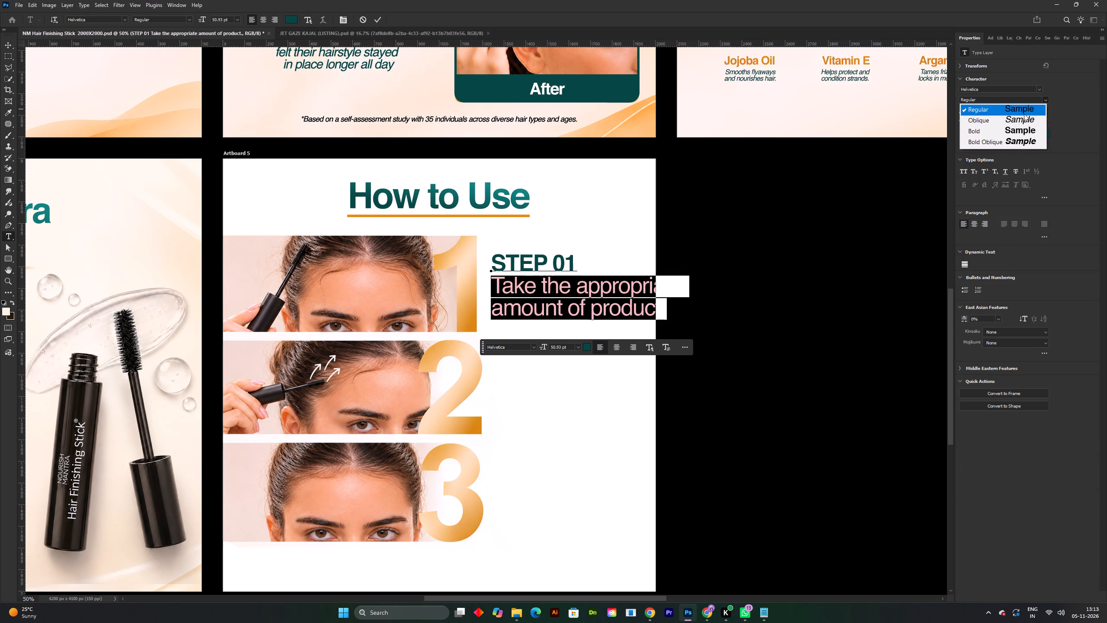
{"action": "left_click", "coordinate": [1024, 115]}
{"action": "left_click", "coordinate": [1046, 96]}
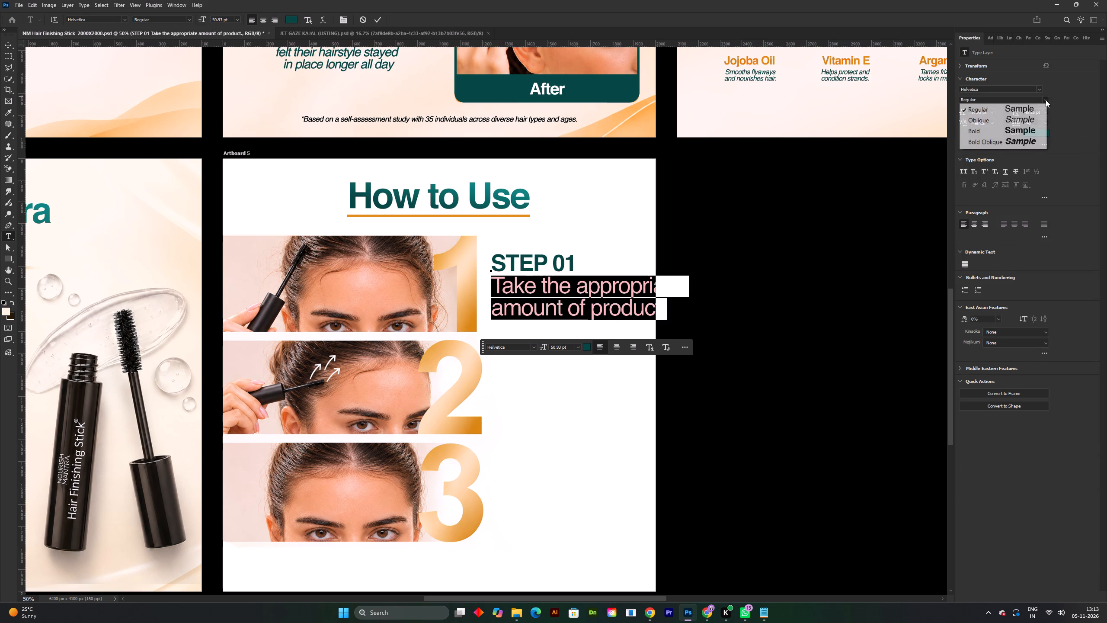
{"action": "left_click", "coordinate": [1025, 116]}
{"action": "left_click", "coordinate": [379, 20]}
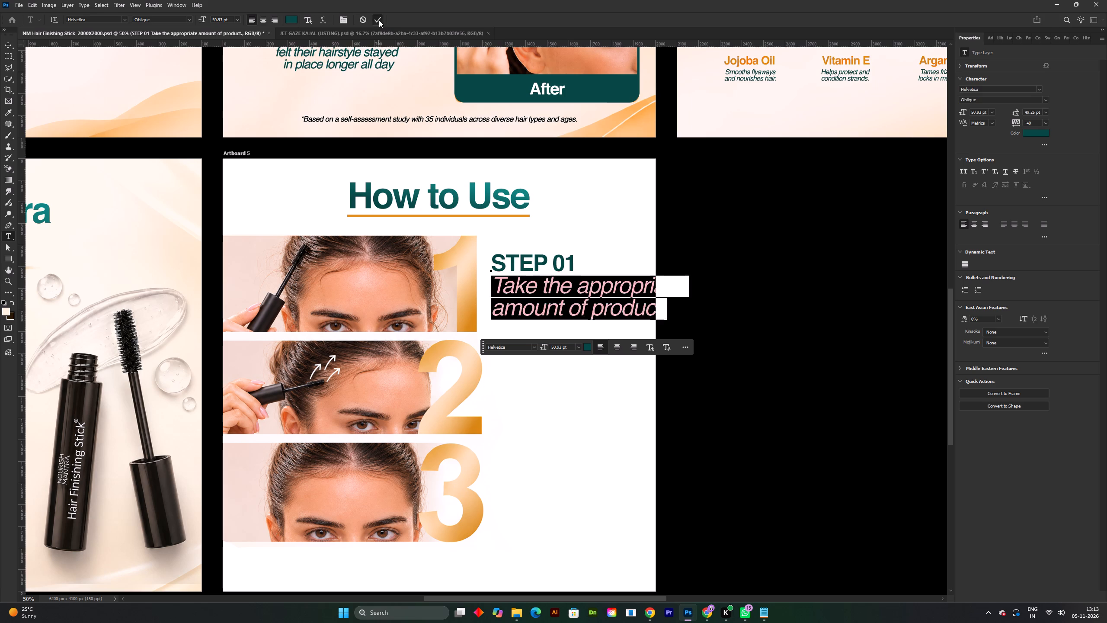
Scale the whole STEP 01 text block down proportionally to about 93%.
{"action": "key", "text": "ctrl+t"}
{"action": "left_click_drag", "start_coordinate": [683, 295], "coordinate": [641, 287]}
{"action": "key", "text": "ctrl+z"}
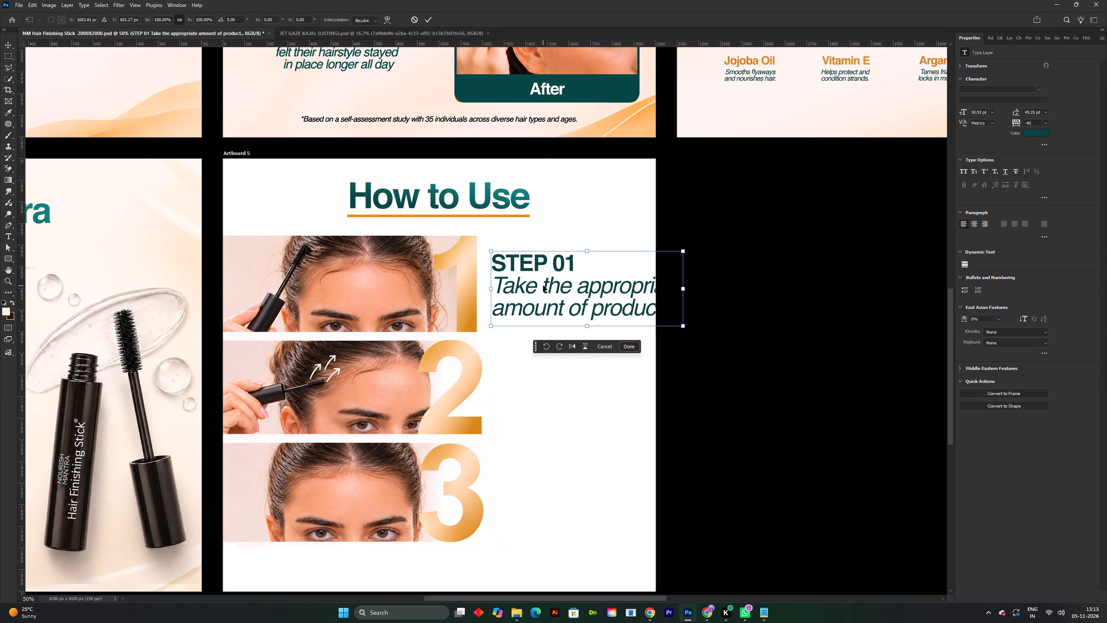
{"action": "left_click_drag", "start_coordinate": [684, 289], "coordinate": [668, 289]}
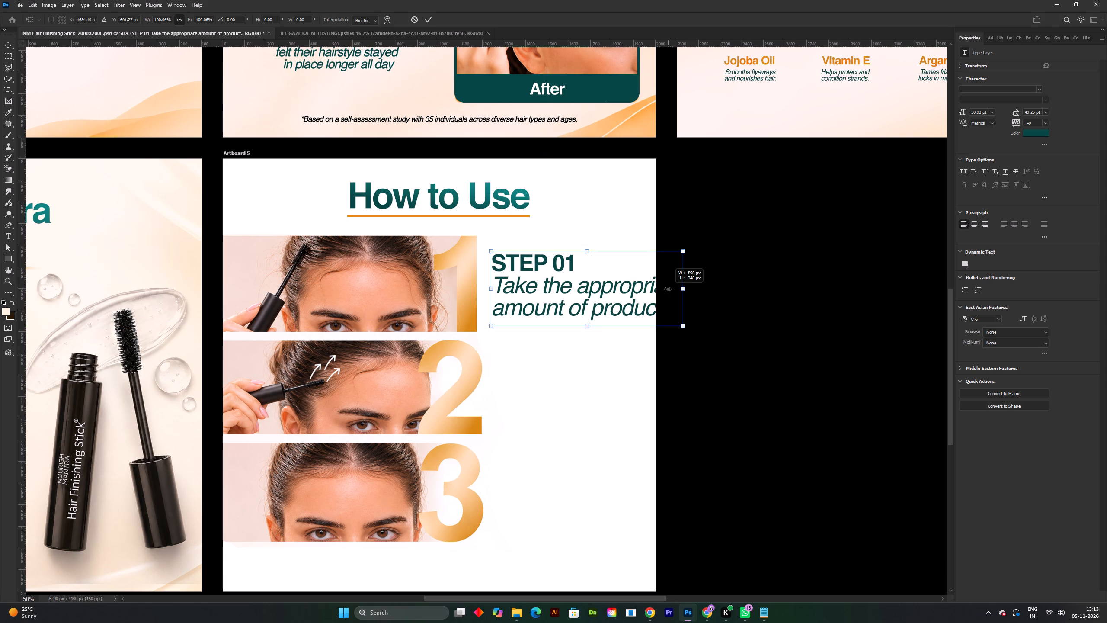
{"action": "left_click_drag", "start_coordinate": [668, 289], "coordinate": [670, 289]}
{"action": "double_click", "coordinate": [531, 284]}
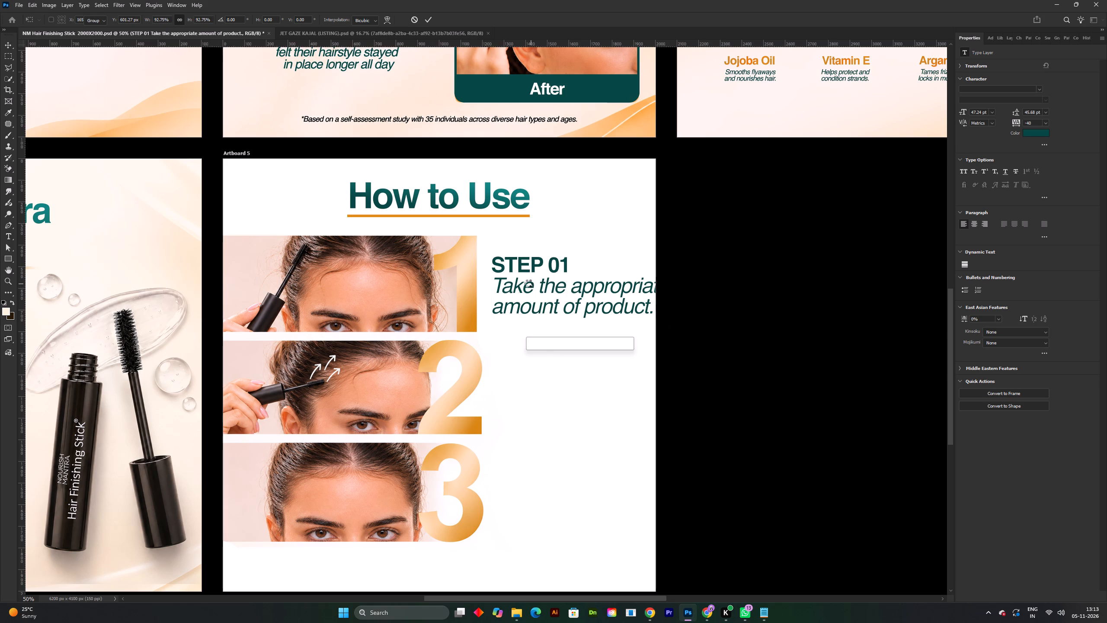
Set the font size of the description lines under STEP 01 to 40 pt and save the document.
{"action": "double_click", "coordinate": [515, 289]}
{"action": "left_click_drag", "start_coordinate": [496, 285], "coordinate": [528, 297]}
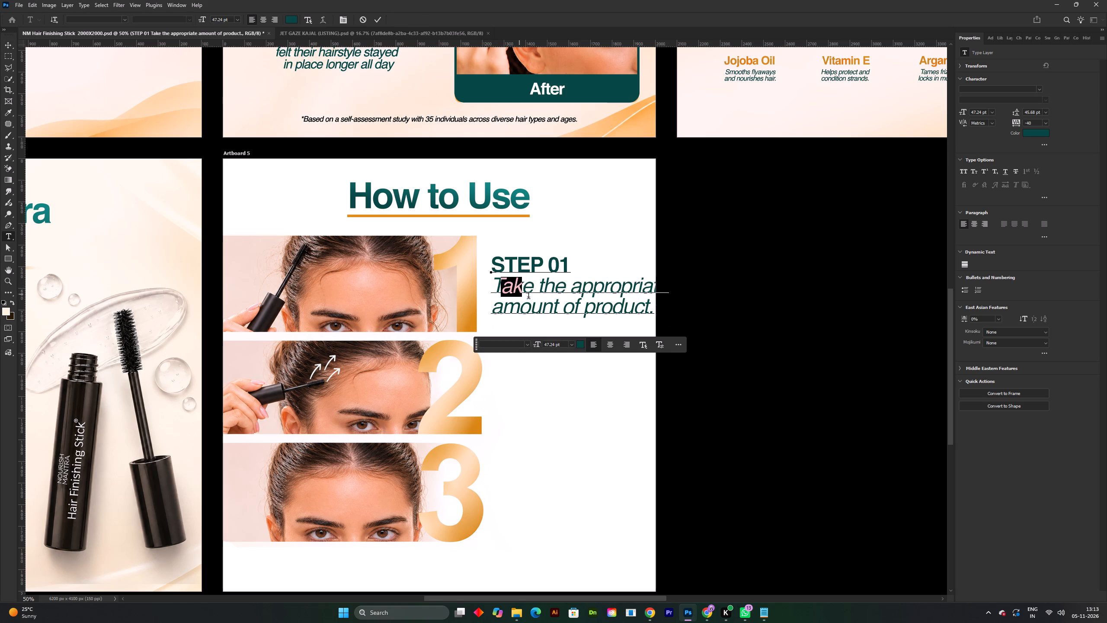
{"action": "left_click_drag", "start_coordinate": [528, 297], "coordinate": [551, 300]}
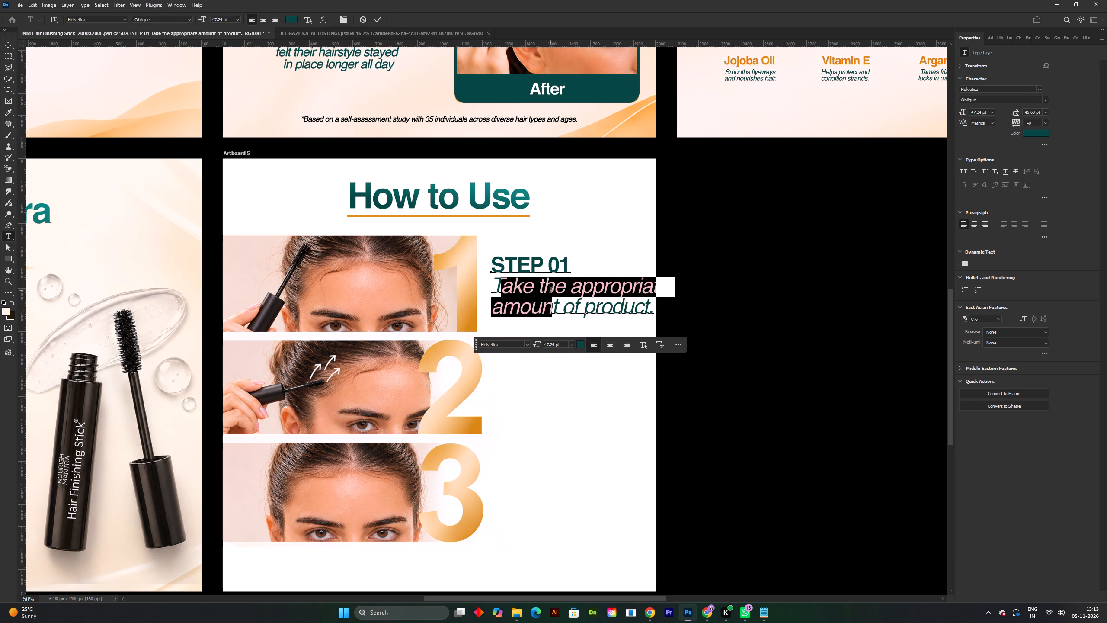
{"action": "left_click_drag", "start_coordinate": [493, 287], "coordinate": [504, 287]}
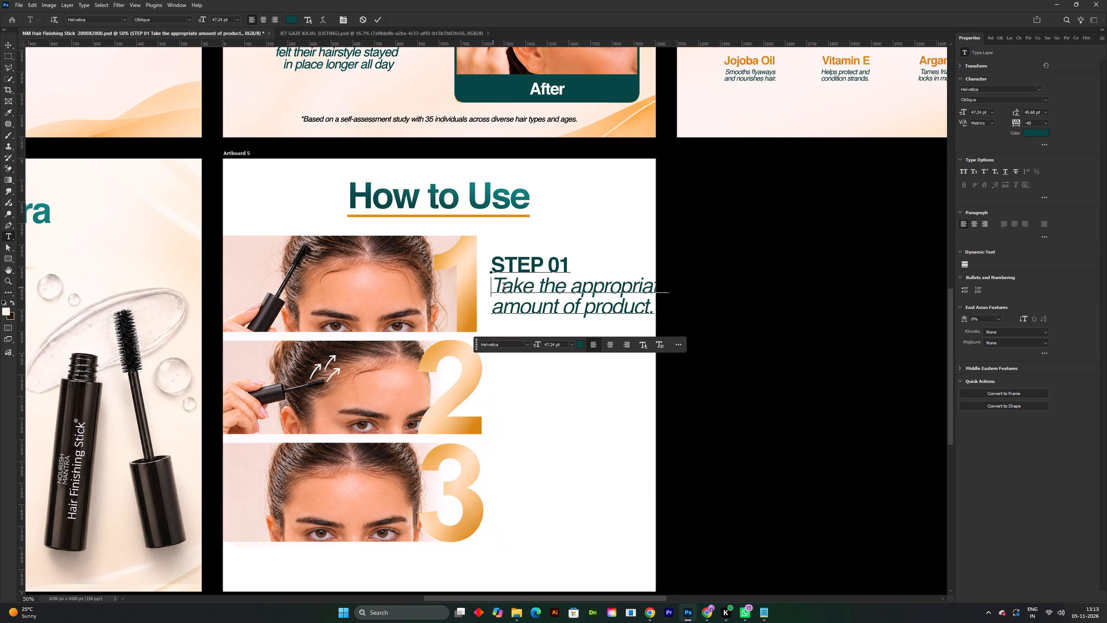
{"action": "left_click_drag", "start_coordinate": [504, 287], "coordinate": [699, 320]}
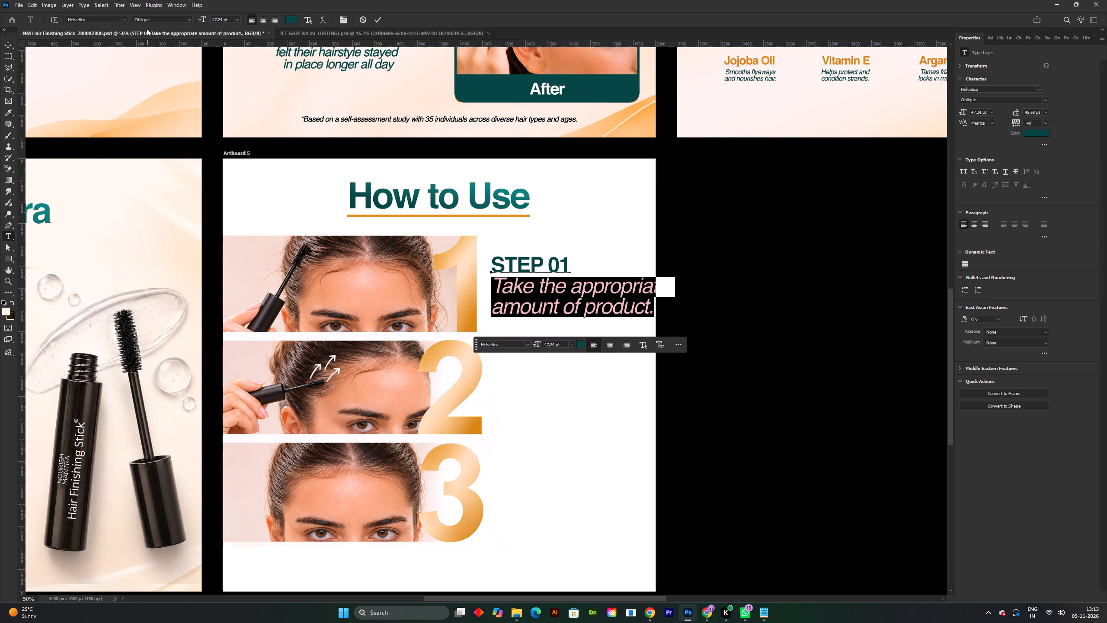
{"action": "left_click", "coordinate": [202, 18], "text": "ctrl"}
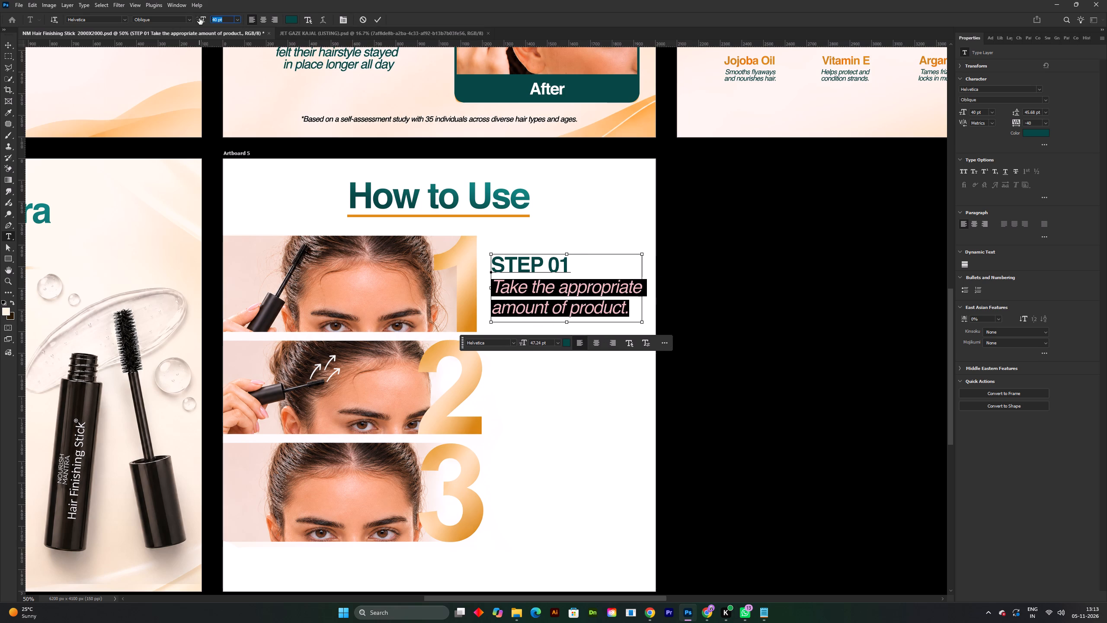
{"action": "left_click", "coordinate": [379, 16]}
{"action": "key", "text": "ctrl+s"}
Set the two description lines under STEP 01 to 49 pt leading and 32 pt font size.
{"action": "key", "text": "v"}
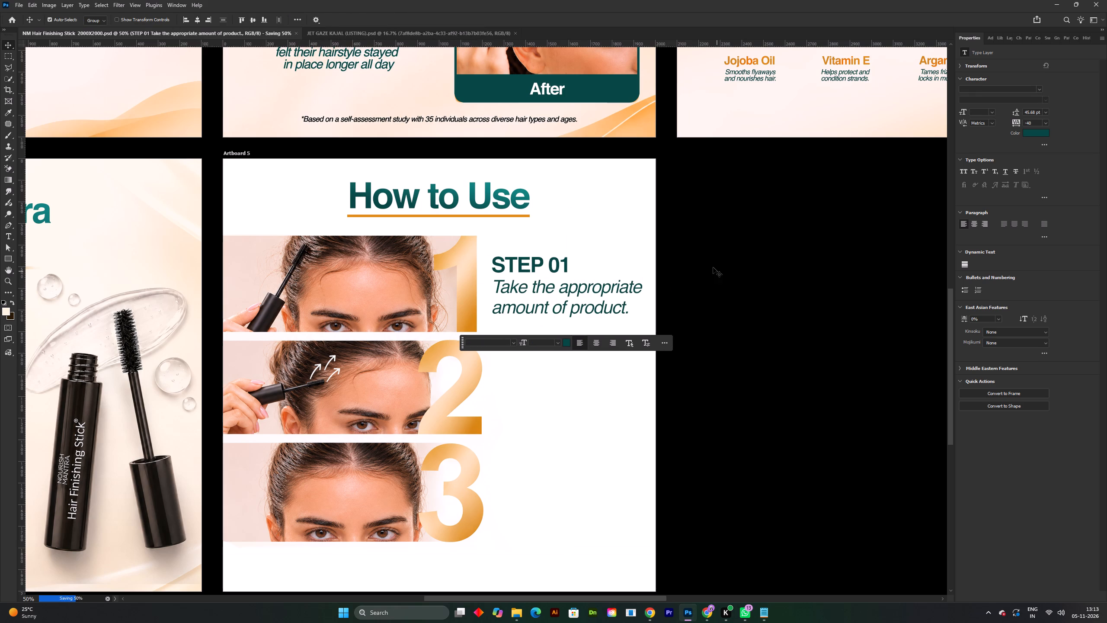
{"action": "key", "text": "space"}
{"action": "left_click_drag", "start_coordinate": [575, 287], "coordinate": [538, 282]}
{"action": "scroll", "coordinate": [538, 282], "scroll_direction": "down", "scroll_amount": 1, "text": "shift"}
{"action": "key", "text": "space"}
{"action": "left_click_drag", "start_coordinate": [534, 302], "coordinate": [534, 316]}
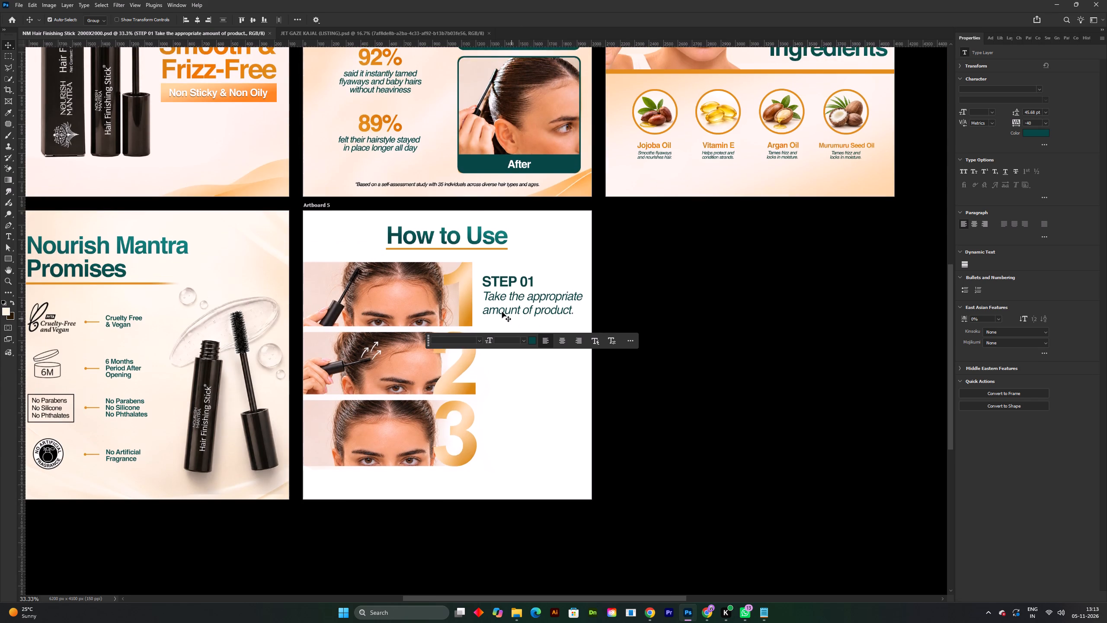
{"action": "scroll", "coordinate": [501, 310], "scroll_direction": "up", "scroll_amount": 1, "text": "shift"}
{"action": "double_click", "coordinate": [546, 289]}
{"action": "left_click_drag", "start_coordinate": [475, 290], "coordinate": [475, 291]}
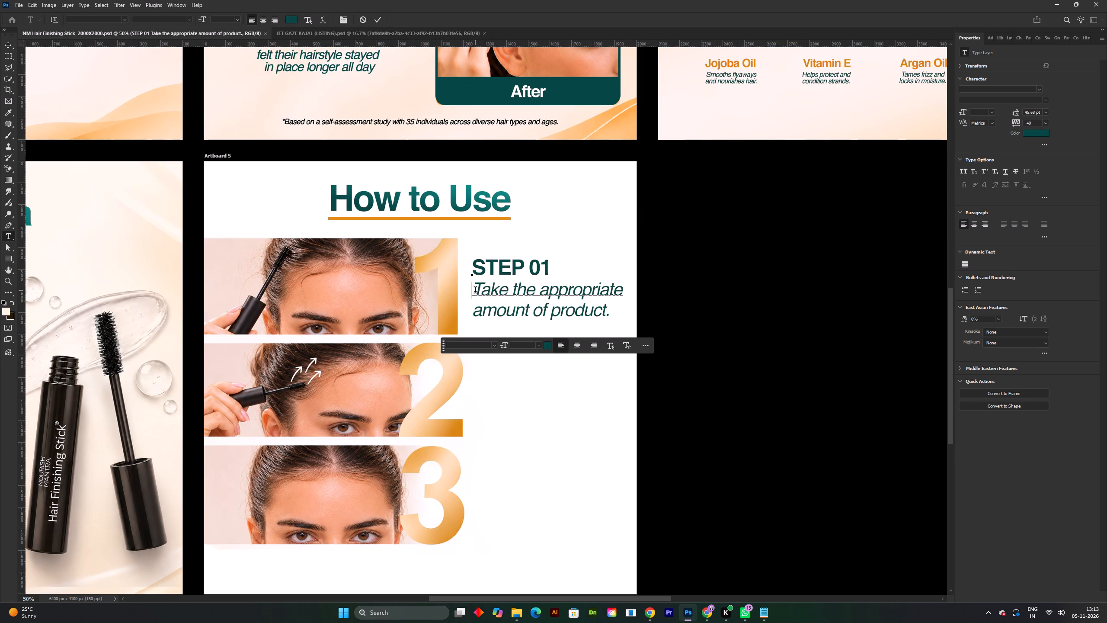
{"action": "left_click_drag", "start_coordinate": [475, 291], "coordinate": [613, 314]}
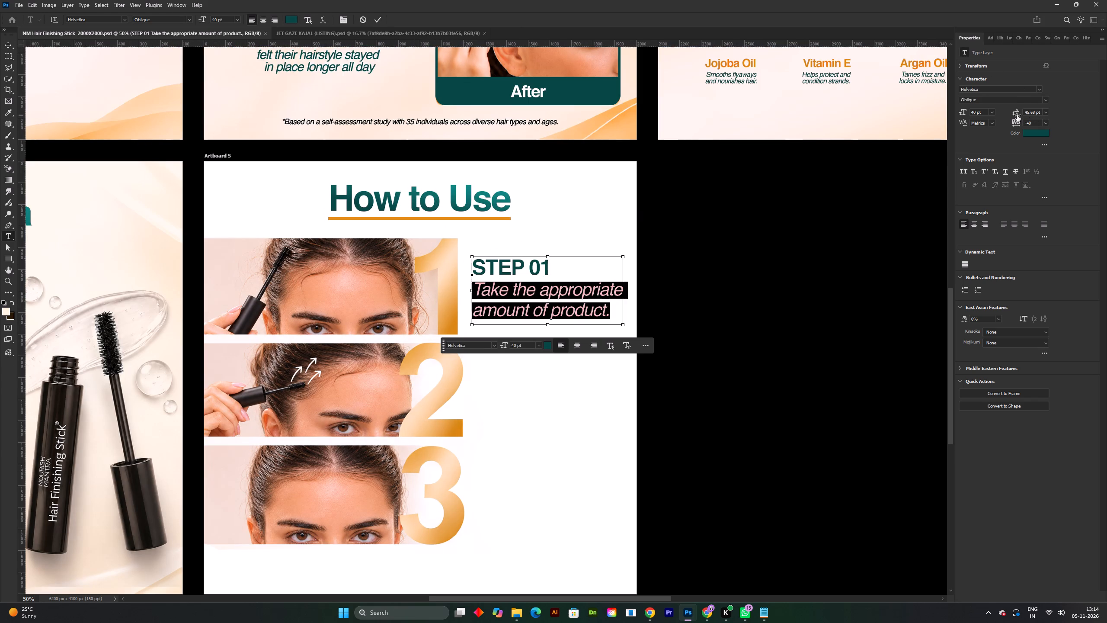
{"action": "left_click", "coordinate": [1017, 115], "text": "ctrl"}
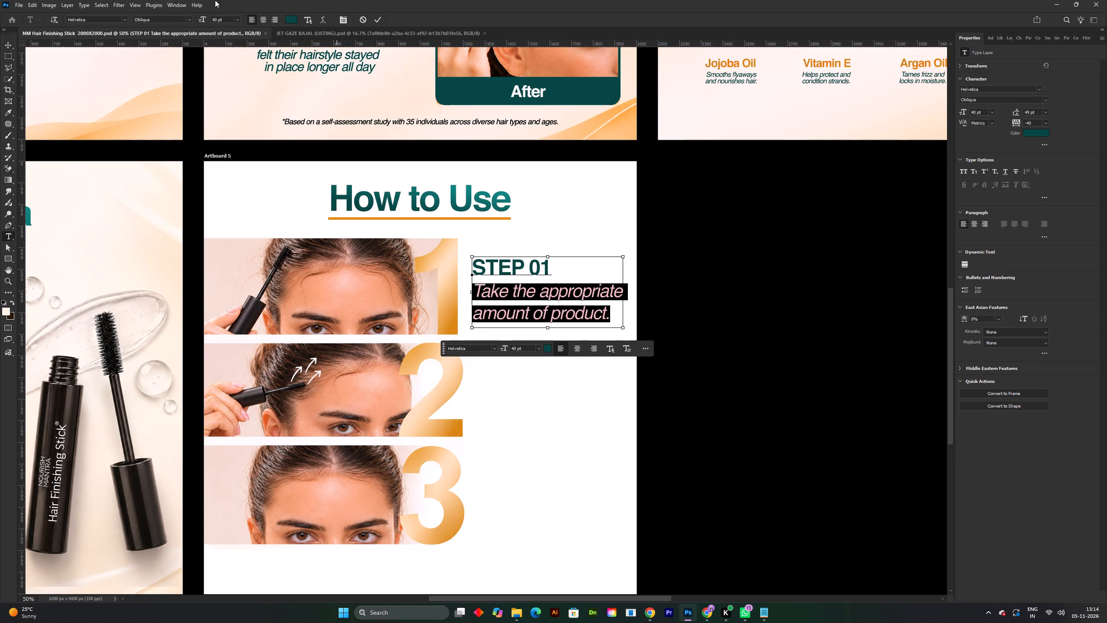
{"action": "left_click", "coordinate": [200, 19], "text": "ctrl"}
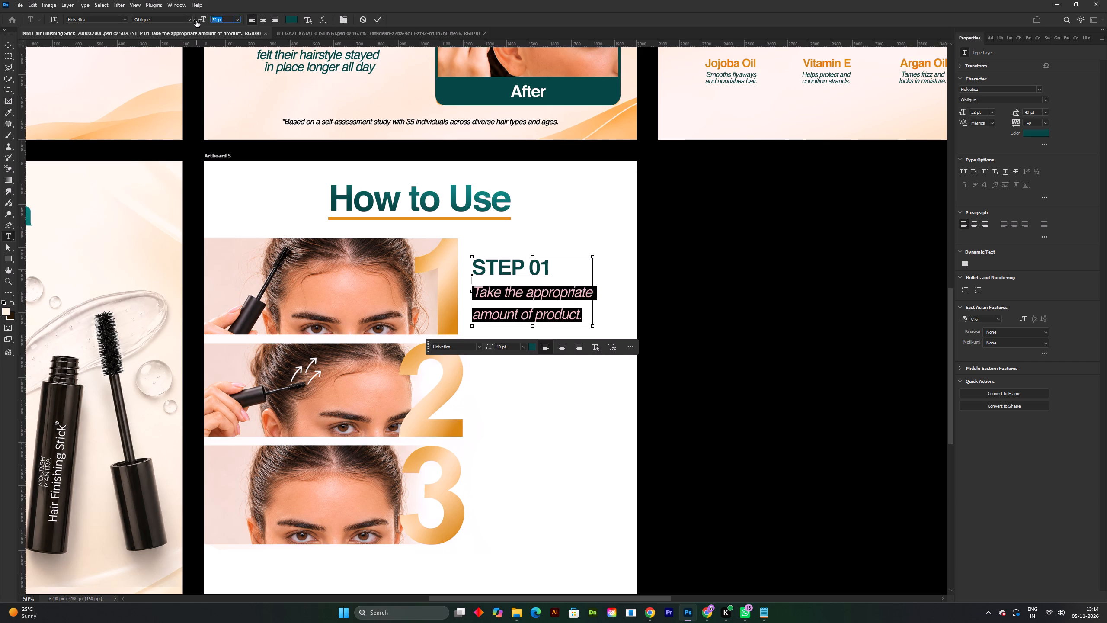
{"action": "left_click", "coordinate": [376, 19]}
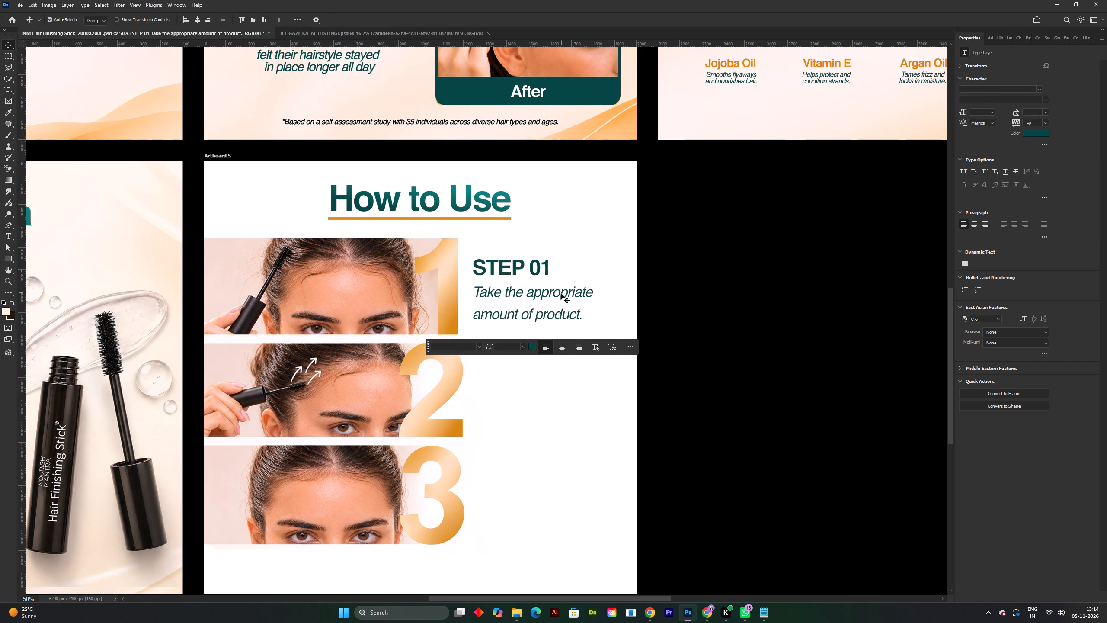
Reduce the leading of the line "amount of product." to 40 pt and save the document.
{"action": "double_click", "coordinate": [539, 315]}
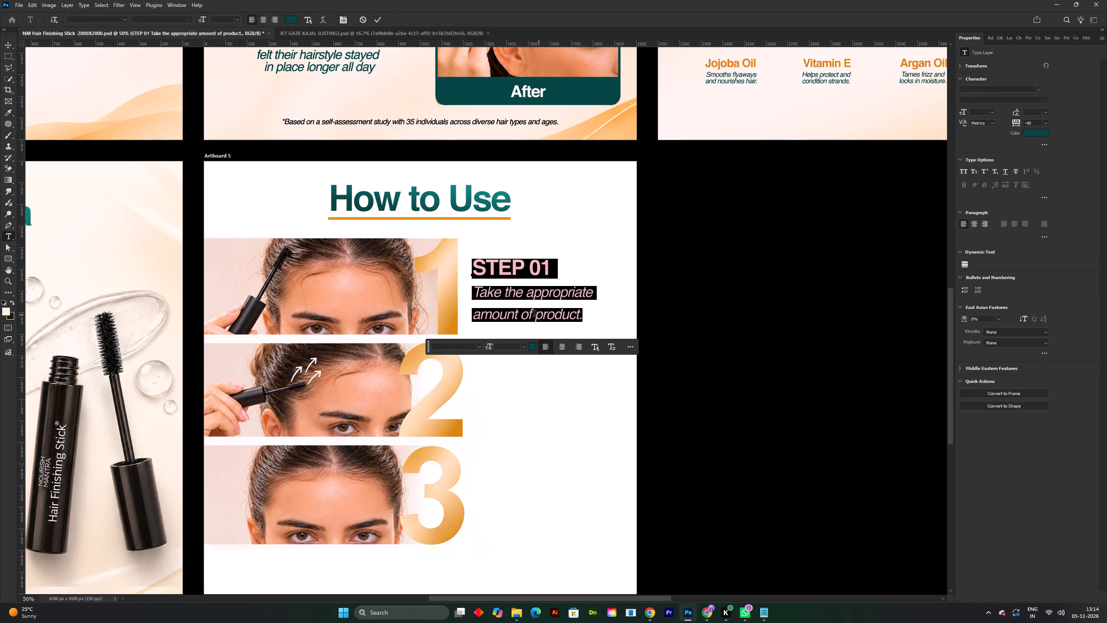
{"action": "triple_click", "coordinate": [534, 315]}
{"action": "left_click_drag", "start_coordinate": [1016, 111], "coordinate": [1013, 111]}
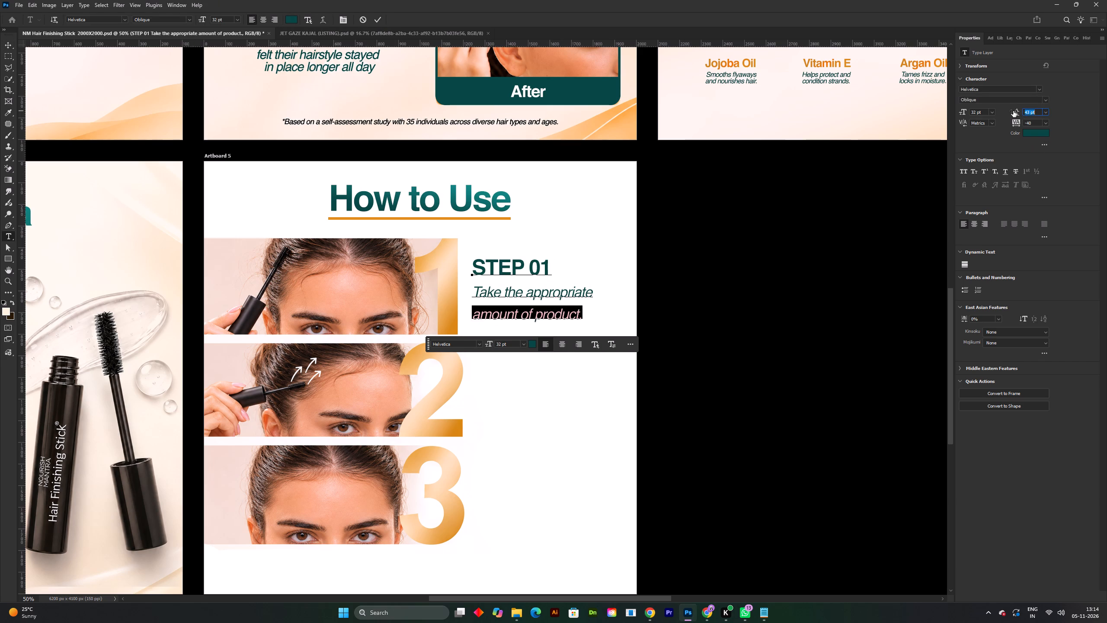
{"action": "left_click_drag", "start_coordinate": [1013, 111], "coordinate": [1011, 112]}
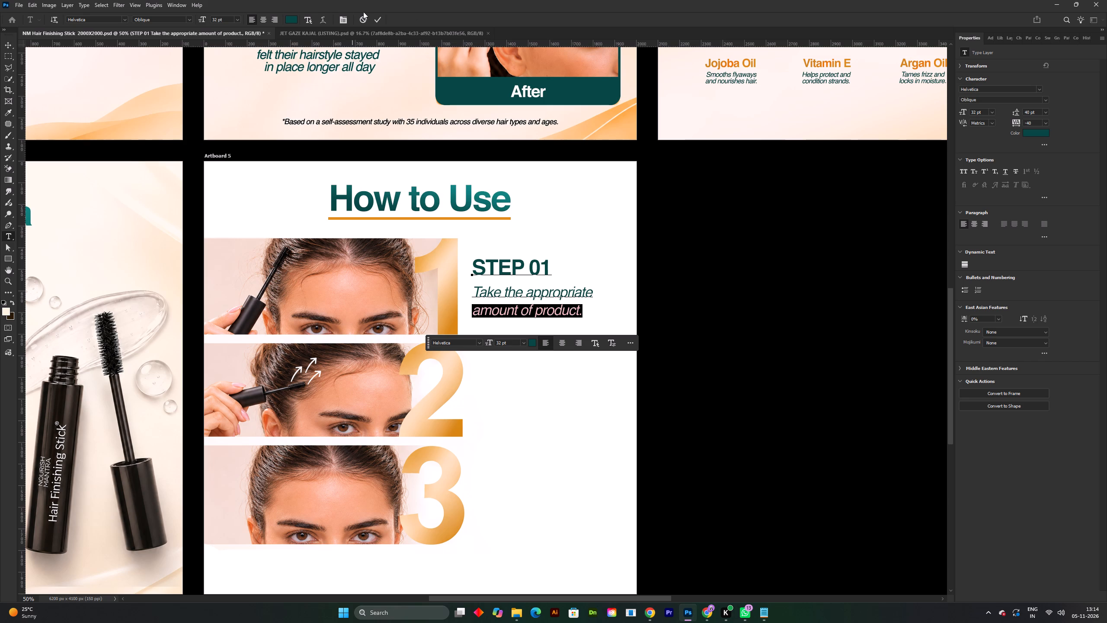
{"action": "double_click", "coordinate": [372, 20]}
{"action": "key", "text": "space"}
{"action": "left_click_drag", "start_coordinate": [564, 297], "coordinate": [534, 322]}
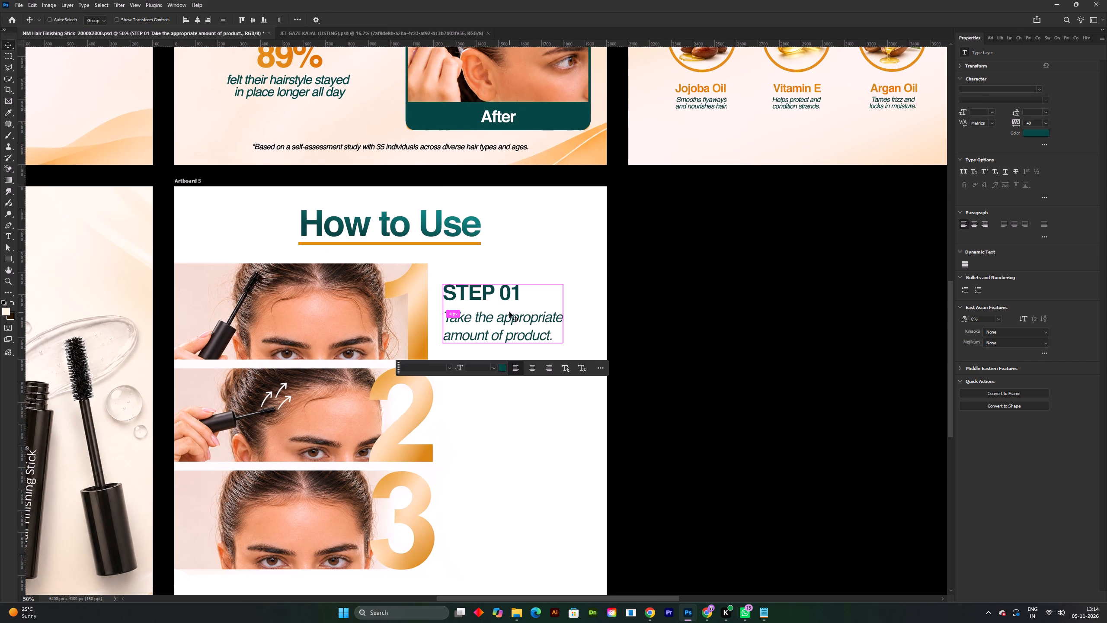
{"action": "key", "text": "ctrl+s"}
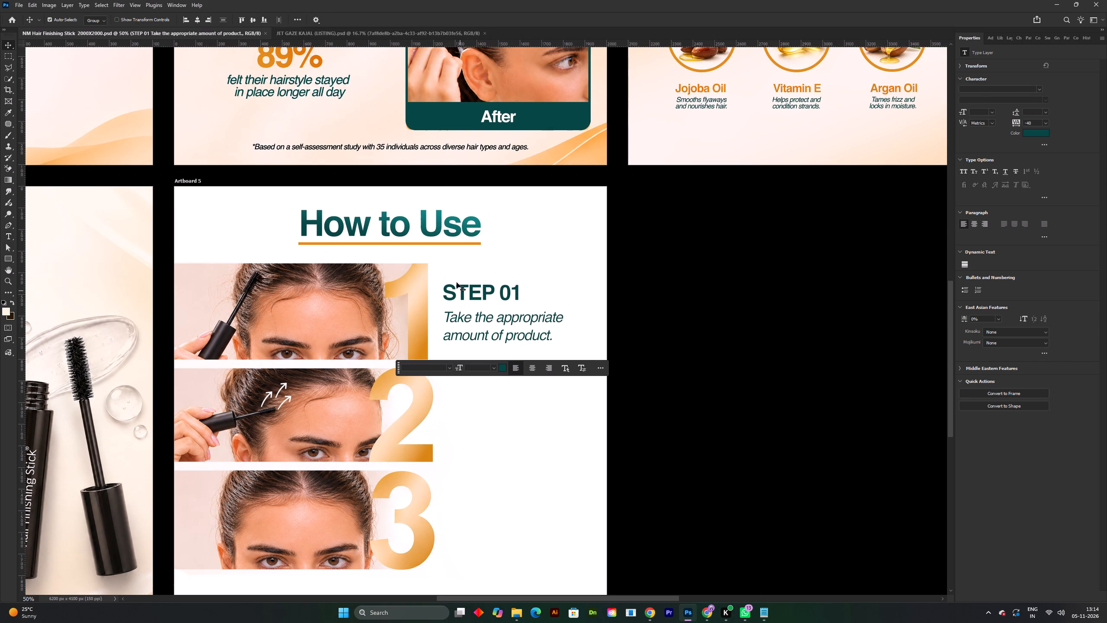
Increase the STEP 01 heading's font size to 59 pt and save the document.
{"action": "double_click", "coordinate": [472, 293]}
{"action": "triple_click", "coordinate": [466, 294]}
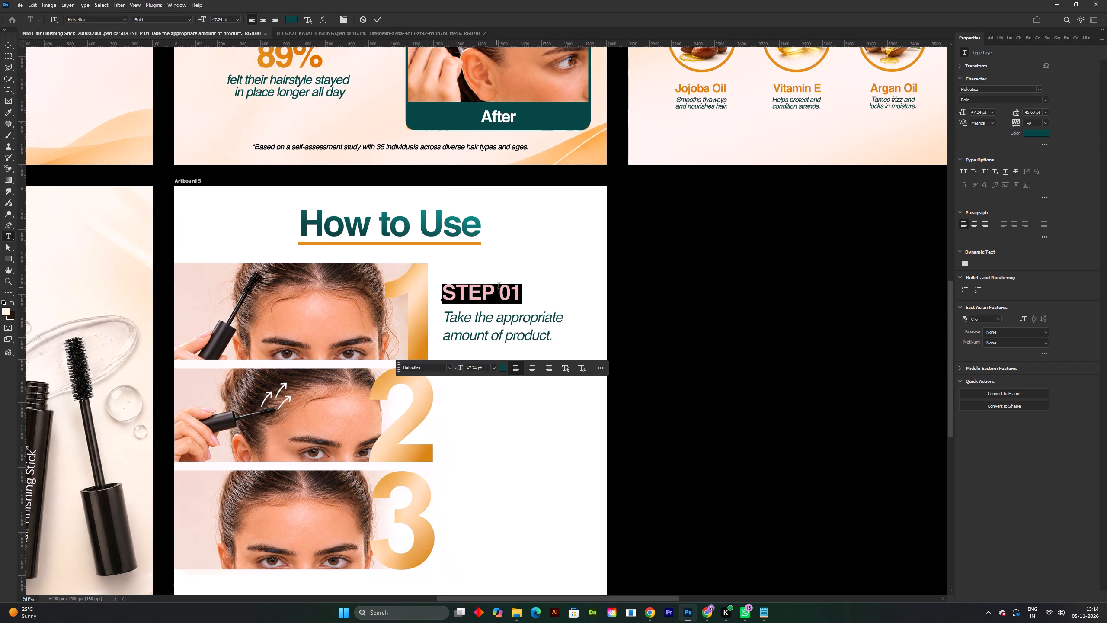
{"action": "left_click_drag", "start_coordinate": [204, 19], "coordinate": [209, 19], "text": "ctrl"}
{"action": "left_click", "coordinate": [375, 21]}
{"action": "scroll", "coordinate": [574, 328], "scroll_direction": "down", "scroll_amount": 1, "text": "shift"}
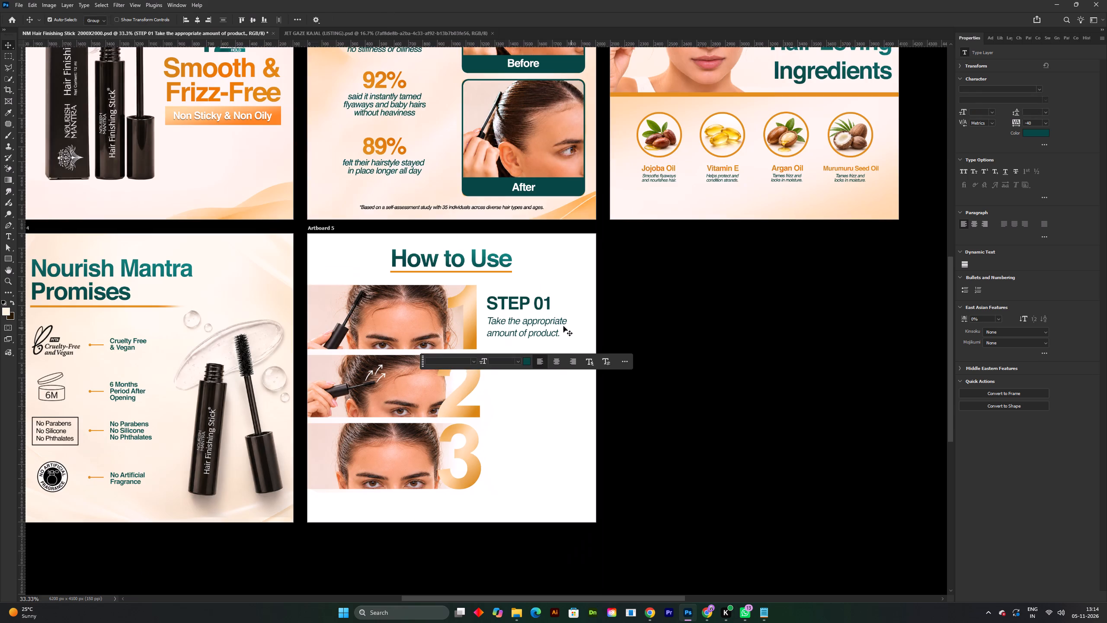
{"action": "left_click", "coordinate": [653, 288]}
{"action": "key", "text": "ctrl+s"}
{"action": "key", "text": "space"}
{"action": "left_click_drag", "start_coordinate": [522, 356], "coordinate": [498, 344]}
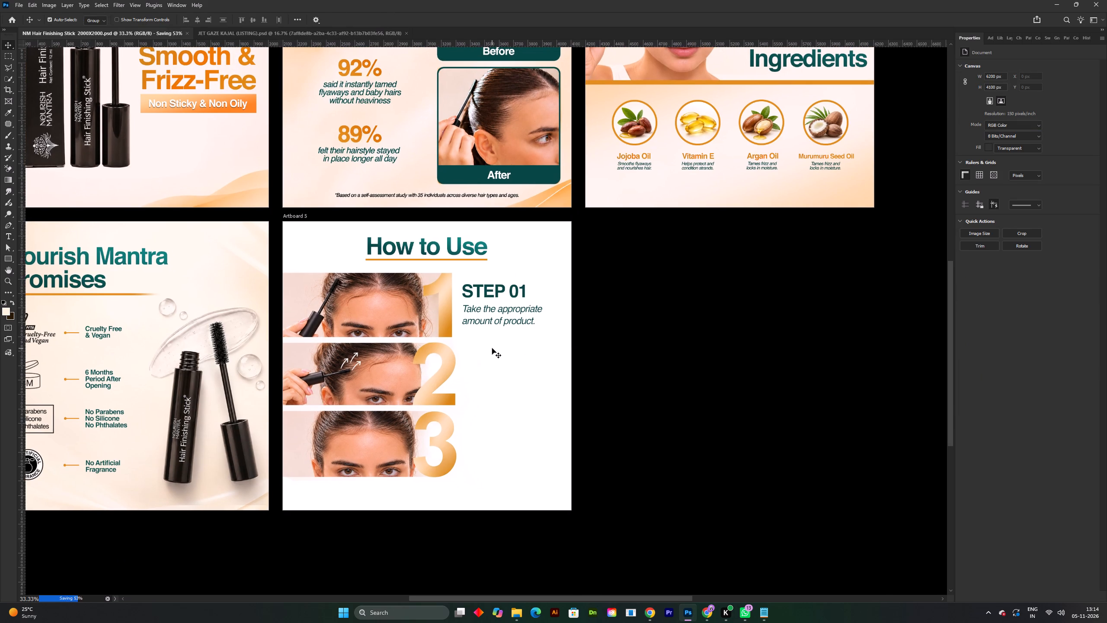
{"action": "key", "text": "ctrl+s"}
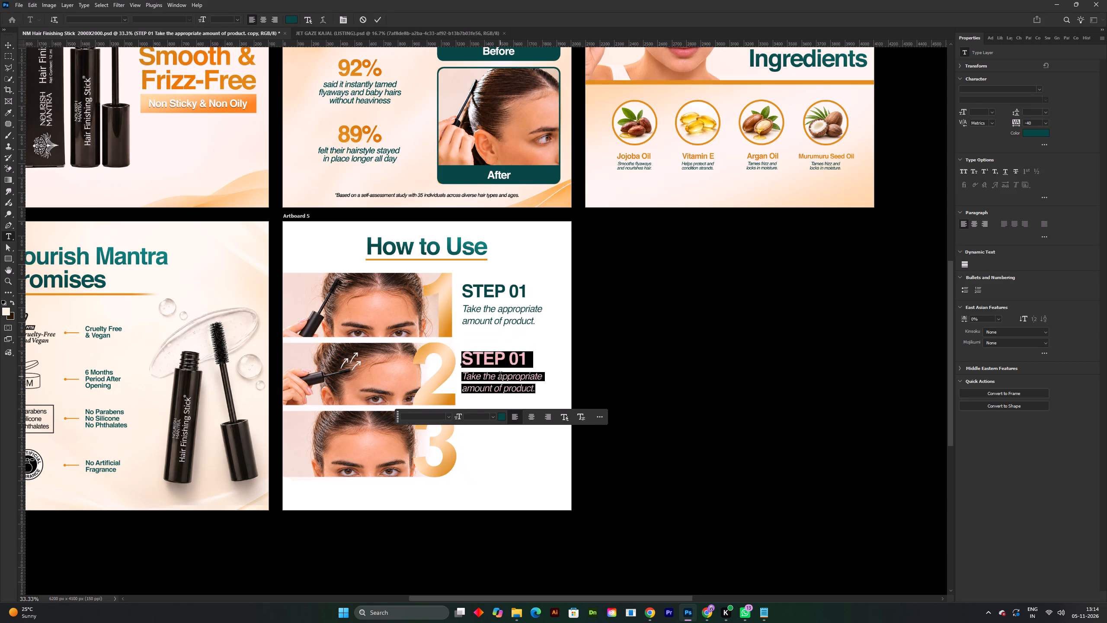
{"action": "double_click", "coordinate": [500, 376]}
{"action": "left_click", "coordinate": [467, 378]}
{"action": "left_click_drag", "start_coordinate": [464, 377], "coordinate": [542, 399]}
{"action": "key", "text": "BackSpace"}
{"action": "key", "text": "BackSpace"}
{"action": "key", "text": "ctrl+v"}
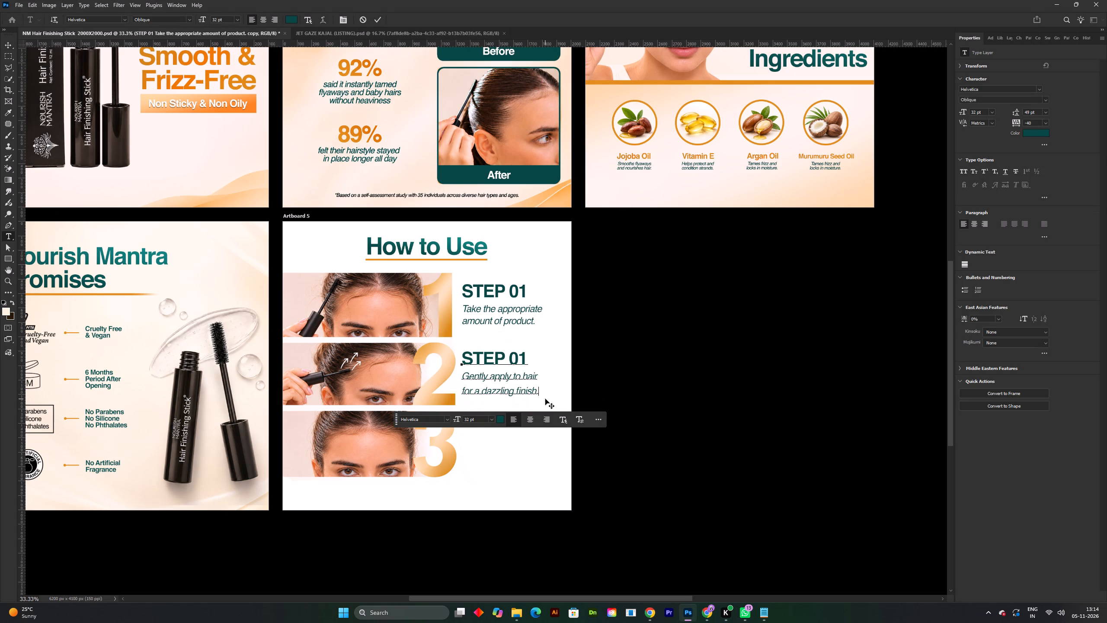
{"action": "left_click", "coordinate": [374, 21]}
Set the leading of the line "for a dazzling finish." to 39 pt and save the document.
{"action": "scroll", "coordinate": [466, 244], "scroll_direction": "up", "scroll_amount": 1, "text": "shift"}
{"action": "key", "text": "space"}
{"action": "left_click_drag", "start_coordinate": [496, 314], "coordinate": [502, 189]}
{"action": "scroll", "coordinate": [540, 304], "scroll_direction": "up", "scroll_amount": 2, "text": "shift"}
{"action": "key", "text": "space"}
{"action": "left_click_drag", "start_coordinate": [537, 318], "coordinate": [531, 338]}
{"action": "double_click", "coordinate": [508, 399]}
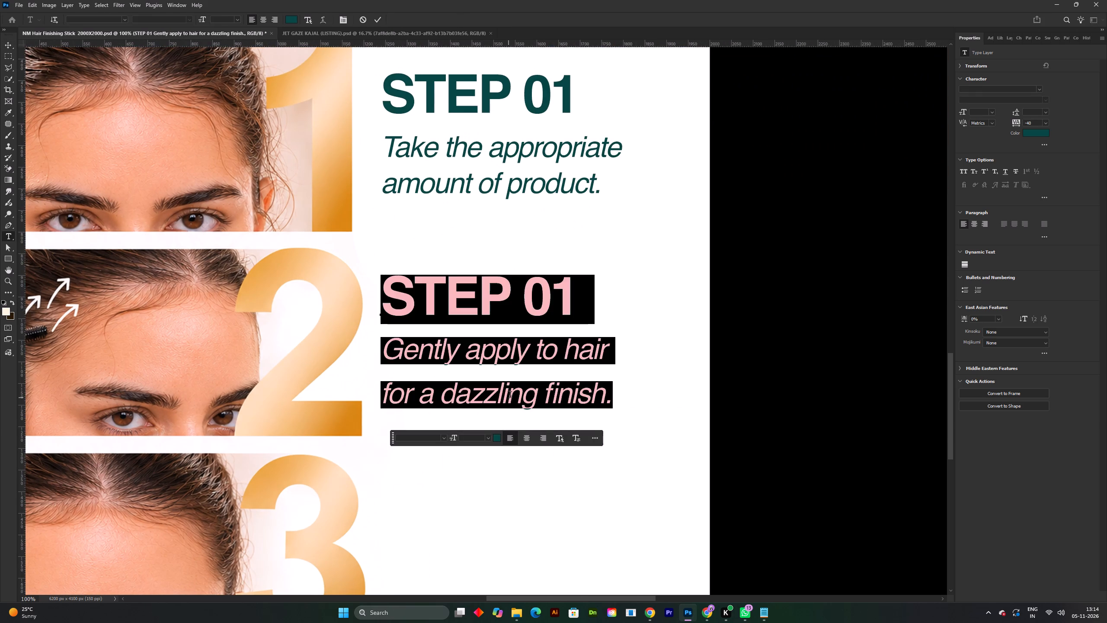
{"action": "triple_click", "coordinate": [510, 396]}
{"action": "left_click_drag", "start_coordinate": [1017, 110], "coordinate": [1014, 110], "text": "ctrl"}
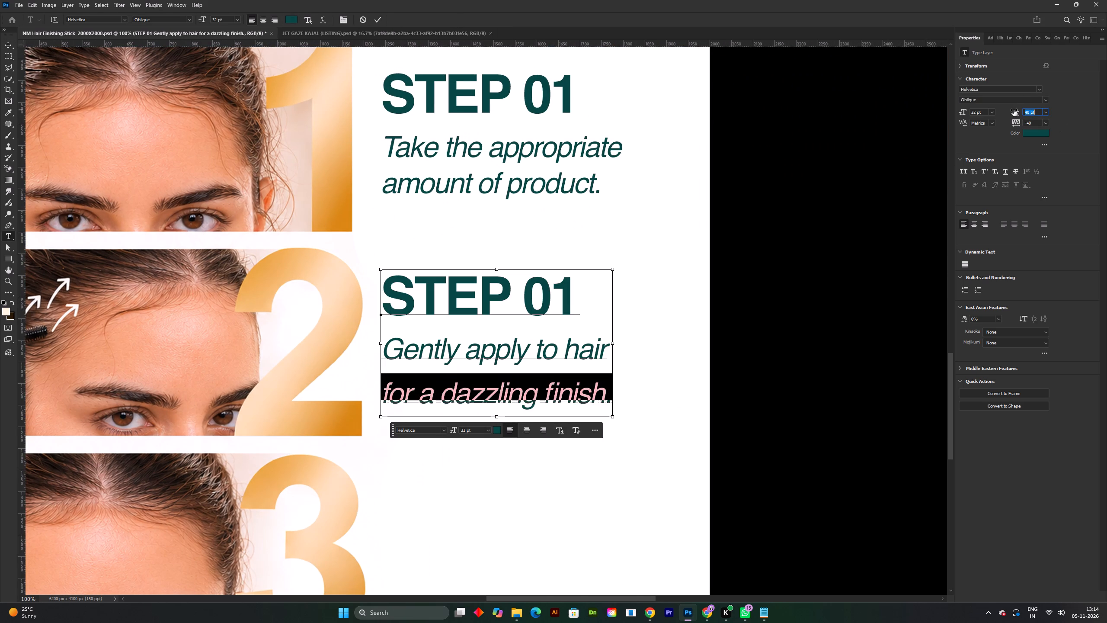
{"action": "left_click_drag", "start_coordinate": [1014, 110], "coordinate": [1013, 110], "text": "ctrl"}
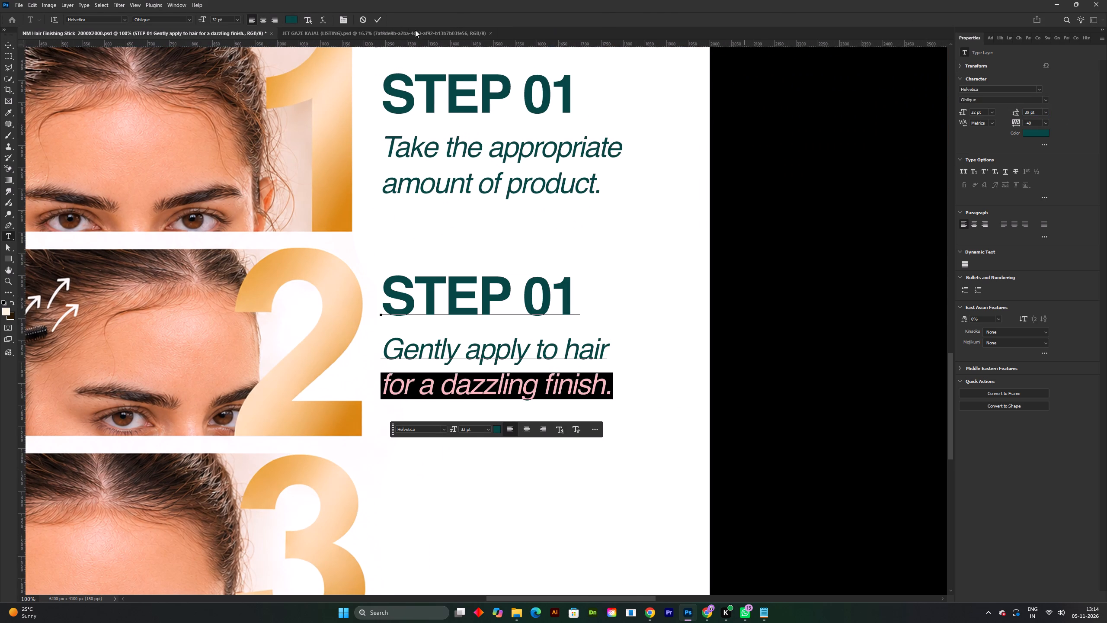
{"action": "left_click", "coordinate": [373, 19]}
{"action": "key", "text": "ctrl+s"}
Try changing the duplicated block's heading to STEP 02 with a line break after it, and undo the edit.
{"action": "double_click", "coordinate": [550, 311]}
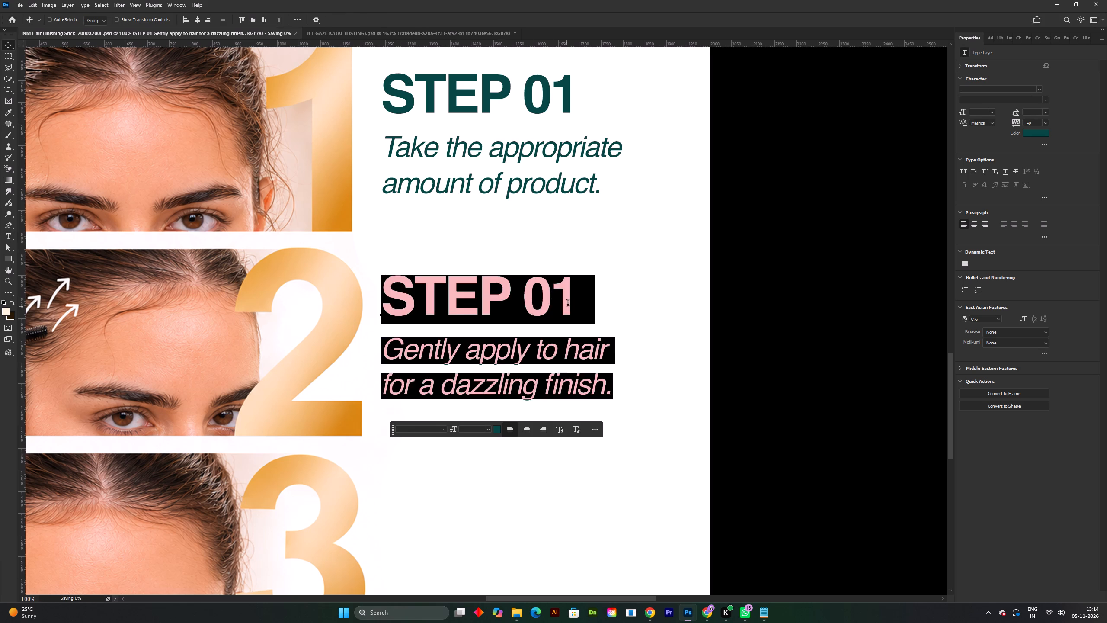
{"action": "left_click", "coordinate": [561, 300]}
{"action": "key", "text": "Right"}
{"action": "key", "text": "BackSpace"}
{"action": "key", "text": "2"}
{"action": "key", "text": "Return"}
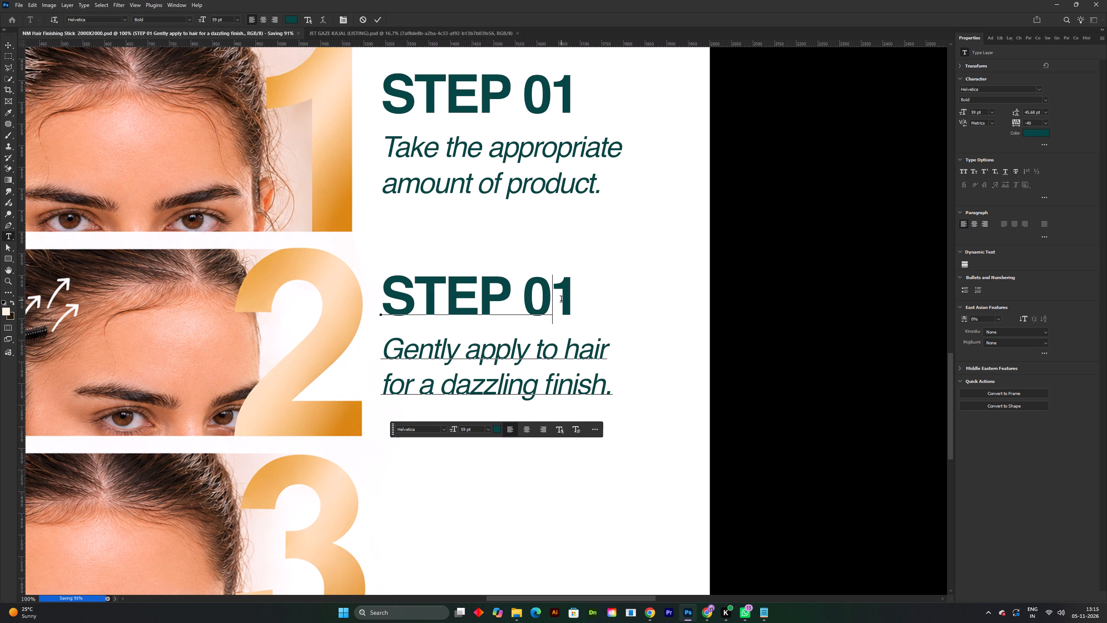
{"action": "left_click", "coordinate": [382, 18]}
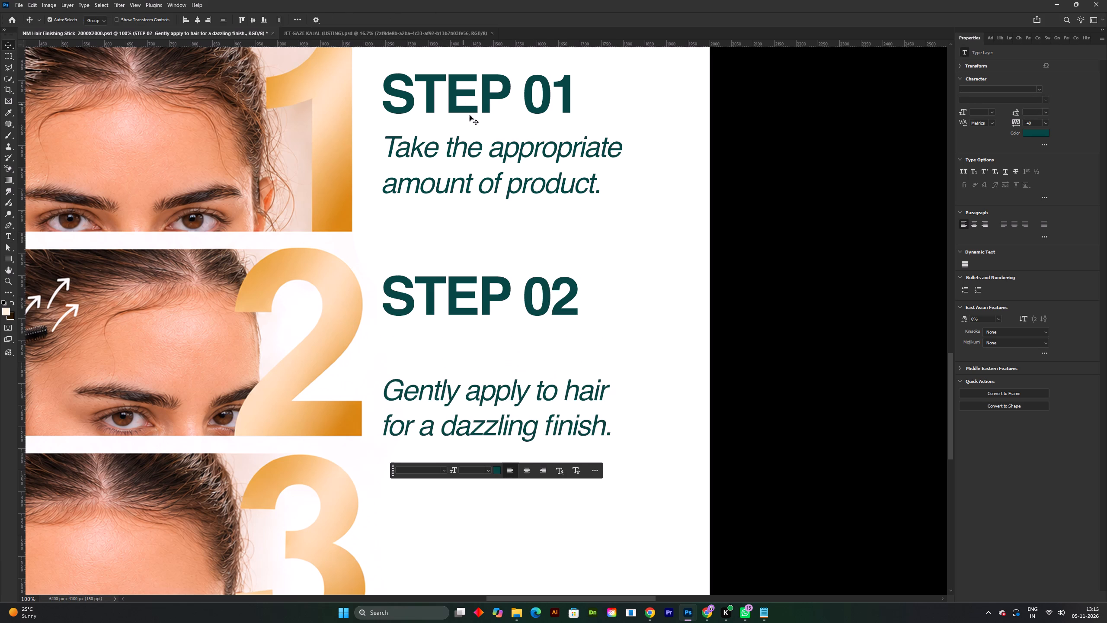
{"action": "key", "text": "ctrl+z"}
Change the heading above "Gently apply to hair" to STEP 02 without an extra line break, and save the document.
{"action": "double_click", "coordinate": [563, 292]}
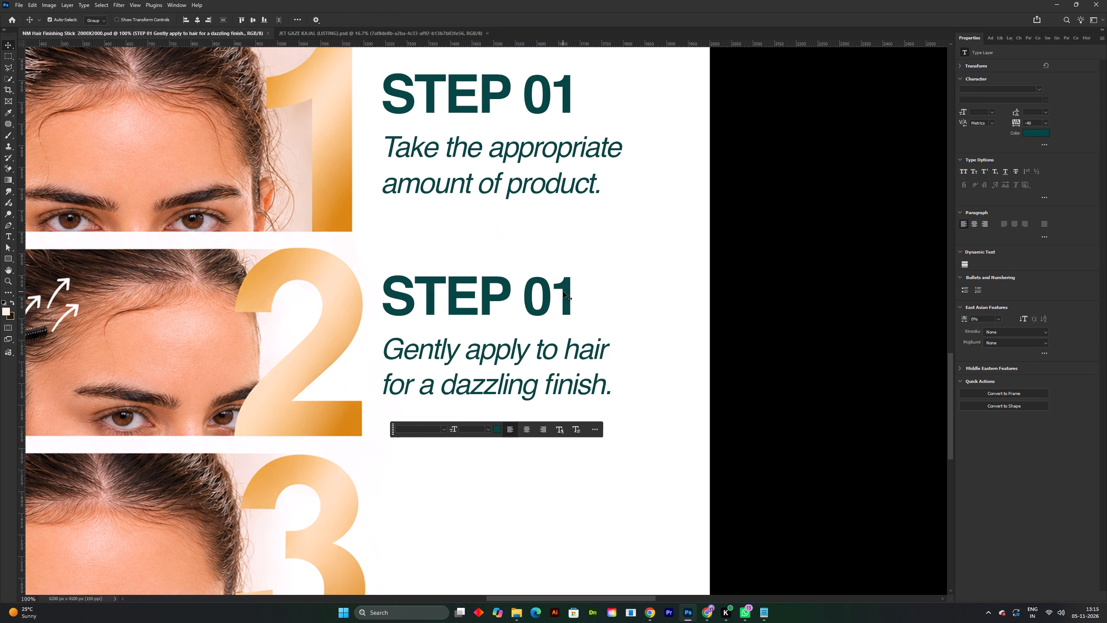
{"action": "left_click", "coordinate": [571, 290]}
{"action": "key", "text": "BackSpace"}
{"action": "key", "text": "2"}
{"action": "key", "text": "Return"}
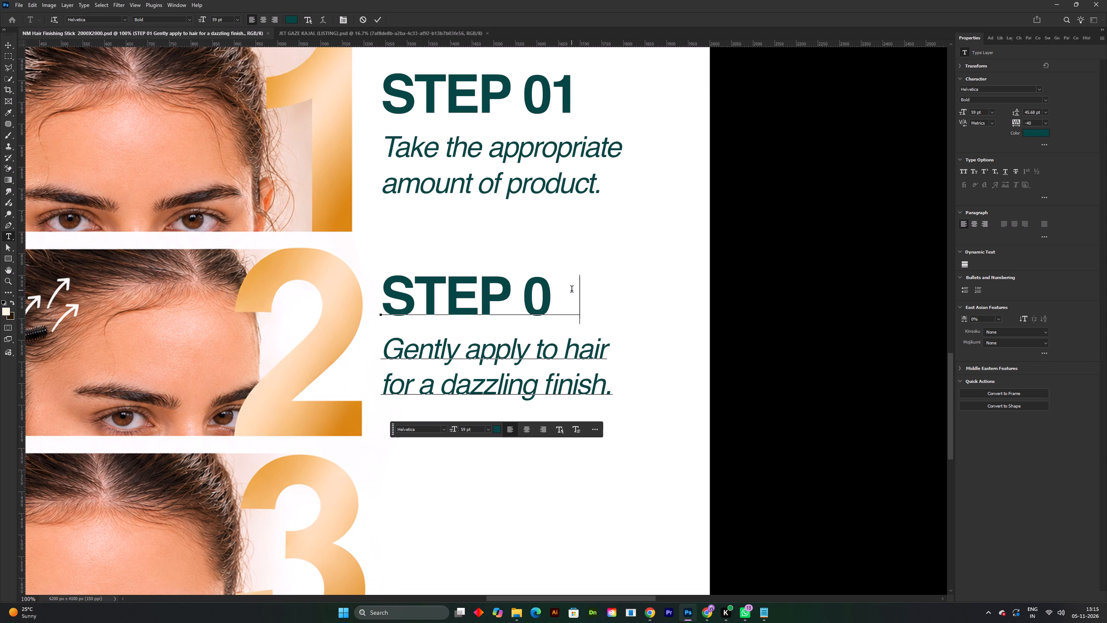
{"action": "key", "text": "BackSpace"}
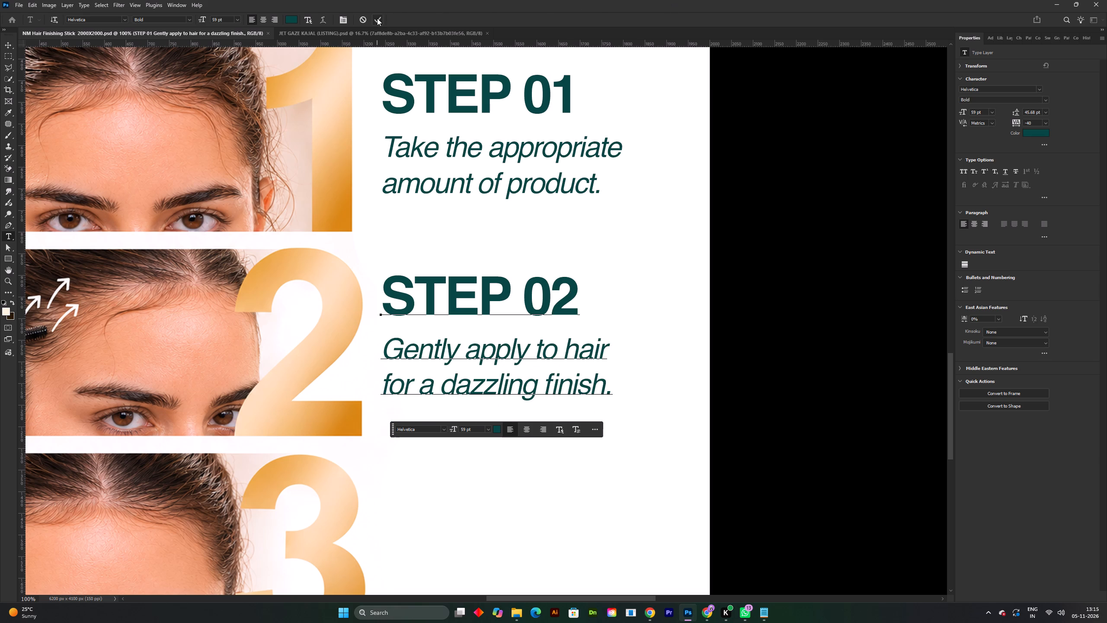
{"action": "left_click", "coordinate": [377, 18]}
{"action": "key", "text": "ctrl+s"}
{"action": "scroll", "coordinate": [500, 263], "scroll_direction": "down", "scroll_amount": 1, "text": "shift"}
{"action": "key", "text": "space"}
{"action": "left_click_drag", "start_coordinate": [500, 273], "coordinate": [504, 322]}
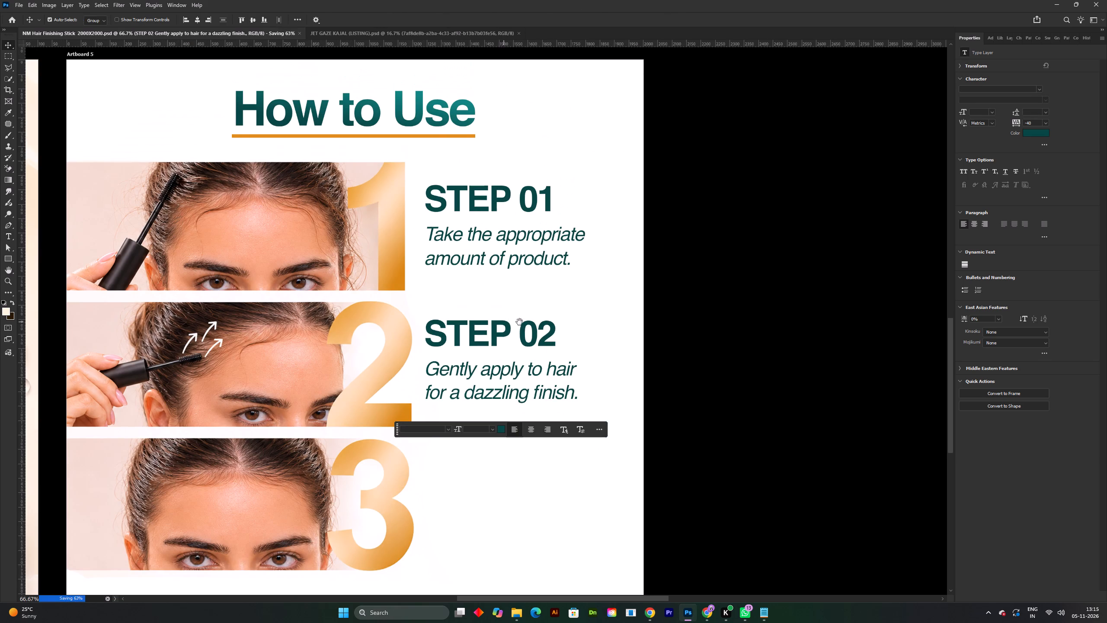
Align the left edges of the STEP 01 and STEP 02 text blocks, and save the document.
{"action": "left_click", "coordinate": [740, 293]}
{"action": "left_click_drag", "start_coordinate": [513, 372], "coordinate": [527, 370]}
{"action": "scroll", "coordinate": [592, 335], "scroll_direction": "down", "scroll_amount": 2, "text": "shift"}
{"action": "key", "text": "space"}
{"action": "left_click_drag", "start_coordinate": [585, 325], "coordinate": [576, 331]}
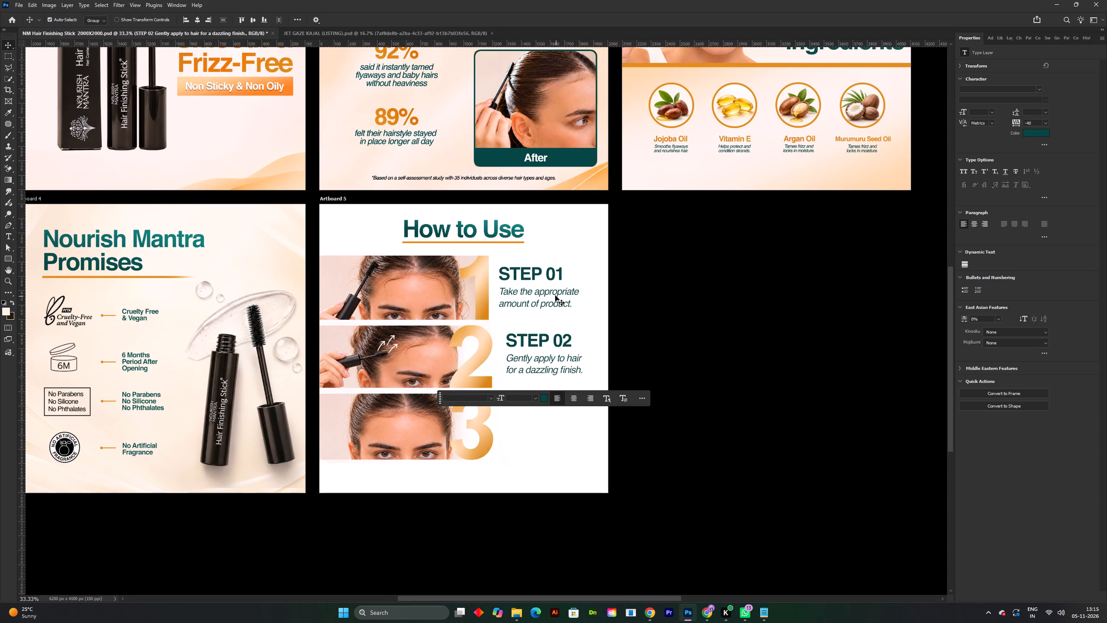
{"action": "left_click", "coordinate": [555, 295], "text": "shift"}
{"action": "left_click", "coordinate": [186, 19]}
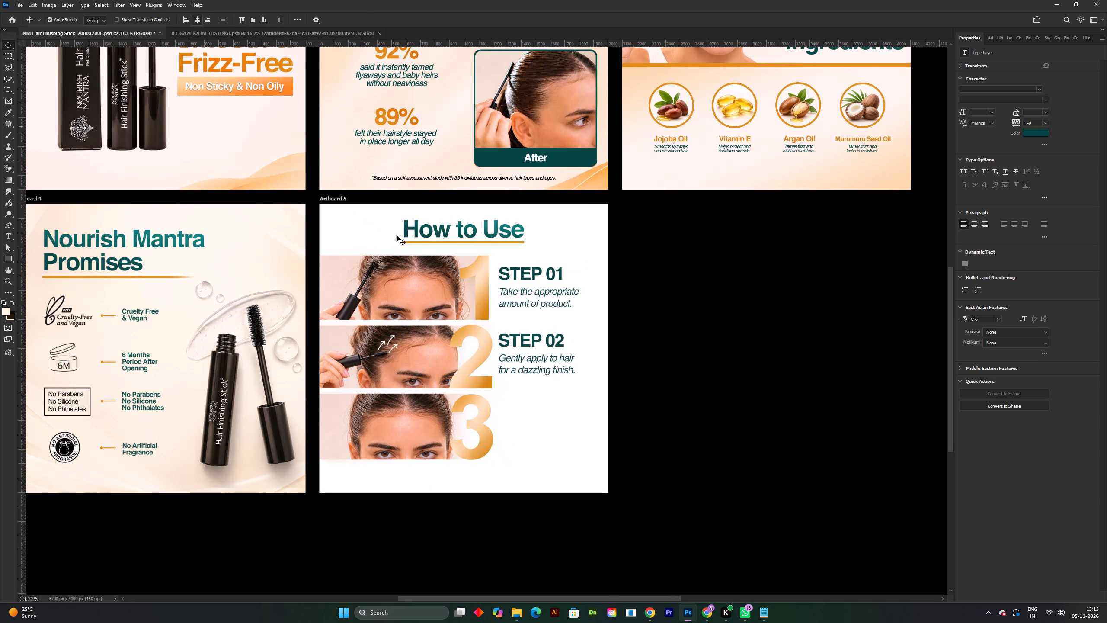
{"action": "left_click", "coordinate": [697, 342]}
{"action": "key", "text": "ctrl+s"}
Nudge the STEP 02 text block down about 26 px beside the numeral 2.
{"action": "scroll", "coordinate": [499, 392], "scroll_direction": "up", "scroll_amount": 2, "text": "shift"}
{"action": "key", "text": "space"}
{"action": "left_click_drag", "start_coordinate": [557, 355], "coordinate": [543, 355]}
{"action": "left_click", "coordinate": [824, 337]}
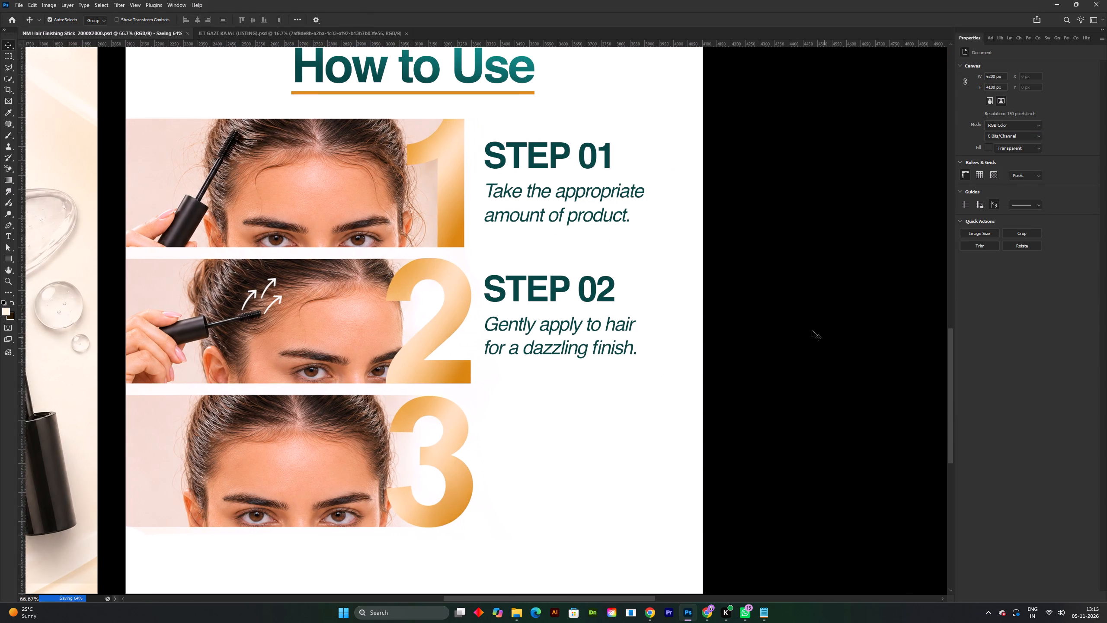
{"action": "left_click", "coordinate": [583, 346]}
{"action": "key", "text": "Down"}
{"action": "key", "text": "Down"}
{"action": "key", "text": "Down"}
{"action": "key", "text": "Down"}
{"action": "key", "text": "Down"}
{"action": "key", "text": "Down"}
{"action": "key", "text": "Down"}
{"action": "key", "text": "Down"}
{"action": "key", "text": "Down"}
{"action": "key", "text": "Down"}
{"action": "key", "text": "Down"}
{"action": "key", "text": "Down"}
{"action": "key", "text": "Down"}
{"action": "key", "text": "Down"}
{"action": "key", "text": "Down"}
{"action": "key", "text": "Down"}
{"action": "key", "text": "Down"}
{"action": "key", "text": "Down"}
{"action": "key", "text": "Down"}
{"action": "key", "text": "Down"}
{"action": "key", "text": "Down"}
{"action": "key", "text": "Down"}
{"action": "key", "text": "Down"}
{"action": "key", "text": "Down"}
{"action": "key", "text": "Down"}
{"action": "key", "text": "Down"}
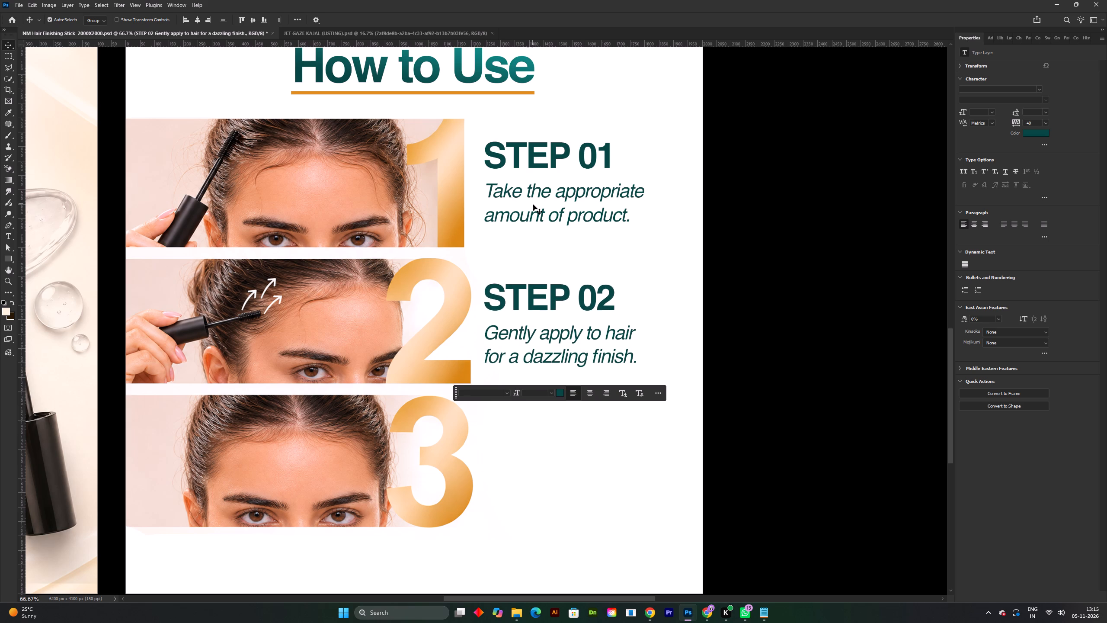
Shift the STEP 01 and STEP 02 text blocks together about 30 px to the right, and save the document.
{"action": "left_click", "coordinate": [541, 196], "text": "shift"}
{"action": "left_click_drag", "start_coordinate": [541, 188], "coordinate": [549, 189]}
{"action": "left_click", "coordinate": [727, 214]}
{"action": "scroll", "coordinate": [719, 230], "scroll_direction": "down", "scroll_amount": 2, "text": "shift"}
{"action": "key", "text": "space"}
{"action": "left_click_drag", "start_coordinate": [660, 260], "coordinate": [619, 226]}
{"action": "key", "text": "ctrl+s"}
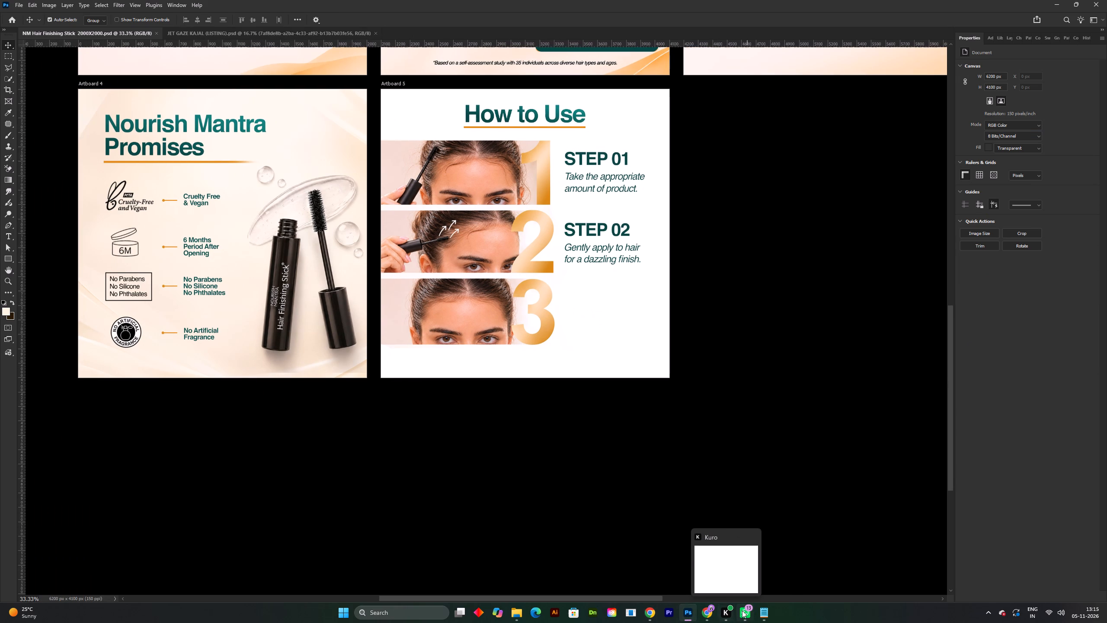
Switch to the reference image in the browser and copy the STEP 03 description text with the text extractor.
{"action": "left_click", "coordinate": [714, 610]}
{"action": "key", "text": "space"}
{"action": "key", "text": "space"}
{"action": "left_click_drag", "start_coordinate": [610, 318], "coordinate": [565, 251]}
{"action": "key", "text": "ctrl+s"}
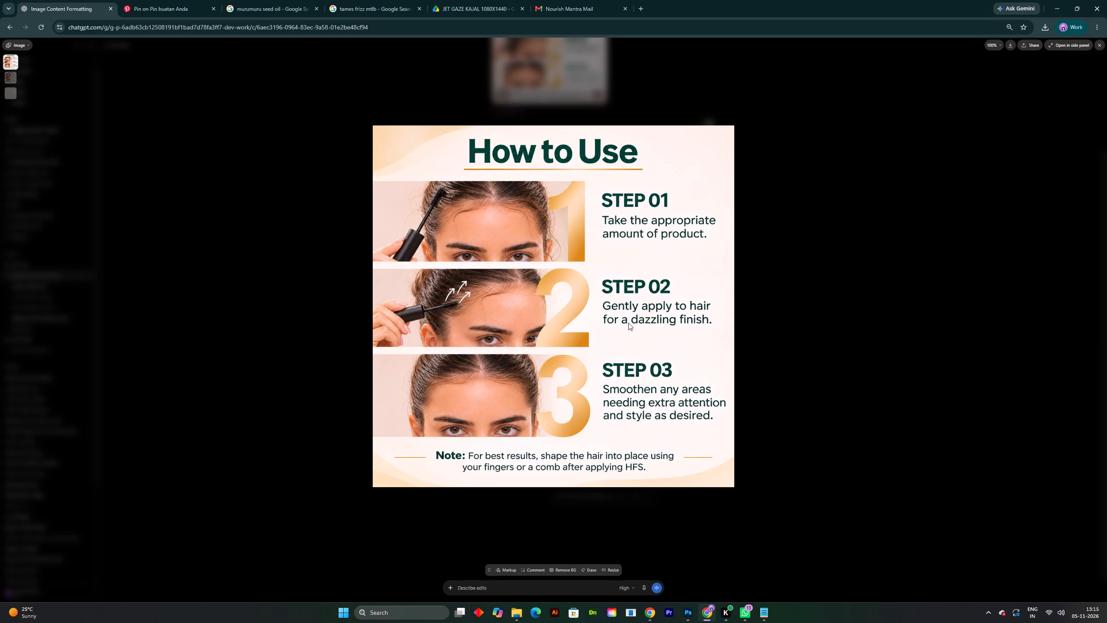
{"action": "left_click", "coordinate": [1072, 588]}
{"action": "key", "text": "shift+super+t"}
{"action": "left_click_drag", "start_coordinate": [599, 382], "coordinate": [627, 390]}
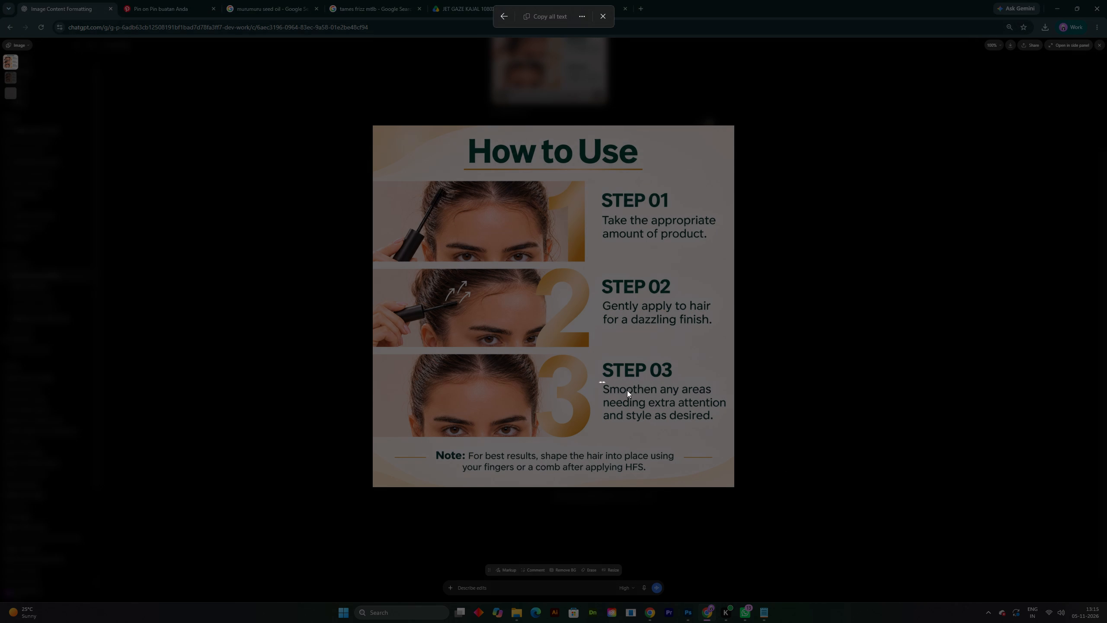
{"action": "left_click_drag", "start_coordinate": [627, 390], "coordinate": [751, 421]}
{"action": "left_click", "coordinate": [537, 16]}
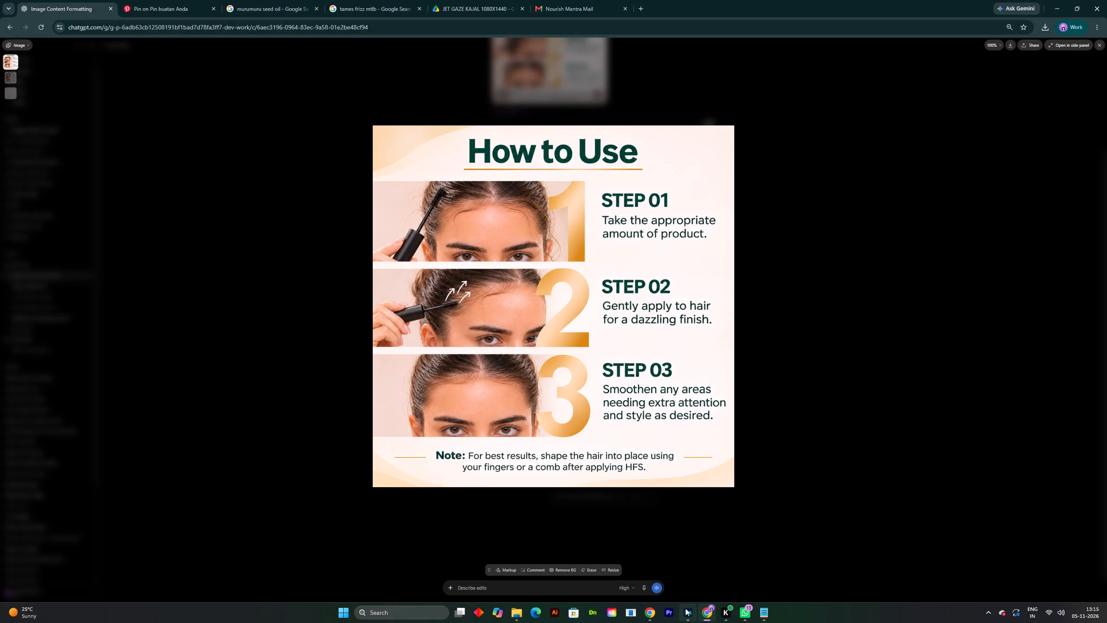
Return to Photoshop and duplicate the STEP 02 text block straight down beside the numeral 3.
{"action": "left_click", "coordinate": [685, 608]}
{"action": "key", "text": "space"}
{"action": "left_click_drag", "start_coordinate": [549, 357], "coordinate": [509, 339]}
{"action": "scroll", "coordinate": [537, 288], "scroll_direction": "up", "scroll_amount": 1, "text": "shift"}
{"action": "key", "text": "space"}
{"action": "left_click_drag", "start_coordinate": [555, 302], "coordinate": [552, 352]}
{"action": "key", "text": "v"}
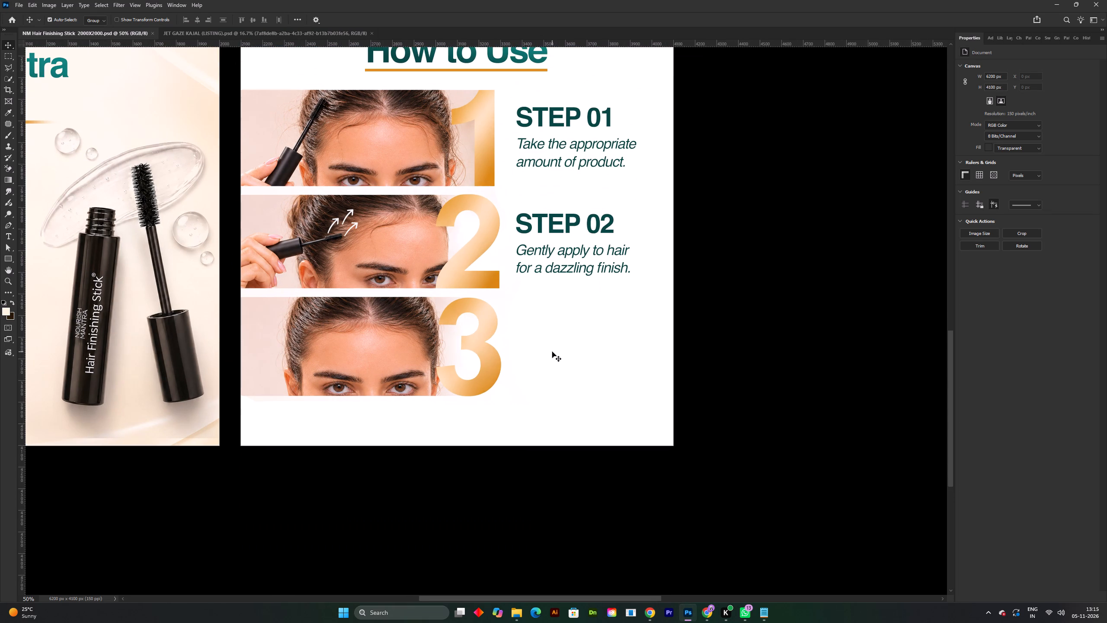
{"action": "key", "text": "ctrl+s"}
{"action": "left_click_drag", "start_coordinate": [589, 228], "coordinate": [588, 321], "text": "alt"}
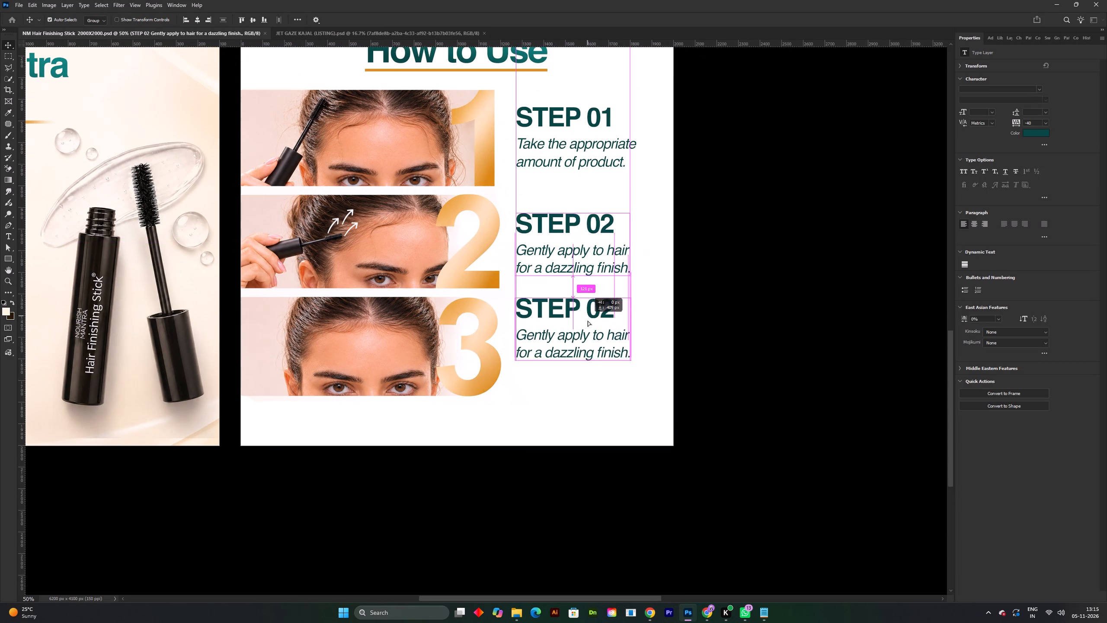
{"action": "left_click_drag", "start_coordinate": [588, 321], "coordinate": [589, 334], "text": "alt"}
{"action": "left_click", "coordinate": [745, 329]}
Replace the duplicated block's description with the copied text "Smoothen any areas needing extra attention and style as desired.".
{"action": "double_click", "coordinate": [582, 357]}
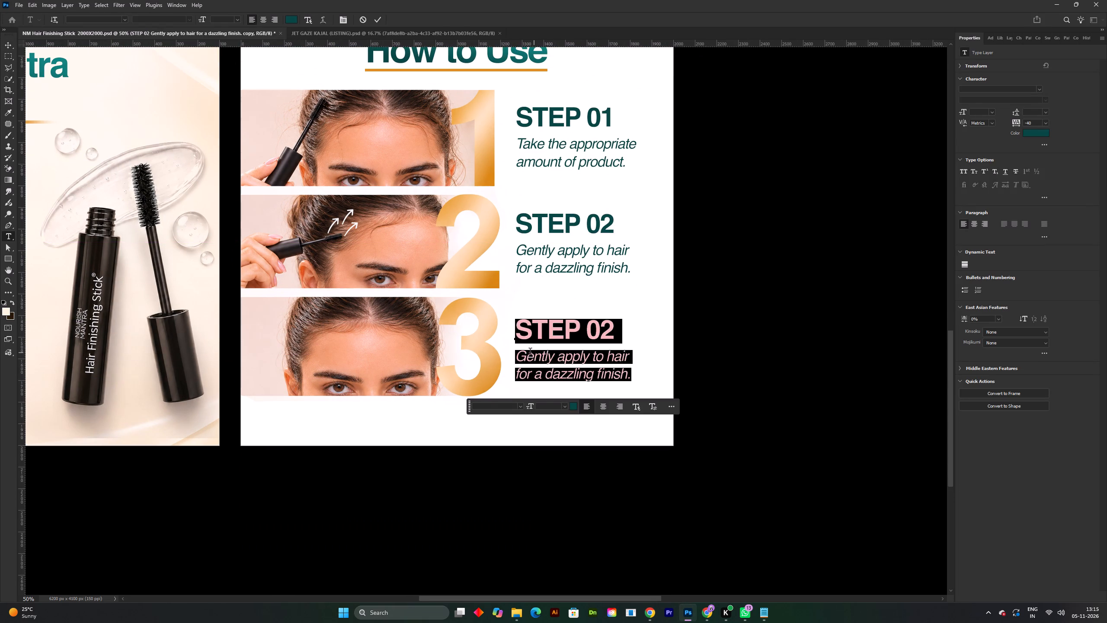
{"action": "left_click", "coordinate": [529, 353]}
{"action": "left_click_drag", "start_coordinate": [518, 355], "coordinate": [641, 373]}
{"action": "key", "text": "BackSpace"}
{"action": "key", "text": "ctrl+v"}
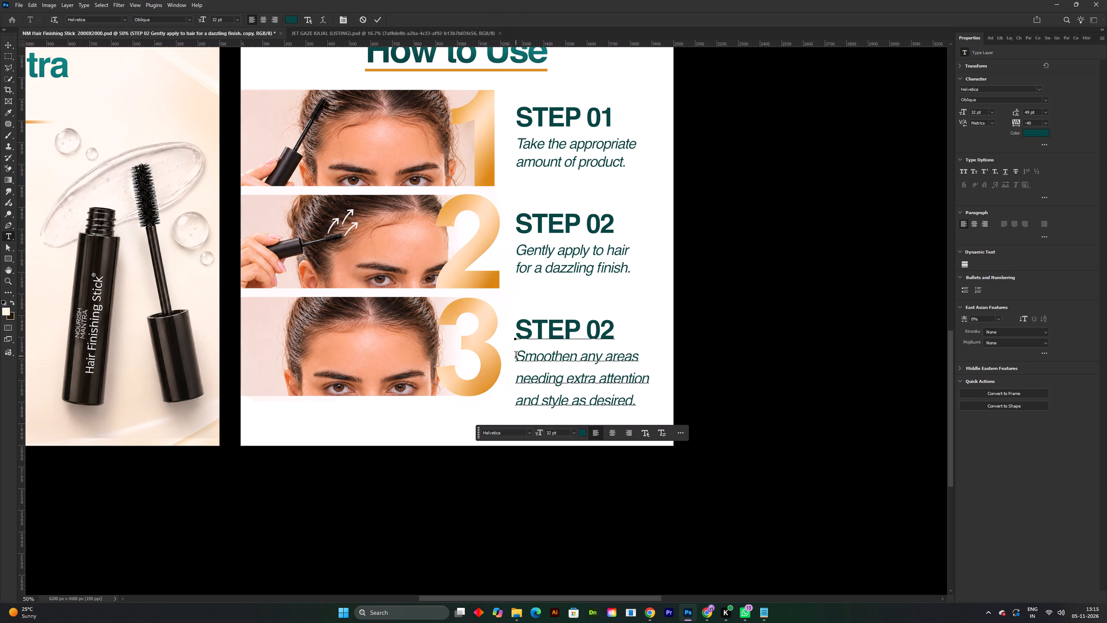
Set the leading of the three-line "Smoothen any areas" description to 35 pt.
{"action": "left_click_drag", "start_coordinate": [516, 356], "coordinate": [637, 404]}
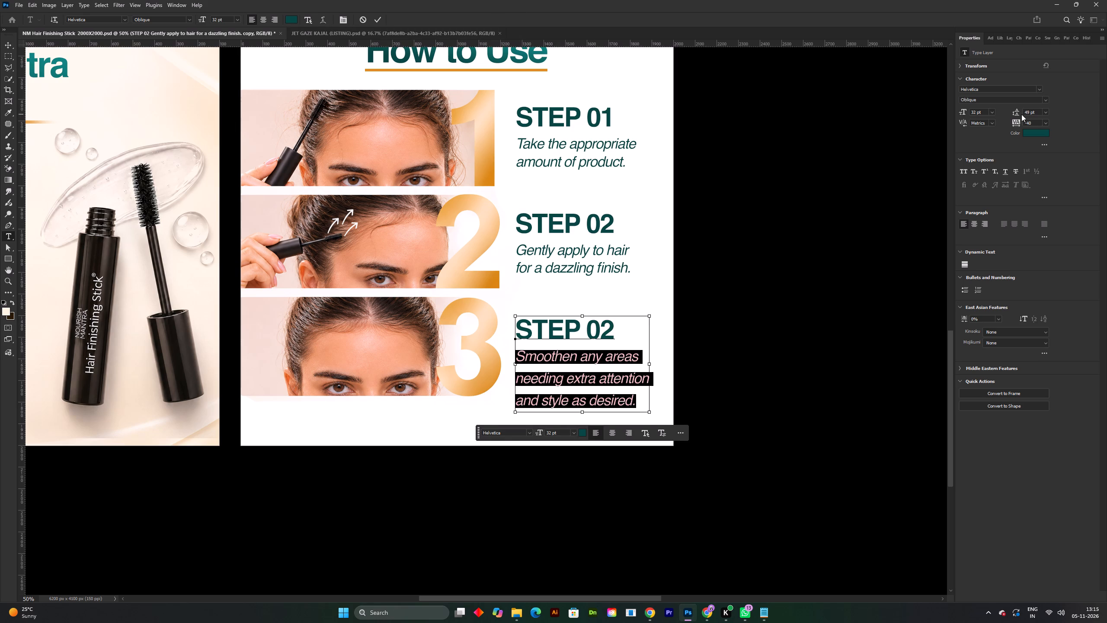
{"action": "left_click_drag", "start_coordinate": [1017, 112], "coordinate": [1010, 108], "text": "ctrl"}
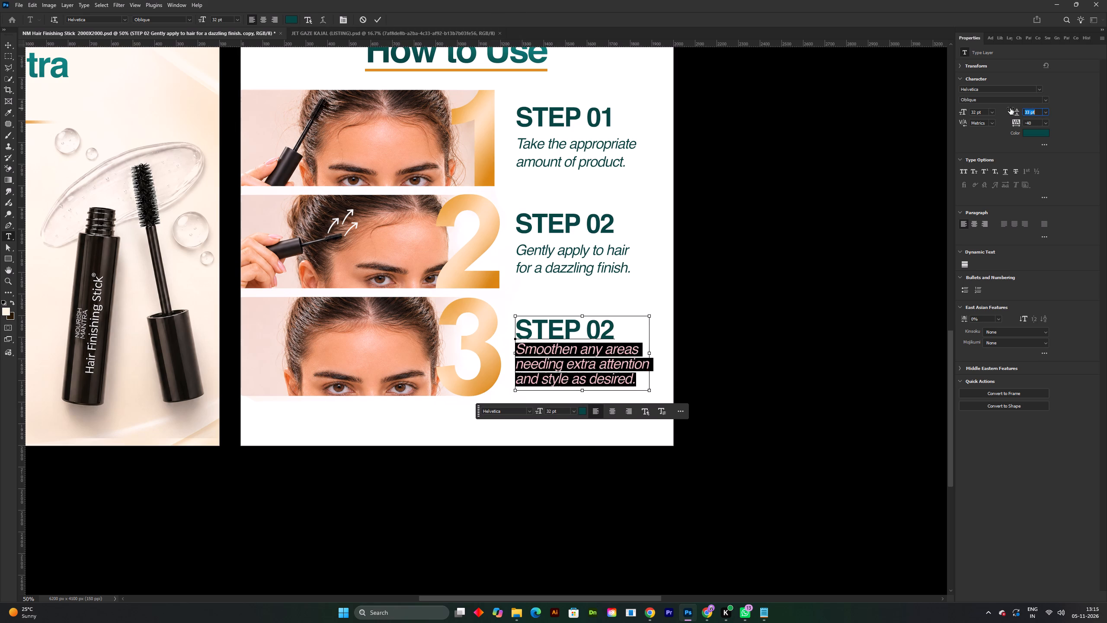
{"action": "left_click_drag", "start_coordinate": [1010, 108], "coordinate": [1010, 108], "text": "ctrl"}
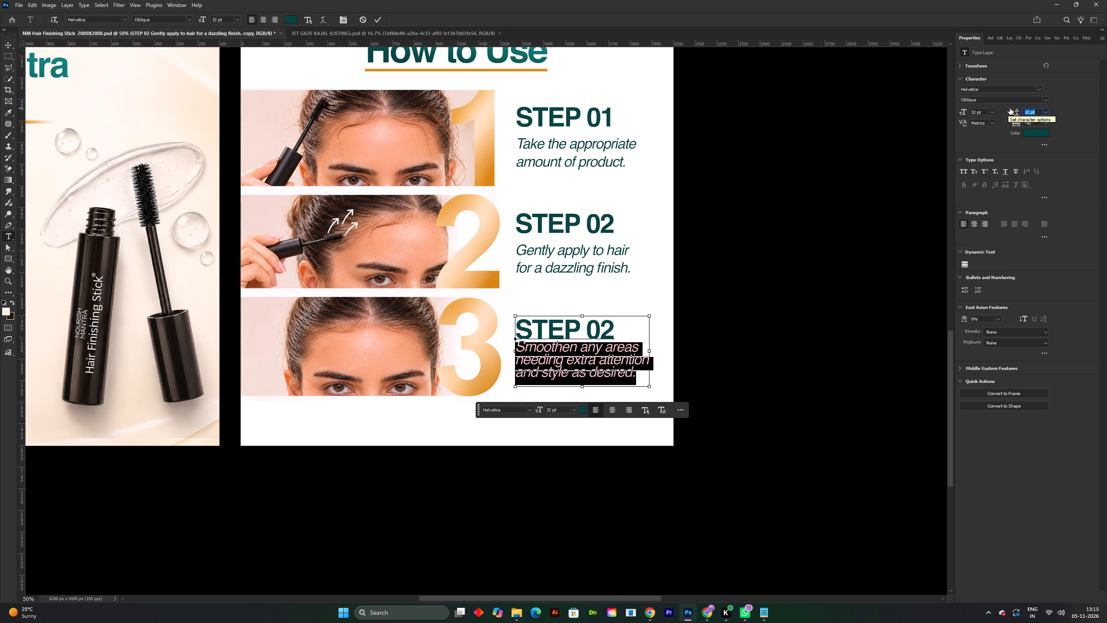
{"action": "left_click_drag", "start_coordinate": [1010, 108], "coordinate": [1011, 108], "text": "ctrl"}
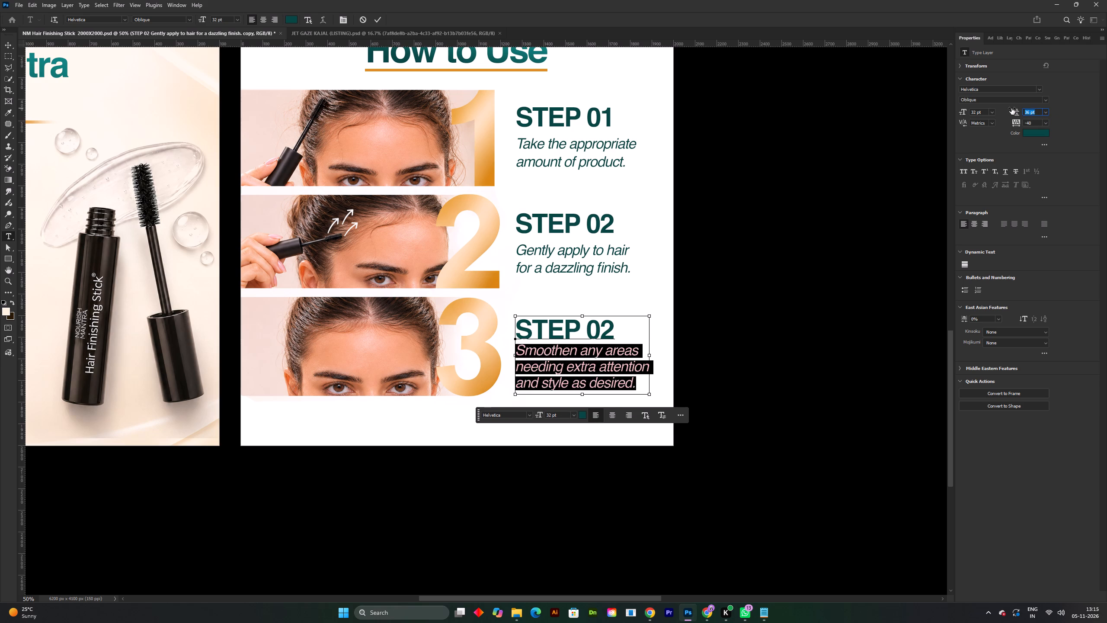
{"action": "left_click_drag", "start_coordinate": [1011, 108], "coordinate": [1011, 108], "text": "ctrl"}
{"action": "left_click", "coordinate": [1011, 108], "text": "ctrl"}
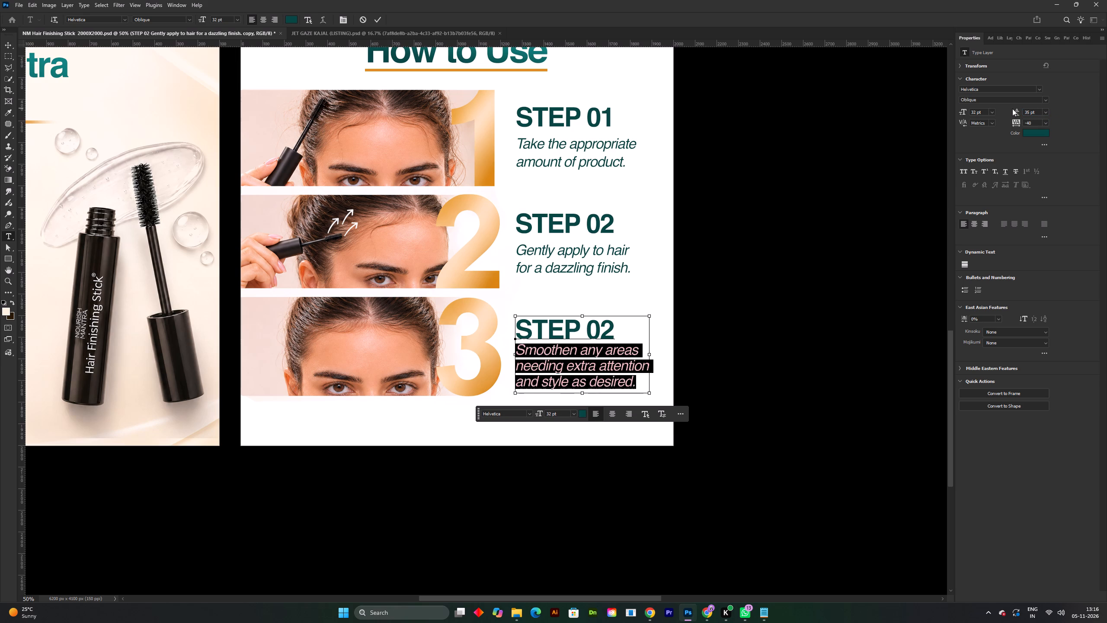
Set the font size of the three-line "Smoothen any areas" description to 25 pt and commit the text.
{"action": "left_click", "coordinate": [535, 353]}
{"action": "triple_click", "coordinate": [538, 351]}
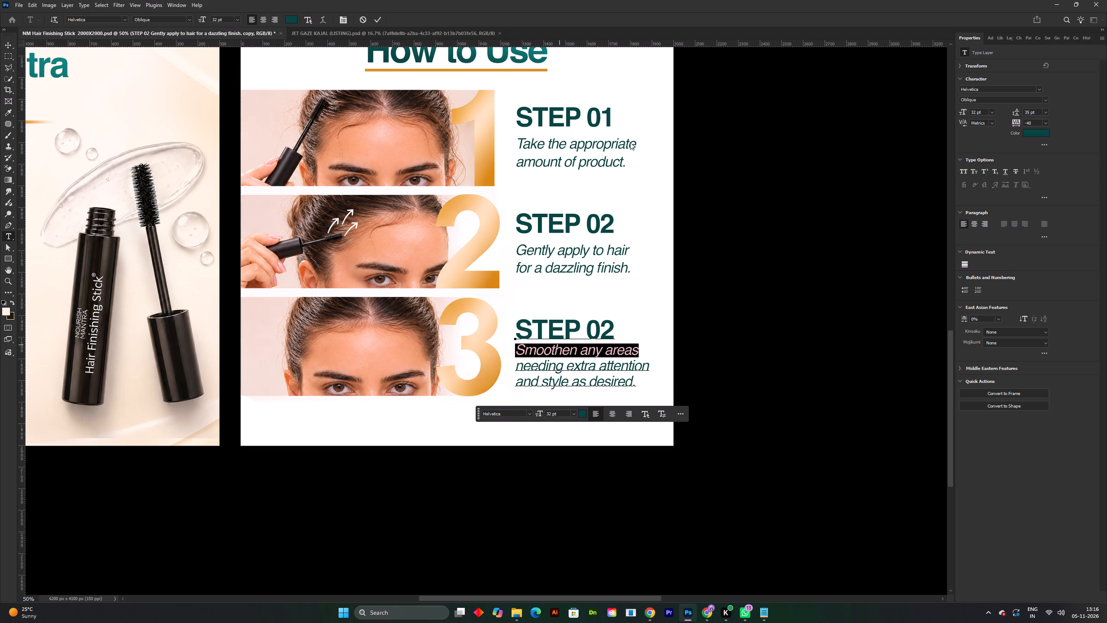
{"action": "left_click", "coordinate": [581, 351]}
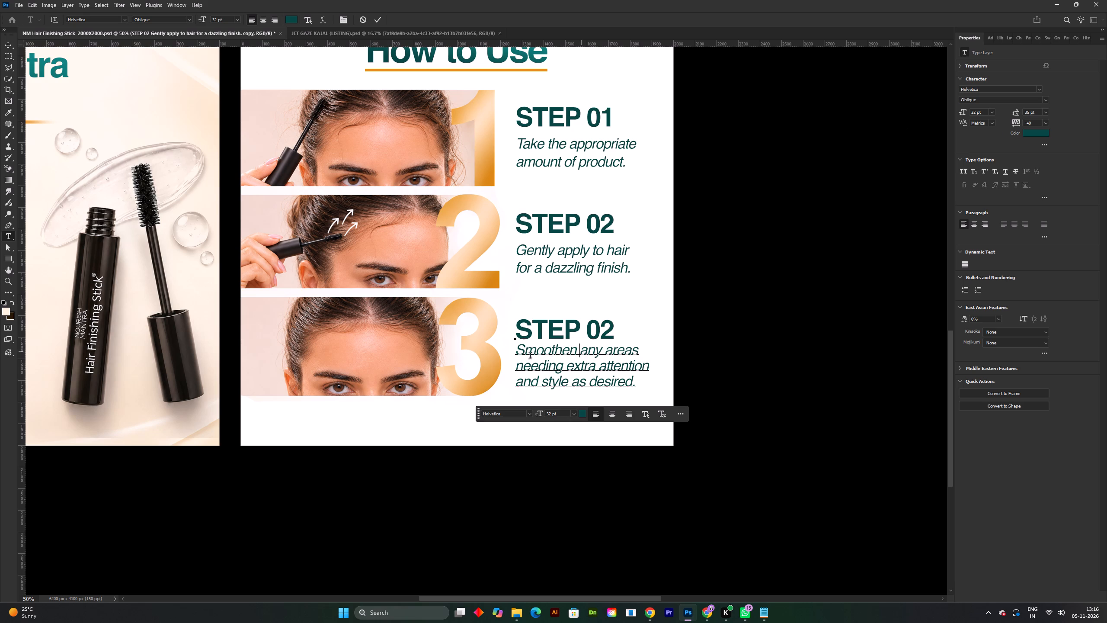
{"action": "left_click_drag", "start_coordinate": [519, 348], "coordinate": [653, 389]}
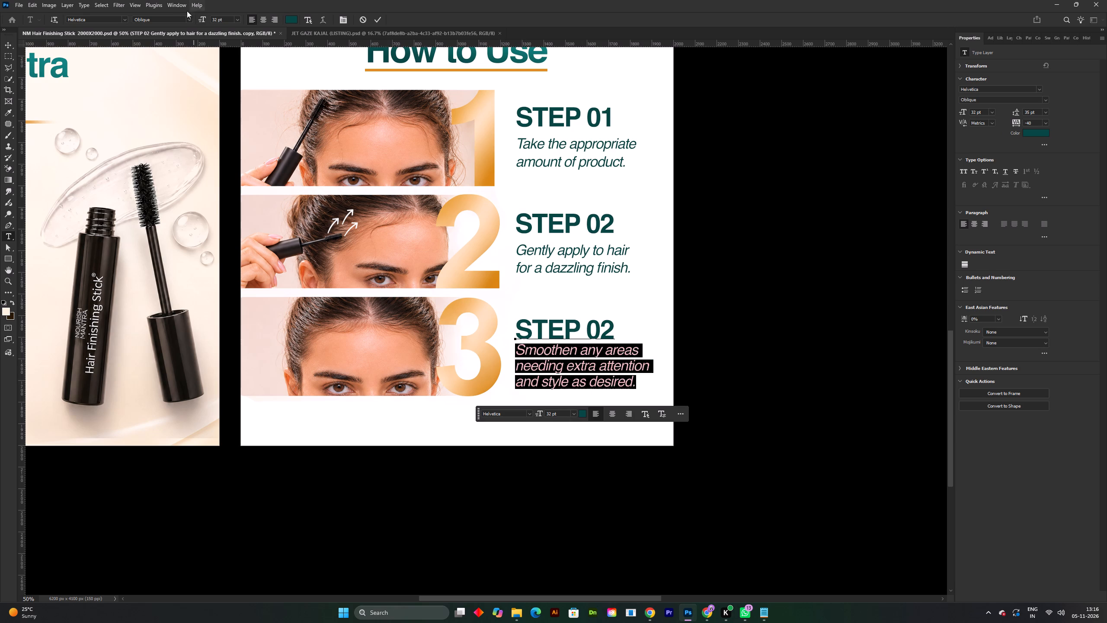
{"action": "left_click", "coordinate": [204, 17], "text": "ctrl"}
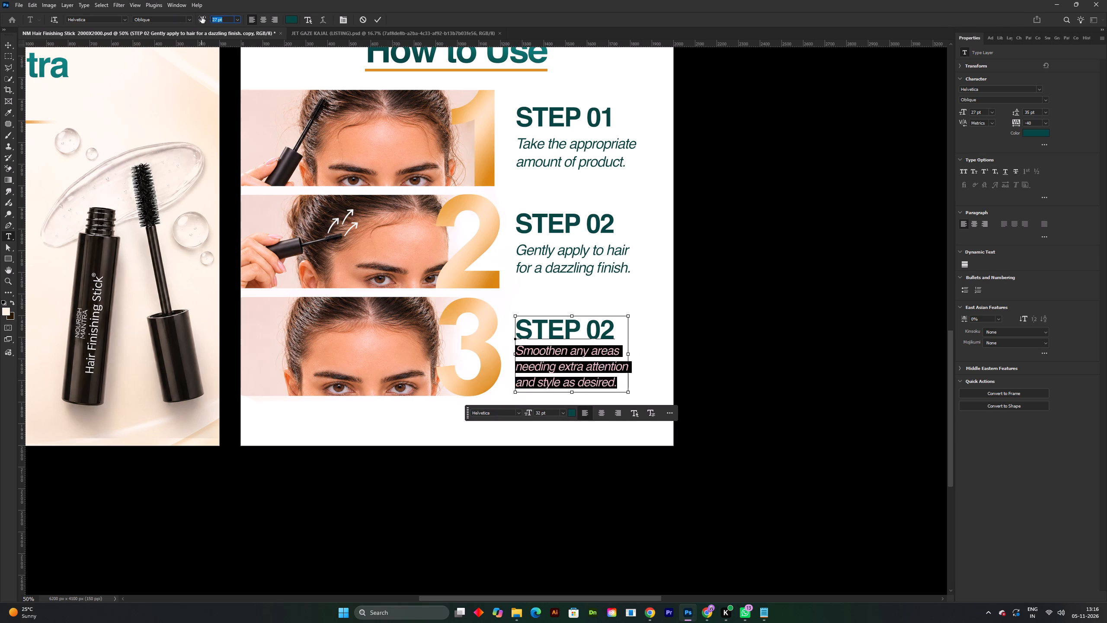
{"action": "left_click", "coordinate": [379, 17]}
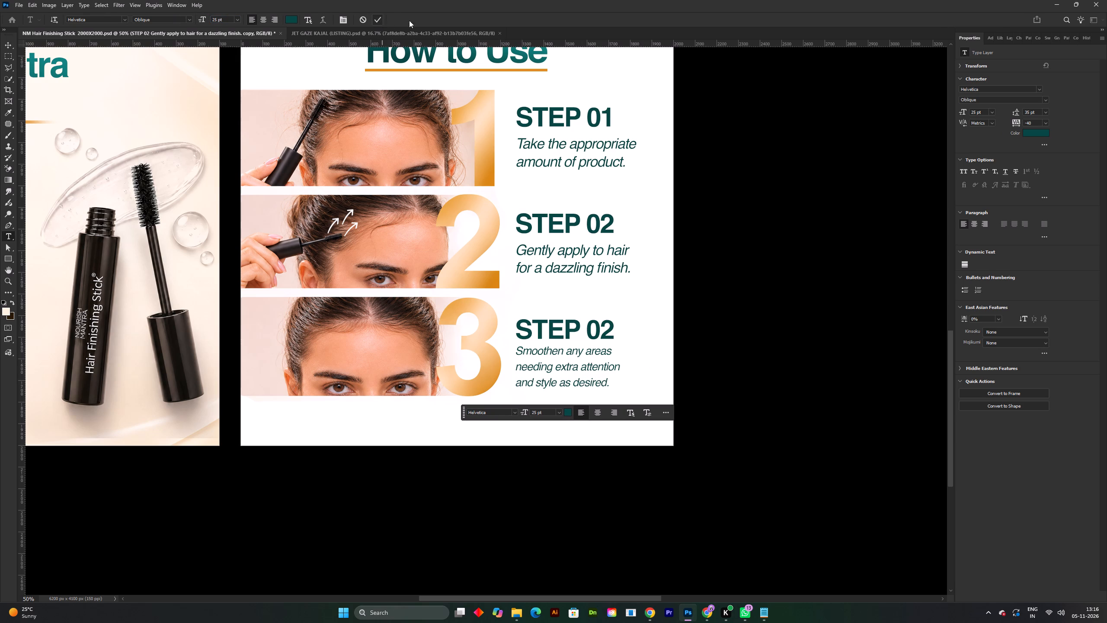
Set the leading of the line "needing extra attention" to 25 pt.
{"action": "triple_click", "coordinate": [558, 367]}
{"action": "triple_click", "coordinate": [528, 367]}
{"action": "left_click", "coordinate": [528, 367]}
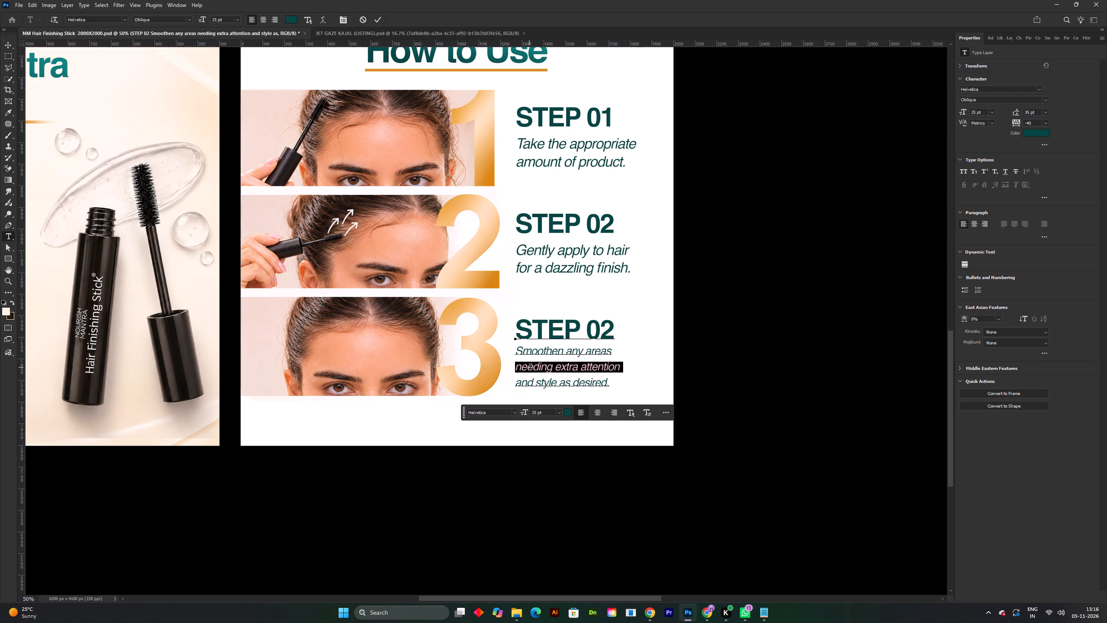
{"action": "left_click", "coordinate": [1014, 110]}
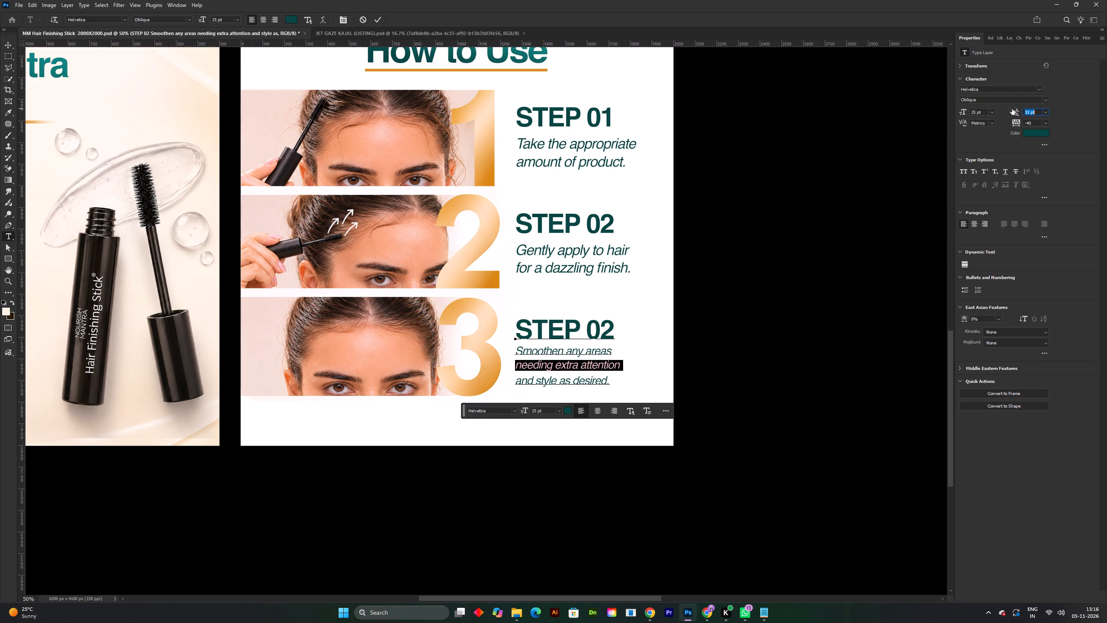
{"action": "left_click", "coordinate": [376, 17]}
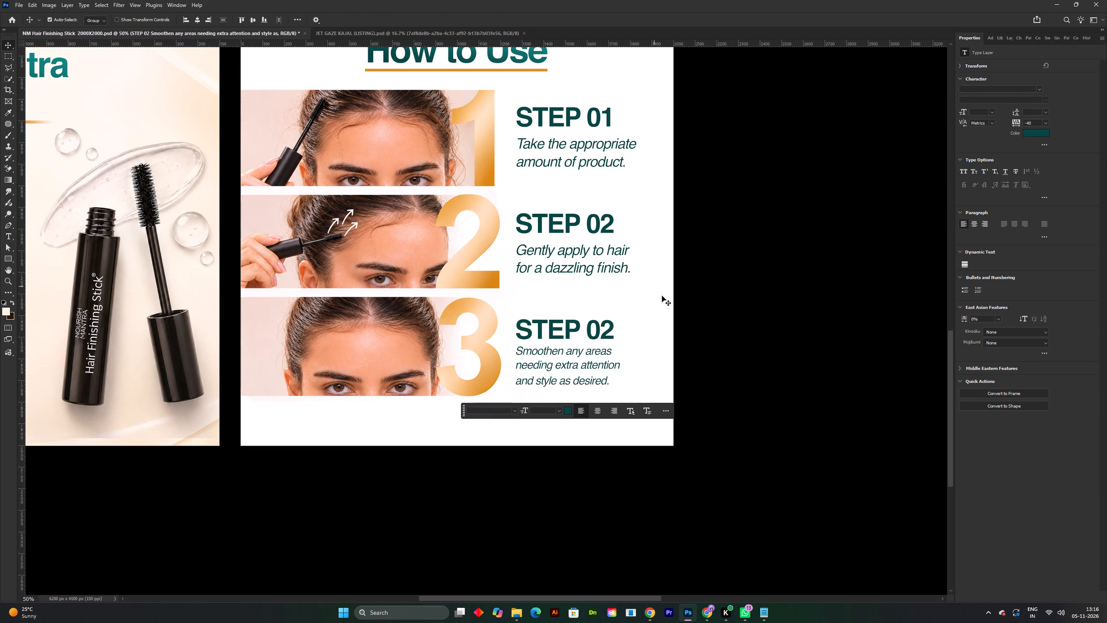
{"action": "scroll", "coordinate": [602, 356], "scroll_direction": "up", "scroll_amount": 2, "text": "shift"}
{"action": "double_click", "coordinate": [578, 367]}
{"action": "triple_click", "coordinate": [570, 369]}
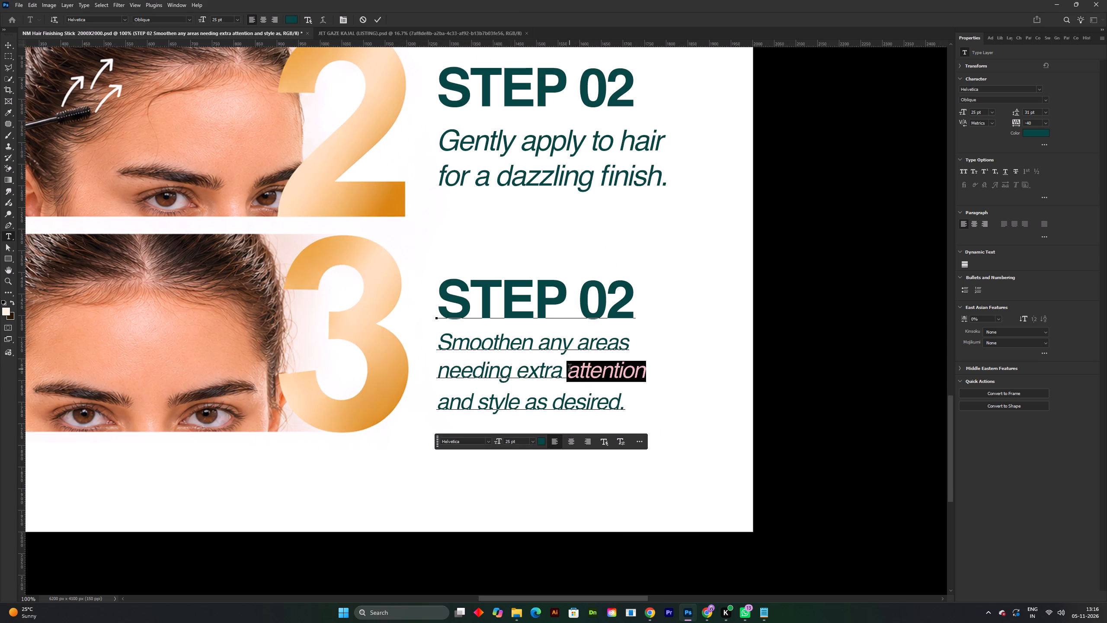
{"action": "left_click_drag", "start_coordinate": [1014, 111], "coordinate": [1010, 111]}
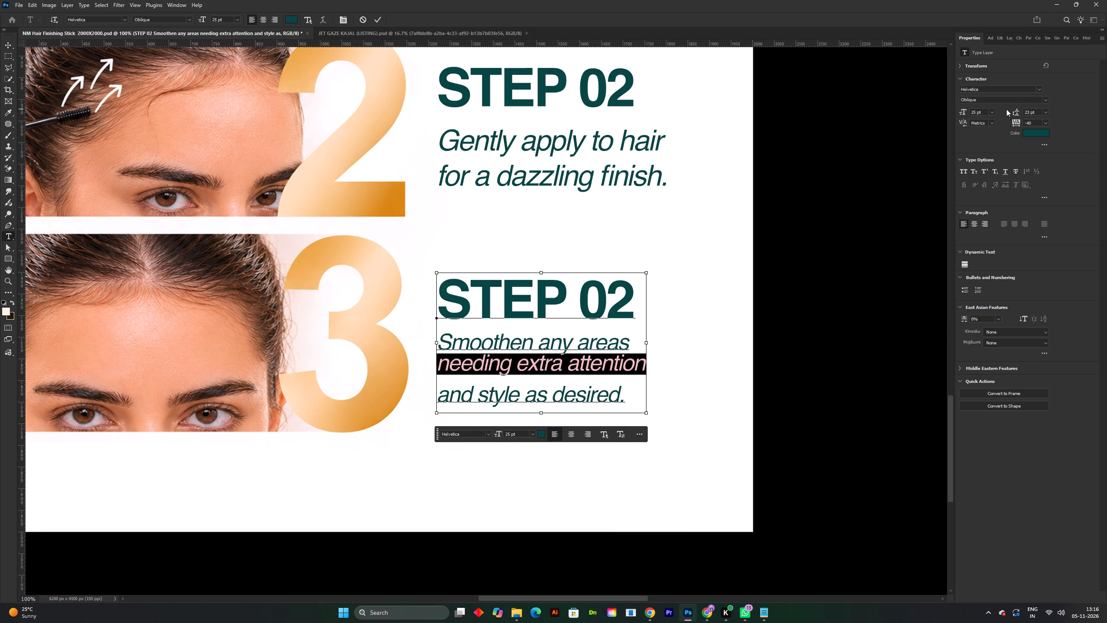
{"action": "left_click", "coordinate": [1017, 115], "text": "ctrl"}
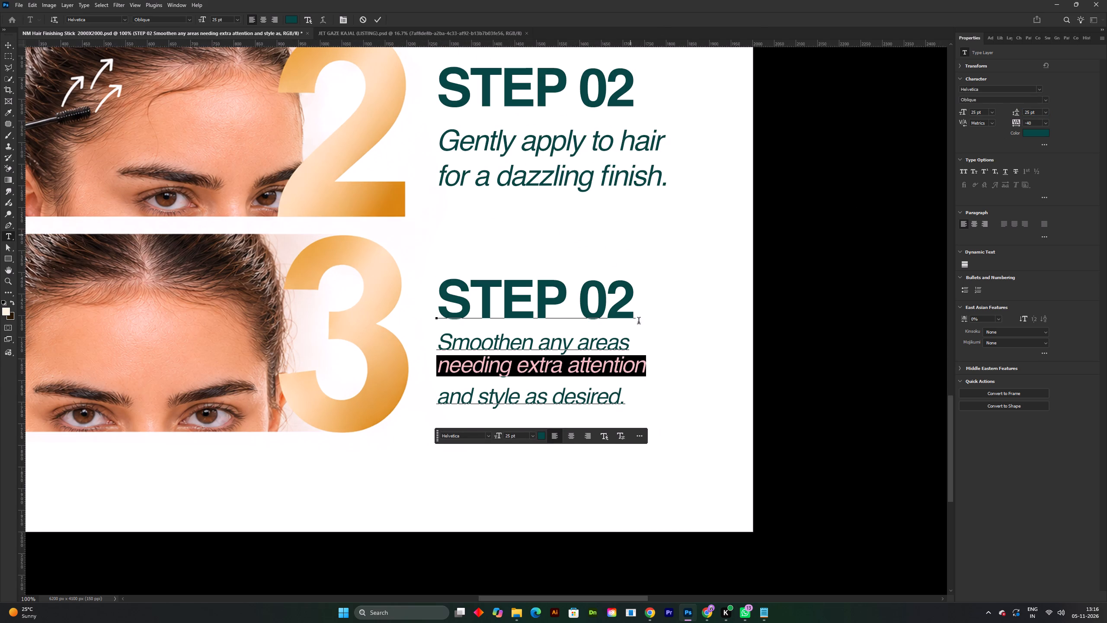
Tighten the leading of the line "and style as desired." to match the line above, and commit the text.
{"action": "triple_click", "coordinate": [591, 405]}
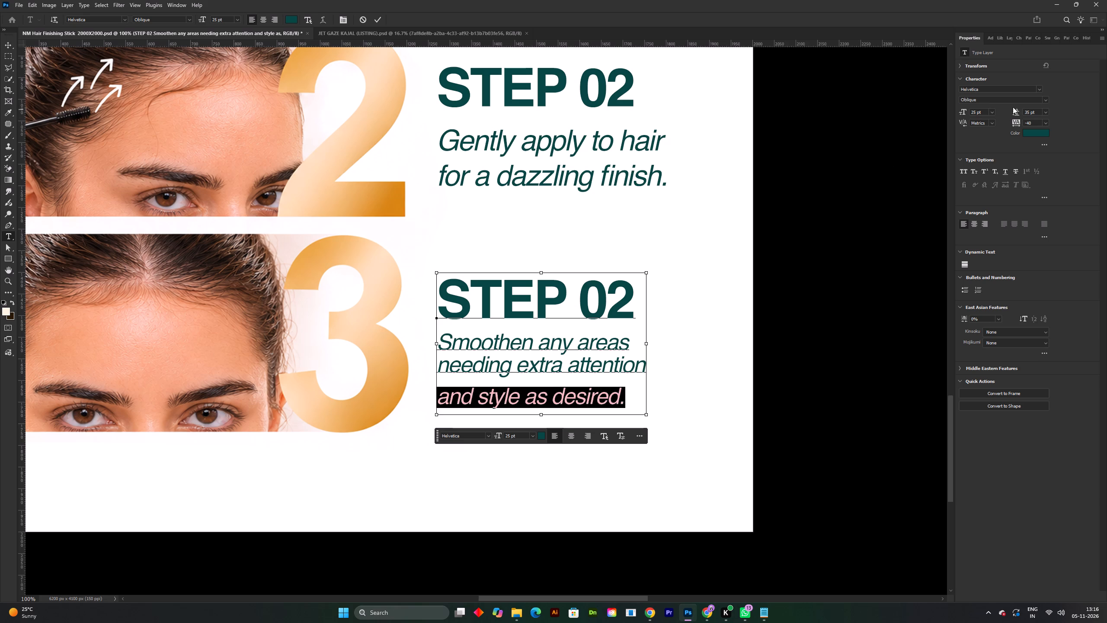
{"action": "left_click_drag", "start_coordinate": [1016, 108], "coordinate": [1011, 109], "text": "ctrl"}
{"action": "left_click", "coordinate": [381, 16]}
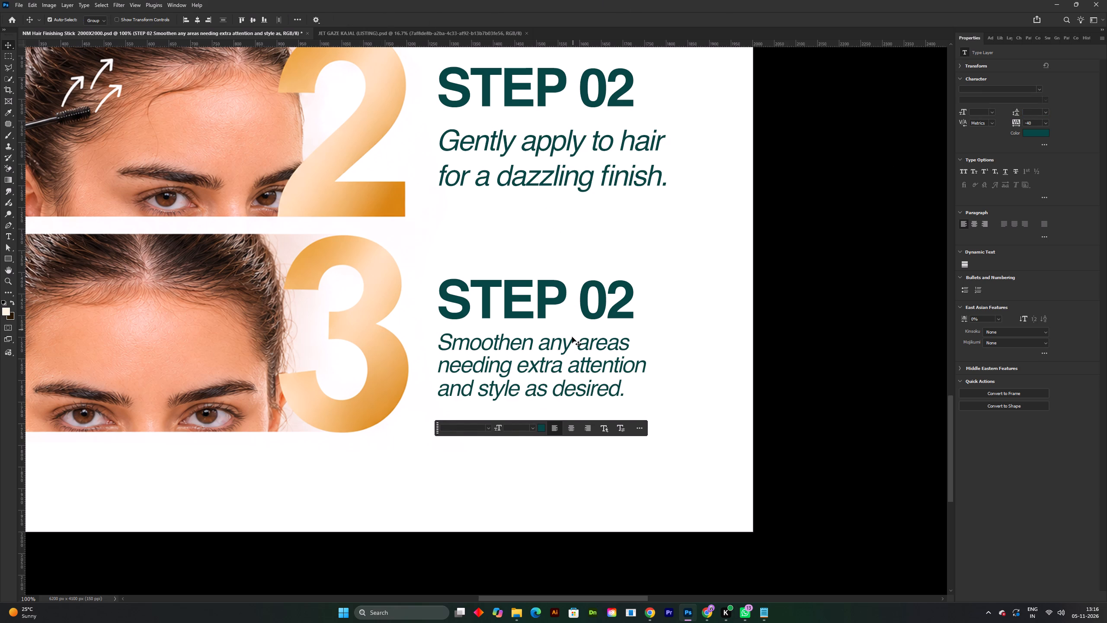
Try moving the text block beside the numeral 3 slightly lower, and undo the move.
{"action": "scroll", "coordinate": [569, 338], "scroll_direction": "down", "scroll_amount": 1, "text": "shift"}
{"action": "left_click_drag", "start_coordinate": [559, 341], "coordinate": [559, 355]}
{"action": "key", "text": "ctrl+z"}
Save the document with the third step's text block in place.
{"action": "scroll", "coordinate": [586, 348], "scroll_direction": "down", "scroll_amount": 1}
{"action": "scroll", "coordinate": [586, 348], "scroll_direction": "down", "scroll_amount": 1, "text": "shift"}
{"action": "key", "text": "space"}
{"action": "left_click_drag", "start_coordinate": [601, 278], "coordinate": [603, 335]}
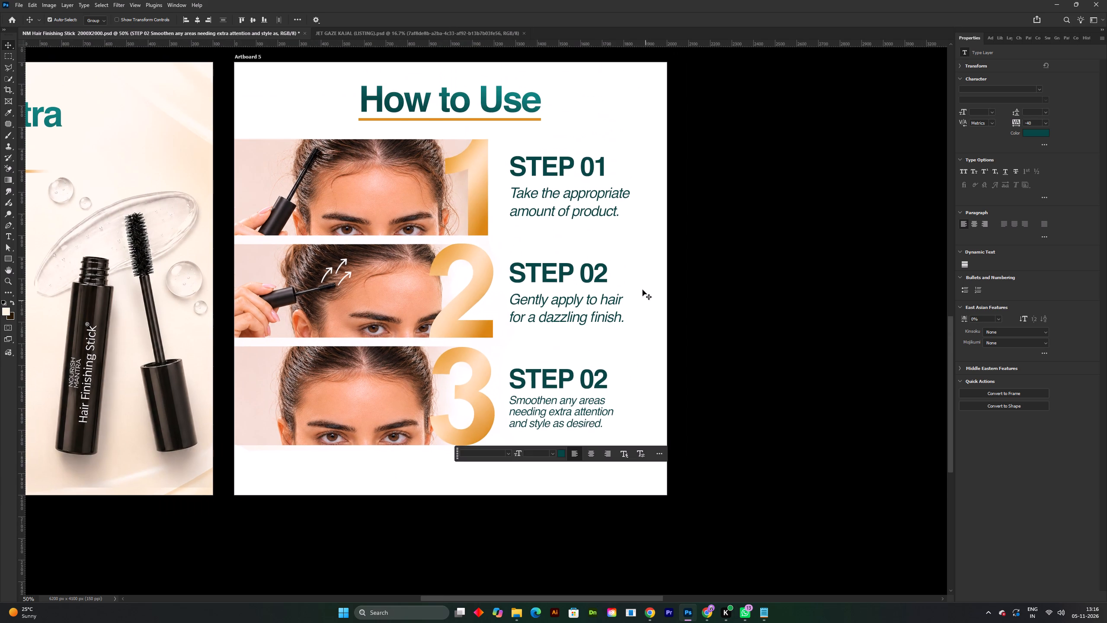
{"action": "key", "text": "ctrl+s"}
Set the font size of the second step's text "Gently apply to hair for a dazzling finish." to 28 pt and save.
{"action": "double_click", "coordinate": [566, 301]}
{"action": "left_click_drag", "start_coordinate": [513, 301], "coordinate": [592, 313]}
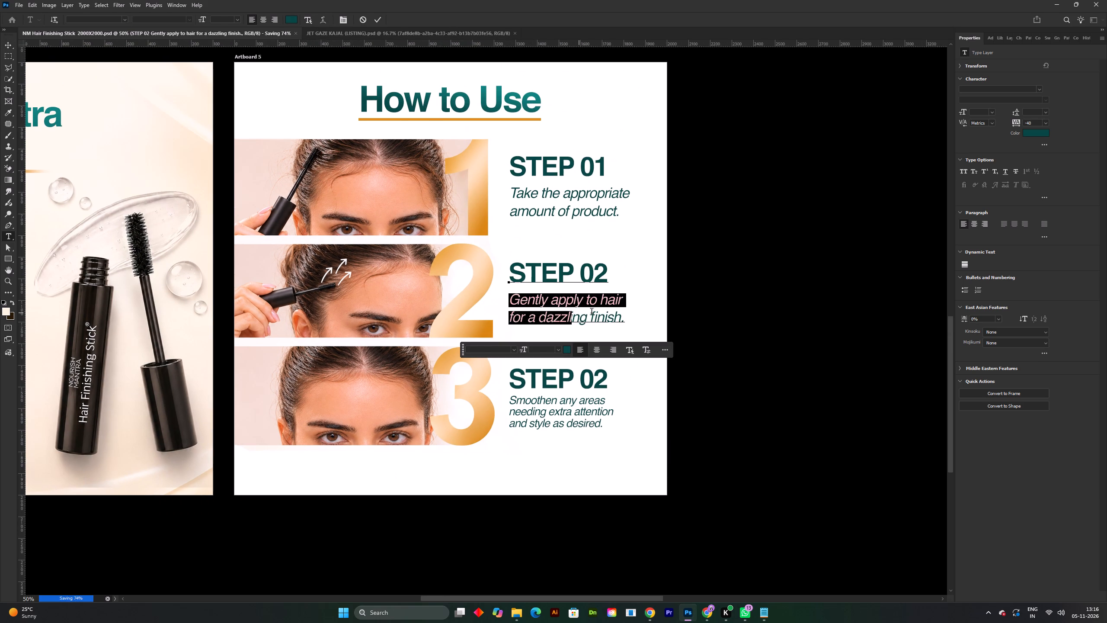
{"action": "left_click_drag", "start_coordinate": [592, 313], "coordinate": [627, 318]}
{"action": "left_click_drag", "start_coordinate": [199, 20], "coordinate": [197, 20], "text": "ctrl"}
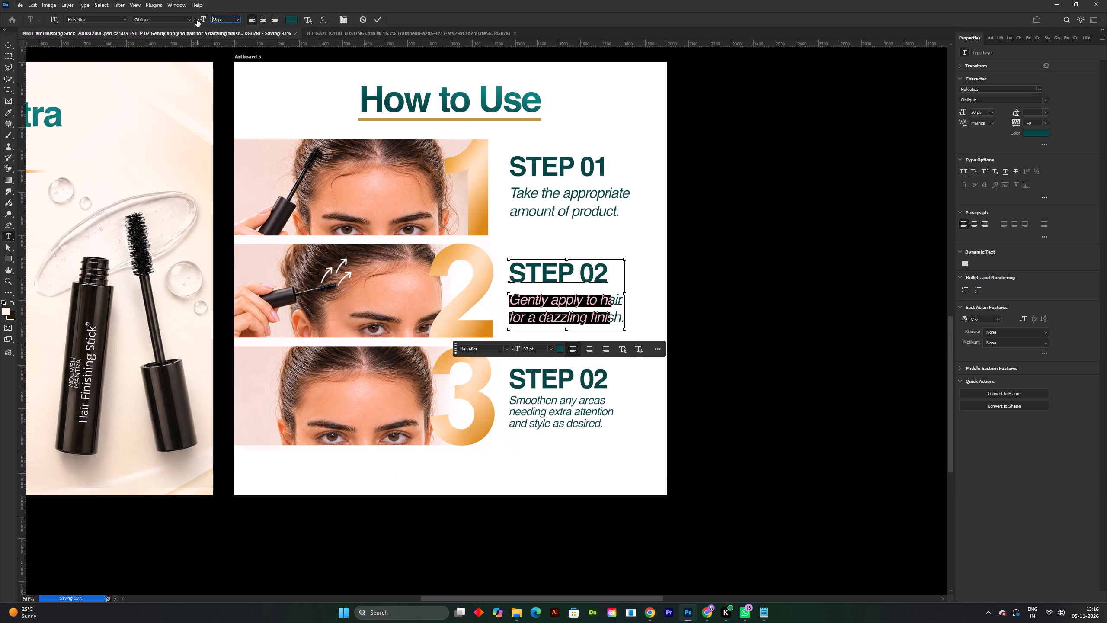
{"action": "left_click_drag", "start_coordinate": [197, 20], "coordinate": [197, 25], "text": "ctrl"}
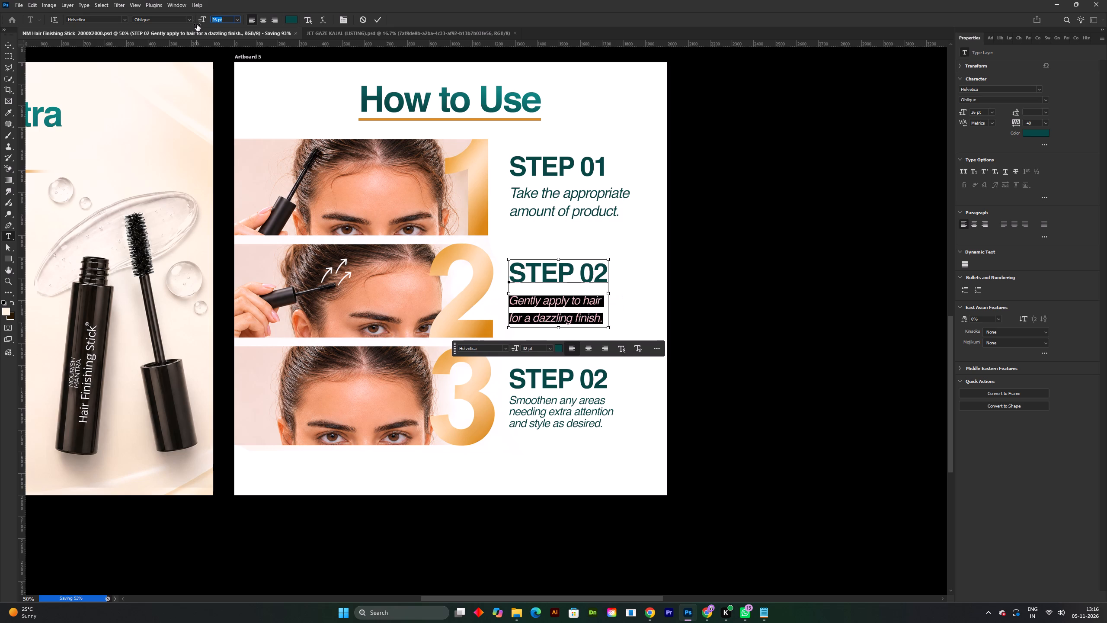
{"action": "left_click_drag", "start_coordinate": [197, 25], "coordinate": [198, 25], "text": "ctrl"}
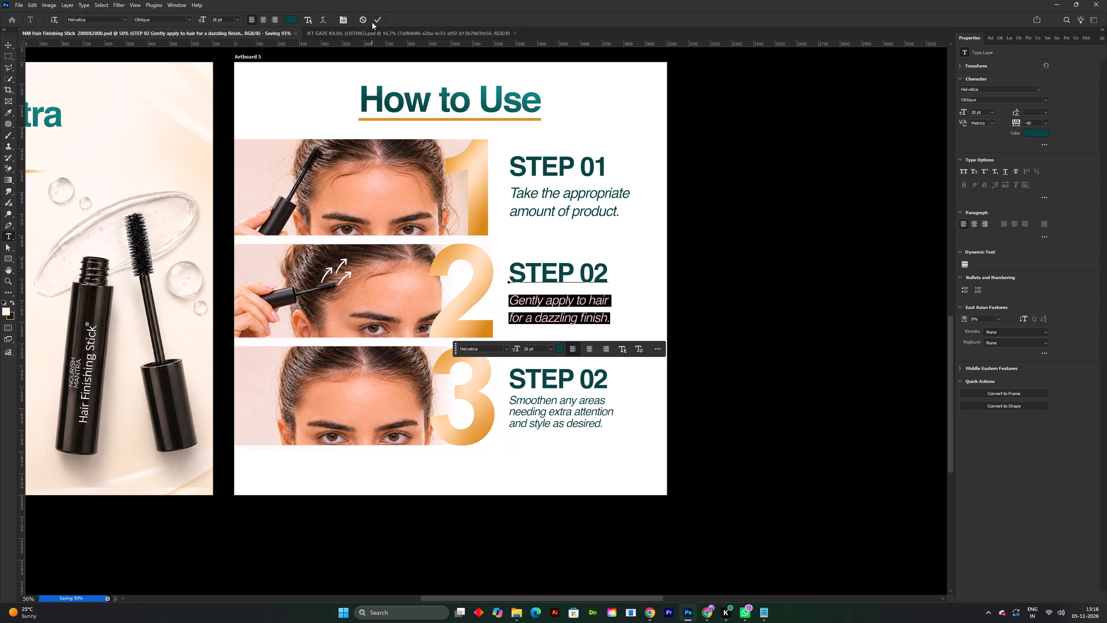
{"action": "double_click", "coordinate": [372, 22]}
{"action": "key", "text": "ctrl+s"}
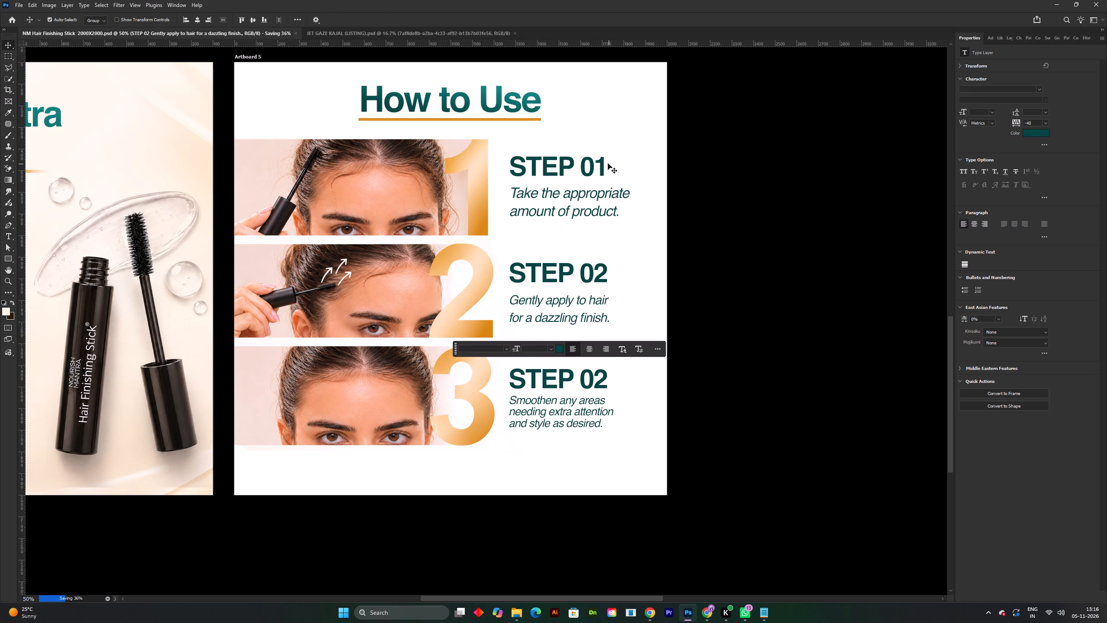
Set the font size of the first step's text "Take the appropriate amount of product." to 29 pt and save.
{"action": "double_click", "coordinate": [595, 193]}
{"action": "left_click_drag", "start_coordinate": [512, 194], "coordinate": [597, 208]}
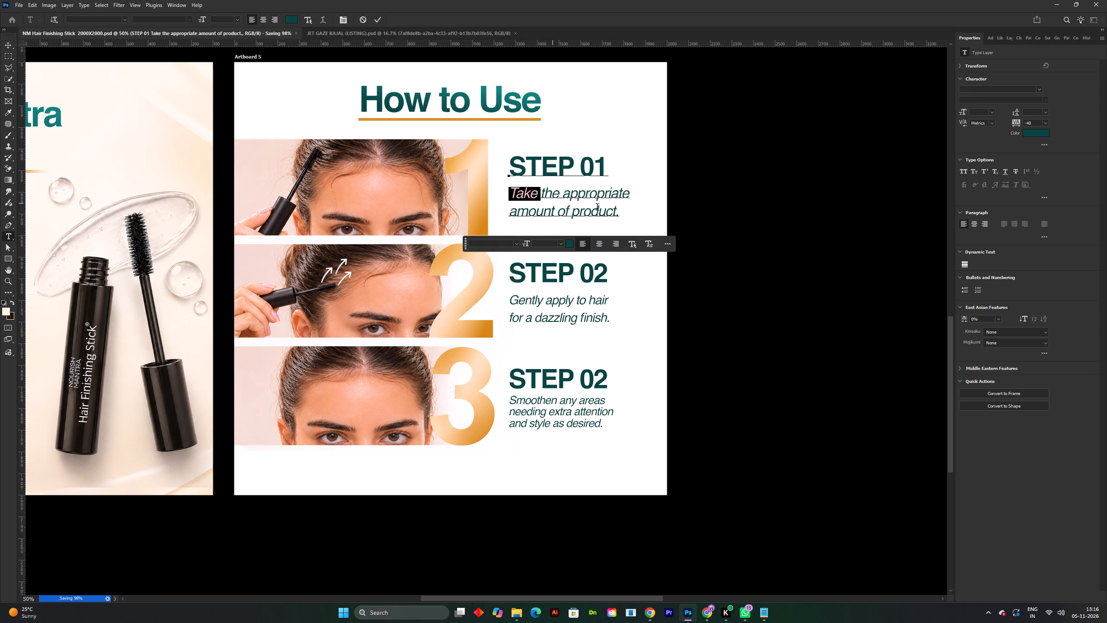
{"action": "left_click_drag", "start_coordinate": [597, 208], "coordinate": [622, 212]}
{"action": "left_click", "coordinate": [202, 16], "text": "ctrl"}
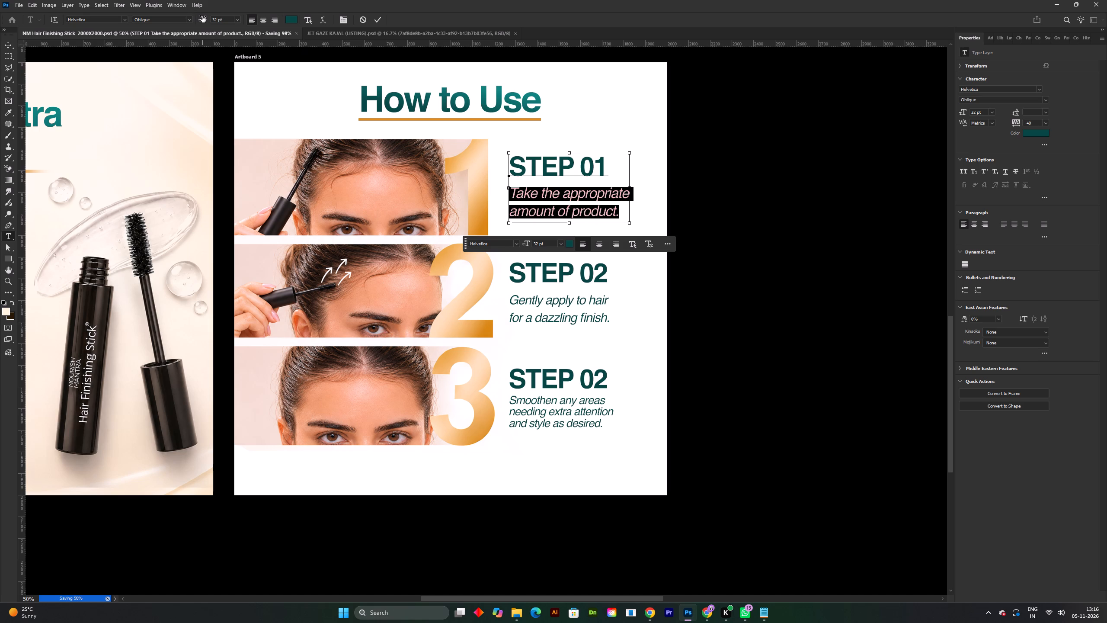
{"action": "left_click", "coordinate": [379, 23]}
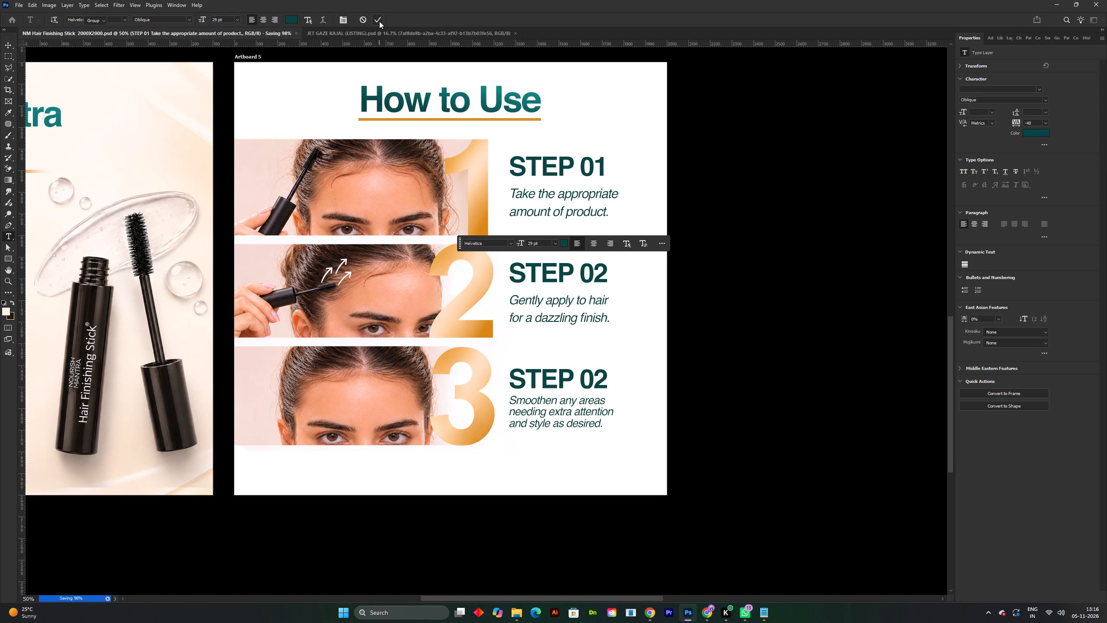
{"action": "key", "text": "ctrl+s"}
{"action": "scroll", "coordinate": [646, 382], "scroll_direction": "down", "scroll_amount": 2, "text": "shift"}
{"action": "left_click", "coordinate": [777, 304]}
{"action": "scroll", "coordinate": [713, 355], "scroll_direction": "up", "scroll_amount": 1, "text": "shift"}
{"action": "key", "text": "space"}
{"action": "left_click_drag", "start_coordinate": [705, 321], "coordinate": [706, 328]}
{"action": "key", "text": "ctrl+s"}
{"action": "key", "text": "space"}
{"action": "left_click_drag", "start_coordinate": [632, 291], "coordinate": [632, 297]}
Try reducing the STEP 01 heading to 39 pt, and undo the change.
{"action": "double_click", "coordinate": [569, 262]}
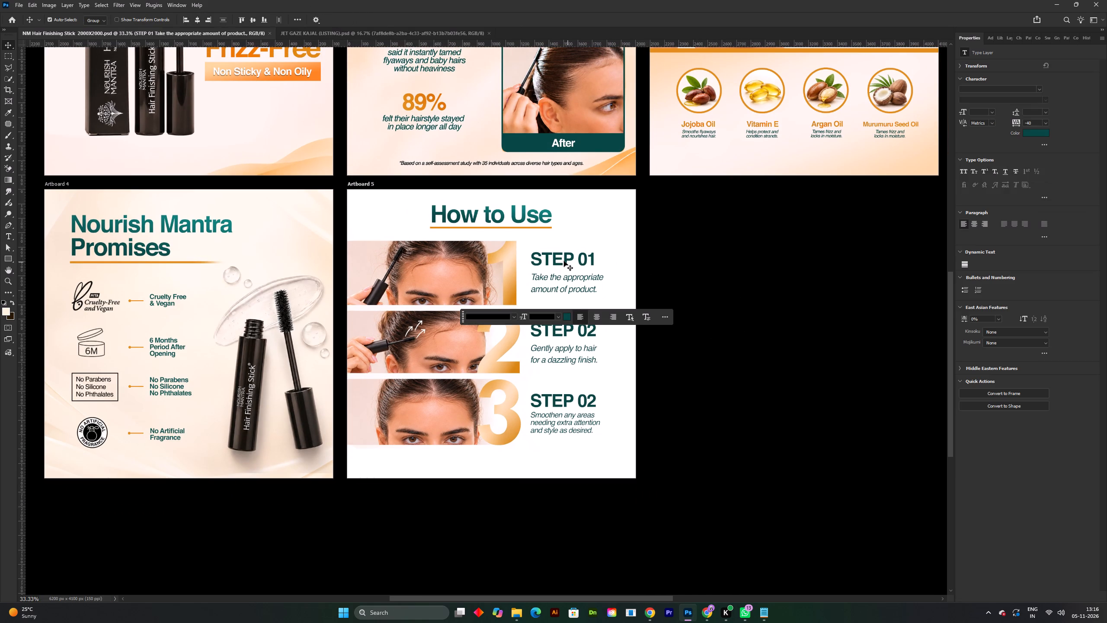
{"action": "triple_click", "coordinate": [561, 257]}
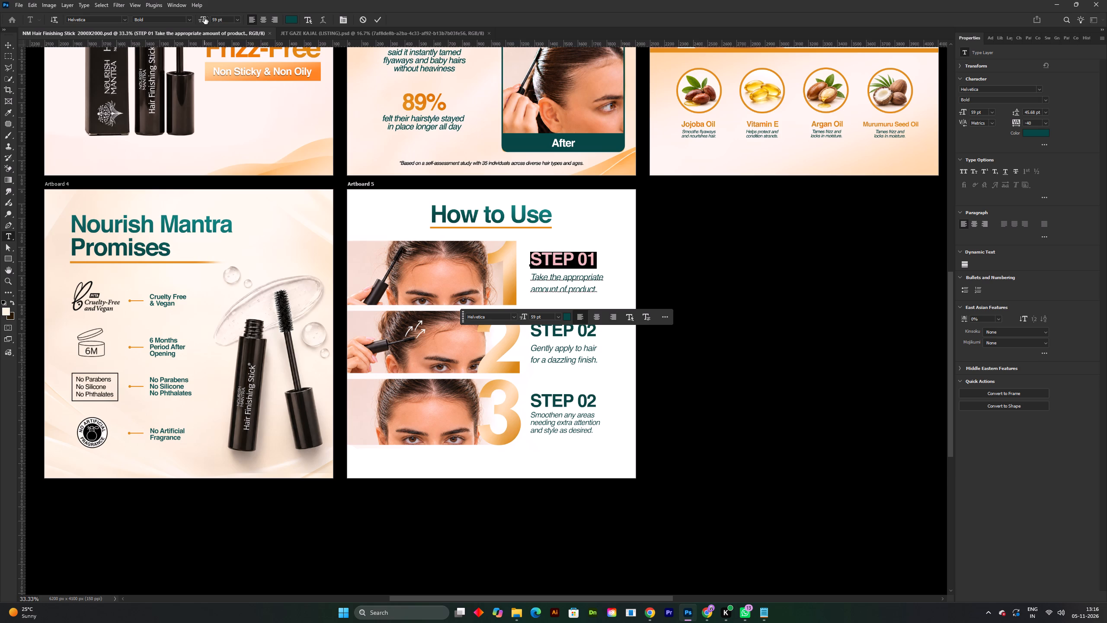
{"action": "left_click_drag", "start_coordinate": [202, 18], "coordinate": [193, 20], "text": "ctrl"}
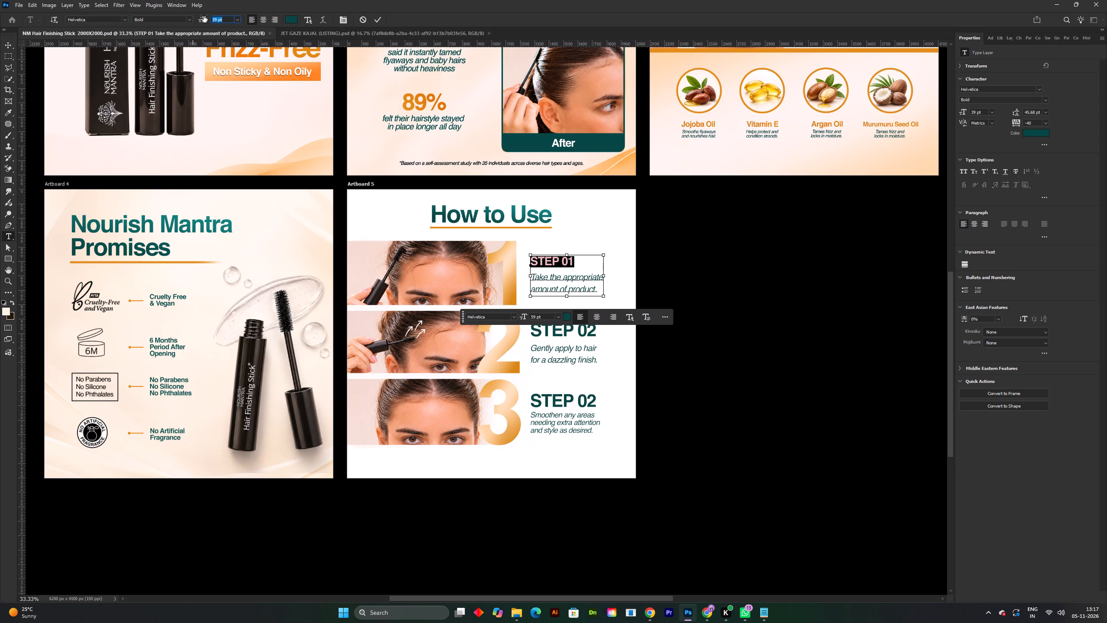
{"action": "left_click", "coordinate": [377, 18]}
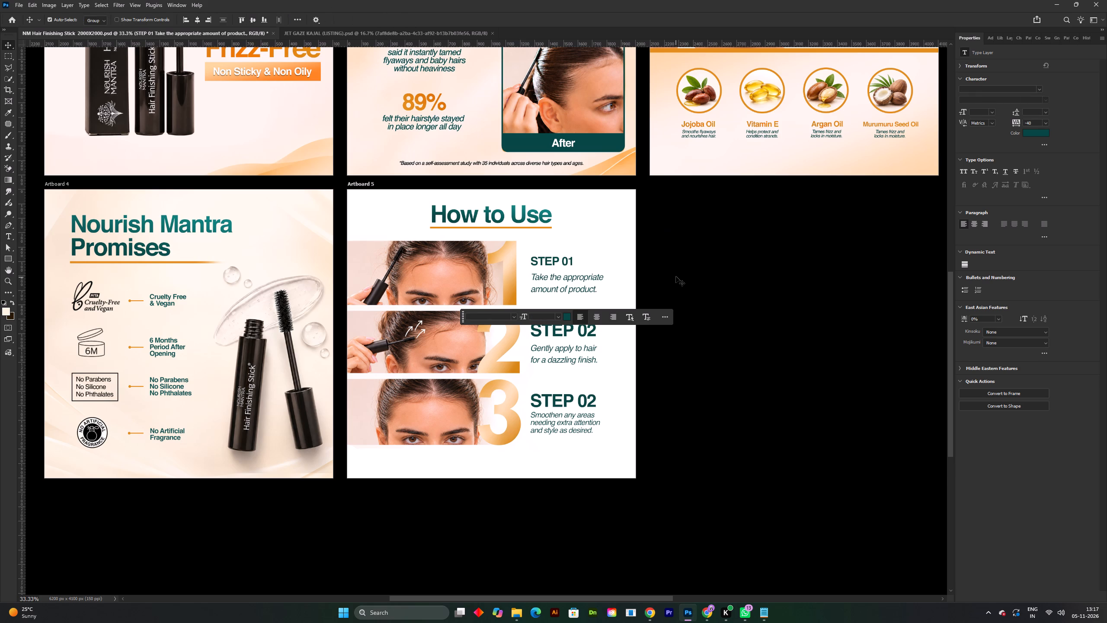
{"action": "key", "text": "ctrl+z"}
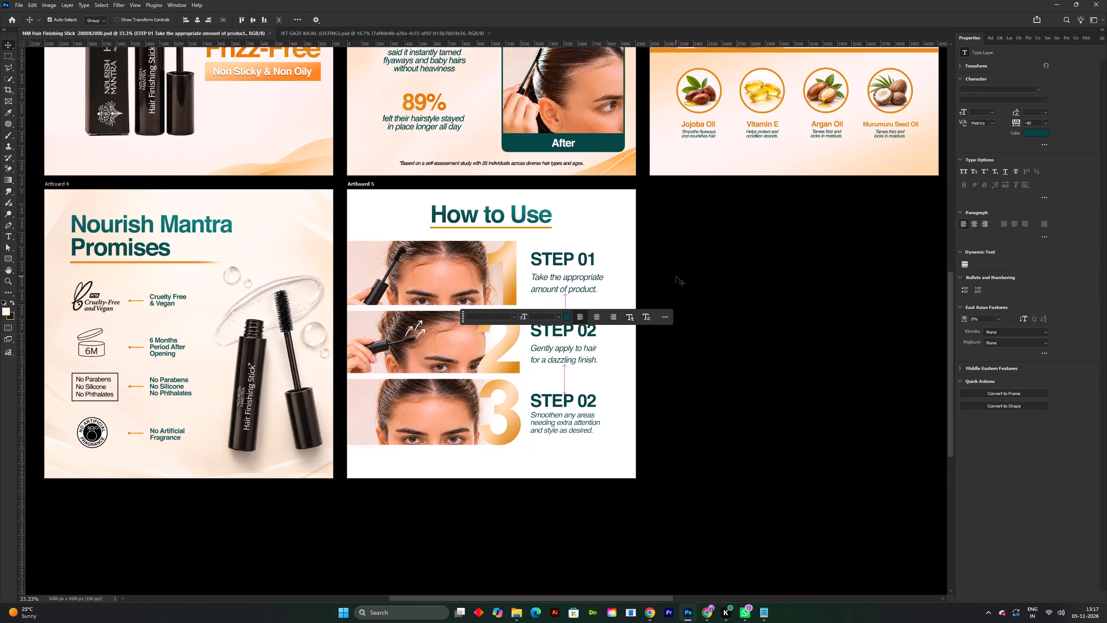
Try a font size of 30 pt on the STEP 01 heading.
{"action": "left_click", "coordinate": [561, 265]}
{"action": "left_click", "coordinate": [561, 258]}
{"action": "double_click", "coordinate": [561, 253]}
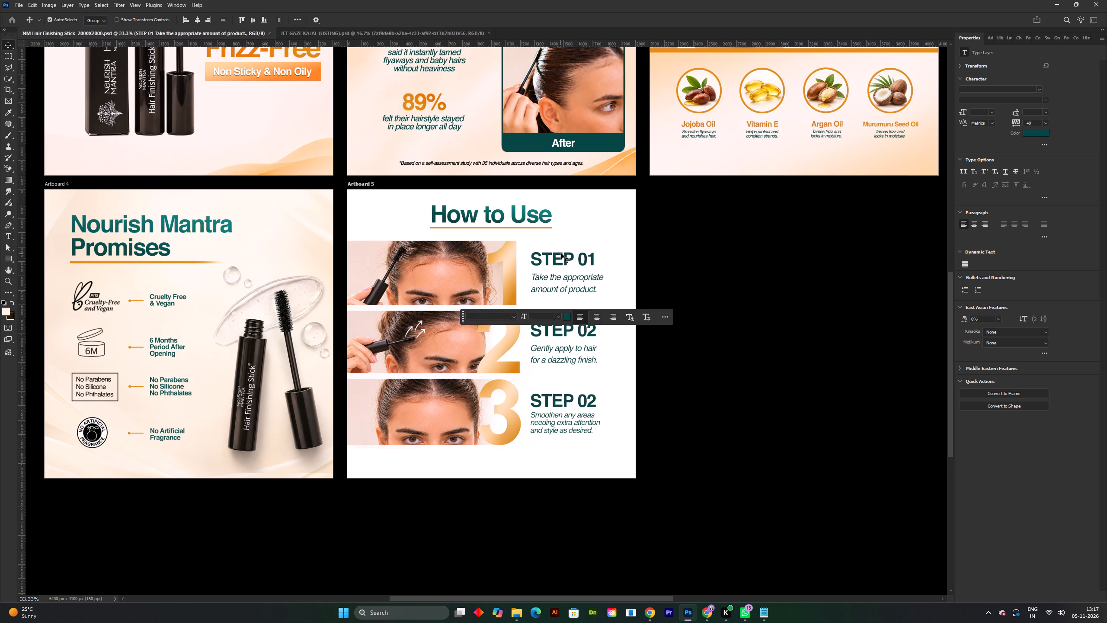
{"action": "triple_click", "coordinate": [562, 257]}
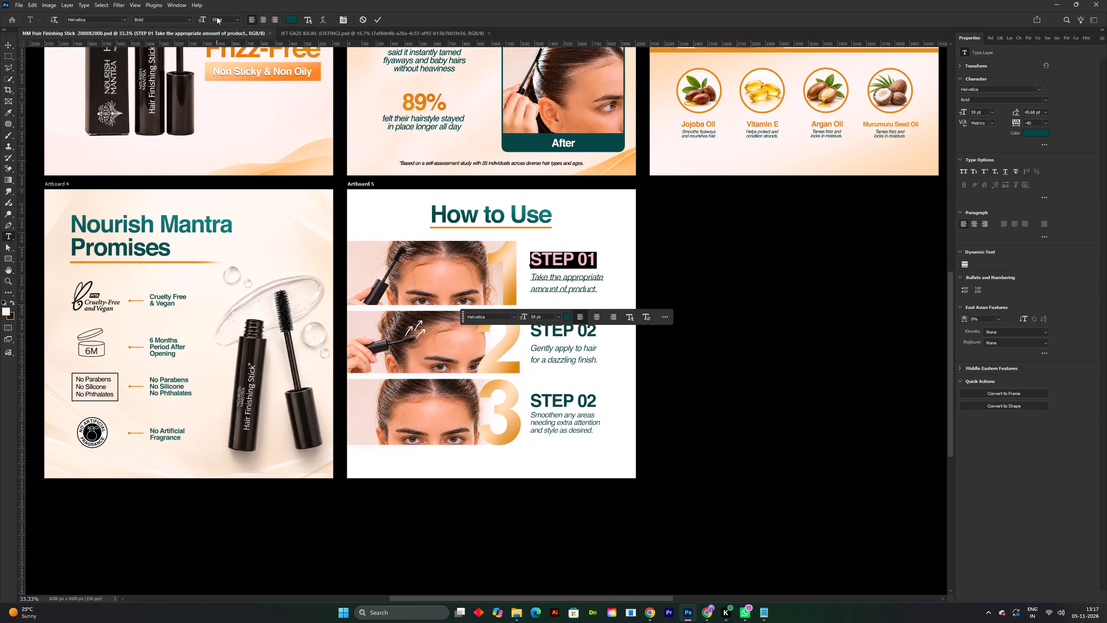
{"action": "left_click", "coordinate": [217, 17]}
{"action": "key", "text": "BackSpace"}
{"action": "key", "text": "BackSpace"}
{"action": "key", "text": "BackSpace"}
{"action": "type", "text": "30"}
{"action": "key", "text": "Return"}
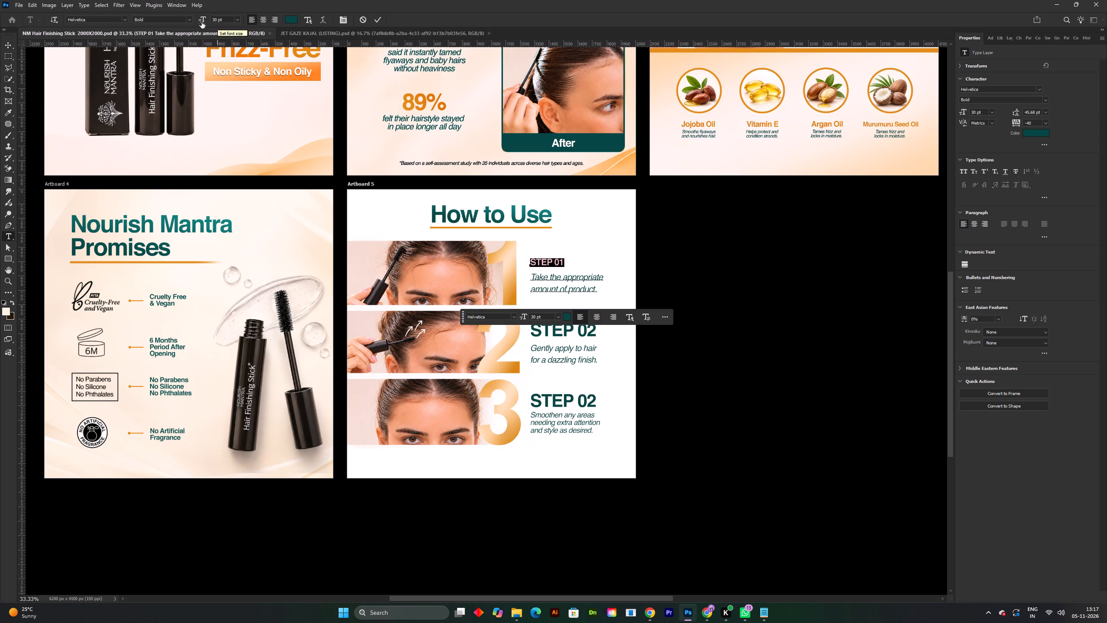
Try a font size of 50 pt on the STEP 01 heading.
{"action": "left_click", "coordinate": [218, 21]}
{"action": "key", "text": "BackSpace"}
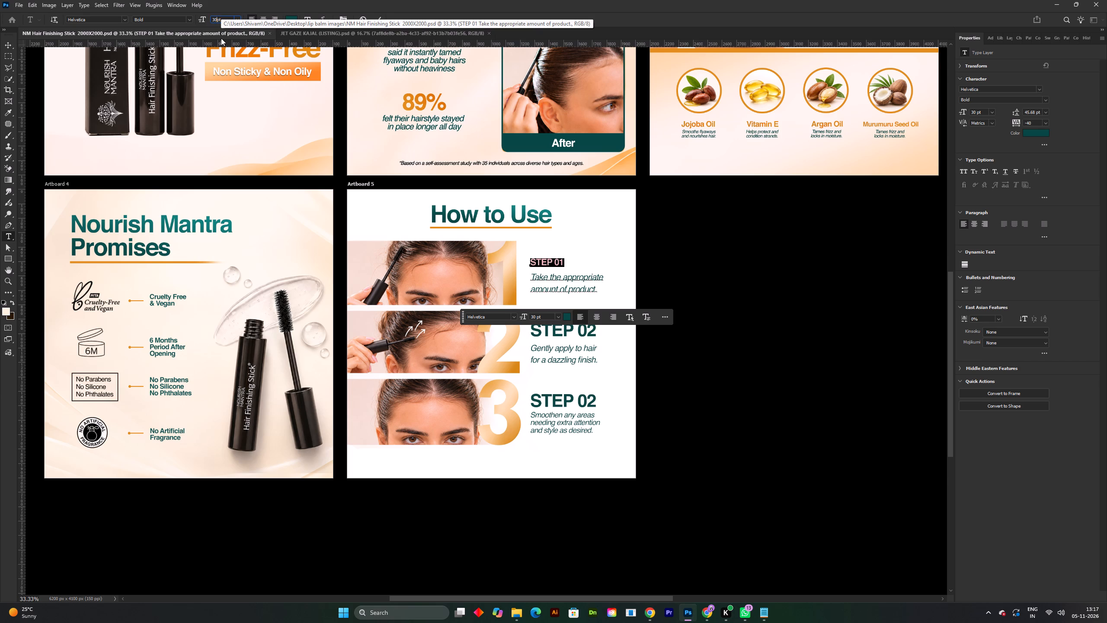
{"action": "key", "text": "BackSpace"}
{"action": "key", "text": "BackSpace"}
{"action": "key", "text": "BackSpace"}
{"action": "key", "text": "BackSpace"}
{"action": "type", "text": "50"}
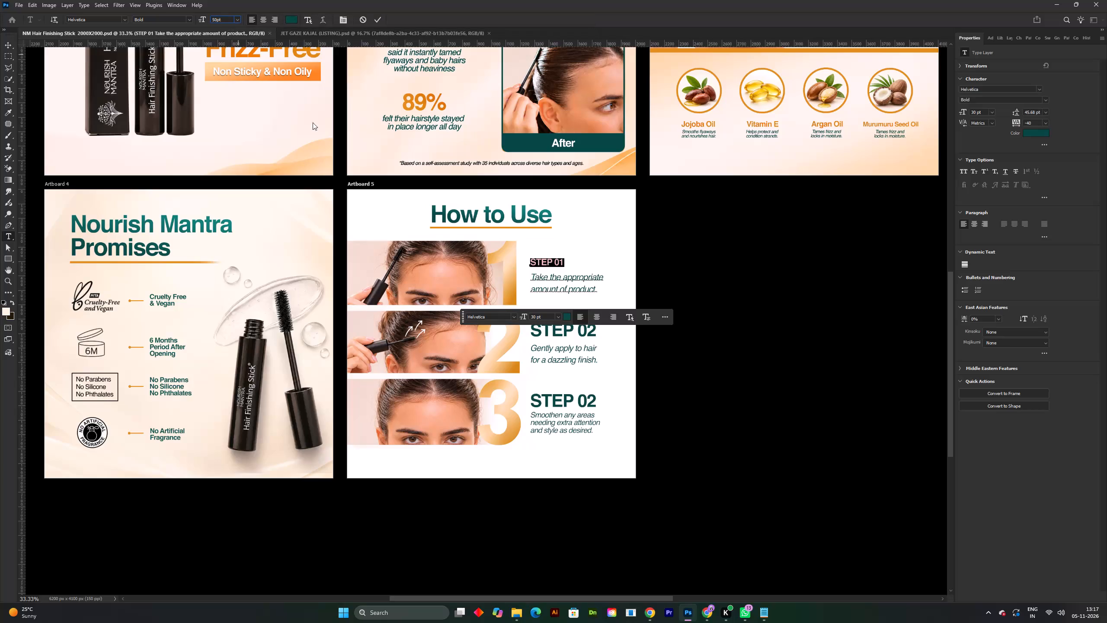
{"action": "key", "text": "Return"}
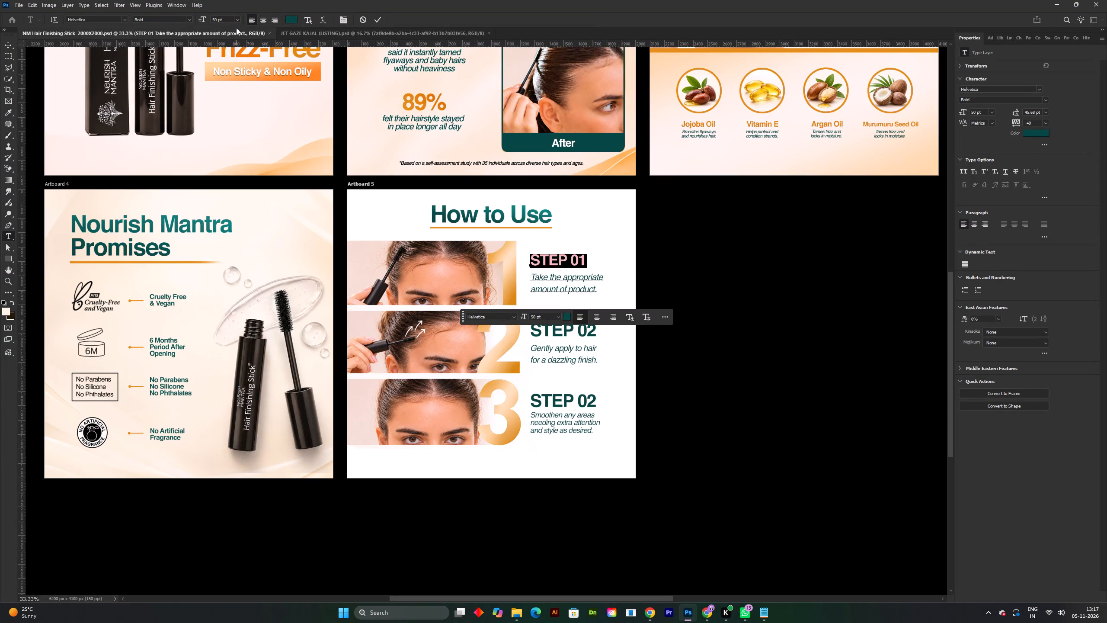
Set the STEP 01 heading's font size to 40 pt, commit the text and save the document.
{"action": "left_click", "coordinate": [216, 18]}
{"action": "key", "text": "BackSpace"}
{"action": "key", "text": "BackSpace"}
{"action": "type", "text": "40"}
{"action": "key", "text": "Return"}
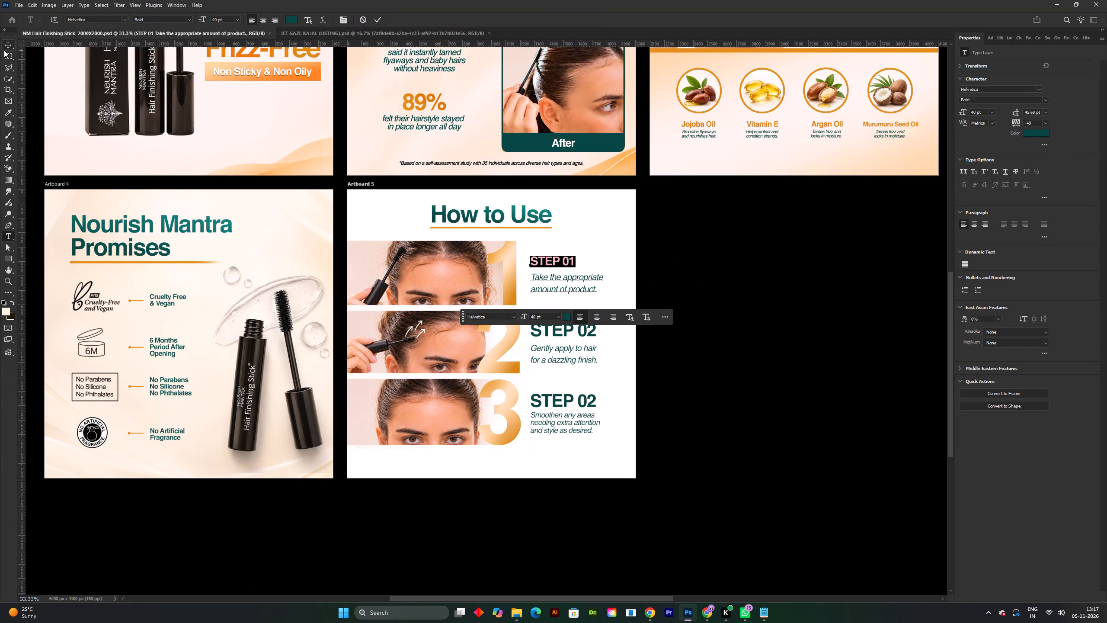
{"action": "left_click", "coordinate": [6, 42]}
{"action": "left_click", "coordinate": [749, 260]}
{"action": "key", "text": "ctrl+s"}
Set the font size of the STEP 02 heading beside the numeral 2 to 40 pt, commit it and save.
{"action": "scroll", "coordinate": [629, 356], "scroll_direction": "up", "scroll_amount": 2, "text": "shift"}
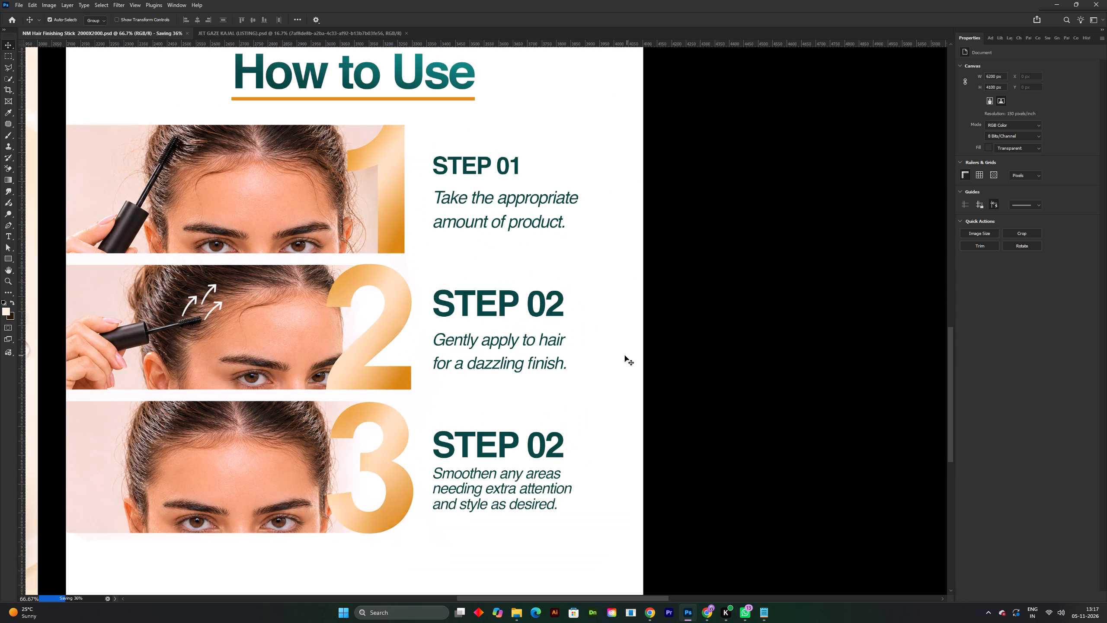
{"action": "key", "text": "space"}
{"action": "left_click_drag", "start_coordinate": [564, 328], "coordinate": [562, 293]}
{"action": "double_click", "coordinate": [522, 273]}
{"action": "double_click", "coordinate": [492, 270]}
{"action": "double_click", "coordinate": [495, 264]}
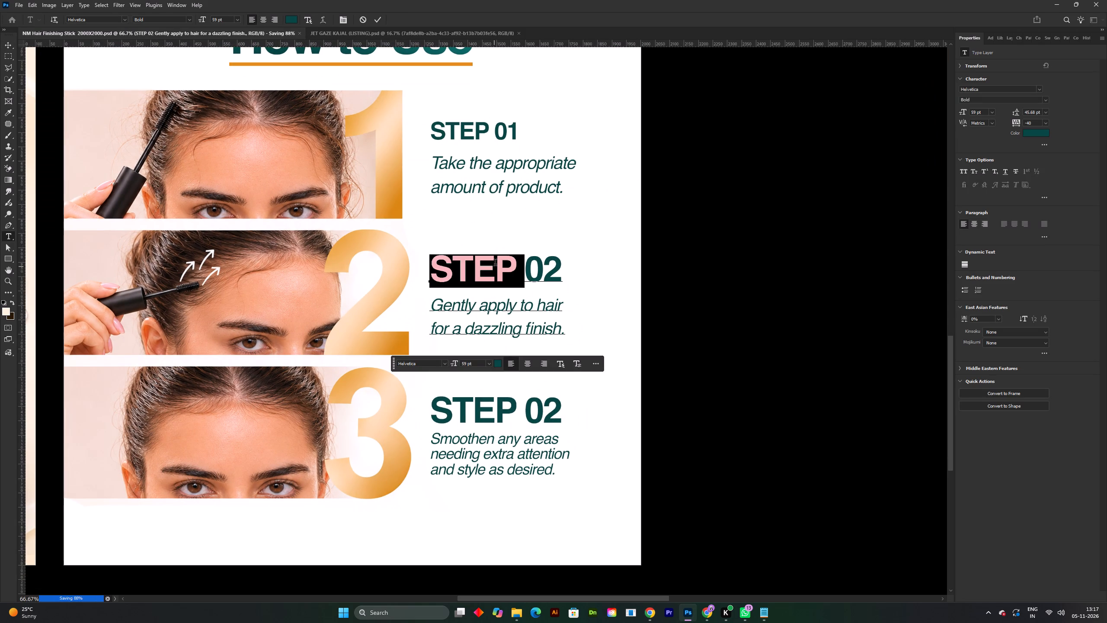
{"action": "left_click", "coordinate": [525, 263]}
{"action": "left_click", "coordinate": [533, 263]}
{"action": "left_click_drag", "start_coordinate": [557, 264], "coordinate": [467, 260]}
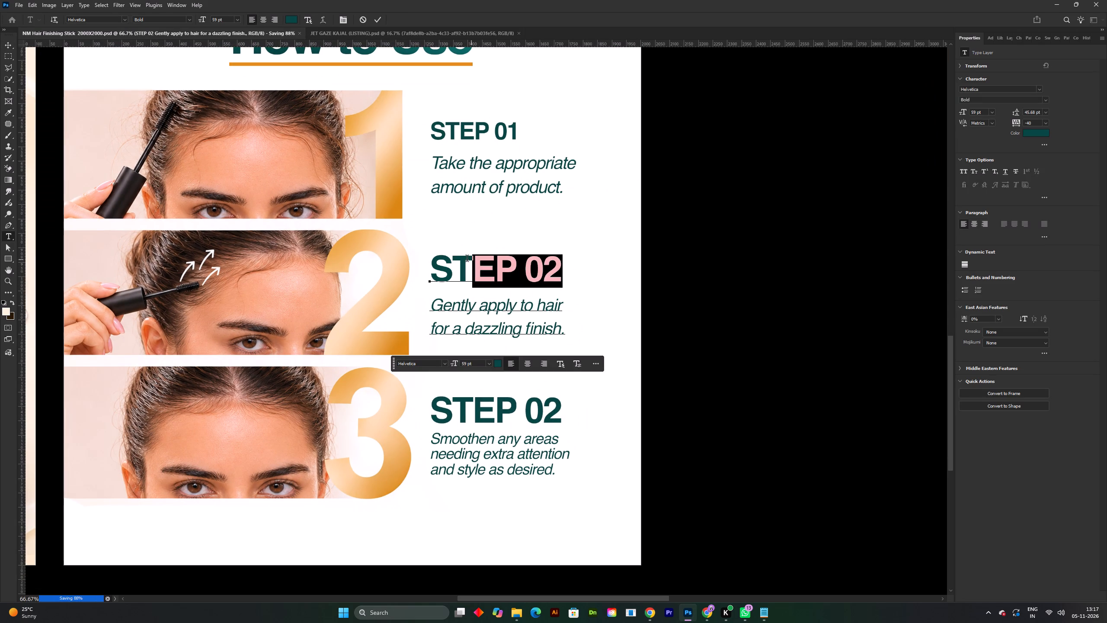
{"action": "left_click_drag", "start_coordinate": [467, 260], "coordinate": [437, 256]}
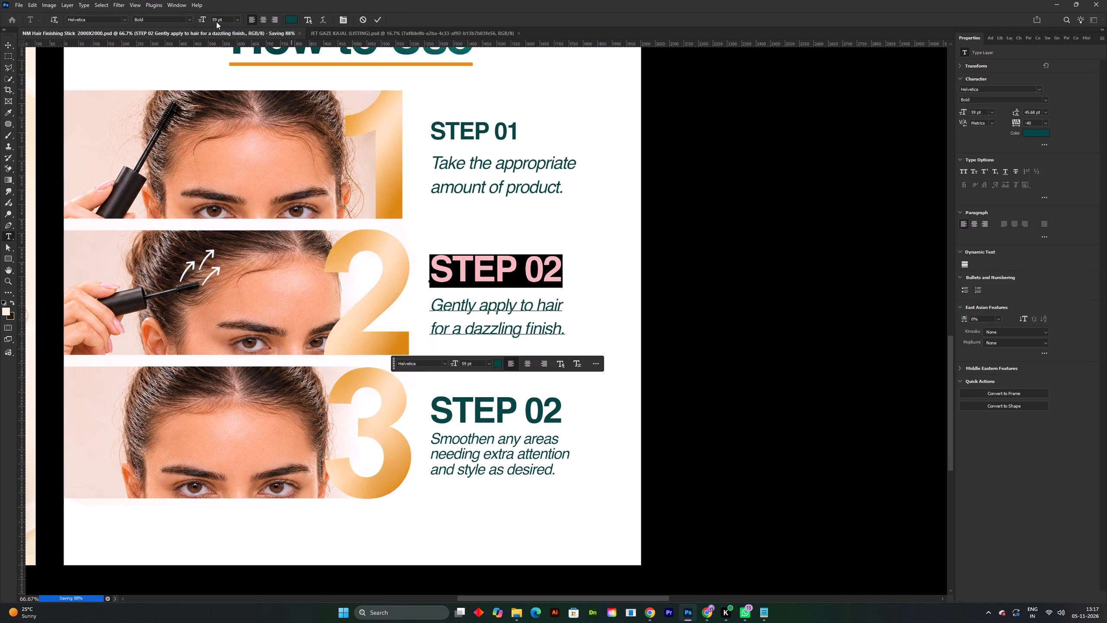
{"action": "double_click", "coordinate": [216, 19]}
{"action": "key", "text": "BackSpace"}
{"action": "type", "text": "40"}
{"action": "key", "text": "Return"}
{"action": "left_click", "coordinate": [374, 25]}
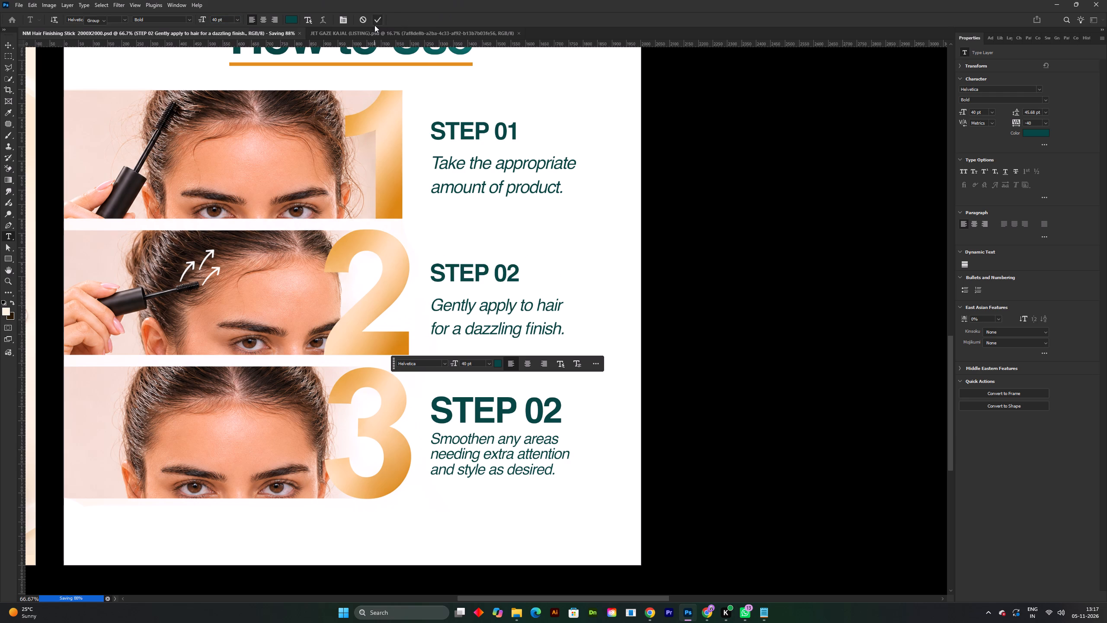
{"action": "key", "text": "ctrl+s"}
Set the font size of the heading beside the numeral 3 to 40 pt.
{"action": "double_click", "coordinate": [517, 398]}
{"action": "left_click", "coordinate": [514, 408]}
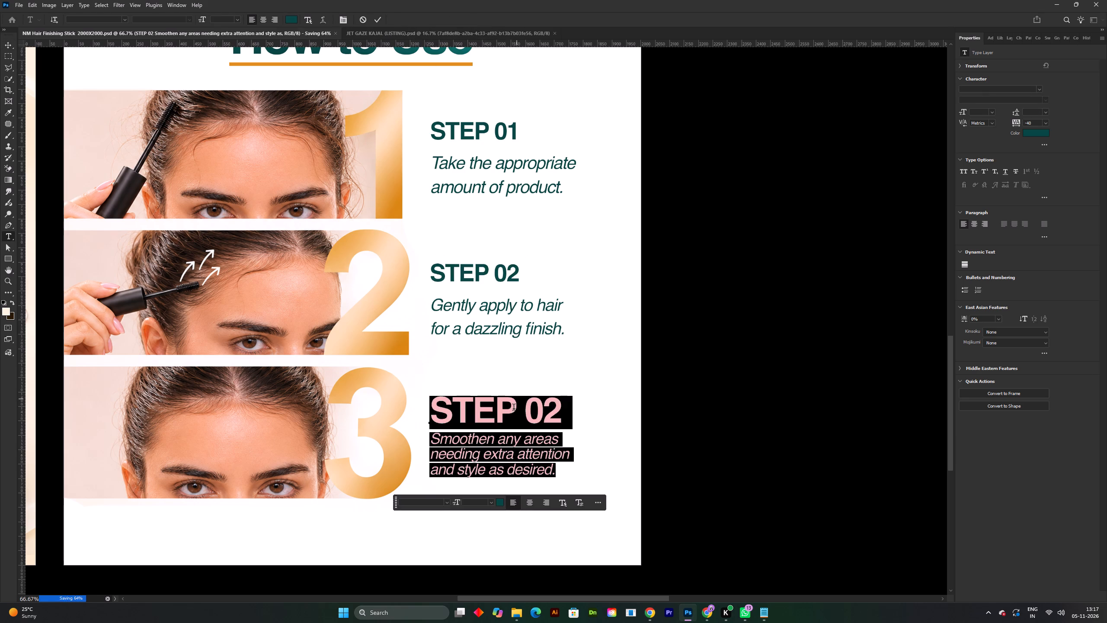
{"action": "triple_click", "coordinate": [511, 408]}
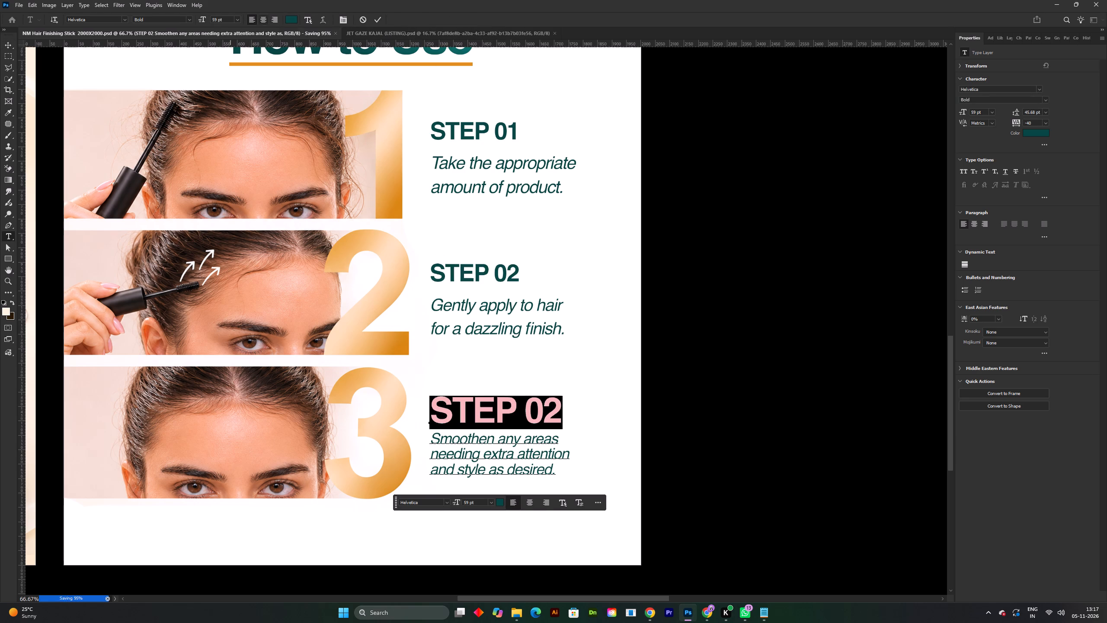
{"action": "left_click", "coordinate": [214, 19]}
{"action": "key", "text": "Right"}
{"action": "key", "text": "BackSpace"}
{"action": "key", "text": "BackSpace"}
{"action": "key", "text": "BackSpace"}
{"action": "key", "text": "BackSpace"}
{"action": "type", "text": "40"}
{"action": "key", "text": "Return"}
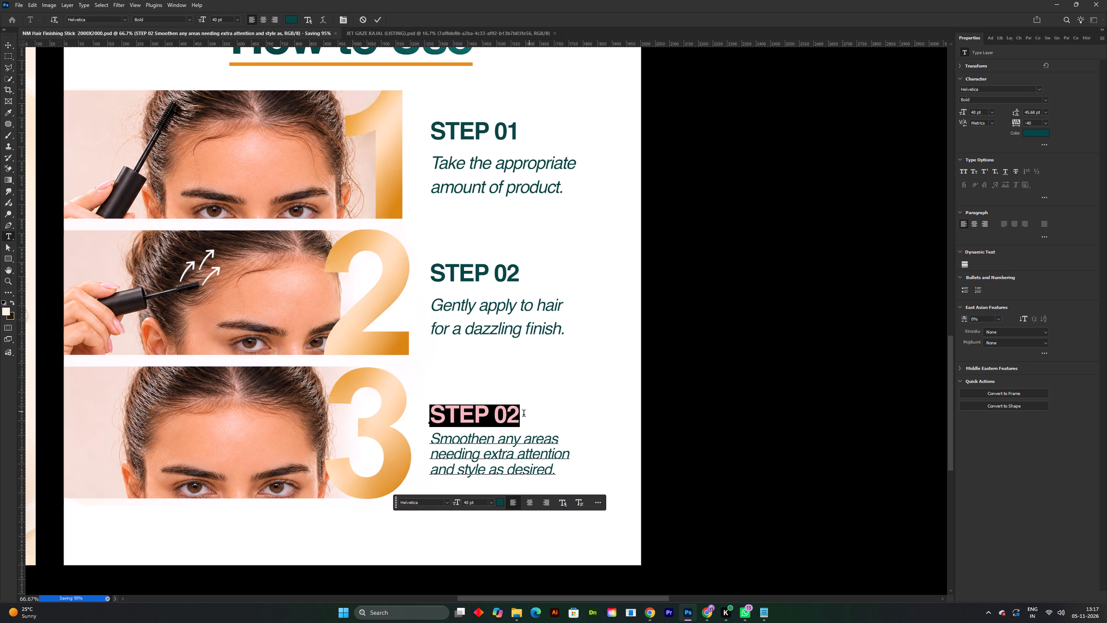
Change the heading beside the numeral 3 to read "STEP 03", commit the text and save the document.
{"action": "left_click", "coordinate": [518, 415]}
{"action": "key", "text": "BackSpace"}
{"action": "key", "text": "3"}
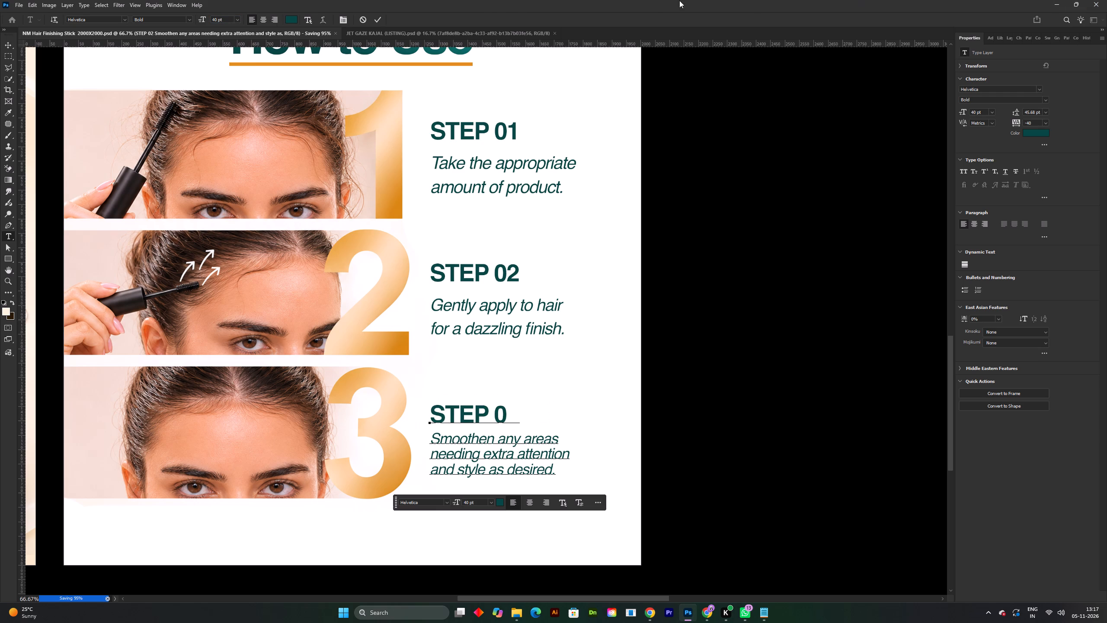
{"action": "left_click", "coordinate": [376, 22]}
{"action": "key", "text": "ctrl+s"}
{"action": "scroll", "coordinate": [628, 314], "scroll_direction": "down", "scroll_amount": 2, "text": "shift"}
{"action": "key", "text": "space"}
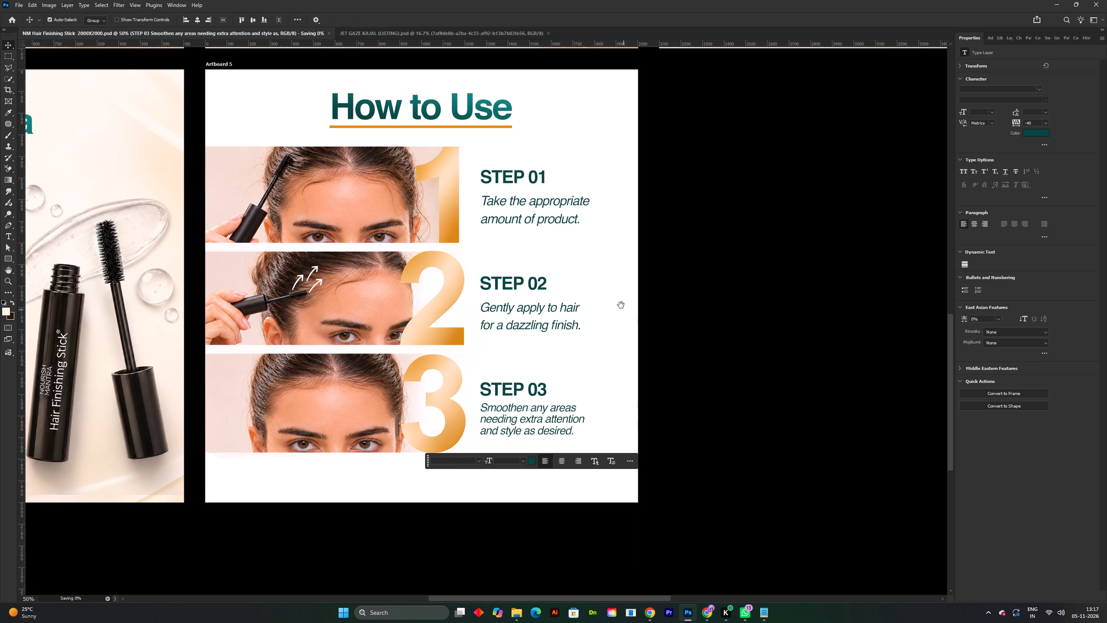
{"action": "left_click_drag", "start_coordinate": [621, 305], "coordinate": [623, 330]}
{"action": "key", "text": "ctrl+s"}
Place the cream background image with orange wave corners from Downloads onto the How to Use artboard, send it behind all content and save.
{"action": "left_click", "coordinate": [528, 612]}
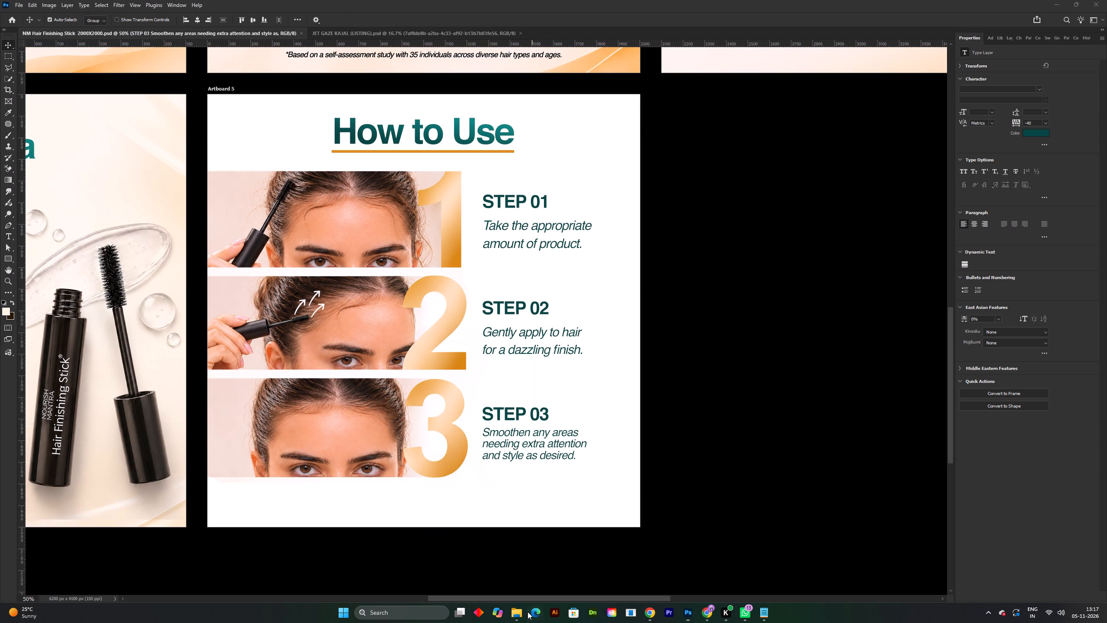
{"action": "left_click", "coordinate": [516, 610]}
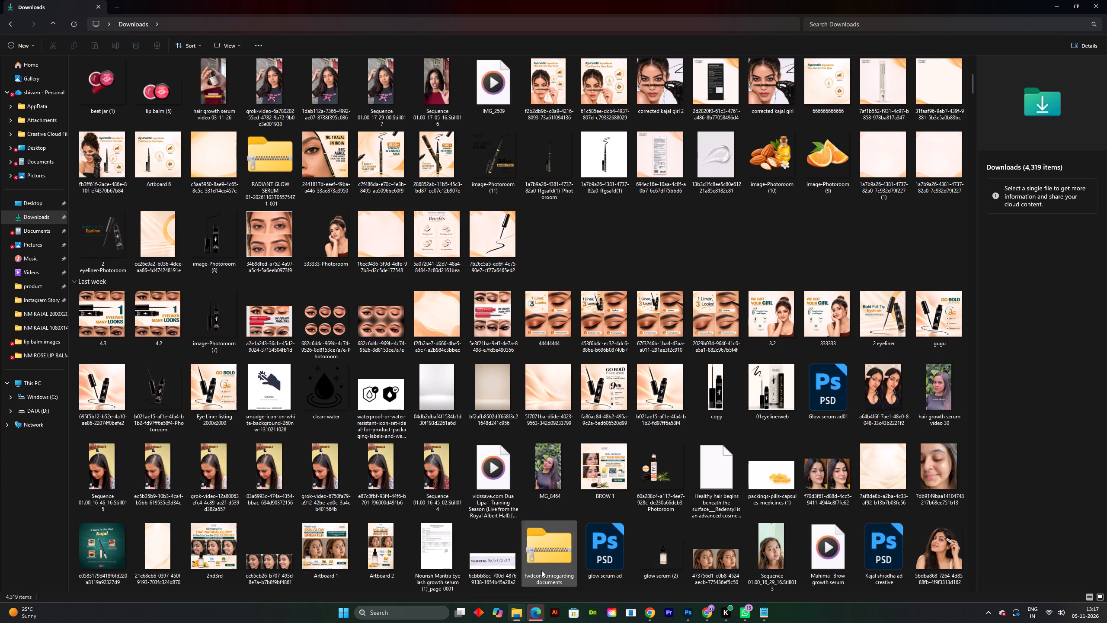
{"action": "left_click", "coordinate": [575, 536]}
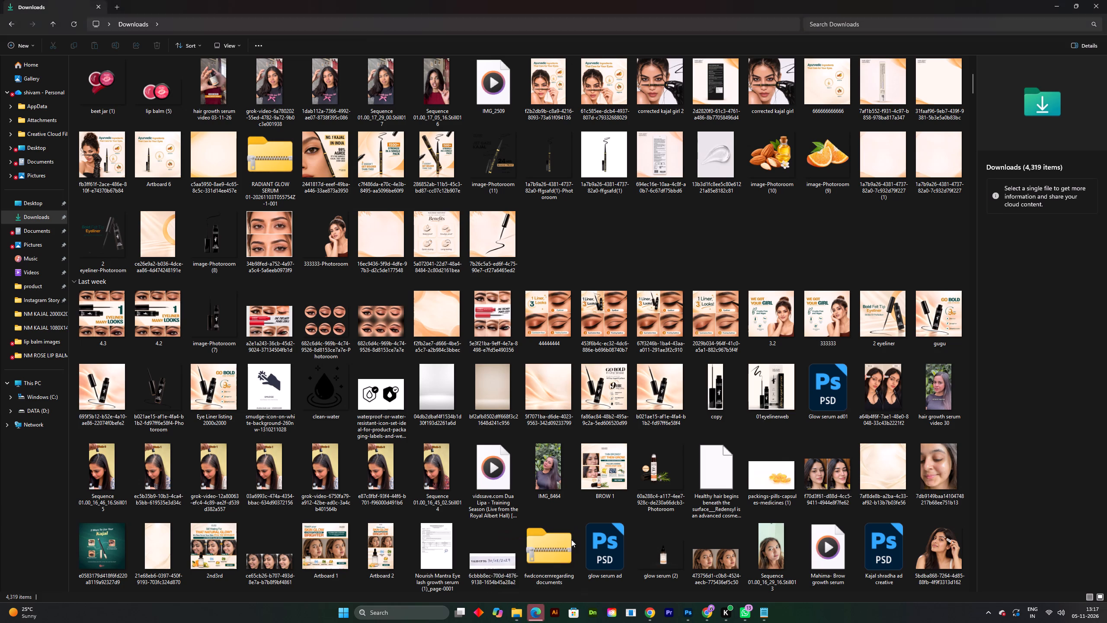
{"action": "scroll", "coordinate": [409, 205], "scroll_direction": "up", "scroll_amount": 7}
{"action": "left_click_drag", "start_coordinate": [428, 94], "coordinate": [429, 94]}
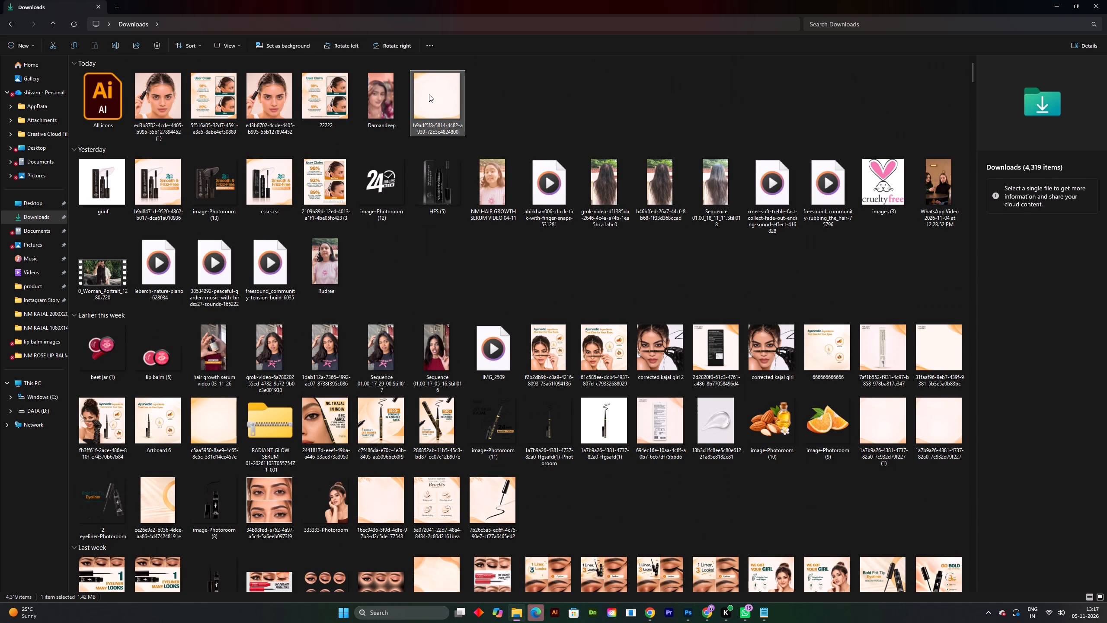
{"action": "left_click_drag", "start_coordinate": [429, 94], "coordinate": [569, 161]}
{"action": "key", "text": "alt+Tab"}
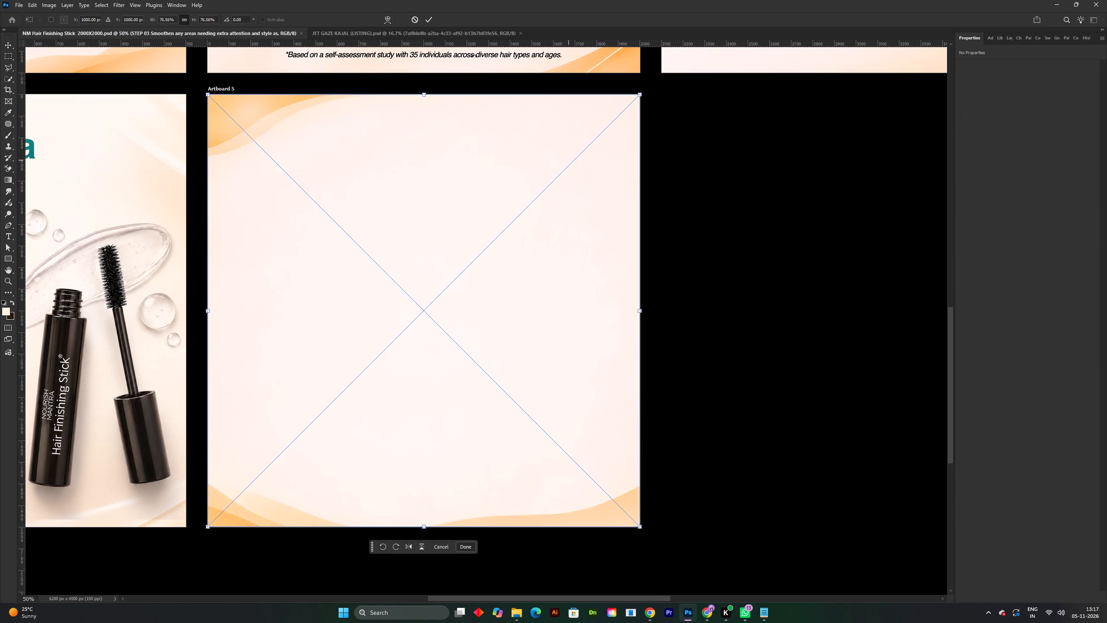
{"action": "left_click", "coordinate": [433, 18]}
{"action": "key", "text": "ctrl+shift+bracketleft"}
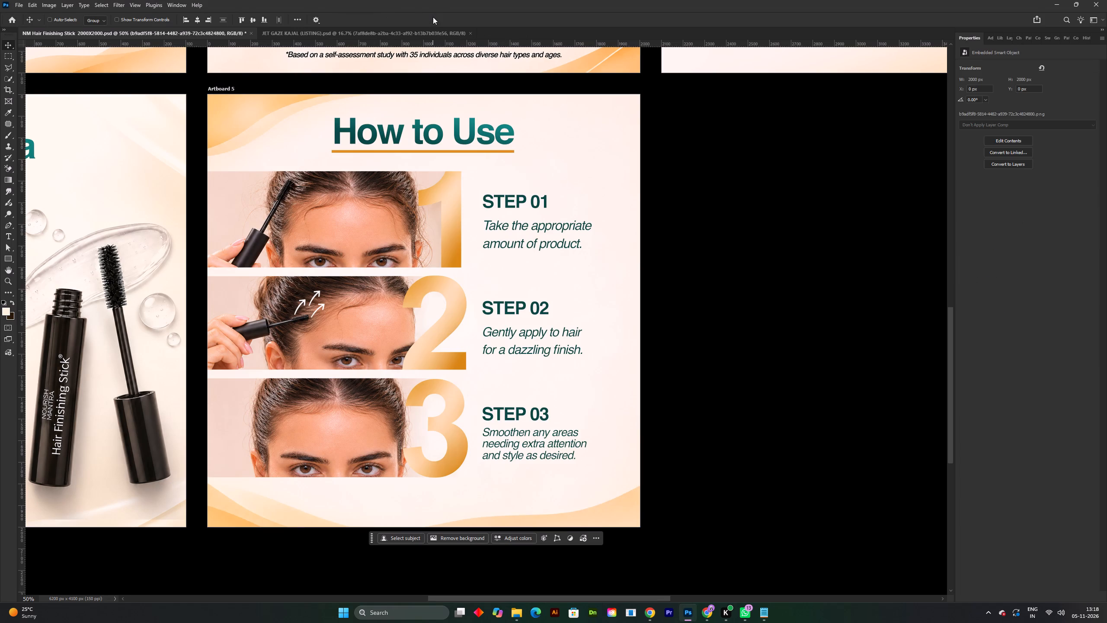
{"action": "key", "text": "ctrl+s"}
Review the How to Use artboard with its background against the other four artboards, and save the document.
{"action": "scroll", "coordinate": [438, 228], "scroll_direction": "down", "scroll_amount": 1, "text": "shift"}
{"action": "key", "text": "space"}
{"action": "left_click_drag", "start_coordinate": [565, 234], "coordinate": [634, 251]}
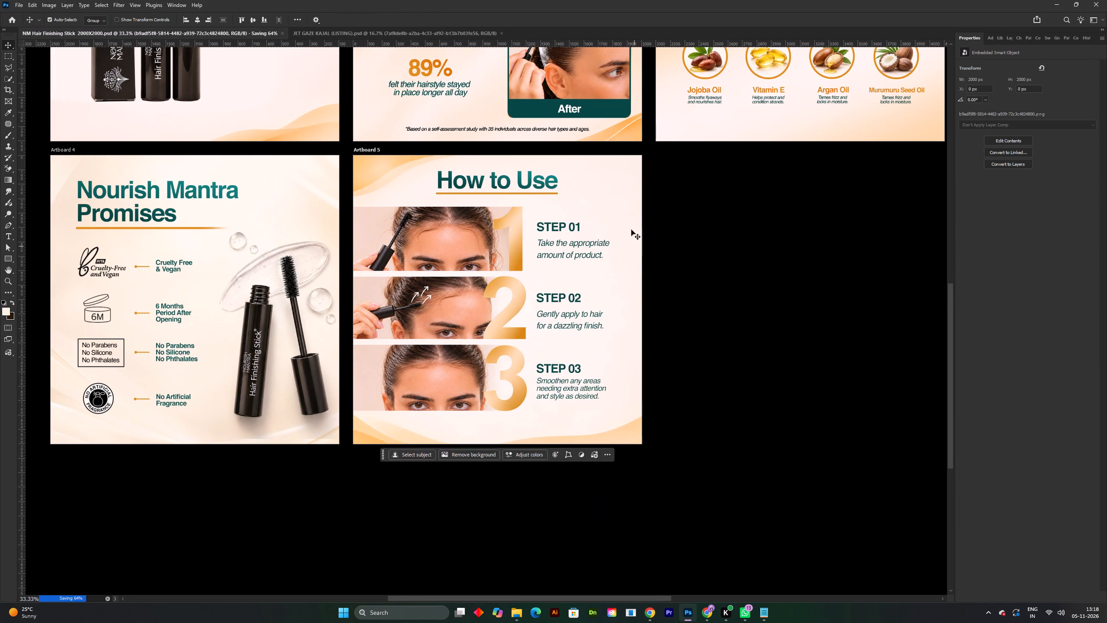
{"action": "left_click", "coordinate": [628, 191]}
{"action": "key", "text": "e"}
{"action": "key", "text": "v"}
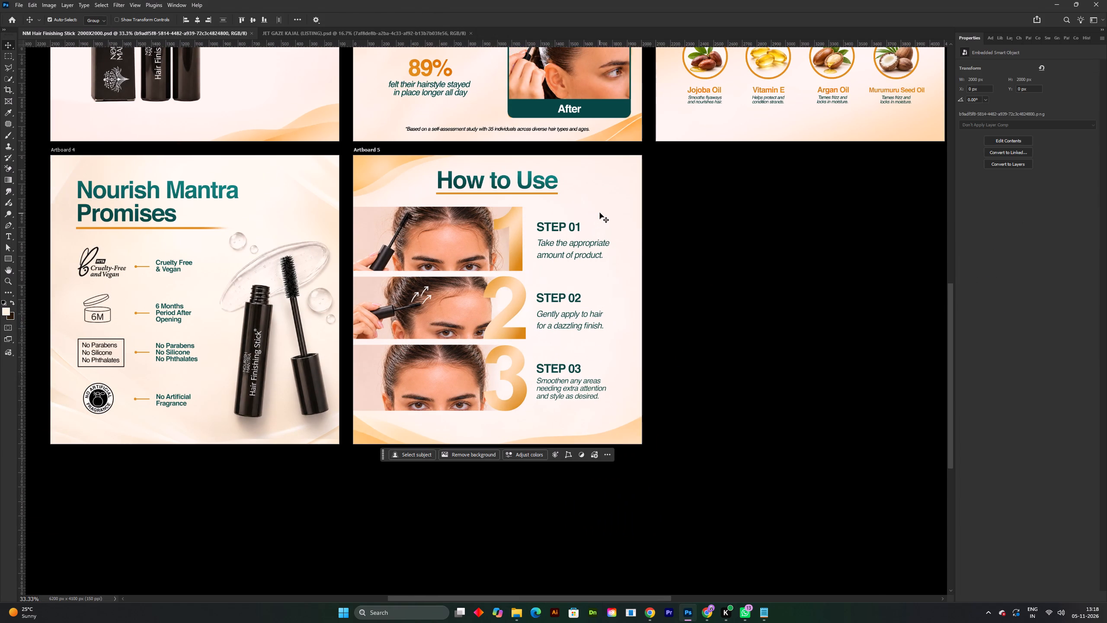
{"action": "key", "text": "v"}
{"action": "scroll", "coordinate": [600, 212], "scroll_direction": "down", "scroll_amount": 2, "text": "shift"}
{"action": "key", "text": "space"}
{"action": "left_click_drag", "start_coordinate": [588, 252], "coordinate": [574, 320]}
{"action": "scroll", "coordinate": [570, 317], "scroll_direction": "up", "scroll_amount": 1, "text": "shift"}
{"action": "key", "text": "space"}
{"action": "left_click_drag", "start_coordinate": [573, 330], "coordinate": [574, 392]}
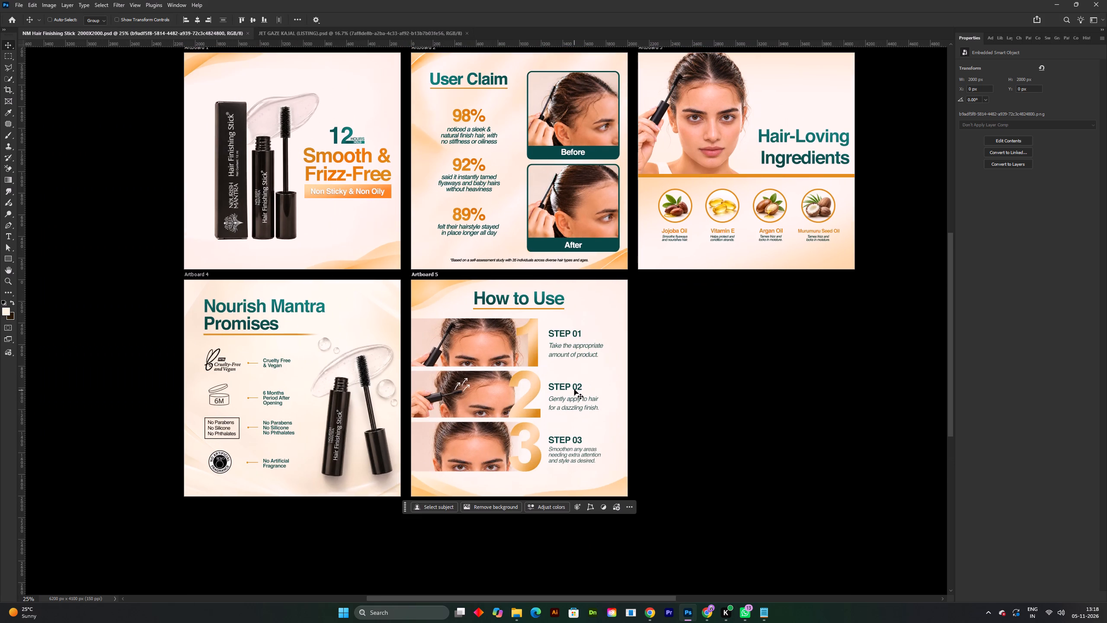
{"action": "key", "text": "ctrl+s"}
{"action": "left_click", "coordinate": [600, 314]}
{"action": "scroll", "coordinate": [600, 314], "scroll_direction": "down", "scroll_amount": 1, "text": "shift"}
{"action": "key", "text": "space"}
{"action": "left_click_drag", "start_coordinate": [591, 328], "coordinate": [587, 337]}
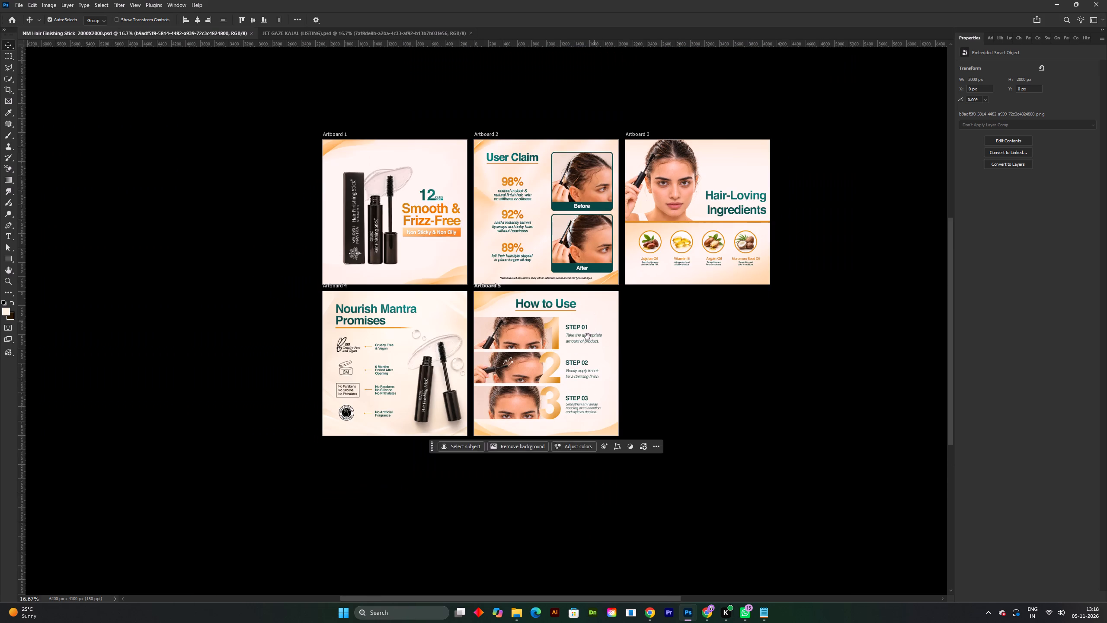
{"action": "left_click_drag", "start_coordinate": [587, 337], "coordinate": [584, 343]}
{"action": "scroll", "coordinate": [583, 336], "scroll_direction": "up", "scroll_amount": 1, "text": "shift"}
{"action": "key", "text": "space"}
{"action": "left_click_drag", "start_coordinate": [582, 341], "coordinate": [542, 392]}
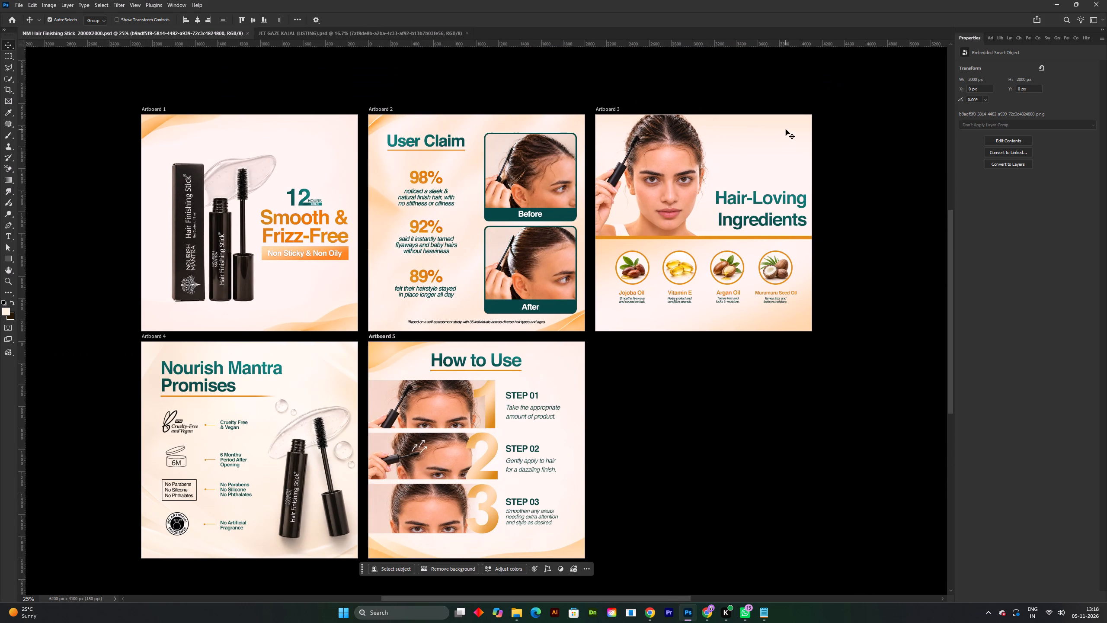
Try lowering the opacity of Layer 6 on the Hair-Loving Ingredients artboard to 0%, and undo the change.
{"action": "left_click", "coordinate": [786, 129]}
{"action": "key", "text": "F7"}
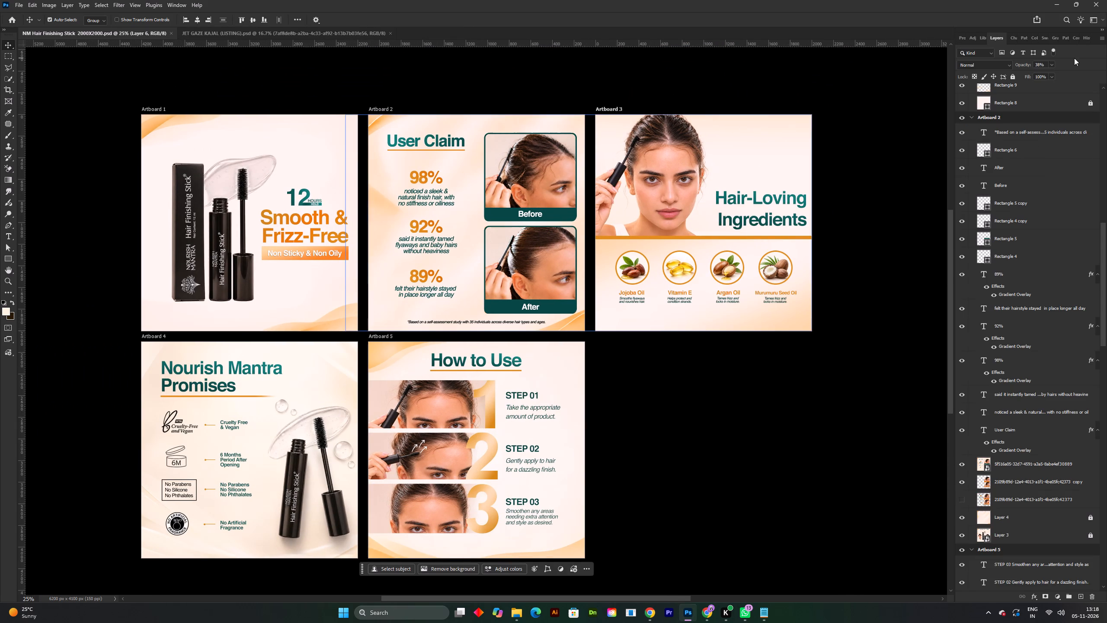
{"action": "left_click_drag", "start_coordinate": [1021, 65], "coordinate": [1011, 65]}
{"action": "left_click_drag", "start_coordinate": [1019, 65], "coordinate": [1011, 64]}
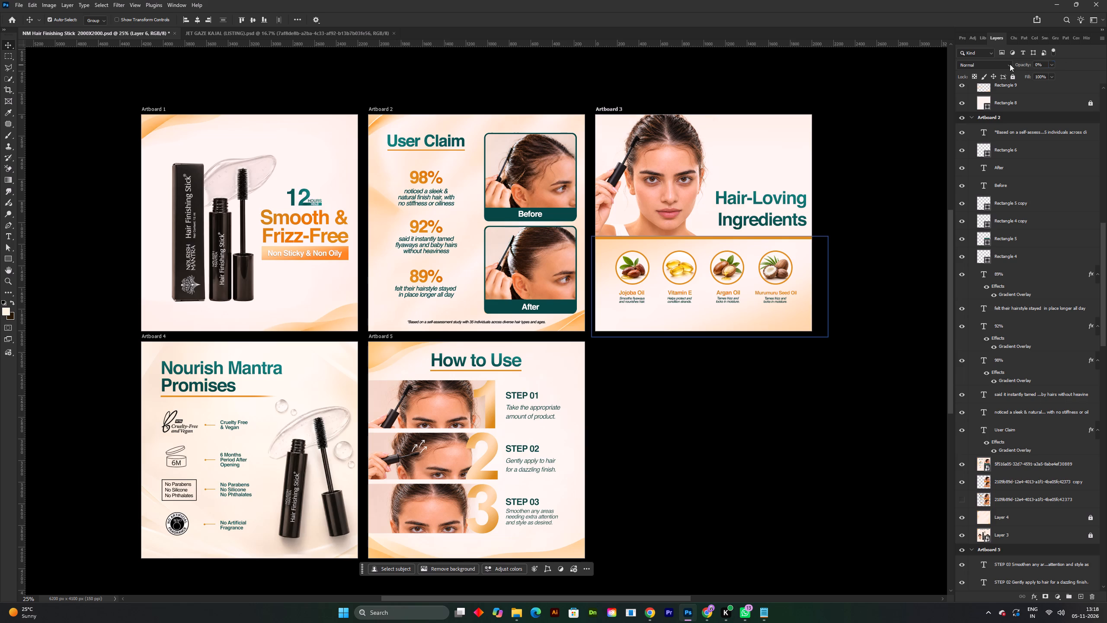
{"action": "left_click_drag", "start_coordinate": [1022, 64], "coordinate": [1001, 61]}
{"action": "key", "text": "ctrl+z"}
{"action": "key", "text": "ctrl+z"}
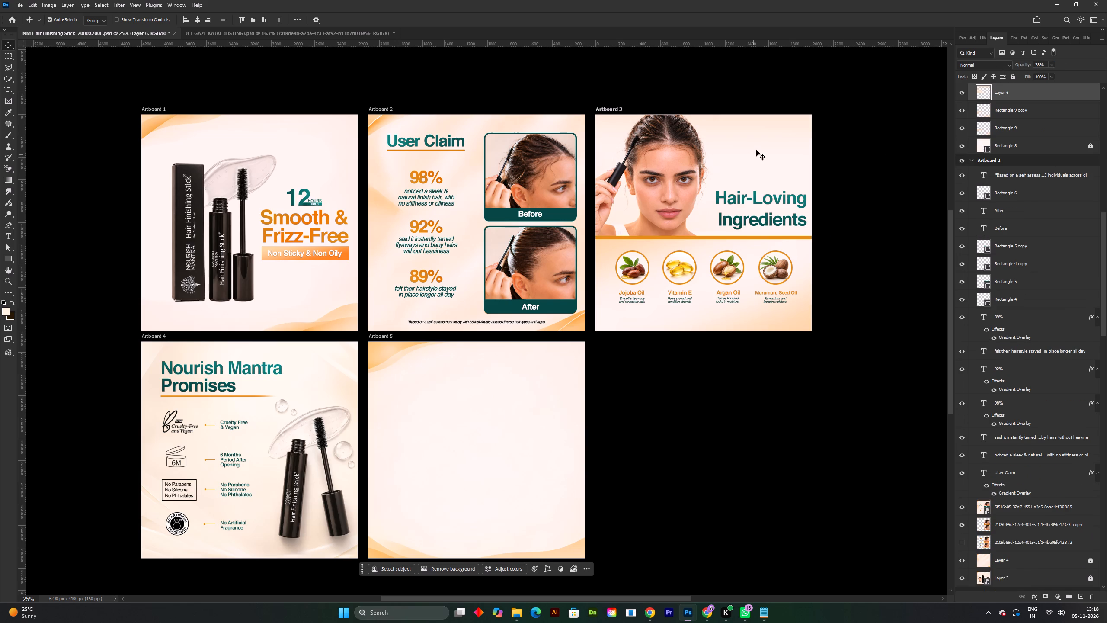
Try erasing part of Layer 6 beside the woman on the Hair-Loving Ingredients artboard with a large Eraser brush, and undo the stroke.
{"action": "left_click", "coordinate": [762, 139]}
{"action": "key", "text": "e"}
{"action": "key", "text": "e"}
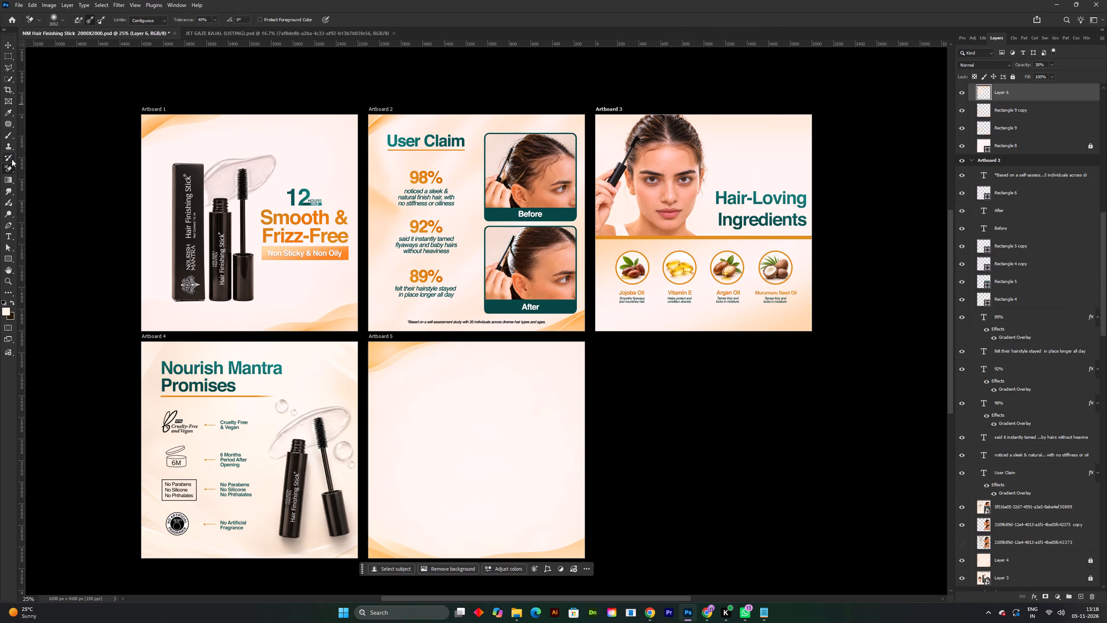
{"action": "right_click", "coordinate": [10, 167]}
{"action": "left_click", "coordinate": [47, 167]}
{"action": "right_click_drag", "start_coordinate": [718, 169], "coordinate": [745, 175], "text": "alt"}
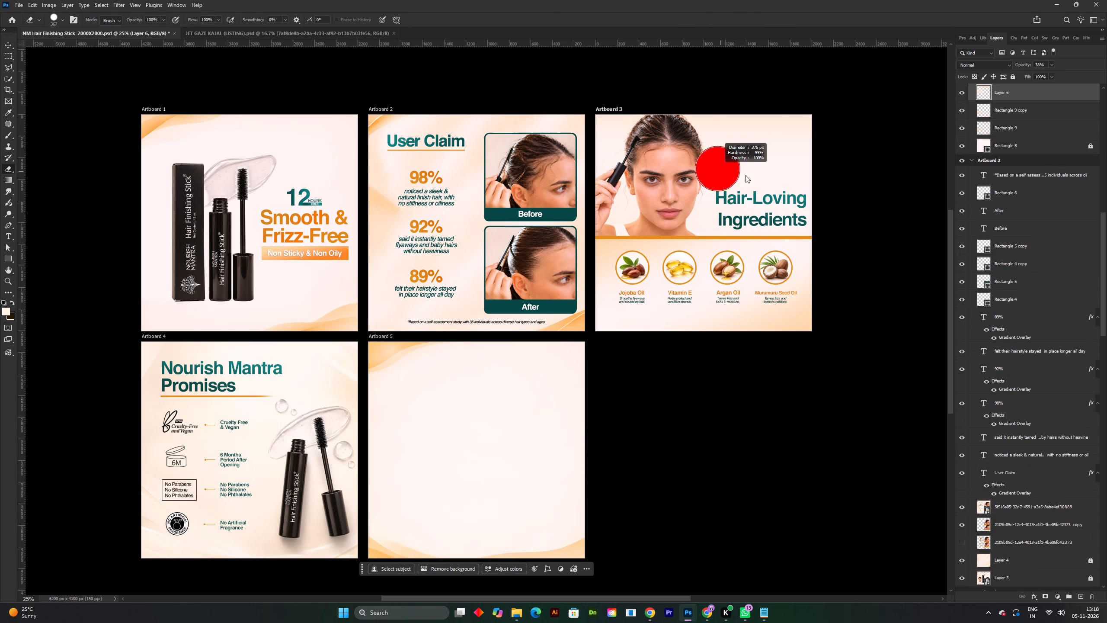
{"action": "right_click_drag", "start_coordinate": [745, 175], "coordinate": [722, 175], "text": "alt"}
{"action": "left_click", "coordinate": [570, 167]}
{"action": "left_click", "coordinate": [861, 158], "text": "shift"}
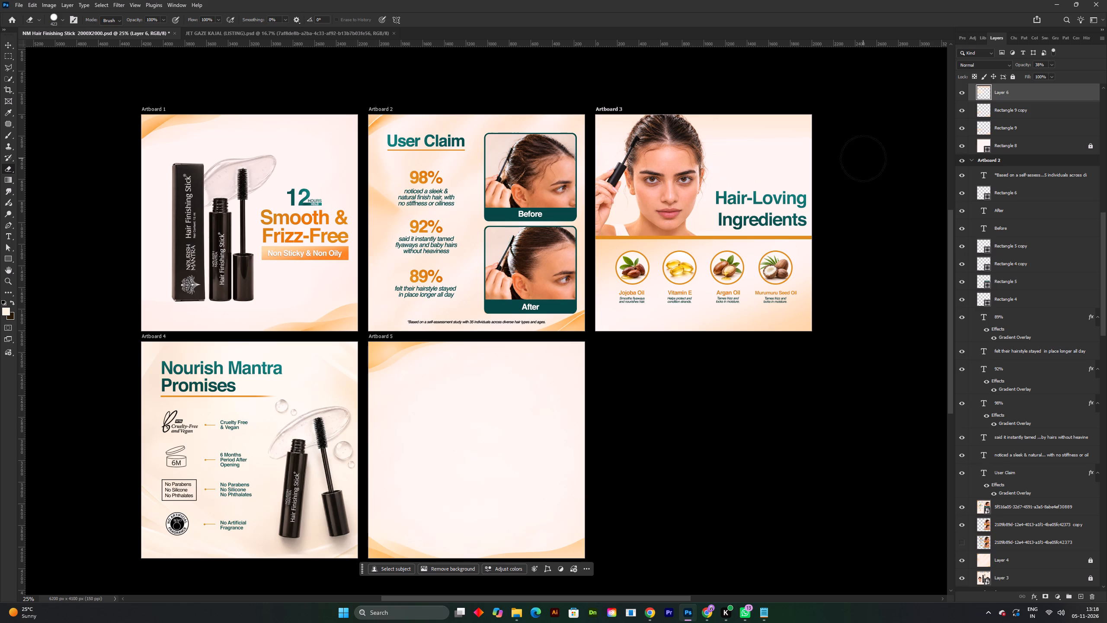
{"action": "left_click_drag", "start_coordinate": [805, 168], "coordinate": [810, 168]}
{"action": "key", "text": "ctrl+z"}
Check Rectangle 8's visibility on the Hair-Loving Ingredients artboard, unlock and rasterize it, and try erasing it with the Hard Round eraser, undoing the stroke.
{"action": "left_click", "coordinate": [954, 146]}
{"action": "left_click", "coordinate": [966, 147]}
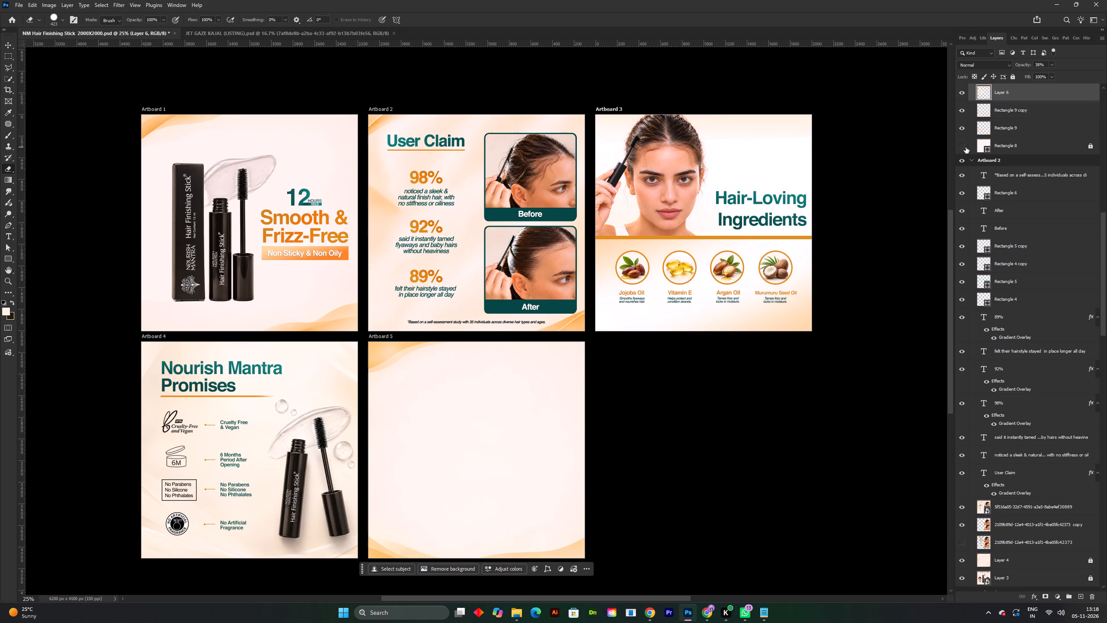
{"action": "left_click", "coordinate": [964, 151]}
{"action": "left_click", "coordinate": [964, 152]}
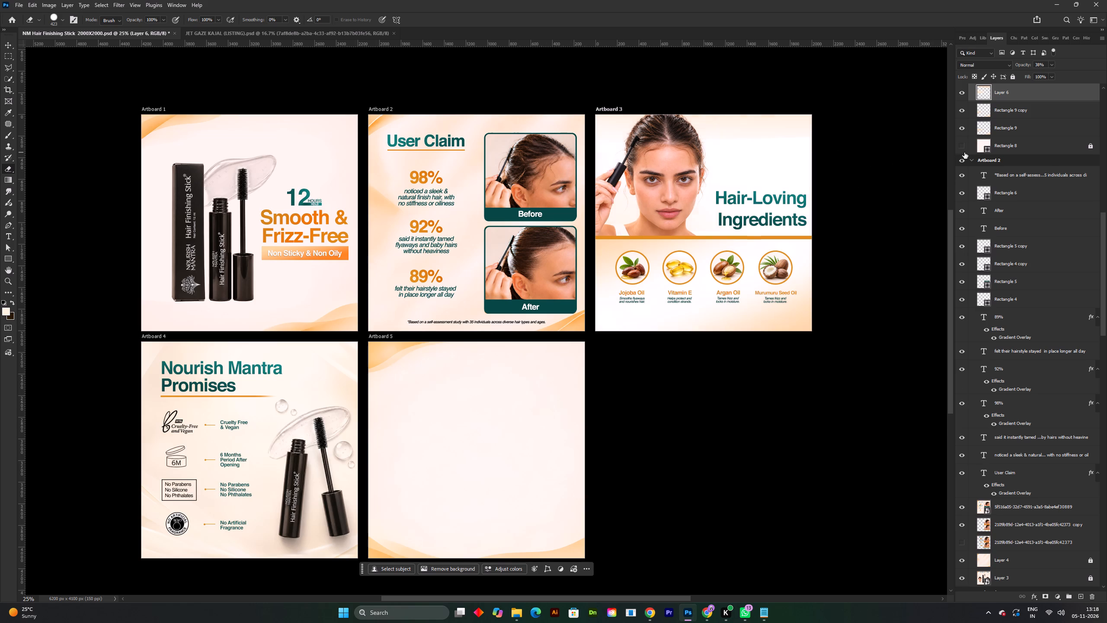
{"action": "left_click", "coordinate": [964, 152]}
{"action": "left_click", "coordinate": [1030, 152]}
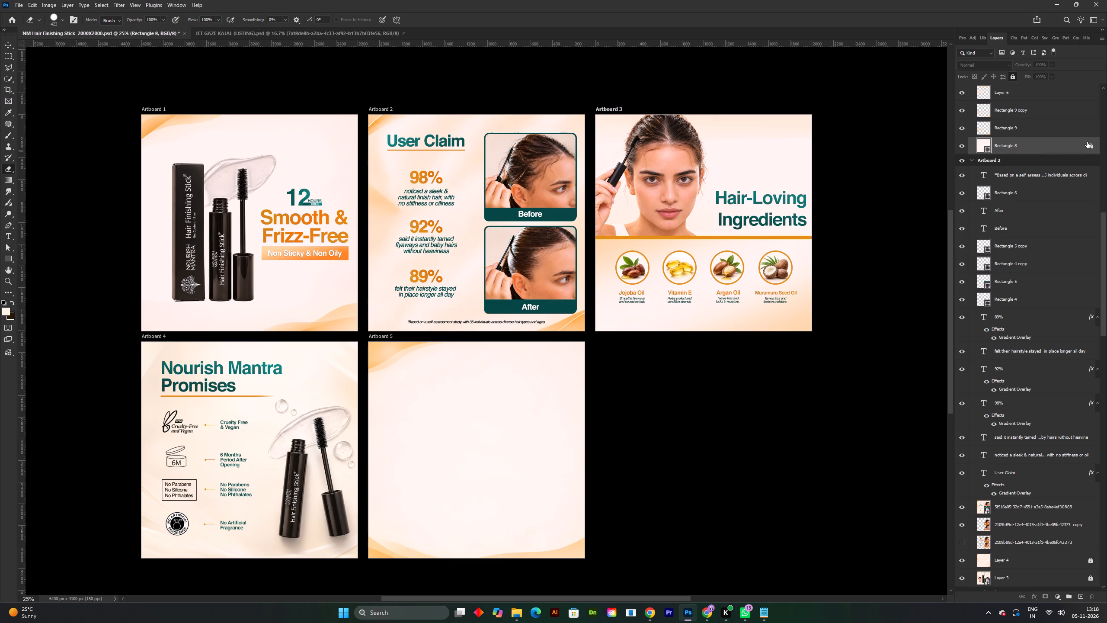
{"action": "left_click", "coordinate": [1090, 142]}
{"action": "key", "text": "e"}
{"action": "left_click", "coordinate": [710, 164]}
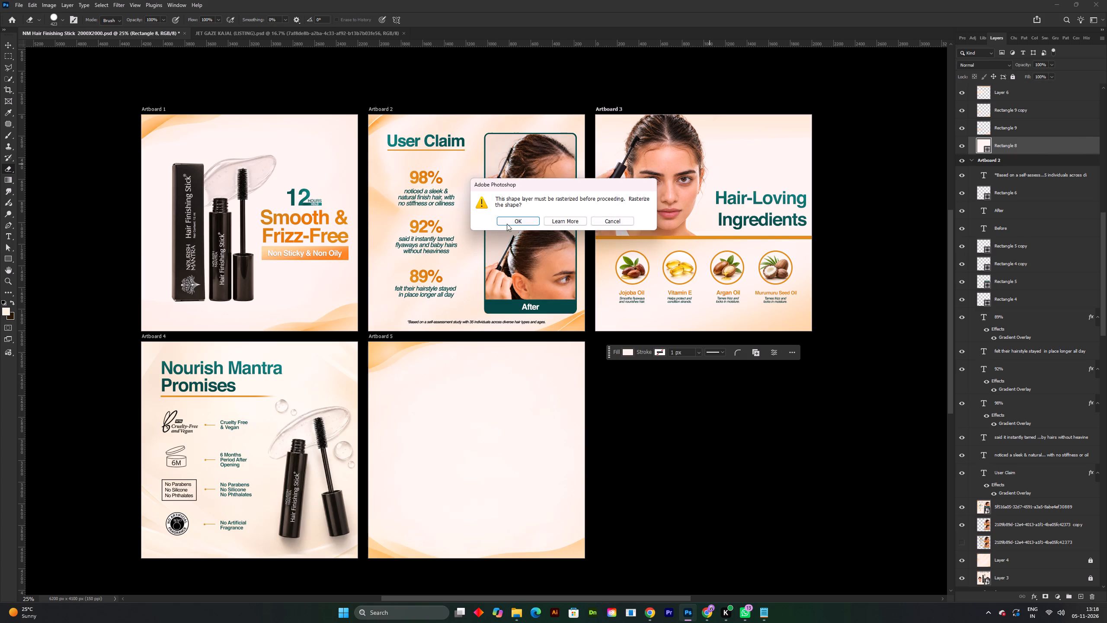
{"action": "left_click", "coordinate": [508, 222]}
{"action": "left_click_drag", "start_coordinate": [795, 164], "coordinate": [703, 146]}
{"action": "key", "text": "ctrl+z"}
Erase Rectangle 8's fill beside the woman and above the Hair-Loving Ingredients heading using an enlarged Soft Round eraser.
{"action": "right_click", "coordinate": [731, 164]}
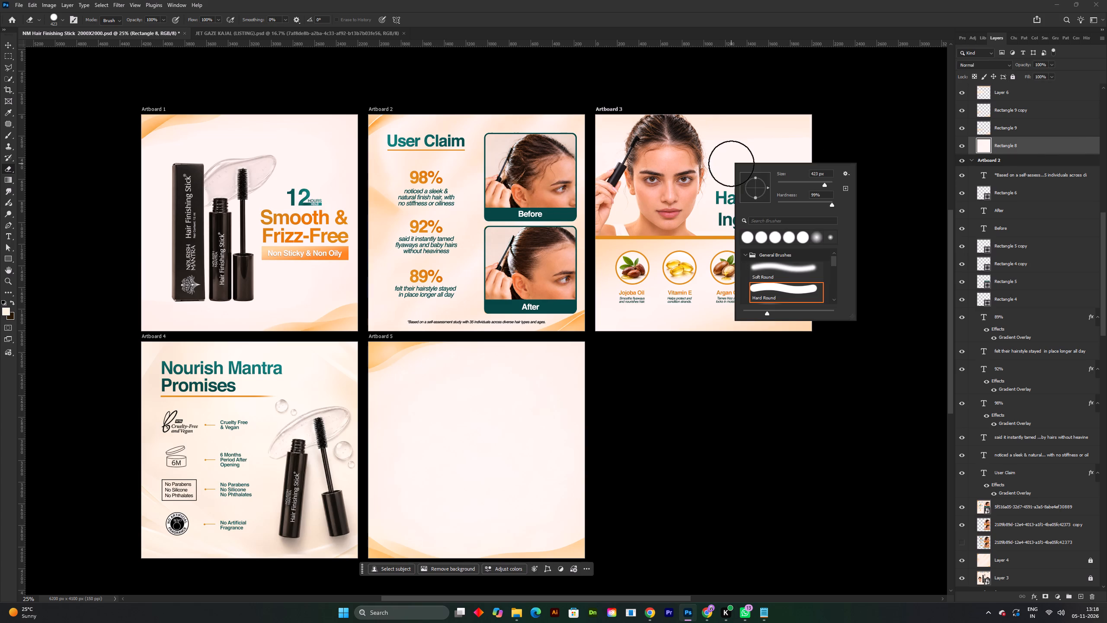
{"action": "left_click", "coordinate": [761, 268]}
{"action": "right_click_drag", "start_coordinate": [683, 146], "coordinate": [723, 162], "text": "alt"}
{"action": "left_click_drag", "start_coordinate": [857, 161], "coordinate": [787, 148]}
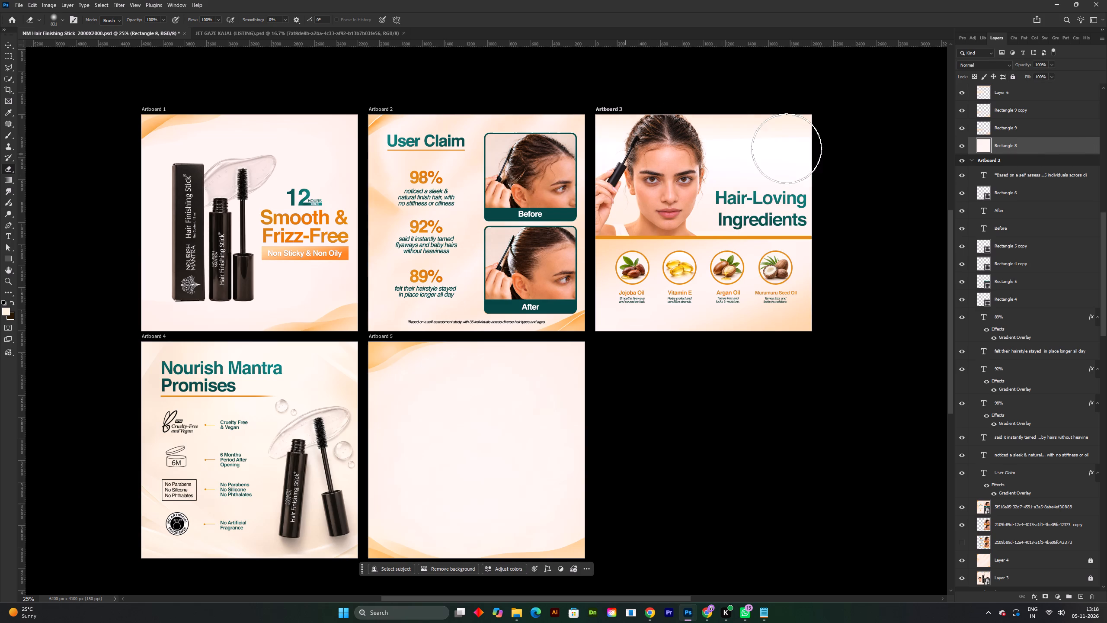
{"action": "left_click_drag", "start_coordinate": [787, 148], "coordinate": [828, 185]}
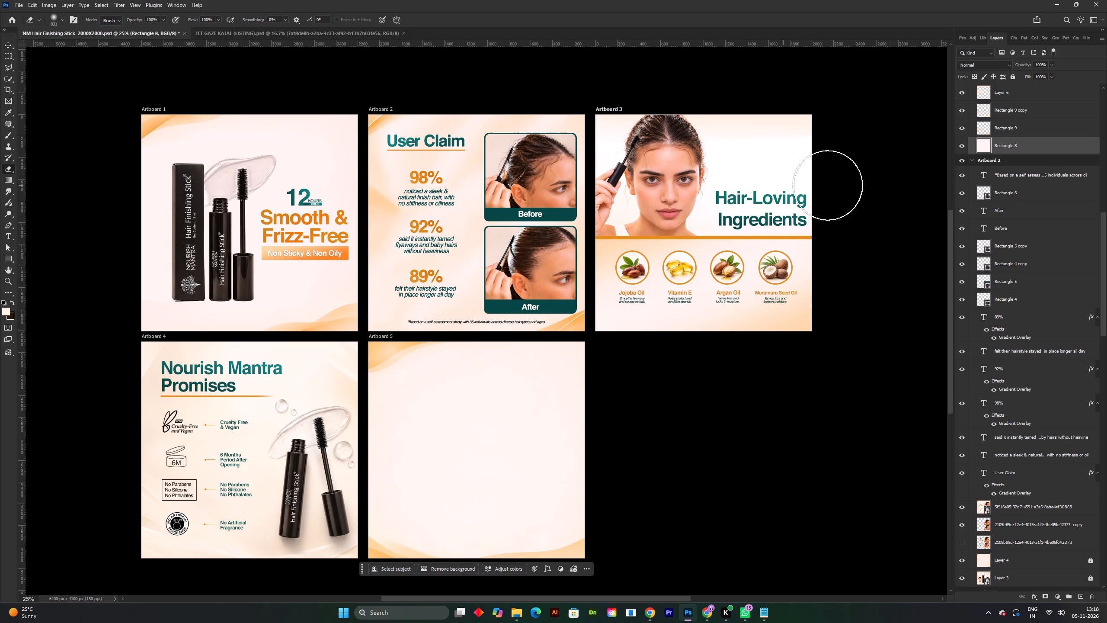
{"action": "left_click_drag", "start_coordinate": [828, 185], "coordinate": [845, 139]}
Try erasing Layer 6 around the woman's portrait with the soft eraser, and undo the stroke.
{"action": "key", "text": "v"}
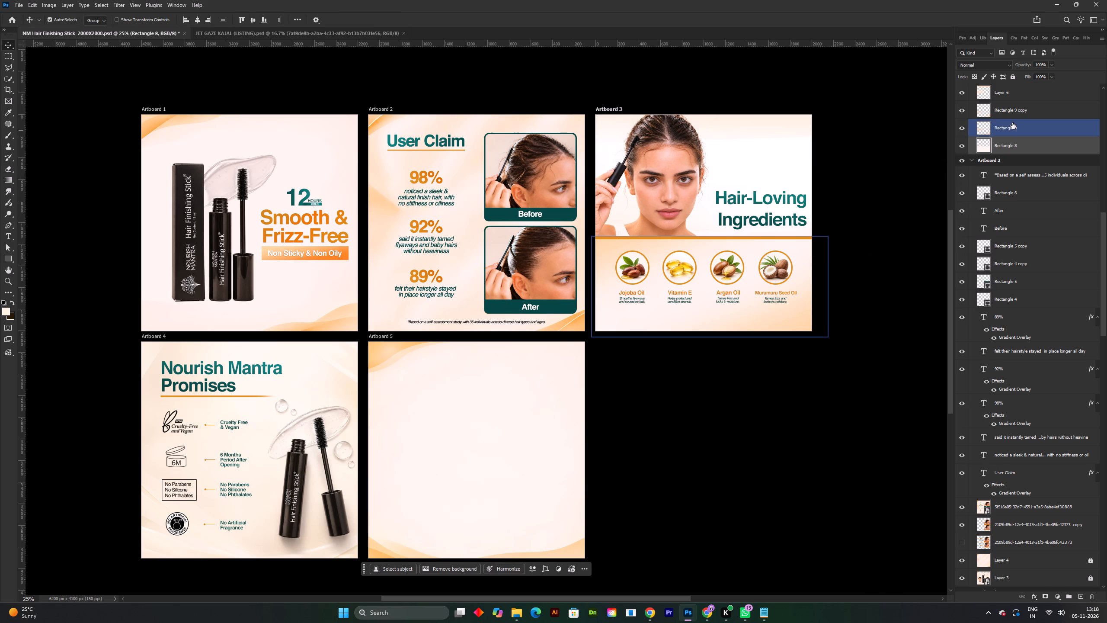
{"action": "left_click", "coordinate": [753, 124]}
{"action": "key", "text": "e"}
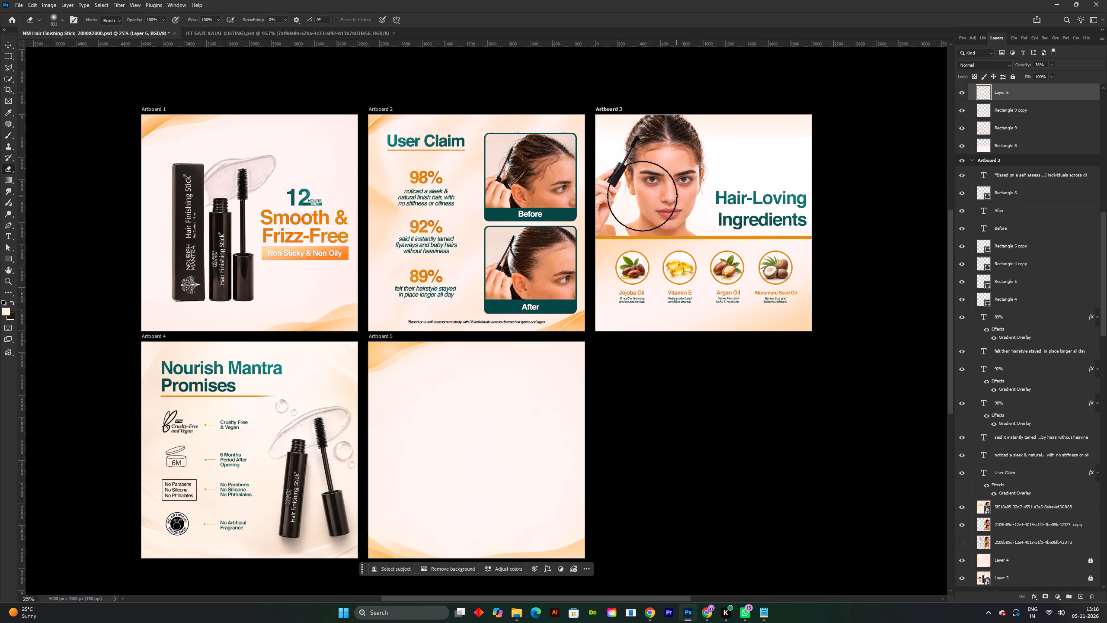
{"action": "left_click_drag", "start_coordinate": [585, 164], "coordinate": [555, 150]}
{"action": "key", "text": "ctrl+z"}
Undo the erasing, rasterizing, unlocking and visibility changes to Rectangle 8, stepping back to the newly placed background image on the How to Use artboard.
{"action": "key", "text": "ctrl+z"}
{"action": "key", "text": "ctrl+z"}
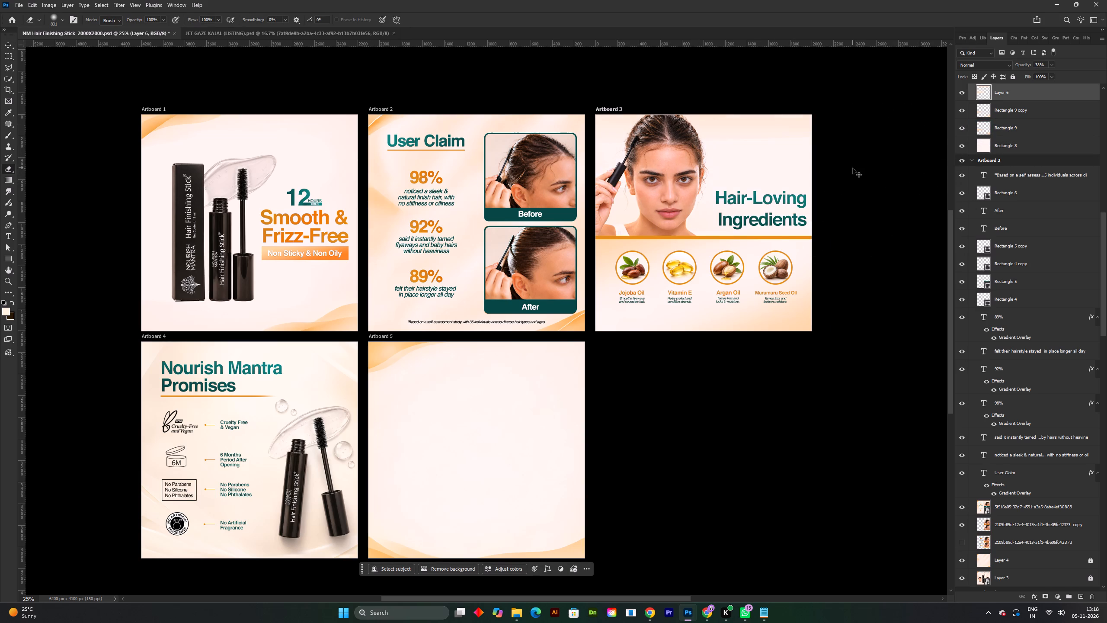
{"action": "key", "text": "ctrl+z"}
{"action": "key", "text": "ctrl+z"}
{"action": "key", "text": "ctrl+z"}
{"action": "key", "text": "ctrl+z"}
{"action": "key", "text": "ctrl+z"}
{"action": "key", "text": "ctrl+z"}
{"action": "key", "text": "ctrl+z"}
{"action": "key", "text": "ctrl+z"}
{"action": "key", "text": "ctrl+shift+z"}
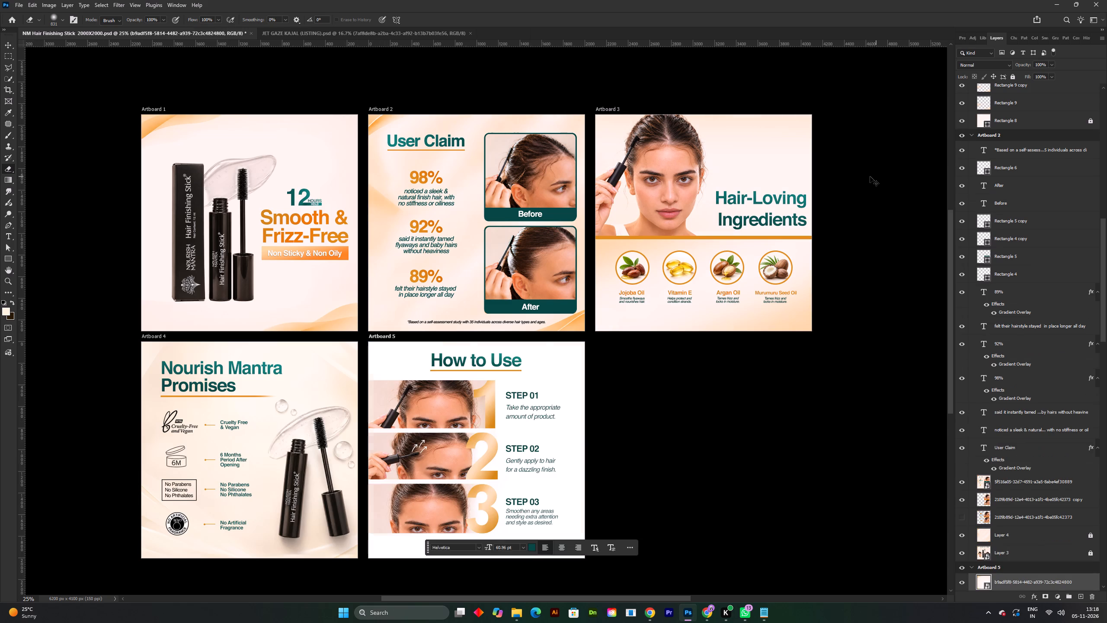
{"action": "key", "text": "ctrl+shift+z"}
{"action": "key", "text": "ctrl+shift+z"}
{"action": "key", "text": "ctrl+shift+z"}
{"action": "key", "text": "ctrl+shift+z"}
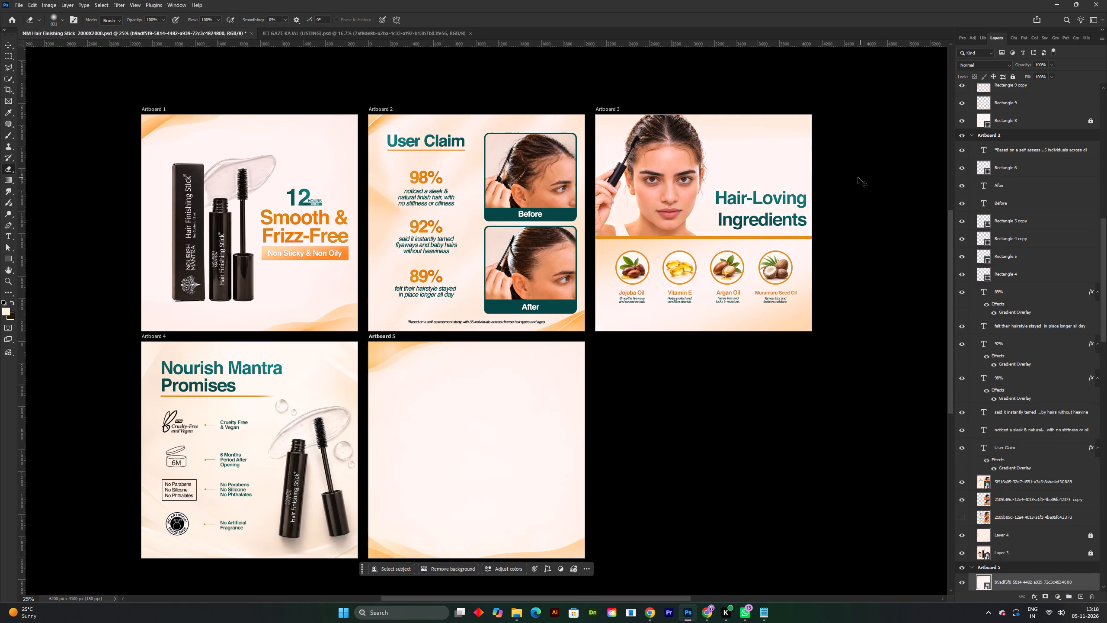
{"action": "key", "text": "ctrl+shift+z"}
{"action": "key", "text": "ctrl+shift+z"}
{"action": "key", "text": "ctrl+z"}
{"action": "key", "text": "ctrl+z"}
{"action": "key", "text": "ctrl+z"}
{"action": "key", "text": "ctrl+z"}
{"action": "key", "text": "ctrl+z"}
Send the placed background image behind all the How to Use artboard's content and save the document.
{"action": "key", "text": "ctrl+s"}
{"action": "key", "text": "v"}
{"action": "left_click", "coordinate": [487, 410]}
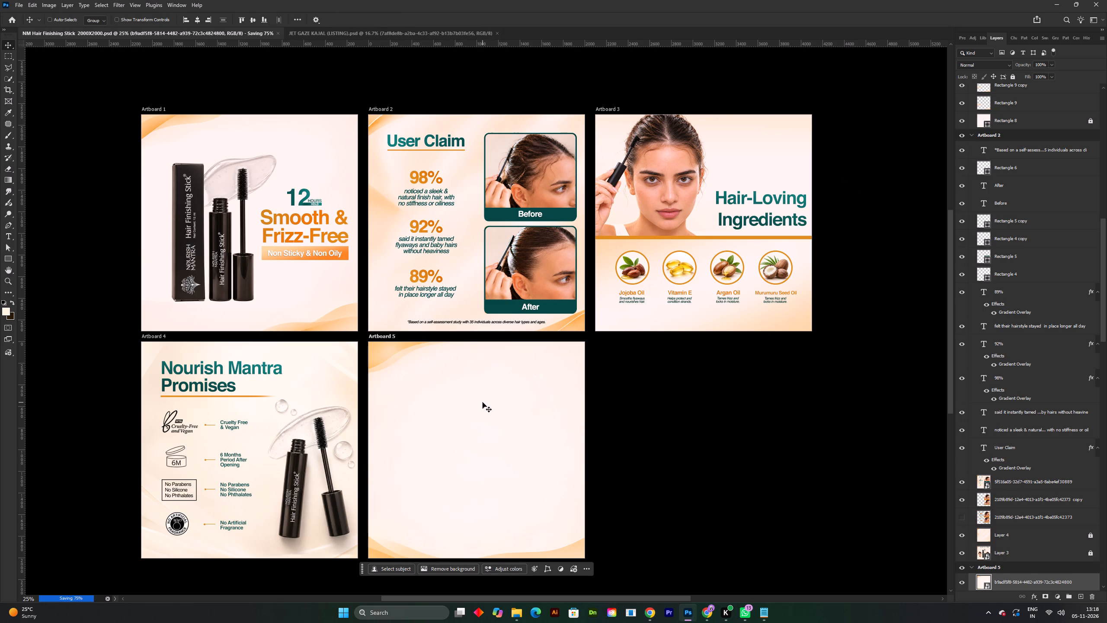
{"action": "key", "text": "ctrl+shift+bracketleft"}
{"action": "key", "text": "ctrl+s"}
Unlock Rectangle 8 on the Hair-Loving Ingredients artboard, set its opacity to 80%, and save the document.
{"action": "left_click", "coordinate": [771, 158]}
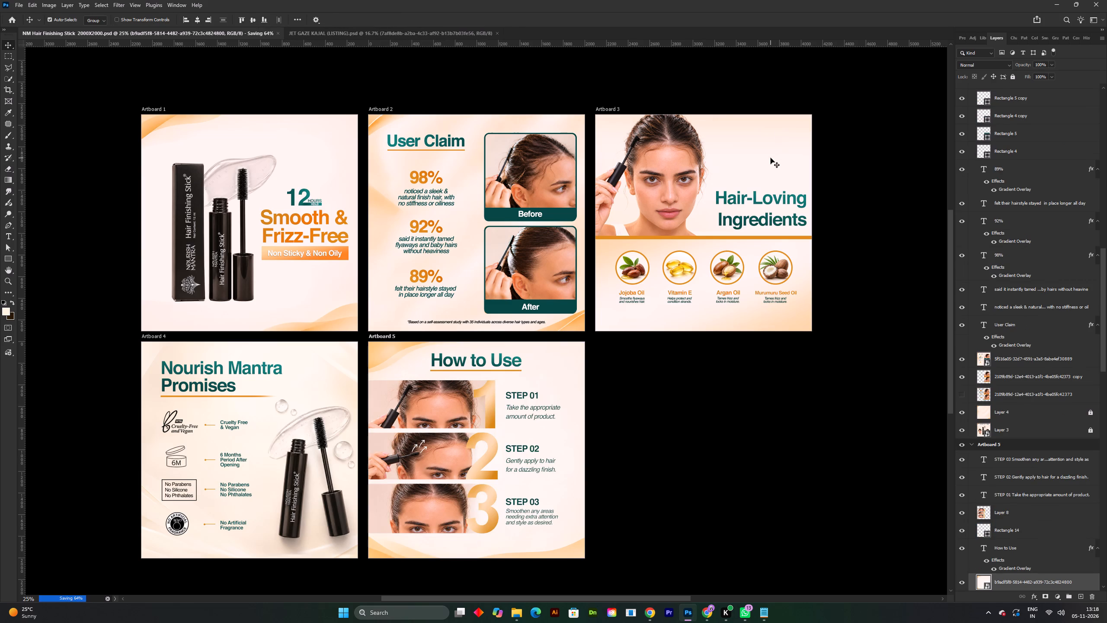
{"action": "left_click", "coordinate": [758, 127]}
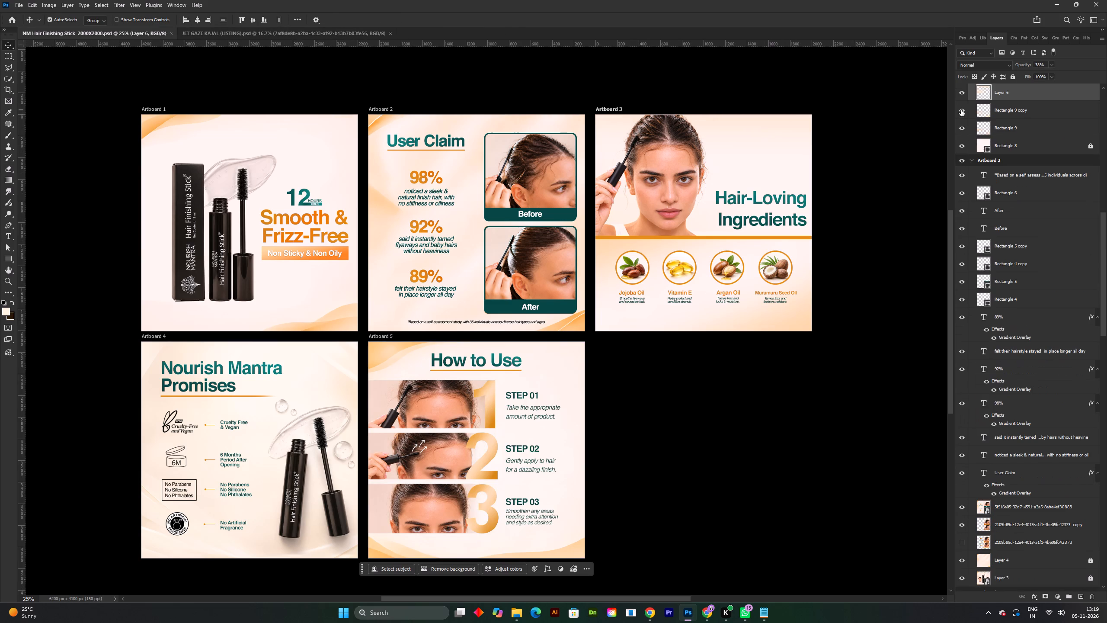
{"action": "left_click", "coordinate": [1093, 148]}
{"action": "left_click", "coordinate": [1076, 145]}
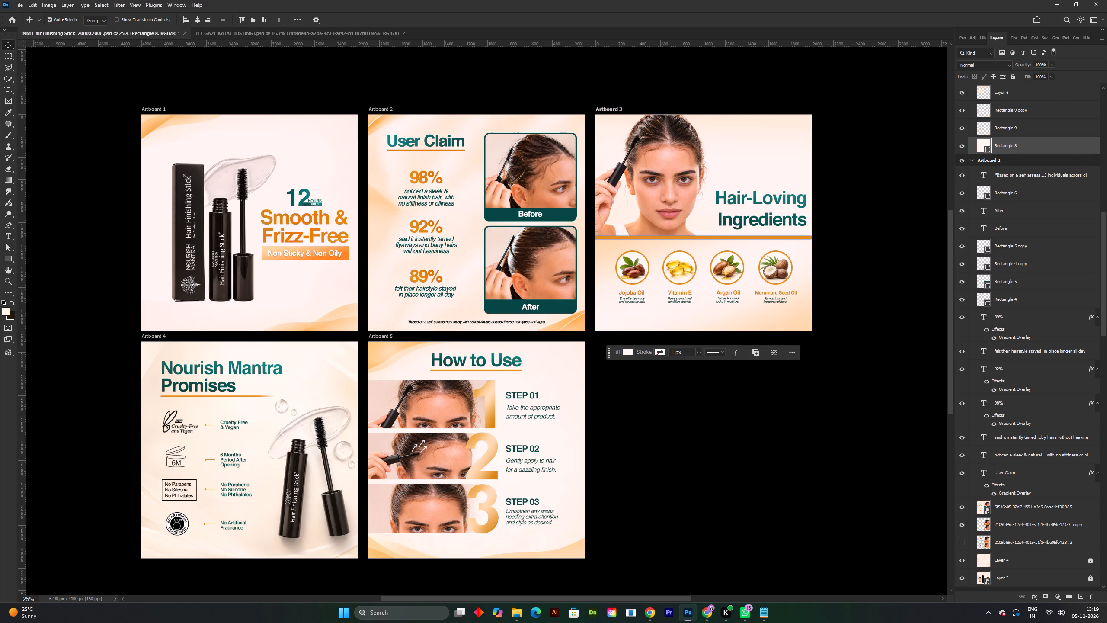
{"action": "double_click", "coordinate": [1038, 64]}
{"action": "key", "text": "BackSpace"}
{"action": "type", "text": "80"}
{"action": "key", "text": "Return"}
{"action": "left_click", "coordinate": [436, 96]}
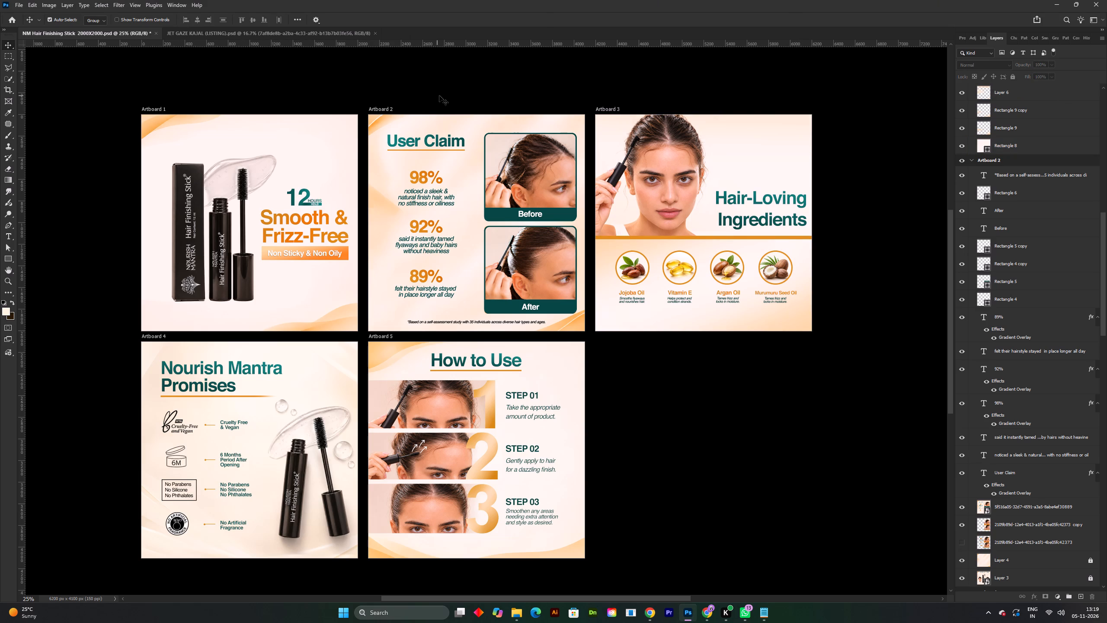
{"action": "key", "text": "ctrl+s"}
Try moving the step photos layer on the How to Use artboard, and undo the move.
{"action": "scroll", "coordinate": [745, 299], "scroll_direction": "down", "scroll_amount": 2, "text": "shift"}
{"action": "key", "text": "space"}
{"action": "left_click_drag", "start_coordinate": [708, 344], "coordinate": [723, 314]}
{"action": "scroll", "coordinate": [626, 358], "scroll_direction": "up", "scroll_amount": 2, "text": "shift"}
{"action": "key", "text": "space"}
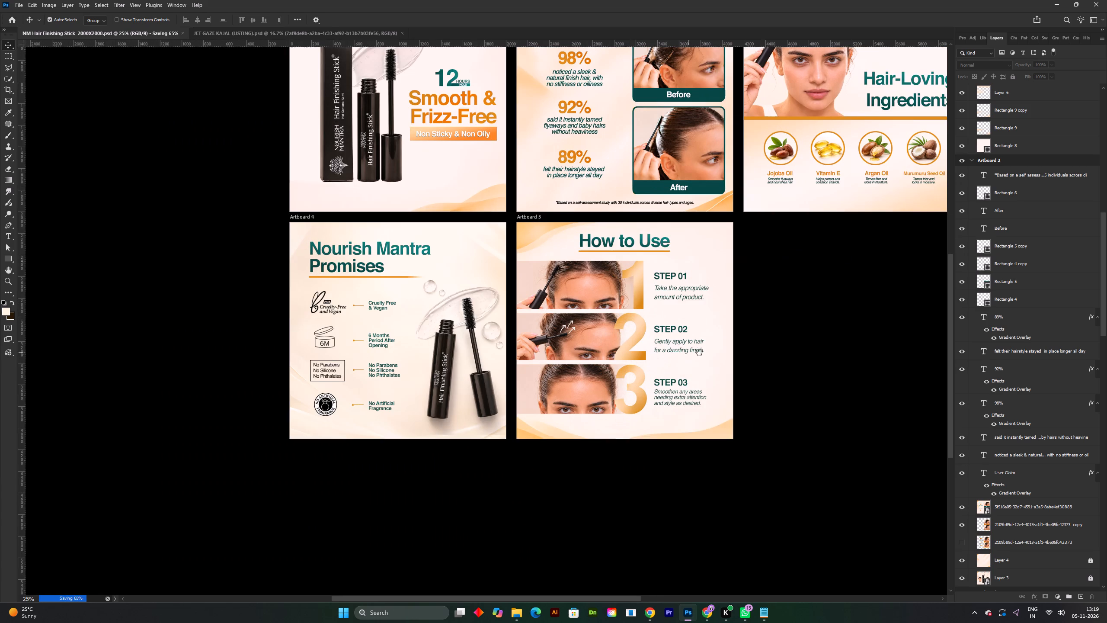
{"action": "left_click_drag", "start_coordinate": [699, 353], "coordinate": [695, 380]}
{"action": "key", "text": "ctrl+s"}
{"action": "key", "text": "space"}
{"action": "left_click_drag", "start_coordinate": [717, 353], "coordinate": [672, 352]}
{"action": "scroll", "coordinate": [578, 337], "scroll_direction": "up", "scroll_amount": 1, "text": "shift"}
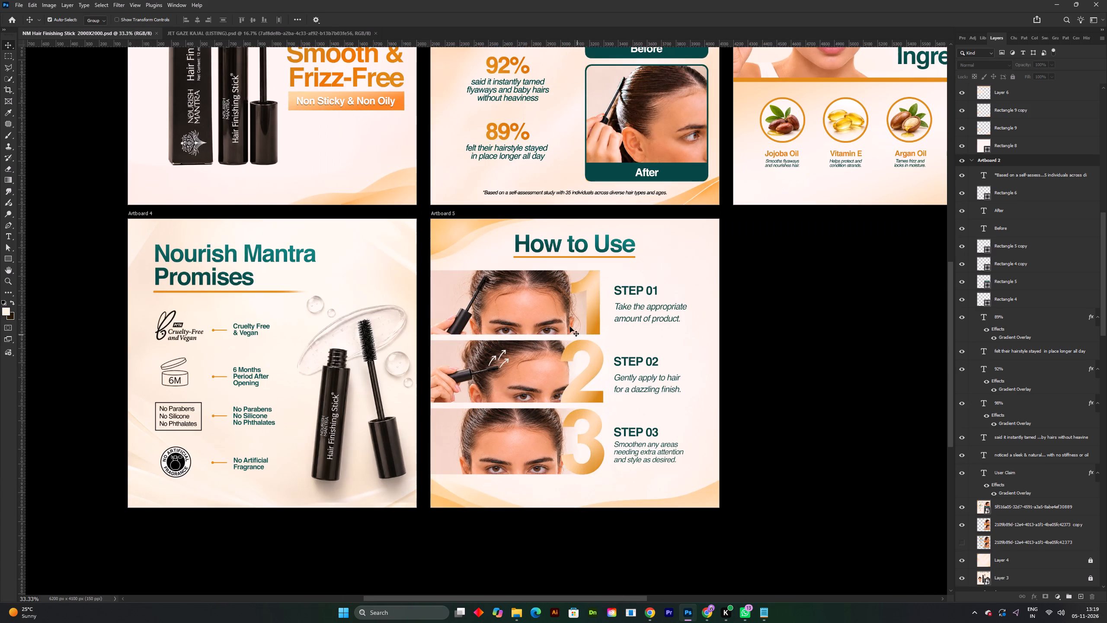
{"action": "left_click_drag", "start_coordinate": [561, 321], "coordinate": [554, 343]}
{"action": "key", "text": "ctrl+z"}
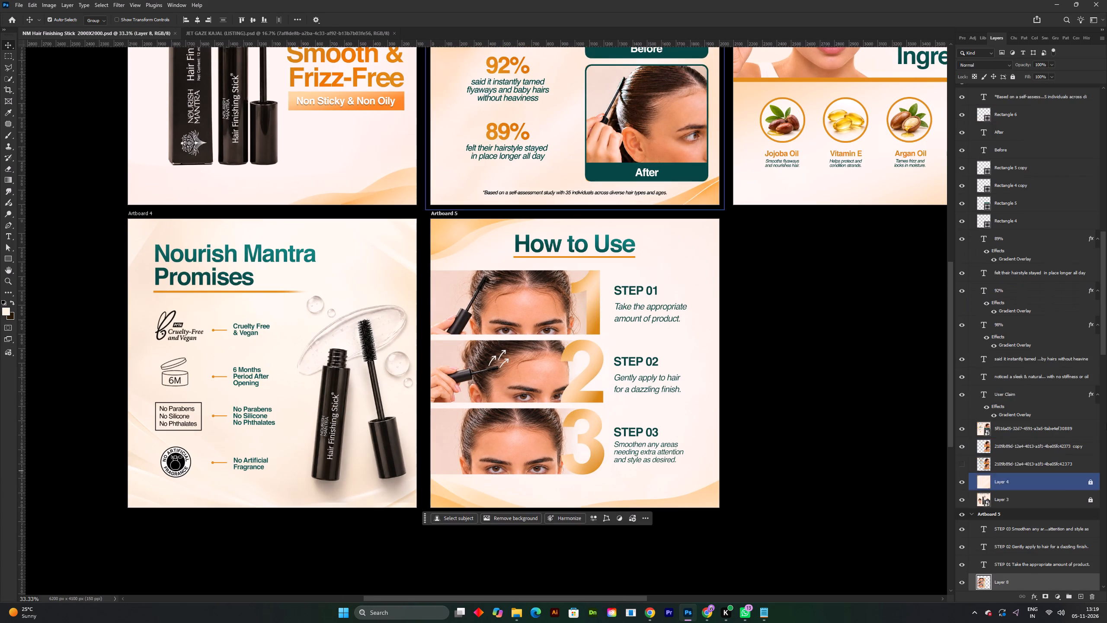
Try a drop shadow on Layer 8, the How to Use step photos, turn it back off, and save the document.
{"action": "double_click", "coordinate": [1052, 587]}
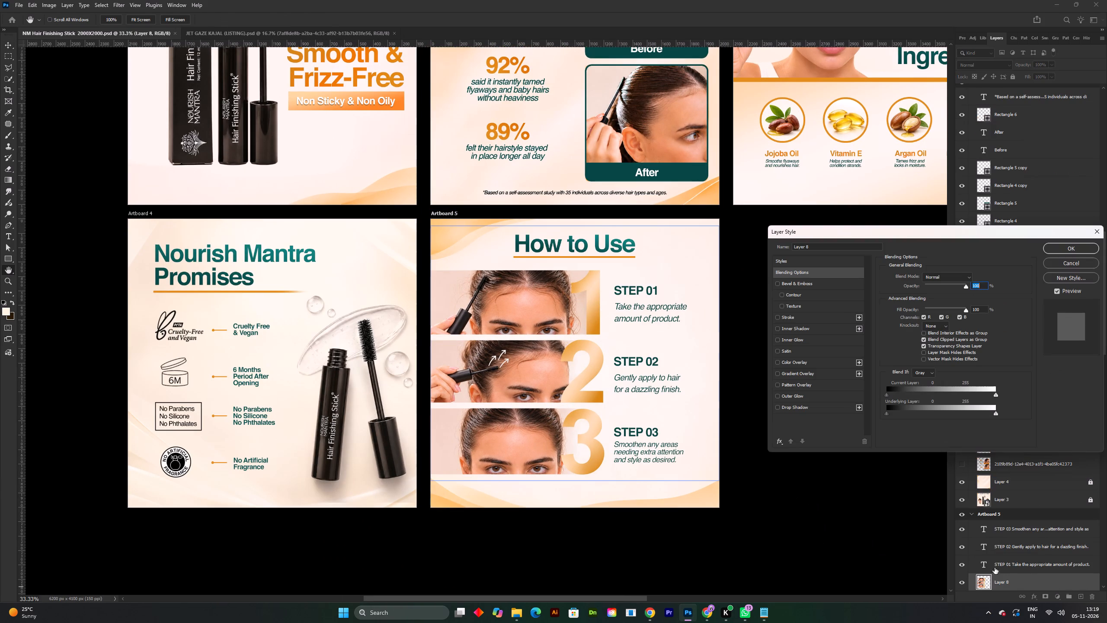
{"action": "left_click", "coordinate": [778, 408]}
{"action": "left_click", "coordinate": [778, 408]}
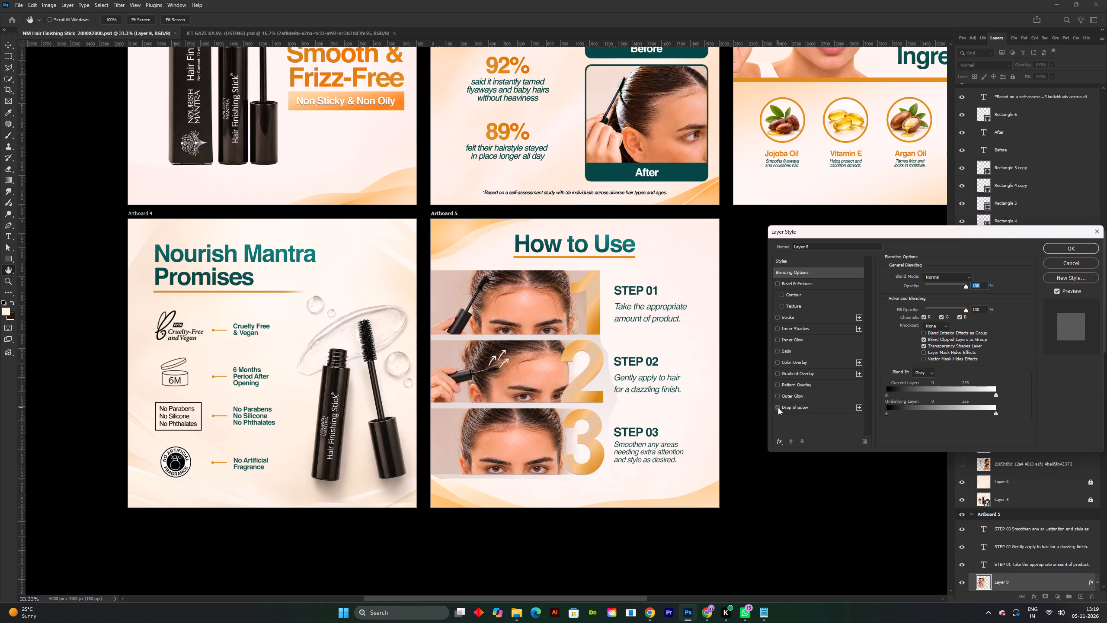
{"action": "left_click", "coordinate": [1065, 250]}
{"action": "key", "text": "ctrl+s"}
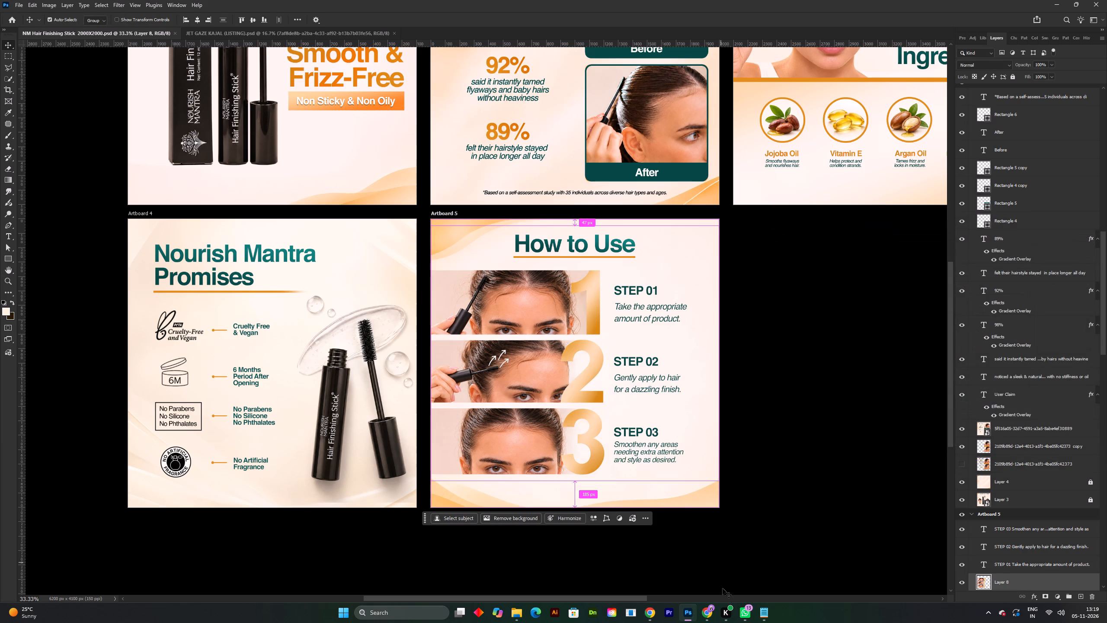
Switch to the How to Use reference image in Chrome and copy the two-line Note text at its bottom with text extraction.
{"action": "left_click", "coordinate": [708, 608]}
{"action": "key", "text": "shift+super+t"}
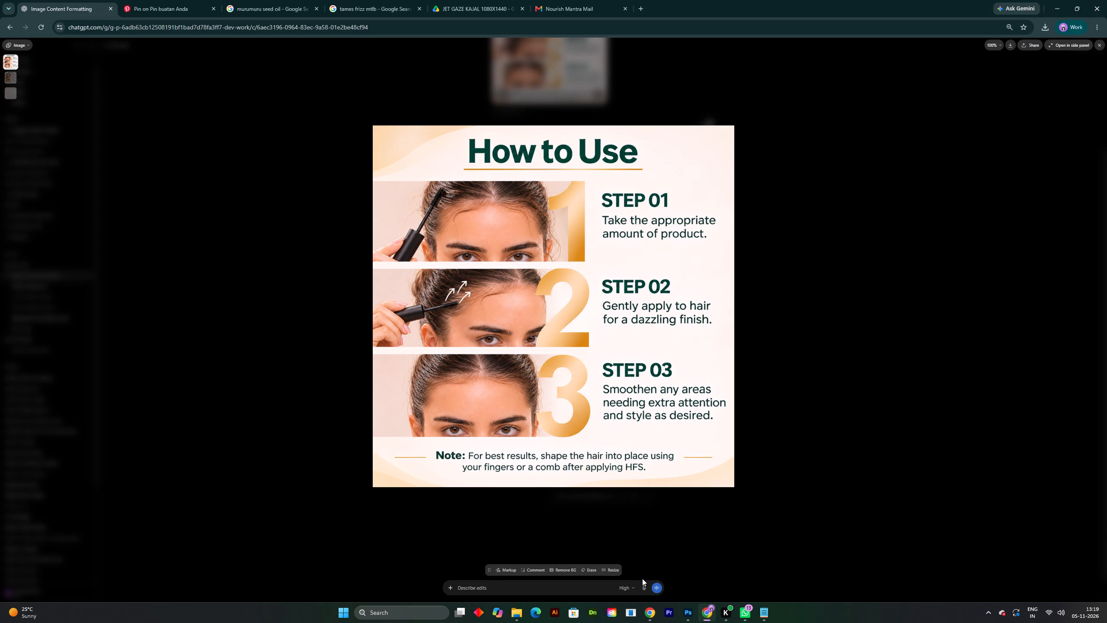
{"action": "left_click_drag", "start_coordinate": [432, 448], "coordinate": [449, 466]}
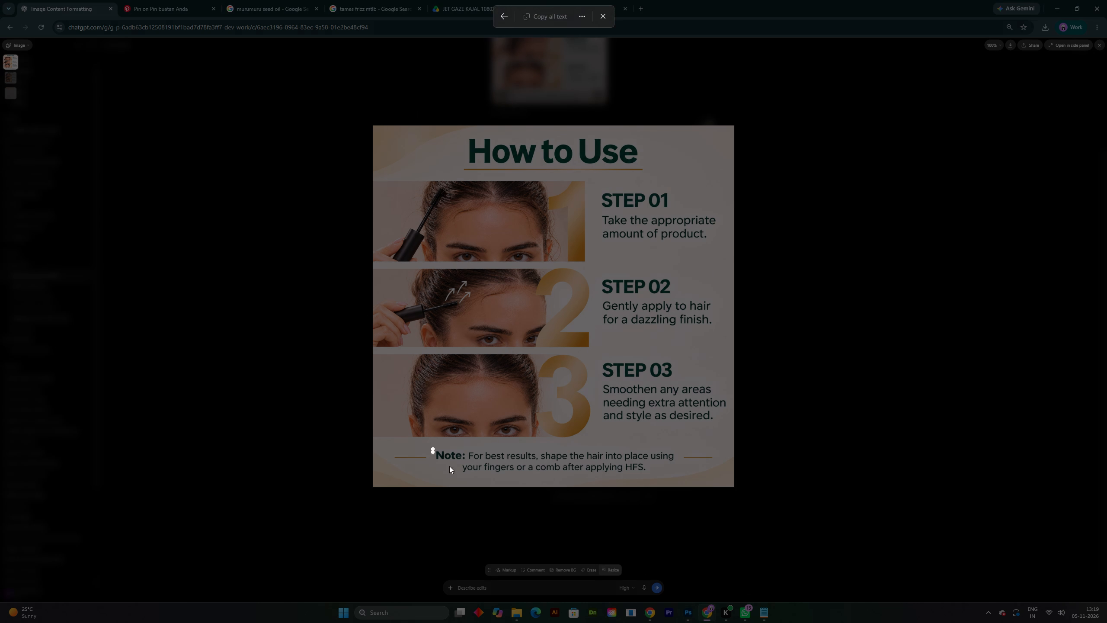
{"action": "left_click_drag", "start_coordinate": [449, 466], "coordinate": [679, 478]}
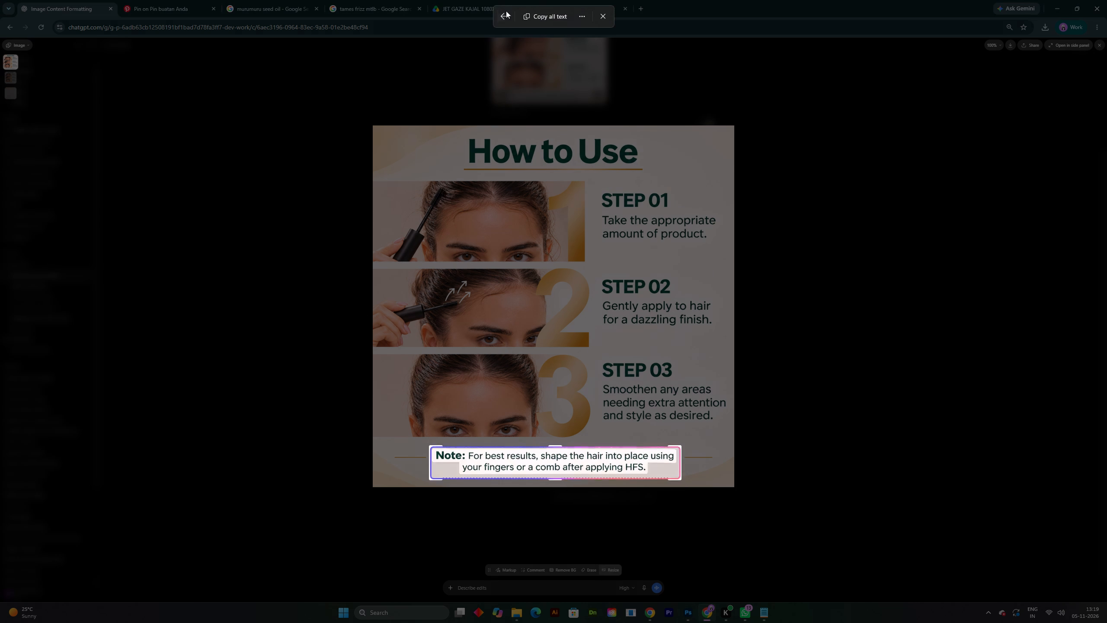
{"action": "left_click", "coordinate": [539, 18]}
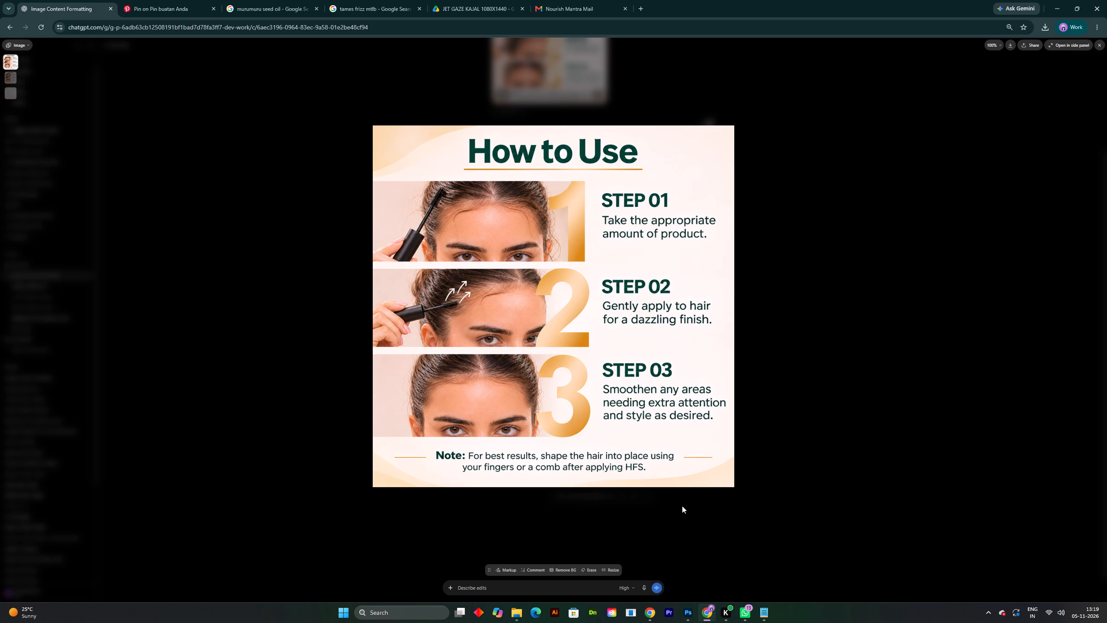
Back in Photoshop, add the copied "Note: For best results..." text as a new text layer below the step 3 photo.
{"action": "left_click", "coordinate": [689, 614]}
{"action": "key", "text": "space"}
{"action": "left_click", "coordinate": [592, 454]}
{"action": "key", "text": "ctrl+s"}
{"action": "scroll", "coordinate": [576, 460], "scroll_direction": "up", "scroll_amount": 2, "text": "shift"}
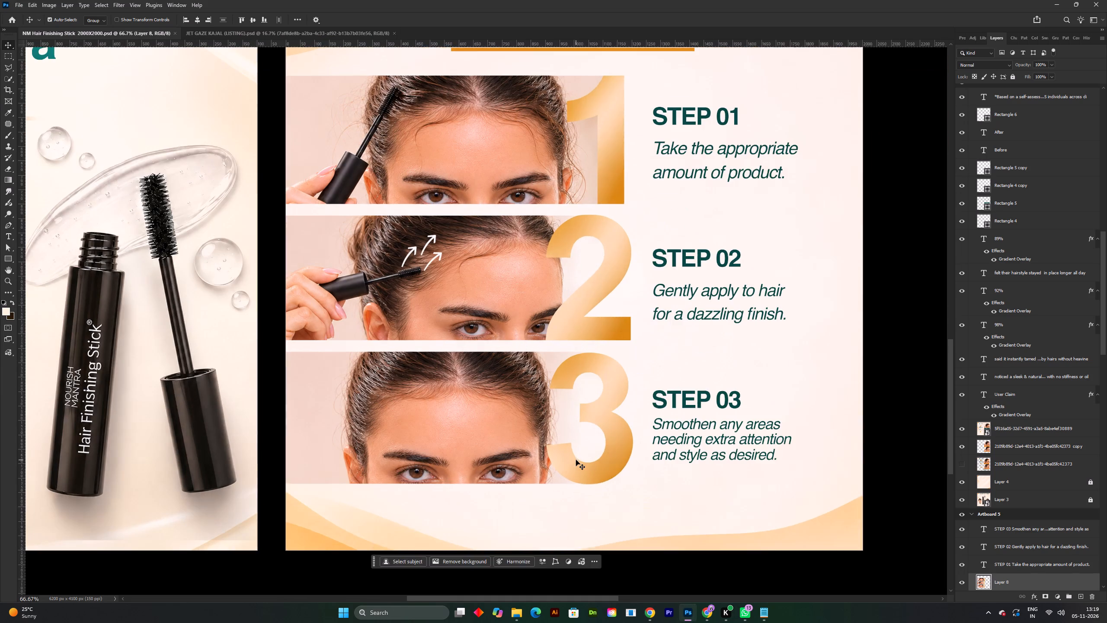
{"action": "key", "text": "space"}
{"action": "left_click_drag", "start_coordinate": [570, 456], "coordinate": [579, 393]}
{"action": "scroll", "coordinate": [579, 393], "scroll_direction": "down", "scroll_amount": 2, "text": "shift"}
{"action": "key", "text": "space"}
{"action": "left_click_drag", "start_coordinate": [578, 410], "coordinate": [576, 446]}
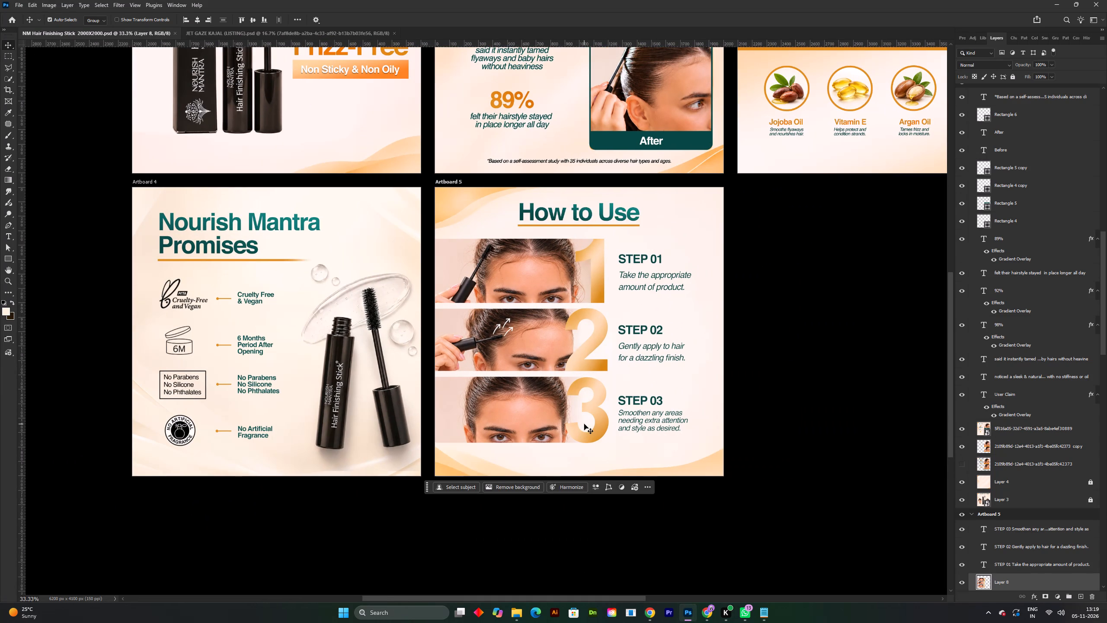
{"action": "left_click", "coordinate": [566, 457]}
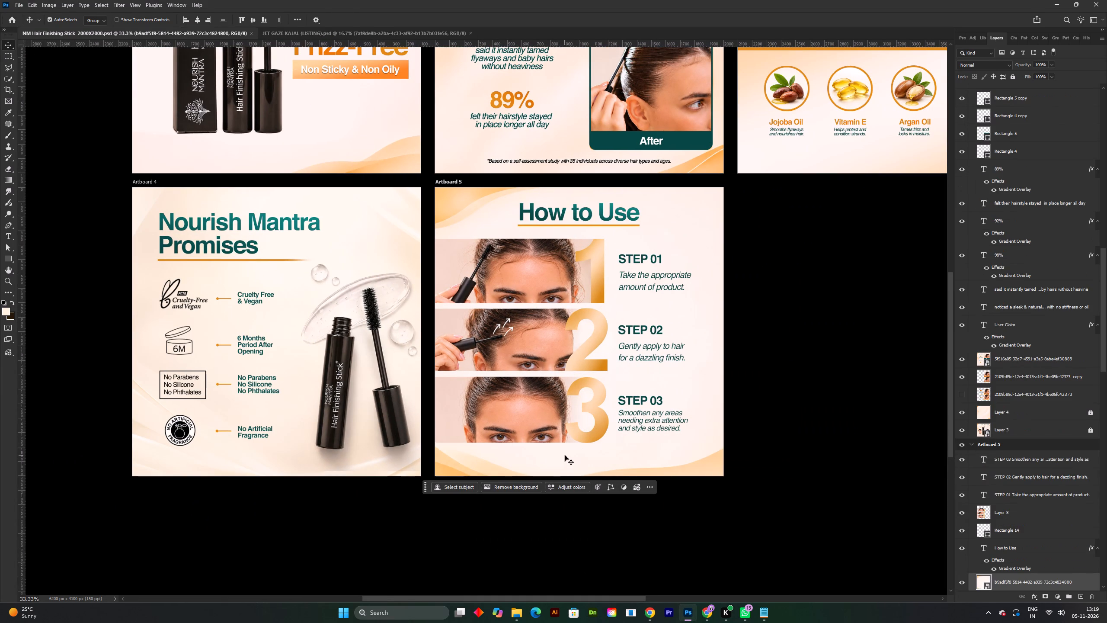
{"action": "key", "text": "t"}
{"action": "left_click", "coordinate": [563, 461]}
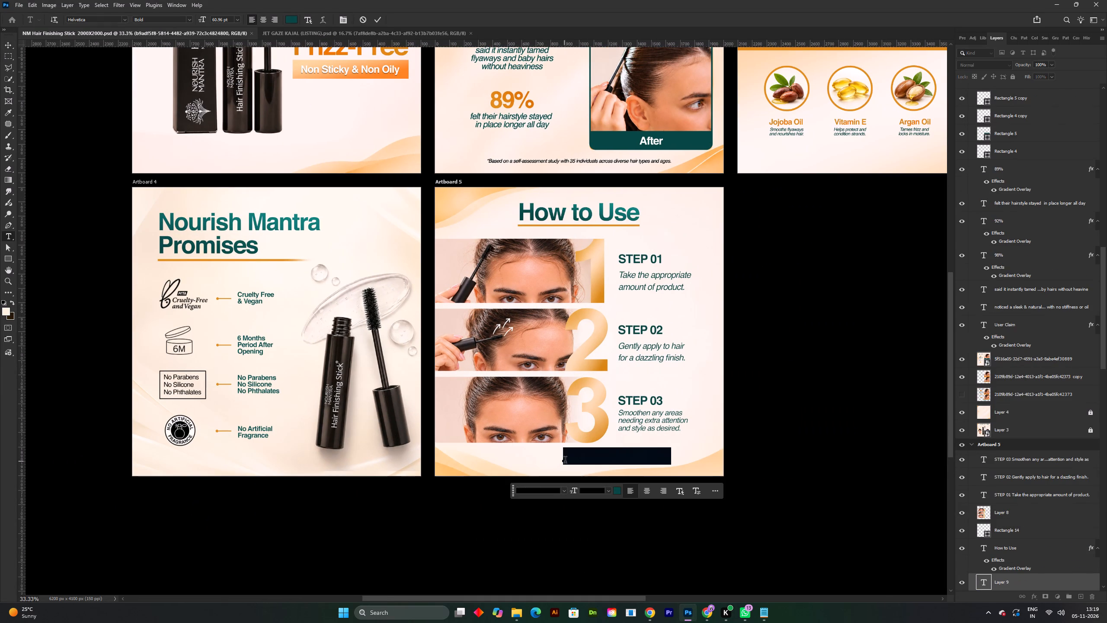
{"action": "key", "text": "BackSpace"}
{"action": "key", "text": "ctrl+v"}
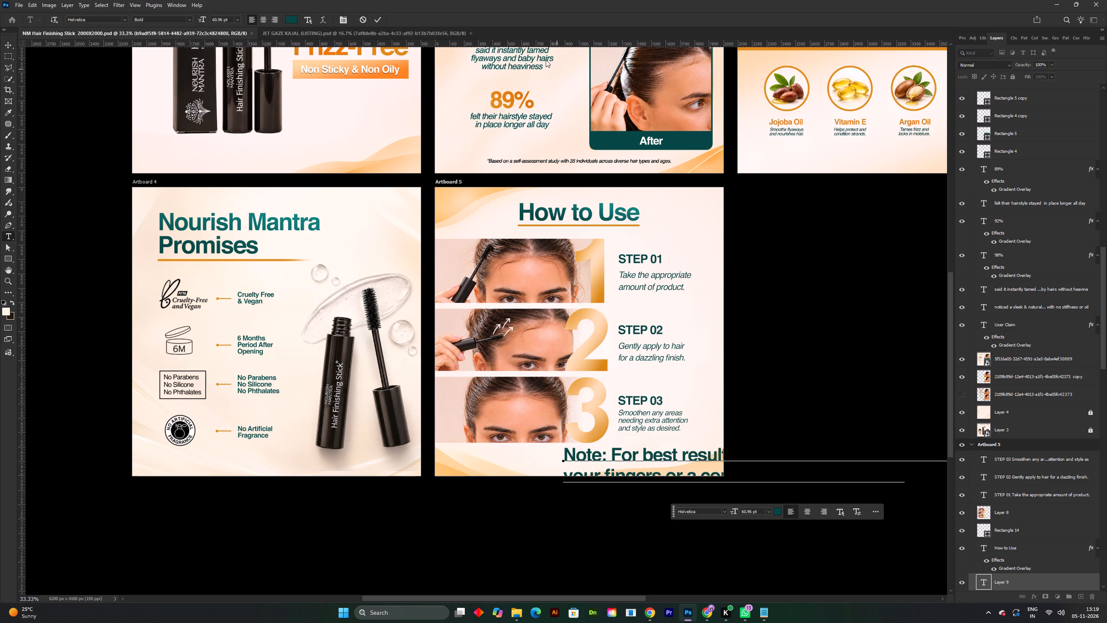
{"action": "left_click", "coordinate": [380, 17]}
Scale the note text down to about 56% and move it into the space below the step 3 photo.
{"action": "key", "text": "ctrl+t"}
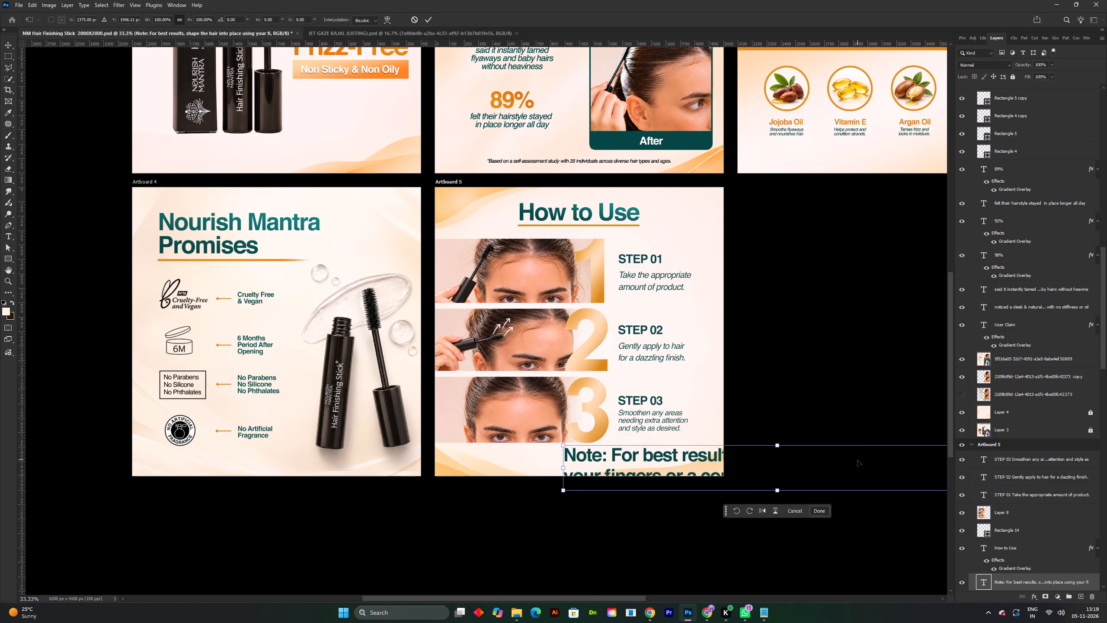
{"action": "left_click_drag", "start_coordinate": [604, 457], "coordinate": [506, 416]}
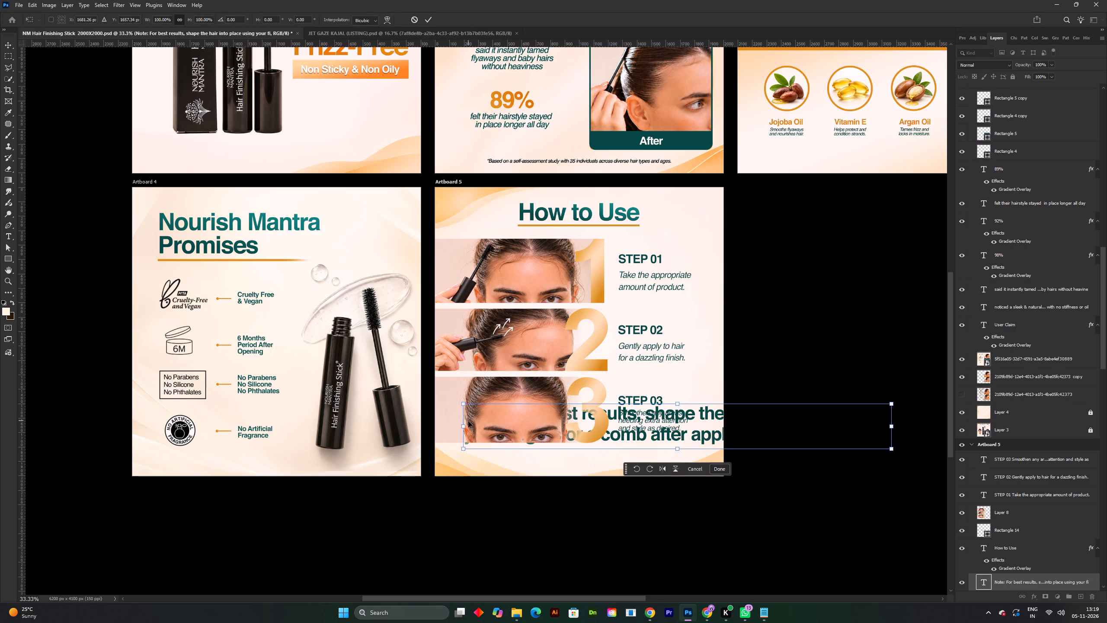
{"action": "left_click_drag", "start_coordinate": [462, 427], "coordinate": [653, 434]}
{"action": "left_click_drag", "start_coordinate": [710, 430], "coordinate": [565, 460]}
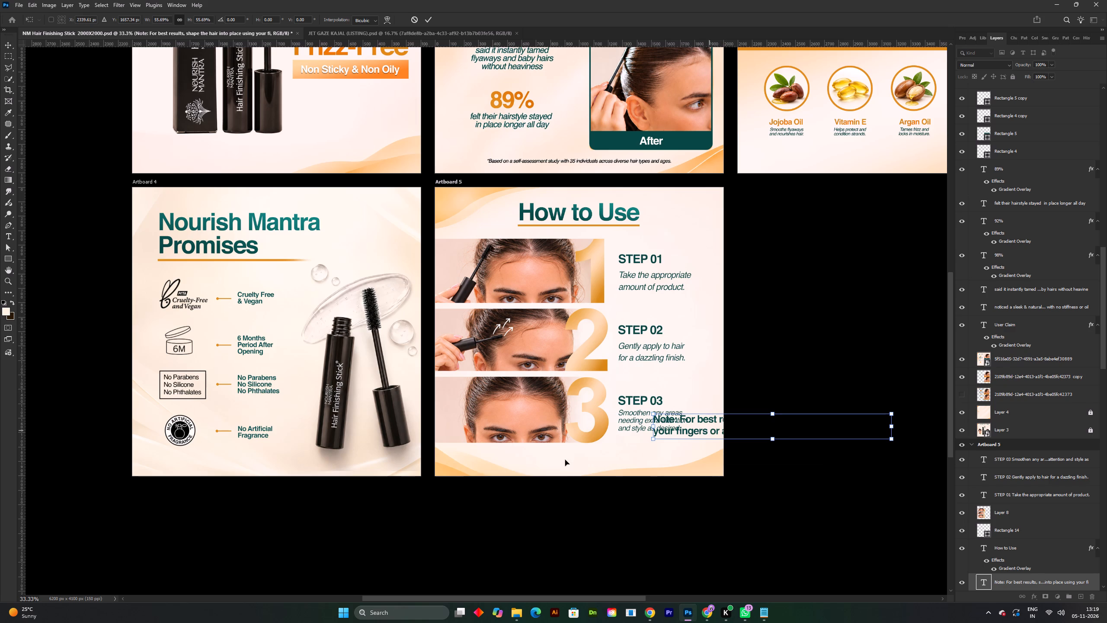
{"action": "left_click_drag", "start_coordinate": [565, 460], "coordinate": [560, 460]}
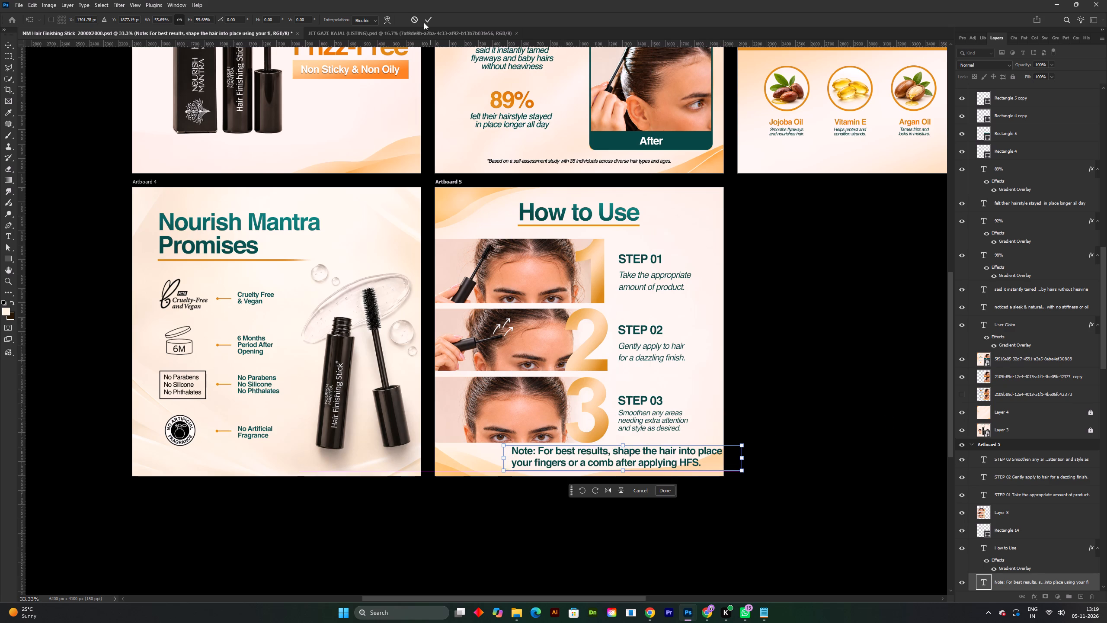
{"action": "left_click", "coordinate": [425, 20]}
Set the note text's Helvetica font style to Regular.
{"action": "left_click", "coordinate": [965, 37]}
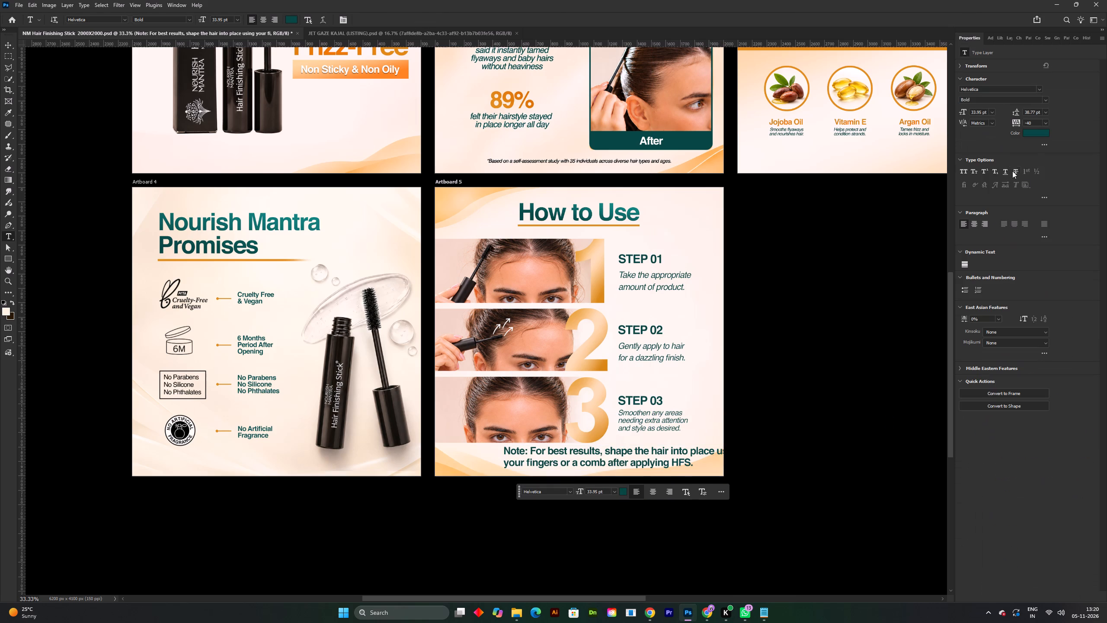
{"action": "left_click", "coordinate": [1045, 102]}
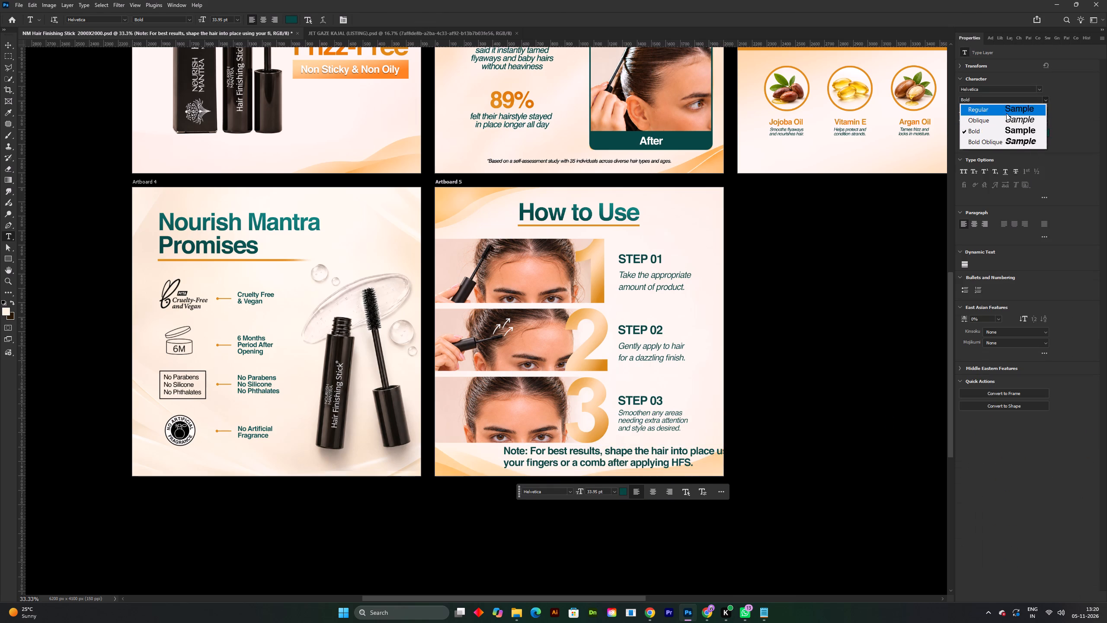
{"action": "left_click", "coordinate": [1006, 109]}
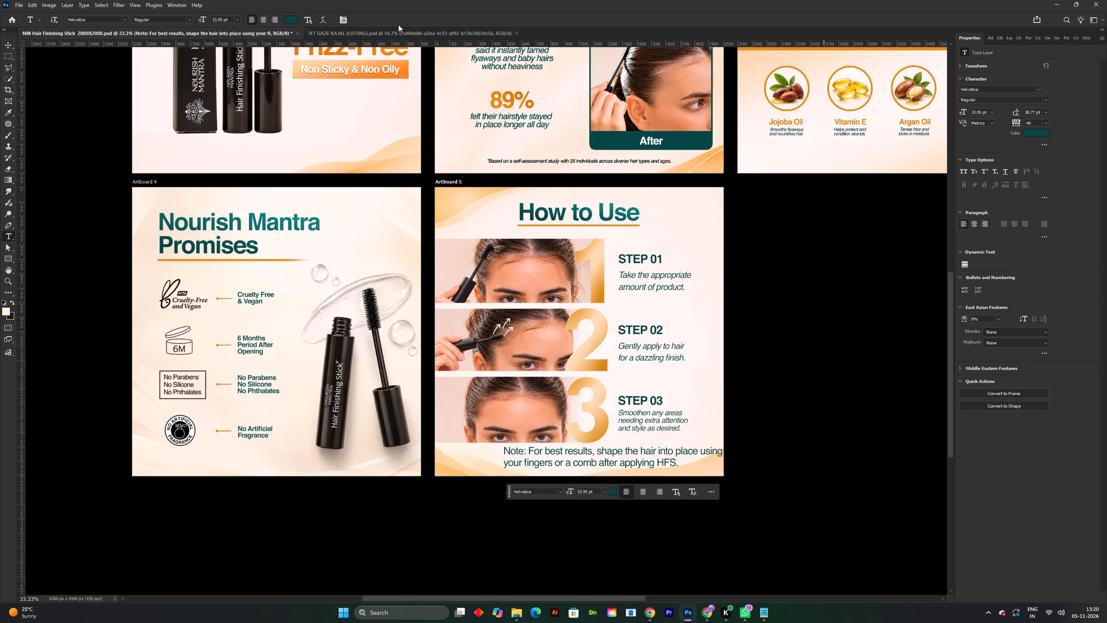
Move the note fully inside the How to Use artboard and scale it down to about 69%.
{"action": "key", "text": "v"}
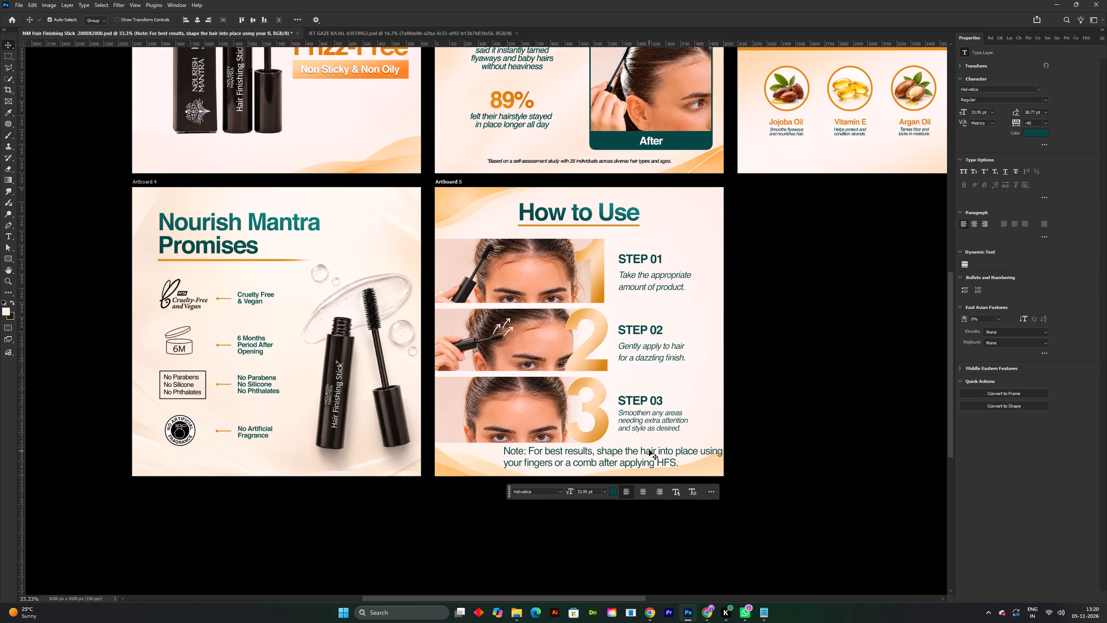
{"action": "left_click_drag", "start_coordinate": [649, 450], "coordinate": [629, 452]}
{"action": "key", "text": "ctrl+t"}
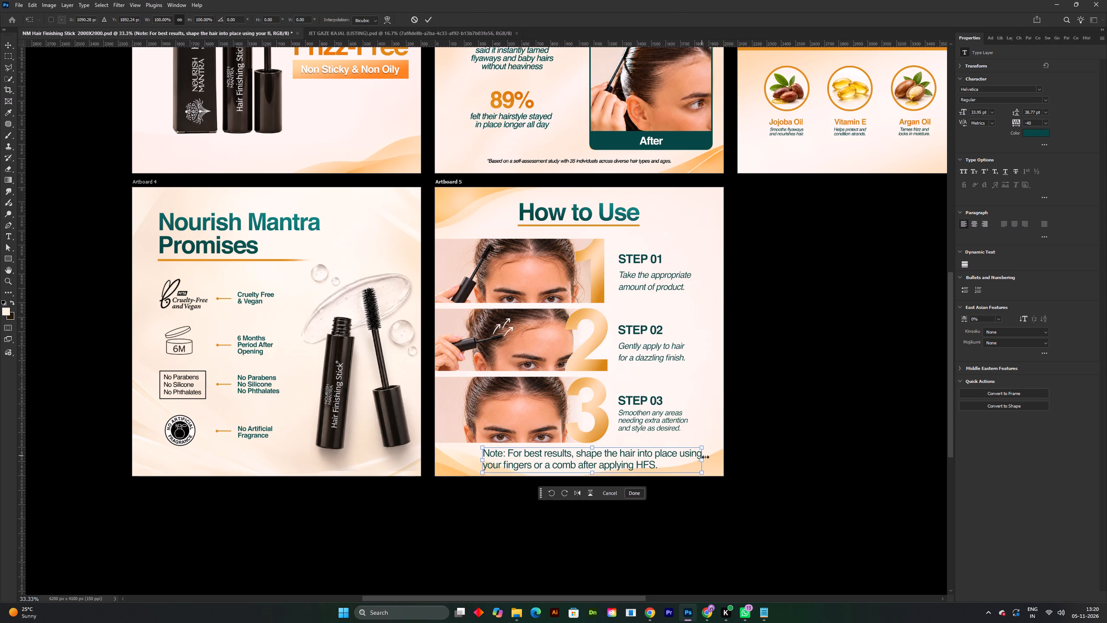
{"action": "left_click_drag", "start_coordinate": [707, 462], "coordinate": [645, 458]}
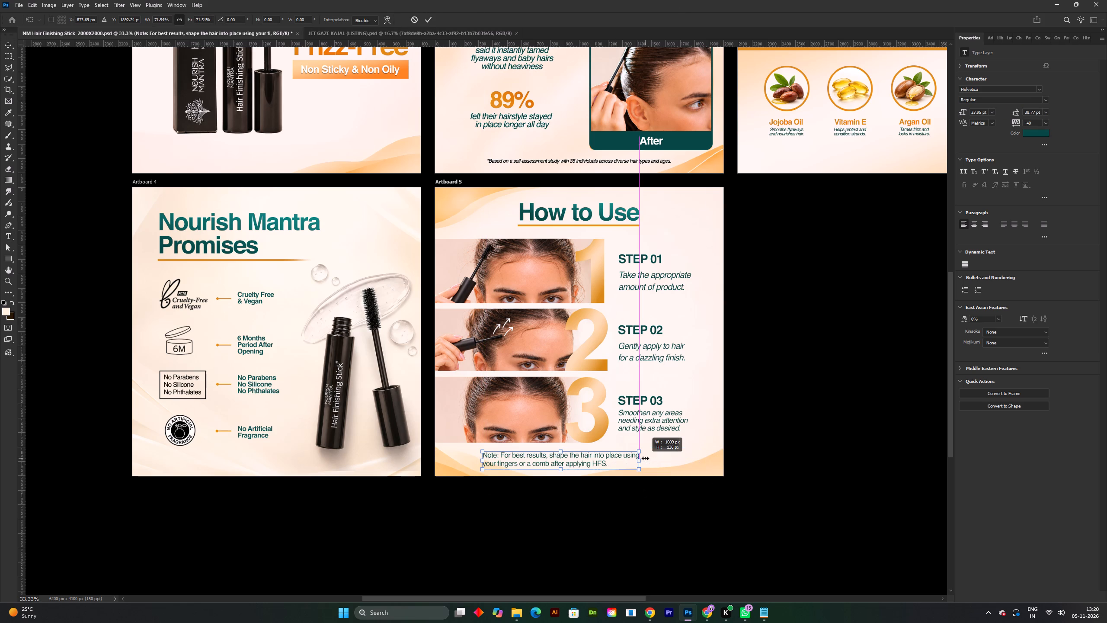
{"action": "left_click_drag", "start_coordinate": [645, 458], "coordinate": [637, 458]}
{"action": "left_click", "coordinate": [431, 20]}
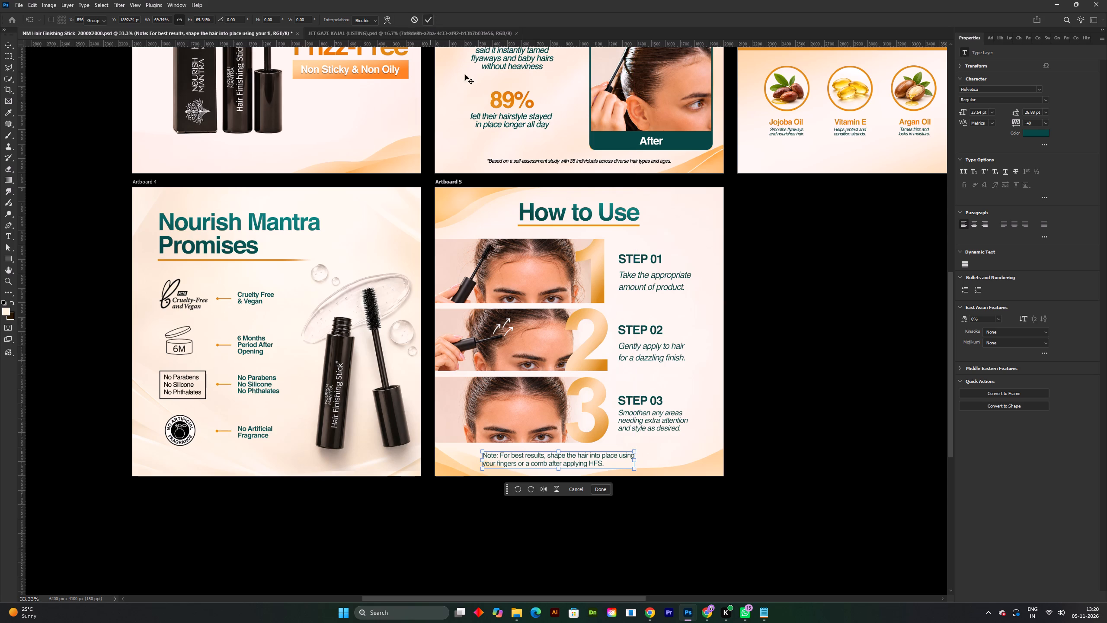
Center-align the note's two lines, center the note horizontally on the How to Use artboard, and save the document.
{"action": "scroll", "coordinate": [649, 420], "scroll_direction": "up", "scroll_amount": 2, "text": "shift"}
{"action": "key", "text": "space"}
{"action": "key", "text": "space"}
{"action": "key", "text": "space"}
{"action": "key", "text": "space"}
{"action": "key", "text": "space"}
{"action": "key", "text": "space"}
{"action": "key", "text": "space"}
{"action": "key", "text": "space"}
{"action": "key", "text": "space"}
{"action": "key", "text": "space"}
{"action": "key", "text": "space"}
{"action": "key", "text": "space"}
{"action": "left_click_drag", "start_coordinate": [629, 450], "coordinate": [639, 412]}
{"action": "left_click_drag", "start_coordinate": [584, 451], "coordinate": [622, 455]}
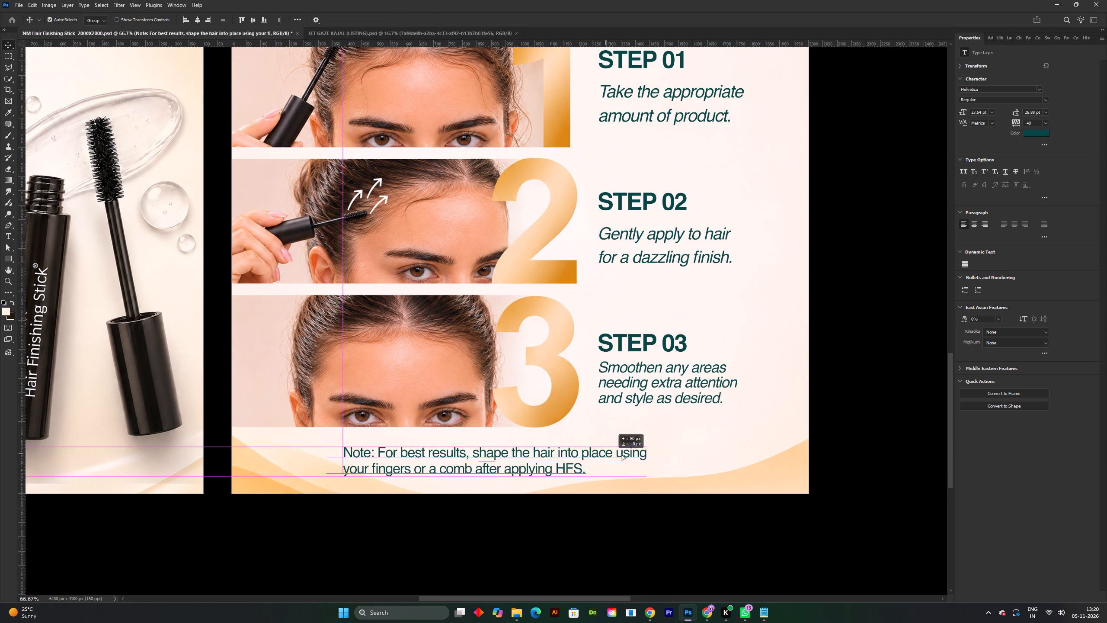
{"action": "left_click_drag", "start_coordinate": [622, 455], "coordinate": [643, 459]}
{"action": "left_click_drag", "start_coordinate": [643, 459], "coordinate": [650, 459], "text": "shift"}
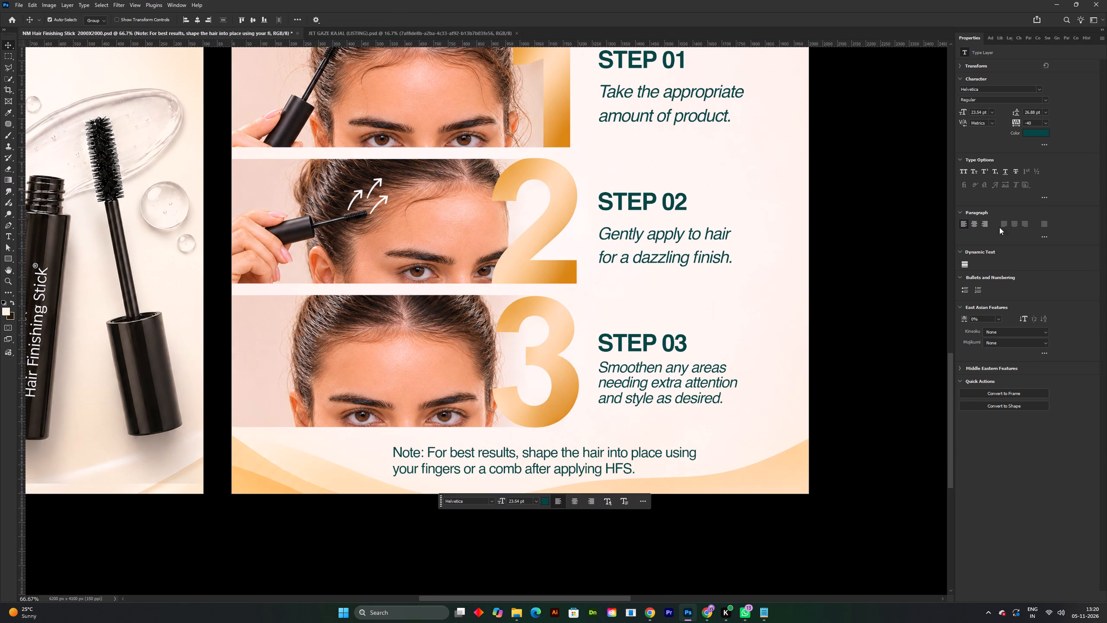
{"action": "left_click", "coordinate": [971, 225]}
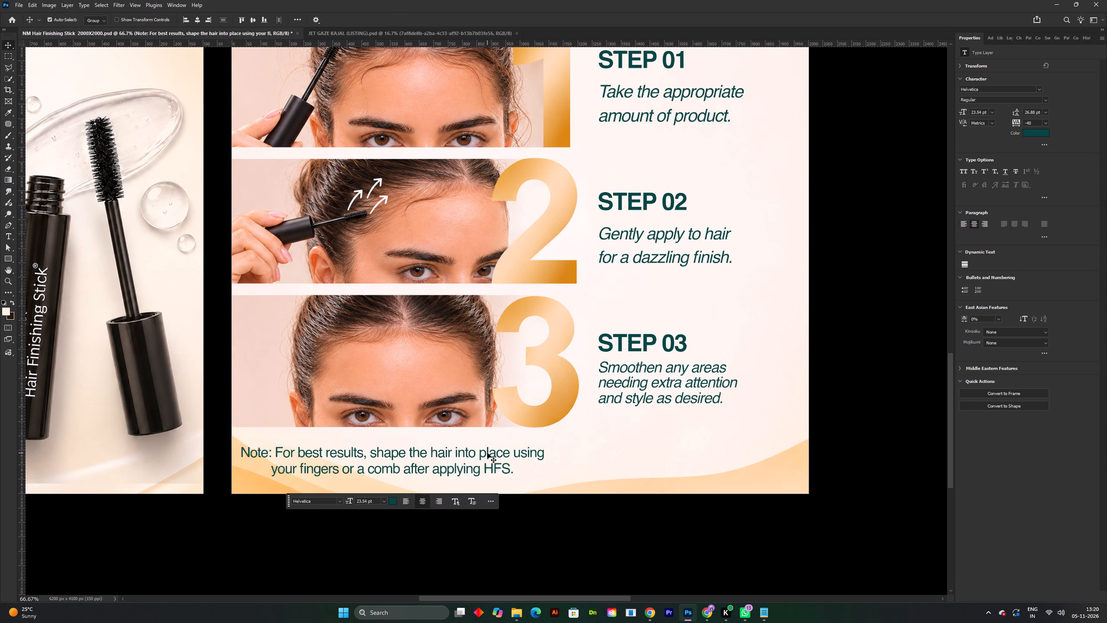
{"action": "left_click", "coordinate": [195, 21]}
{"action": "scroll", "coordinate": [588, 353], "scroll_direction": "down", "scroll_amount": 2, "text": "shift"}
{"action": "key", "text": "space"}
{"action": "left_click_drag", "start_coordinate": [573, 349], "coordinate": [581, 337]}
{"action": "key", "text": "ctrl+s"}
Set the word "Note:" in the How to Use note to Helvetica Bold and save the document.
{"action": "scroll", "coordinate": [546, 430], "scroll_direction": "up", "scroll_amount": 2, "text": "shift"}
{"action": "scroll", "coordinate": [514, 373], "scroll_direction": "up", "scroll_amount": 2, "text": "shift"}
{"action": "key", "text": "space"}
{"action": "left_click_drag", "start_coordinate": [534, 363], "coordinate": [499, 260]}
{"action": "double_click", "coordinate": [445, 378]}
{"action": "double_click", "coordinate": [452, 372]}
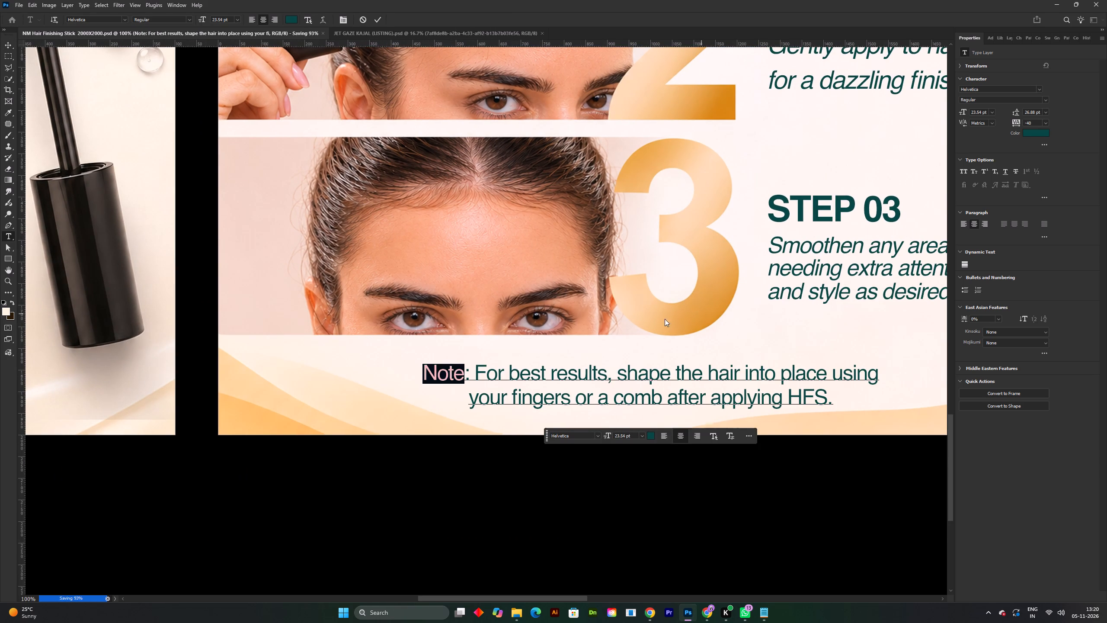
{"action": "left_click_drag", "start_coordinate": [469, 373], "coordinate": [435, 371]}
{"action": "left_click_drag", "start_coordinate": [435, 371], "coordinate": [427, 371]}
{"action": "left_click", "coordinate": [1047, 101]}
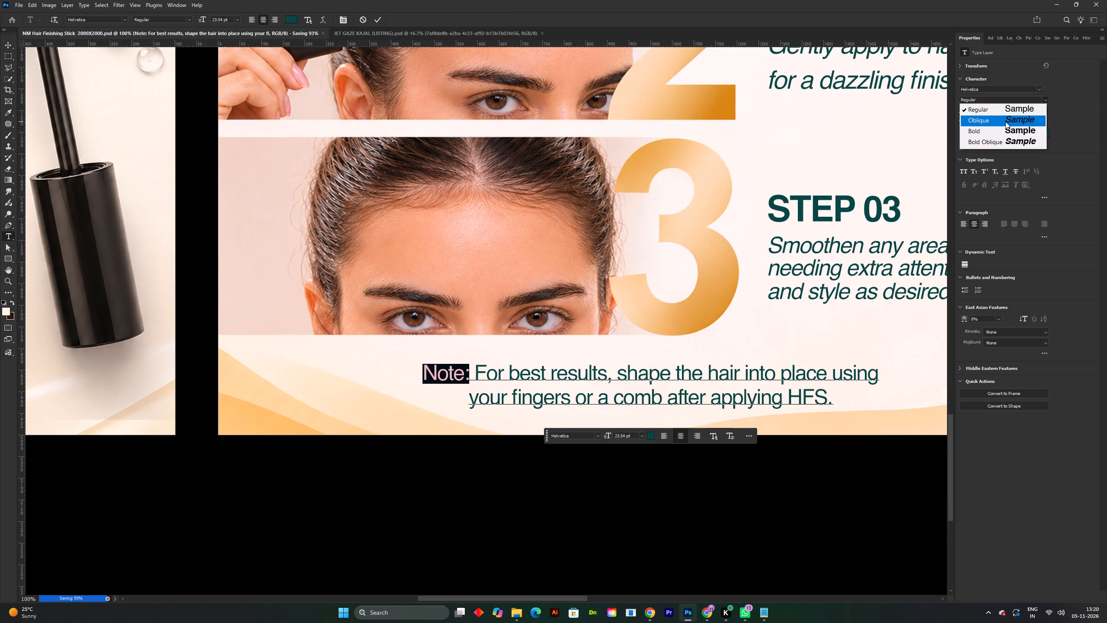
{"action": "left_click", "coordinate": [992, 134]}
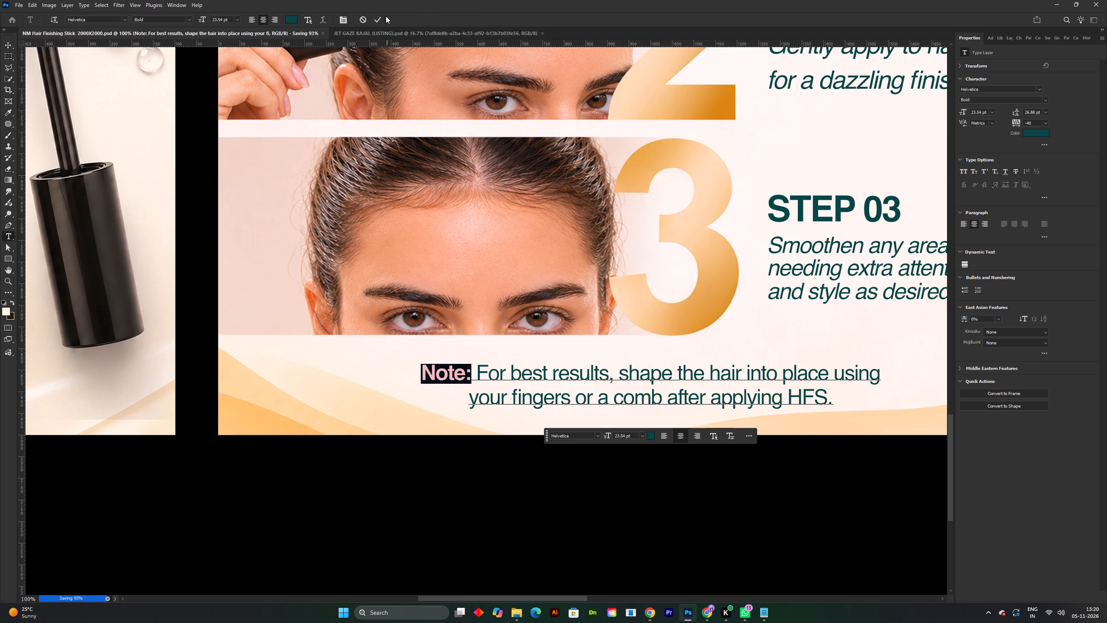
{"action": "left_click", "coordinate": [374, 21]}
{"action": "key", "text": "ctrl+s"}
{"action": "scroll", "coordinate": [590, 245], "scroll_direction": "down", "scroll_amount": 2, "text": "shift"}
{"action": "key", "text": "space"}
{"action": "left_click_drag", "start_coordinate": [657, 257], "coordinate": [621, 317]}
{"action": "left_click", "coordinate": [848, 290]}
{"action": "scroll", "coordinate": [743, 297], "scroll_direction": "down", "scroll_amount": 1}
{"action": "key", "text": "space"}
{"action": "left_click_drag", "start_coordinate": [673, 314], "coordinate": [650, 340]}
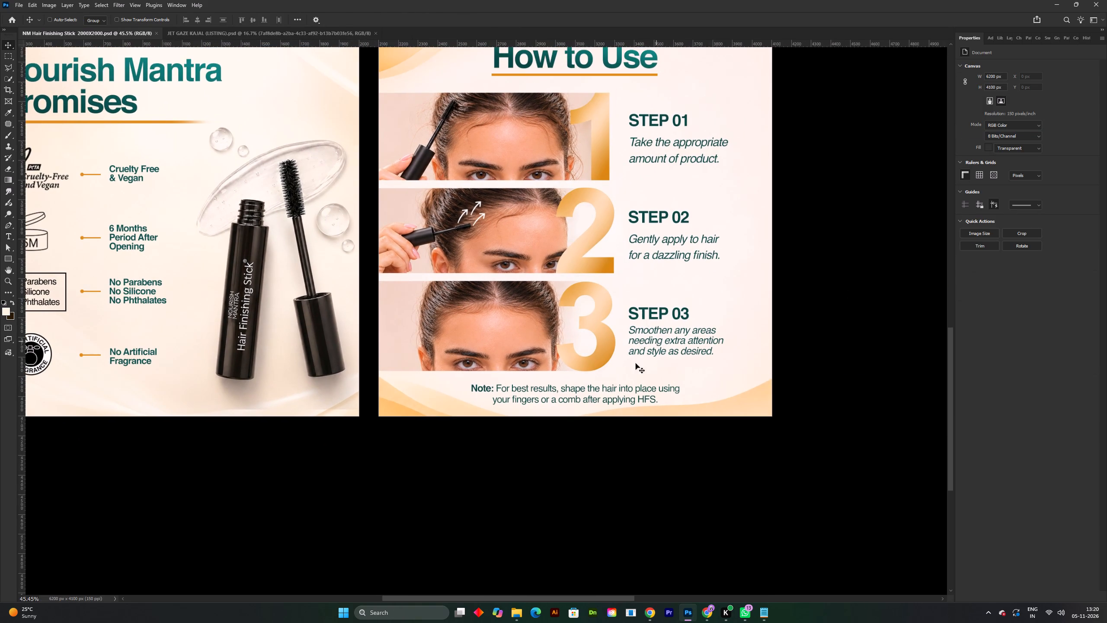
{"action": "key", "text": "ctrl+s"}
Set the note text following "Note:" to a 20 pt font size and save the document.
{"action": "scroll", "coordinate": [589, 424], "scroll_direction": "up", "scroll_amount": 2, "text": "shift"}
{"action": "left_click", "coordinate": [606, 388]}
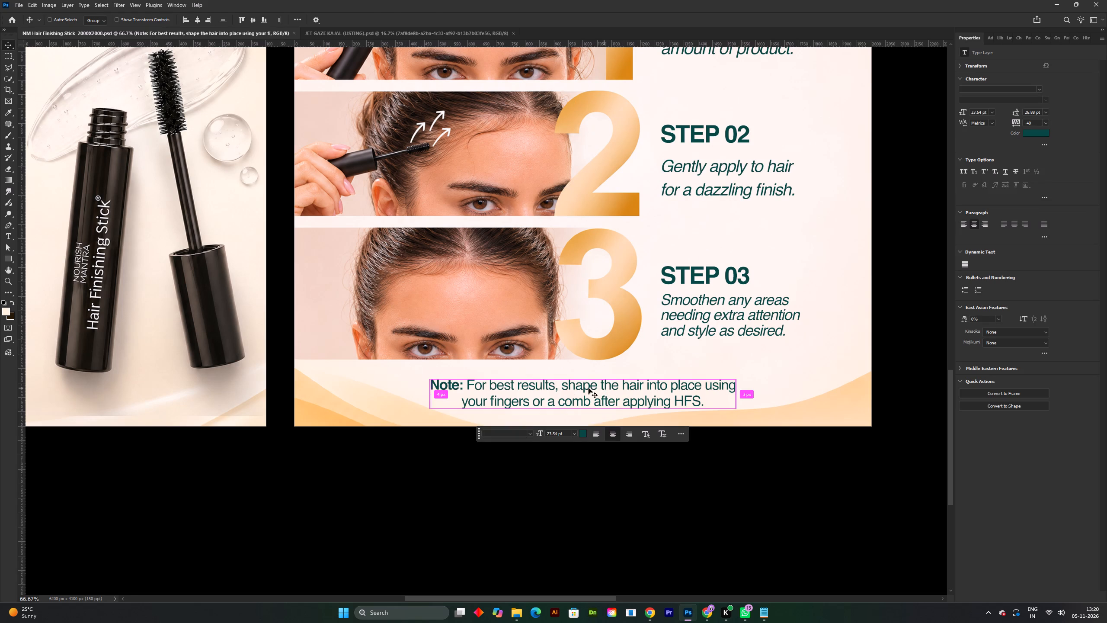
{"action": "key", "text": "ctrl+t"}
{"action": "double_click", "coordinate": [477, 385]}
{"action": "double_click", "coordinate": [472, 384]}
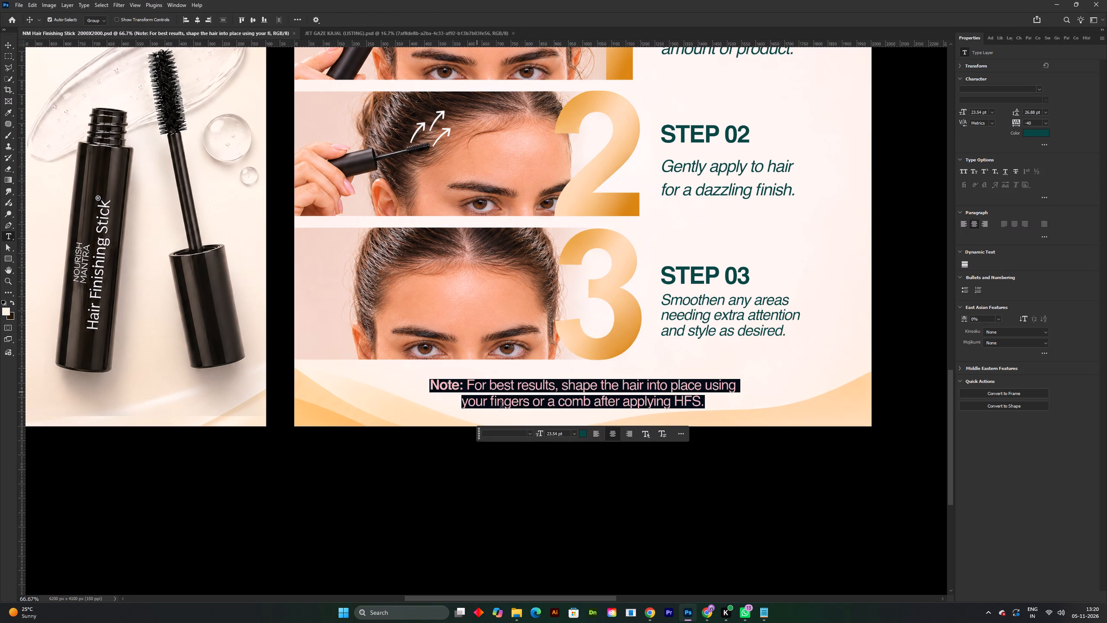
{"action": "left_click_drag", "start_coordinate": [467, 383], "coordinate": [622, 403]}
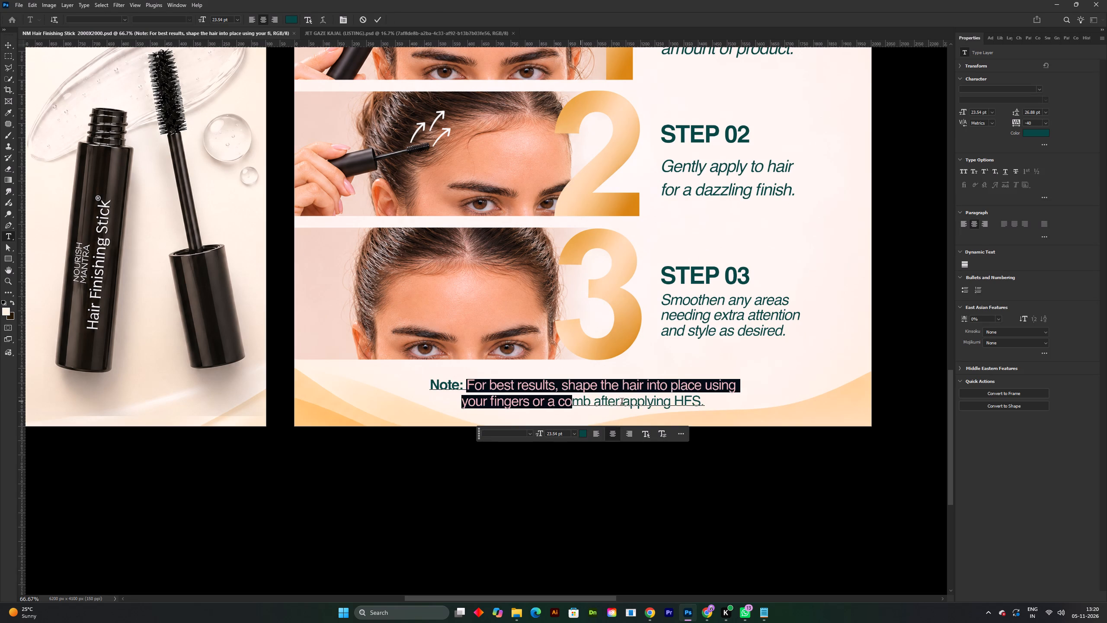
{"action": "left_click_drag", "start_coordinate": [622, 403], "coordinate": [707, 400]}
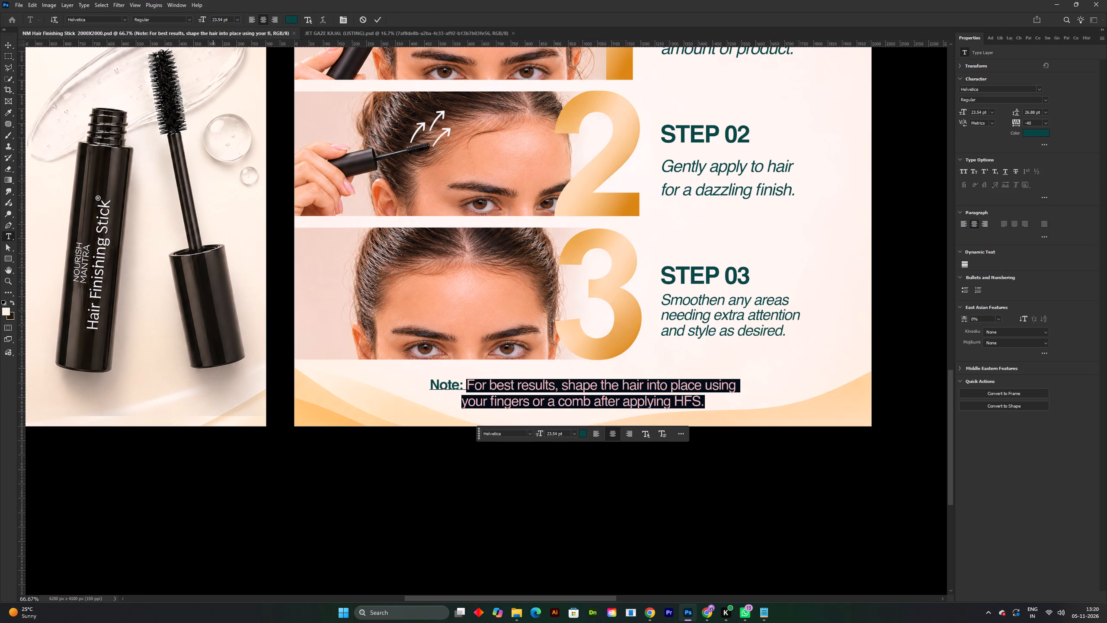
{"action": "double_click", "coordinate": [214, 19]}
{"action": "double_click", "coordinate": [214, 19]}
{"action": "key", "text": "BackSpace"}
{"action": "type", "text": "20"}
{"action": "key", "text": "Return"}
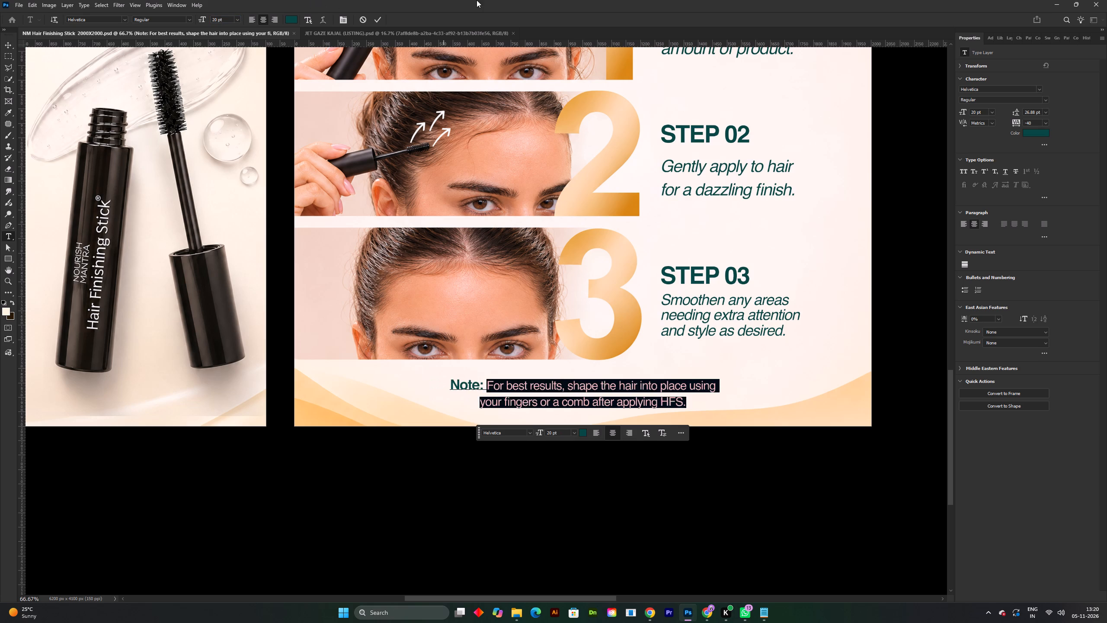
{"action": "left_click", "coordinate": [380, 22]}
{"action": "key", "text": "ctrl+s"}
{"action": "scroll", "coordinate": [655, 366], "scroll_direction": "down", "scroll_amount": 1, "text": "shift"}
{"action": "key", "text": "space"}
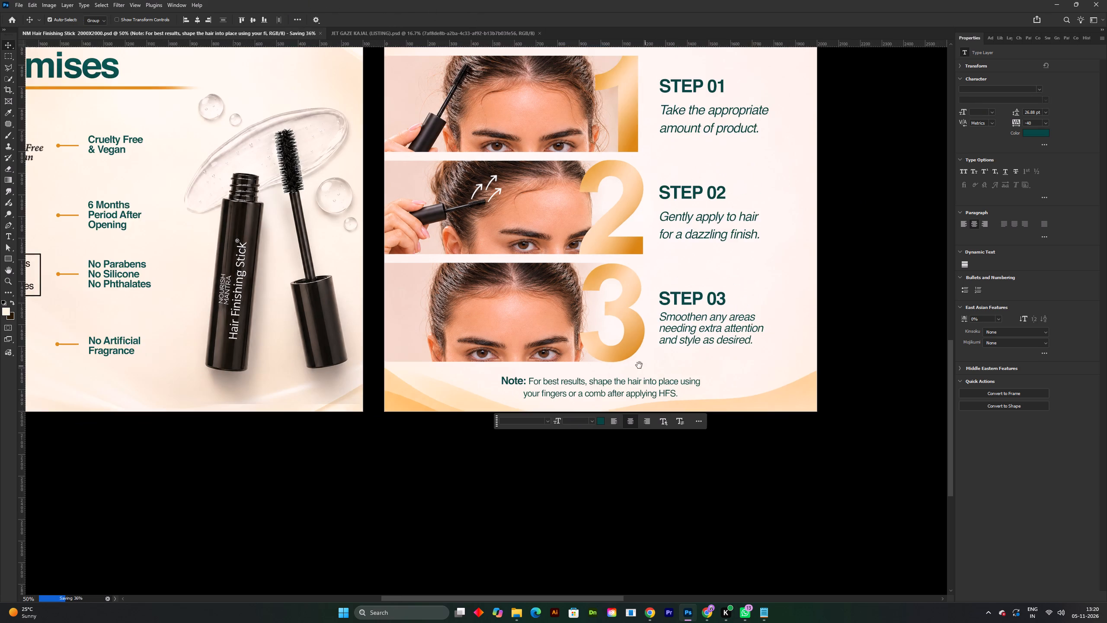
{"action": "left_click_drag", "start_coordinate": [635, 364], "coordinate": [518, 379]}
{"action": "left_click", "coordinate": [807, 359]}
{"action": "scroll", "coordinate": [672, 373], "scroll_direction": "down", "scroll_amount": 1, "text": "shift"}
{"action": "key", "text": "space"}
{"action": "left_click_drag", "start_coordinate": [654, 371], "coordinate": [701, 406]}
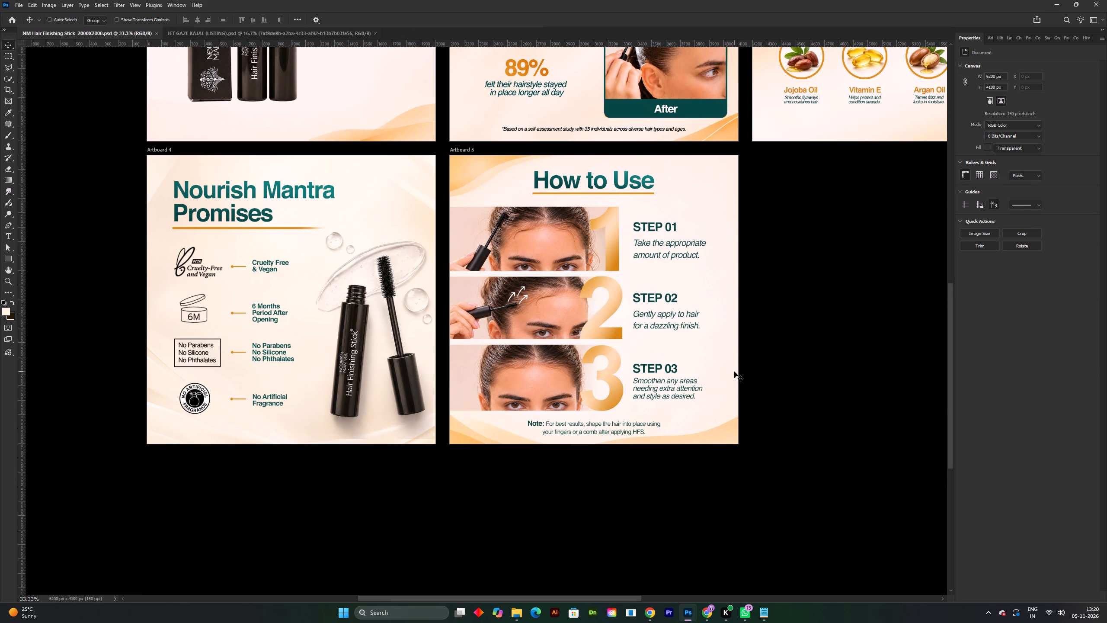
{"action": "key", "text": "ctrl+s"}
Indent the note's second line, starting at "your fingers", with four leading spaces and save the document.
{"action": "key", "text": "space"}
{"action": "key", "text": "space"}
{"action": "key", "text": "space"}
{"action": "left_click_drag", "start_coordinate": [797, 324], "coordinate": [796, 301]}
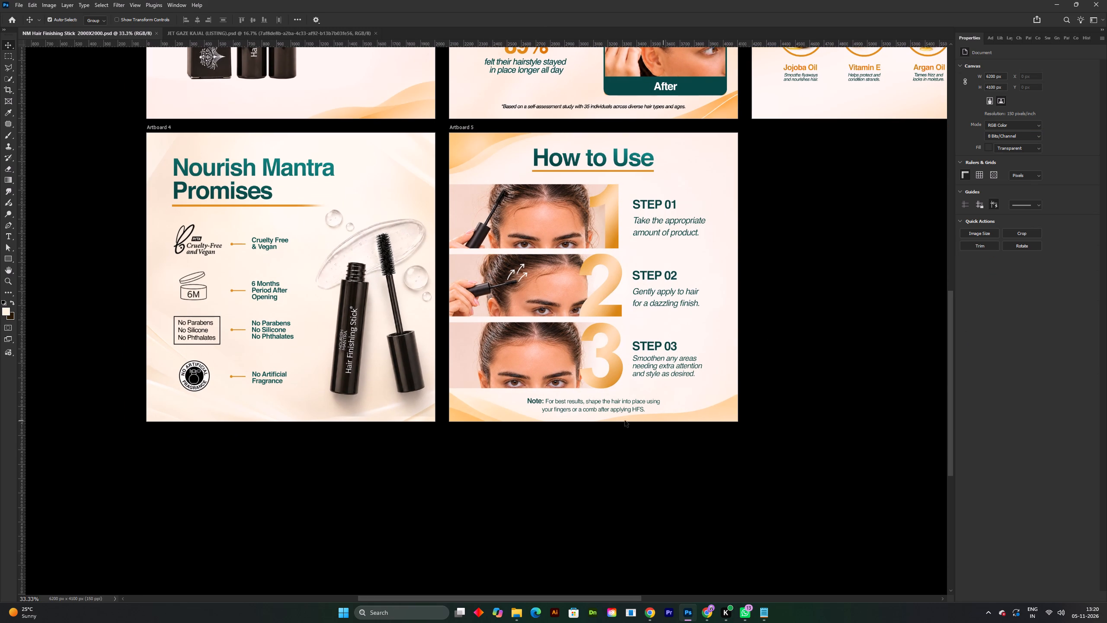
{"action": "scroll", "coordinate": [614, 417], "scroll_direction": "up", "scroll_amount": 1, "text": "shift"}
{"action": "scroll", "coordinate": [570, 405], "scroll_direction": "up", "scroll_amount": 1, "text": "shift"}
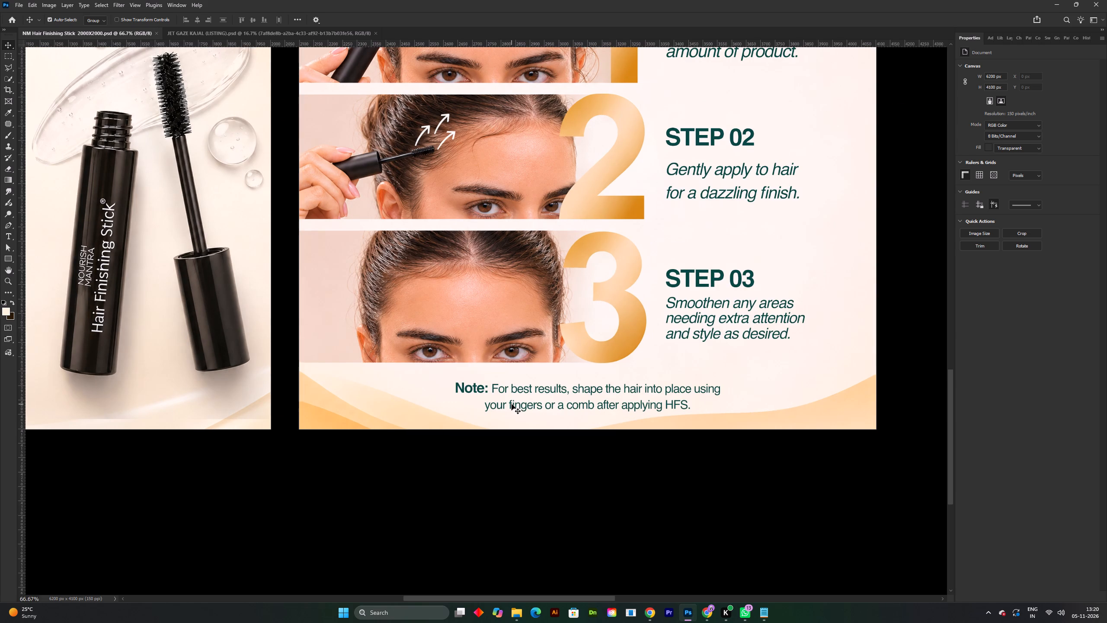
{"action": "double_click", "coordinate": [512, 404]}
{"action": "left_click", "coordinate": [488, 404]}
{"action": "left_click", "coordinate": [486, 407]}
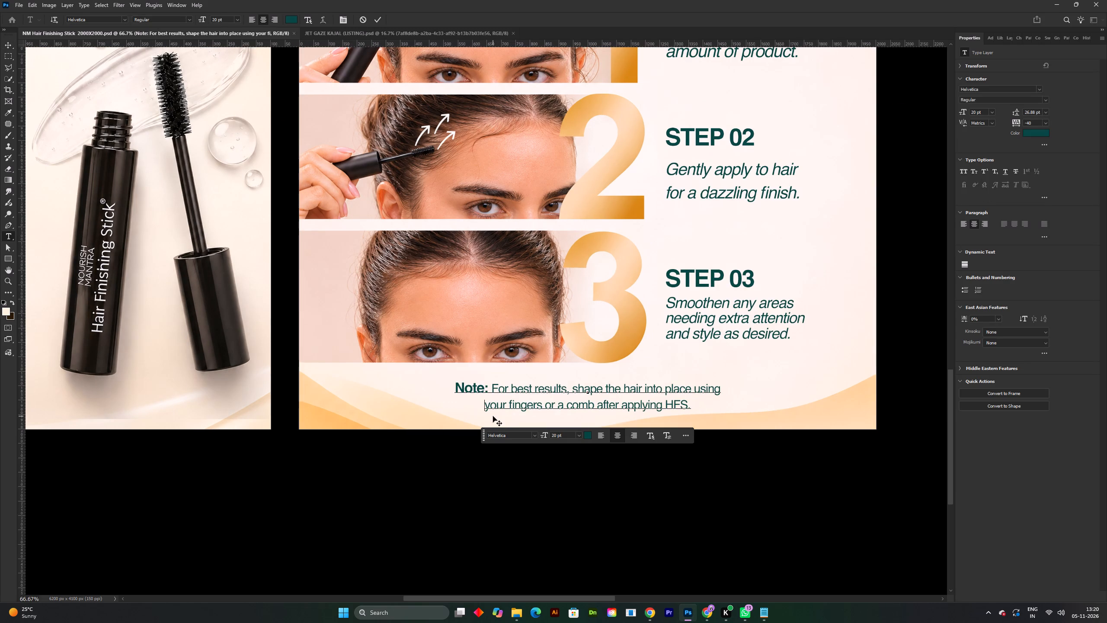
{"action": "key", "text": "space"}
{"action": "key", "text": "space"}
{"action": "key", "text": "space"}
{"action": "key", "text": "space"}
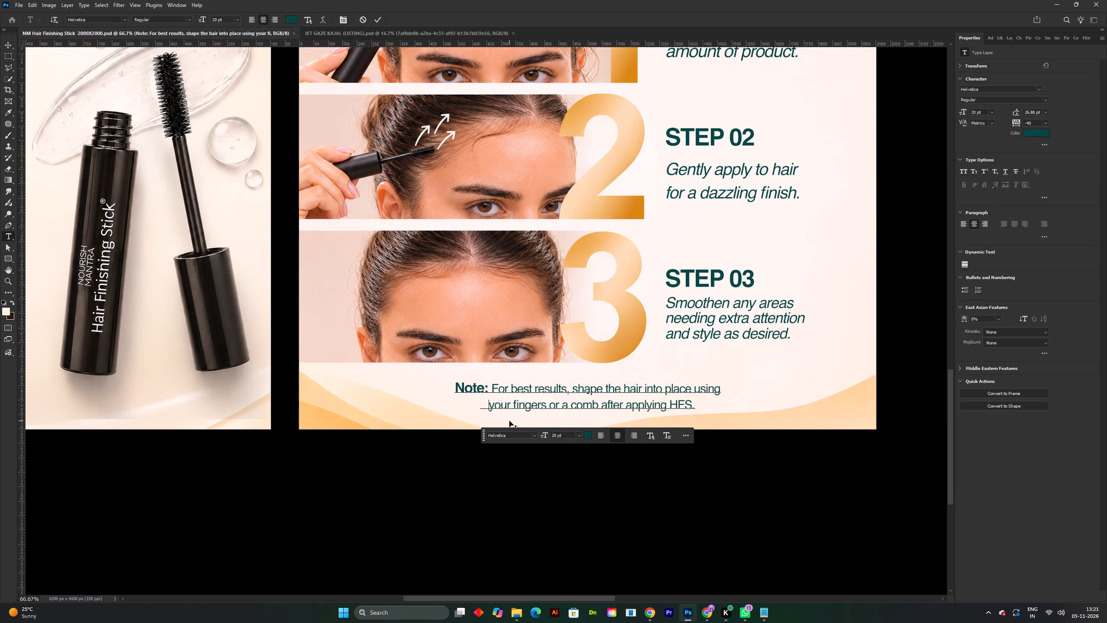
{"action": "key", "text": "space"}
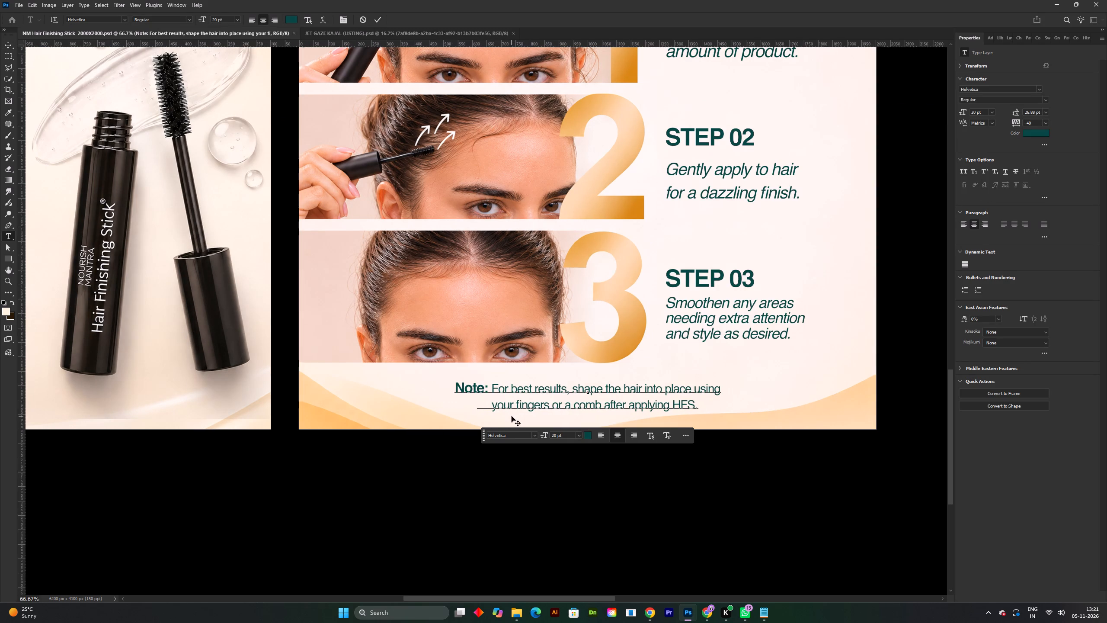
{"action": "key", "text": "BackSpace"}
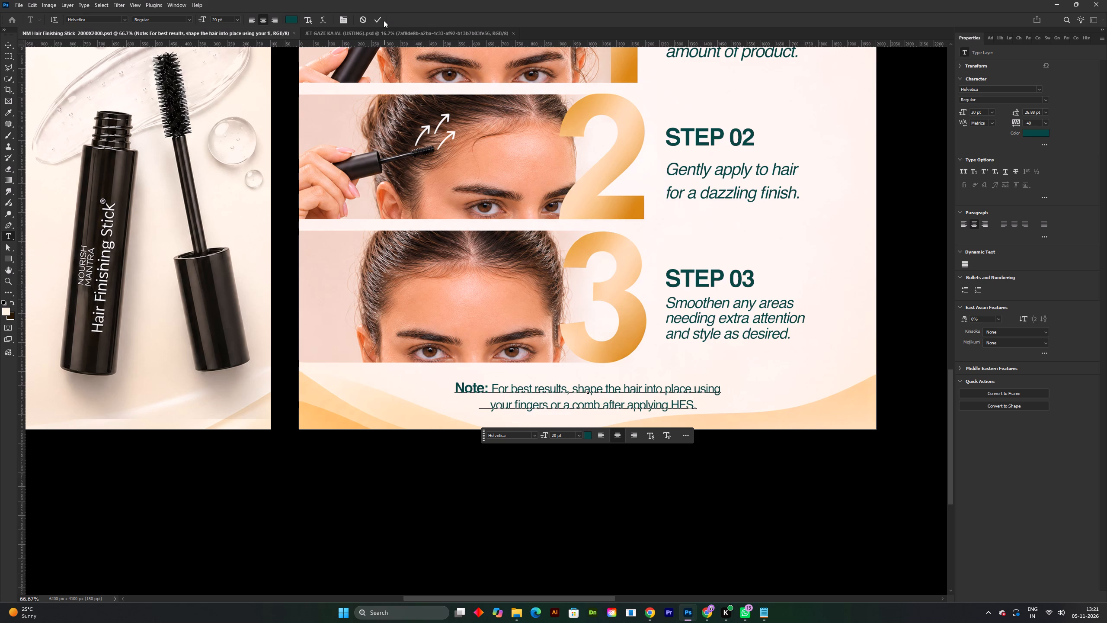
{"action": "left_click", "coordinate": [379, 20]}
{"action": "key", "text": "ctrl+s"}
{"action": "scroll", "coordinate": [656, 312], "scroll_direction": "down", "scroll_amount": 2, "text": "shift"}
{"action": "key", "text": "space"}
{"action": "key", "text": "space"}
{"action": "key", "text": "space"}
{"action": "left_click_drag", "start_coordinate": [636, 333], "coordinate": [547, 383]}
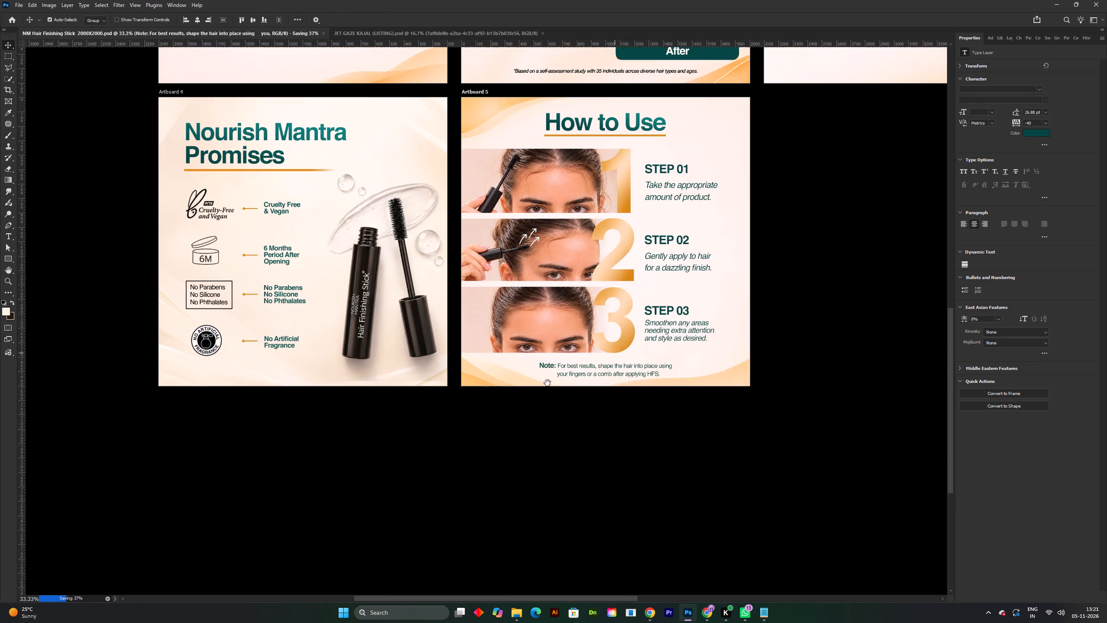
{"action": "left_click_drag", "start_coordinate": [547, 383], "coordinate": [493, 395]}
{"action": "left_click", "coordinate": [739, 331]}
{"action": "key", "text": "space"}
{"action": "key", "text": "space"}
{"action": "left_click_drag", "start_coordinate": [558, 391], "coordinate": [569, 368]}
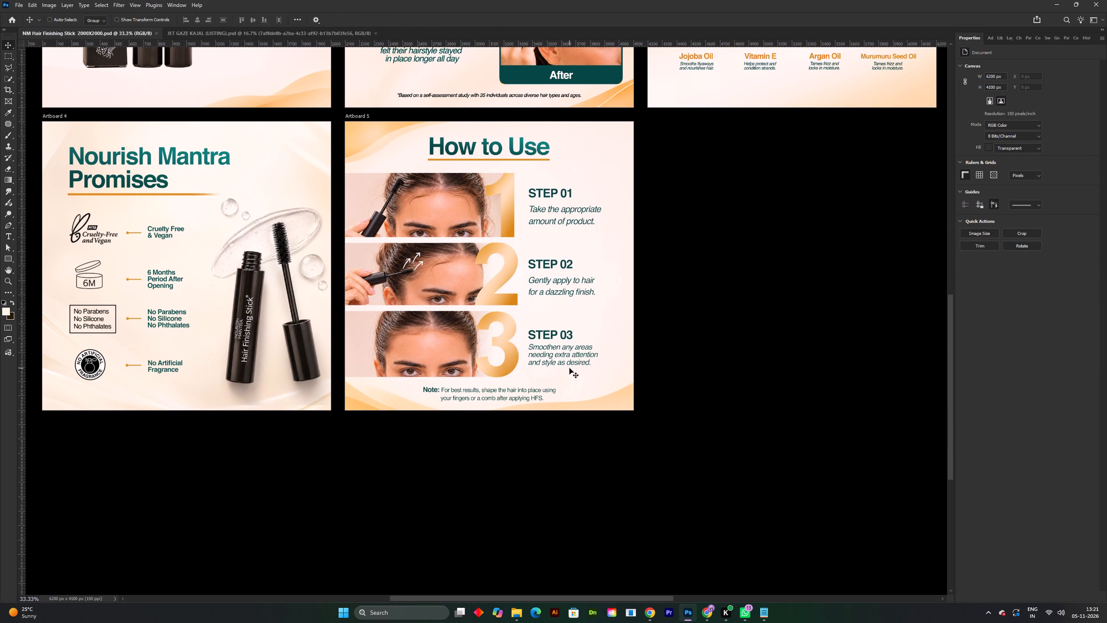
{"action": "key", "text": "ctrl+s"}
Move the note slightly up, scale it down to about 84%, reposition it near the artboard's horizontal center, and save.
{"action": "scroll", "coordinate": [569, 368], "scroll_direction": "up", "scroll_amount": 1, "text": "shift"}
{"action": "scroll", "coordinate": [569, 368], "scroll_direction": "down", "scroll_amount": 2, "text": "shift"}
{"action": "key", "text": "space"}
{"action": "left_click_drag", "start_coordinate": [569, 354], "coordinate": [576, 382]}
{"action": "scroll", "coordinate": [493, 442], "scroll_direction": "up", "scroll_amount": 2, "text": "shift"}
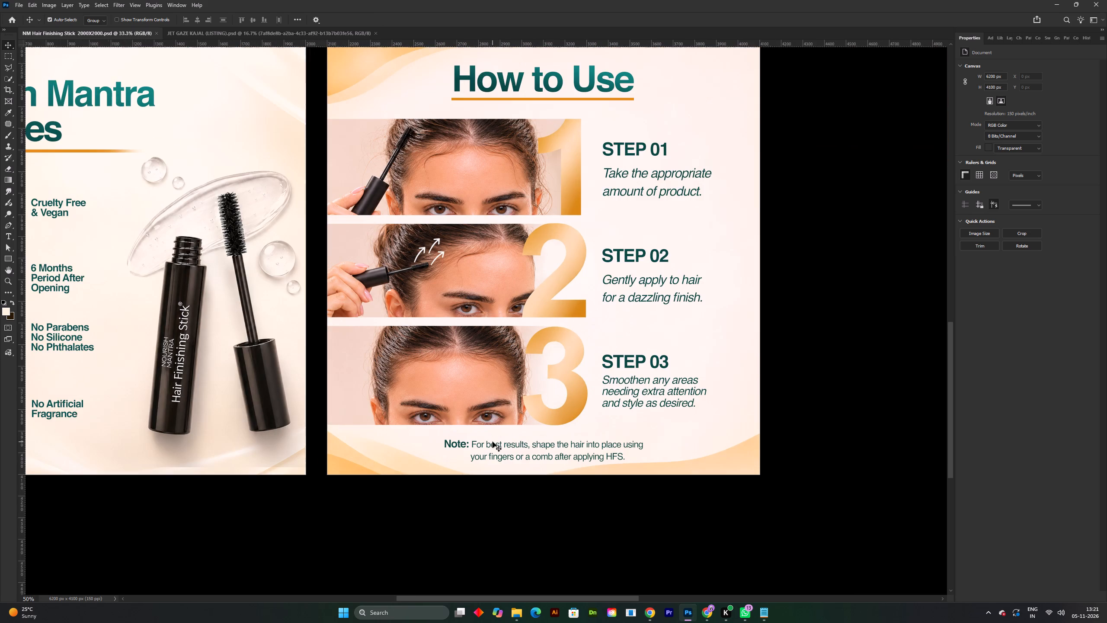
{"action": "left_click", "coordinate": [510, 446]}
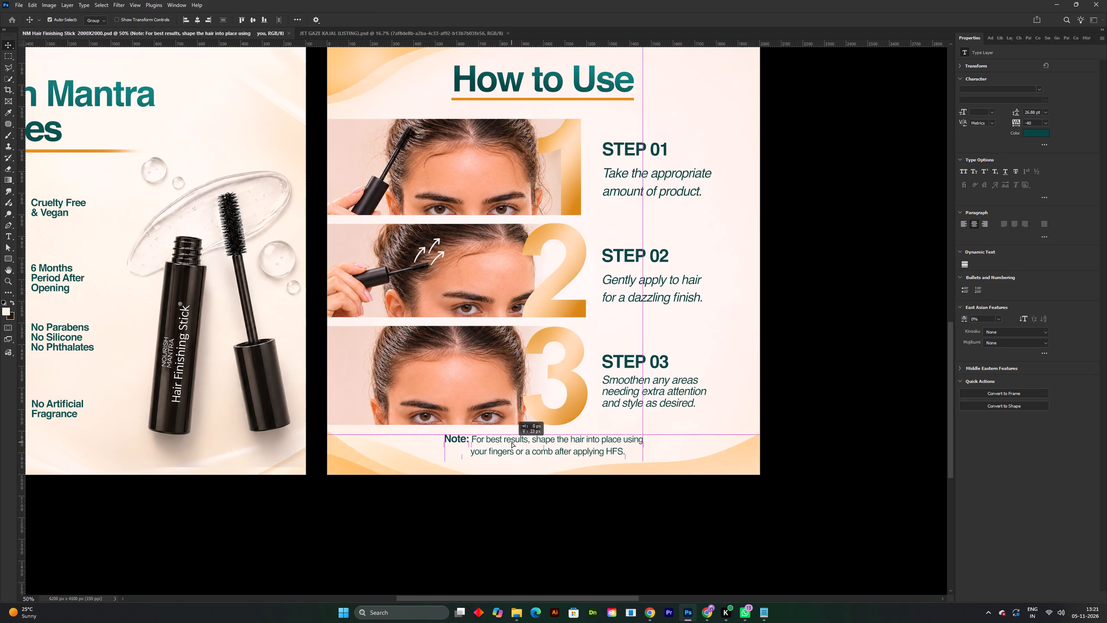
{"action": "key", "text": "ctrl+t"}
{"action": "left_click_drag", "start_coordinate": [644, 444], "coordinate": [612, 444]}
{"action": "left_click", "coordinate": [433, 19]}
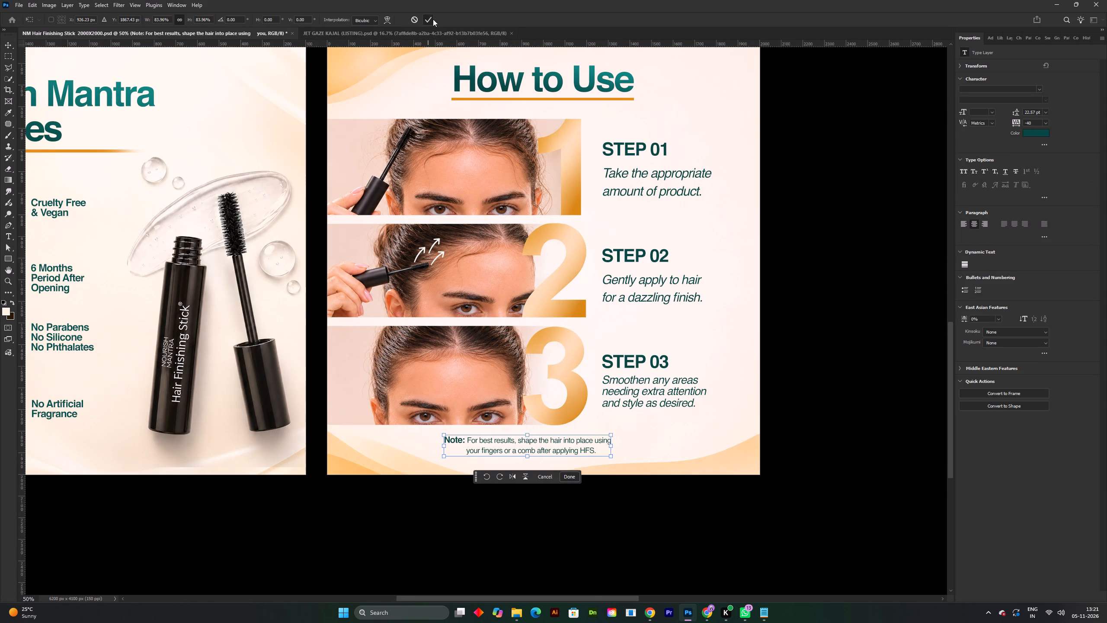
{"action": "left_click_drag", "start_coordinate": [534, 442], "coordinate": [553, 446]}
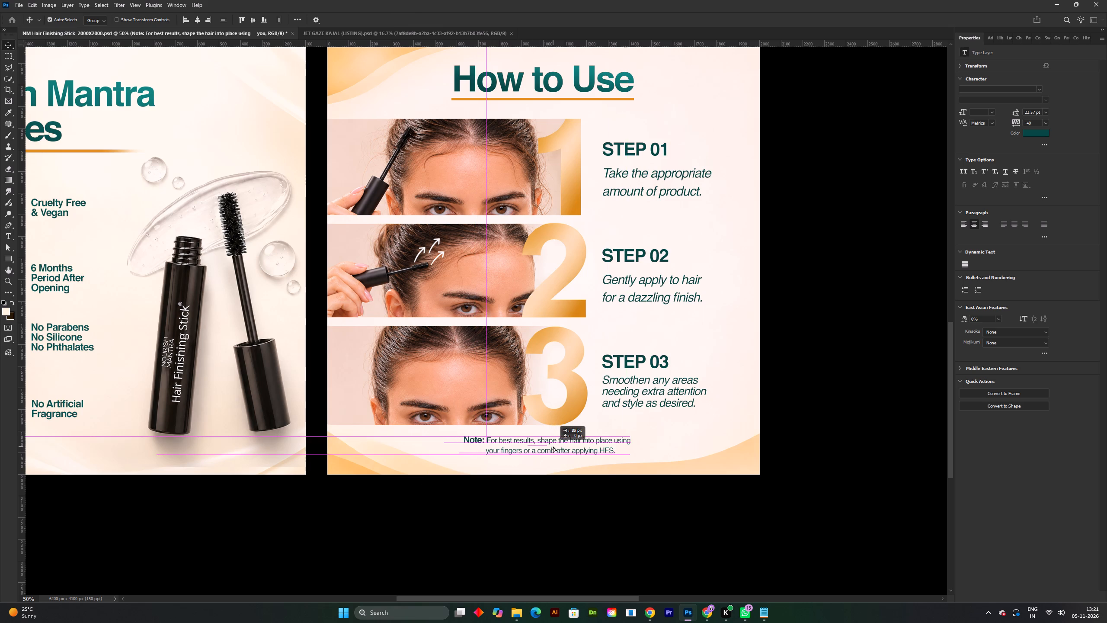
{"action": "left_click_drag", "start_coordinate": [553, 446], "coordinate": [548, 448]}
{"action": "scroll", "coordinate": [548, 448], "scroll_direction": "down", "scroll_amount": 2, "text": "shift"}
{"action": "left_click", "coordinate": [784, 389]}
{"action": "key", "text": "ctrl+s"}
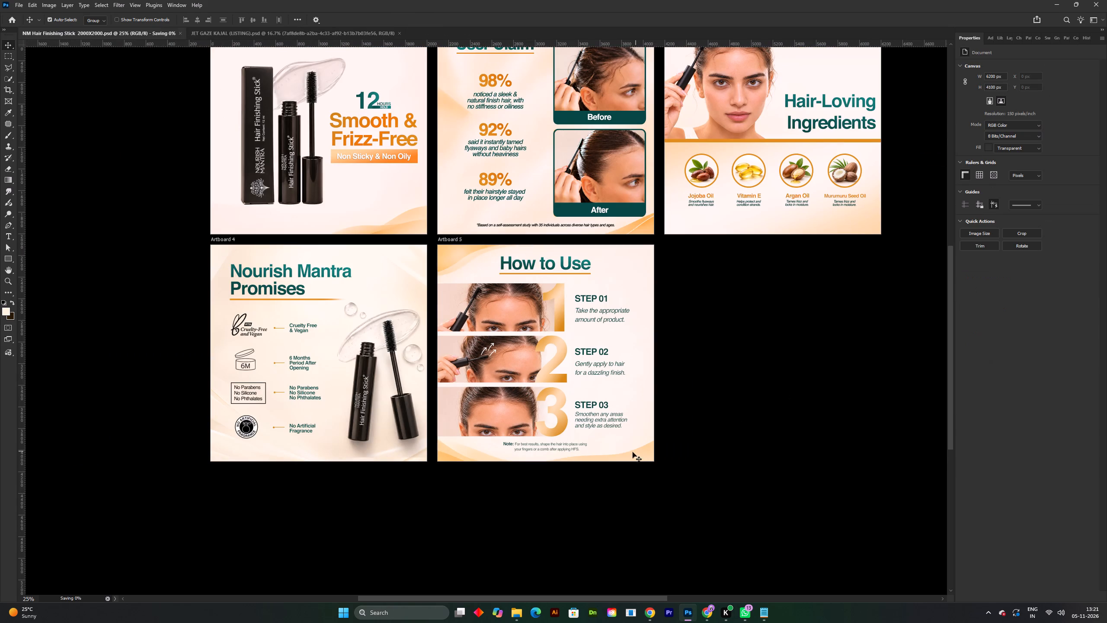
Stretch the How to Use background image downward to 2036 px high, keeping its top edge fixed, and save the document.
{"action": "key", "text": "space"}
{"action": "left_click", "coordinate": [638, 454]}
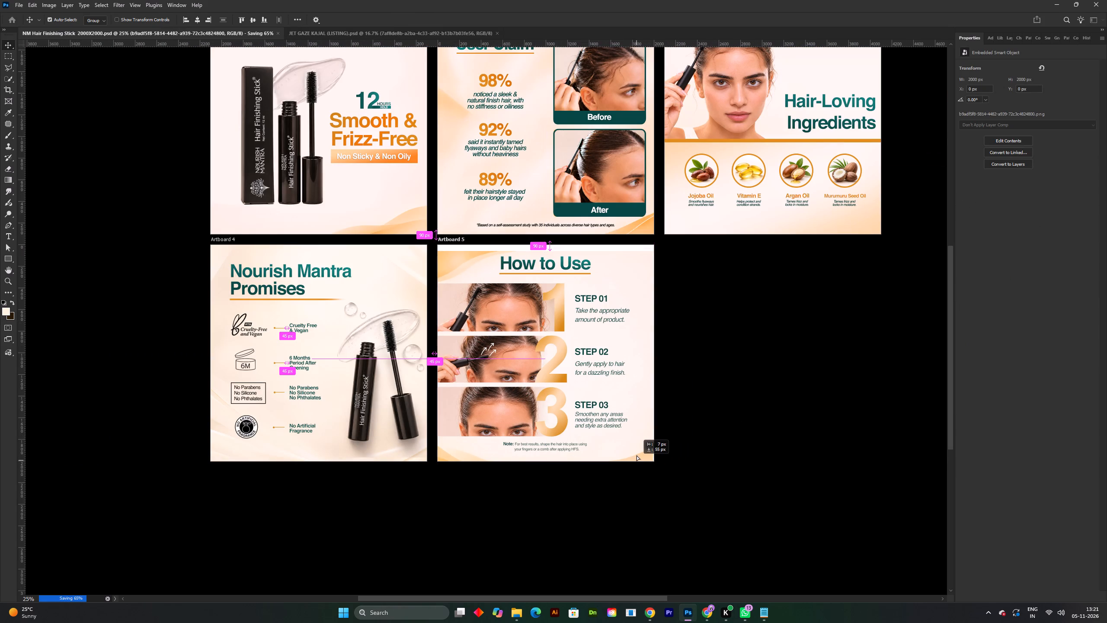
{"action": "key", "text": "ctrl+z"}
{"action": "key", "text": "ctrl+t"}
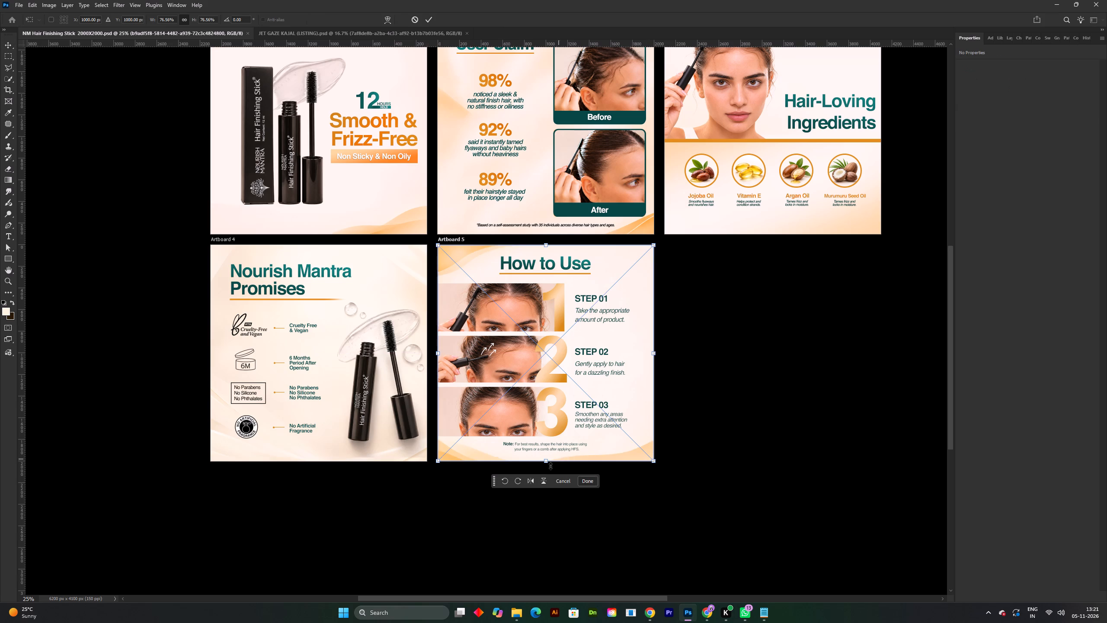
{"action": "left_click_drag", "start_coordinate": [548, 465], "coordinate": [551, 469], "text": "shift"}
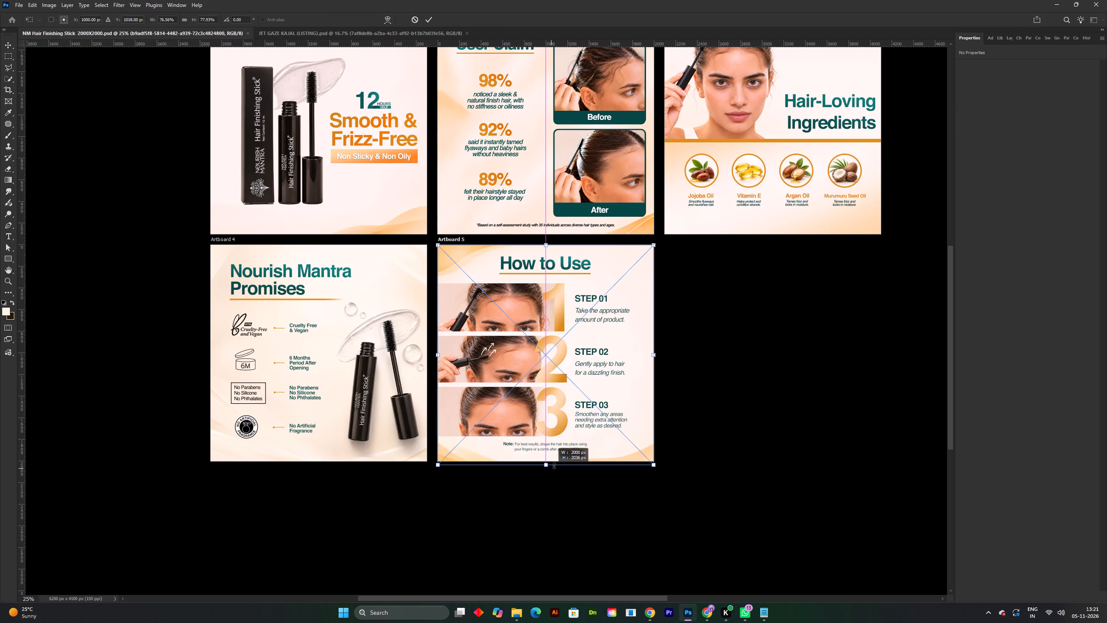
{"action": "left_click", "coordinate": [434, 22]}
{"action": "left_click", "coordinate": [433, 22]}
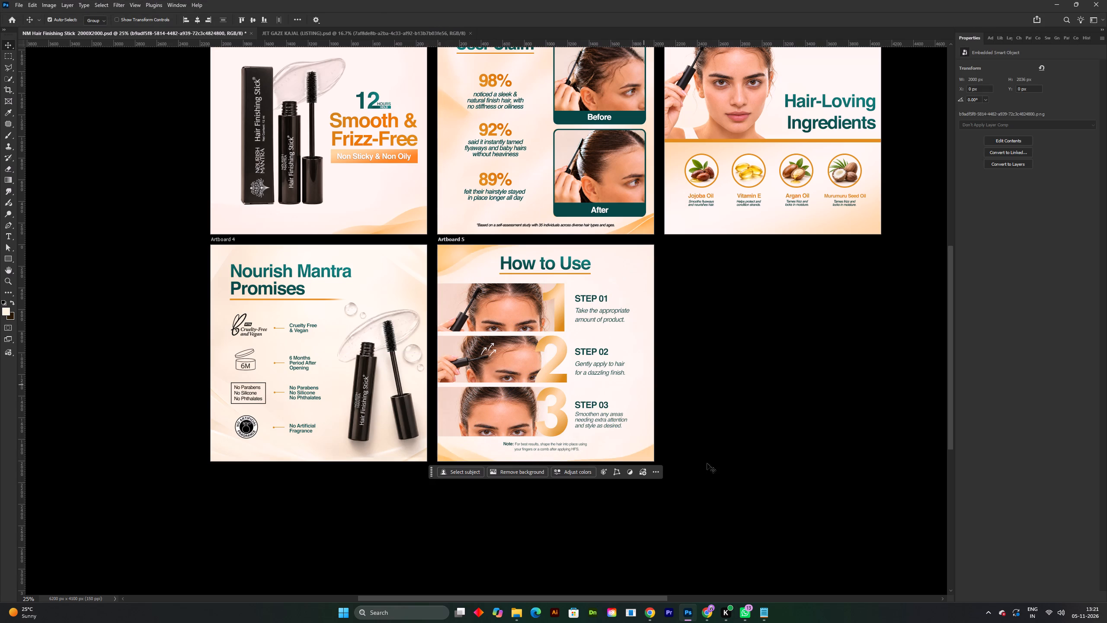
{"action": "key", "text": "ctrl+s"}
{"action": "key", "text": "space"}
{"action": "left_click_drag", "start_coordinate": [640, 375], "coordinate": [624, 391]}
{"action": "key", "text": "ctrl+s"}
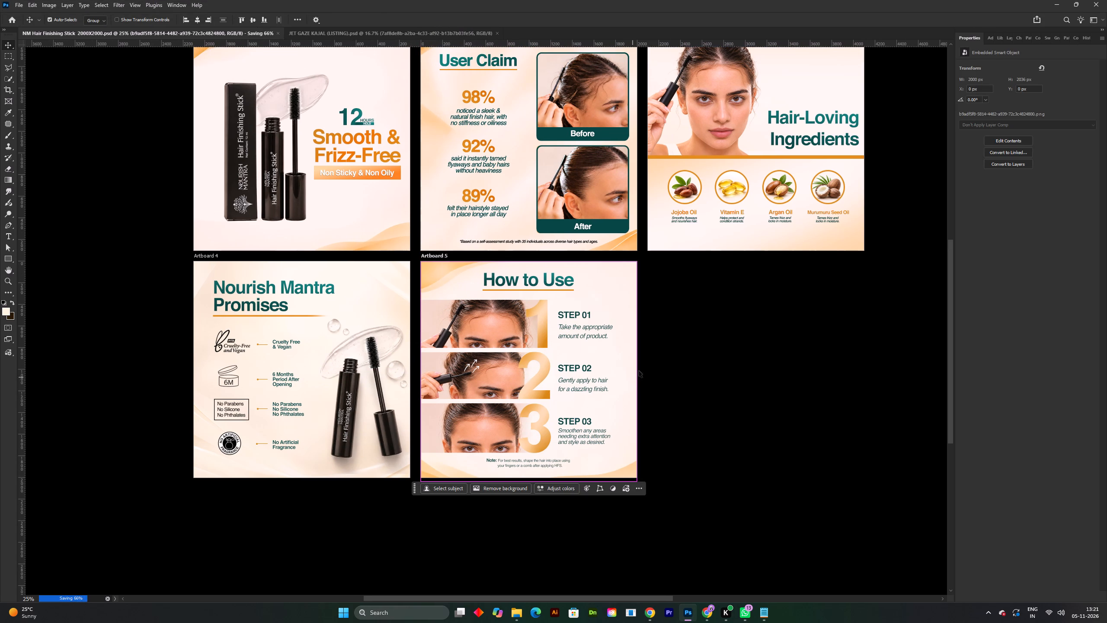
Add a blank white 2000 x 2000 px artboard next to the How to Use artboard, return to the Move tool, and save.
{"action": "left_click", "coordinate": [639, 348]}
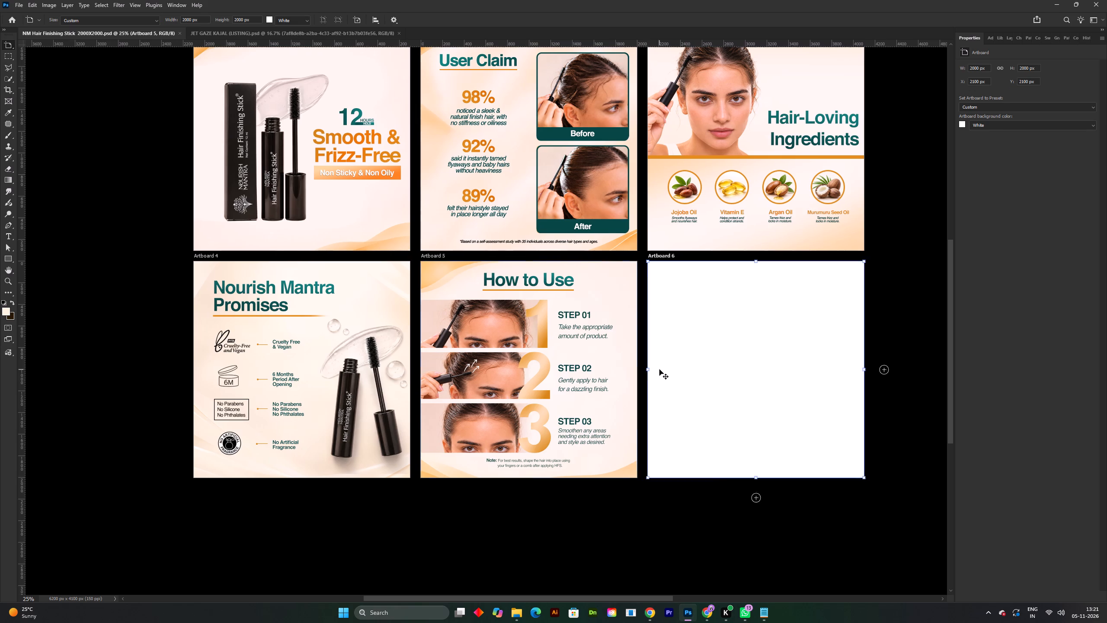
{"action": "left_click", "coordinate": [659, 369]}
{"action": "right_click", "coordinate": [12, 49]}
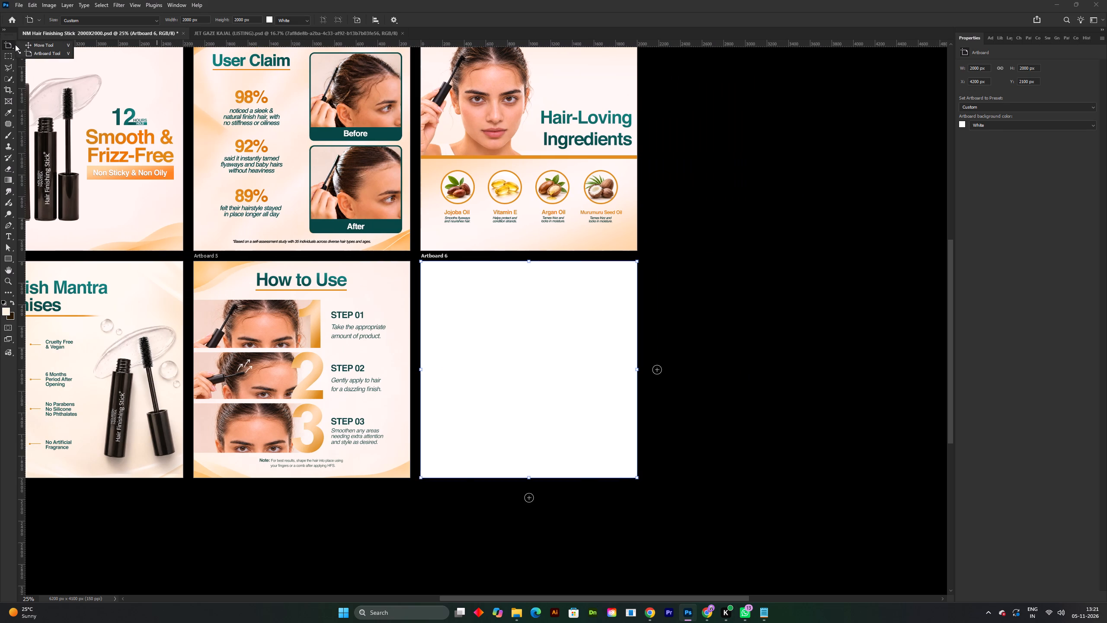
{"action": "right_click", "coordinate": [2, 45]}
{"action": "left_click", "coordinate": [24, 45]}
{"action": "key", "text": "space"}
{"action": "left_click_drag", "start_coordinate": [384, 284], "coordinate": [465, 275]}
{"action": "key", "text": "ctrl+s"}
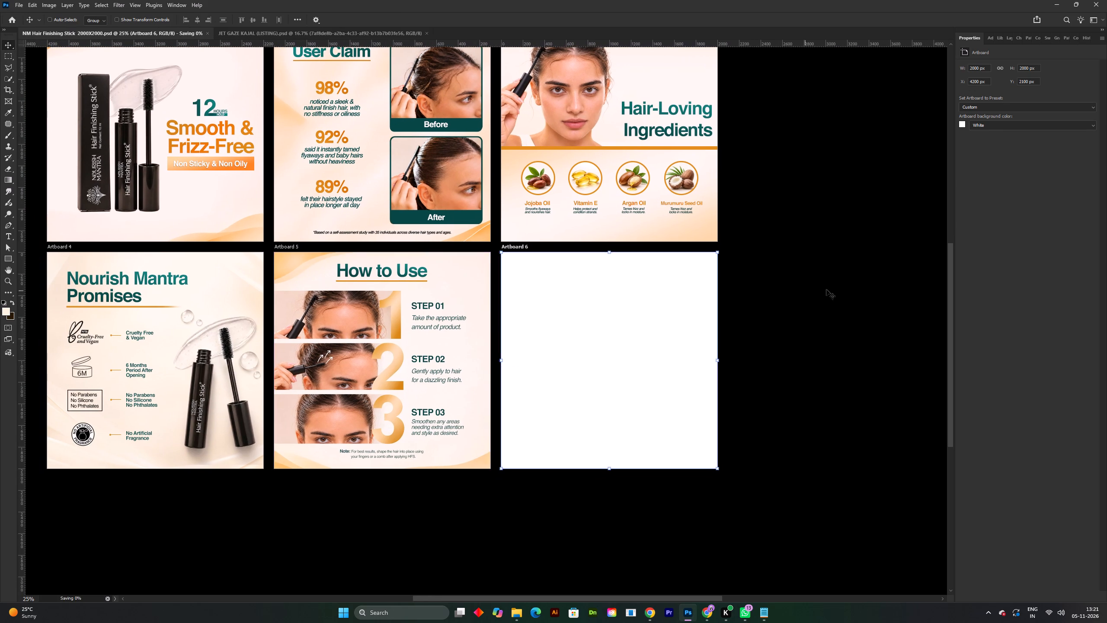
{"action": "left_click", "coordinate": [857, 282]}
Look over the listing's full artboard layout, including the new blank artboard, and save the document.
{"action": "key", "text": "space"}
{"action": "left_click_drag", "start_coordinate": [746, 319], "coordinate": [777, 367]}
{"action": "key", "text": "space"}
{"action": "left_click_drag", "start_coordinate": [756, 366], "coordinate": [811, 303]}
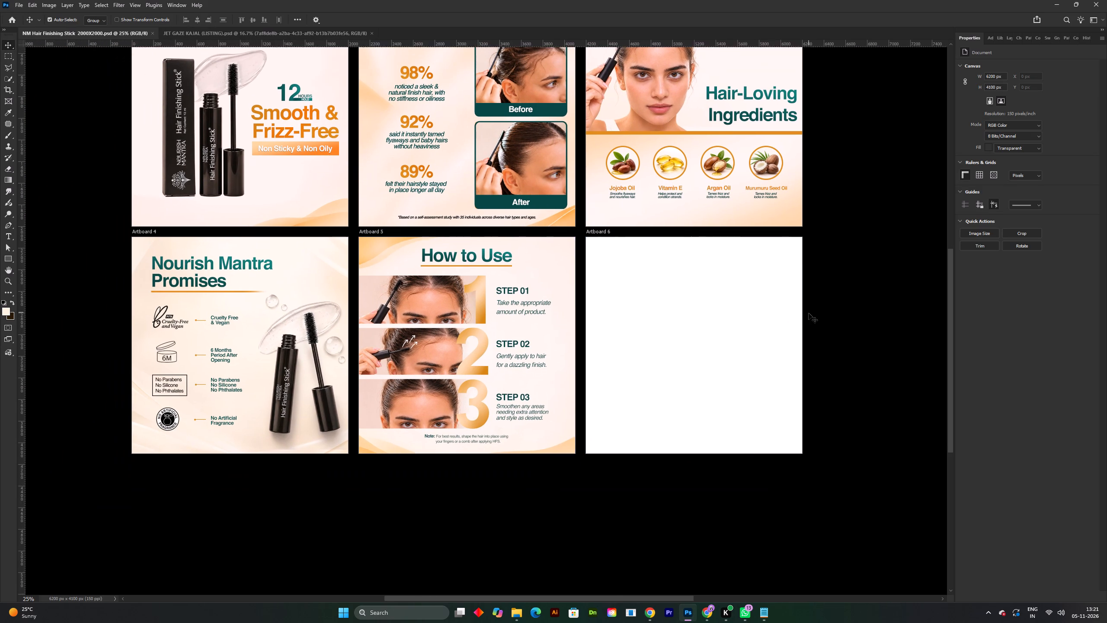
{"action": "scroll", "coordinate": [807, 313], "scroll_direction": "down", "scroll_amount": 1, "text": "shift"}
{"action": "key", "text": "space"}
{"action": "left_click_drag", "start_coordinate": [775, 310], "coordinate": [750, 310]}
{"action": "scroll", "coordinate": [738, 325], "scroll_direction": "up", "scroll_amount": 1, "text": "shift"}
{"action": "key", "text": "space"}
{"action": "left_click_drag", "start_coordinate": [741, 312], "coordinate": [747, 352]}
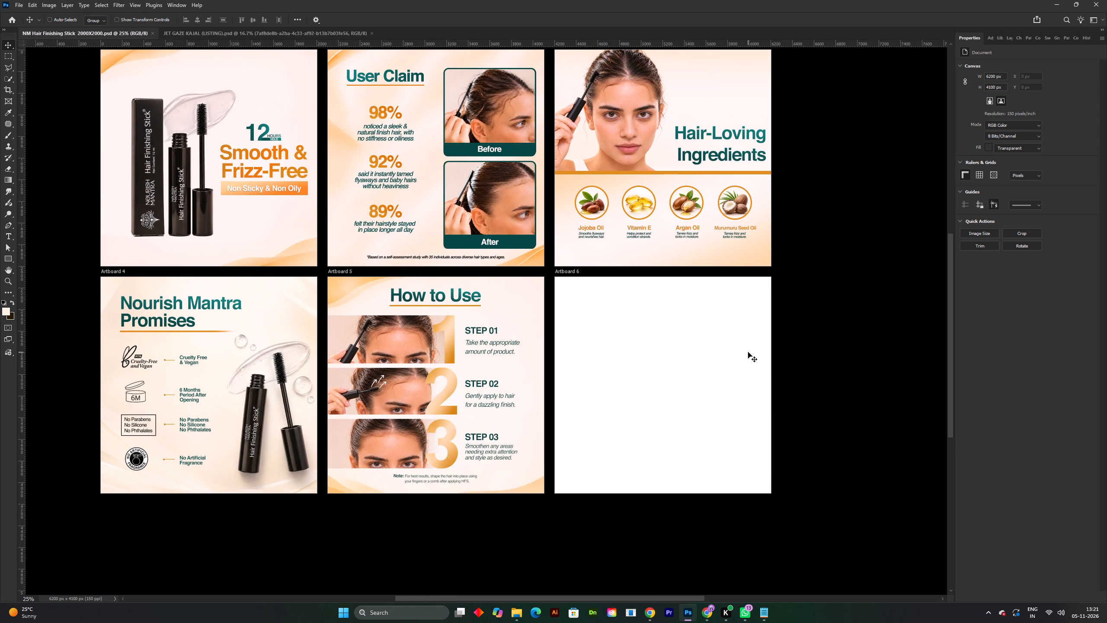
{"action": "key", "text": "ctrl+s"}
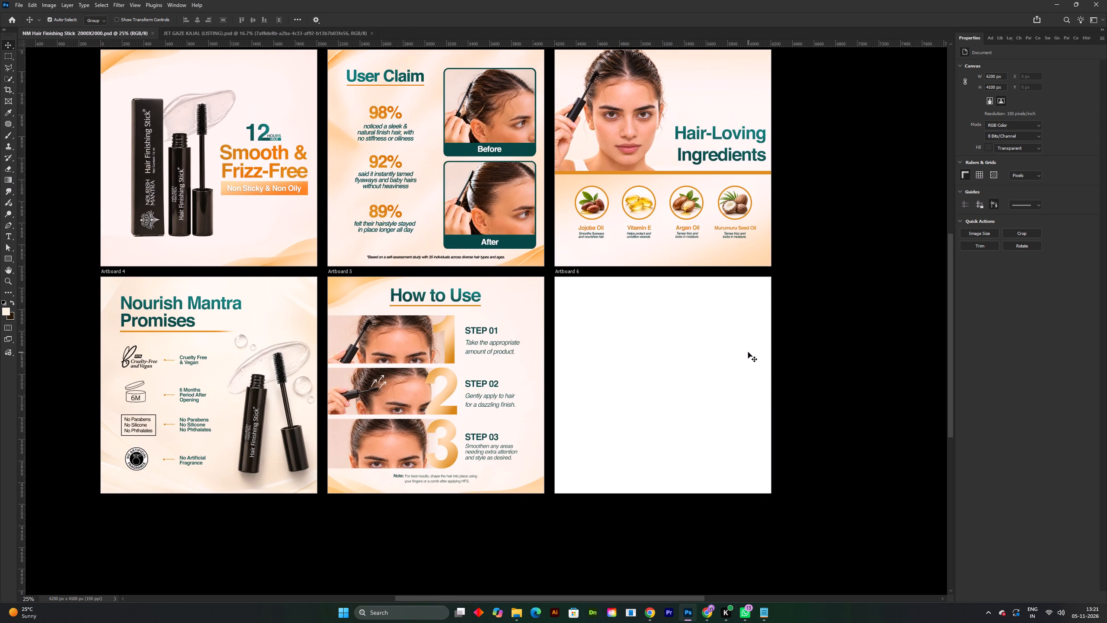
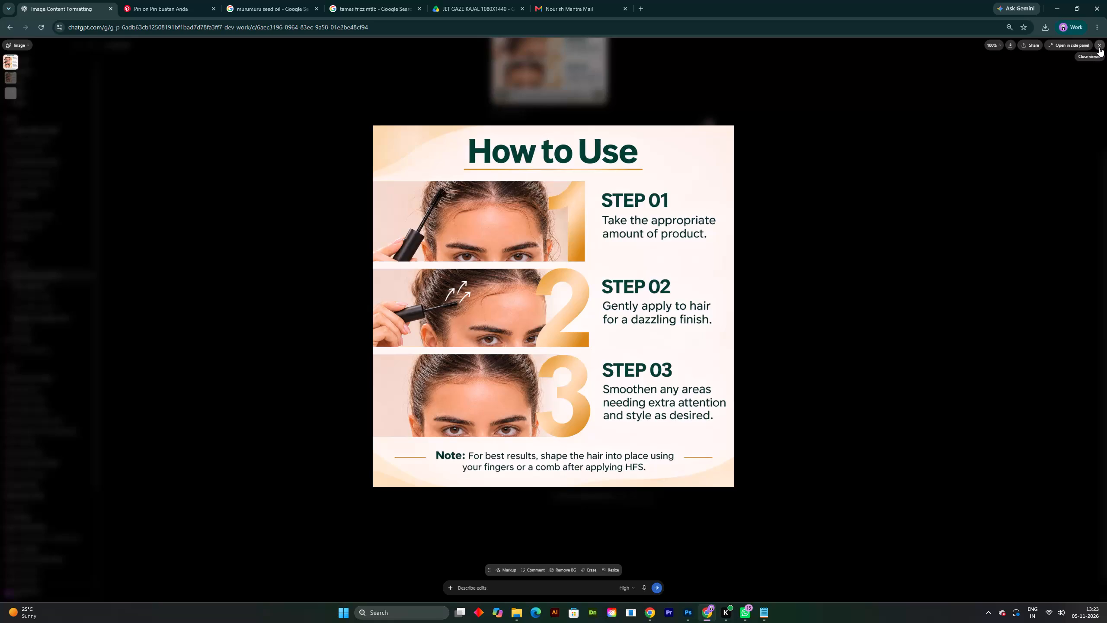
Close the enlarged How to Use reference image, return to the Hair Finishing Stick listing document in Photoshop, and save it.
{"action": "left_click", "coordinate": [1099, 47]}
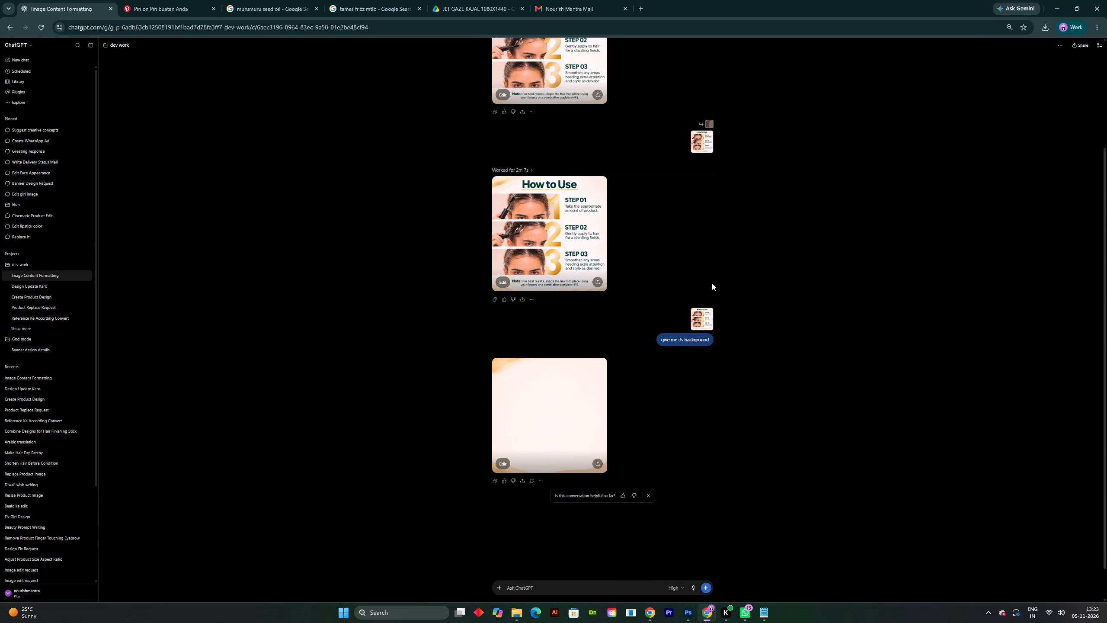
{"action": "left_click", "coordinate": [693, 609]}
{"action": "key", "text": "space"}
{"action": "key", "text": "space"}
{"action": "key", "text": "space"}
{"action": "left_click_drag", "start_coordinate": [490, 289], "coordinate": [514, 349]}
{"action": "key", "text": "ctrl+s"}
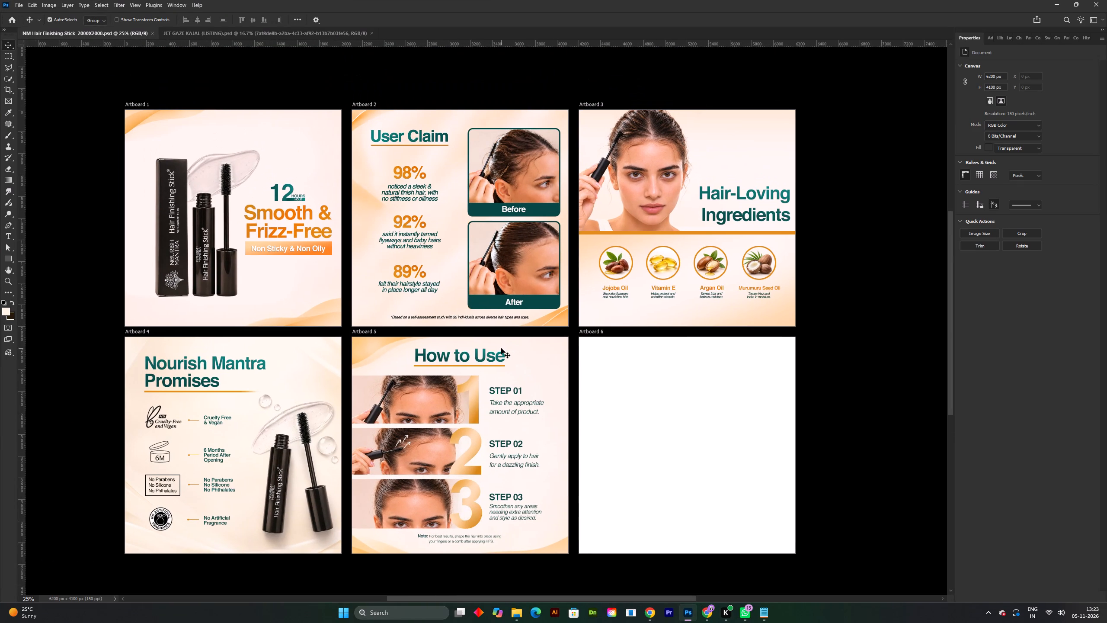
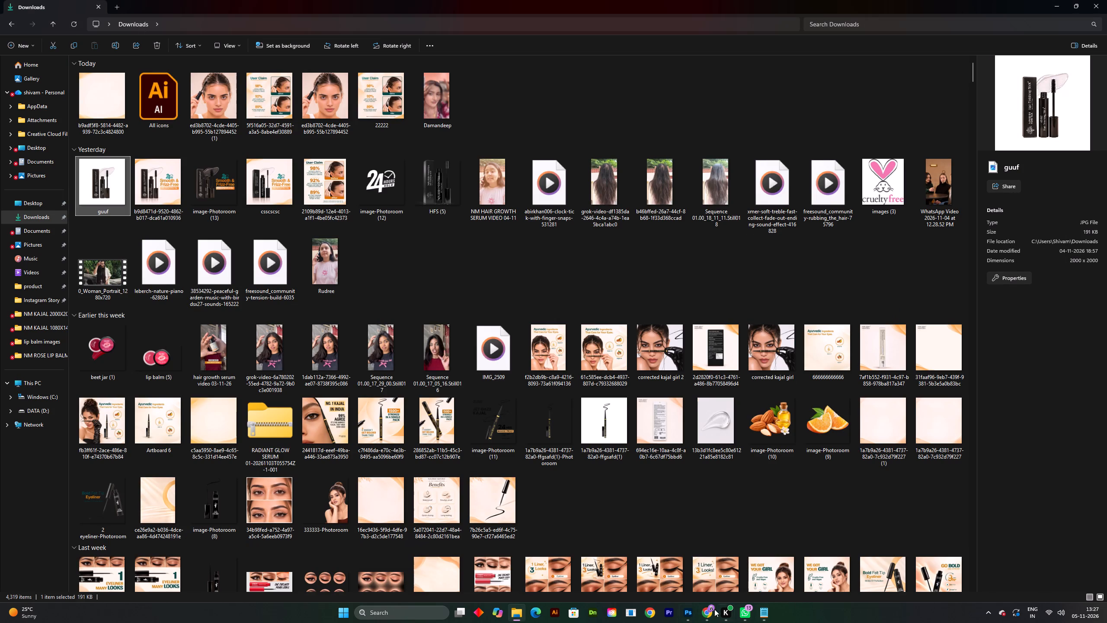
{"action": "left_click", "coordinate": [693, 615]}
{"action": "key", "text": "ctrl+s"}
{"action": "key", "text": "space"}
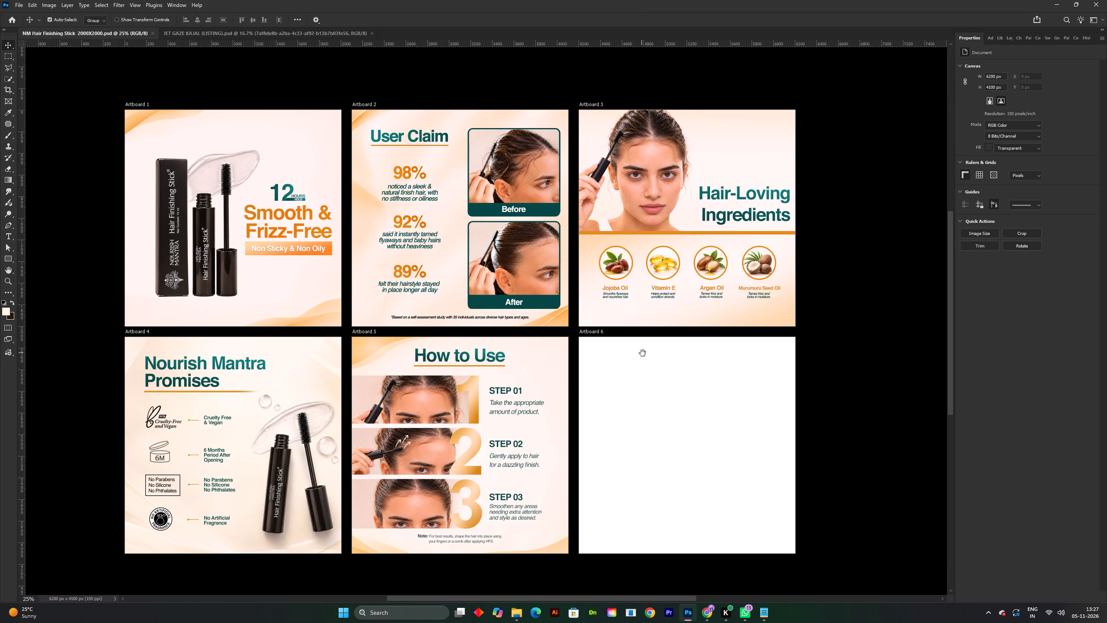
{"action": "left_click_drag", "start_coordinate": [643, 353], "coordinate": [639, 344]}
{"action": "key", "text": "ctrl+s"}
{"action": "key", "text": "space"}
{"action": "left_click_drag", "start_coordinate": [652, 442], "coordinate": [652, 427]}
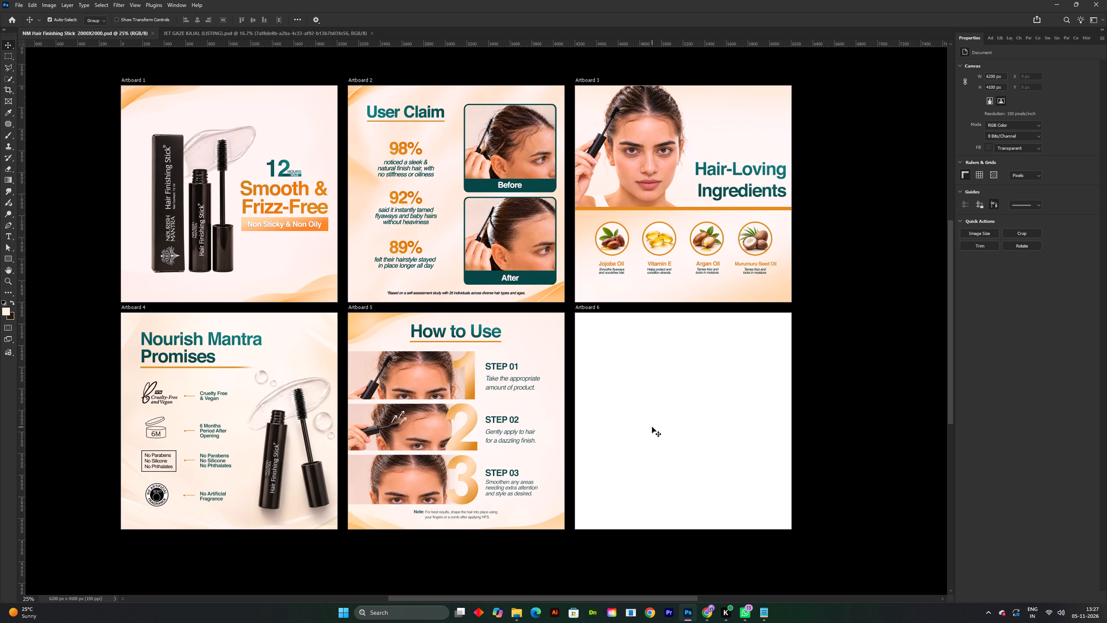
{"action": "key", "text": "ctrl+s"}
{"action": "key", "text": "space"}
{"action": "key", "text": "space"}
{"action": "key", "text": "space"}
{"action": "key", "text": "space"}
{"action": "key", "text": "space"}
{"action": "left_click_drag", "start_coordinate": [500, 289], "coordinate": [534, 302]}
{"action": "key", "text": "ctrl+s"}
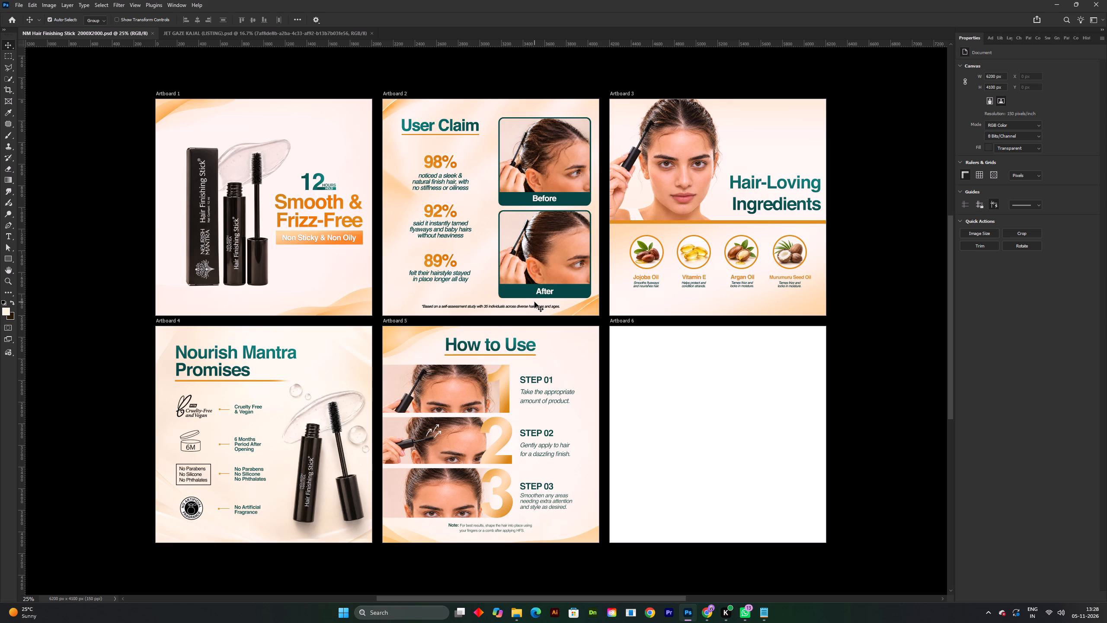
Examine the product images on Artboards 1 and 4 up close, and look over the whole artboard layout.
{"action": "scroll", "coordinate": [355, 478], "scroll_direction": "up", "scroll_amount": 3, "text": "shift"}
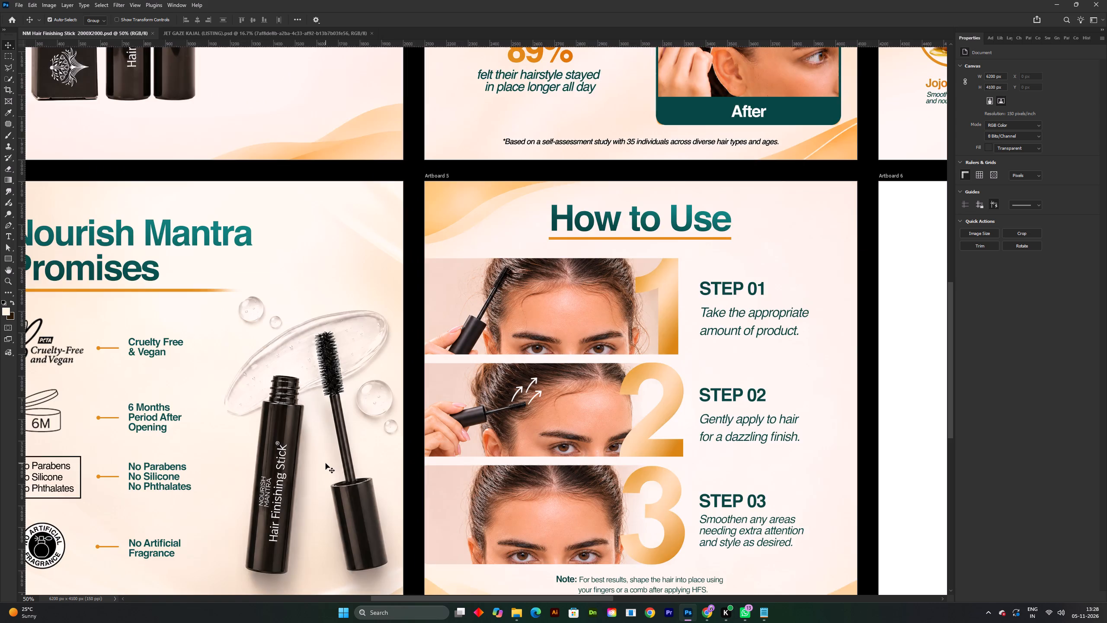
{"action": "key", "text": "space"}
{"action": "key", "text": "space"}
{"action": "left_click_drag", "start_coordinate": [298, 444], "coordinate": [462, 336]}
{"action": "scroll", "coordinate": [411, 382], "scroll_direction": "up", "scroll_amount": 2, "text": "shift"}
{"action": "scroll", "coordinate": [374, 431], "scroll_direction": "up", "scroll_amount": 2, "text": "shift"}
{"action": "scroll", "coordinate": [442, 405], "scroll_direction": "down", "scroll_amount": 3, "text": "shift"}
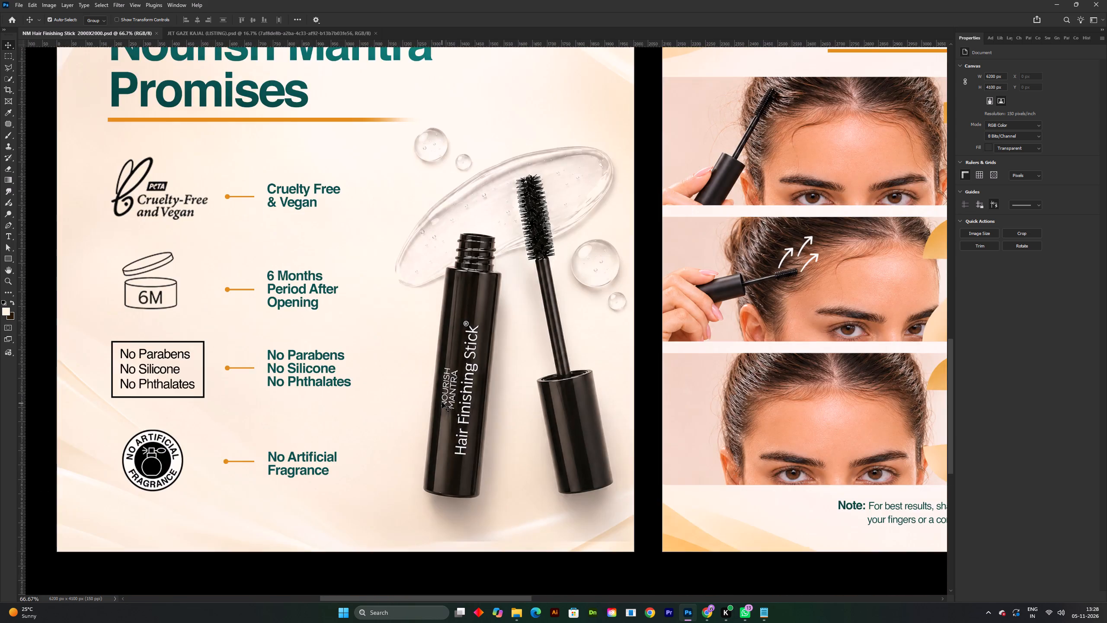
{"action": "scroll", "coordinate": [448, 392], "scroll_direction": "down", "scroll_amount": 3, "text": "shift"}
{"action": "key", "text": "space"}
{"action": "left_click_drag", "start_coordinate": [431, 286], "coordinate": [446, 418]}
{"action": "scroll", "coordinate": [351, 283], "scroll_direction": "up", "scroll_amount": 6, "text": "shift"}
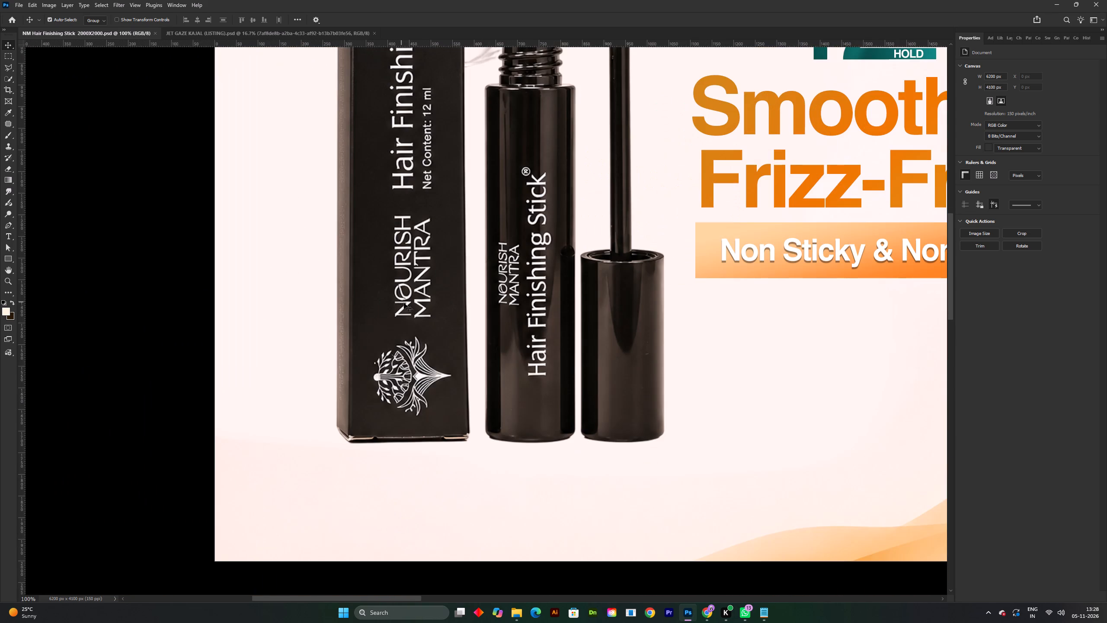
{"action": "scroll", "coordinate": [545, 305], "scroll_direction": "down", "scroll_amount": 5, "text": "shift"}
{"action": "scroll", "coordinate": [546, 332], "scroll_direction": "up", "scroll_amount": 1, "text": "shift"}
{"action": "key", "text": "space"}
{"action": "key", "text": "space"}
{"action": "left_click_drag", "start_coordinate": [642, 487], "coordinate": [581, 374]}
{"action": "scroll", "coordinate": [577, 424], "scroll_direction": "up", "scroll_amount": 7, "text": "shift"}
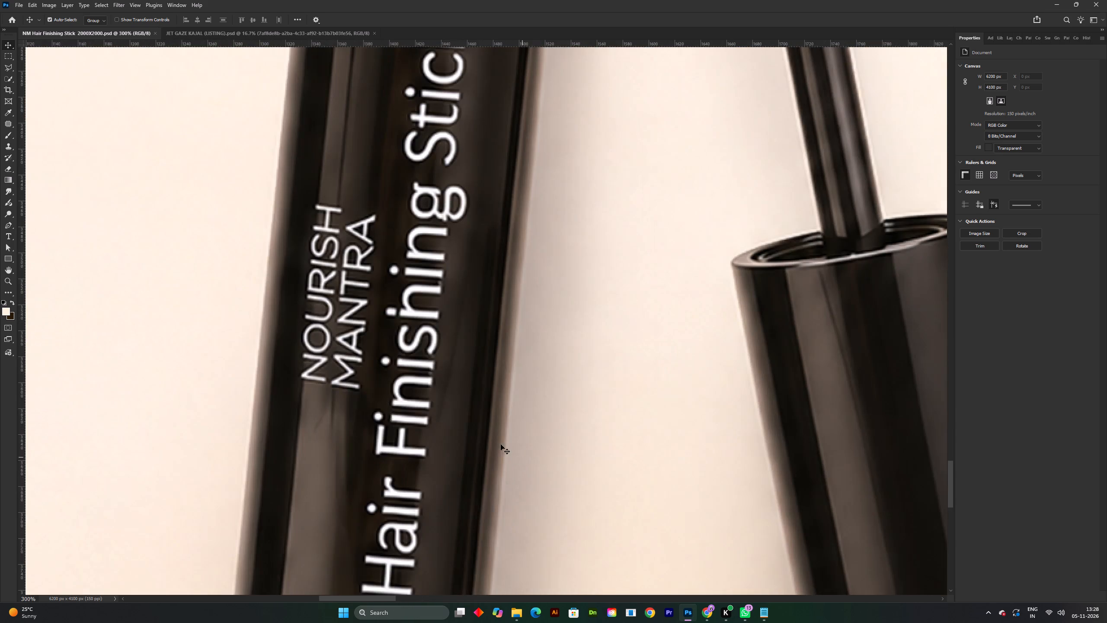
{"action": "key", "text": "space"}
{"action": "key", "text": "space"}
{"action": "key", "text": "space"}
{"action": "key", "text": "space"}
{"action": "key", "text": "space"}
{"action": "key", "text": "space"}
{"action": "key", "text": "space"}
{"action": "left_click_drag", "start_coordinate": [367, 376], "coordinate": [440, 457]}
{"action": "scroll", "coordinate": [445, 443], "scroll_direction": "down", "scroll_amount": 5, "text": "shift"}
{"action": "key", "text": "space"}
{"action": "key", "text": "space"}
{"action": "key", "text": "space"}
{"action": "key", "text": "space"}
{"action": "key", "text": "space"}
{"action": "key", "text": "space"}
{"action": "key", "text": "space"}
{"action": "key", "text": "space"}
{"action": "key", "text": "space"}
{"action": "key", "text": "space"}
{"action": "key", "text": "space"}
{"action": "key", "text": "space"}
{"action": "key", "text": "space"}
{"action": "key", "text": "space"}
{"action": "key", "text": "space"}
{"action": "key", "text": "space"}
{"action": "key", "text": "space"}
{"action": "key", "text": "space"}
{"action": "key", "text": "space"}
{"action": "key", "text": "space"}
{"action": "left_click_drag", "start_coordinate": [663, 365], "coordinate": [544, 468]}
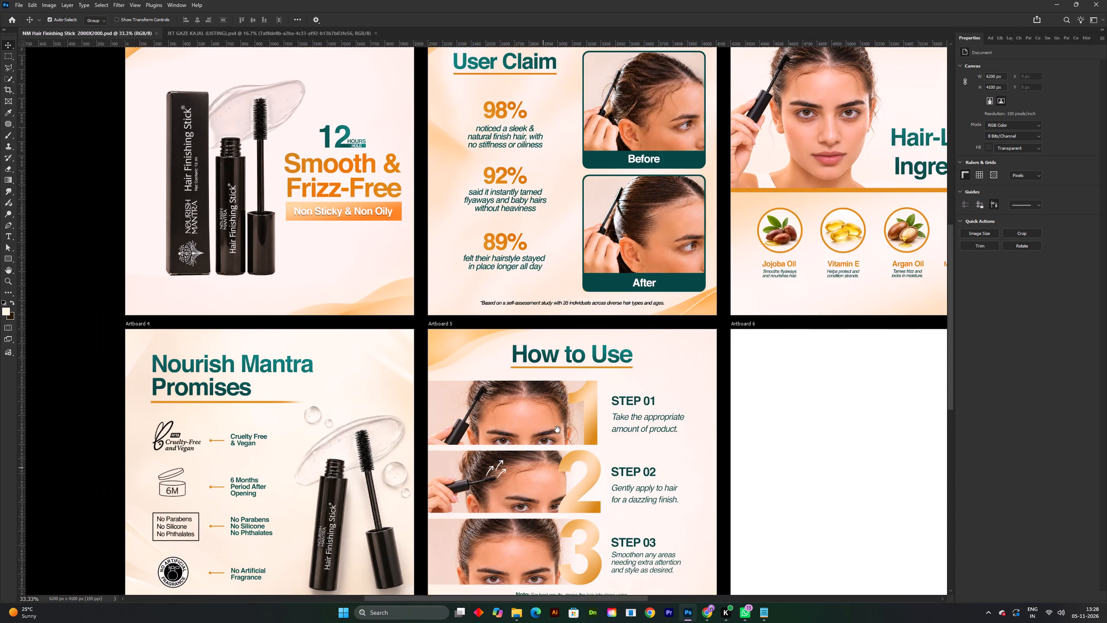
{"action": "left_click_drag", "start_coordinate": [653, 337], "coordinate": [623, 424]}
{"action": "left_click_drag", "start_coordinate": [718, 241], "coordinate": [710, 274]}
{"action": "scroll", "coordinate": [559, 324], "scroll_direction": "down", "scroll_amount": 2, "text": "shift"}
{"action": "key", "text": "space"}
{"action": "left_click_drag", "start_coordinate": [522, 346], "coordinate": [526, 276]}
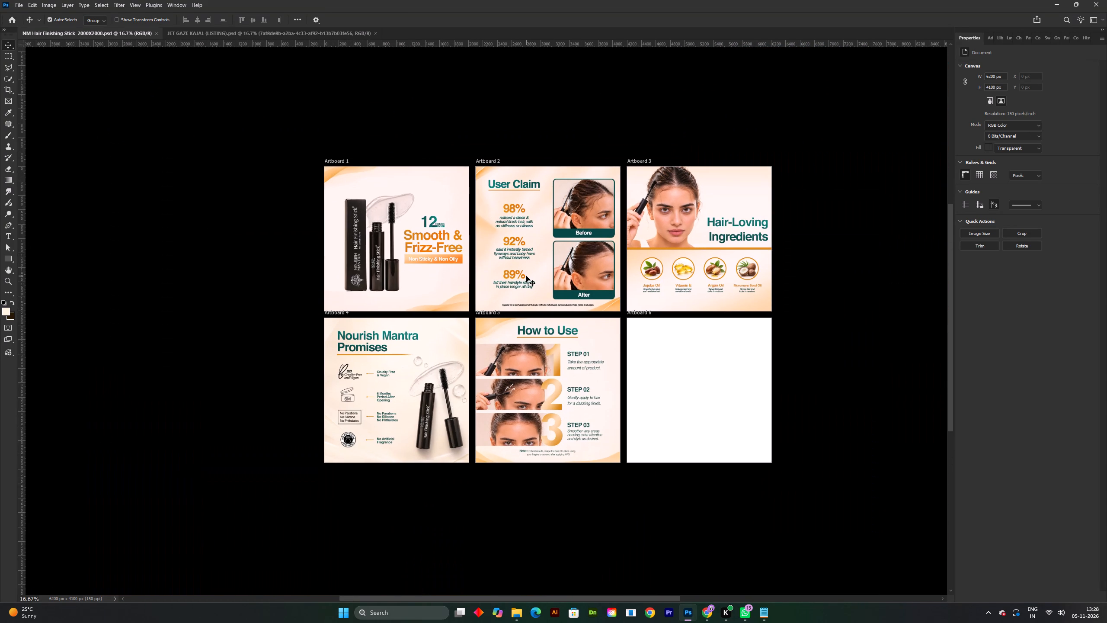
{"action": "key", "text": "space"}
{"action": "key", "text": "space"}
{"action": "key", "text": "space"}
{"action": "left_click_drag", "start_coordinate": [514, 324], "coordinate": [515, 285]}
Save the Hair Finishing Stick listing document.
{"action": "key", "text": "ctrl+s"}
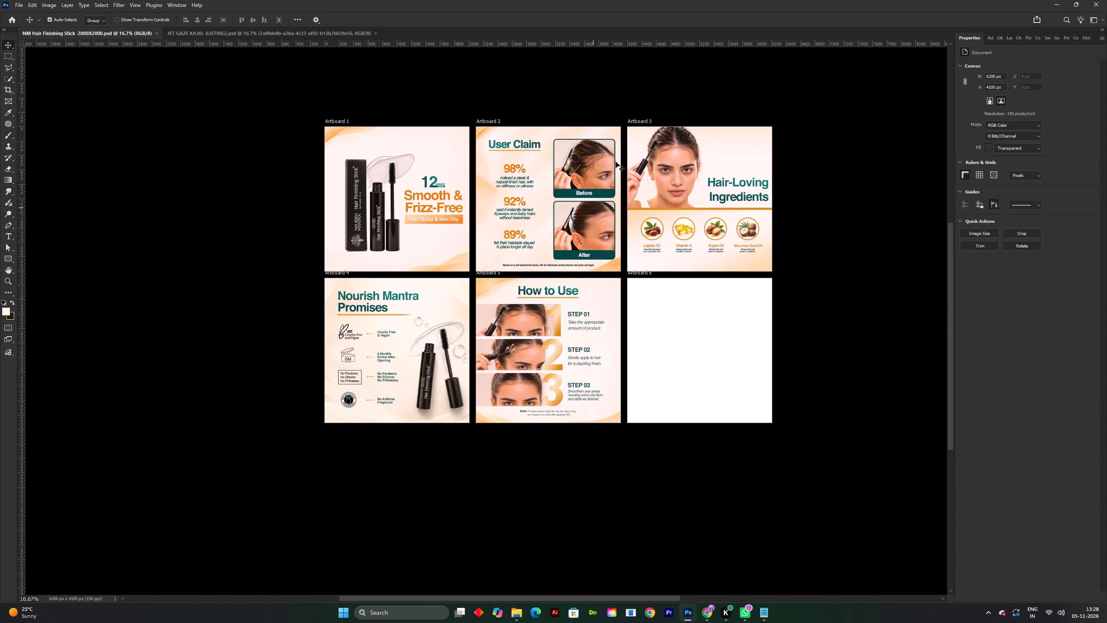
Examine the Artboard 5 How to Use design up close and review the layout of all six artboards.
{"action": "key", "text": "space"}
{"action": "key", "text": "space"}
{"action": "key", "text": "space"}
{"action": "key", "text": "space"}
{"action": "left_click_drag", "start_coordinate": [533, 357], "coordinate": [554, 362]}
{"action": "scroll", "coordinate": [562, 354], "scroll_direction": "up", "scroll_amount": 2, "text": "shift"}
{"action": "key", "text": "space"}
{"action": "key", "text": "space"}
{"action": "key", "text": "space"}
{"action": "key", "text": "space"}
{"action": "key", "text": "space"}
{"action": "key", "text": "space"}
{"action": "key", "text": "space"}
{"action": "key", "text": "space"}
{"action": "key", "text": "space"}
{"action": "key", "text": "space"}
{"action": "key", "text": "space"}
{"action": "key", "text": "space"}
{"action": "key", "text": "space"}
{"action": "key", "text": "space"}
{"action": "key", "text": "space"}
{"action": "key", "text": "space"}
{"action": "key", "text": "space"}
{"action": "key", "text": "space"}
{"action": "left_click_drag", "start_coordinate": [568, 353], "coordinate": [483, 446]}
{"action": "scroll", "coordinate": [487, 435], "scroll_direction": "down", "scroll_amount": 1, "text": "shift"}
{"action": "key", "text": "space"}
{"action": "key", "text": "space"}
{"action": "key", "text": "space"}
{"action": "left_click_drag", "start_coordinate": [518, 389], "coordinate": [510, 393]}
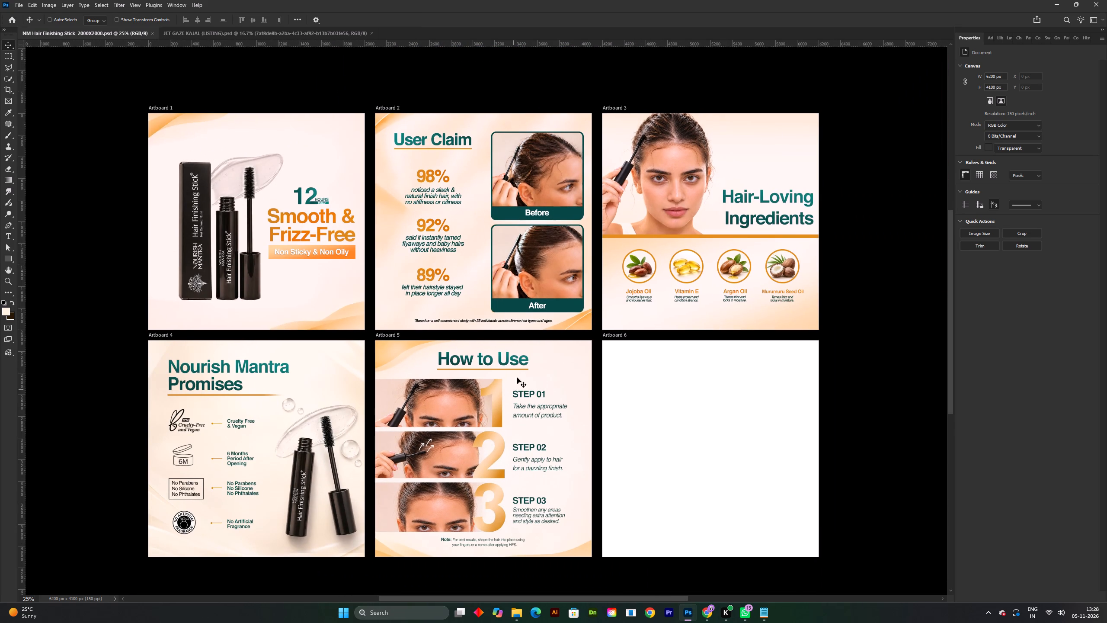
{"action": "scroll", "coordinate": [531, 377], "scroll_direction": "down", "scroll_amount": 1, "text": "ctrl"}
Save the Hair Finishing Stick listing document.
{"action": "key", "text": "ctrl+s"}
{"action": "left_click", "coordinate": [868, 201]}
{"action": "key", "text": "space"}
{"action": "left_click_drag", "start_coordinate": [780, 259], "coordinate": [773, 243]}
{"action": "key", "text": "ctrl+s"}
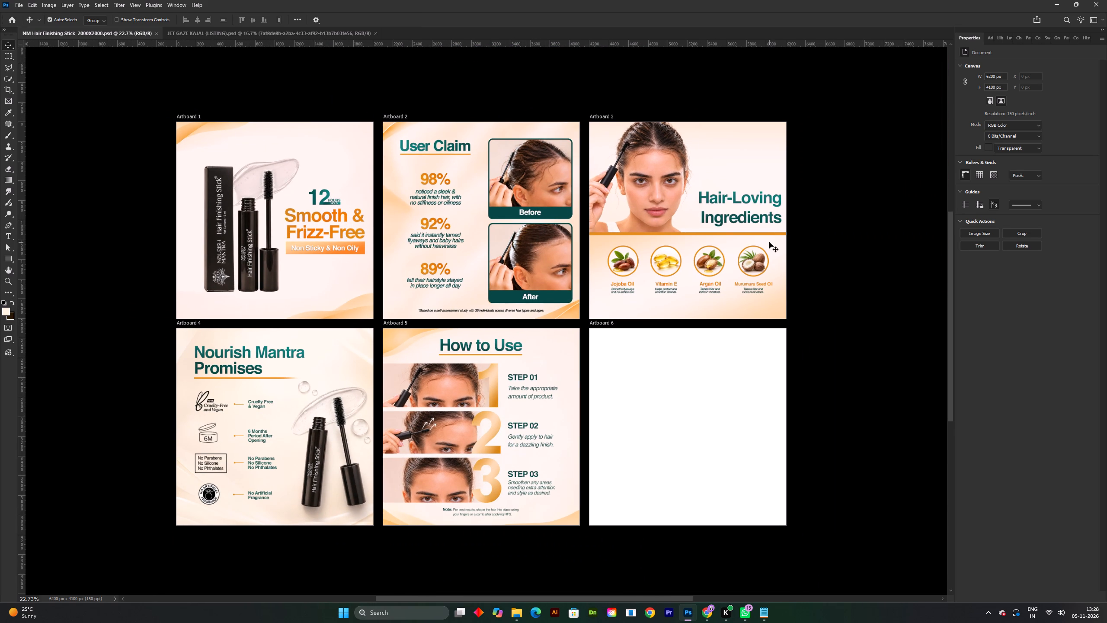
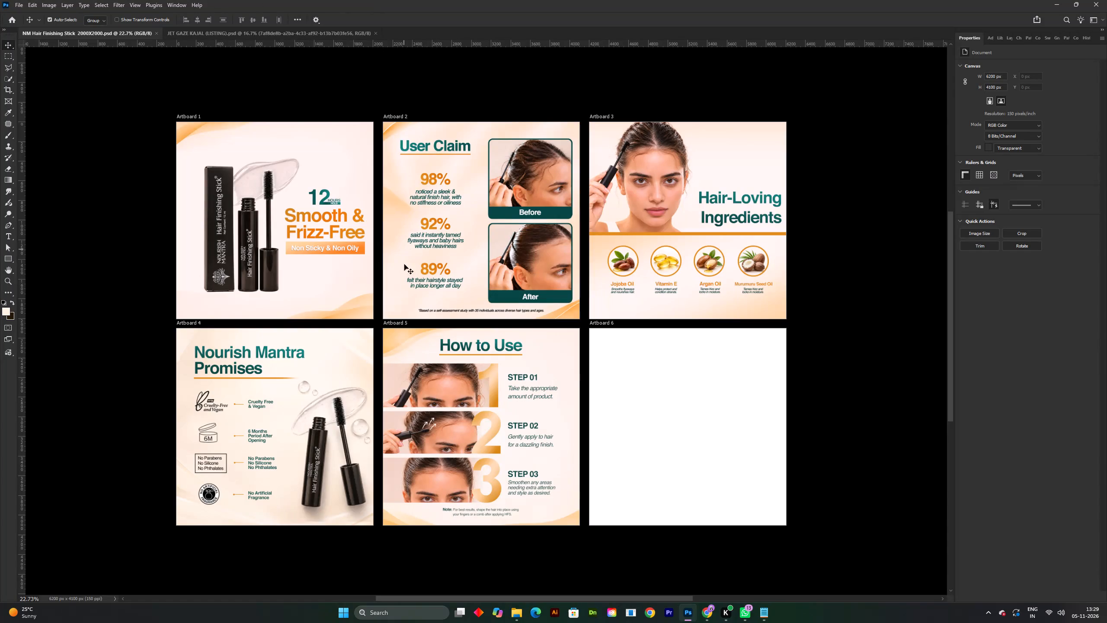
Save the Hair Finishing Stick listing document.
{"action": "key", "text": "space"}
{"action": "left_click_drag", "start_coordinate": [441, 277], "coordinate": [447, 279]}
{"action": "key", "text": "ctrl+s"}
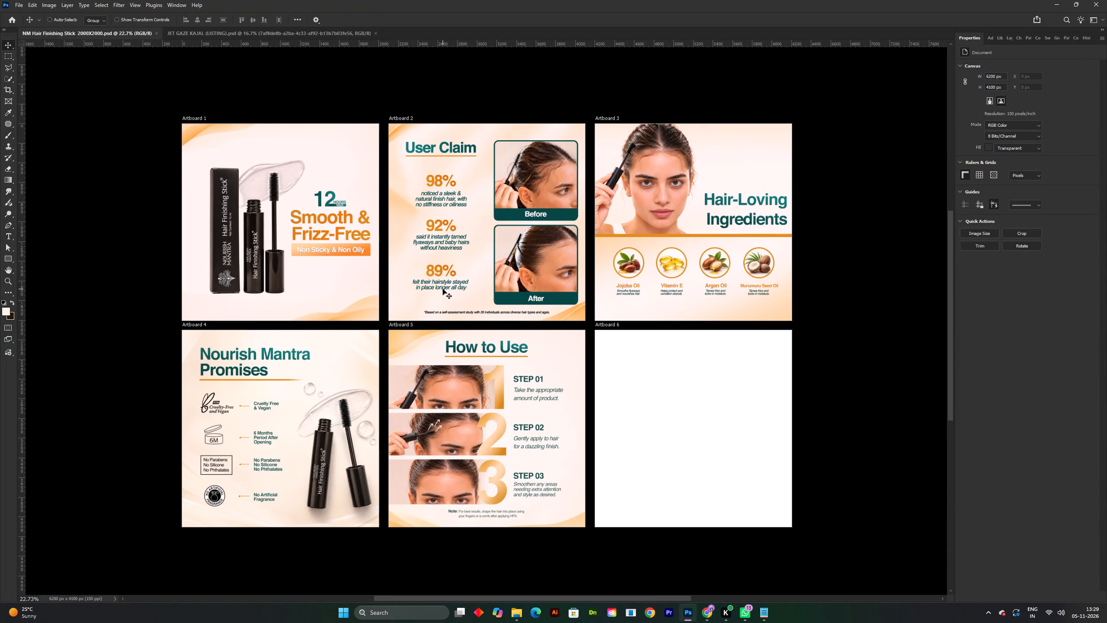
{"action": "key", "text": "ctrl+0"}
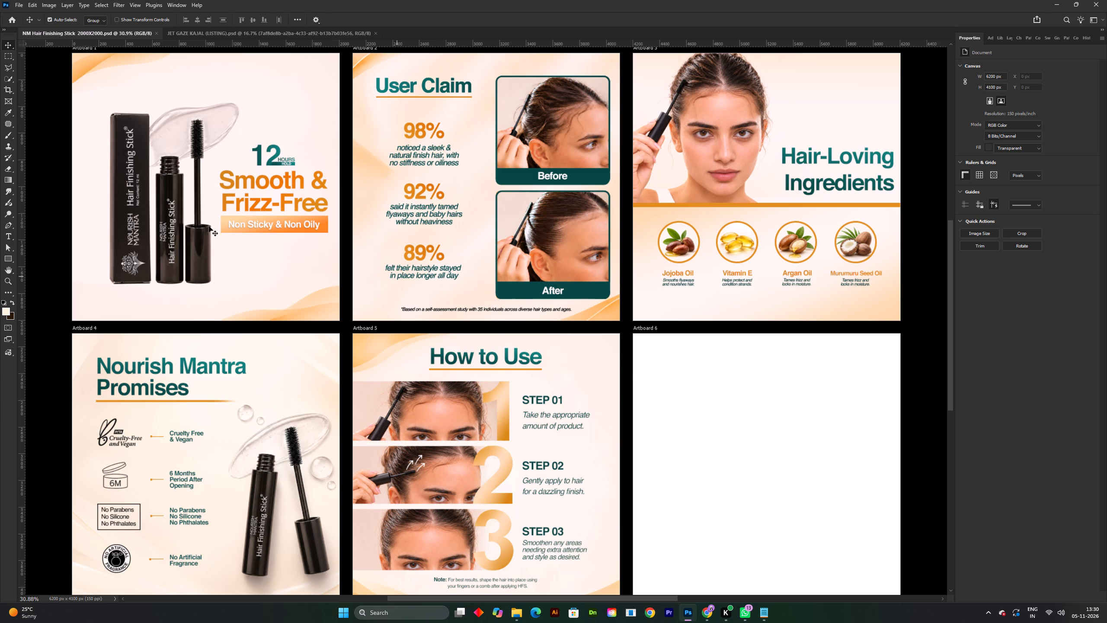
Examine the Artboard 1 Smooth & Frizz-Free design up close, and look over the neighbouring artboards.
{"action": "scroll", "coordinate": [131, 148], "scroll_direction": "up", "scroll_amount": 4, "text": "shift"}
{"action": "scroll", "coordinate": [154, 196], "scroll_direction": "down", "scroll_amount": 3, "text": "shift"}
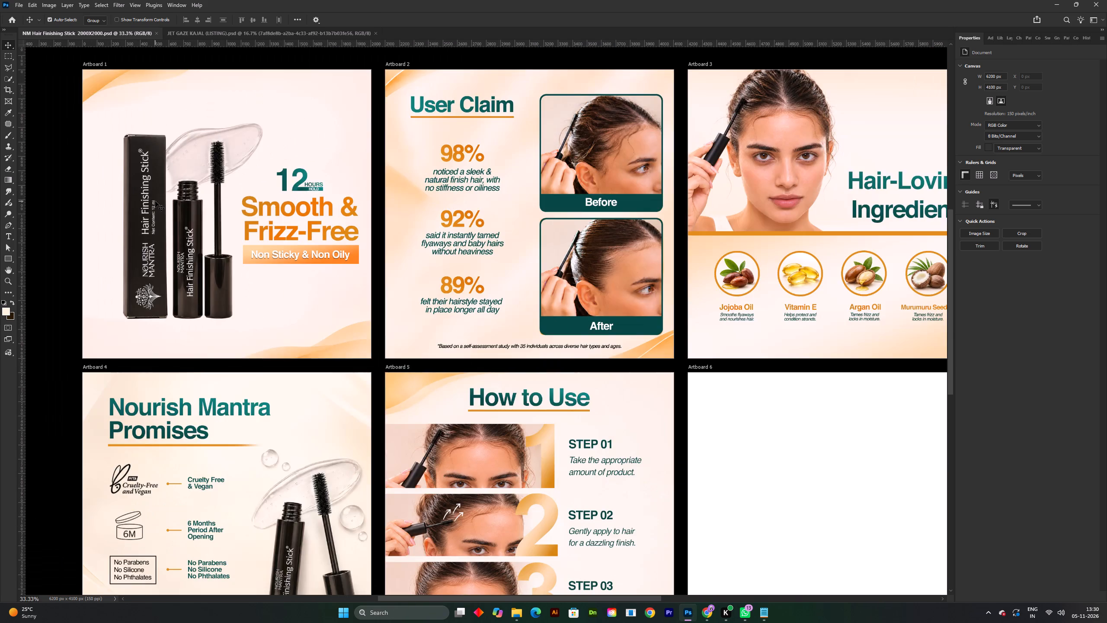
{"action": "scroll", "coordinate": [158, 191], "scroll_direction": "up", "scroll_amount": 9}
{"action": "scroll", "coordinate": [235, 151], "scroll_direction": "up", "scroll_amount": 3}
{"action": "scroll", "coordinate": [235, 150], "scroll_direction": "down", "scroll_amount": 5}
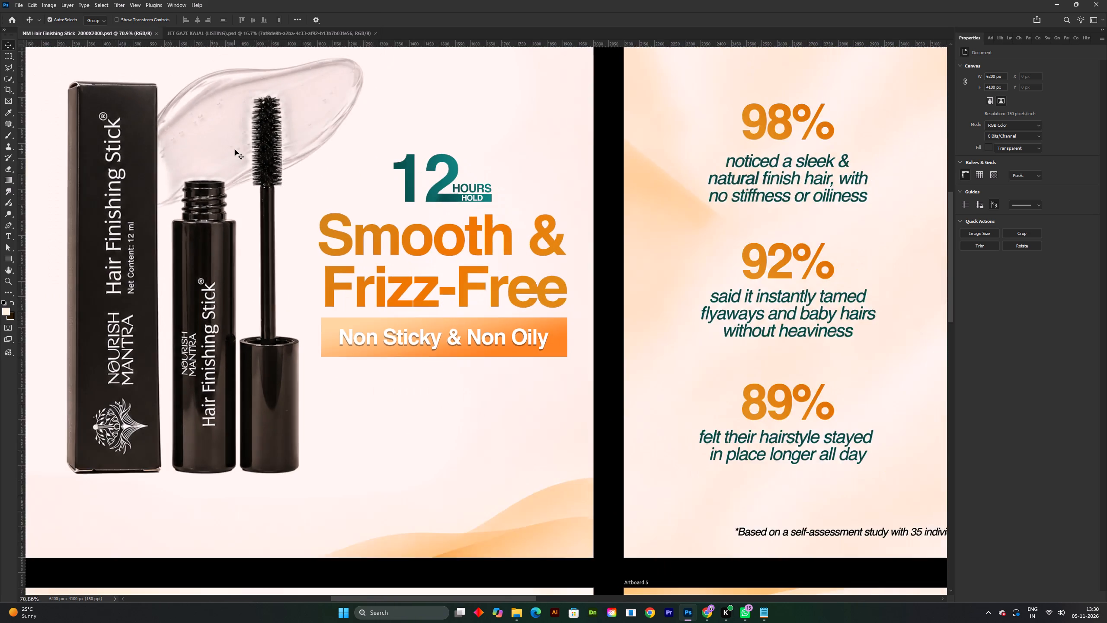
{"action": "scroll", "coordinate": [235, 150], "scroll_direction": "down", "scroll_amount": 7}
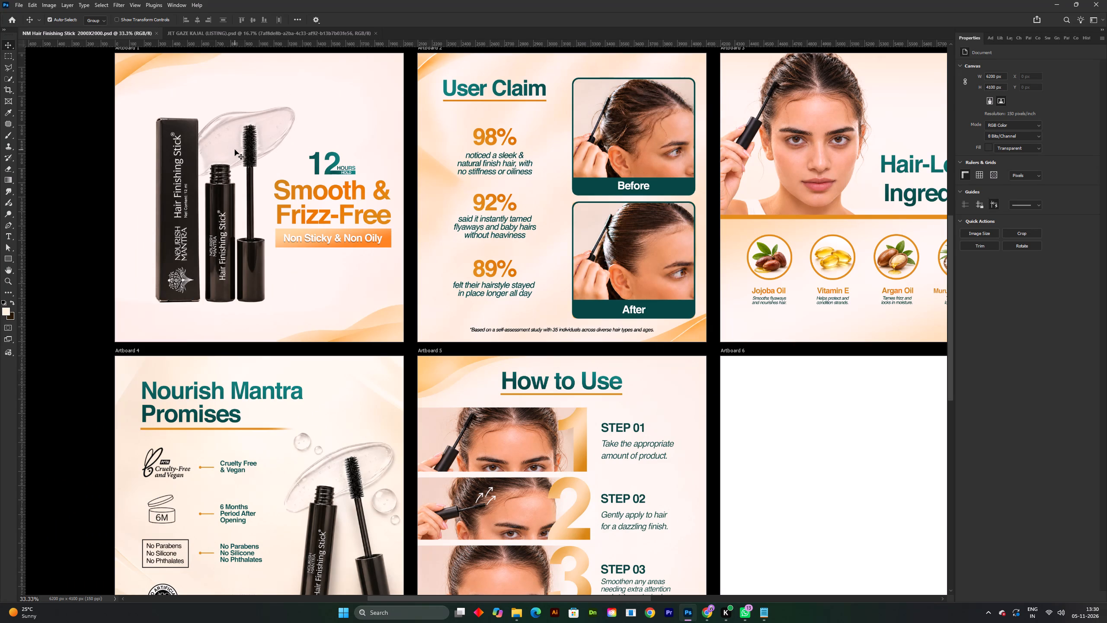
{"action": "scroll", "coordinate": [265, 150], "scroll_direction": "down", "scroll_amount": 1, "text": "shift"}
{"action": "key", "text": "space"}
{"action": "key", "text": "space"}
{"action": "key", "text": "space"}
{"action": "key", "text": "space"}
{"action": "left_click_drag", "start_coordinate": [388, 169], "coordinate": [386, 129]}
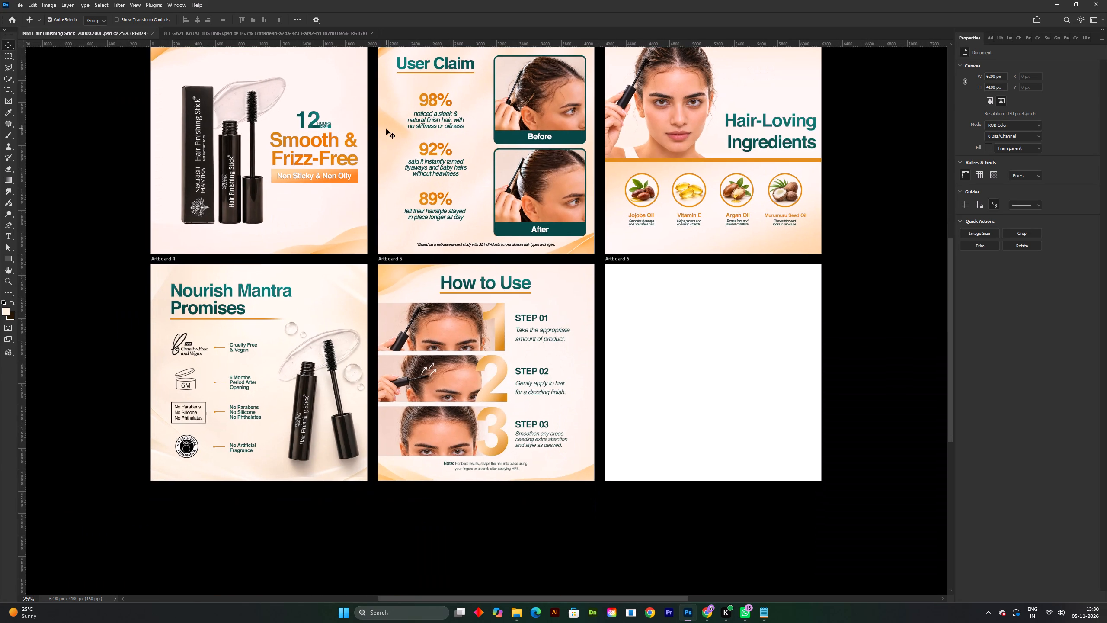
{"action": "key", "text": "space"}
{"action": "left_click_drag", "start_coordinate": [415, 161], "coordinate": [418, 187]}
{"action": "scroll", "coordinate": [413, 187], "scroll_direction": "up", "scroll_amount": 1, "text": "shift"}
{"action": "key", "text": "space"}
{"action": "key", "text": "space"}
{"action": "left_click_drag", "start_coordinate": [375, 246], "coordinate": [402, 133]}
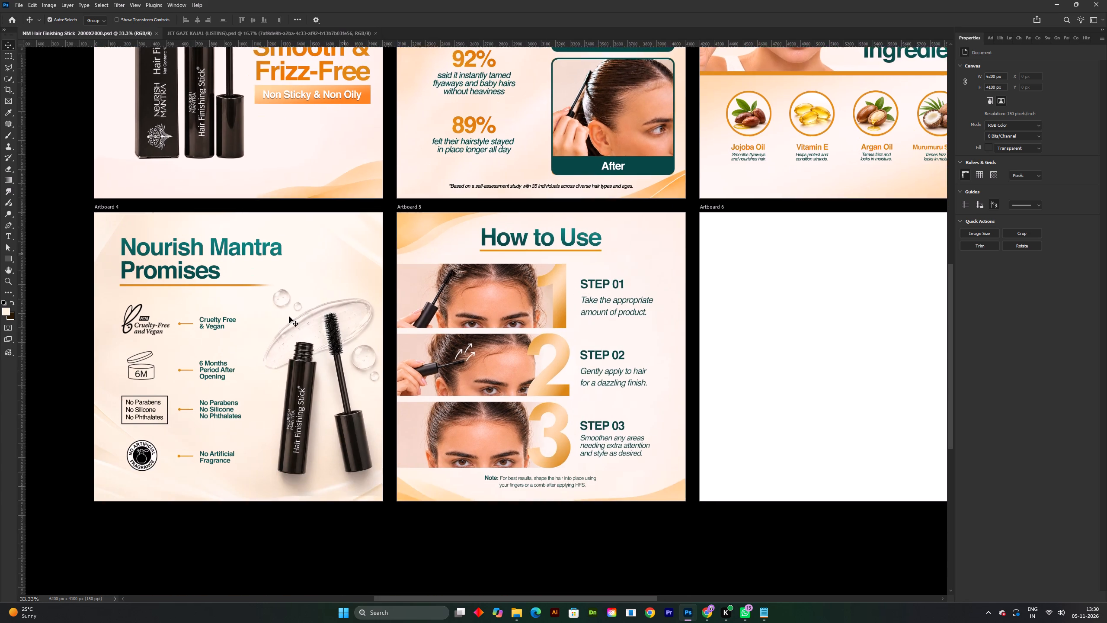
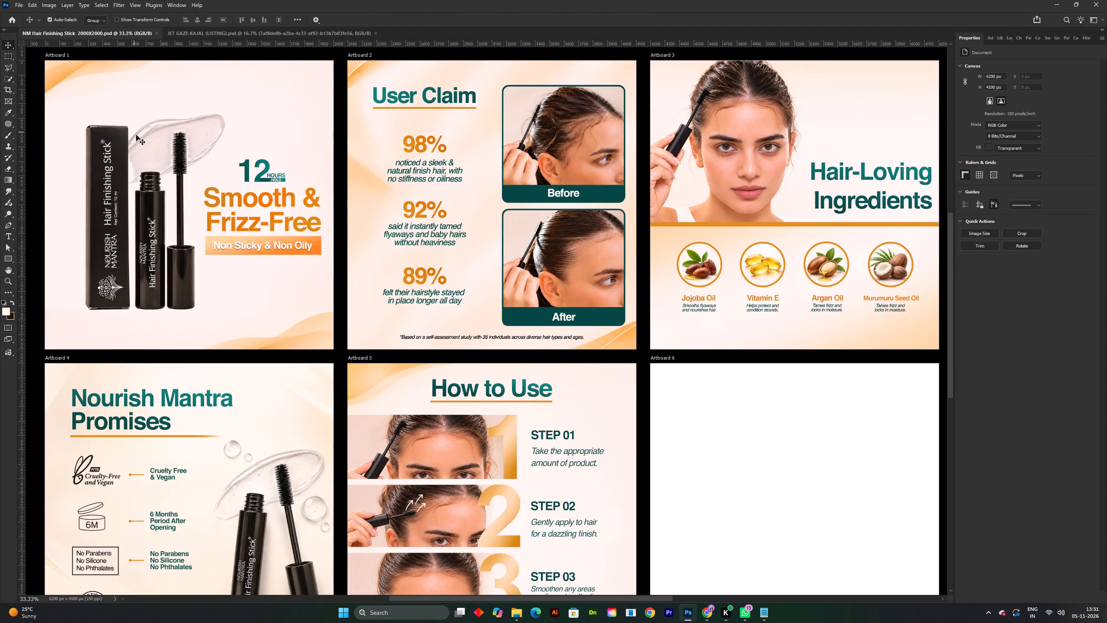
Examine the Artboard 1 product image up close, checking the box, tube and applicator and their label text.
{"action": "scroll", "coordinate": [156, 171], "scroll_direction": "up", "scroll_amount": 7}
{"action": "scroll", "coordinate": [772, 592], "scroll_direction": "down", "scroll_amount": 3}
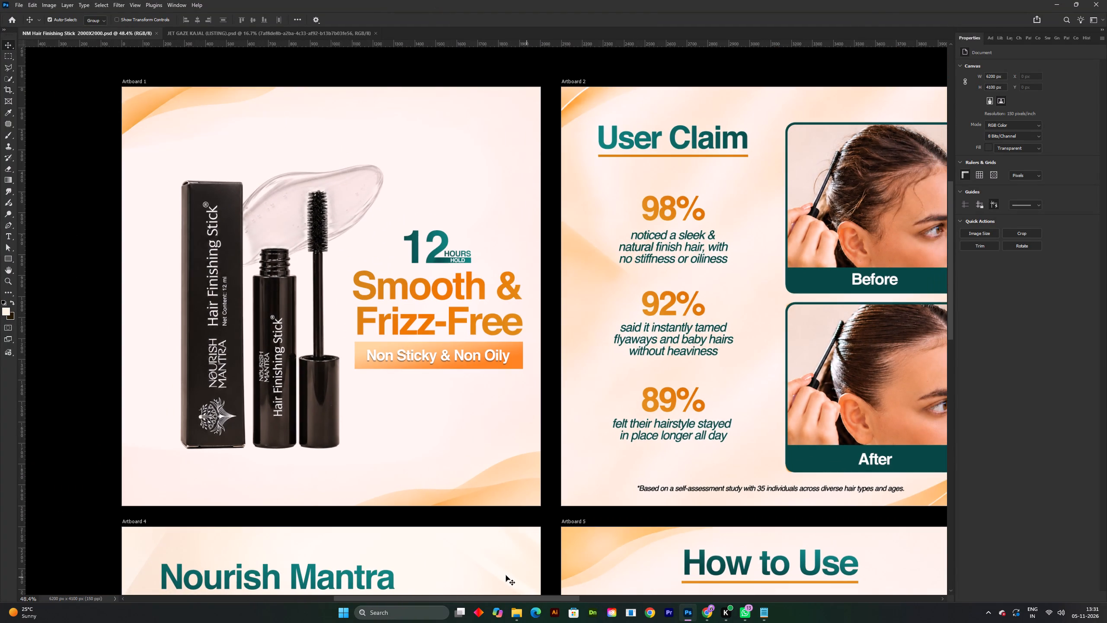
{"action": "left_click_drag", "start_coordinate": [465, 600], "coordinate": [388, 586]}
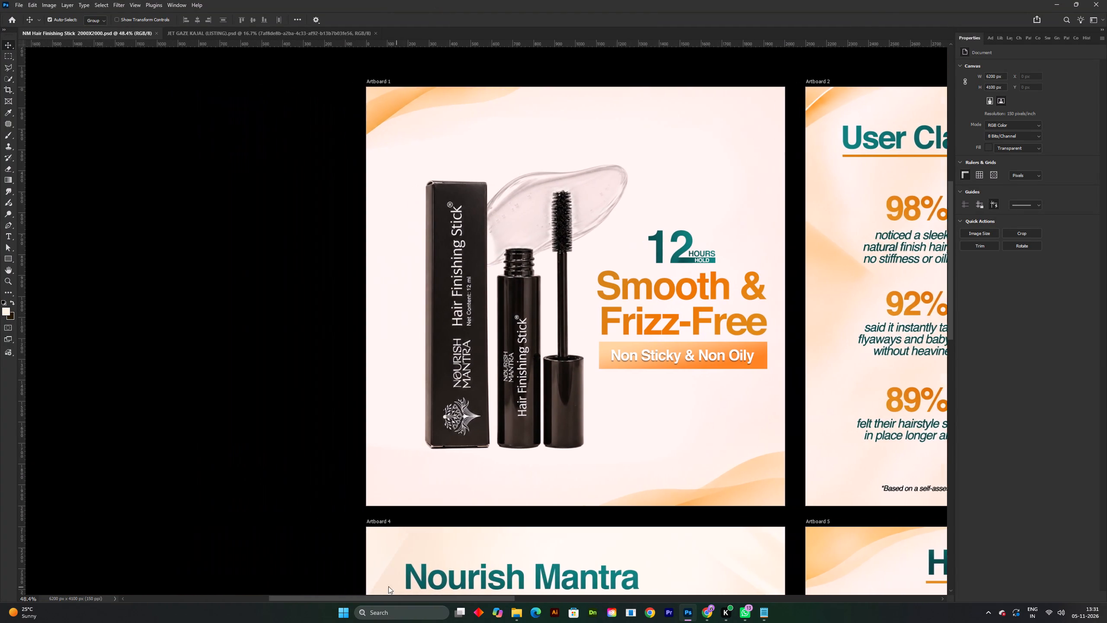
{"action": "left_click_drag", "start_coordinate": [388, 586], "coordinate": [381, 584]}
{"action": "scroll", "coordinate": [541, 338], "scroll_direction": "up", "scroll_amount": 5}
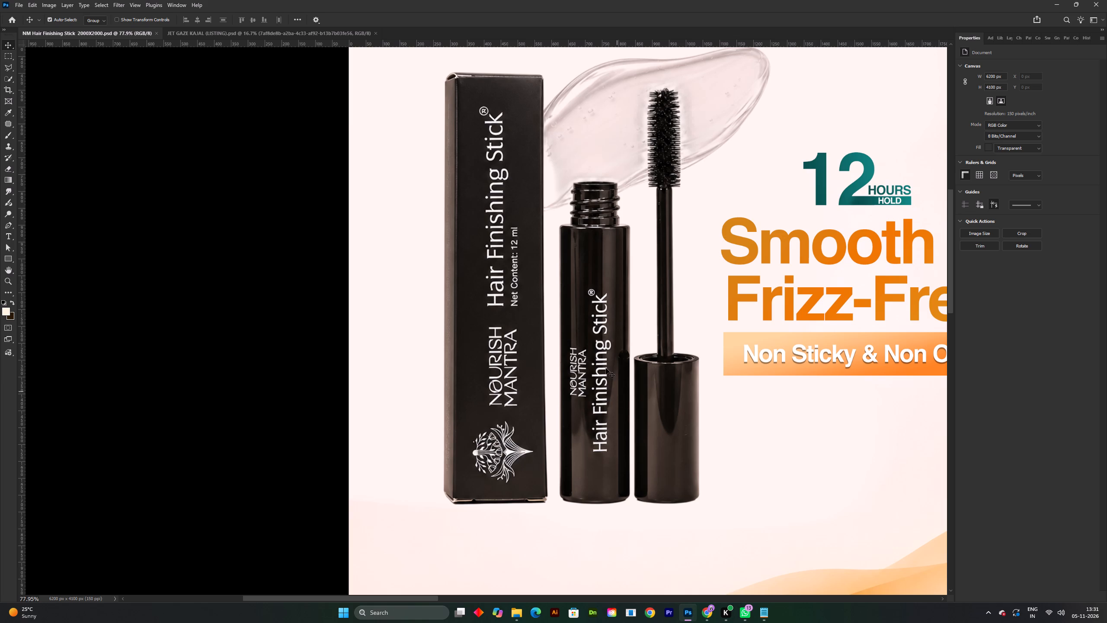
{"action": "scroll", "coordinate": [517, 138], "scroll_direction": "up", "scroll_amount": 4}
{"action": "scroll", "coordinate": [450, 80], "scroll_direction": "up", "scroll_amount": 5}
{"action": "scroll", "coordinate": [464, 98], "scroll_direction": "down", "scroll_amount": 4}
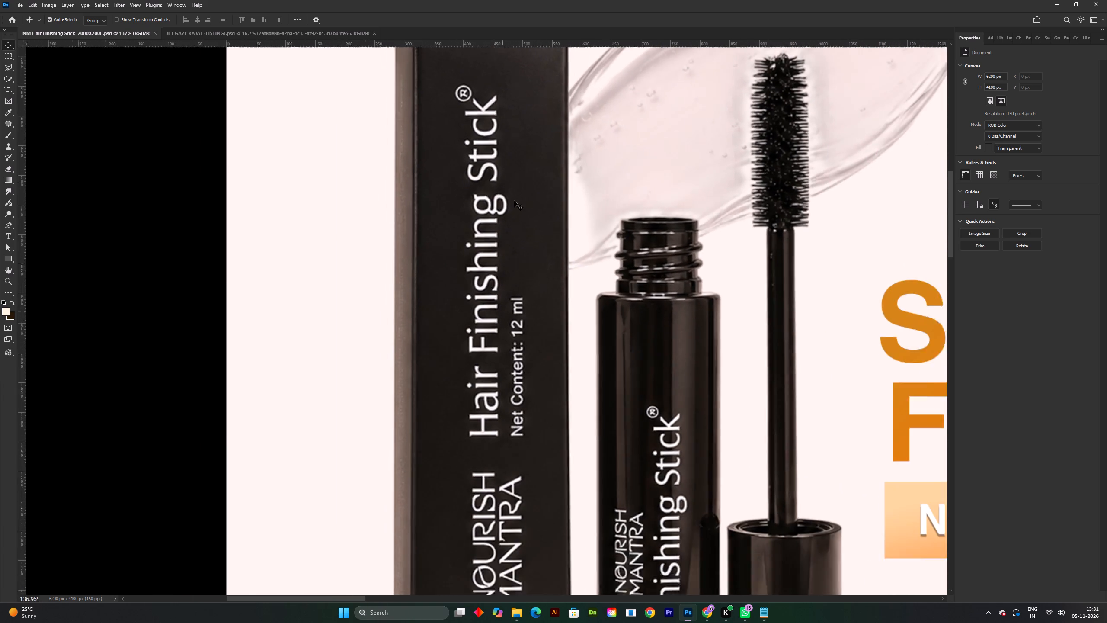
Examine the box, tube and applicator image on Artboard 1 close up and against the whole artboard.
{"action": "scroll", "coordinate": [543, 332], "scroll_direction": "down", "scroll_amount": 6}
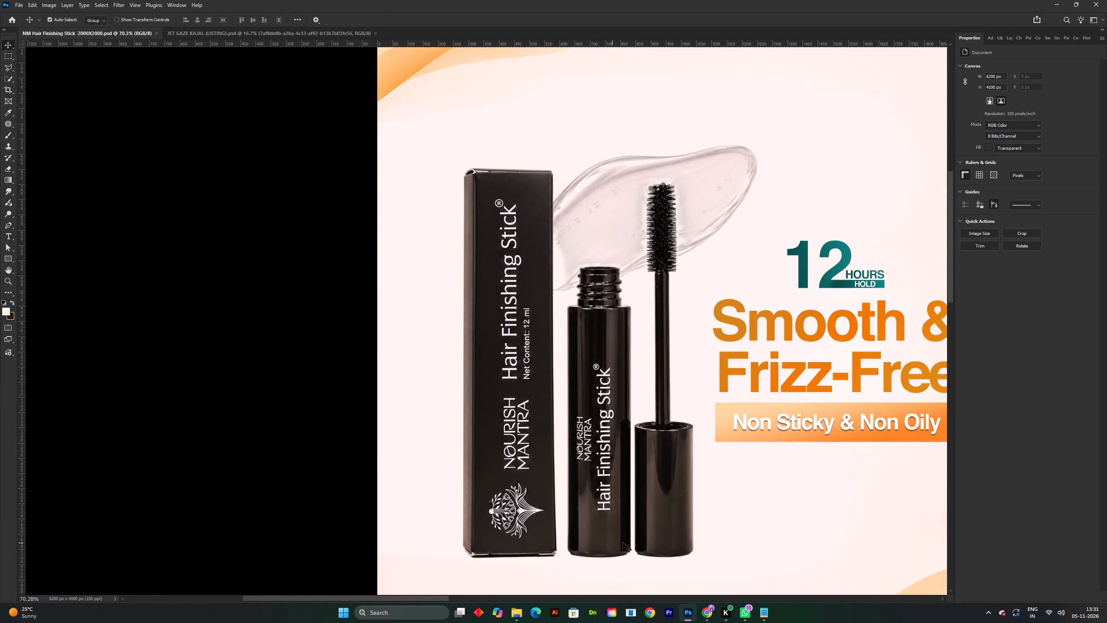
{"action": "scroll", "coordinate": [674, 477], "scroll_direction": "down", "scroll_amount": 1}
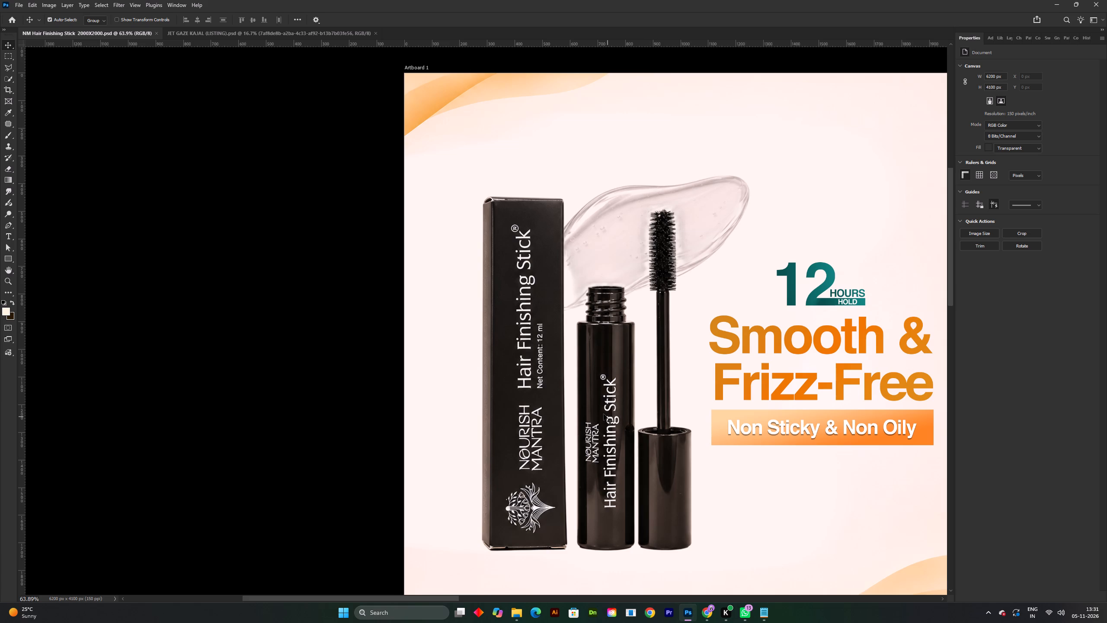
{"action": "scroll", "coordinate": [601, 413], "scroll_direction": "up", "scroll_amount": 2}
{"action": "scroll", "coordinate": [600, 413], "scroll_direction": "down", "scroll_amount": 1}
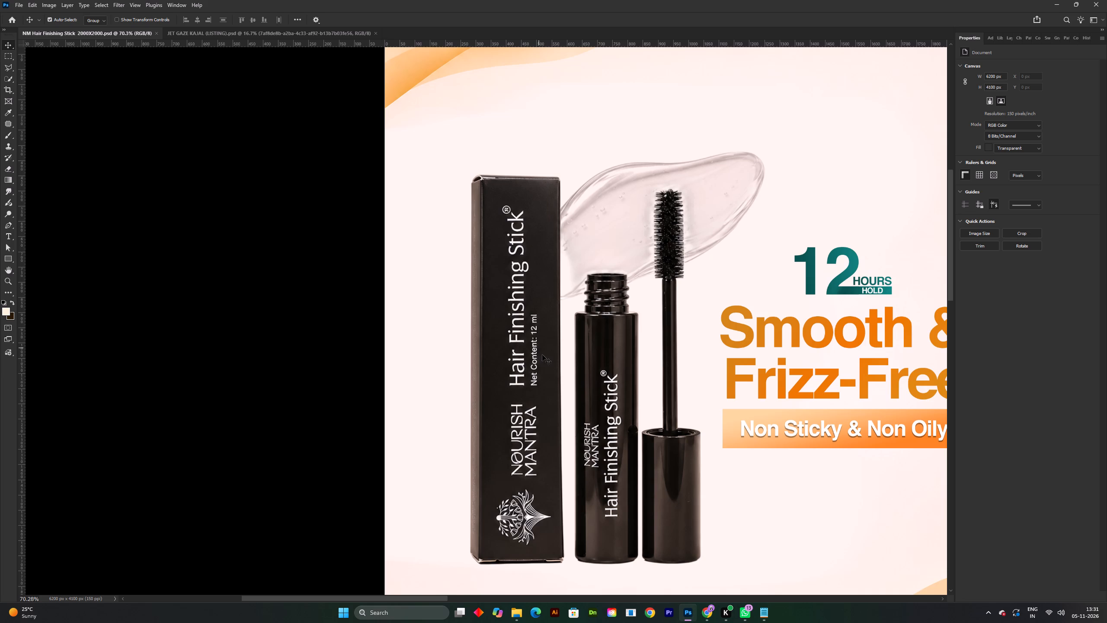
{"action": "scroll", "coordinate": [538, 376], "scroll_direction": "up", "scroll_amount": 1}
{"action": "scroll", "coordinate": [538, 376], "scroll_direction": "down", "scroll_amount": 2}
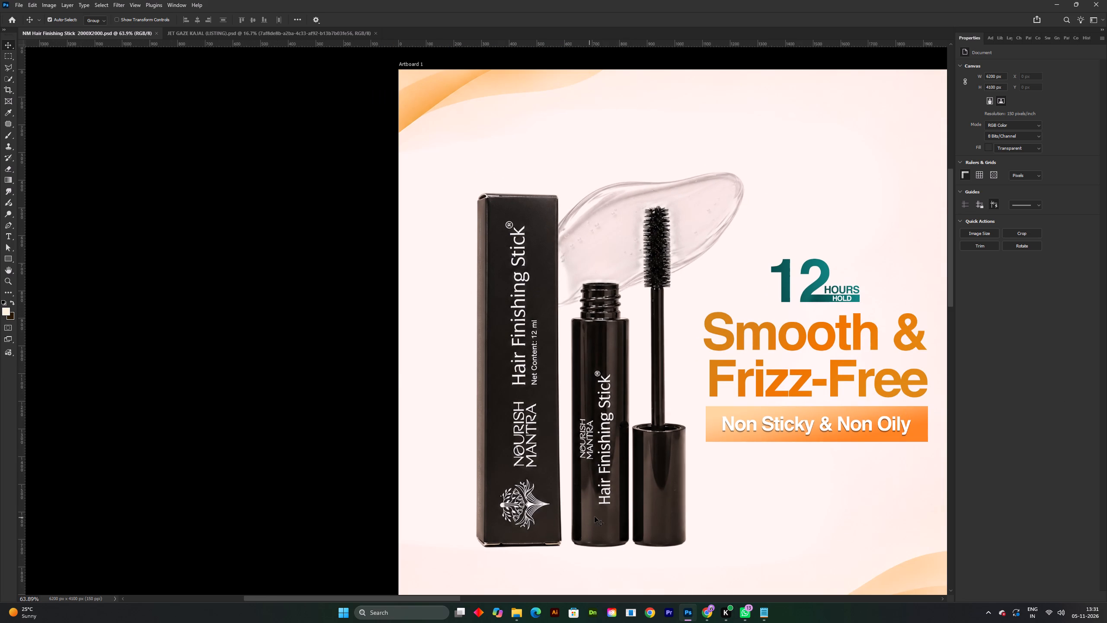
{"action": "scroll", "coordinate": [613, 515], "scroll_direction": "up", "scroll_amount": 2}
{"action": "scroll", "coordinate": [613, 515], "scroll_direction": "down", "scroll_amount": 2}
{"action": "scroll", "coordinate": [606, 456], "scroll_direction": "up", "scroll_amount": 3}
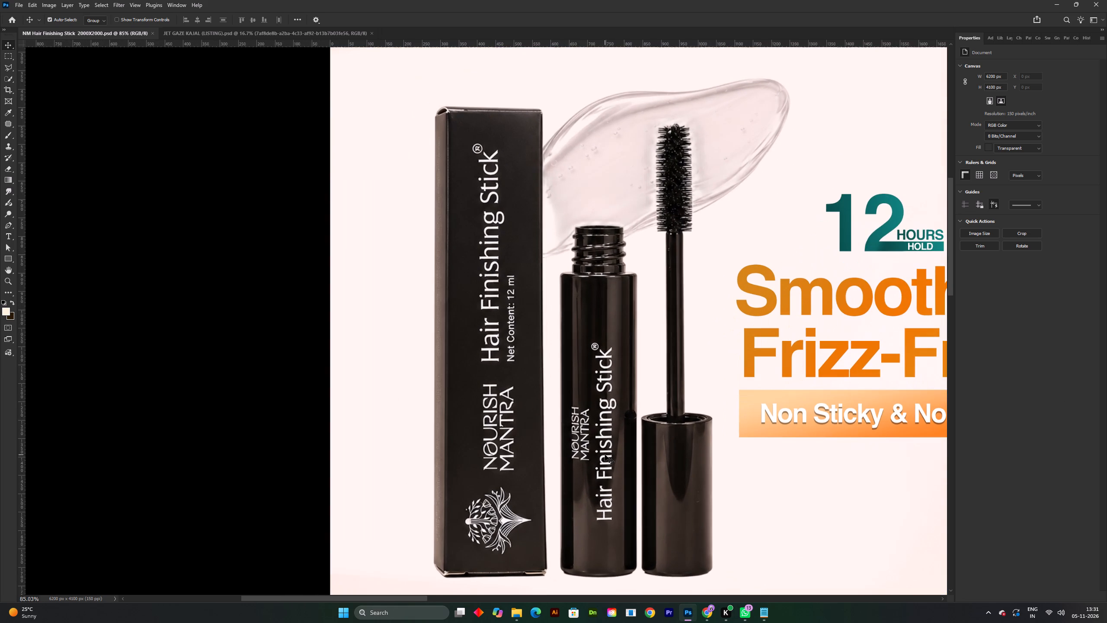
{"action": "scroll", "coordinate": [601, 389], "scroll_direction": "up", "scroll_amount": 4}
{"action": "scroll", "coordinate": [601, 389], "scroll_direction": "down", "scroll_amount": 4}
{"action": "scroll", "coordinate": [596, 339], "scroll_direction": "up", "scroll_amount": 11}
{"action": "scroll", "coordinate": [592, 364], "scroll_direction": "down", "scroll_amount": 9}
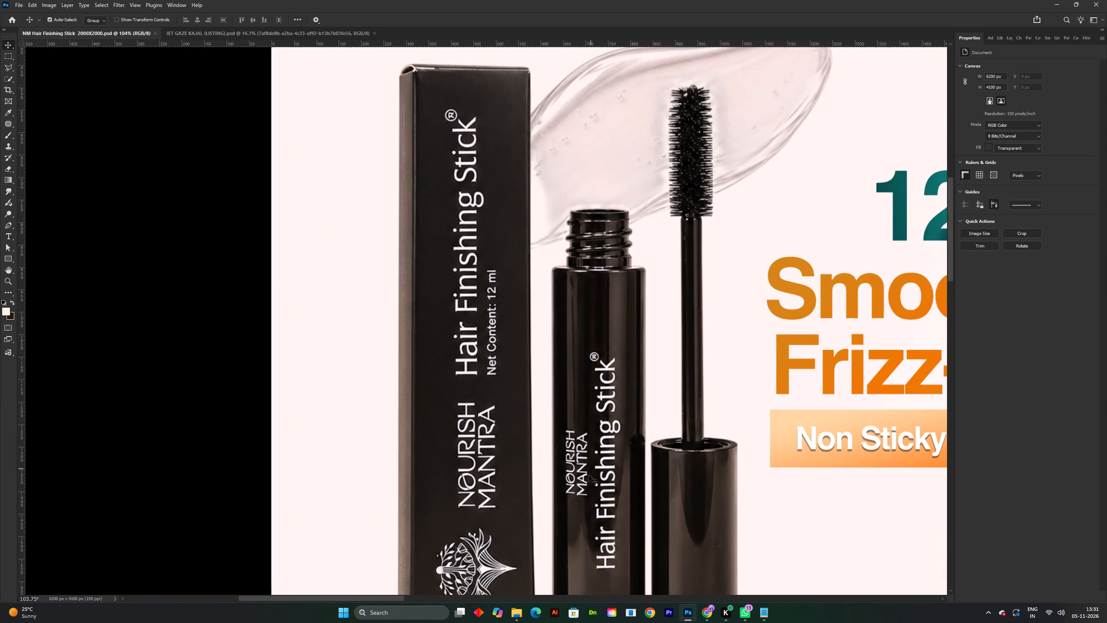
{"action": "scroll", "coordinate": [615, 450], "scroll_direction": "down", "scroll_amount": 2}
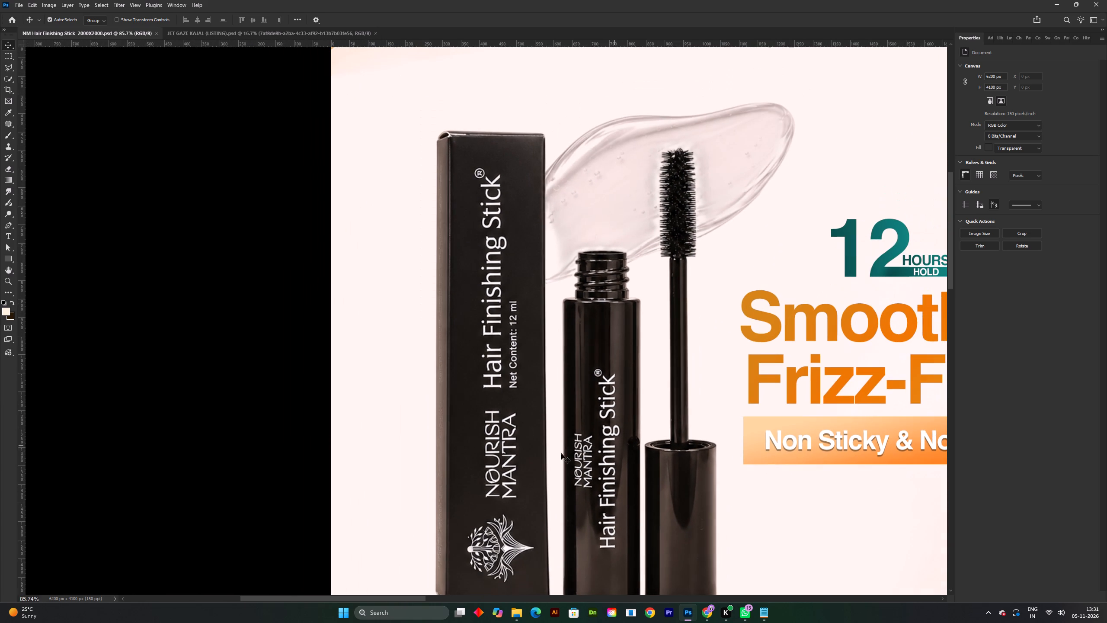
{"action": "scroll", "coordinate": [511, 487], "scroll_direction": "down", "scroll_amount": 3}
{"action": "scroll", "coordinate": [512, 536], "scroll_direction": "down", "scroll_amount": 2}
{"action": "scroll", "coordinate": [626, 326], "scroll_direction": "up", "scroll_amount": 6}
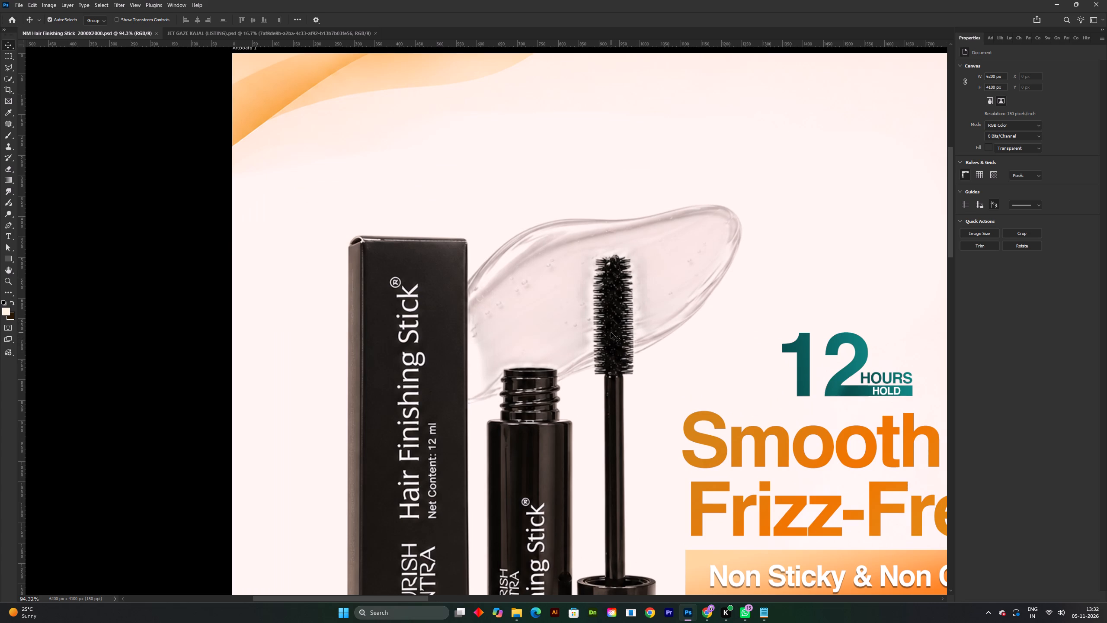
{"action": "scroll", "coordinate": [616, 314], "scroll_direction": "down", "scroll_amount": 6}
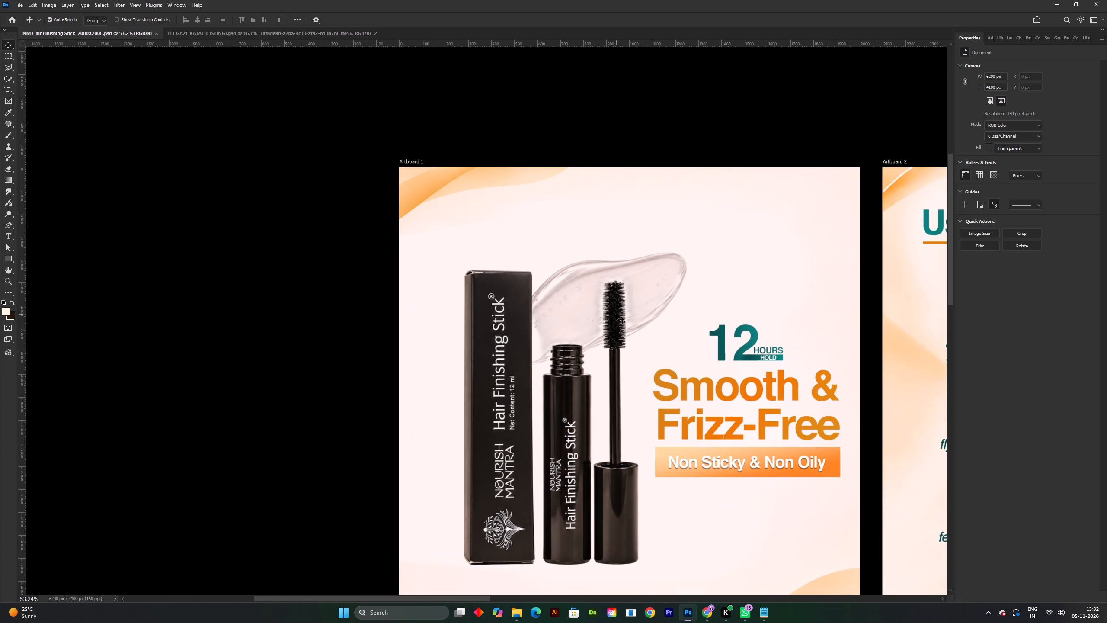
{"action": "scroll", "coordinate": [616, 314], "scroll_direction": "down", "scroll_amount": 2}
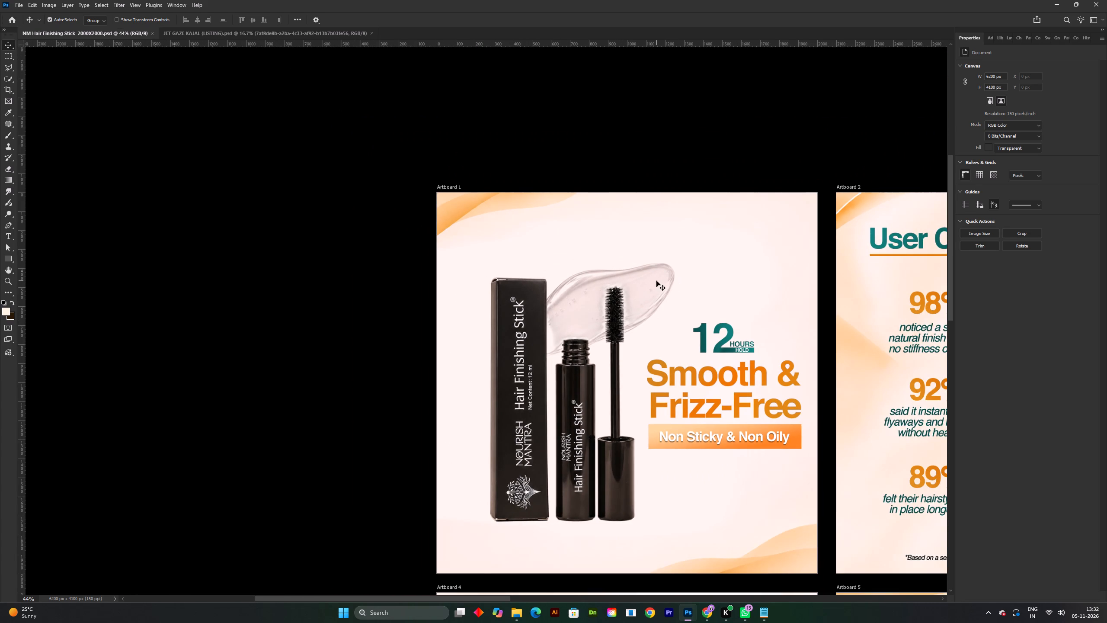
Move the product image with the box, tube and gel smear slightly to the right on Artboard 1.
{"action": "left_click", "coordinate": [656, 281]}
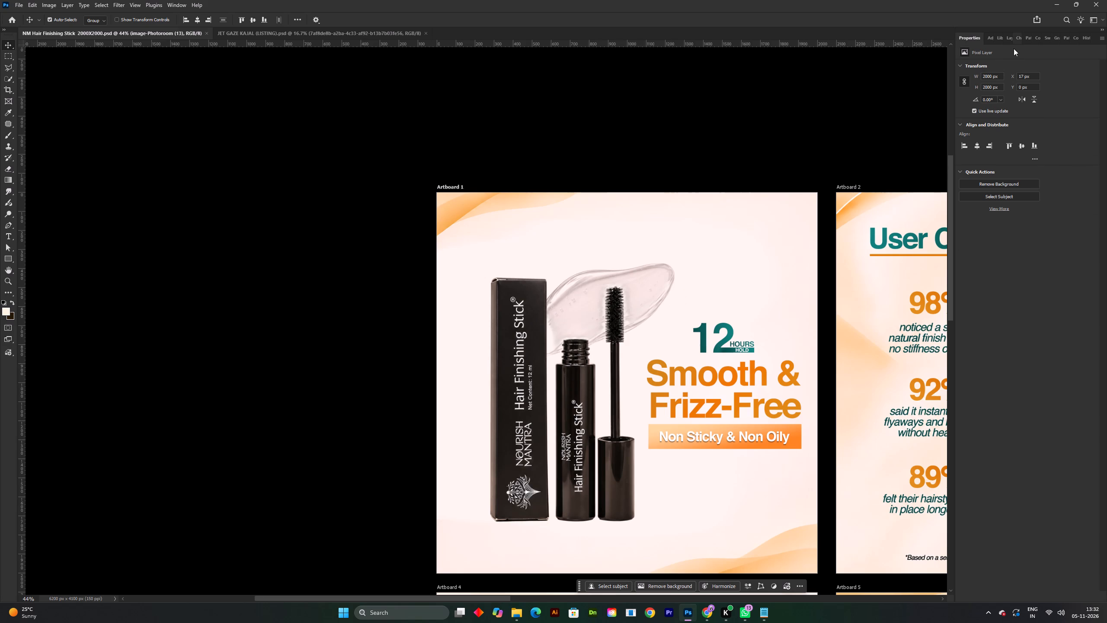
{"action": "left_click", "coordinate": [657, 276]}
{"action": "left_click", "coordinate": [659, 277]}
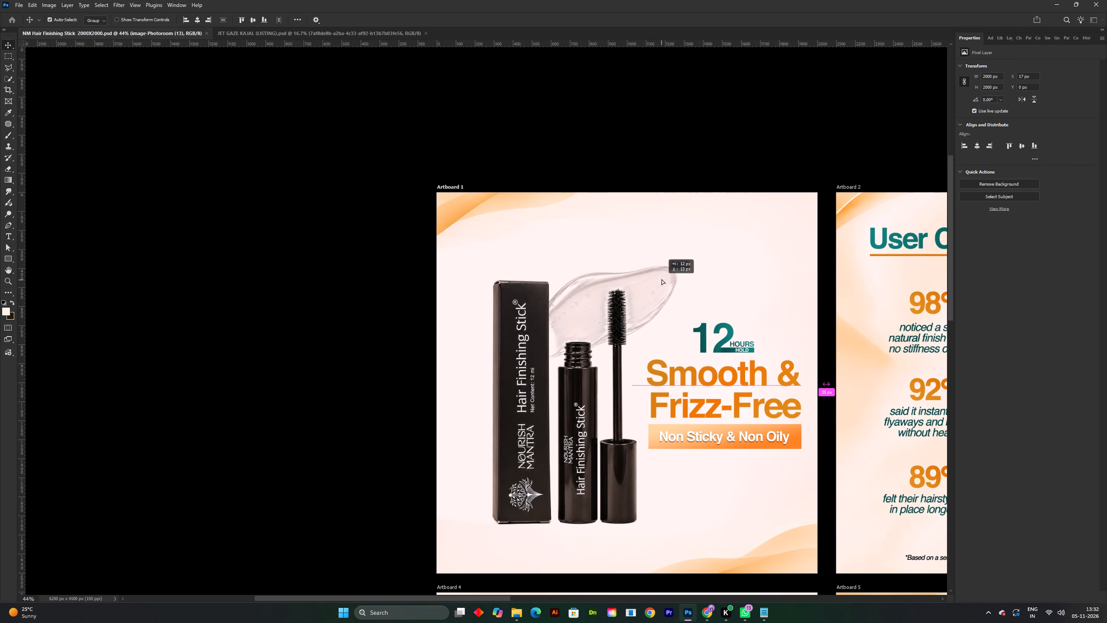
{"action": "left_click", "coordinate": [759, 157]}
Compare the product and gel smear on Artboard 1 with those on the Nourish Mantra Promises artboard.
{"action": "scroll", "coordinate": [662, 296], "scroll_direction": "up", "scroll_amount": 3}
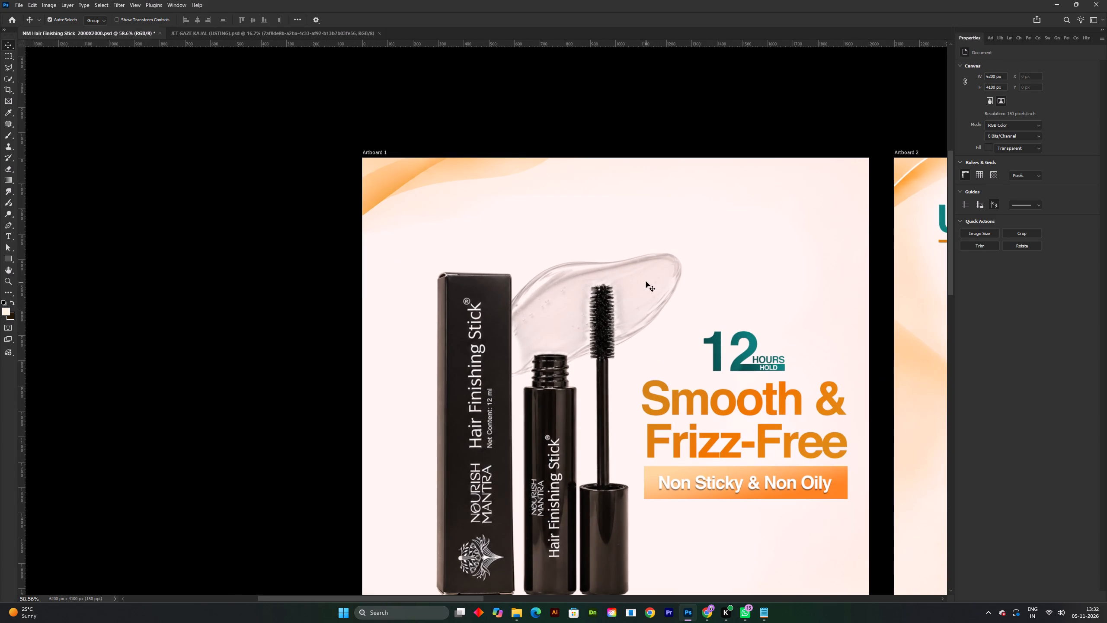
{"action": "scroll", "coordinate": [646, 282], "scroll_direction": "down", "scroll_amount": 6}
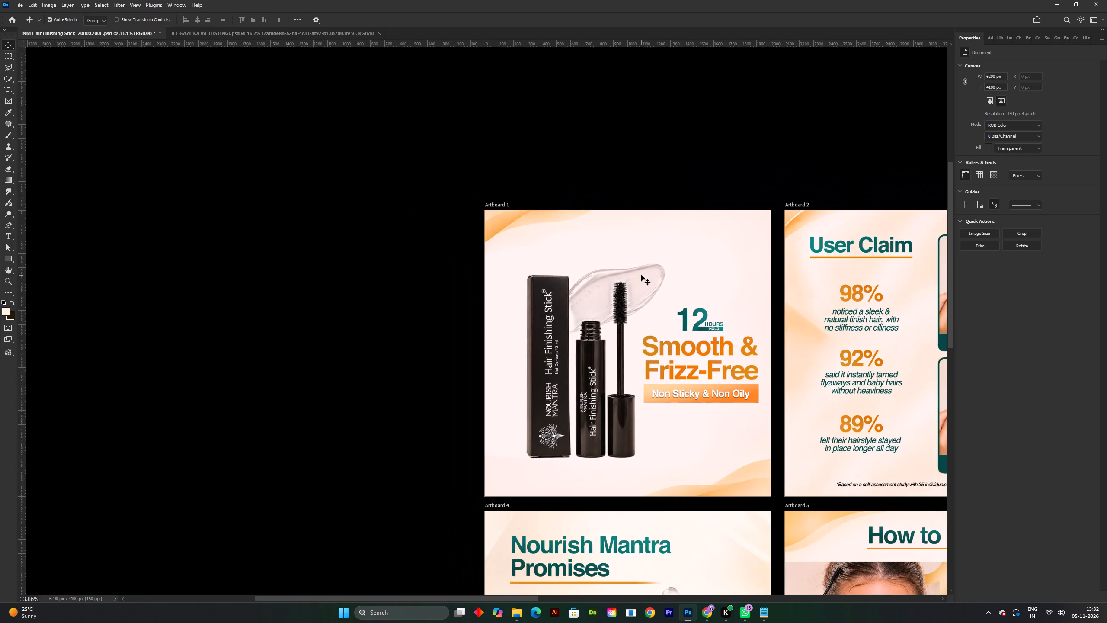
{"action": "scroll", "coordinate": [641, 275], "scroll_direction": "down", "scroll_amount": 4}
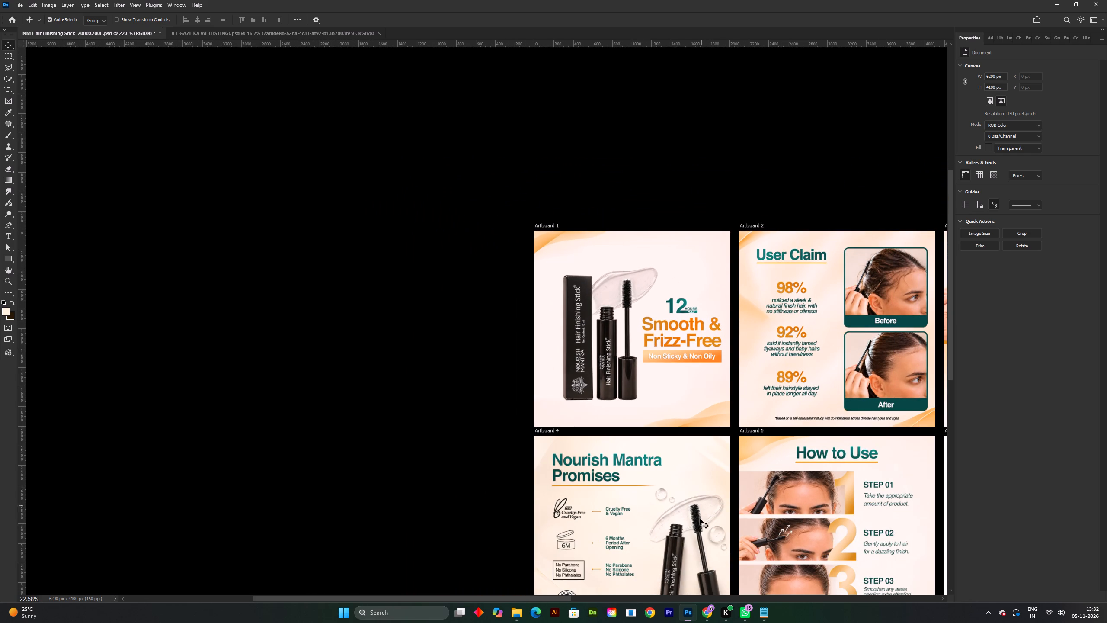
{"action": "scroll", "coordinate": [711, 510], "scroll_direction": "up", "scroll_amount": 5}
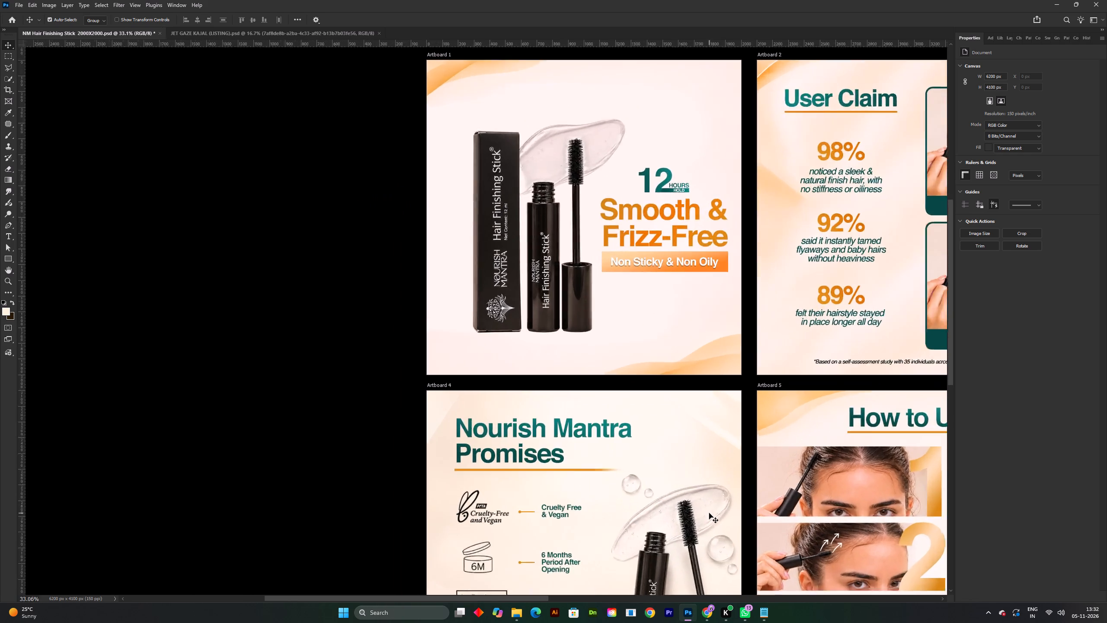
{"action": "scroll", "coordinate": [709, 513], "scroll_direction": "up", "scroll_amount": 9}
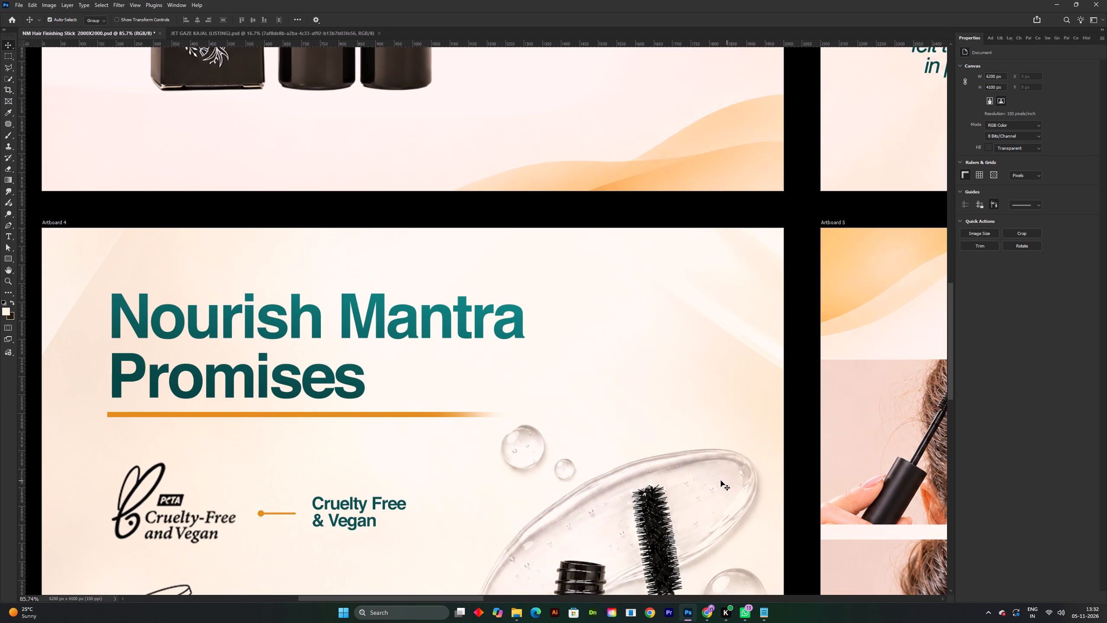
{"action": "scroll", "coordinate": [720, 481], "scroll_direction": "down", "scroll_amount": 14}
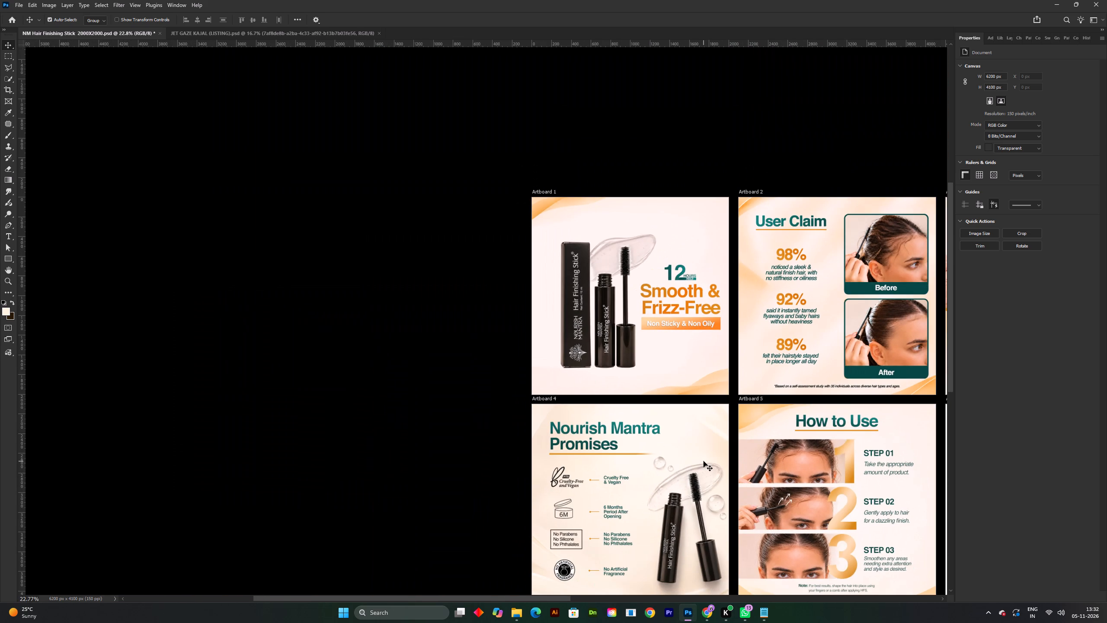
{"action": "scroll", "coordinate": [710, 475], "scroll_direction": "up", "scroll_amount": 8}
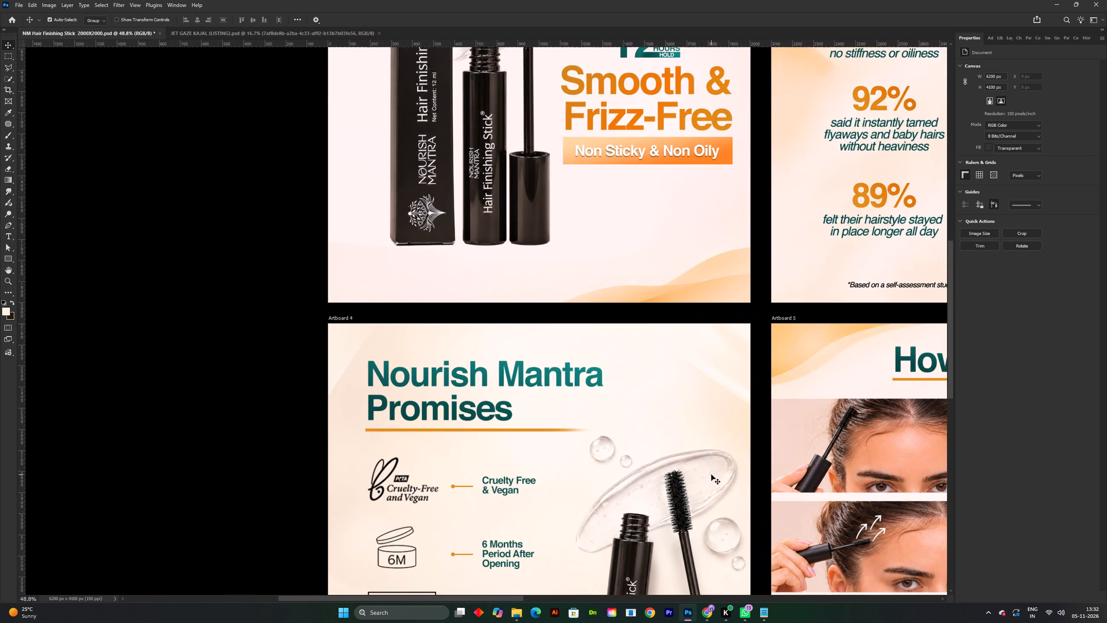
{"action": "scroll", "coordinate": [711, 475], "scroll_direction": "up", "scroll_amount": 3}
{"action": "left_click", "coordinate": [713, 474]}
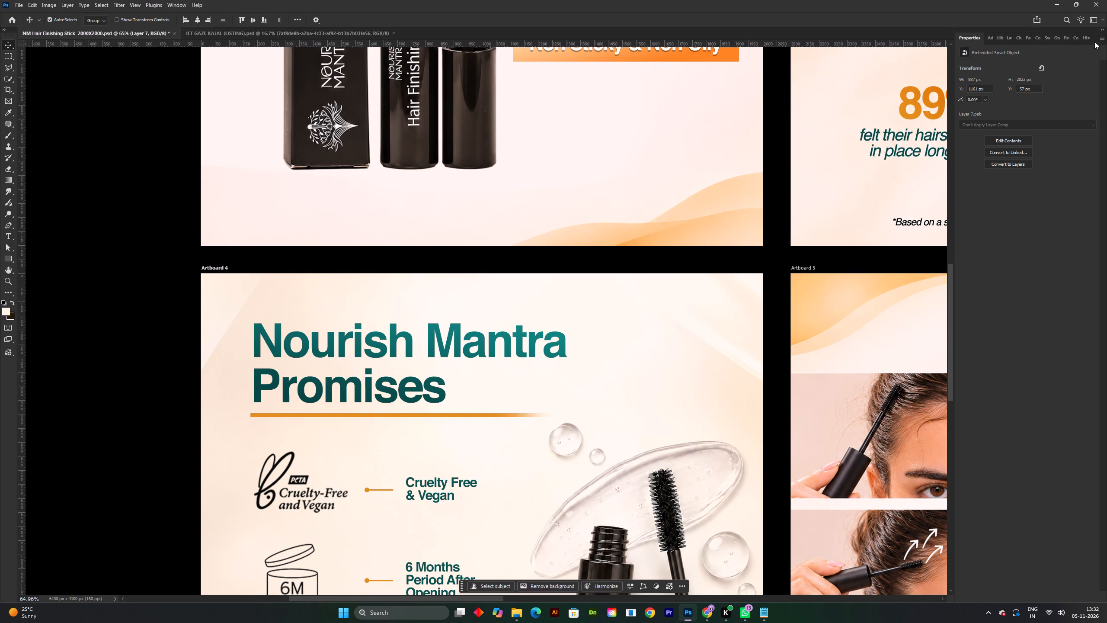
{"action": "scroll", "coordinate": [773, 299], "scroll_direction": "down", "scroll_amount": 4}
{"action": "scroll", "coordinate": [694, 387], "scroll_direction": "down", "scroll_amount": 2}
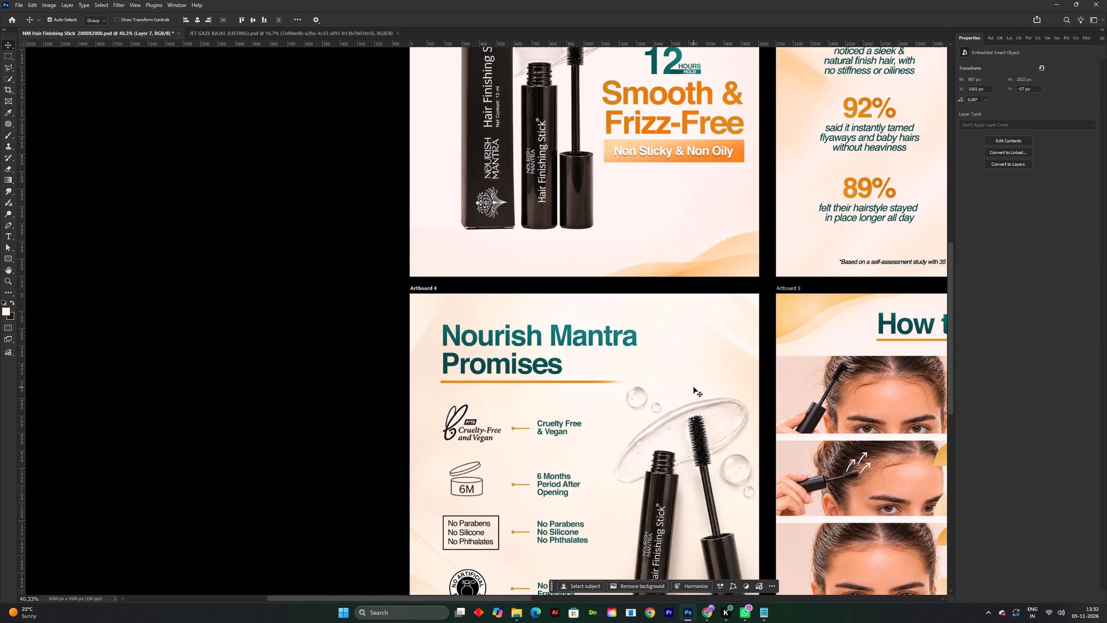
{"action": "scroll", "coordinate": [766, 331], "scroll_direction": "down", "scroll_amount": 5}
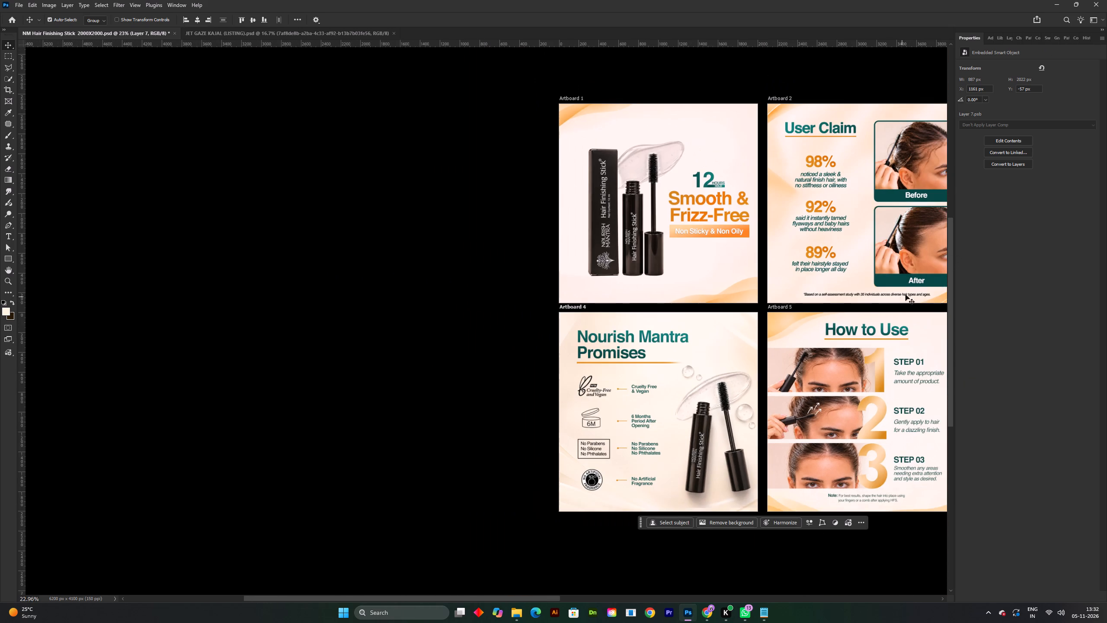
{"action": "scroll", "coordinate": [724, 437], "scroll_direction": "up", "scroll_amount": 3}
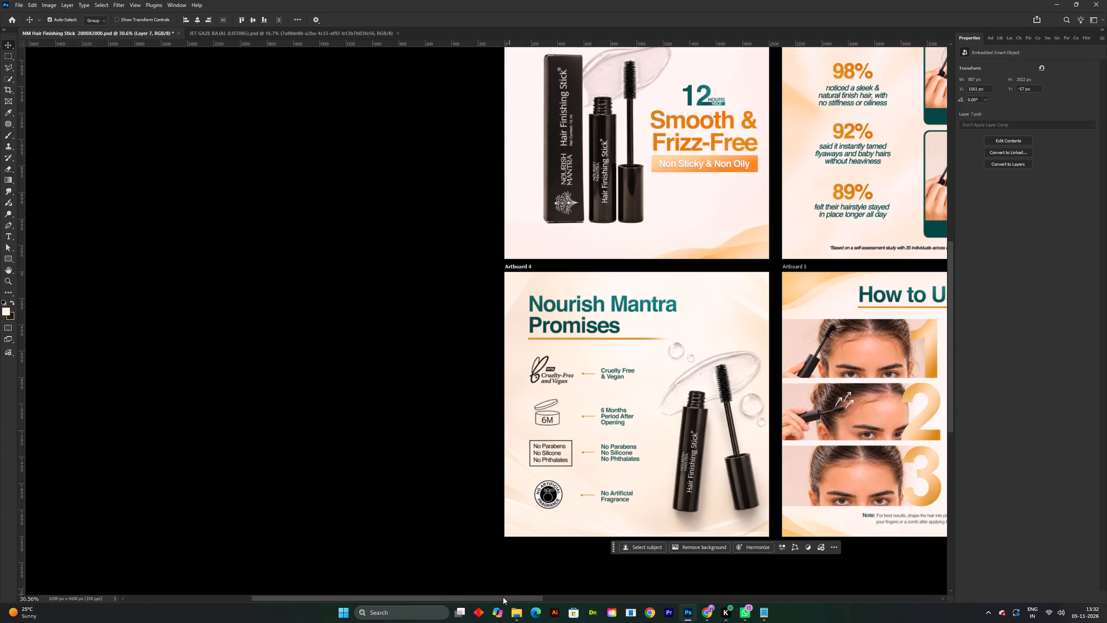
{"action": "left_click_drag", "start_coordinate": [503, 597], "coordinate": [589, 595]}
{"action": "scroll", "coordinate": [727, 374], "scroll_direction": "up", "scroll_amount": 2}
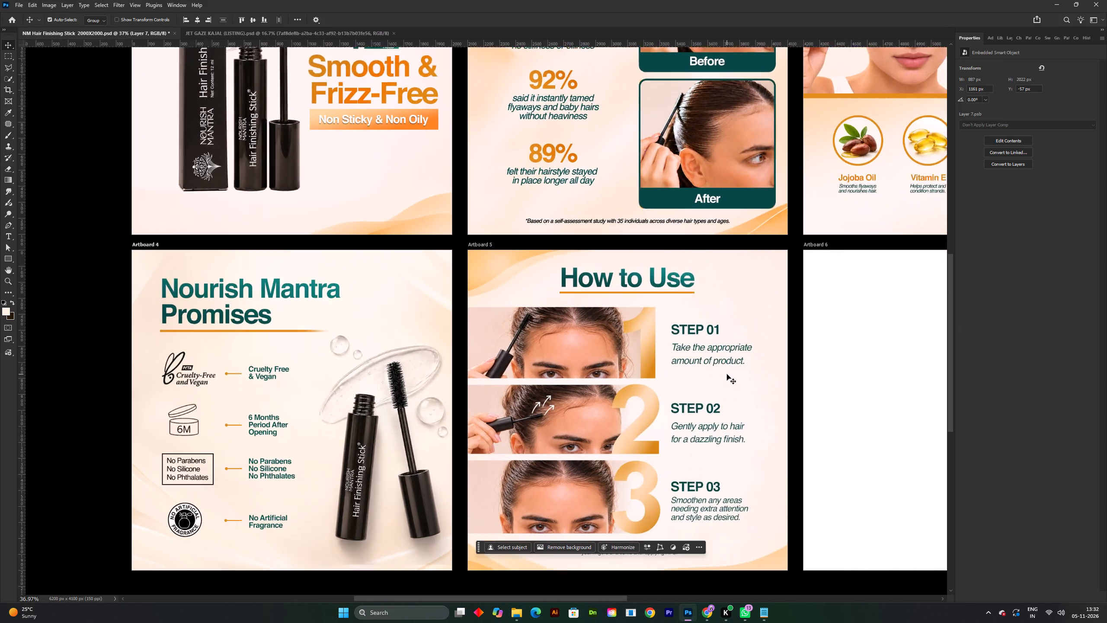
{"action": "scroll", "coordinate": [727, 374], "scroll_direction": "up", "scroll_amount": 1}
{"action": "scroll", "coordinate": [727, 375], "scroll_direction": "down", "scroll_amount": 4}
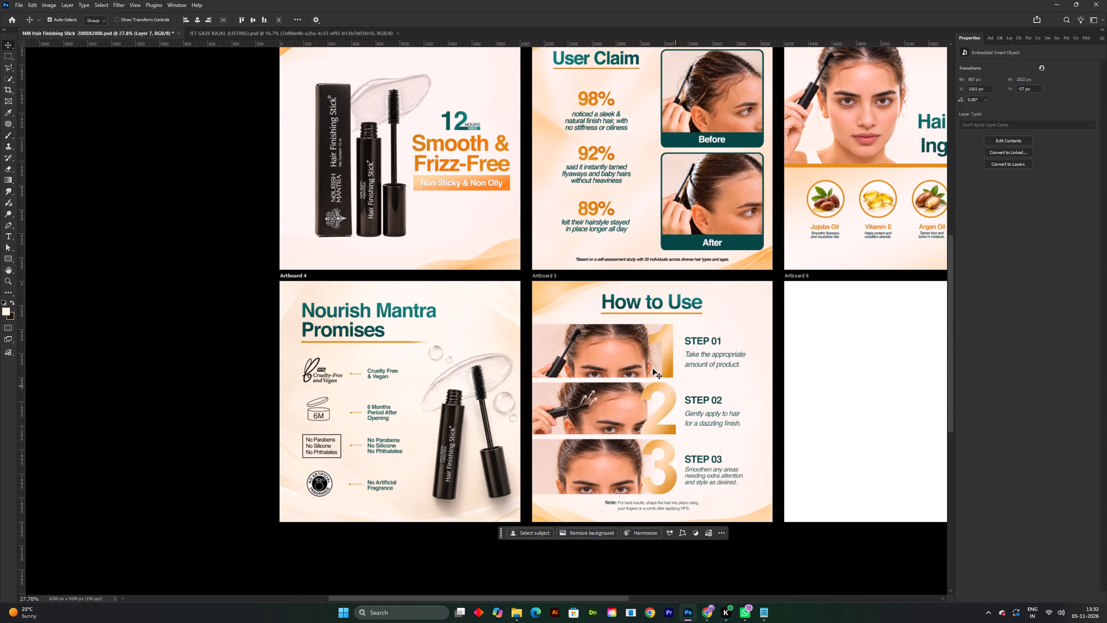
Examine the 12 Hours Hold, Smooth & Frizz-Free headline block on Artboard 1 at close and wider views.
{"action": "scroll", "coordinate": [429, 145], "scroll_direction": "up", "scroll_amount": 14}
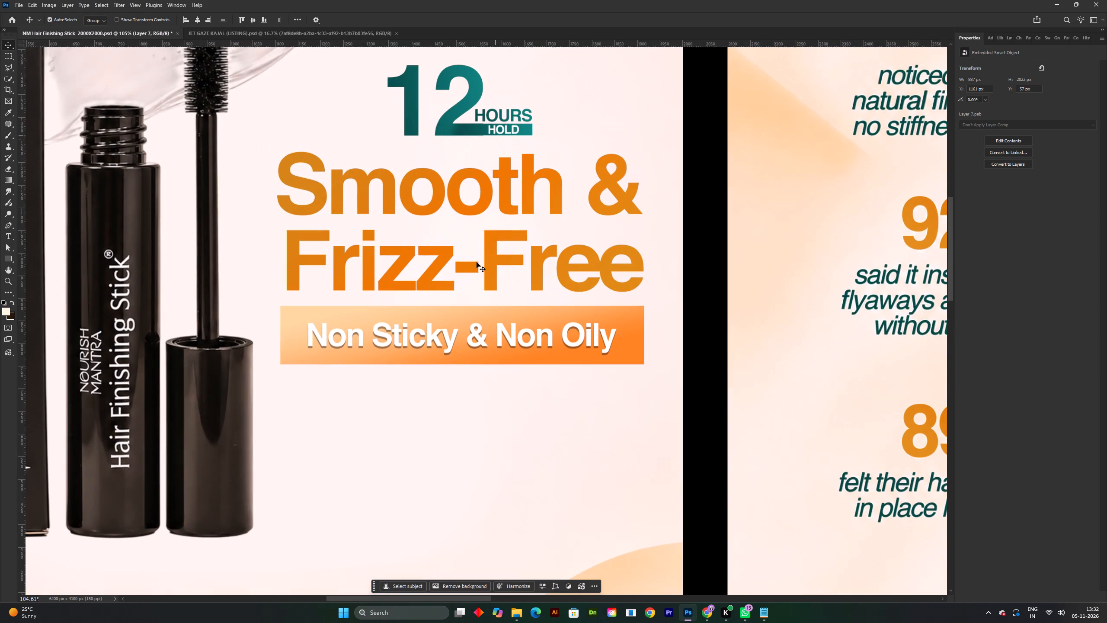
{"action": "scroll", "coordinate": [674, 243], "scroll_direction": "up", "scroll_amount": 1}
{"action": "scroll", "coordinate": [547, 66], "scroll_direction": "down", "scroll_amount": 5}
{"action": "scroll", "coordinate": [542, 117], "scroll_direction": "down", "scroll_amount": 7}
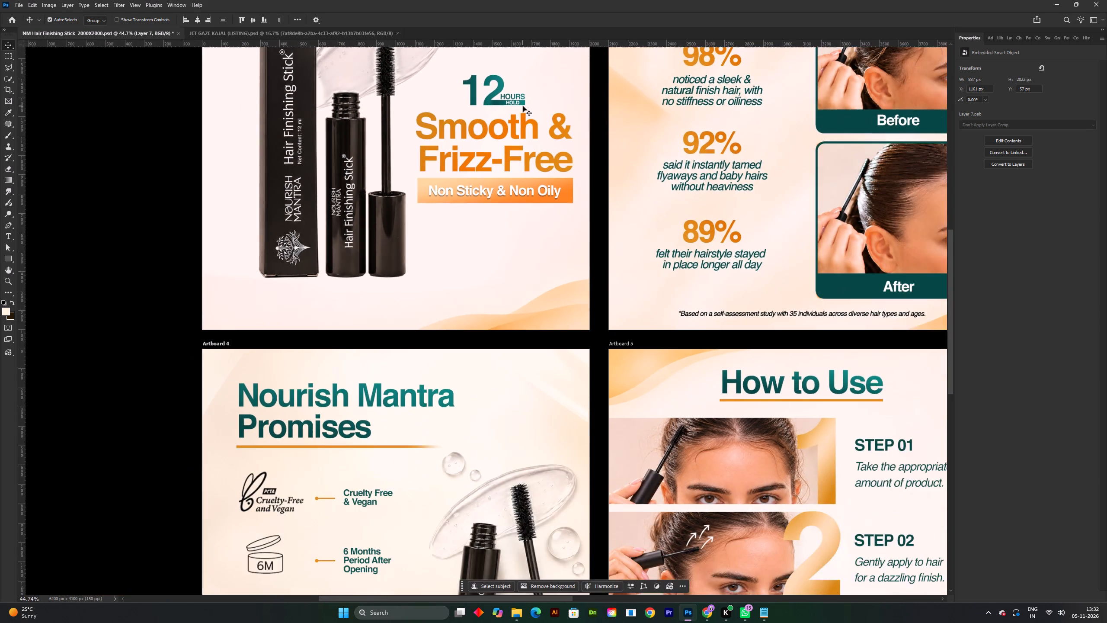
{"action": "scroll", "coordinate": [523, 106], "scroll_direction": "down", "scroll_amount": 6}
{"action": "scroll", "coordinate": [516, 93], "scroll_direction": "up", "scroll_amount": 15}
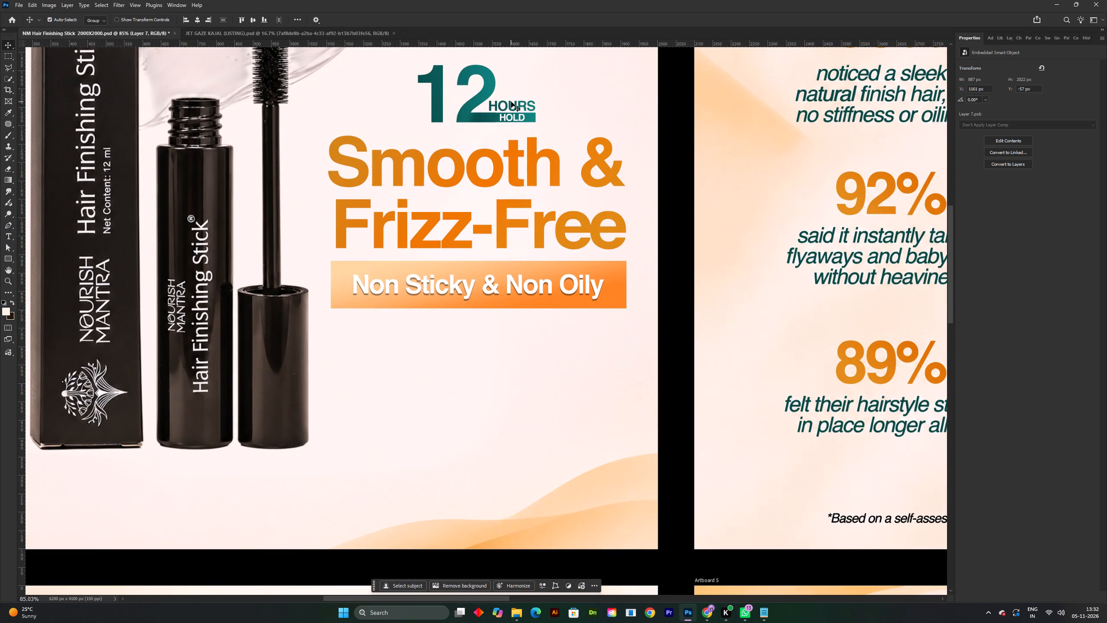
{"action": "scroll", "coordinate": [522, 108], "scroll_direction": "down", "scroll_amount": 6}
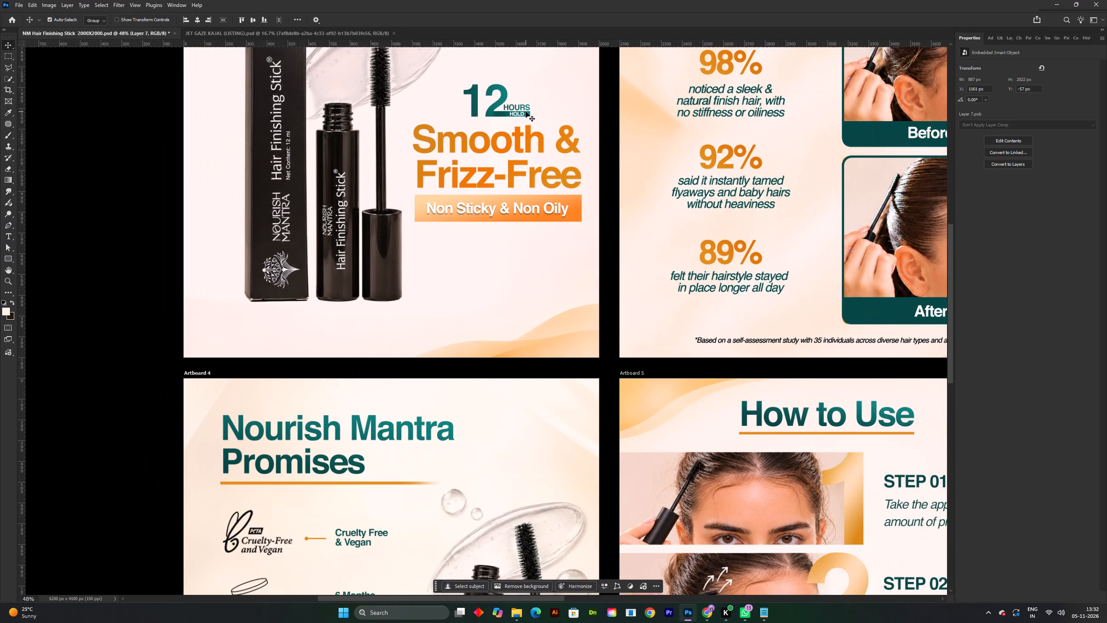
{"action": "scroll", "coordinate": [519, 106], "scroll_direction": "up", "scroll_amount": 3}
{"action": "scroll", "coordinate": [519, 107], "scroll_direction": "down", "scroll_amount": 5}
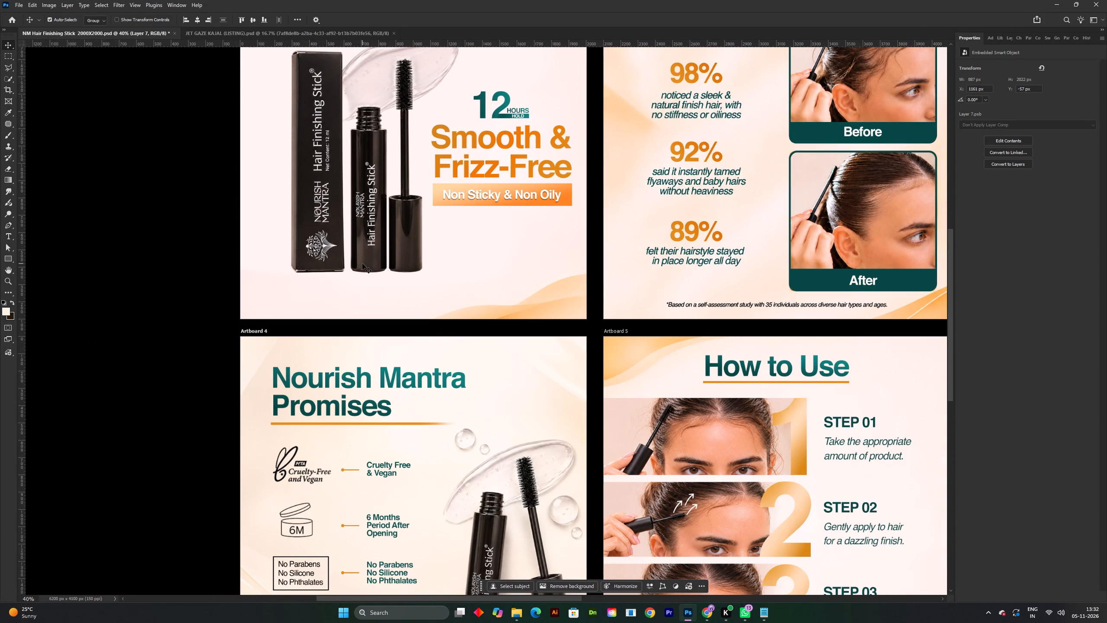
Review the overall artboard set and check the How to Use steps on Artboard 5 up close.
{"action": "scroll", "coordinate": [470, 217], "scroll_direction": "down", "scroll_amount": 4}
{"action": "scroll", "coordinate": [706, 267], "scroll_direction": "down", "scroll_amount": 5}
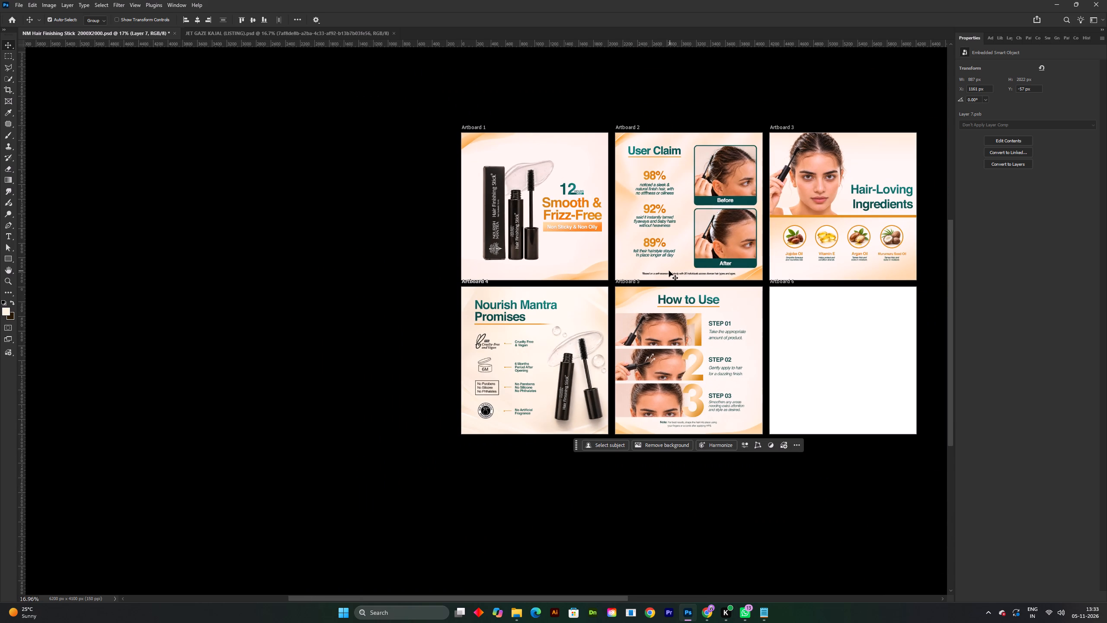
{"action": "scroll", "coordinate": [685, 359], "scroll_direction": "up", "scroll_amount": 9}
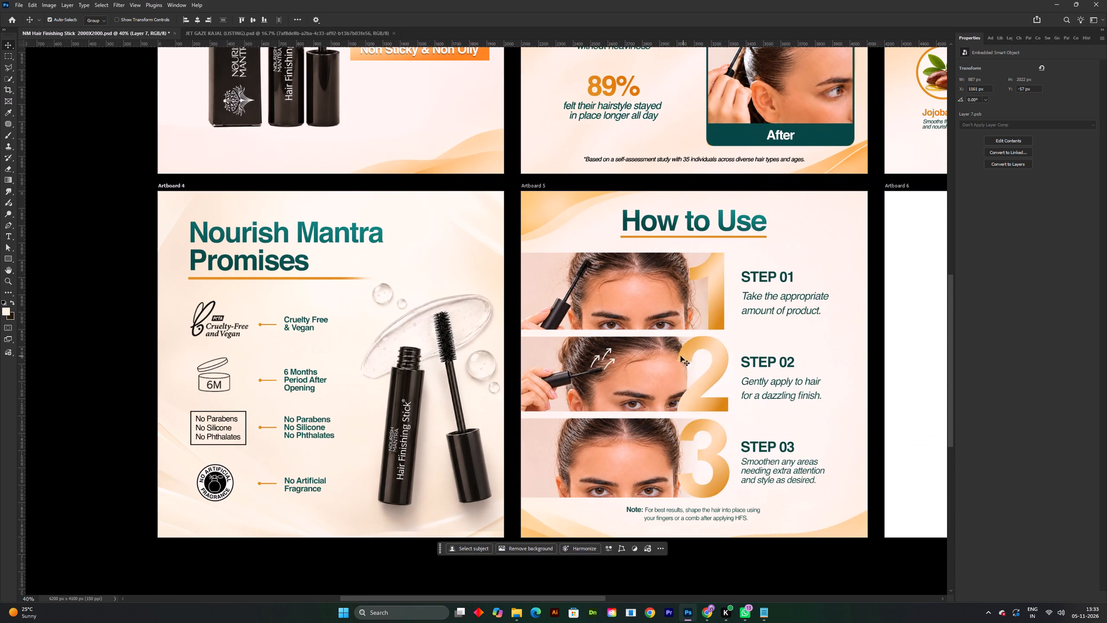
{"action": "scroll", "coordinate": [663, 347], "scroll_direction": "up", "scroll_amount": 4}
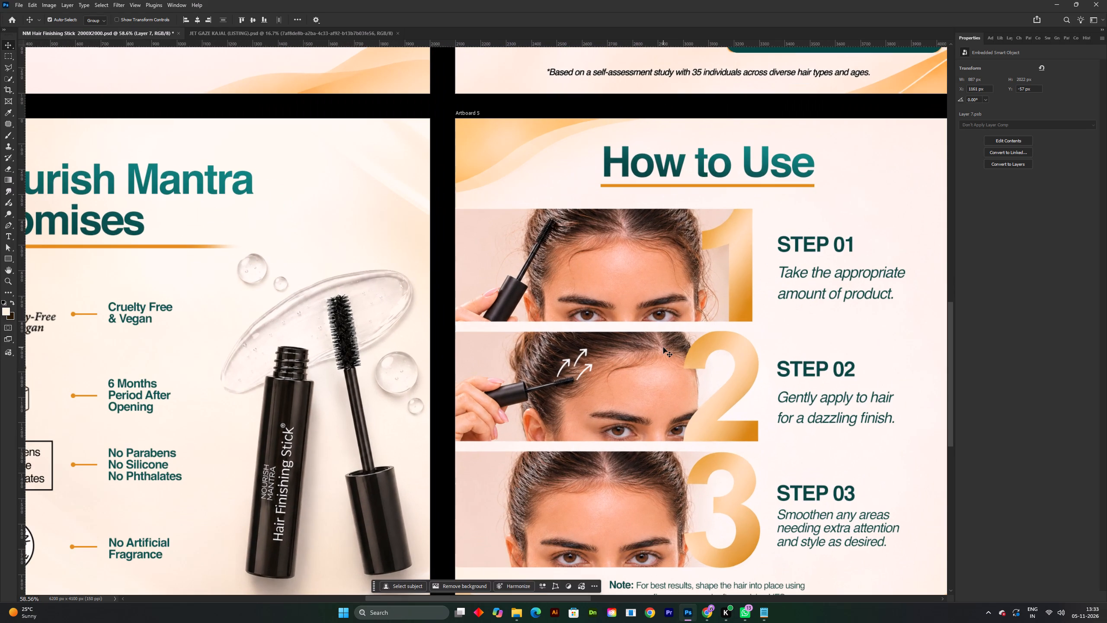
{"action": "scroll", "coordinate": [562, 375], "scroll_direction": "up", "scroll_amount": 4}
{"action": "scroll", "coordinate": [561, 372], "scroll_direction": "down", "scroll_amount": 13}
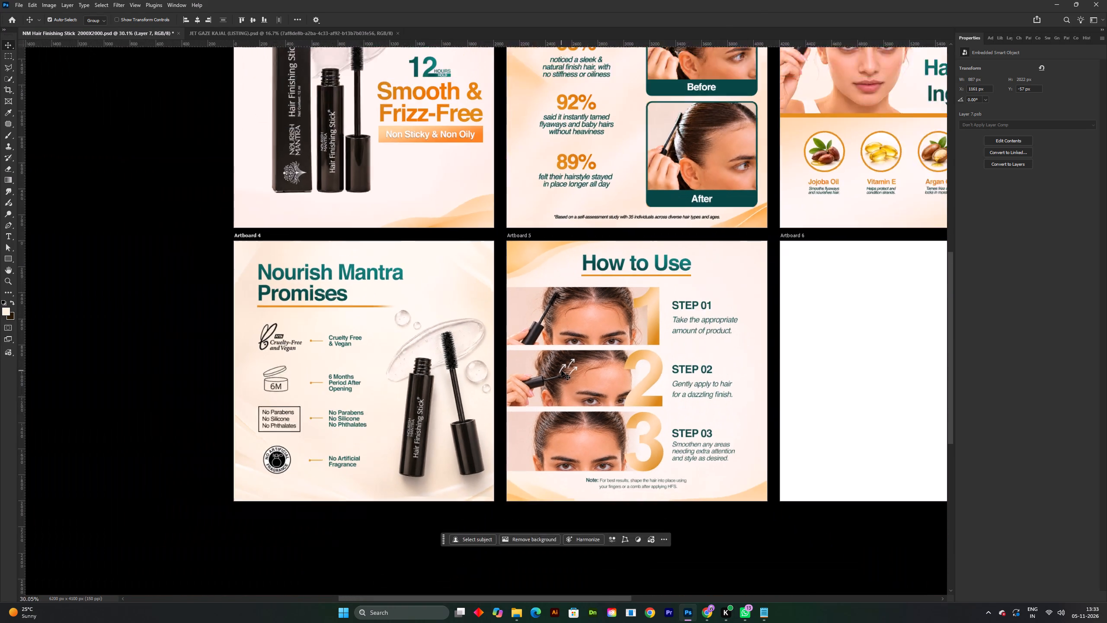
Review the full artboard set and inspect the lower product area of Artboard 1 beside the Nourish Mantra Promises artboard.
{"action": "scroll", "coordinate": [562, 369], "scroll_direction": "down", "scroll_amount": 3}
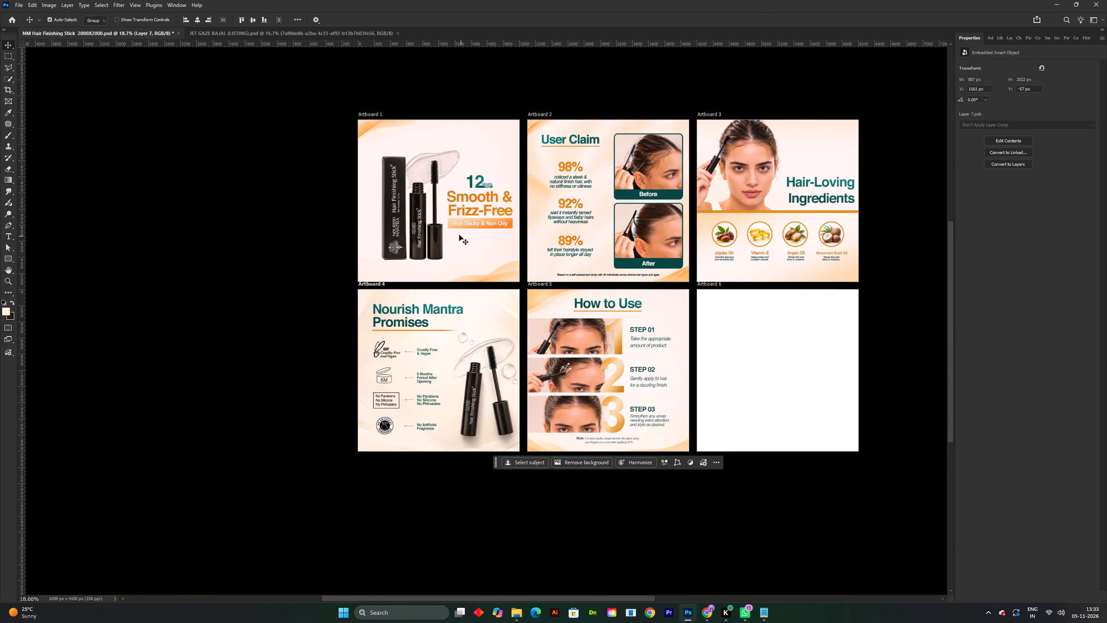
{"action": "scroll", "coordinate": [481, 233], "scroll_direction": "up", "scroll_amount": 3}
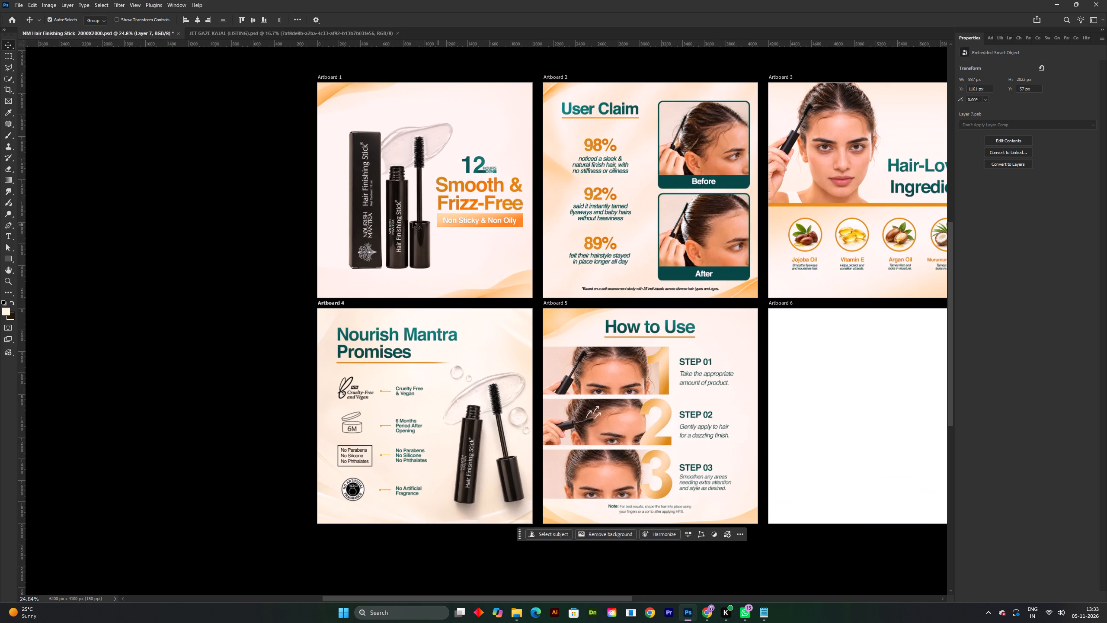
{"action": "scroll", "coordinate": [328, 229], "scroll_direction": "up", "scroll_amount": 8}
{"action": "scroll", "coordinate": [432, 288], "scroll_direction": "up", "scroll_amount": 5}
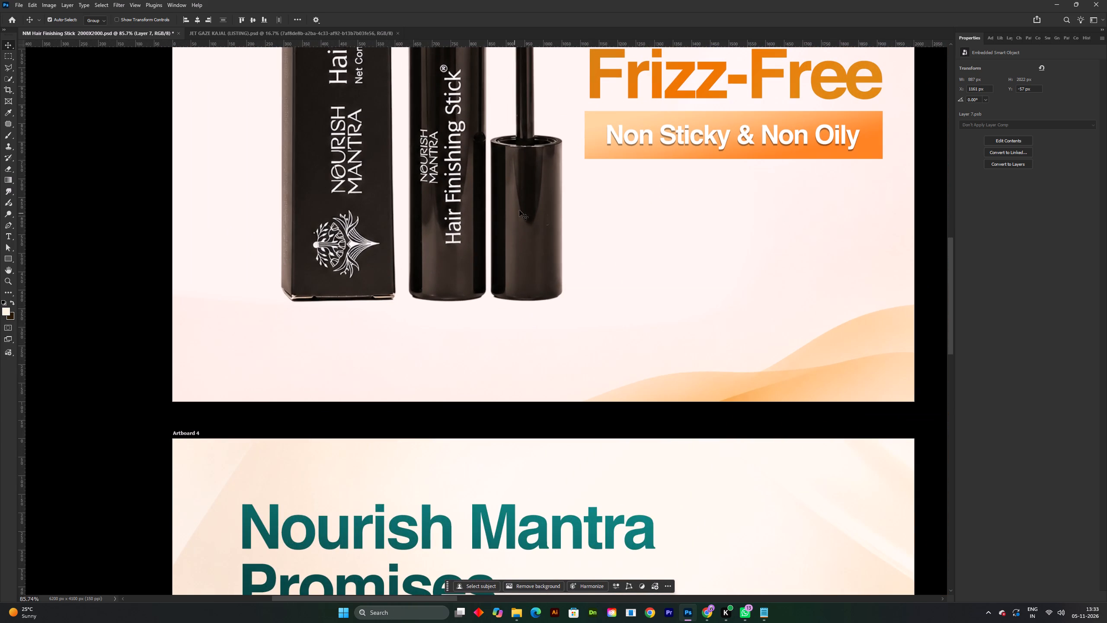
{"action": "scroll", "coordinate": [543, 238], "scroll_direction": "up", "scroll_amount": 4}
{"action": "scroll", "coordinate": [530, 215], "scroll_direction": "down", "scroll_amount": 8}
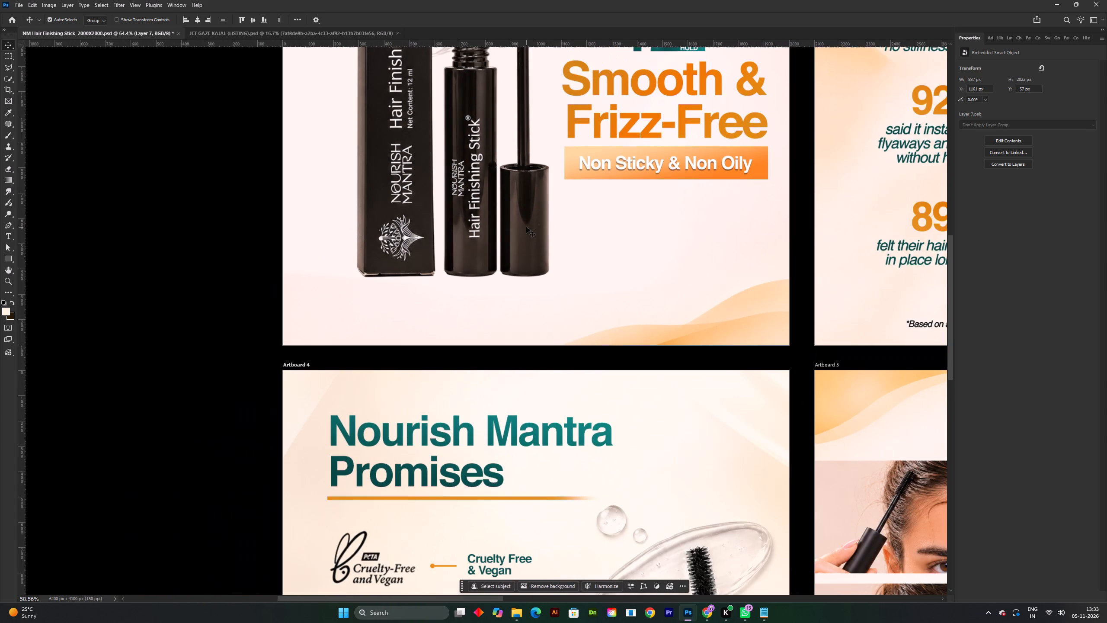
{"action": "scroll", "coordinate": [535, 231], "scroll_direction": "down", "scroll_amount": 7}
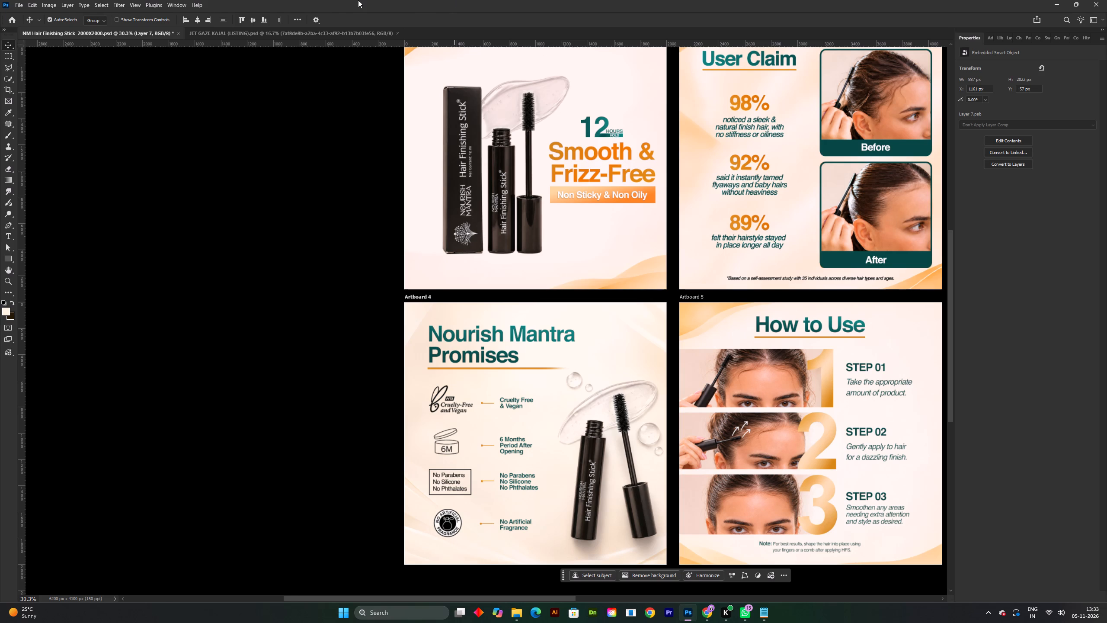
{"action": "scroll", "coordinate": [696, 255], "scroll_direction": "down", "scroll_amount": 1}
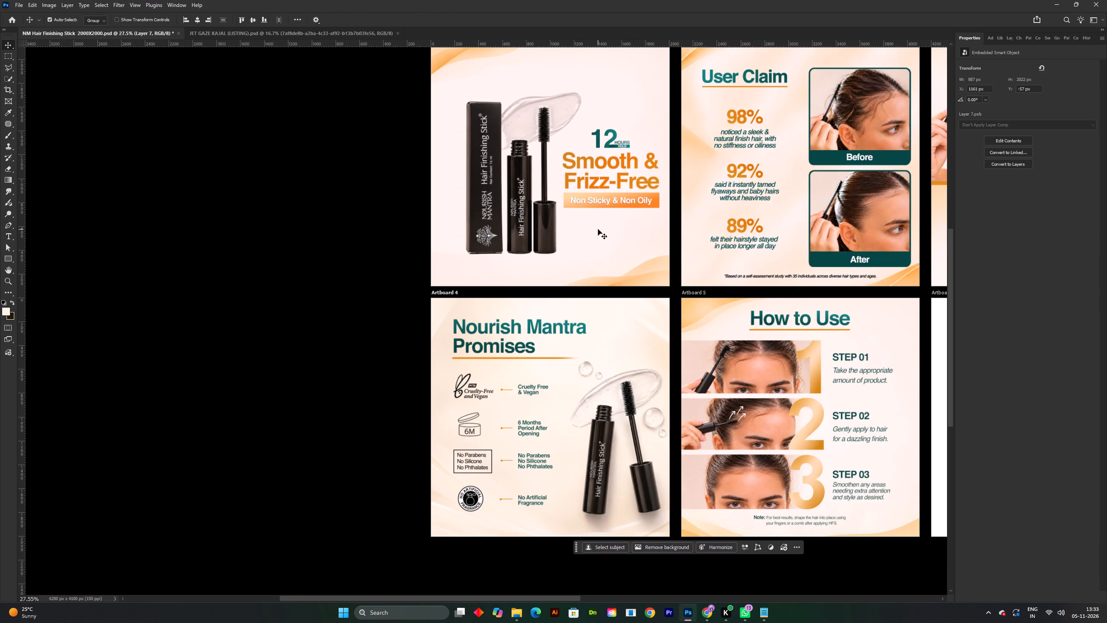
Erase the tinted fill inside the gel smear of Artboard 1's product image with an enlarged Background Eraser at 40% tolerance.
{"action": "key", "text": "space"}
{"action": "left_click_drag", "start_coordinate": [560, 142], "coordinate": [621, 250]}
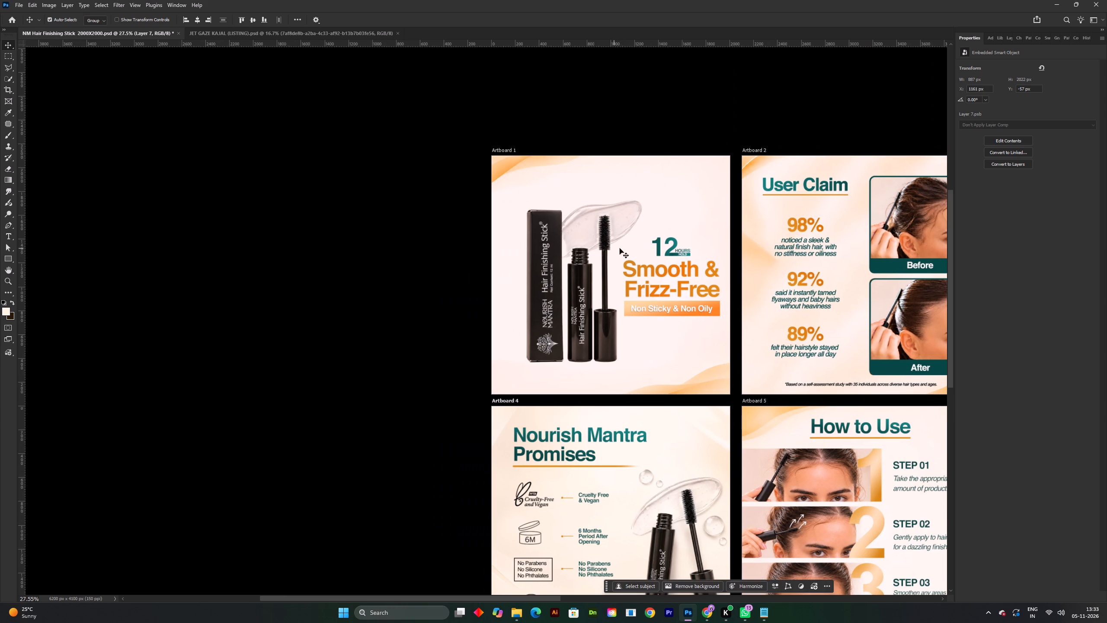
{"action": "scroll", "coordinate": [624, 251], "scroll_direction": "up", "scroll_amount": 4, "text": "shift"}
{"action": "key", "text": "space"}
{"action": "key", "text": "space"}
{"action": "key", "text": "space"}
{"action": "key", "text": "space"}
{"action": "key", "text": "space"}
{"action": "key", "text": "space"}
{"action": "key", "text": "space"}
{"action": "key", "text": "space"}
{"action": "key", "text": "space"}
{"action": "key", "text": "space"}
{"action": "key", "text": "space"}
{"action": "key", "text": "space"}
{"action": "key", "text": "space"}
{"action": "key", "text": "space"}
{"action": "left_click_drag", "start_coordinate": [608, 223], "coordinate": [615, 269]}
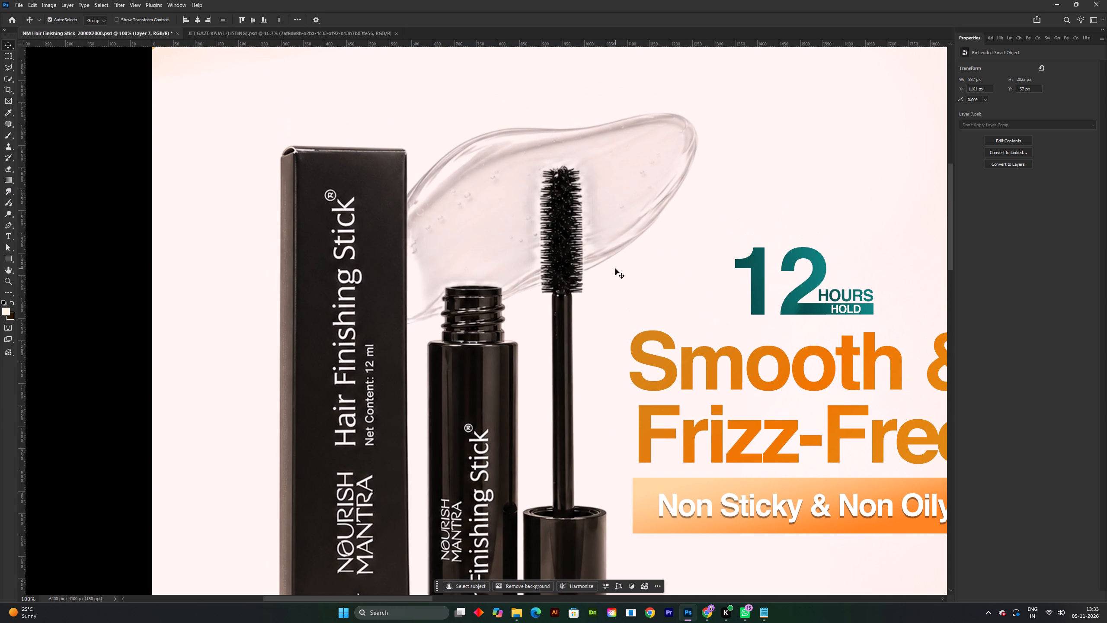
{"action": "left_click", "coordinate": [536, 232]}
{"action": "left_click", "coordinate": [472, 222]}
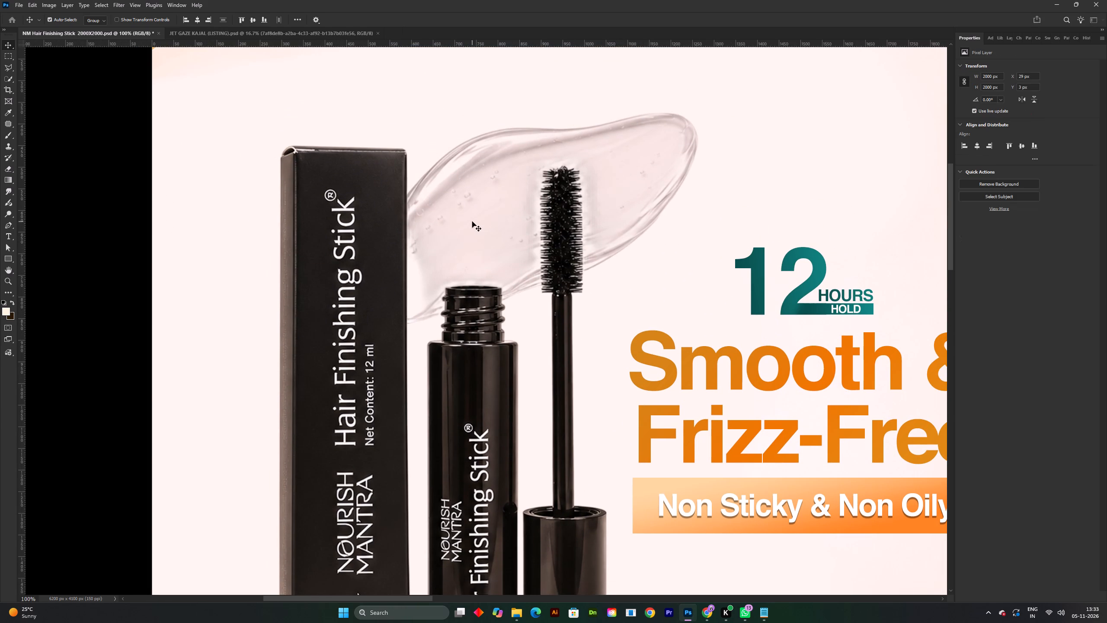
{"action": "key", "text": "e"}
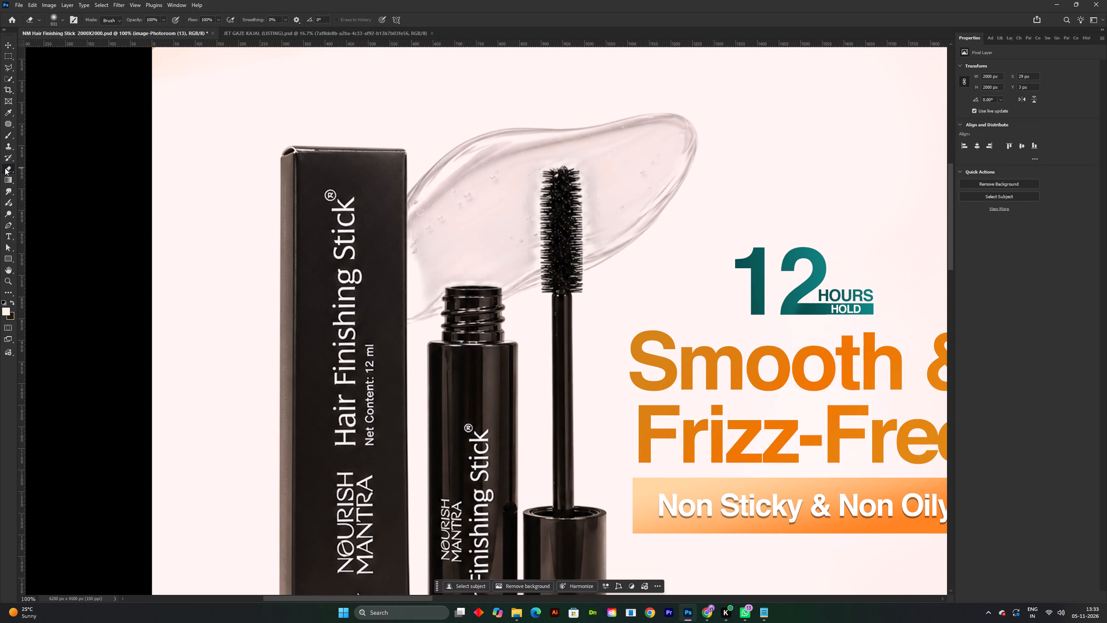
{"action": "right_click", "coordinate": [5, 168]}
{"action": "left_click", "coordinate": [50, 179]}
{"action": "right_click_drag", "start_coordinate": [452, 209], "coordinate": [533, 208], "text": "alt"}
{"action": "left_click", "coordinate": [486, 231]}
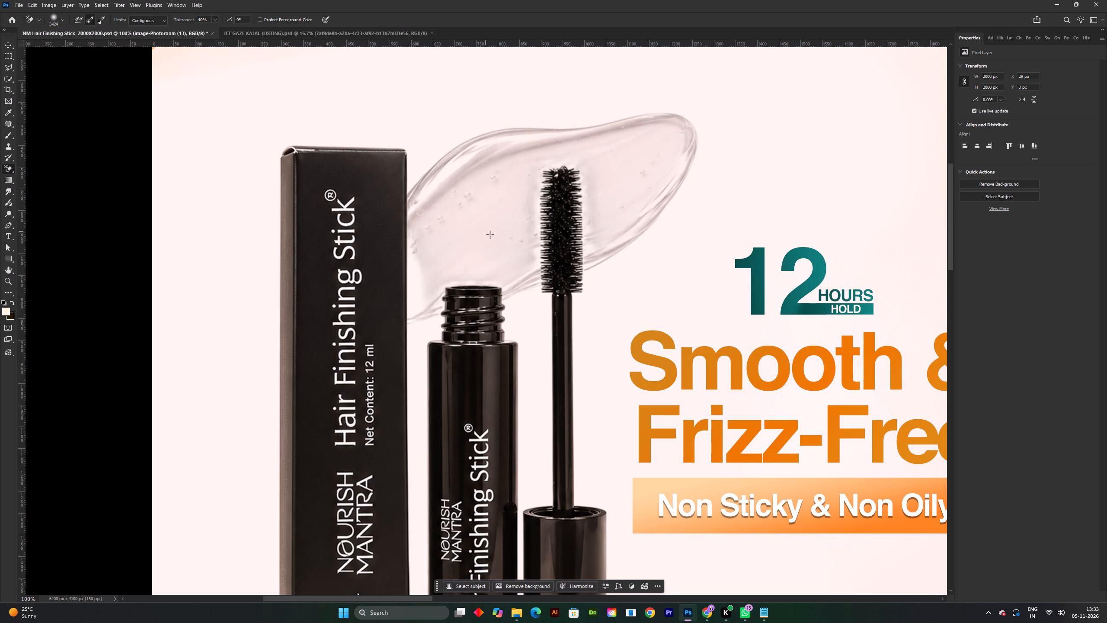
{"action": "left_click", "coordinate": [495, 212]}
Reduce the Background Eraser size and clear more of the gel smear's fill between the box and the applicator brush.
{"action": "scroll", "coordinate": [524, 228], "scroll_direction": "down", "scroll_amount": 3, "text": "alt"}
{"action": "scroll", "coordinate": [524, 228], "scroll_direction": "down", "scroll_amount": 3, "text": "shift"}
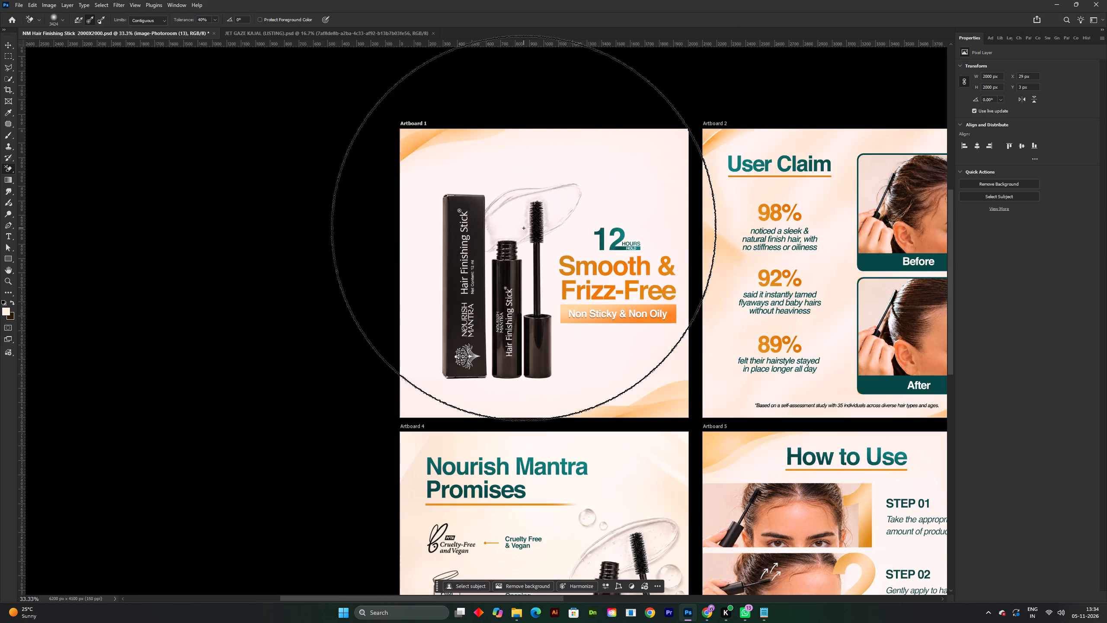
{"action": "right_click_drag", "start_coordinate": [563, 225], "coordinate": [404, 227], "text": "alt"}
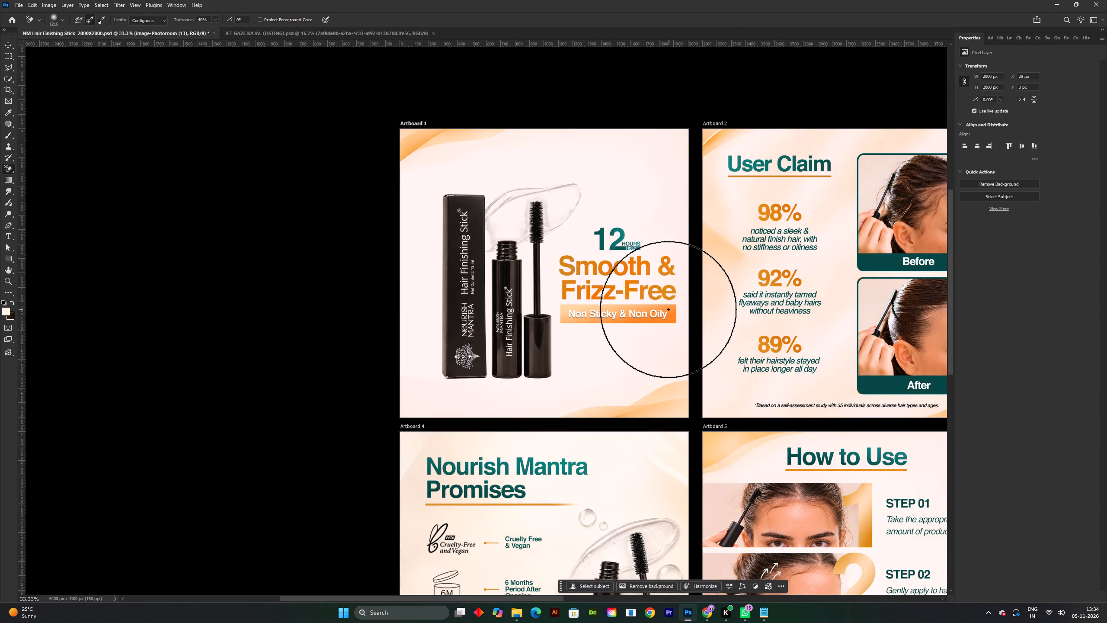
{"action": "scroll", "coordinate": [468, 234], "scroll_direction": "up", "scroll_amount": 2, "text": "shift"}
{"action": "scroll", "coordinate": [536, 254], "scroll_direction": "up", "scroll_amount": 2, "text": "shift"}
{"action": "left_click", "coordinate": [490, 205]}
{"action": "left_click", "coordinate": [484, 205]}
{"action": "scroll", "coordinate": [504, 217], "scroll_direction": "down", "scroll_amount": 2, "text": "shift"}
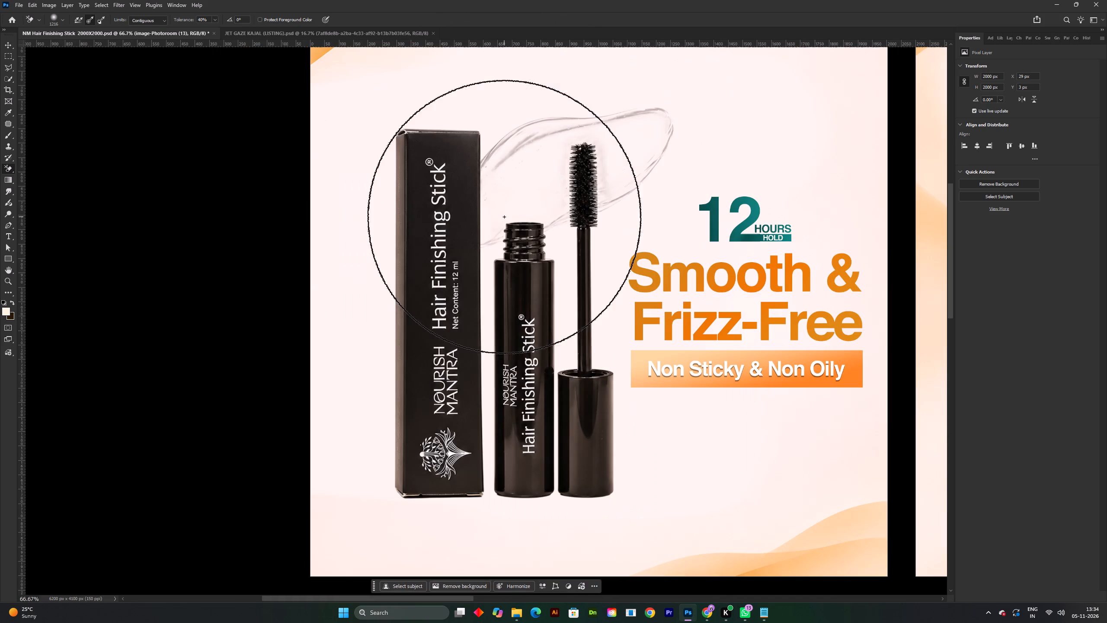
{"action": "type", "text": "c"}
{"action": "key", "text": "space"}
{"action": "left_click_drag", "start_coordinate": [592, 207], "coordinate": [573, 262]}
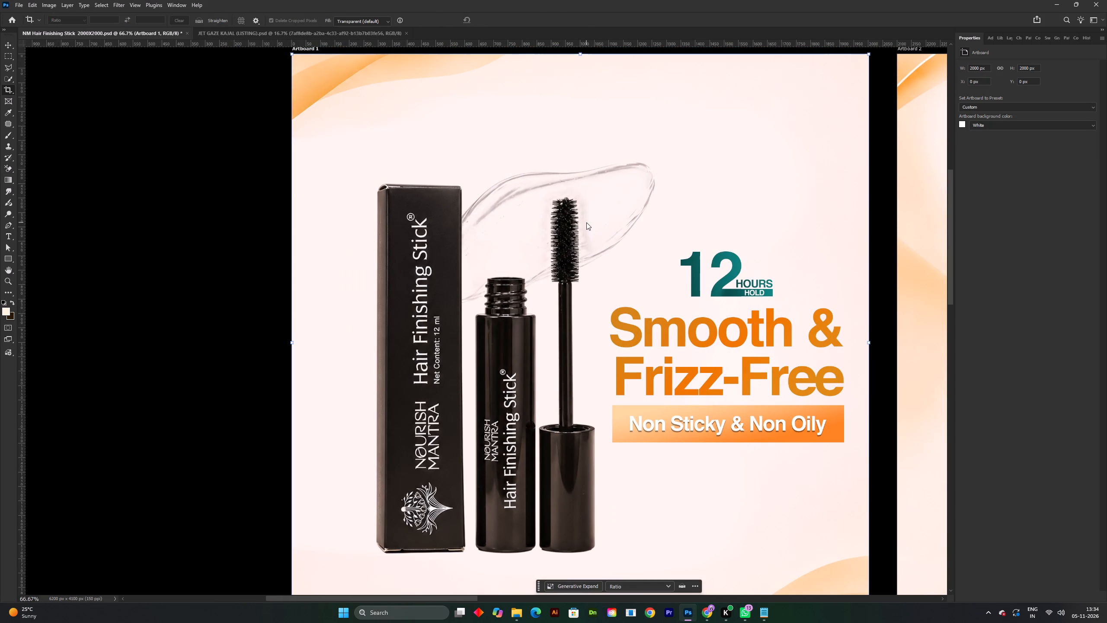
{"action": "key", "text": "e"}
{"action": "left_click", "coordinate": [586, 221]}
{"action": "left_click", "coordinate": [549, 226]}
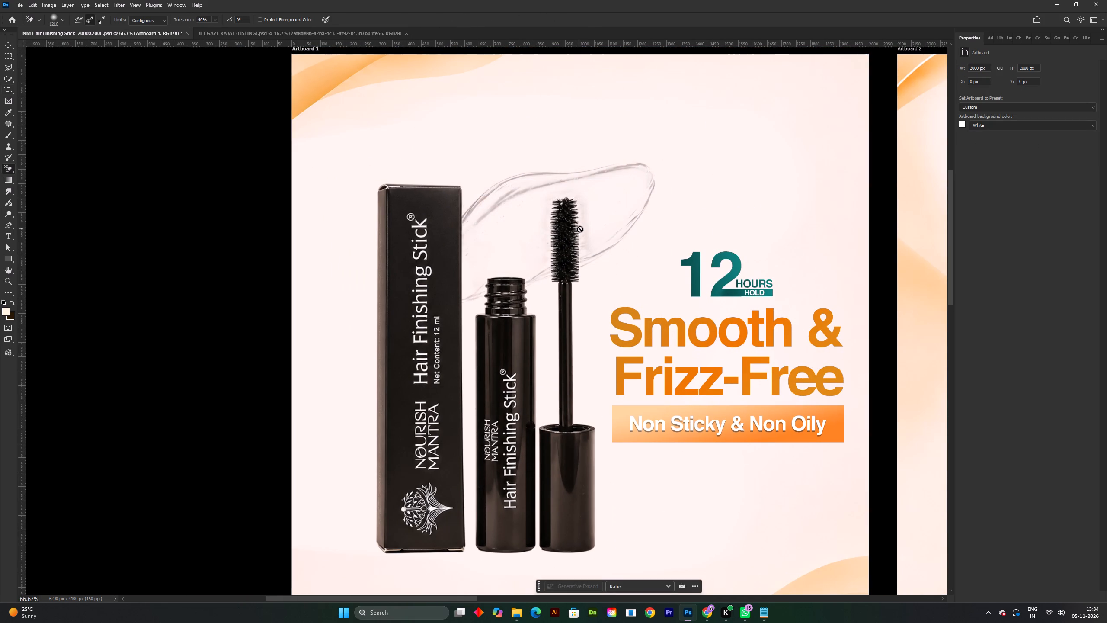
Reselect Artboard 1's product image, undo the accidental shift, and erase the gel fill around the applicator brush with the Background Eraser.
{"action": "key", "text": "v"}
{"action": "left_click_drag", "start_coordinate": [563, 241], "coordinate": [570, 233]}
{"action": "key", "text": "ctrl+z"}
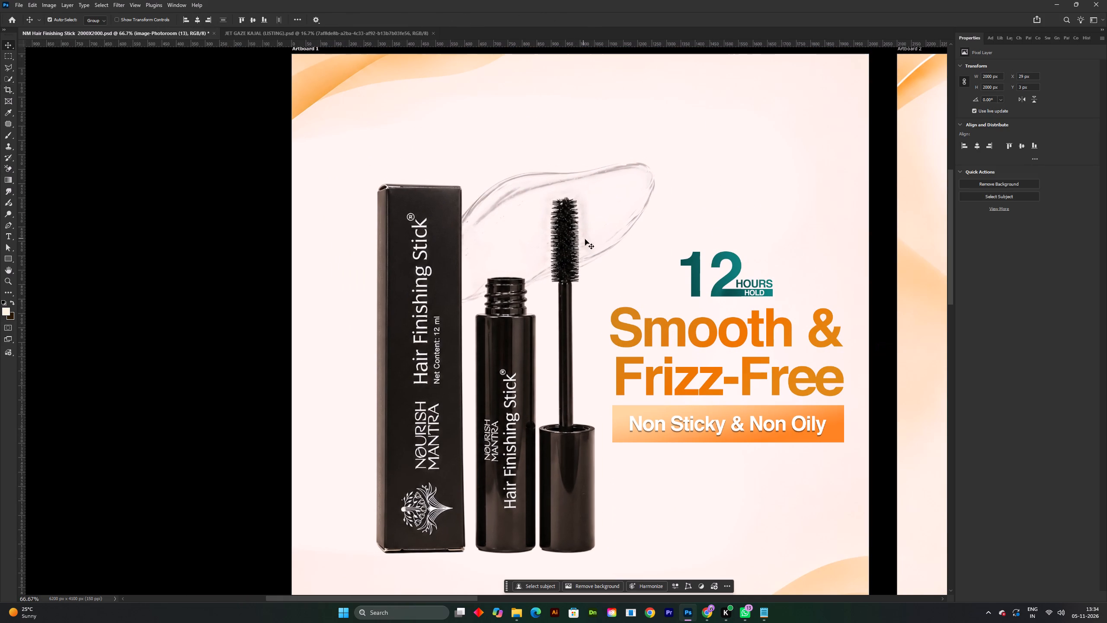
{"action": "key", "text": "e"}
{"action": "left_click", "coordinate": [581, 228]}
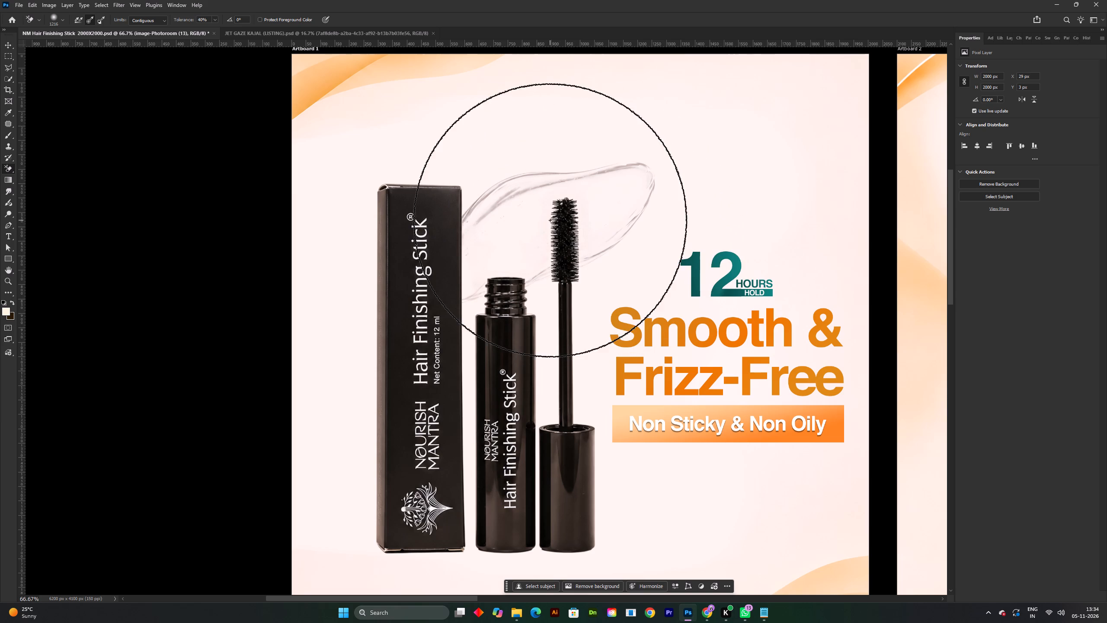
{"action": "double_click", "coordinate": [581, 212]}
{"action": "left_click", "coordinate": [583, 232]}
{"action": "double_click", "coordinate": [584, 240]}
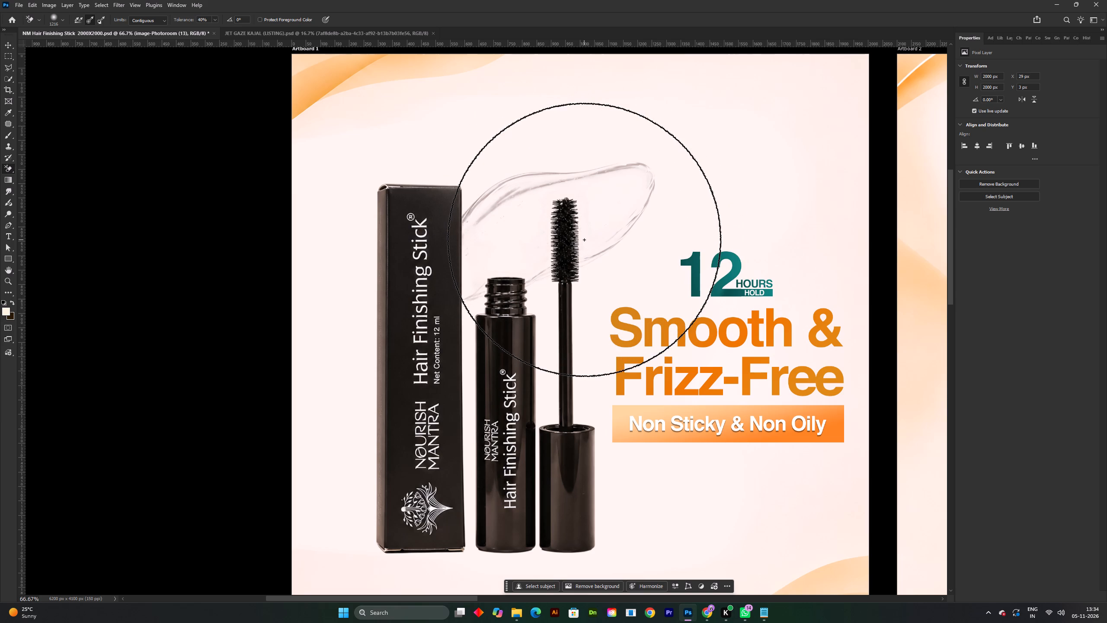
Examine the erased gel smear on Artboard 1 up close and compare it with the smear on the Nourish Mantra Promises artboard.
{"action": "key", "text": "space"}
{"action": "key", "text": "space"}
{"action": "key", "text": "space"}
{"action": "key", "text": "space"}
{"action": "key", "text": "space"}
{"action": "key", "text": "space"}
{"action": "left_click_drag", "start_coordinate": [632, 272], "coordinate": [628, 203]}
{"action": "key", "text": "space"}
{"action": "left_click_drag", "start_coordinate": [651, 313], "coordinate": [662, 244]}
{"action": "scroll", "coordinate": [661, 248], "scroll_direction": "down", "scroll_amount": 3, "text": "shift"}
{"action": "key", "text": "space"}
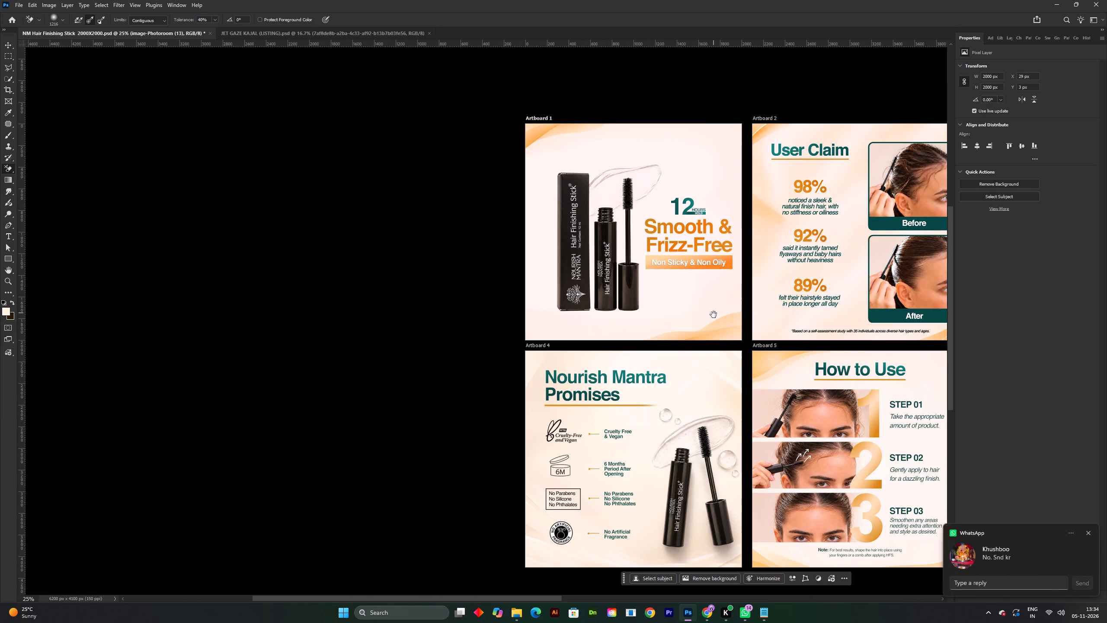
{"action": "left_click_drag", "start_coordinate": [685, 297], "coordinate": [666, 286]}
{"action": "scroll", "coordinate": [594, 175], "scroll_direction": "up", "scroll_amount": 3, "text": "shift"}
{"action": "key", "text": "space"}
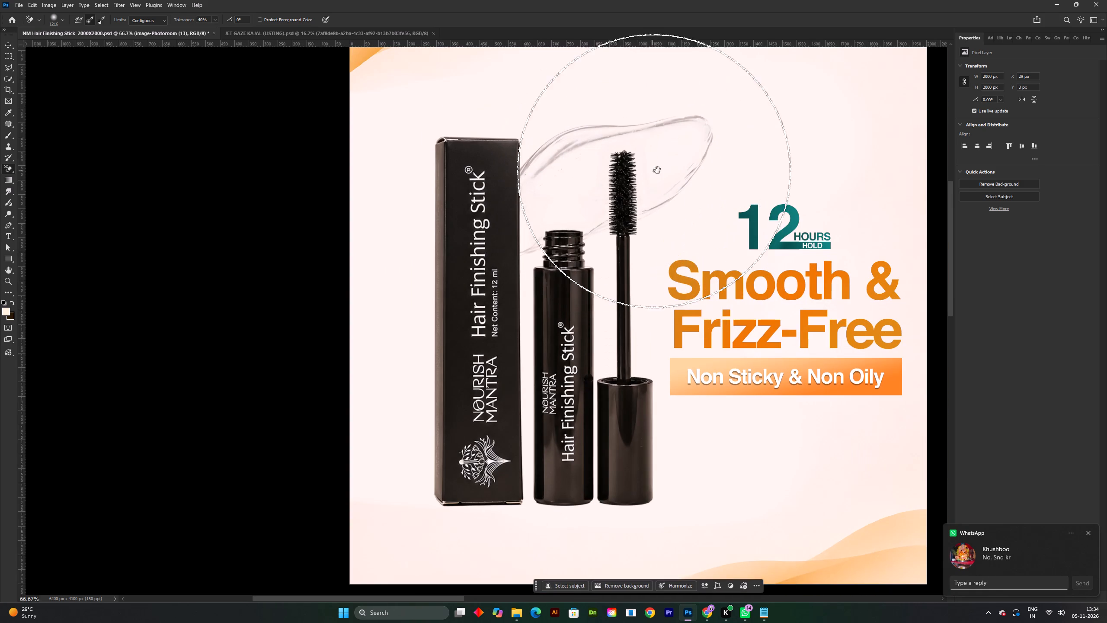
{"action": "left_click_drag", "start_coordinate": [657, 170], "coordinate": [638, 198]}
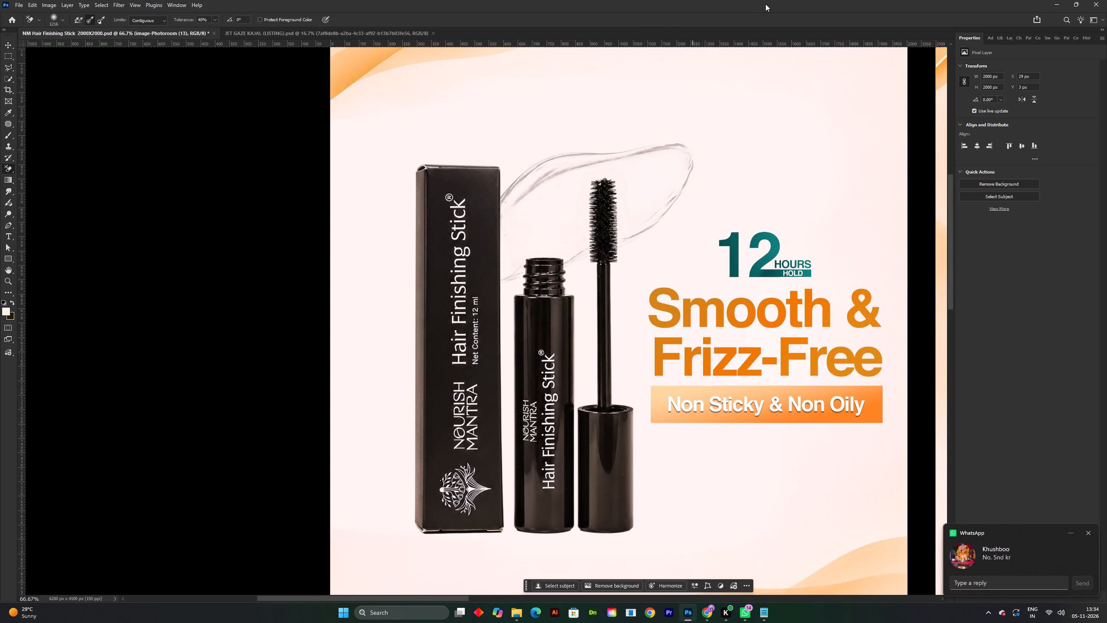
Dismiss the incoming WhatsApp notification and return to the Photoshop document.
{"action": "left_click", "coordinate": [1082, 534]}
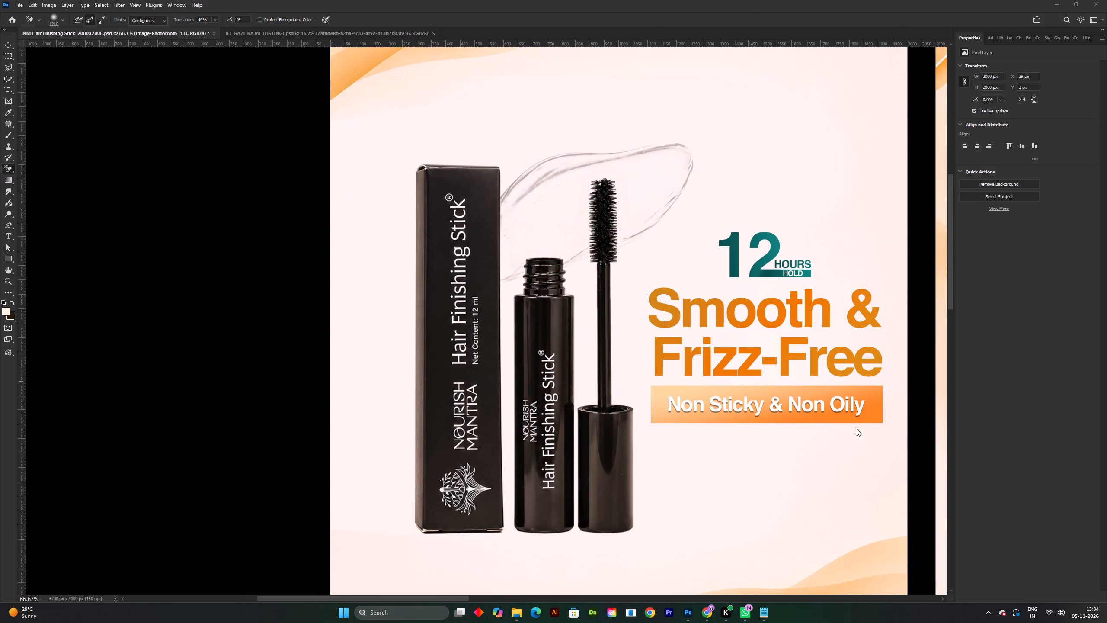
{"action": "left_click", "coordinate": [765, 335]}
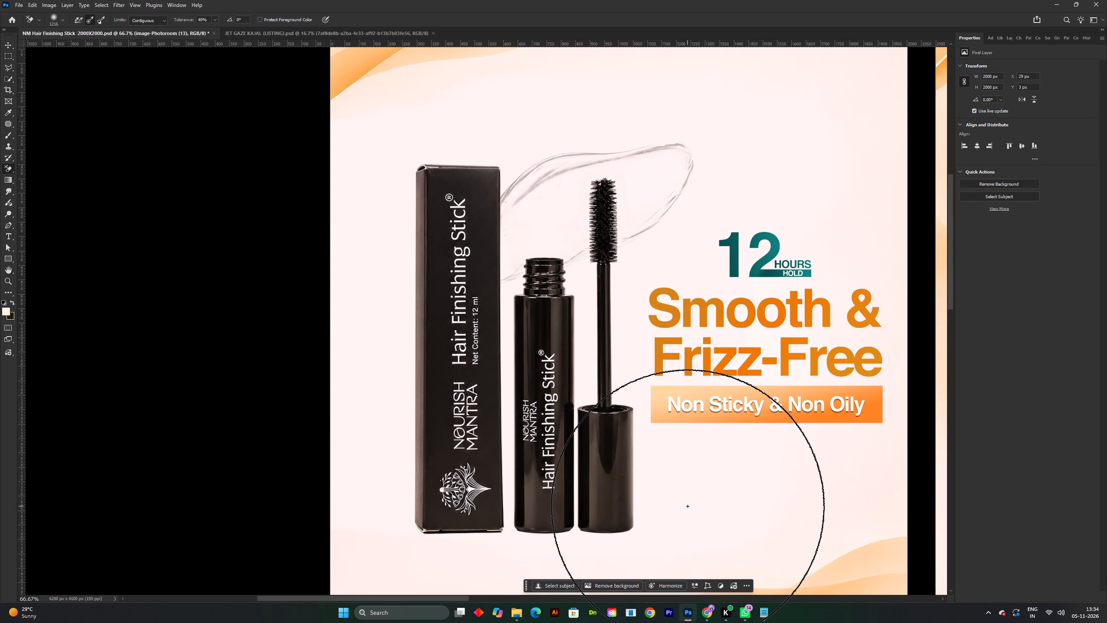
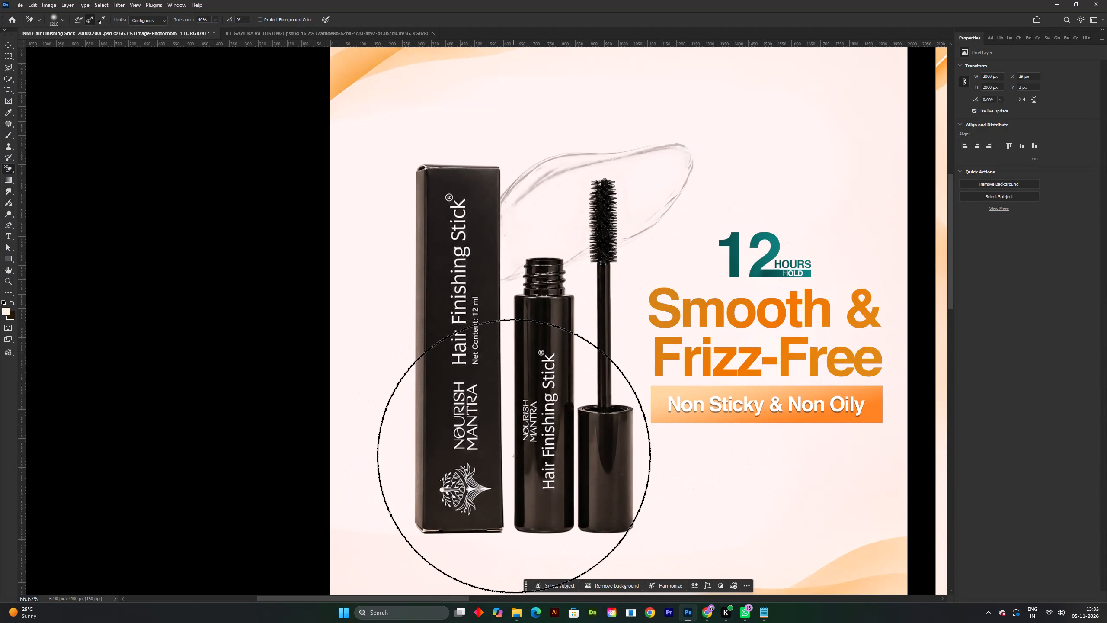
Review the full set of artboards together, and inspect the tube's lettering up close on the Nourish Mantra Promises artboard.
{"action": "scroll", "coordinate": [528, 467], "scroll_direction": "down", "scroll_amount": 9}
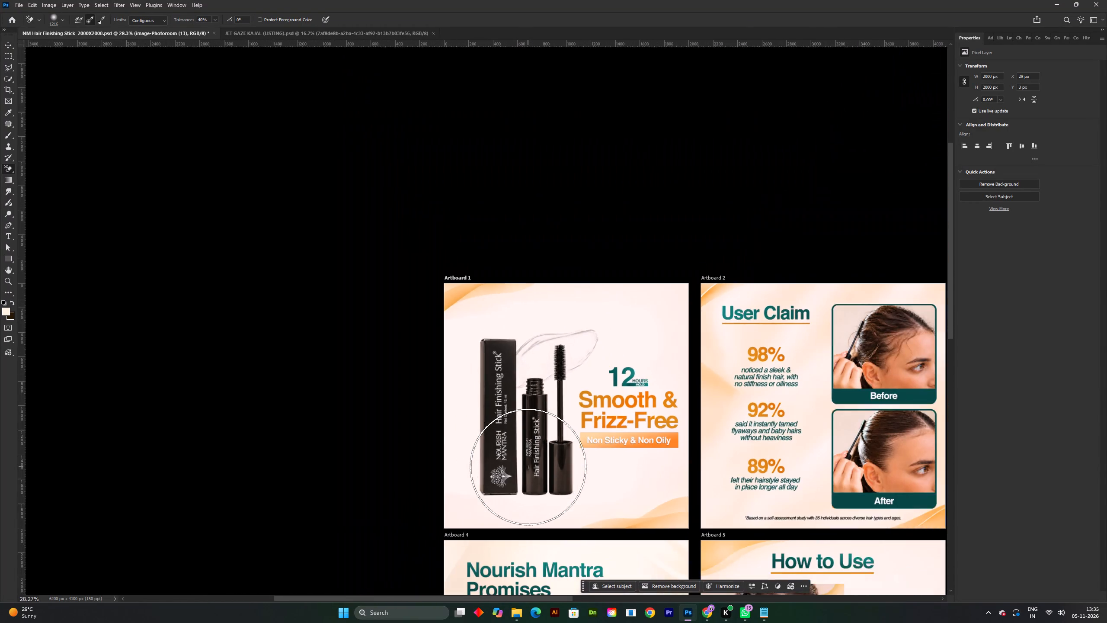
{"action": "scroll", "coordinate": [528, 467], "scroll_direction": "down", "scroll_amount": 3}
{"action": "scroll", "coordinate": [553, 565], "scroll_direction": "down", "scroll_amount": 12}
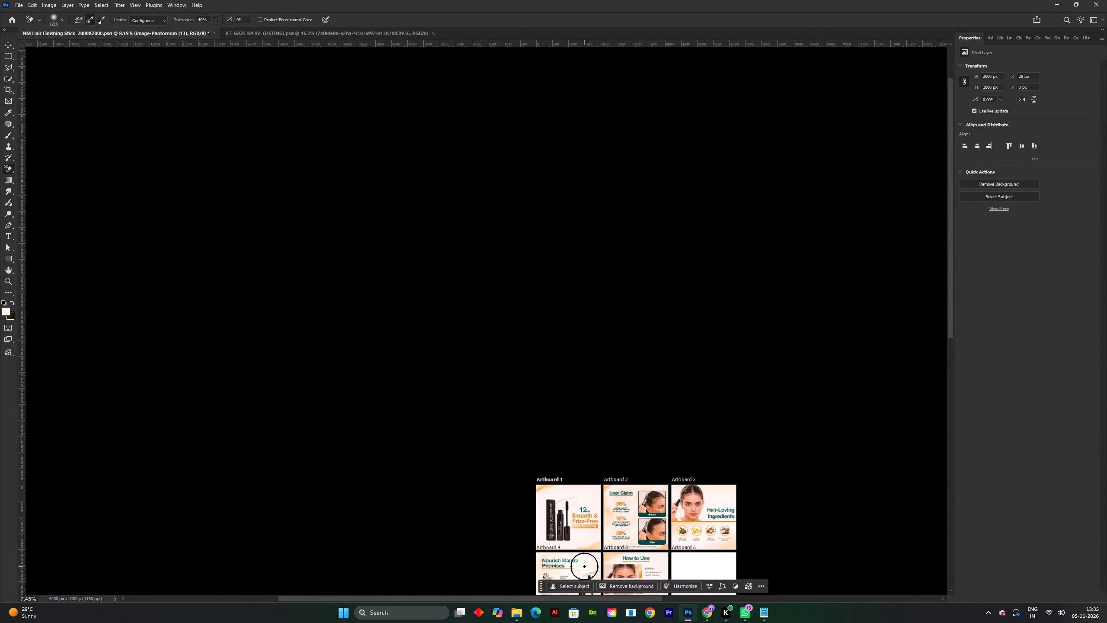
{"action": "scroll", "coordinate": [584, 566], "scroll_direction": "down", "scroll_amount": 13}
{"action": "scroll", "coordinate": [584, 566], "scroll_direction": "up", "scroll_amount": 1}
{"action": "scroll", "coordinate": [586, 576], "scroll_direction": "down", "scroll_amount": 2}
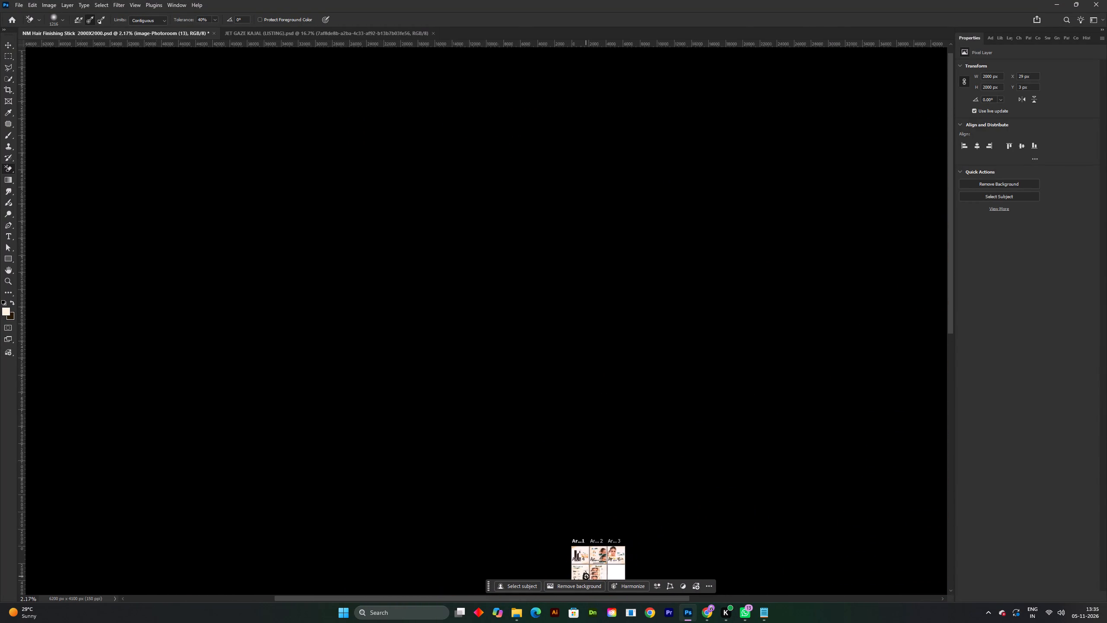
{"action": "scroll", "coordinate": [586, 576], "scroll_direction": "down", "scroll_amount": 4}
{"action": "key", "text": "space"}
{"action": "key", "text": "space"}
{"action": "key", "text": "space"}
{"action": "key", "text": "space"}
{"action": "key", "text": "space"}
{"action": "key", "text": "space"}
{"action": "key", "text": "space"}
{"action": "left_click", "coordinate": [587, 556]}
{"action": "left_click_drag", "start_coordinate": [587, 552], "coordinate": [589, 462]}
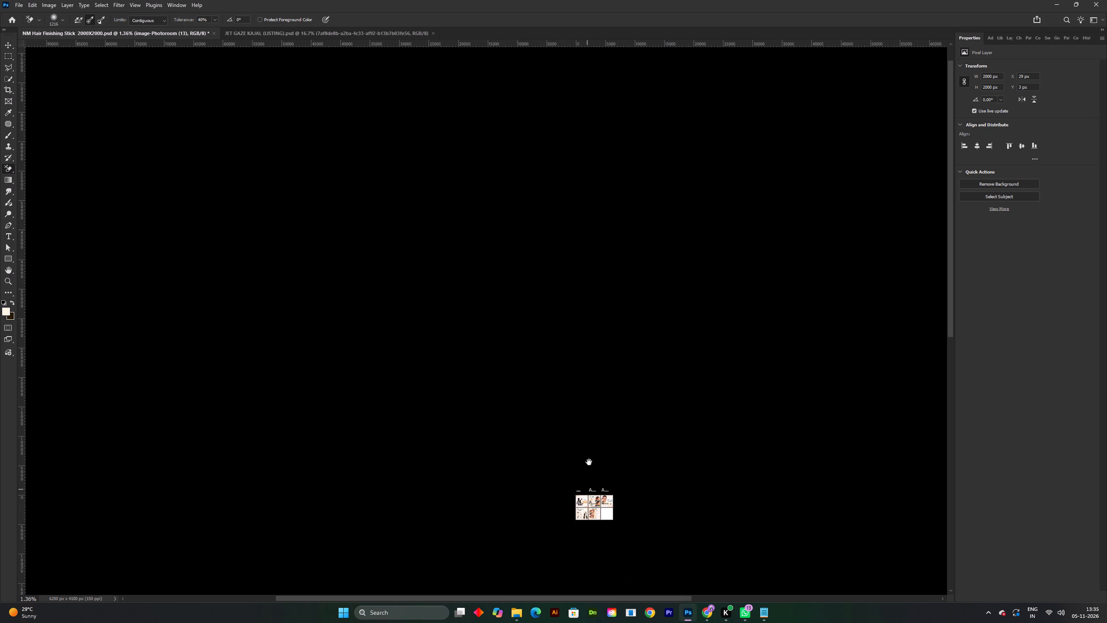
{"action": "left_click_drag", "start_coordinate": [589, 462], "coordinate": [591, 455]}
{"action": "scroll", "coordinate": [591, 470], "scroll_direction": "up", "scroll_amount": 15}
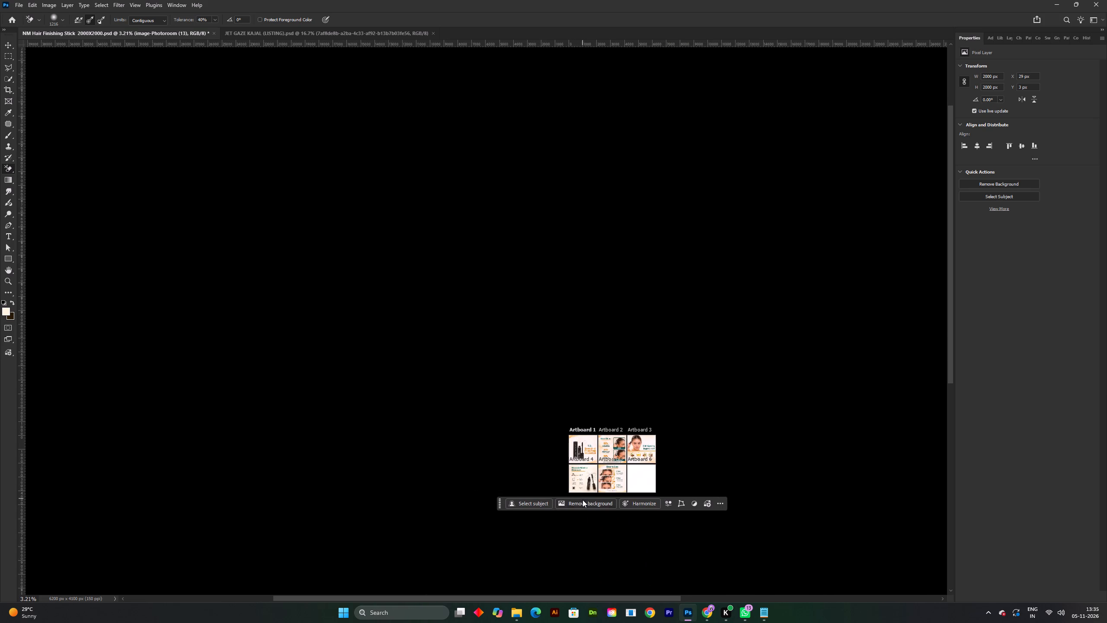
{"action": "scroll", "coordinate": [582, 500], "scroll_direction": "up", "scroll_amount": 1}
{"action": "scroll", "coordinate": [583, 485], "scroll_direction": "up", "scroll_amount": 20}
{"action": "scroll", "coordinate": [583, 485], "scroll_direction": "up", "scroll_amount": 1}
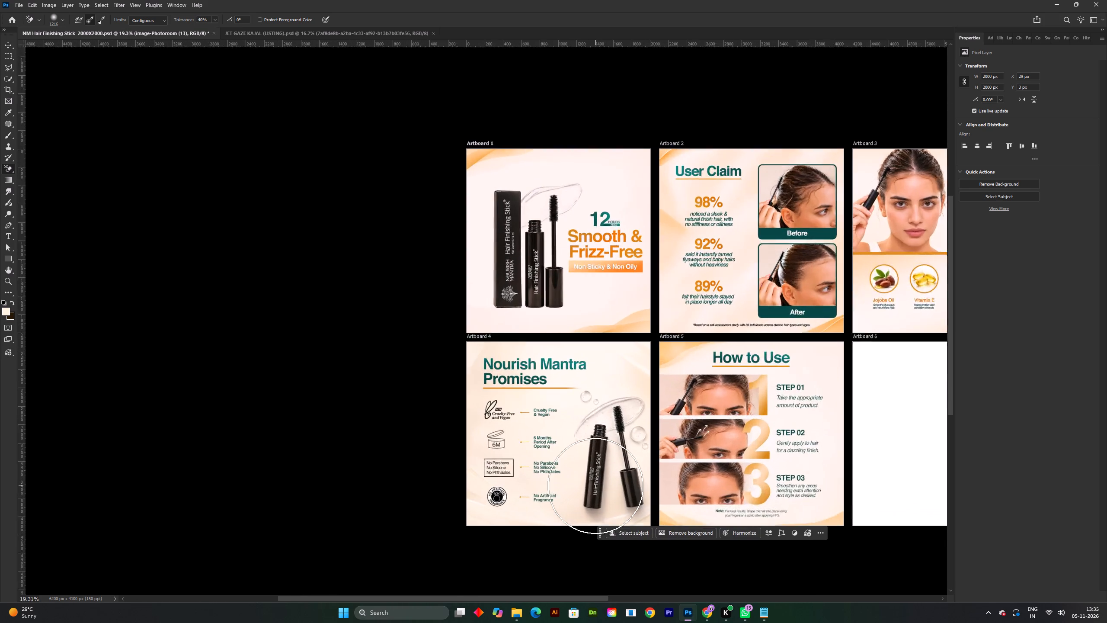
{"action": "scroll", "coordinate": [595, 486], "scroll_direction": "up", "scroll_amount": 20}
{"action": "scroll", "coordinate": [595, 486], "scroll_direction": "up", "scroll_amount": 6}
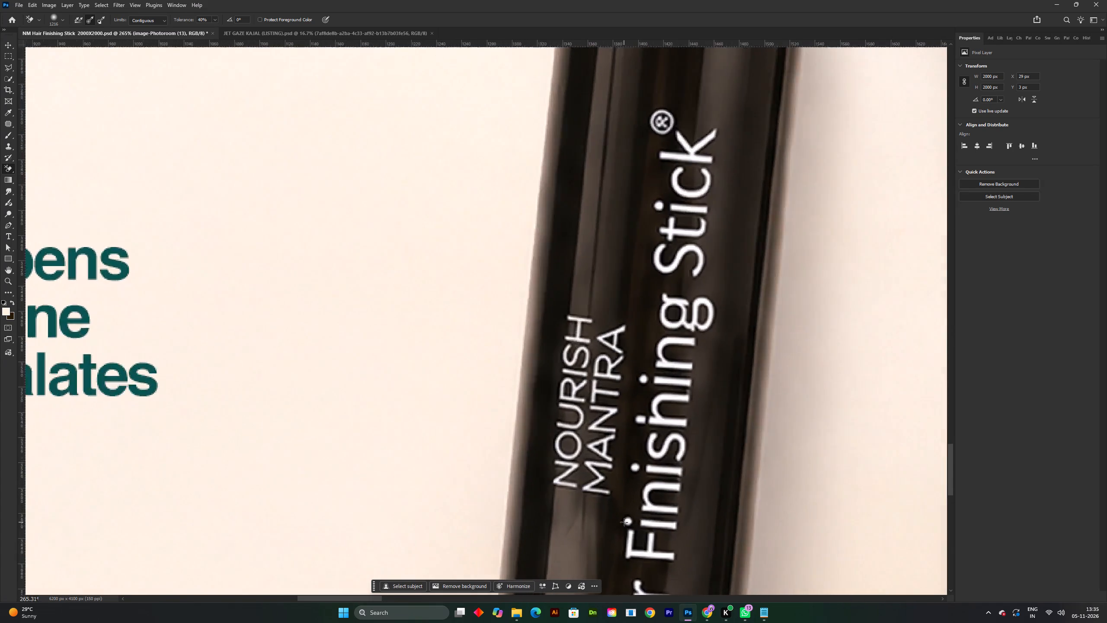
{"action": "scroll", "coordinate": [624, 522], "scroll_direction": "up", "scroll_amount": 20}
{"action": "scroll", "coordinate": [624, 522], "scroll_direction": "up", "scroll_amount": 5}
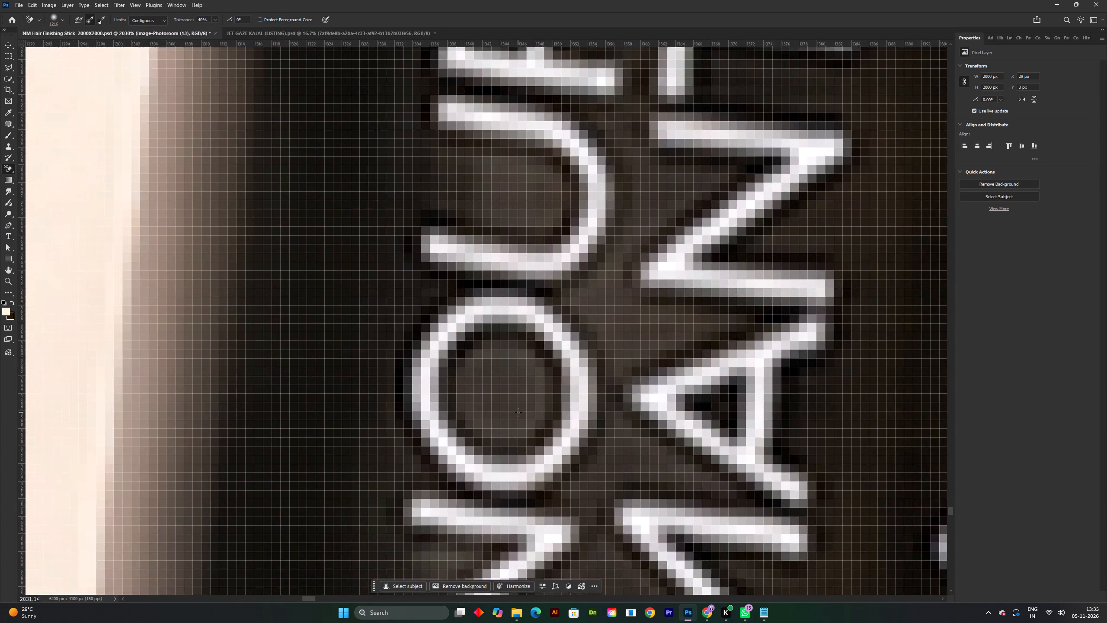
{"action": "scroll", "coordinate": [518, 412], "scroll_direction": "up", "scroll_amount": 8}
{"action": "scroll", "coordinate": [516, 406], "scroll_direction": "down", "scroll_amount": 20}
{"action": "scroll", "coordinate": [516, 406], "scroll_direction": "down", "scroll_amount": 9}
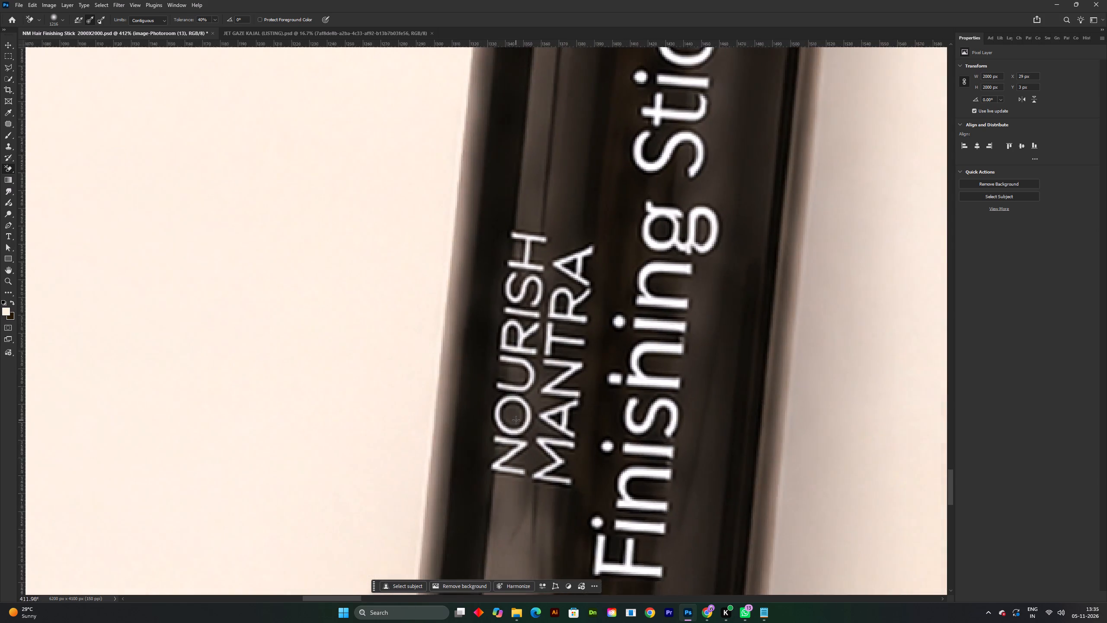
{"action": "scroll", "coordinate": [516, 420], "scroll_direction": "down", "scroll_amount": 5}
Save the Hair Finishing Stick listing document.
{"action": "key", "text": "ctrl+s"}
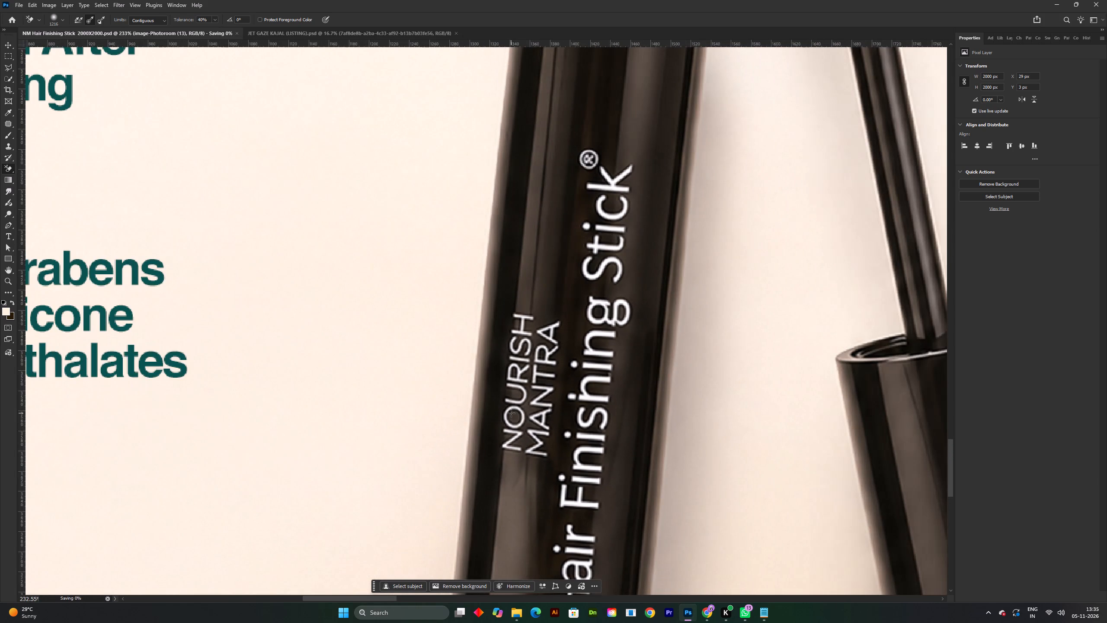